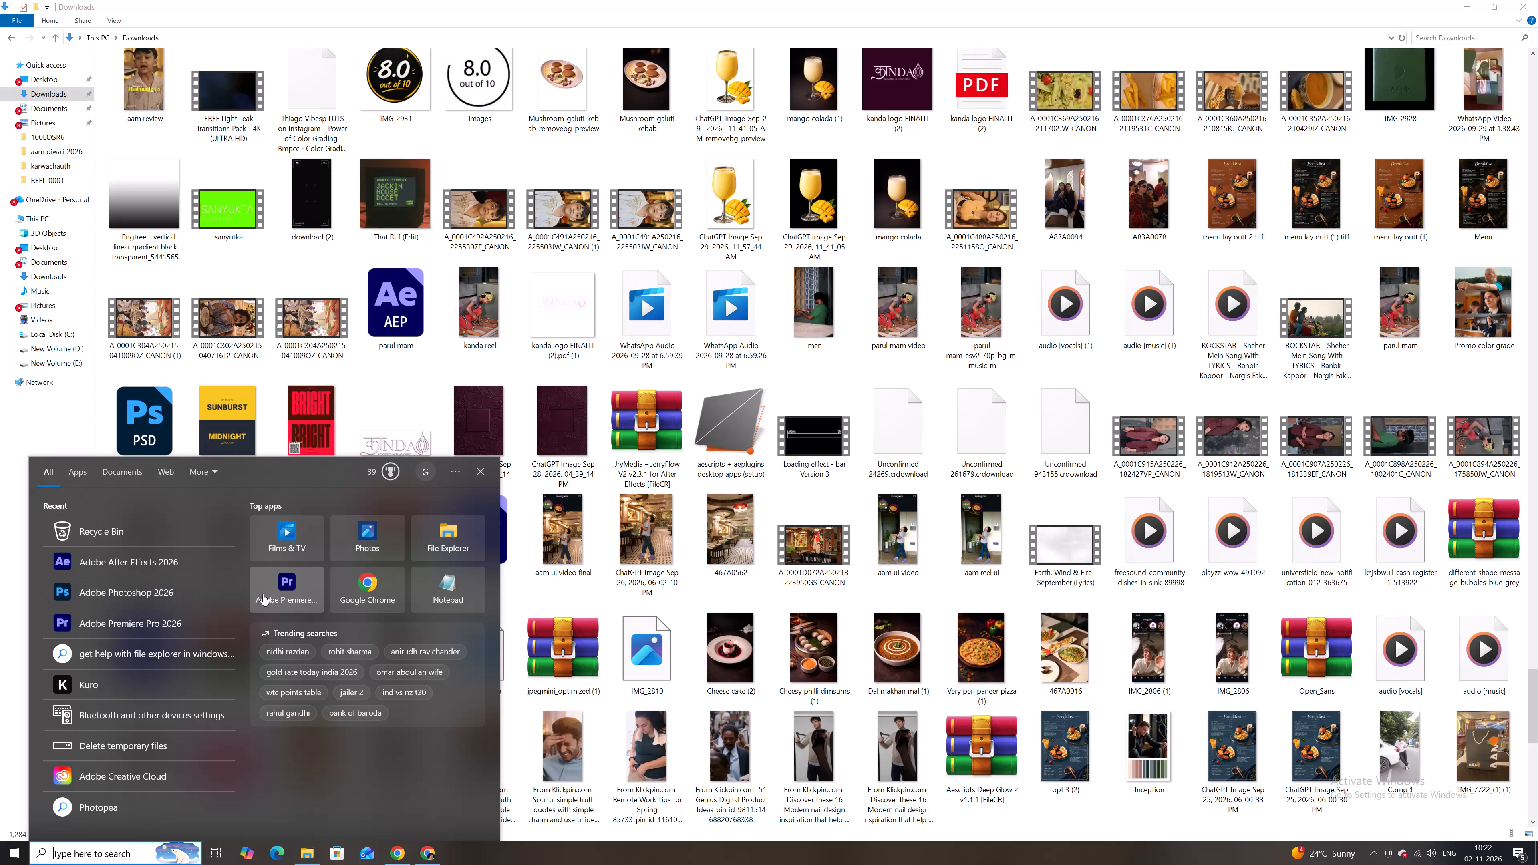
Copy the block of files in Downloads from the Knee_MRI_medical_education video through Stuck Up.
click(75, 433)
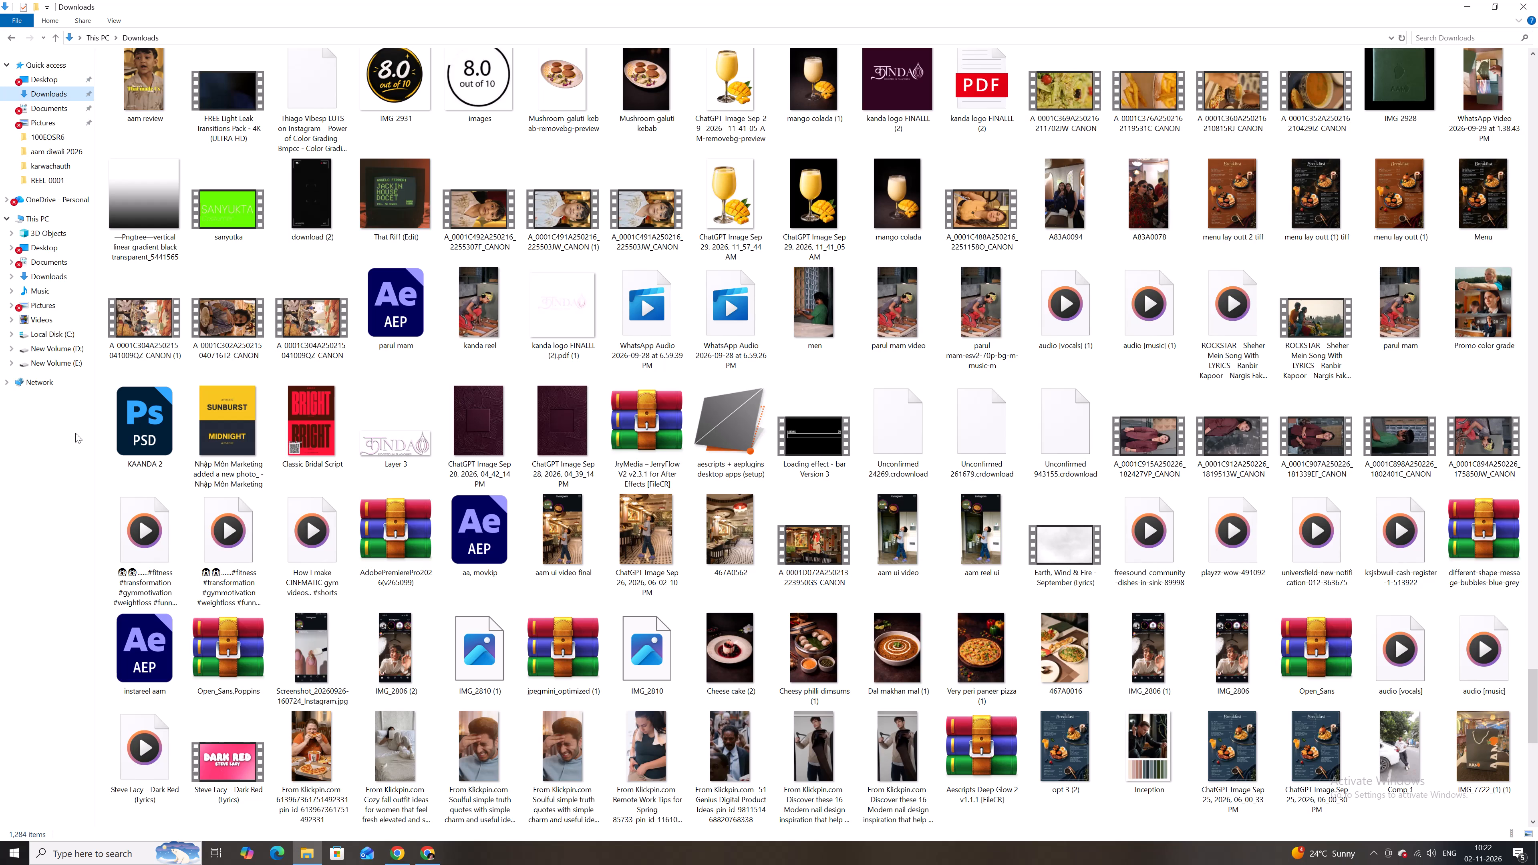
scroll(174, 377, up, 14)
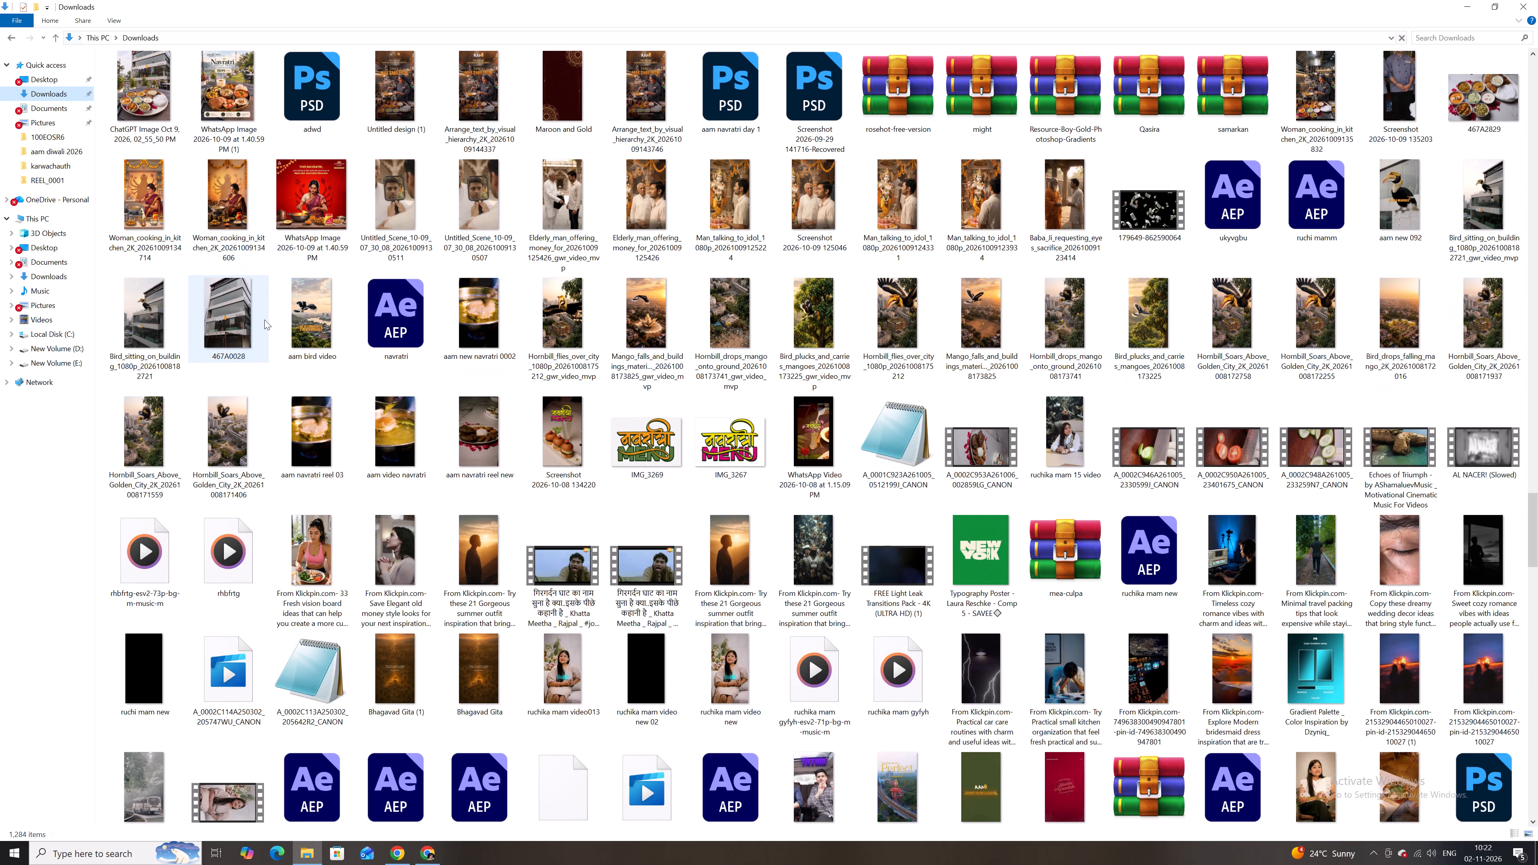
scroll(269, 317, up, 4)
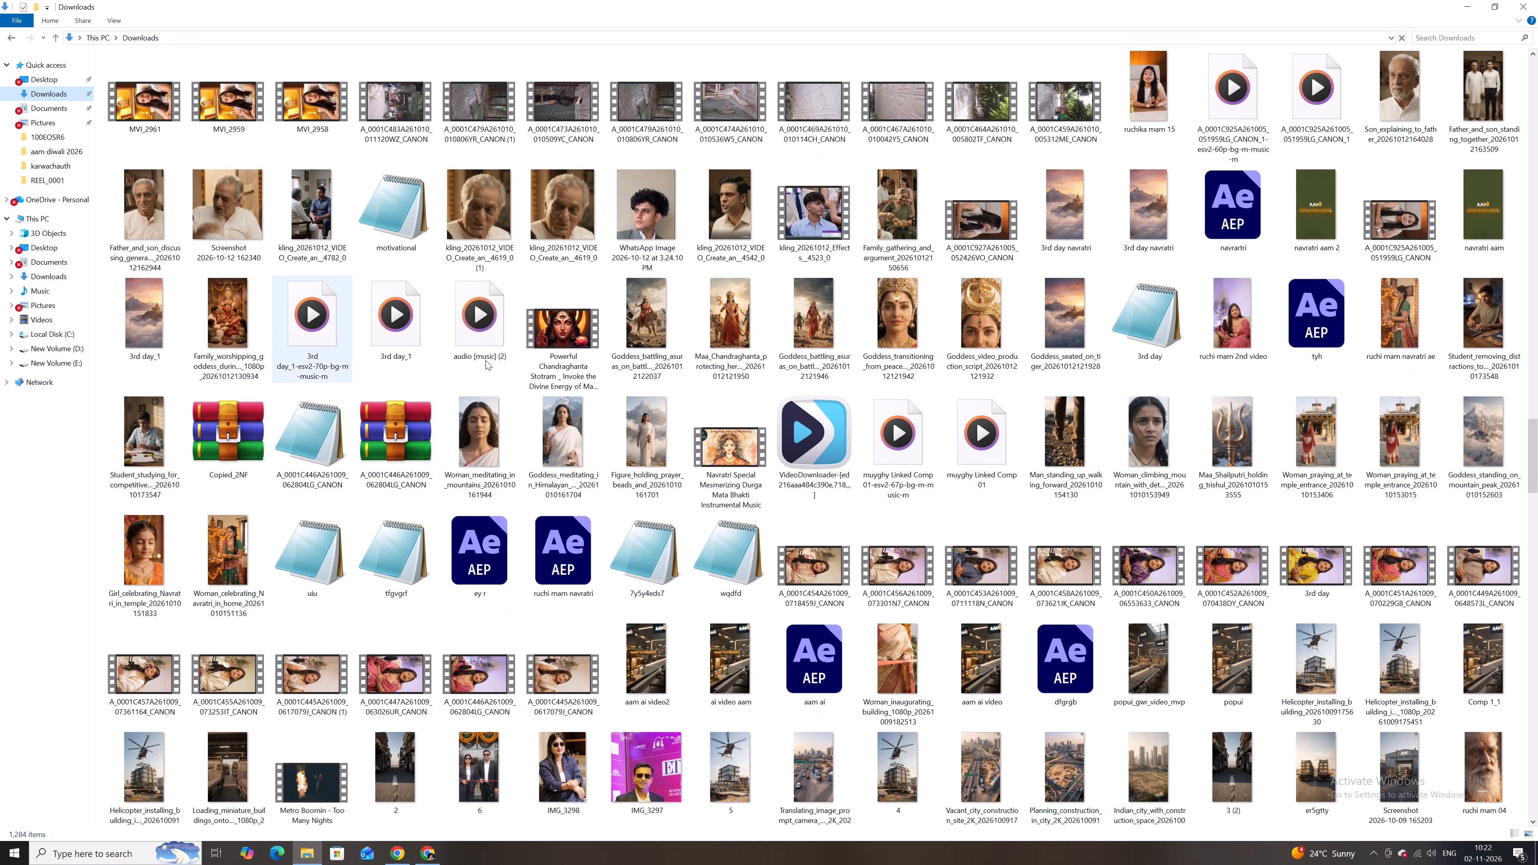
scroll(624, 350, up, 5)
scroll(733, 350, up, 4)
scroll(752, 385, up, 4)
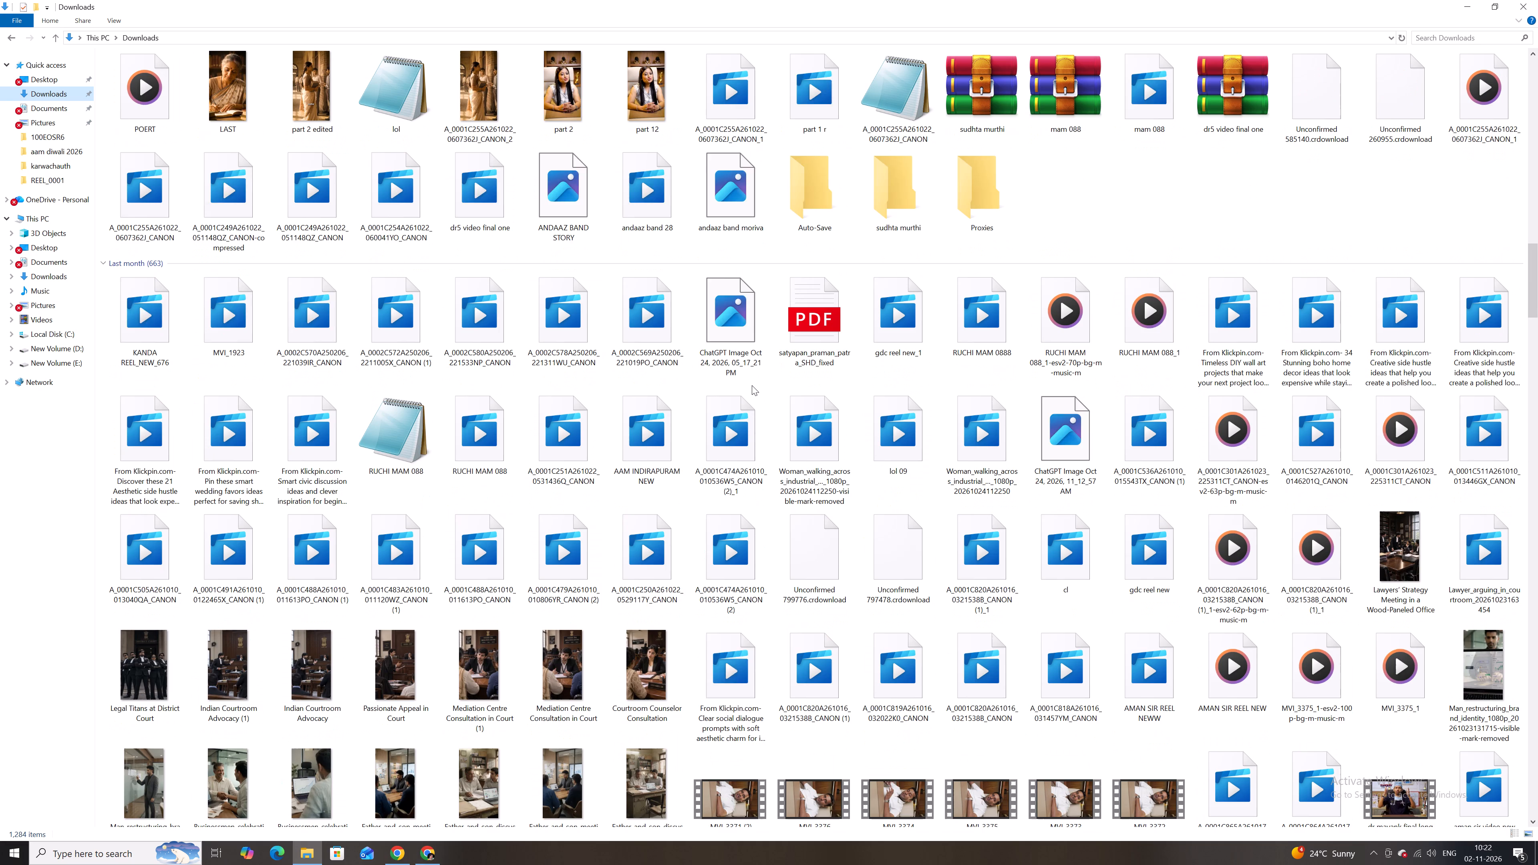
scroll(752, 385, down, 2)
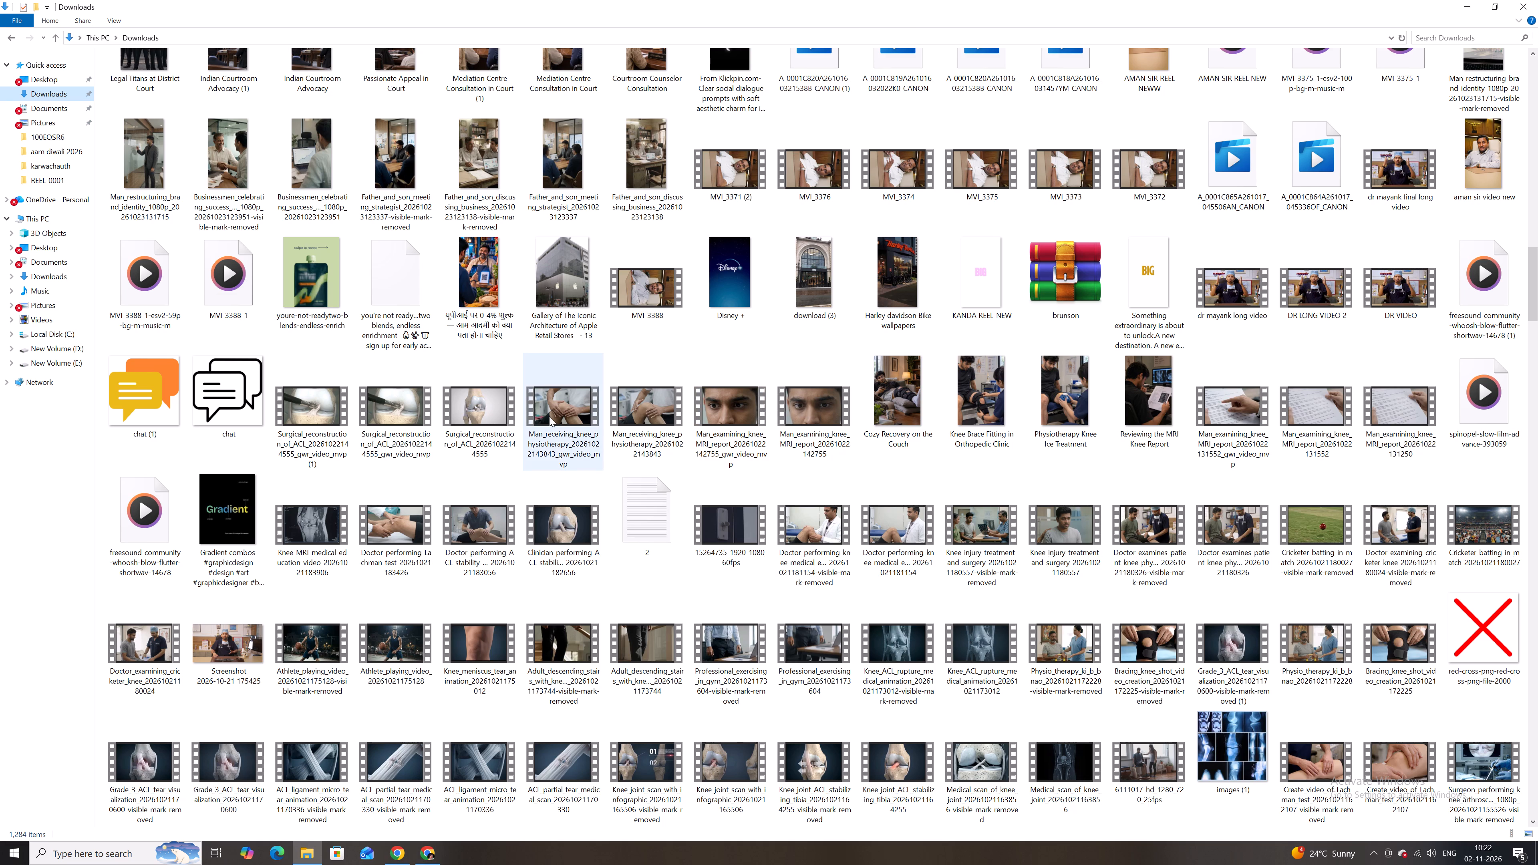
click(331, 532)
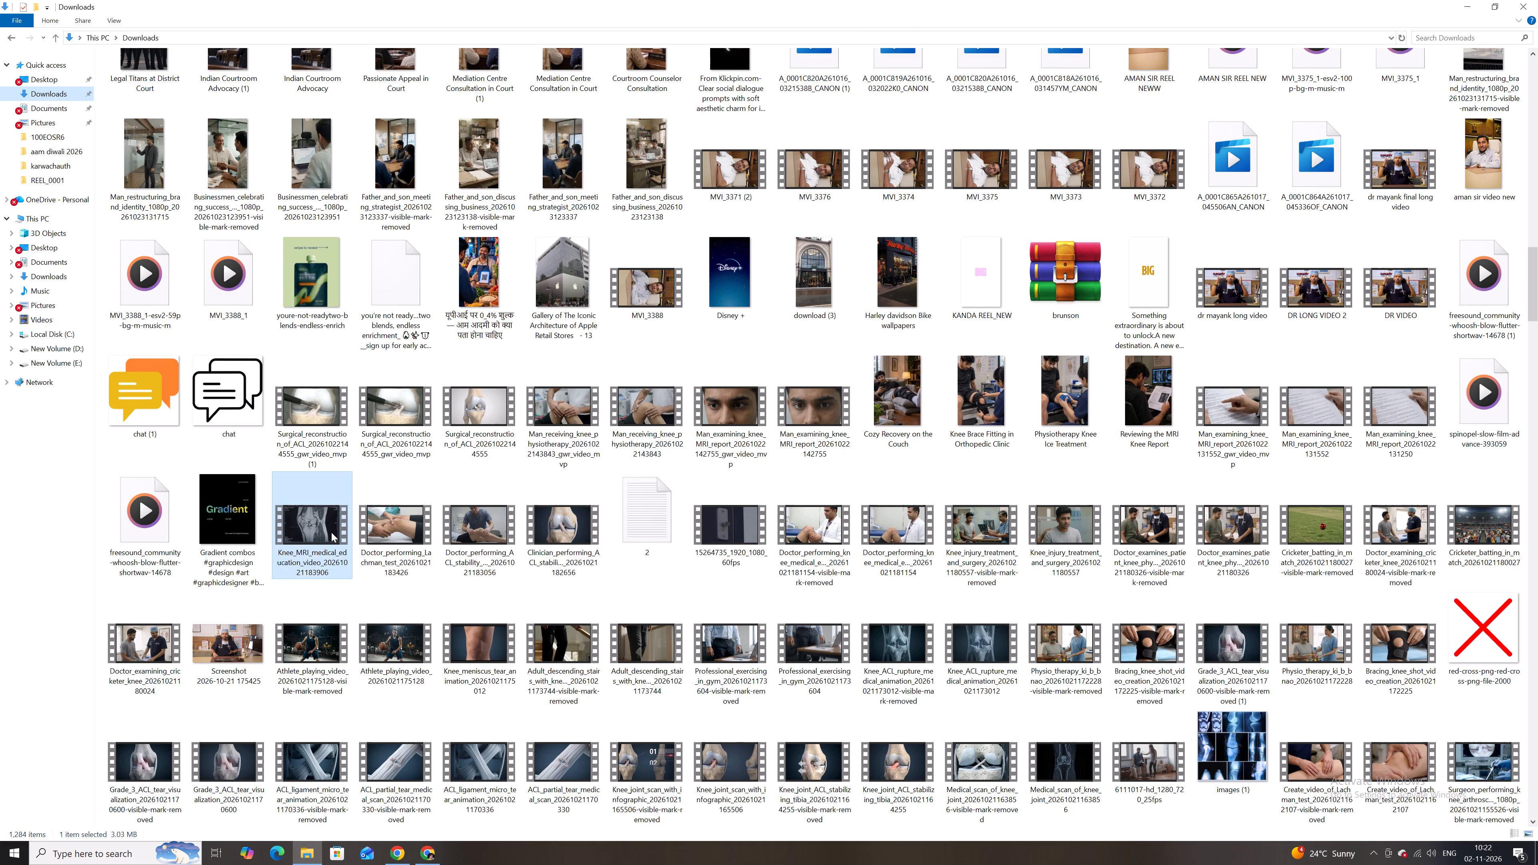
scroll(568, 625, down, 1)
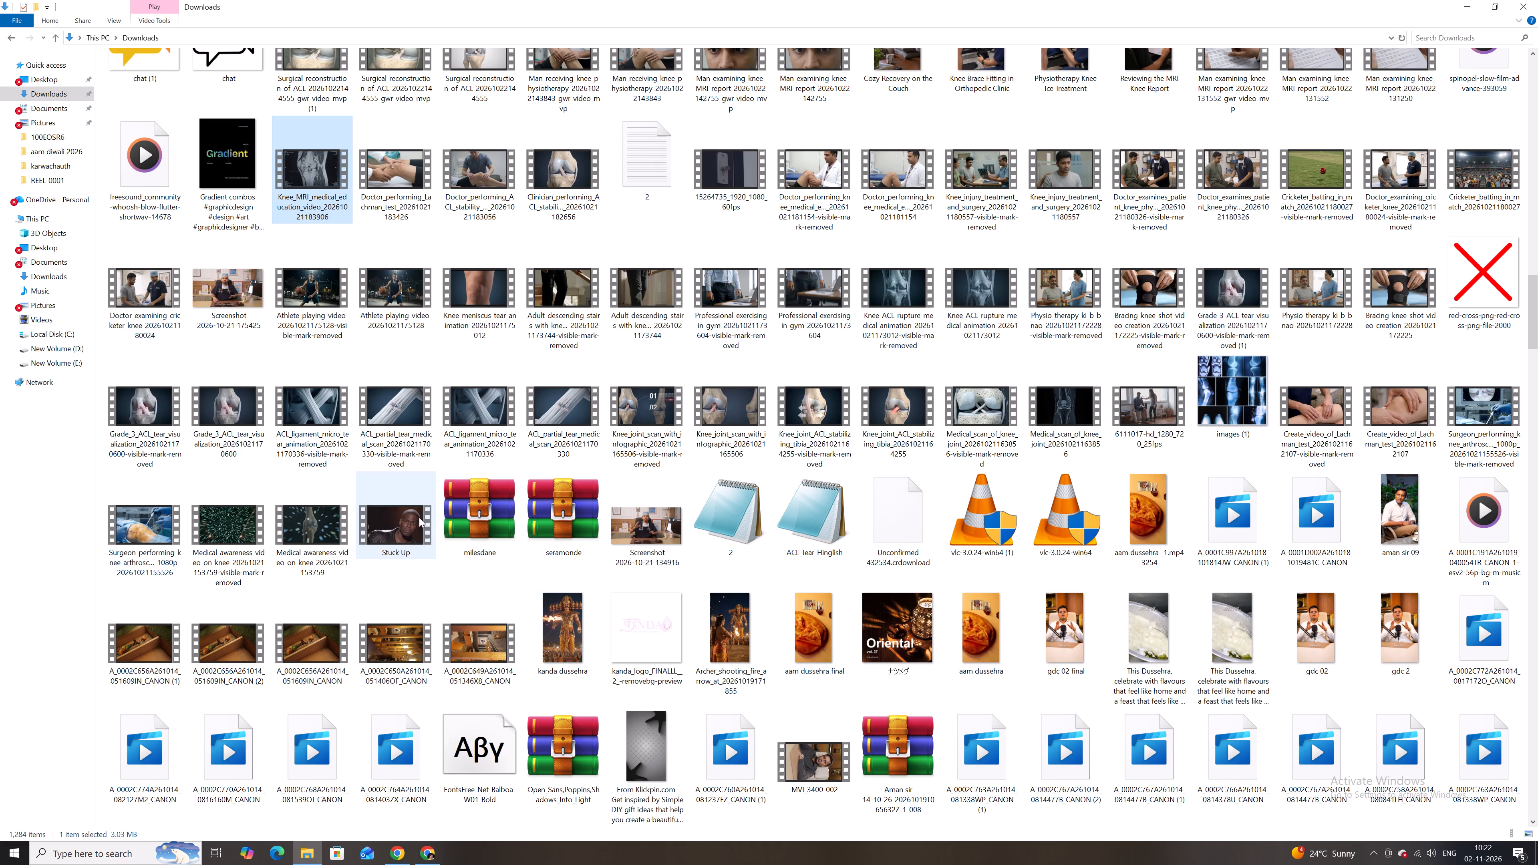
ctrl+shift+click(419, 517)
scroll(419, 517, up, 1)
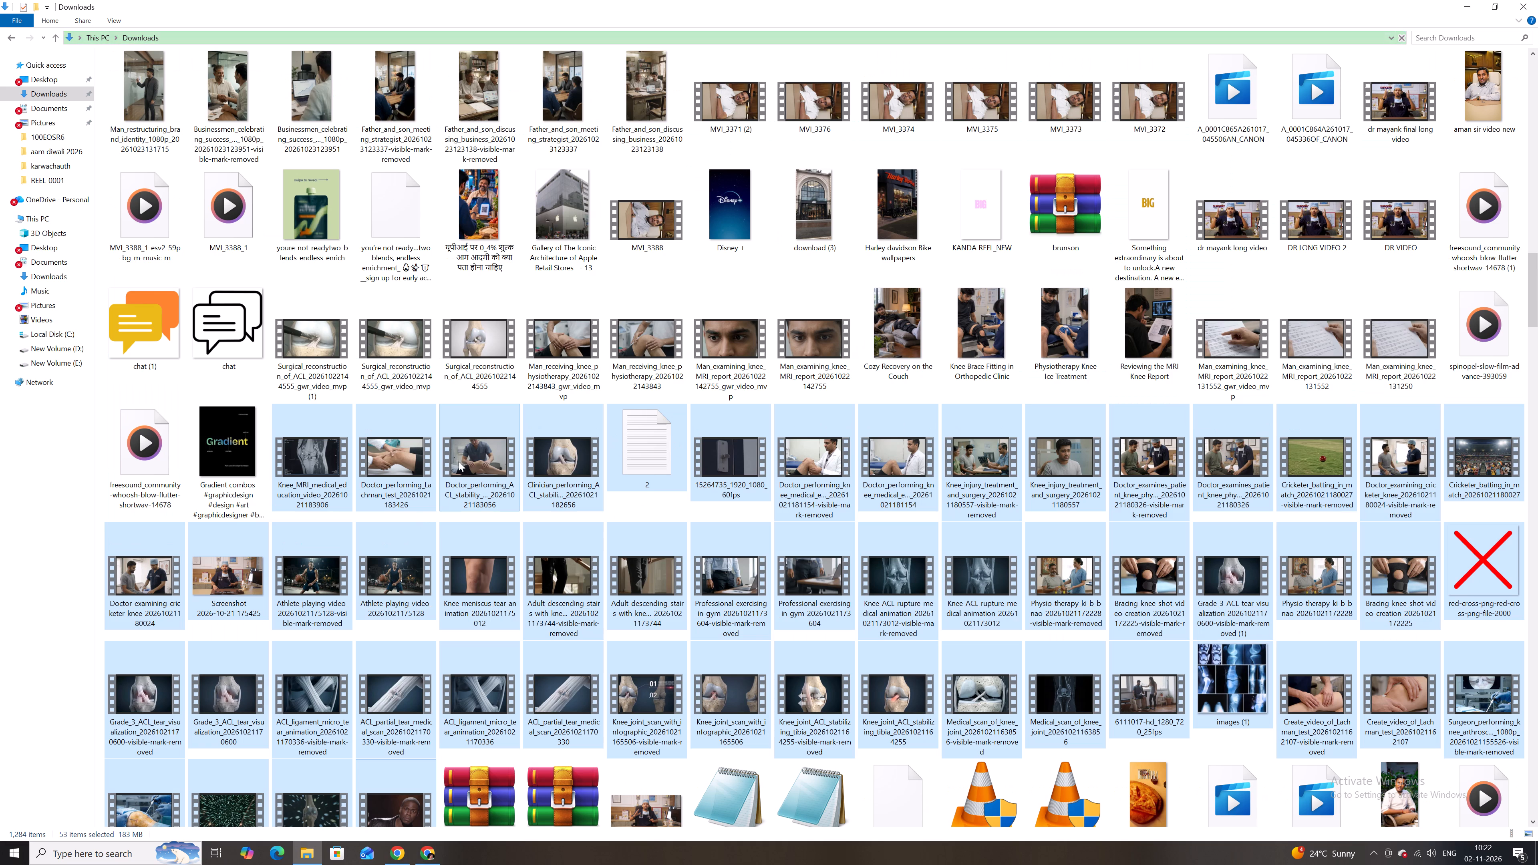
right_click(310, 463)
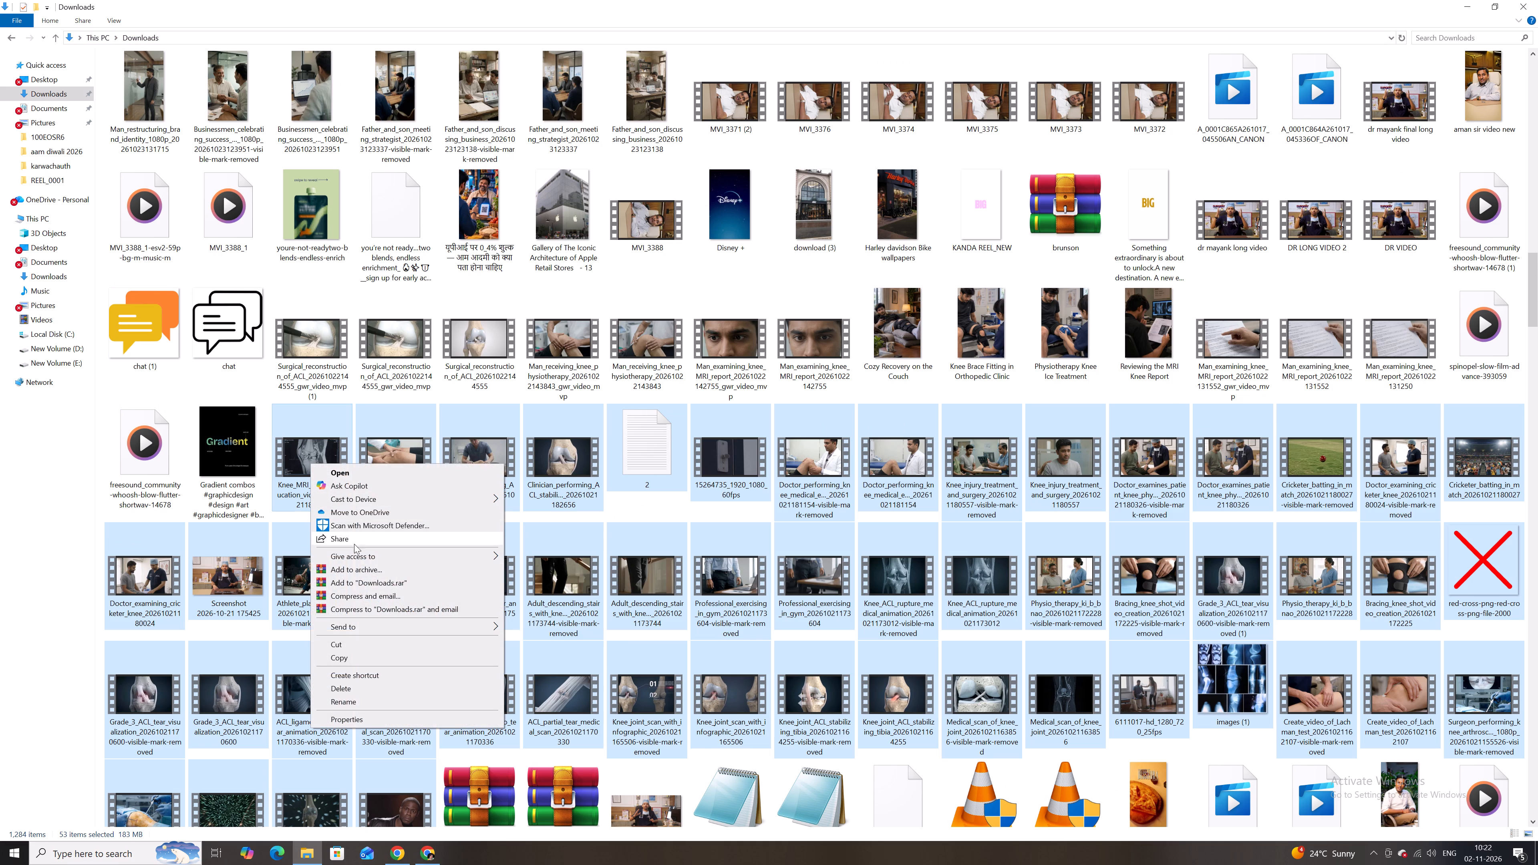
click(369, 656)
Open the New Volume (D:) drive.
click(32, 220)
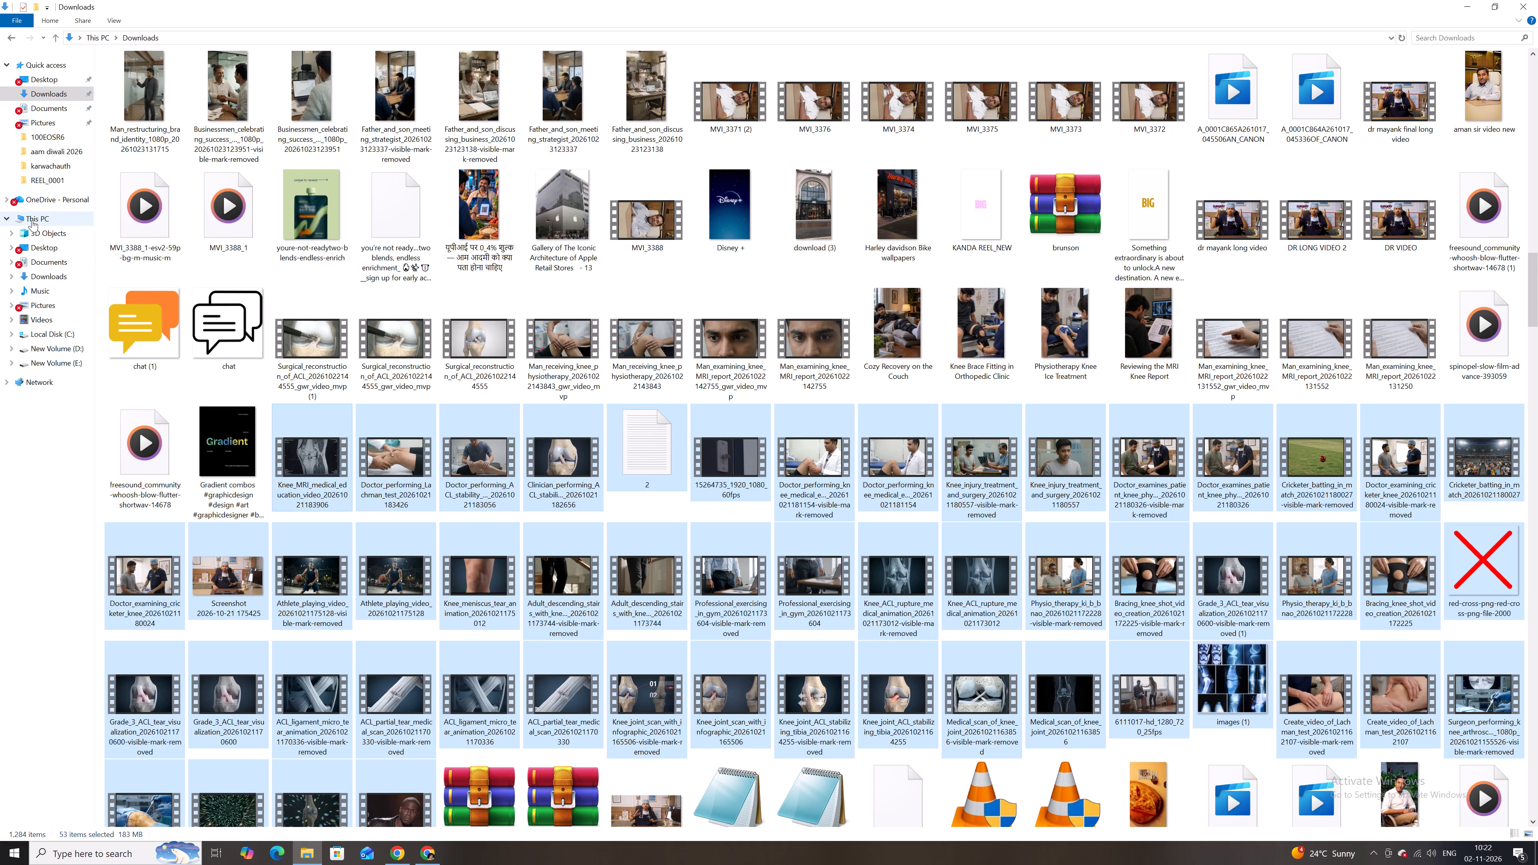
double_click(417, 146)
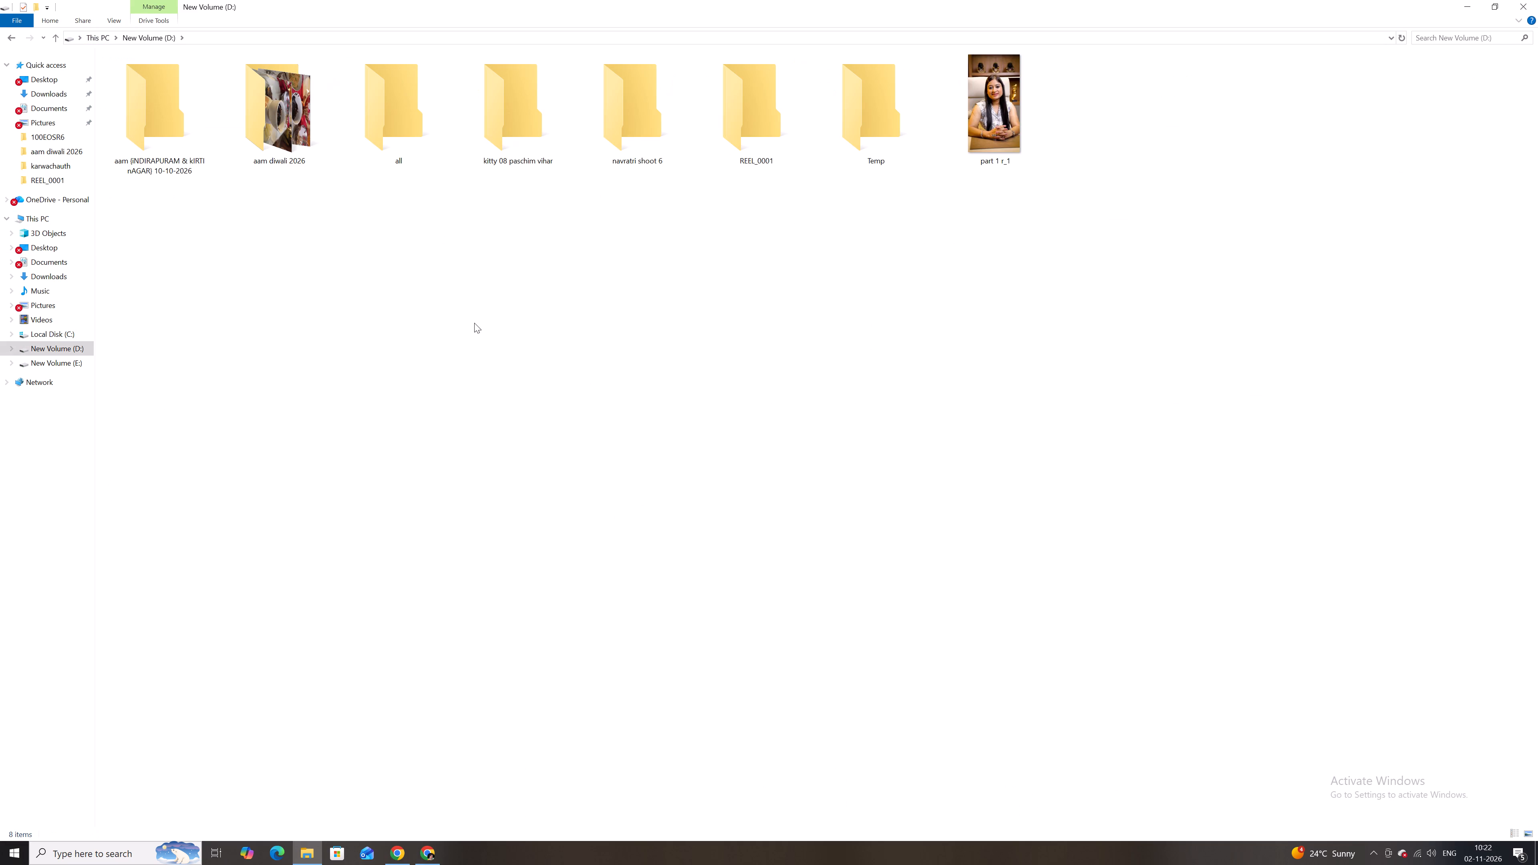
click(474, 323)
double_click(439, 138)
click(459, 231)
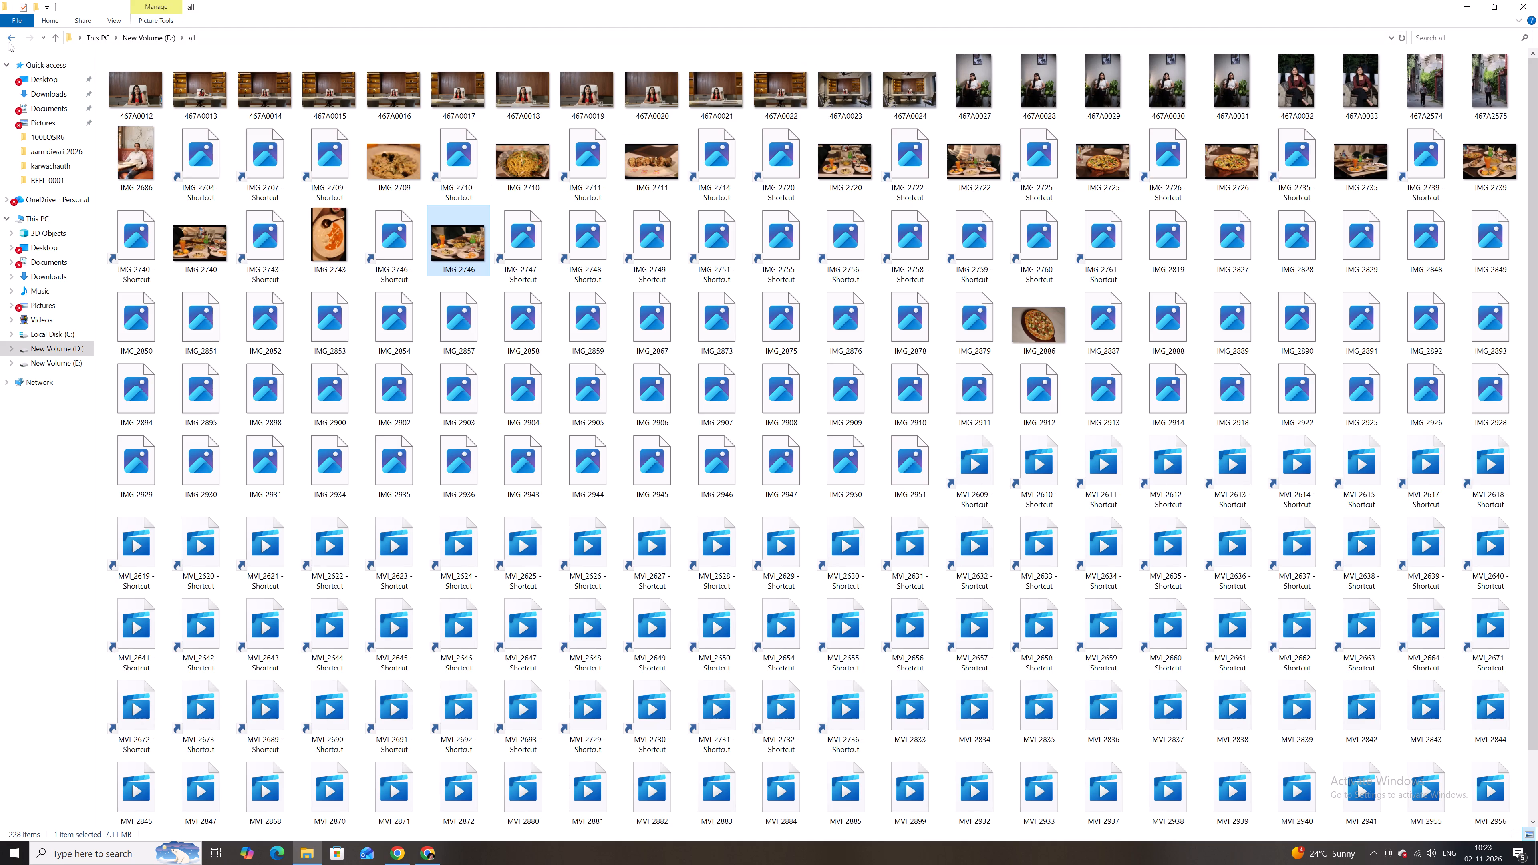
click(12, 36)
Create a new folder named OLD ONE on the New Volume (D:) drive.
right_click(601, 364)
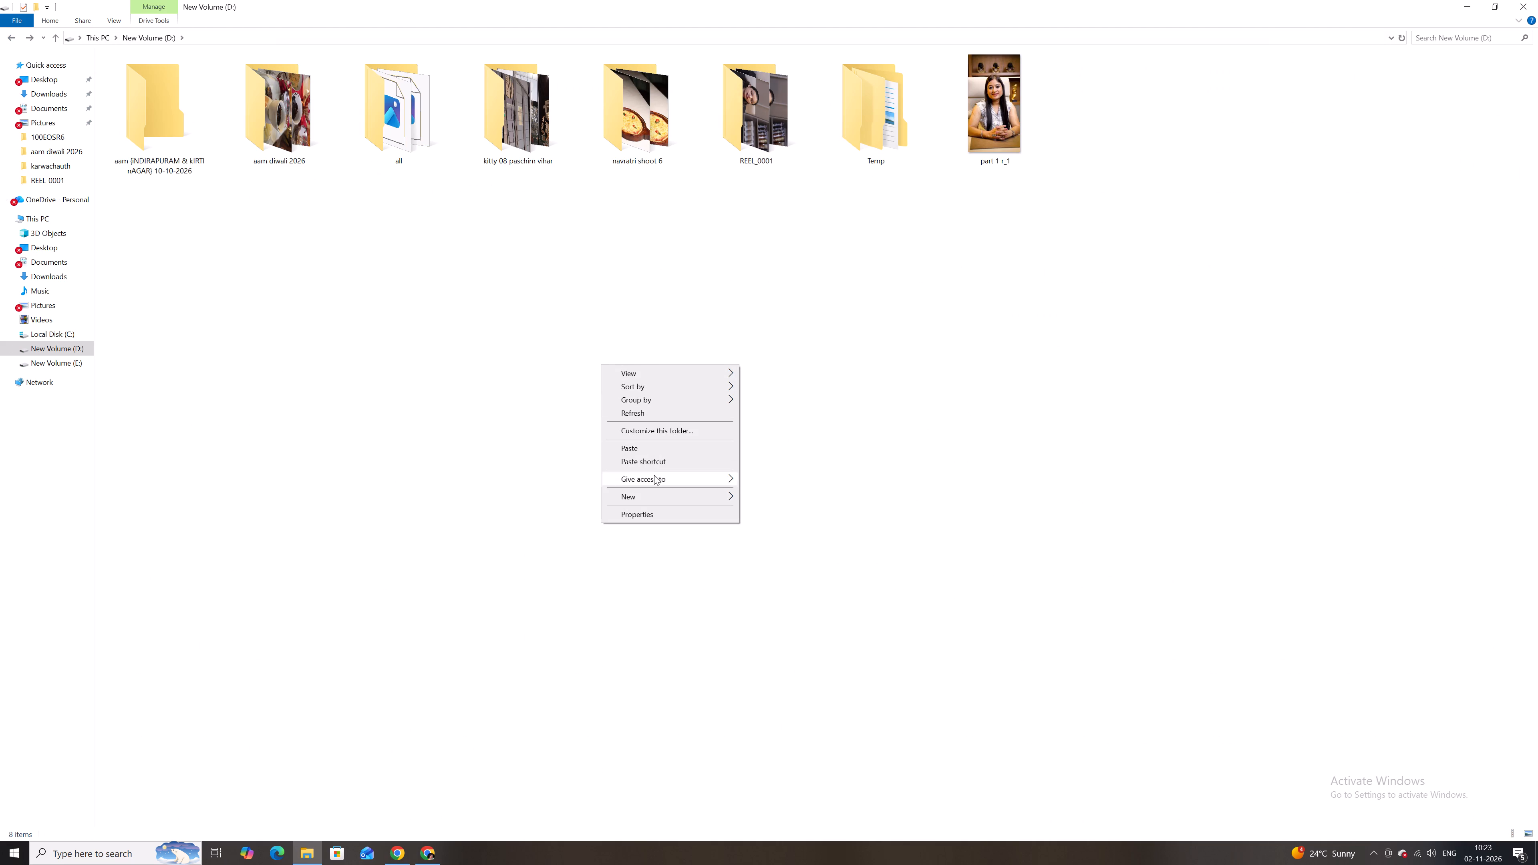
click(653, 496)
click(769, 502)
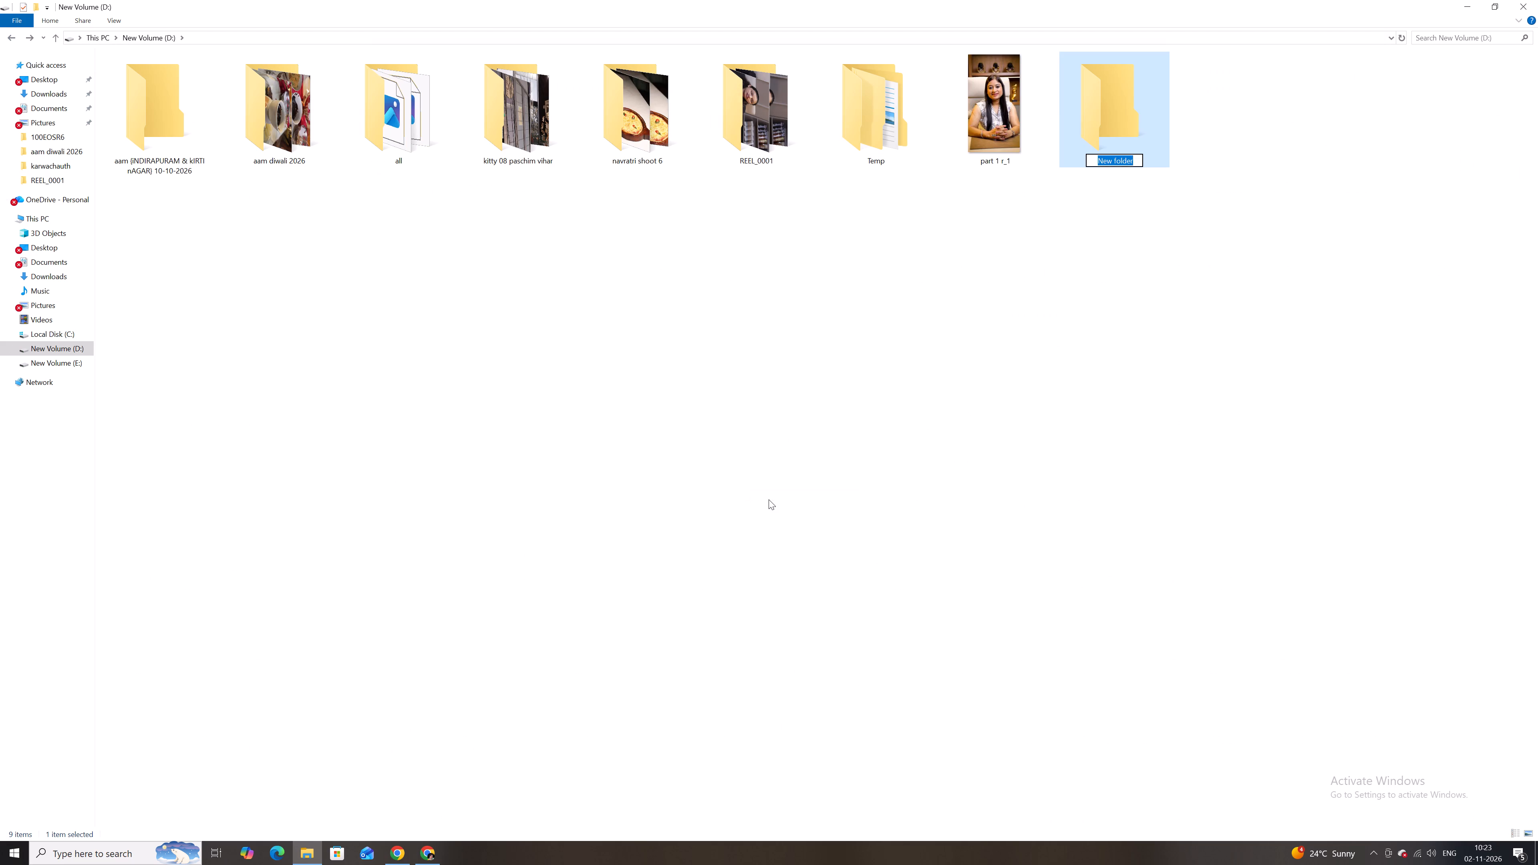
text(OLD ONE)
key(Return)
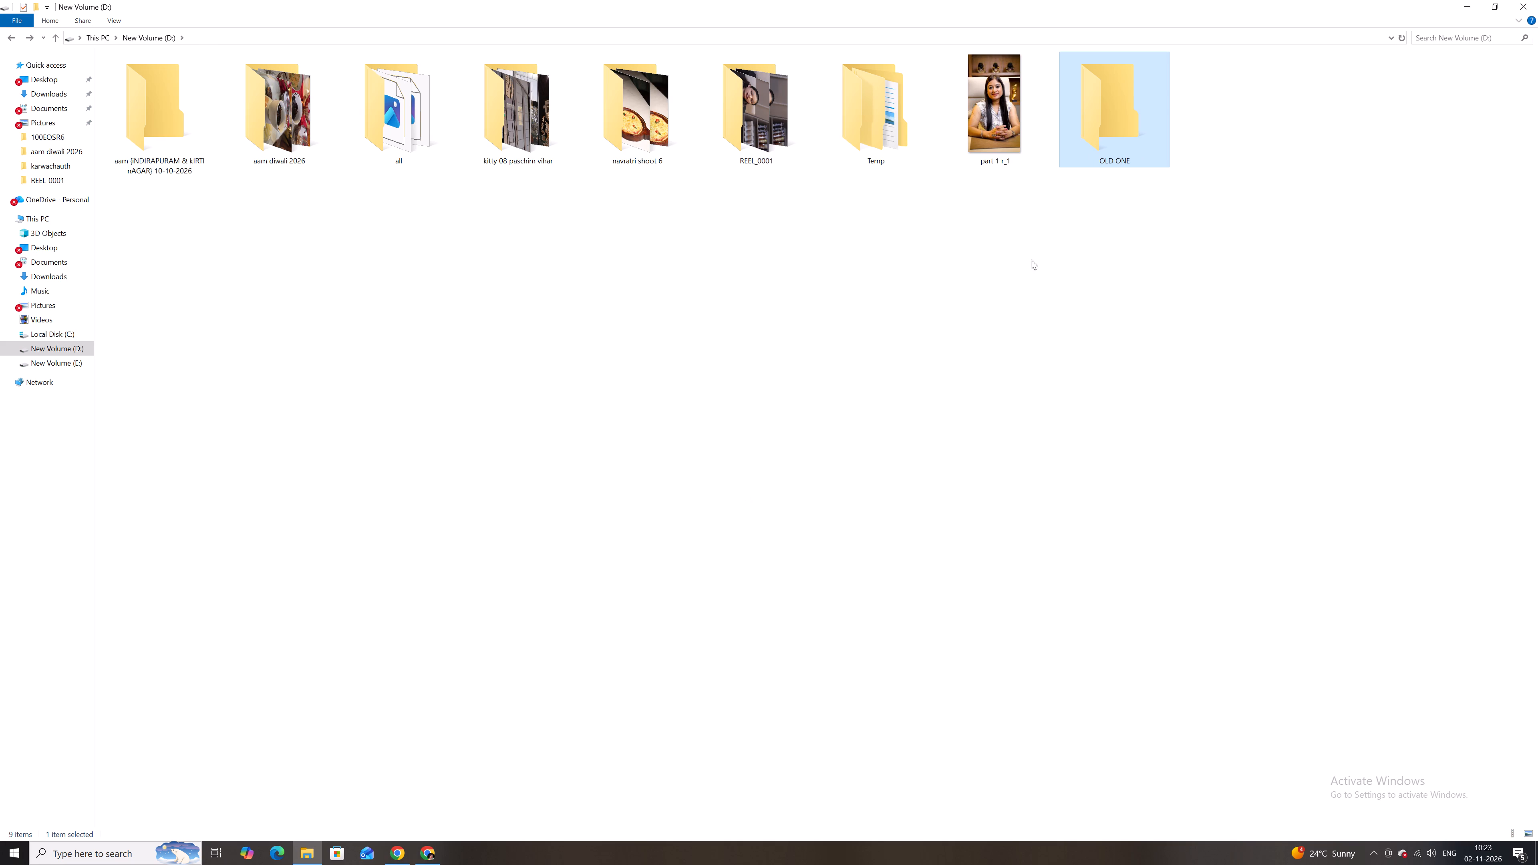
Paste the copied Downloads files into the OLD ONE folder.
double_click(1132, 124)
click(928, 304)
key(ctrl+v)
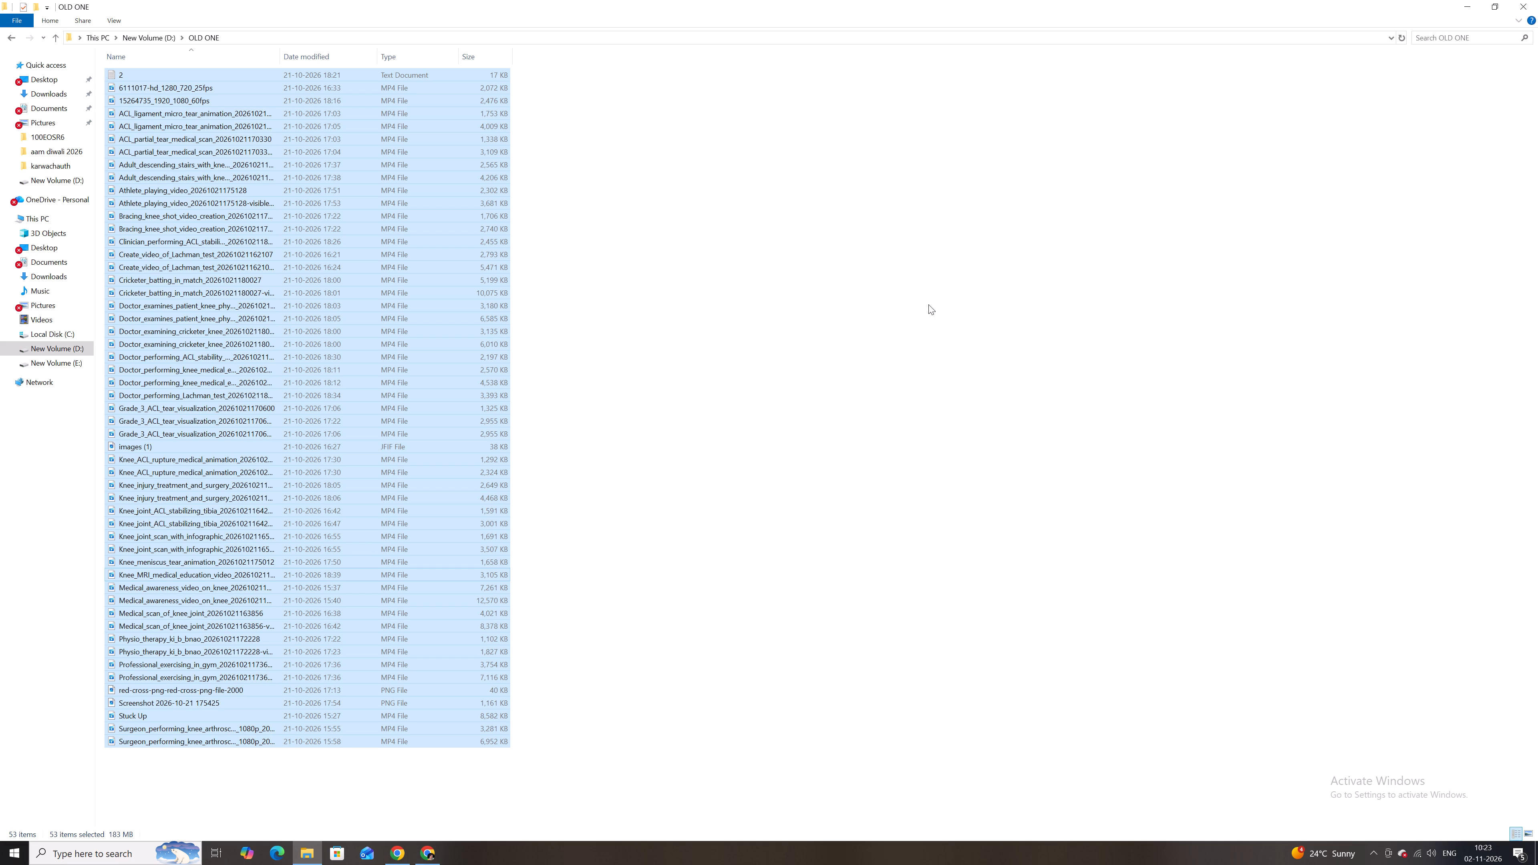
Back in Downloads, select the files from the Knee_MRI_medical_education video through the visible-mark-removed Surgeon_performing_knee_arthrosc video.
click(33, 219)
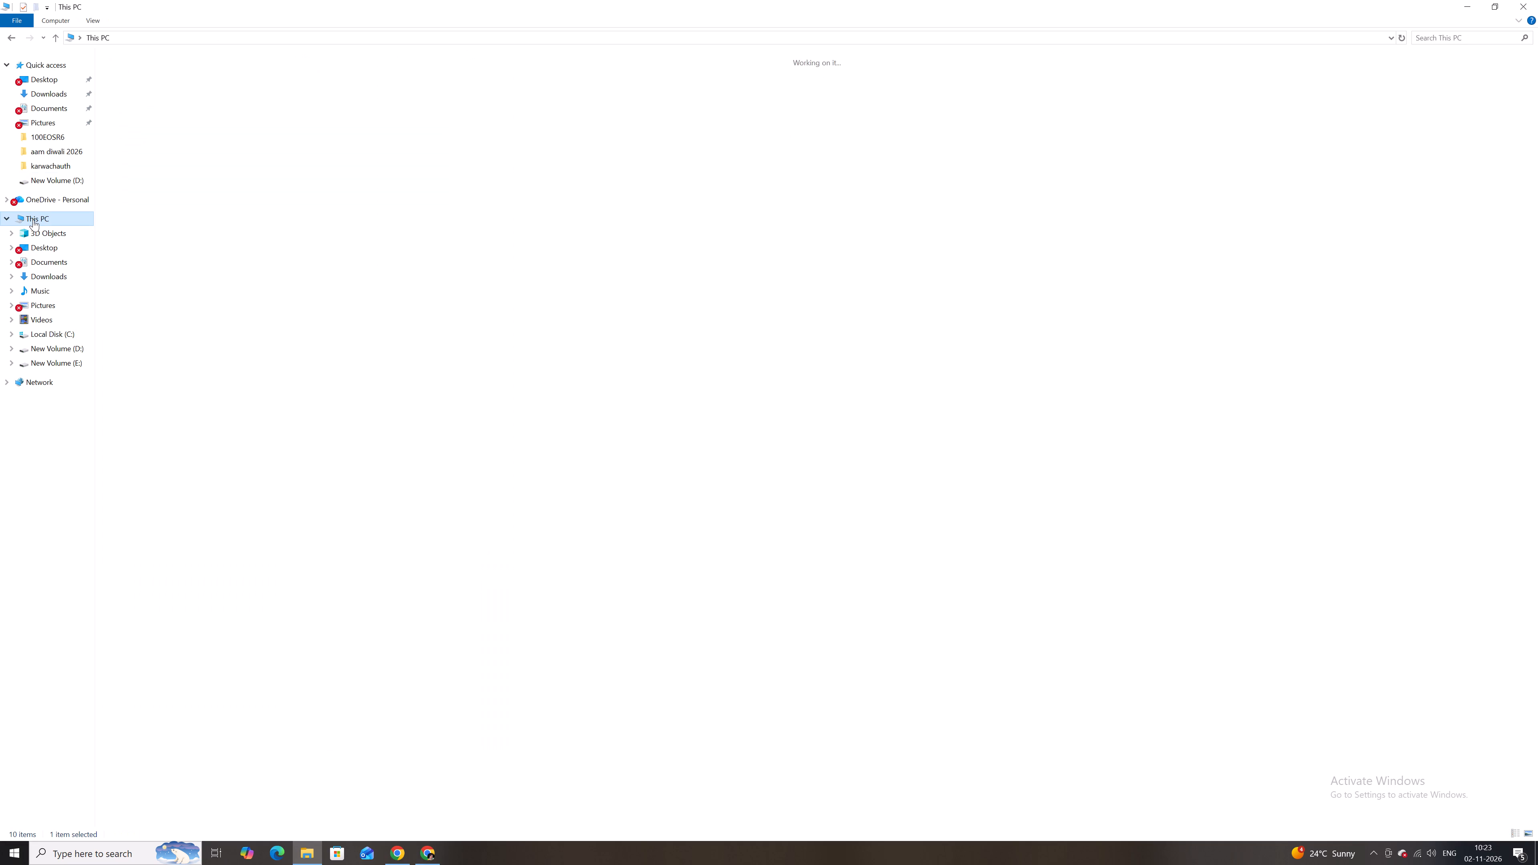
click(54, 96)
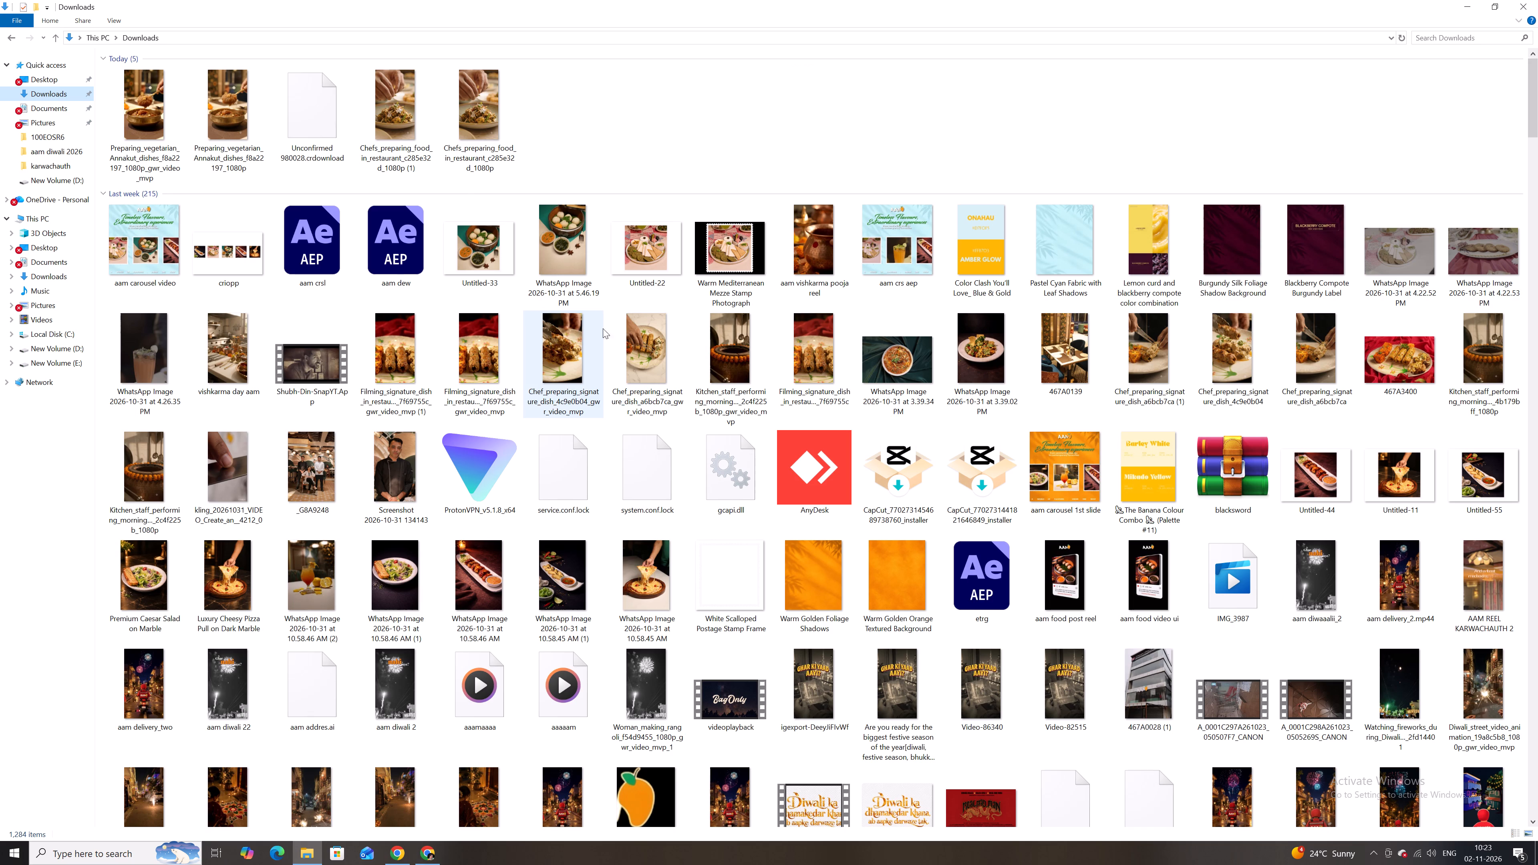
scroll(708, 462, down, 4)
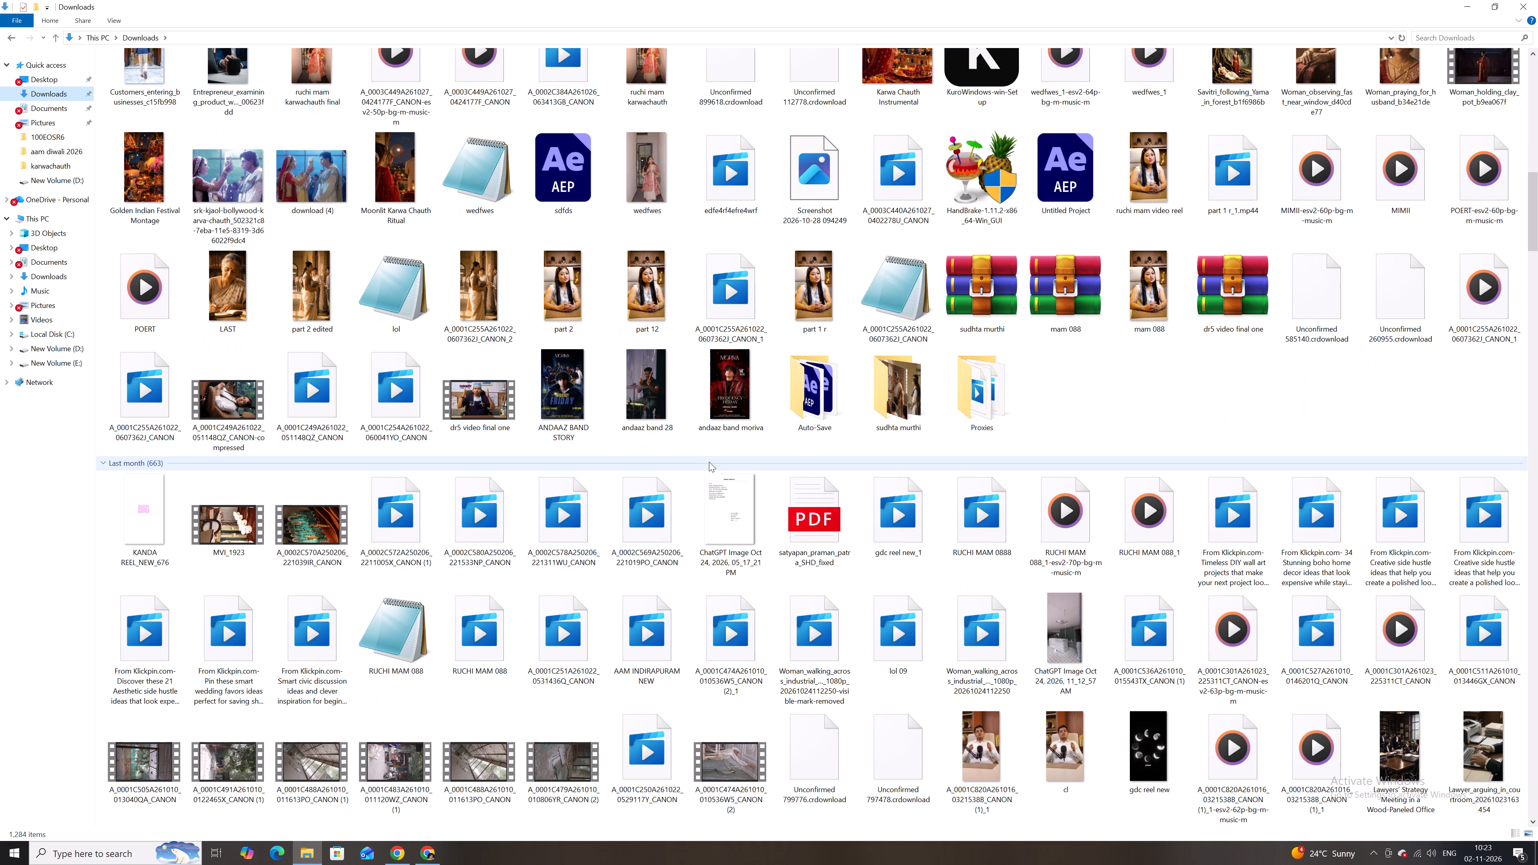
scroll(709, 462, down, 4)
scroll(709, 462, up, 1)
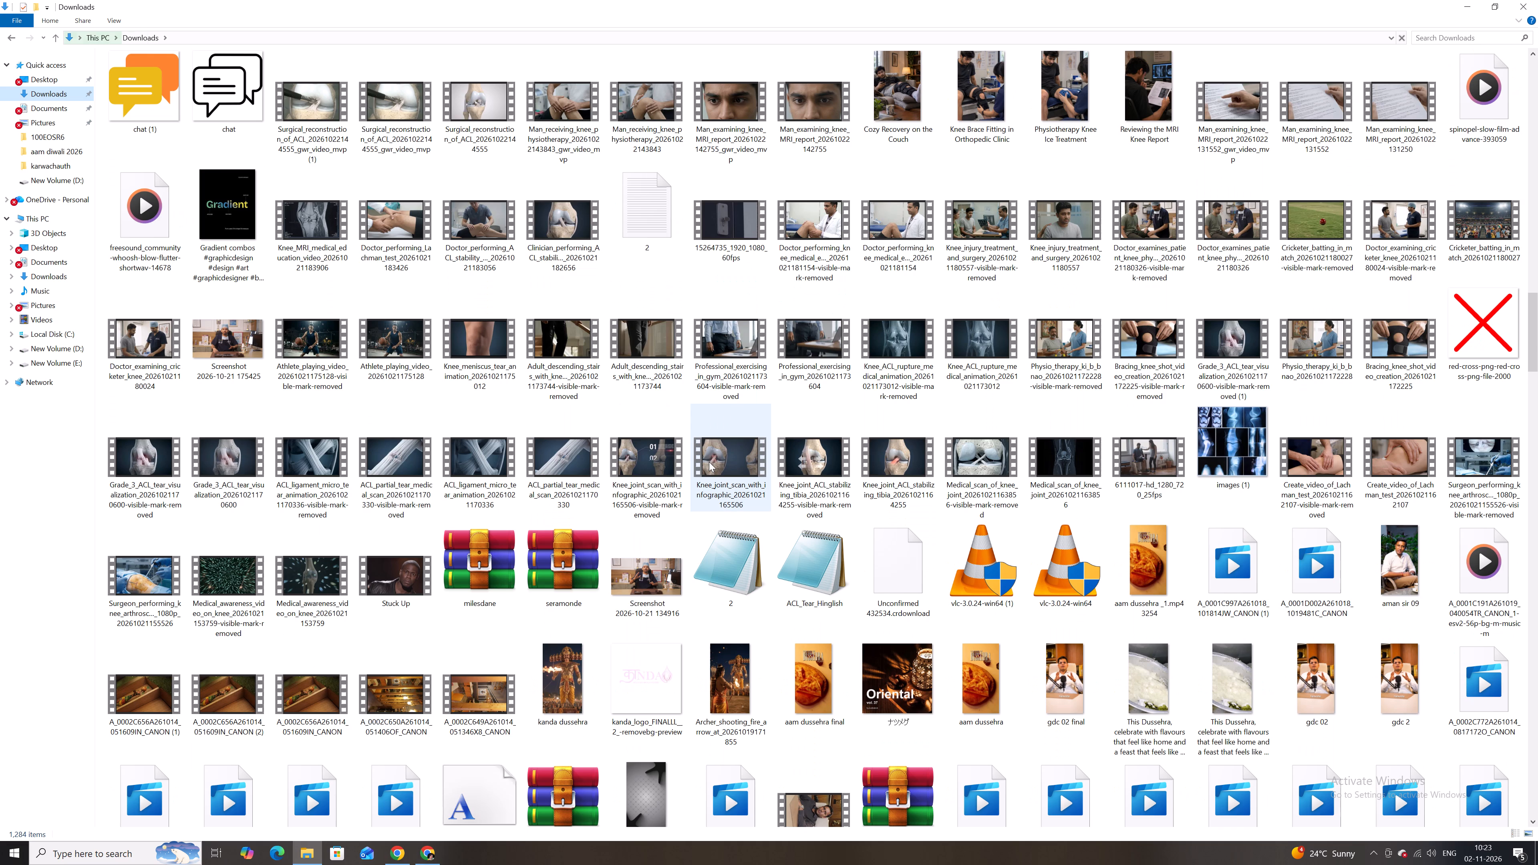
click(1480, 465)
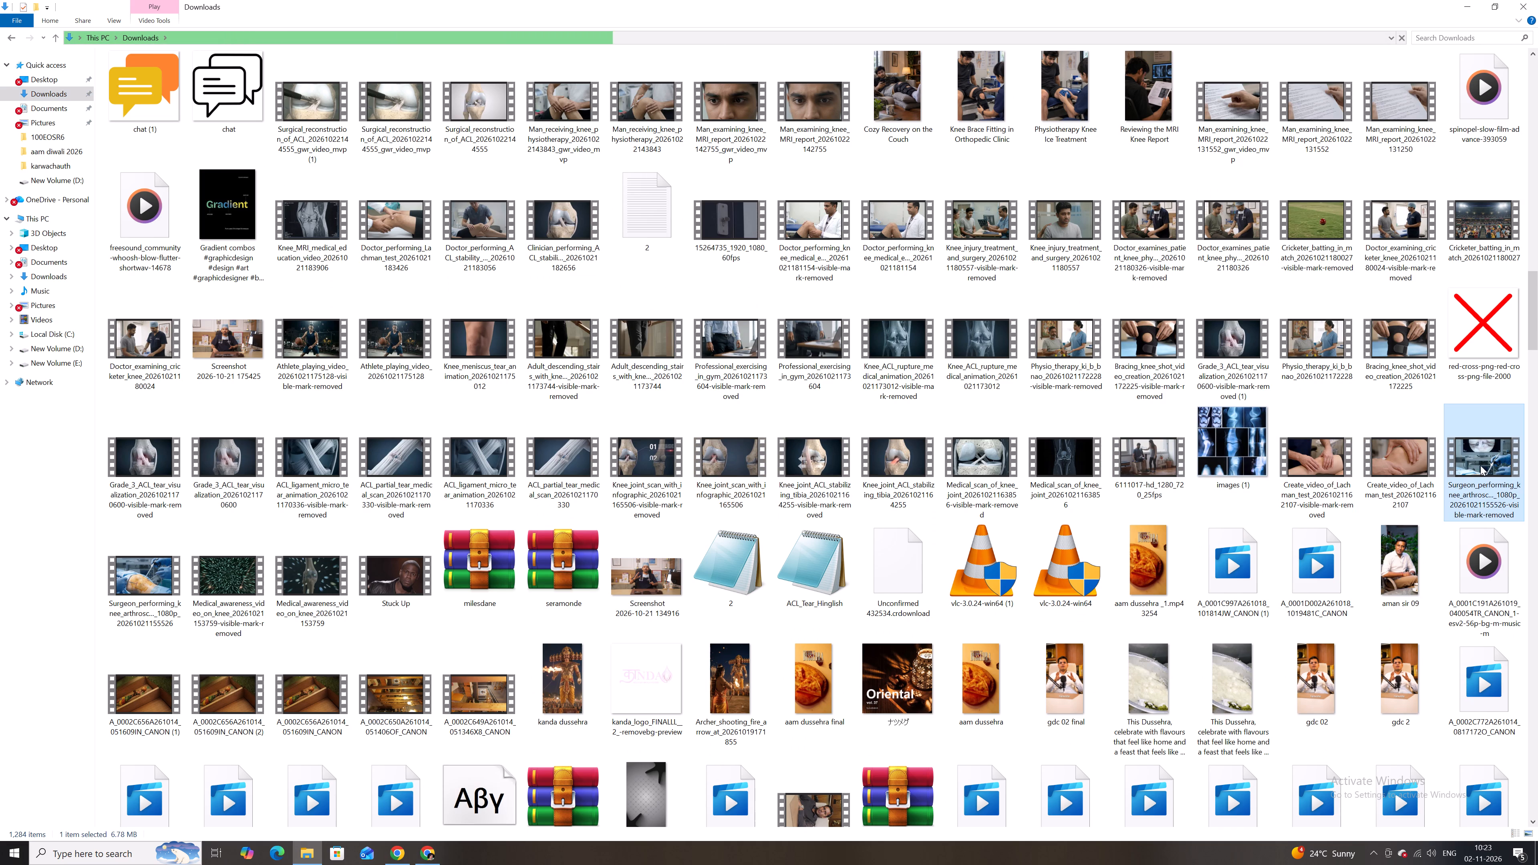
ctrl+shift+click(751, 235)
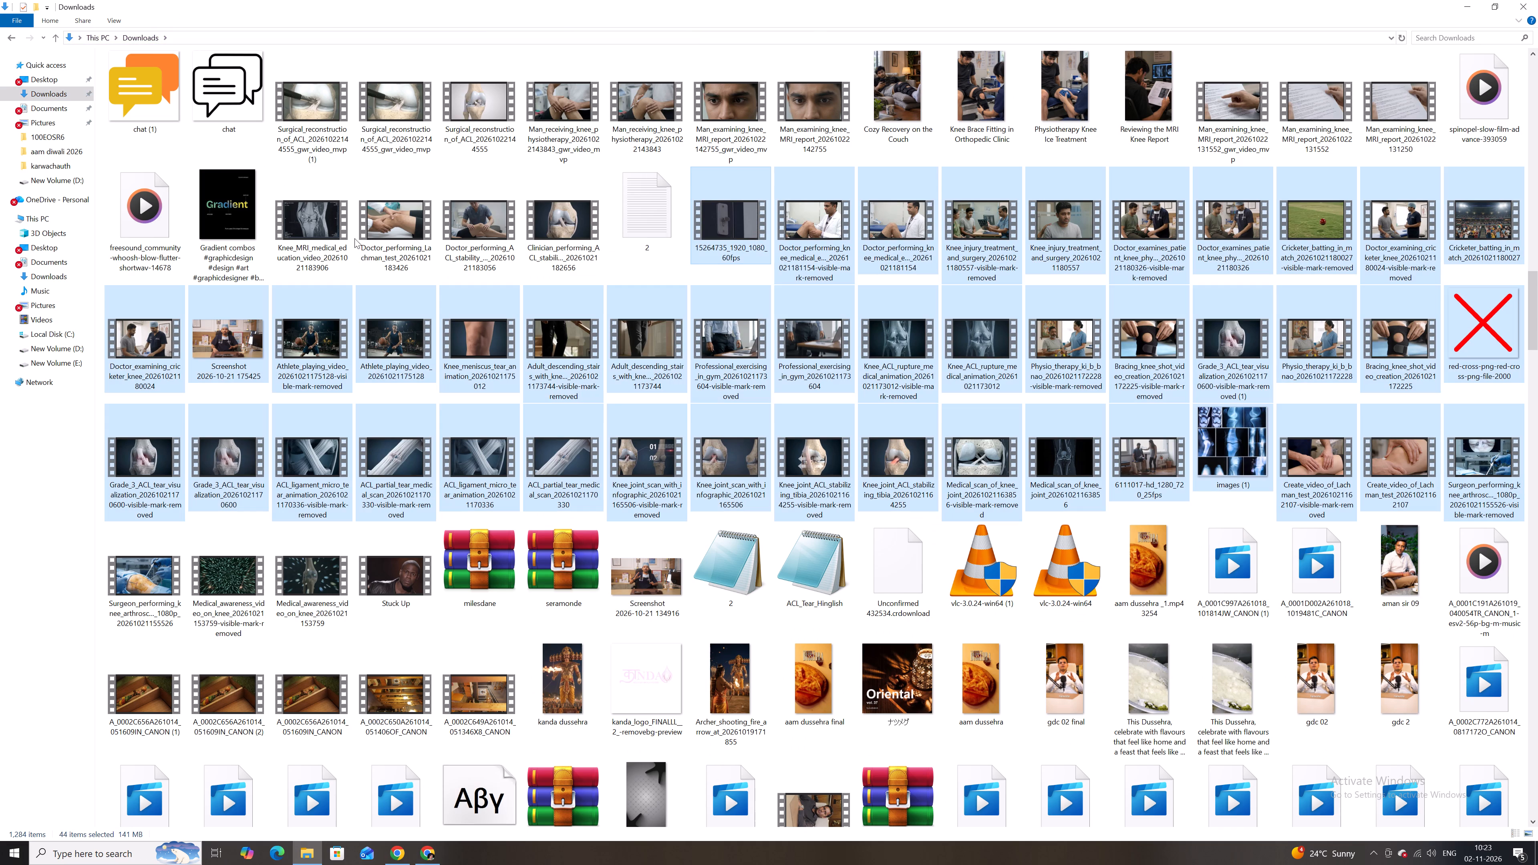
ctrl+shift+click(334, 220)
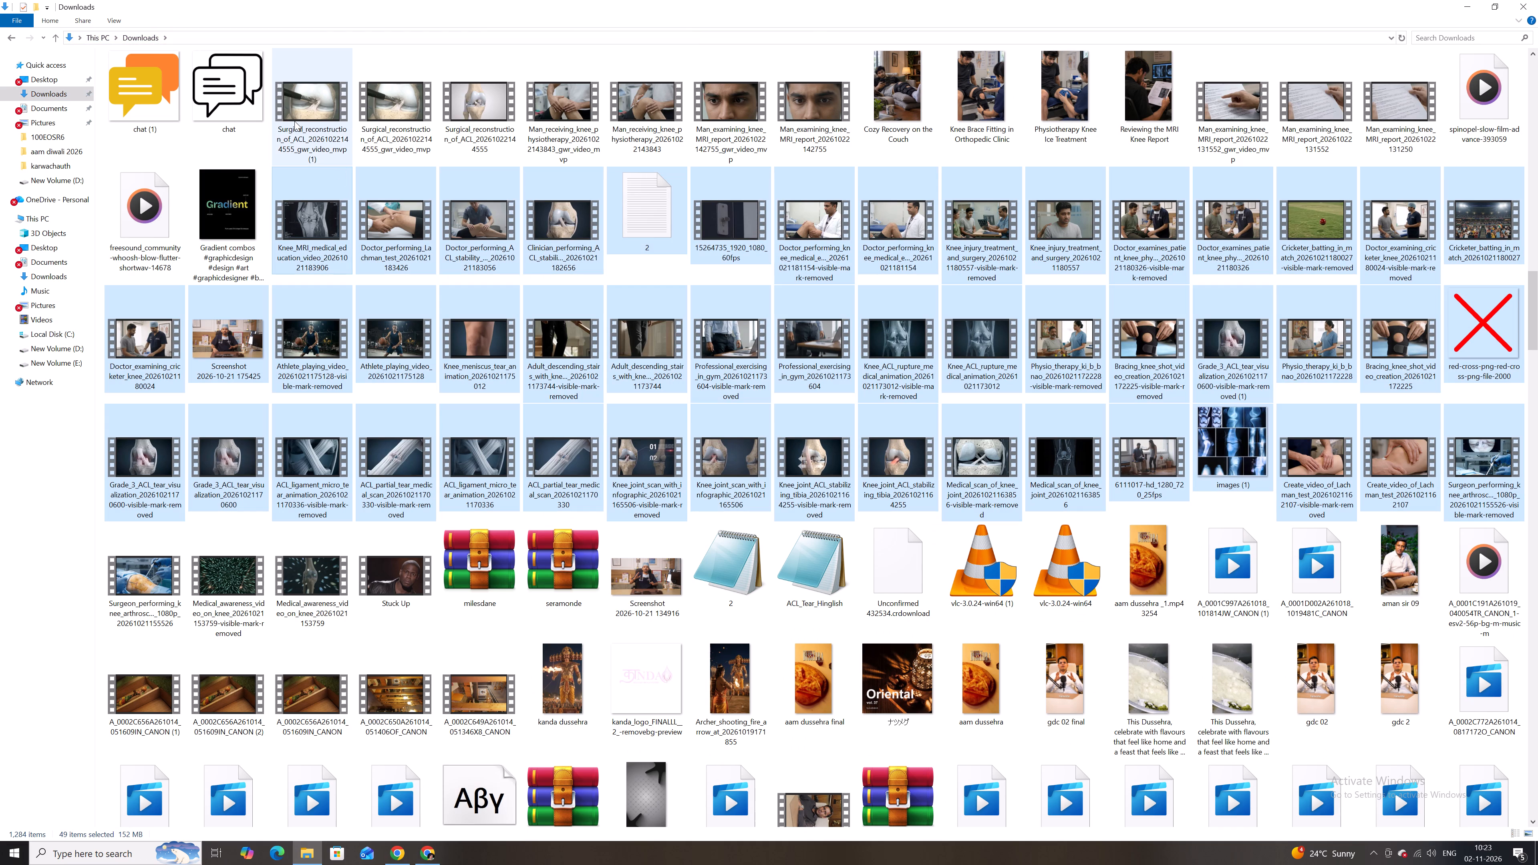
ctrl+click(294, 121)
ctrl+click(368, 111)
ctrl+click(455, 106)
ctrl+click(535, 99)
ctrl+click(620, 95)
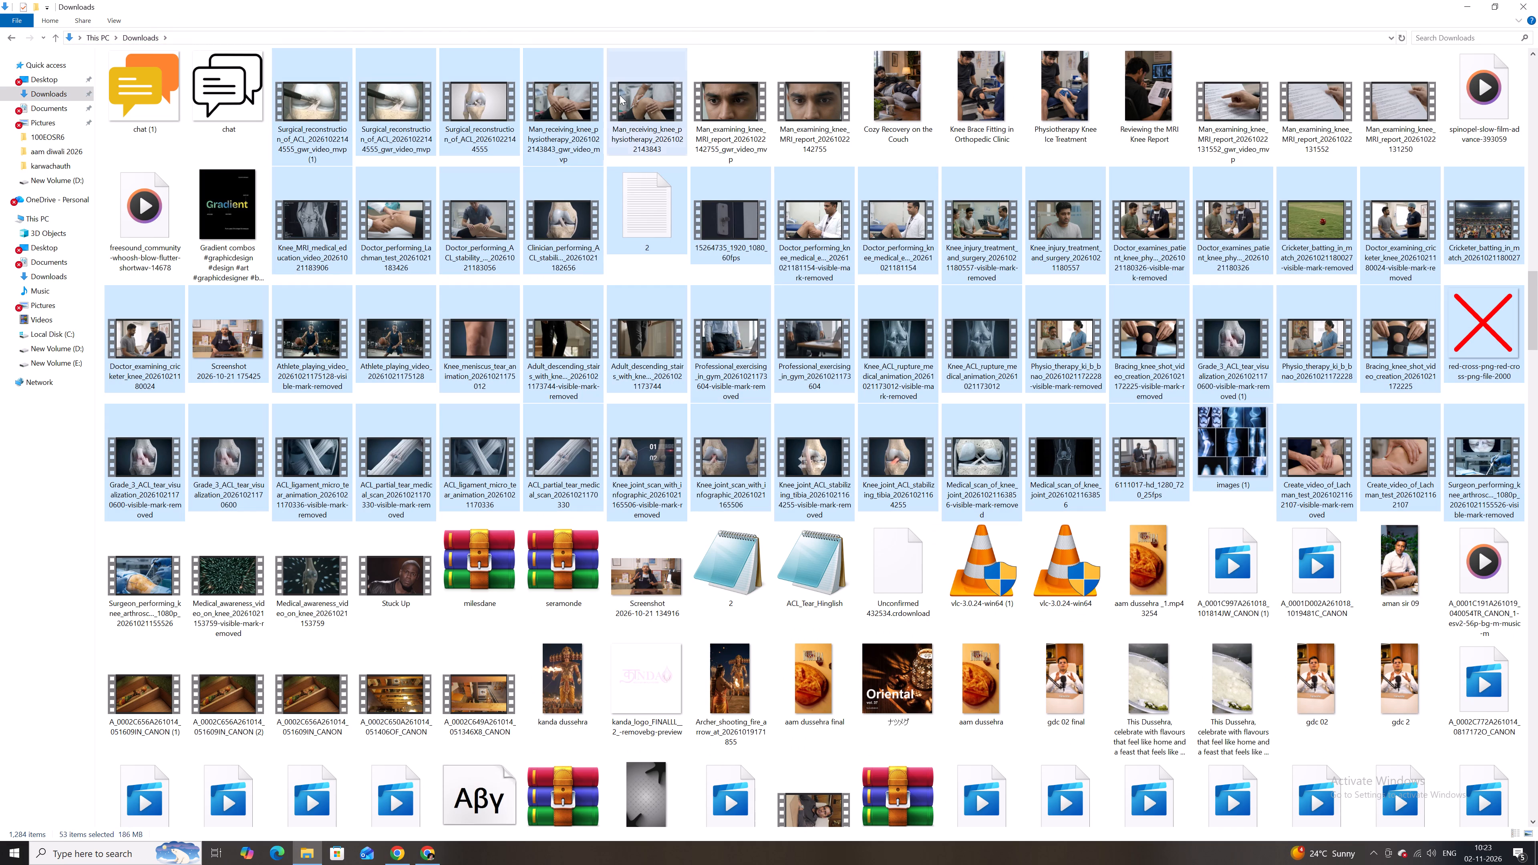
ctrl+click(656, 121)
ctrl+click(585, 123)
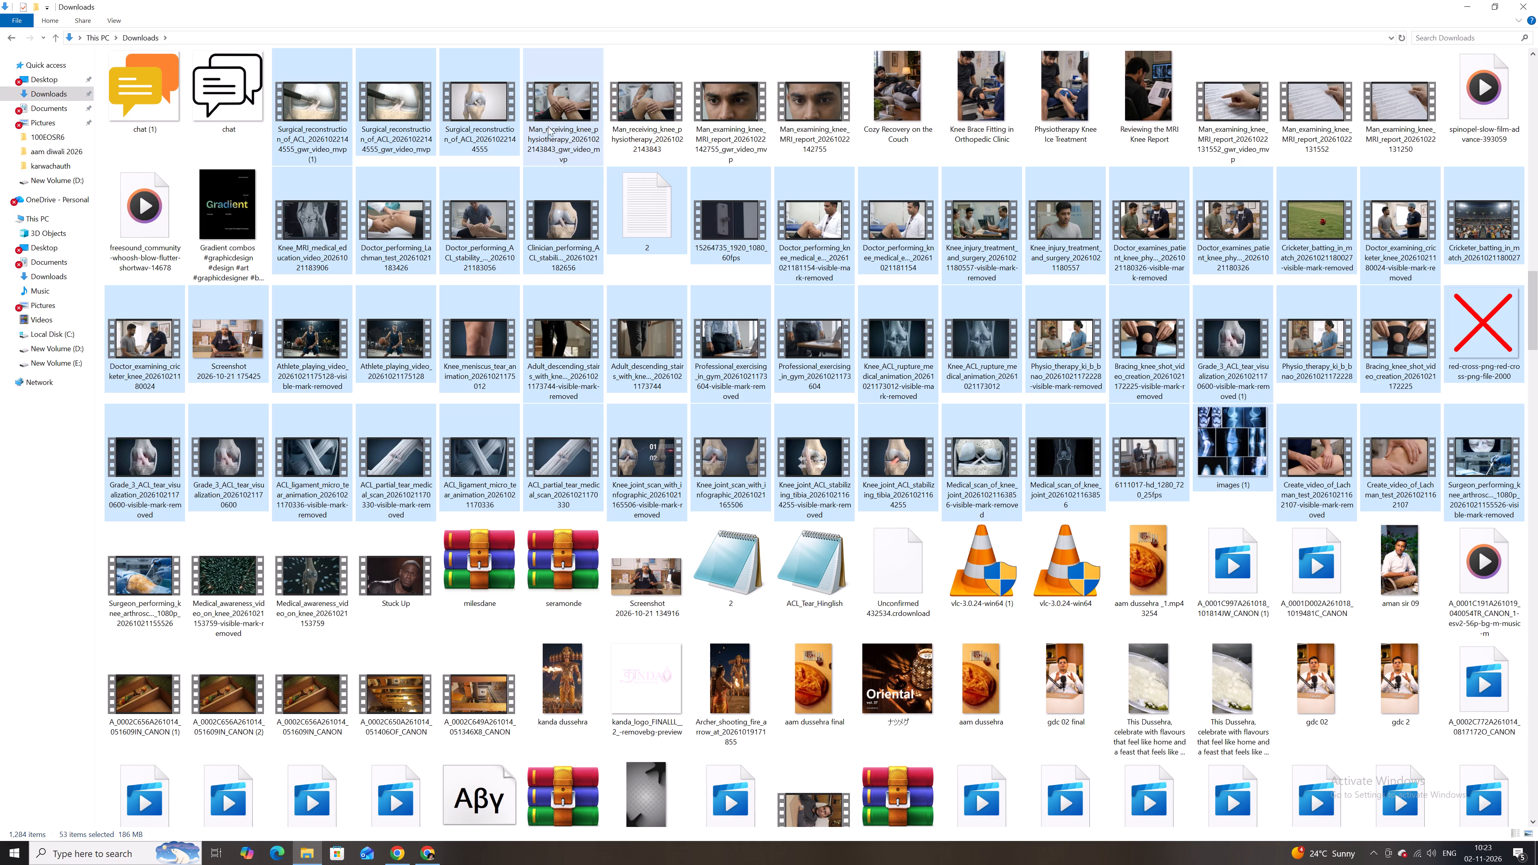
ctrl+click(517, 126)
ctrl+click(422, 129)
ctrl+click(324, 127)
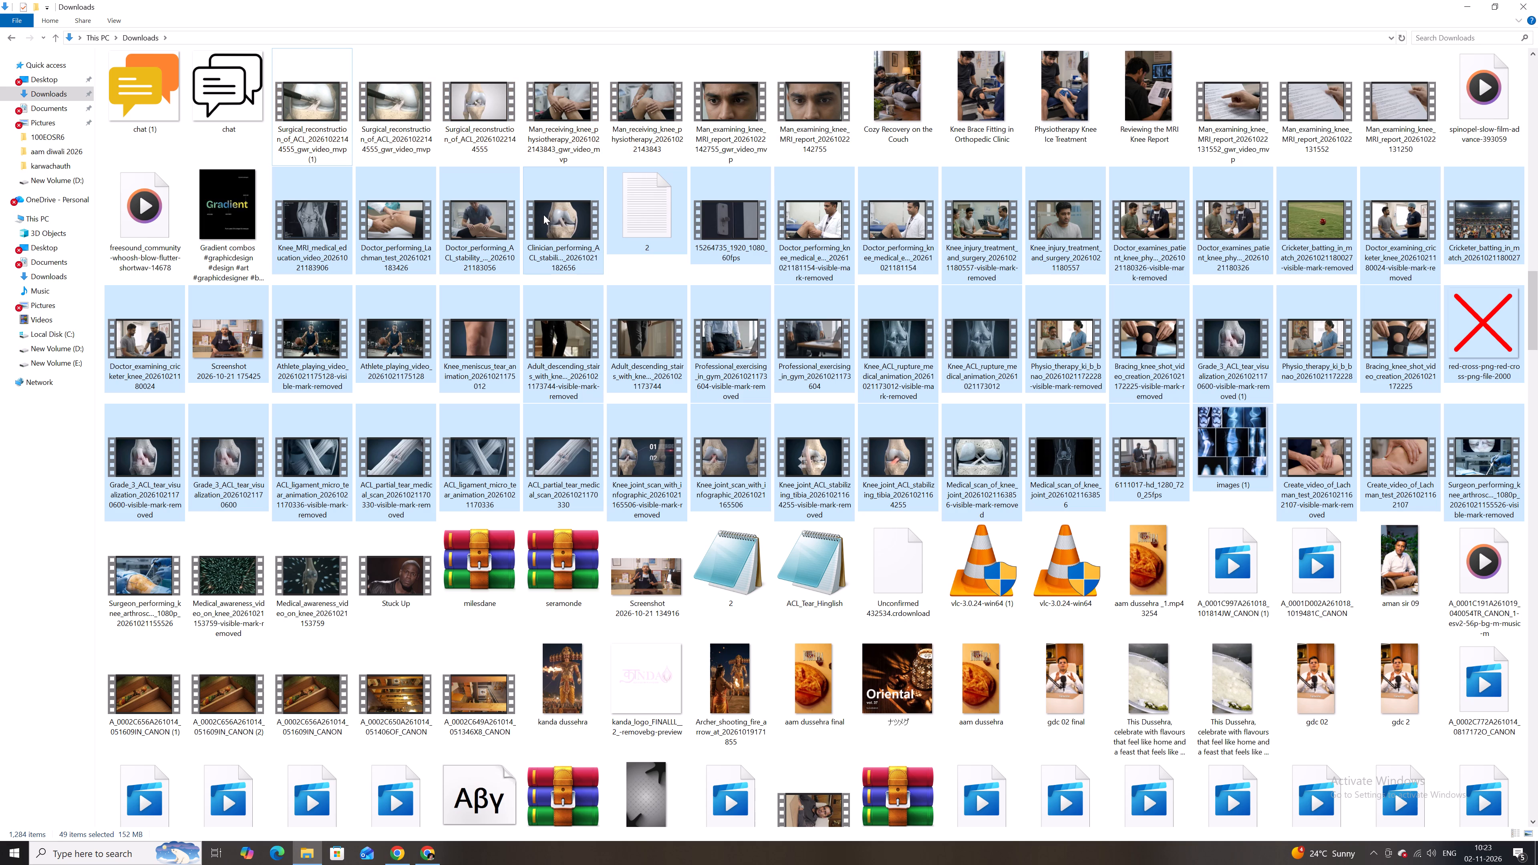
Delete the selected block of knee-related files from Downloads.
right_click(544, 215)
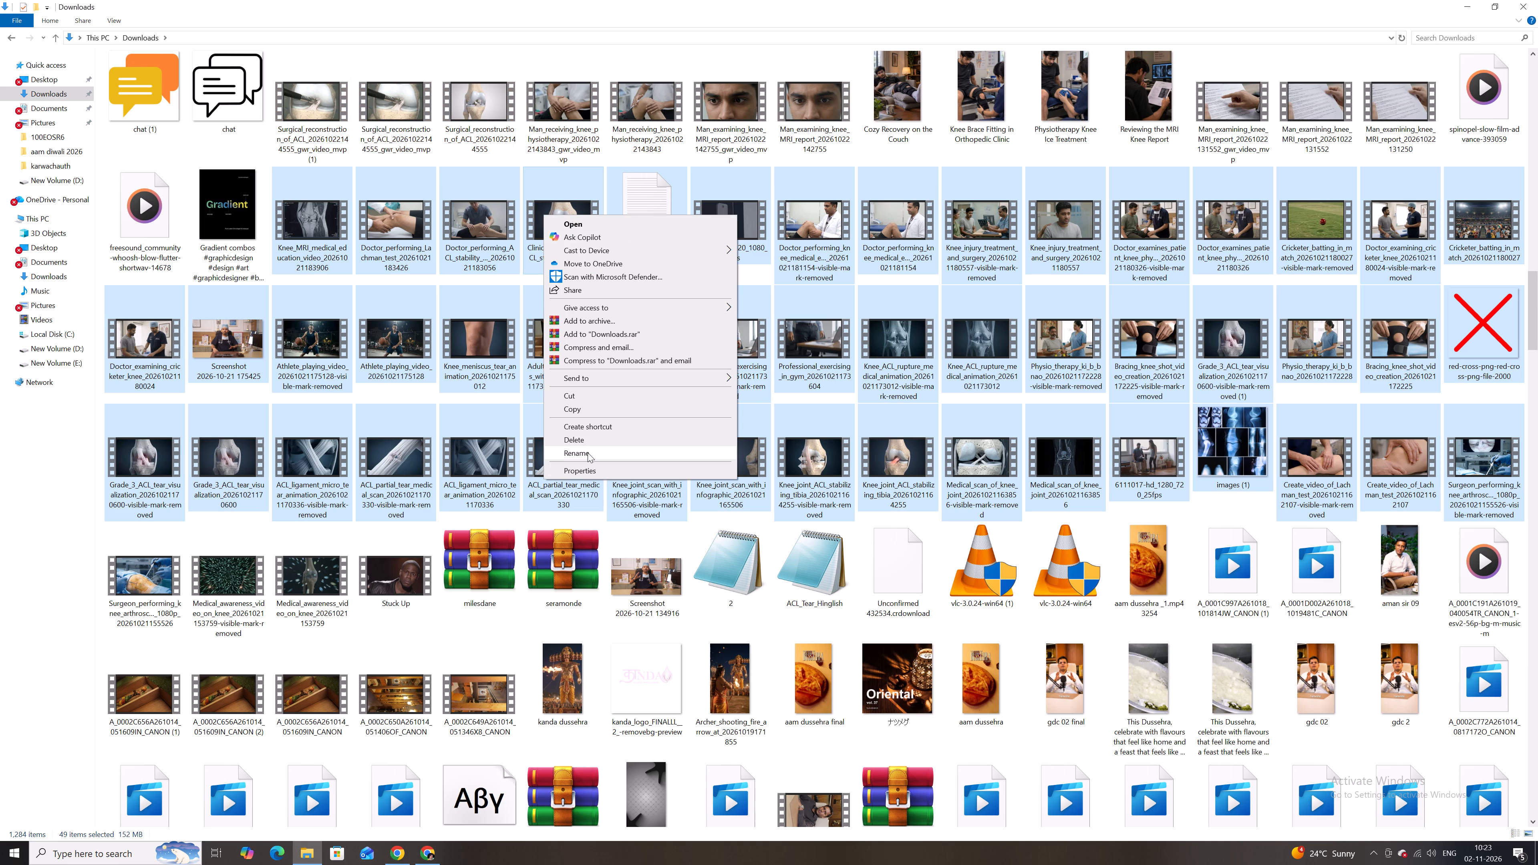
click(584, 445)
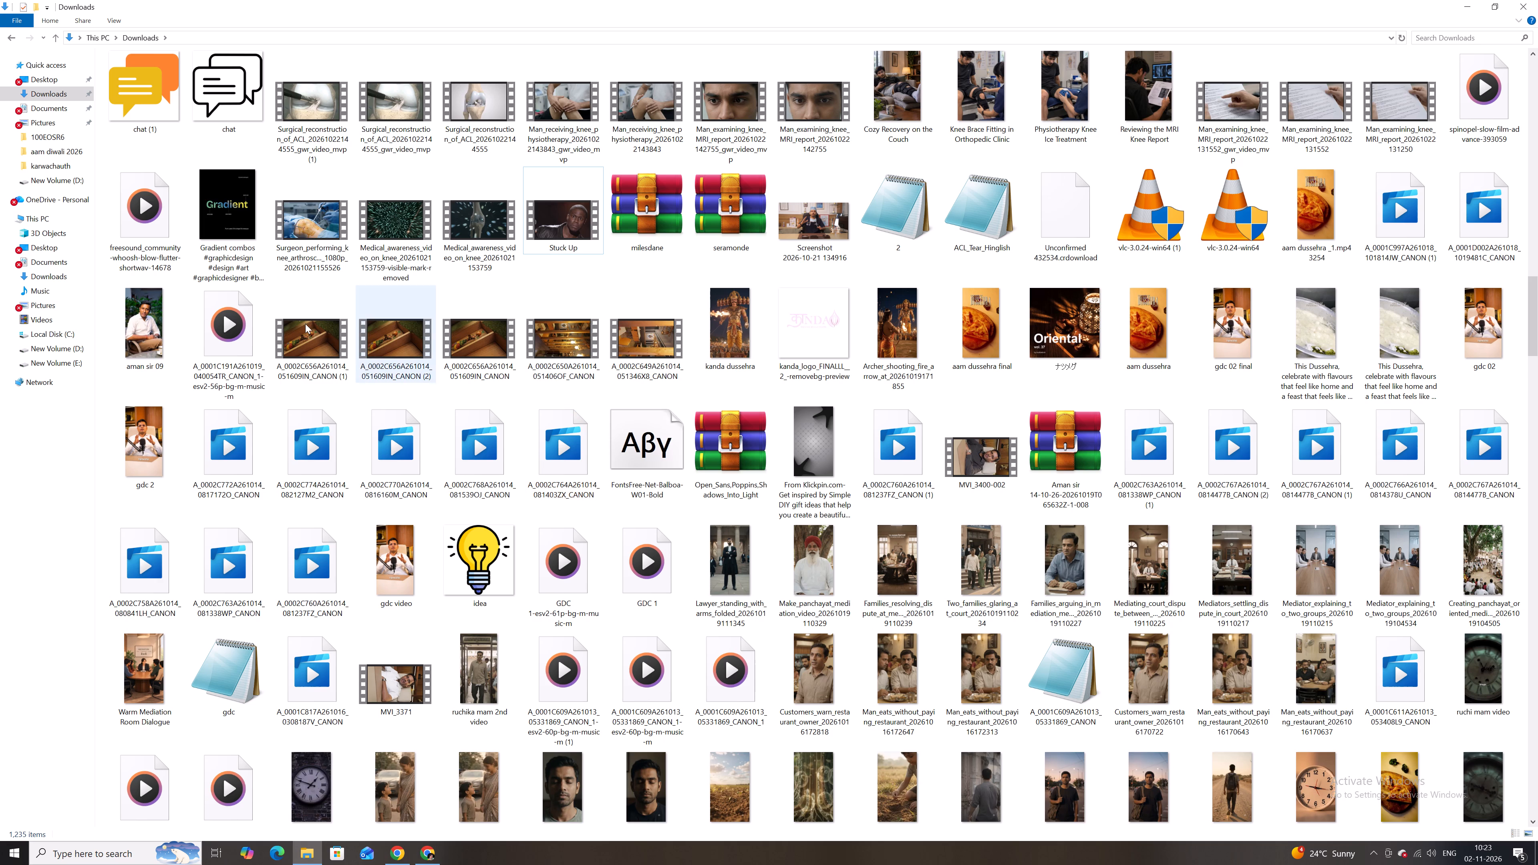
click(107, 851)
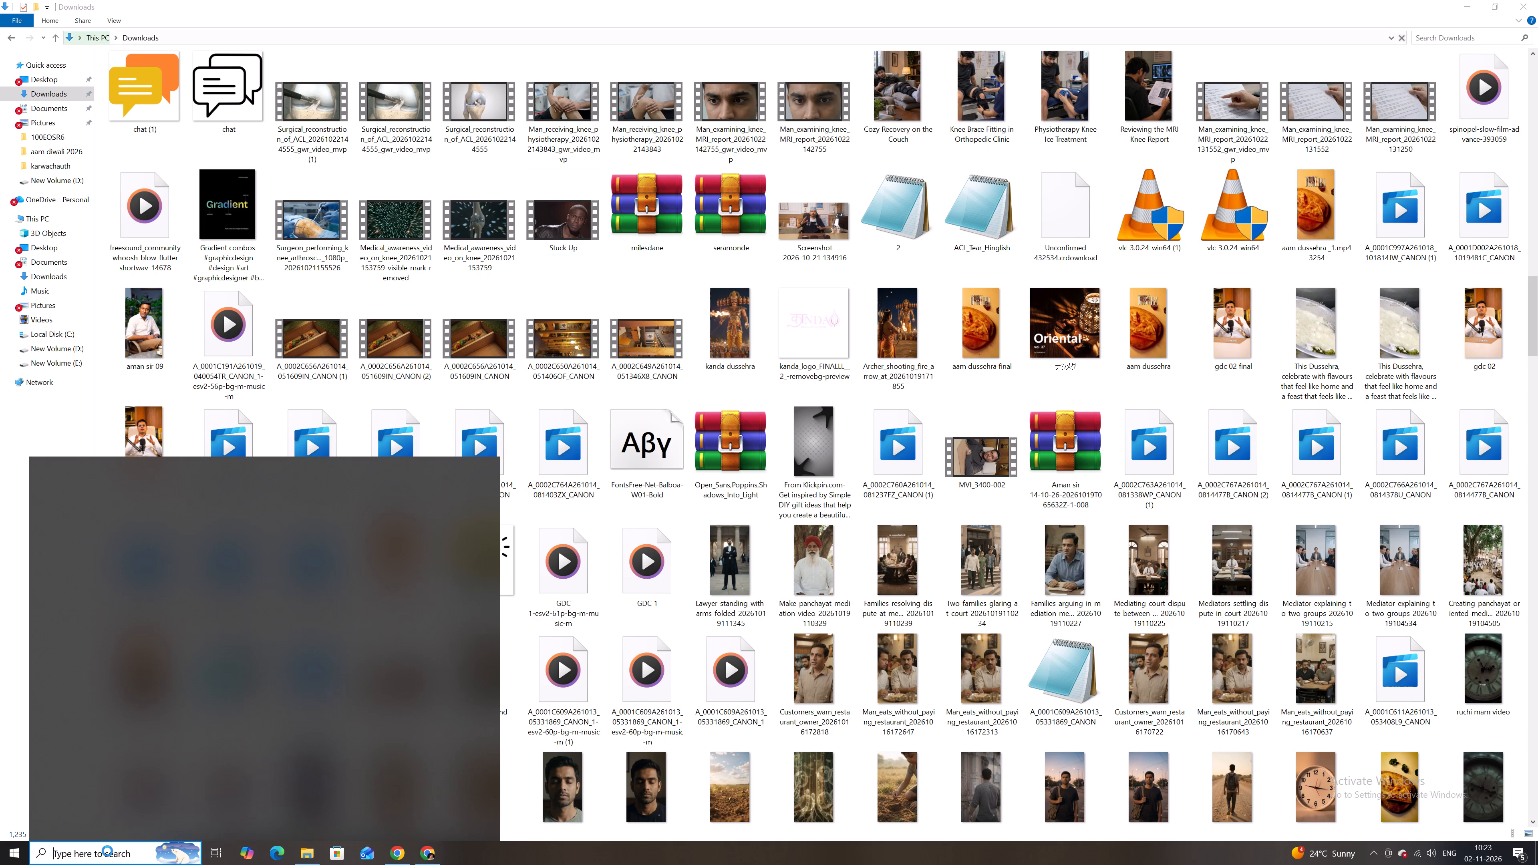
text(REC)
click(131, 532)
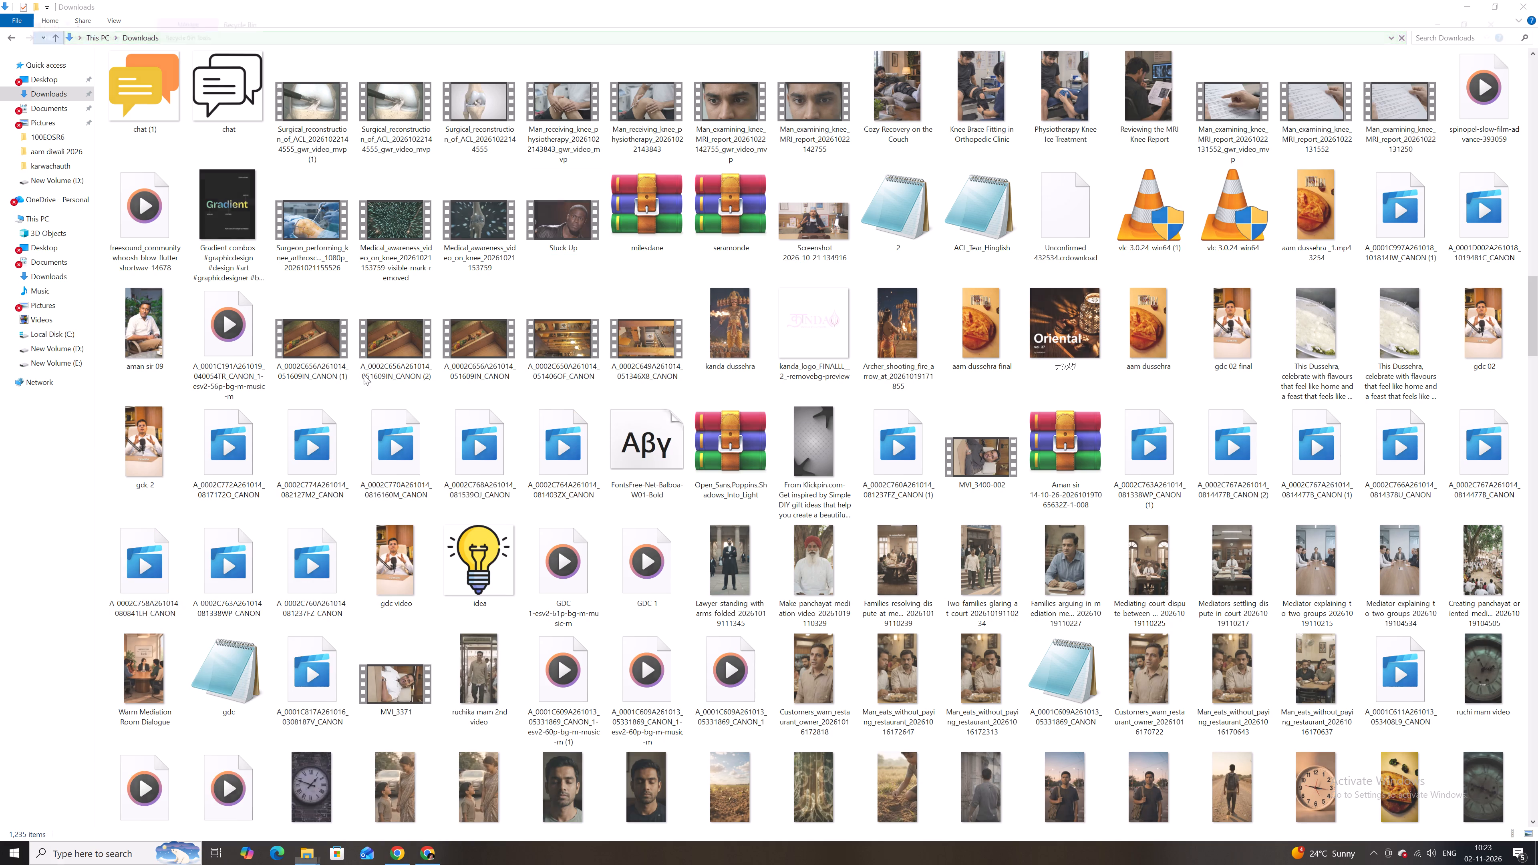
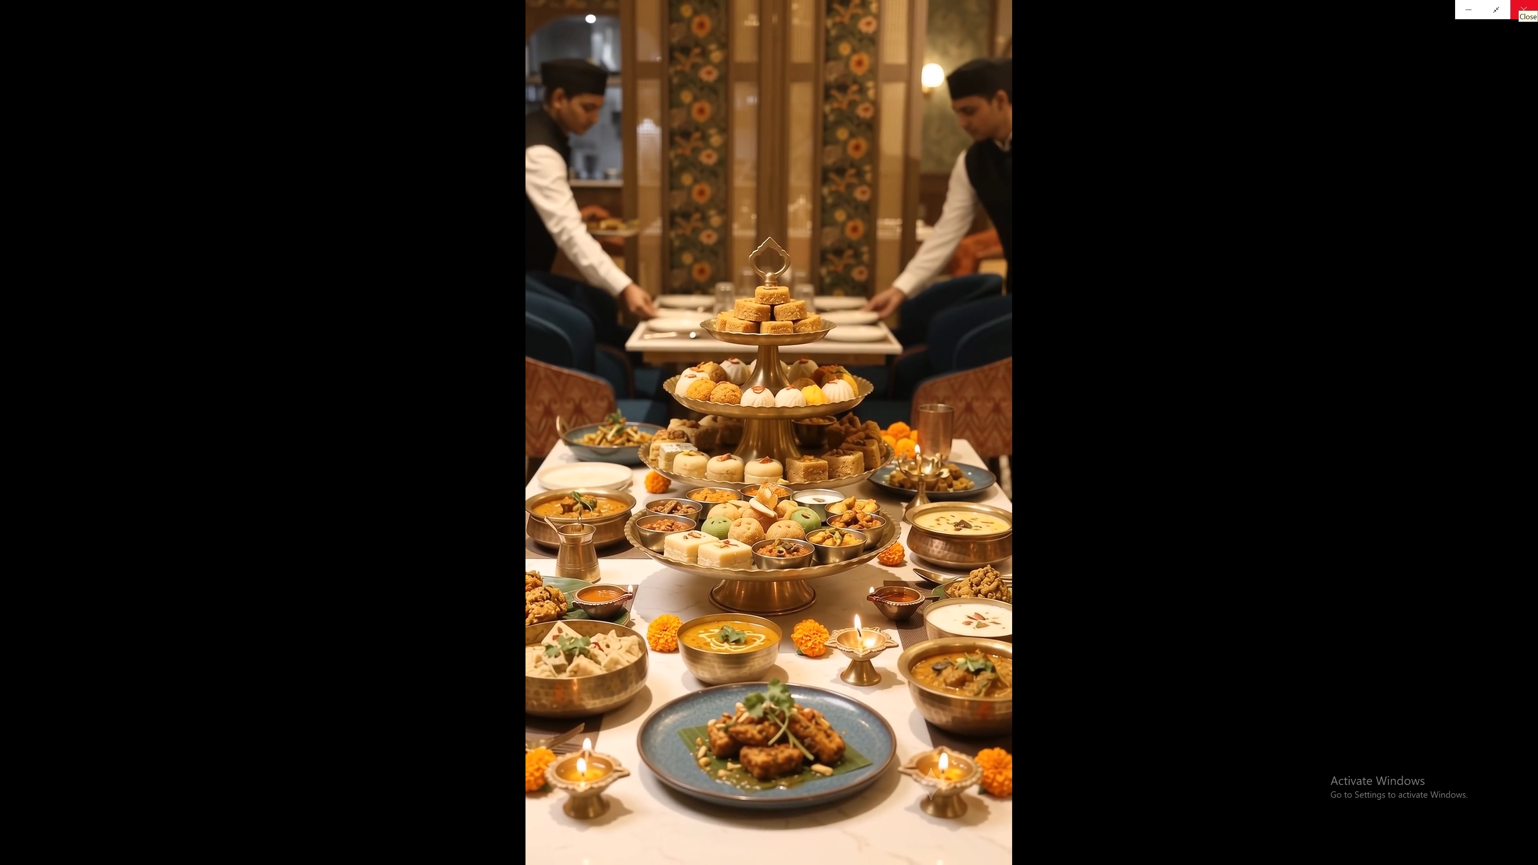
click(1537, 0)
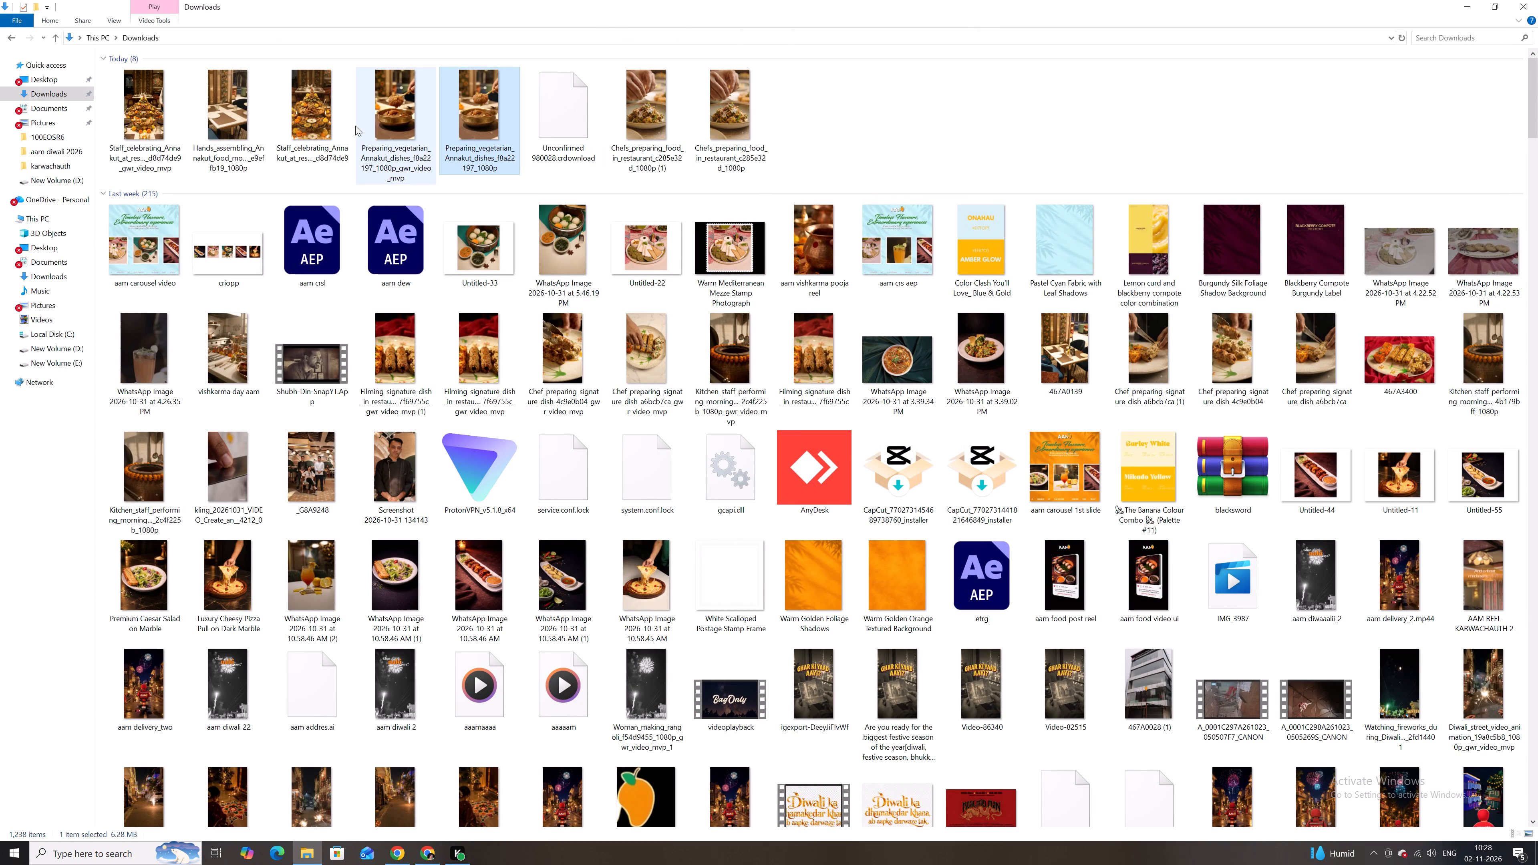
double_click(324, 118)
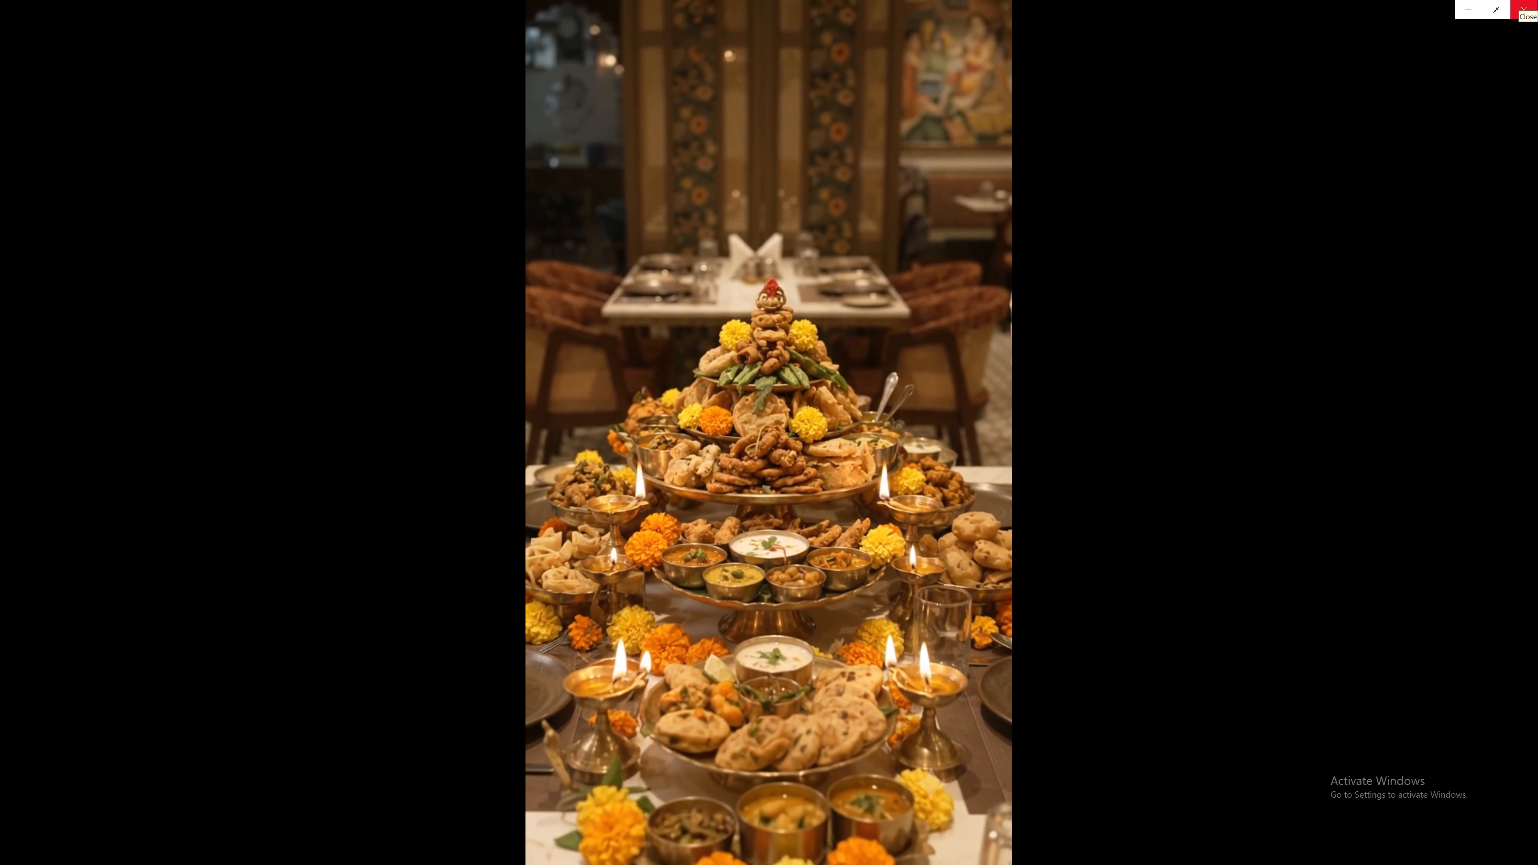
click(1537, 0)
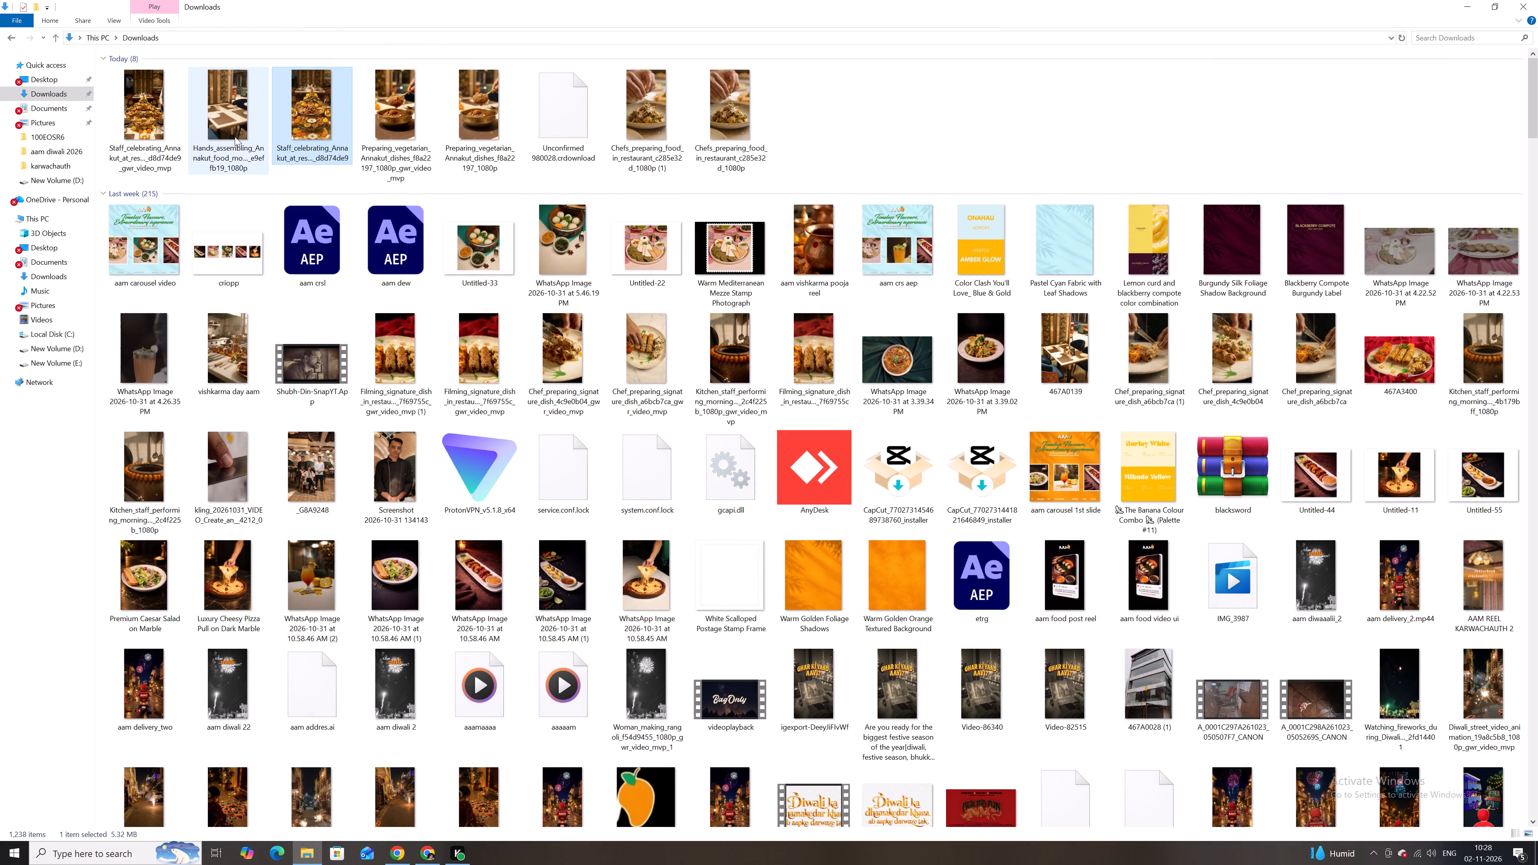
double_click(235, 137)
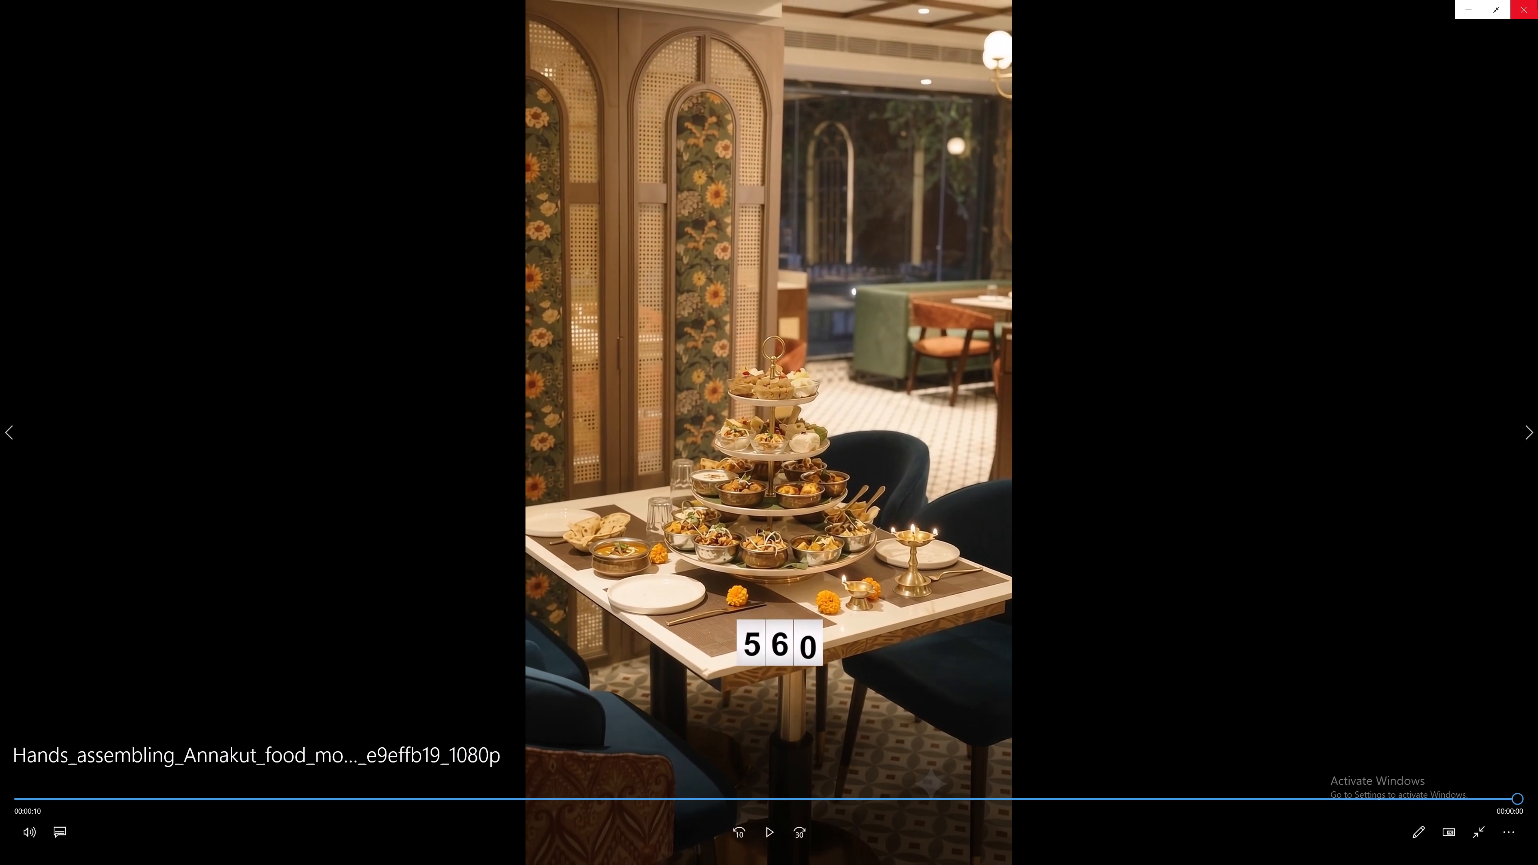
click(1537, 0)
double_click(209, 119)
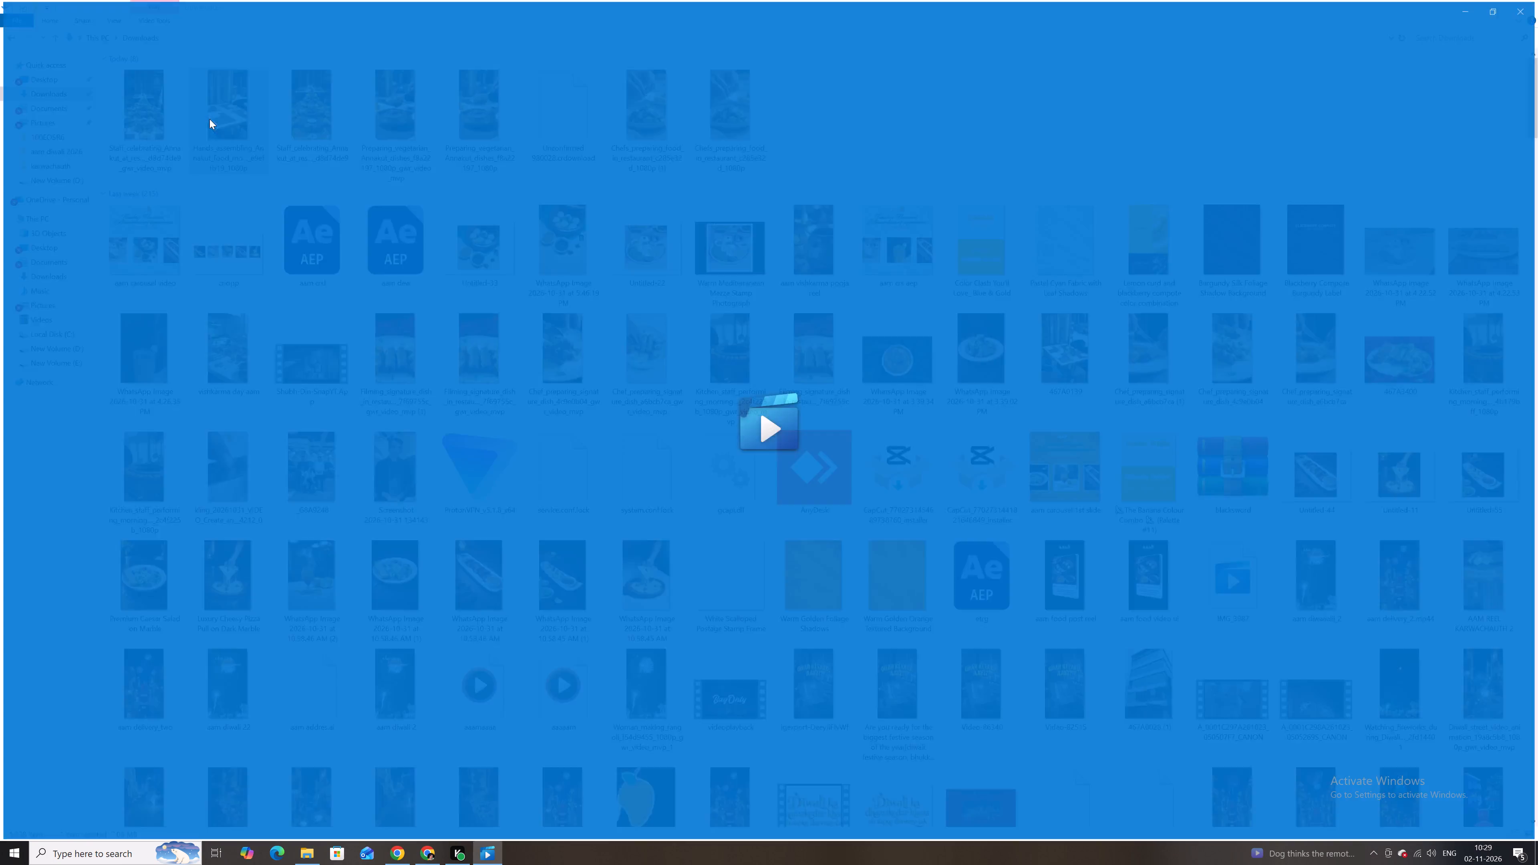
click(1537, 0)
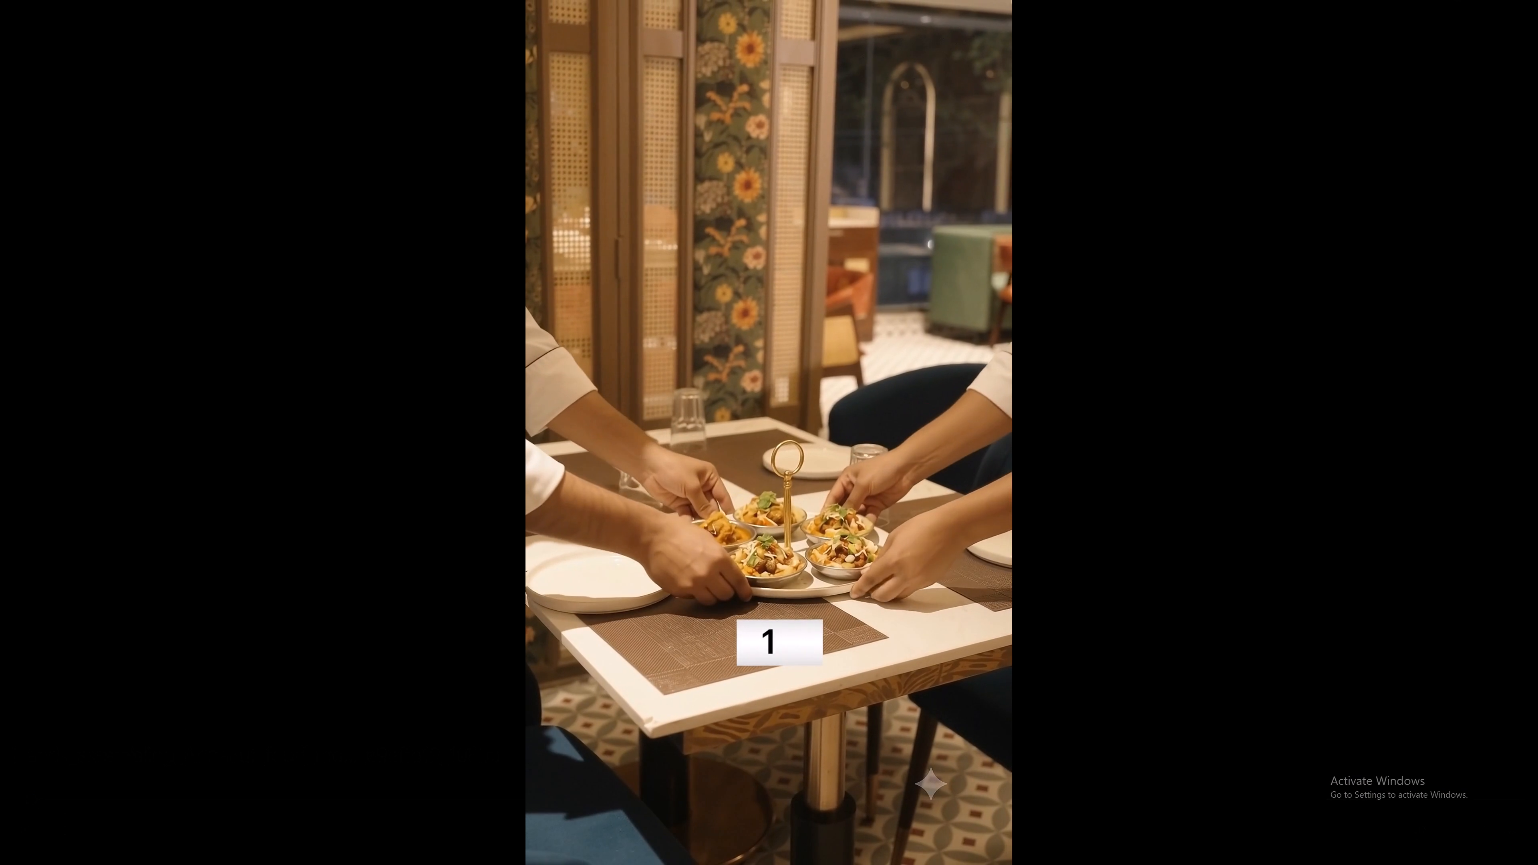
click(1537, 0)
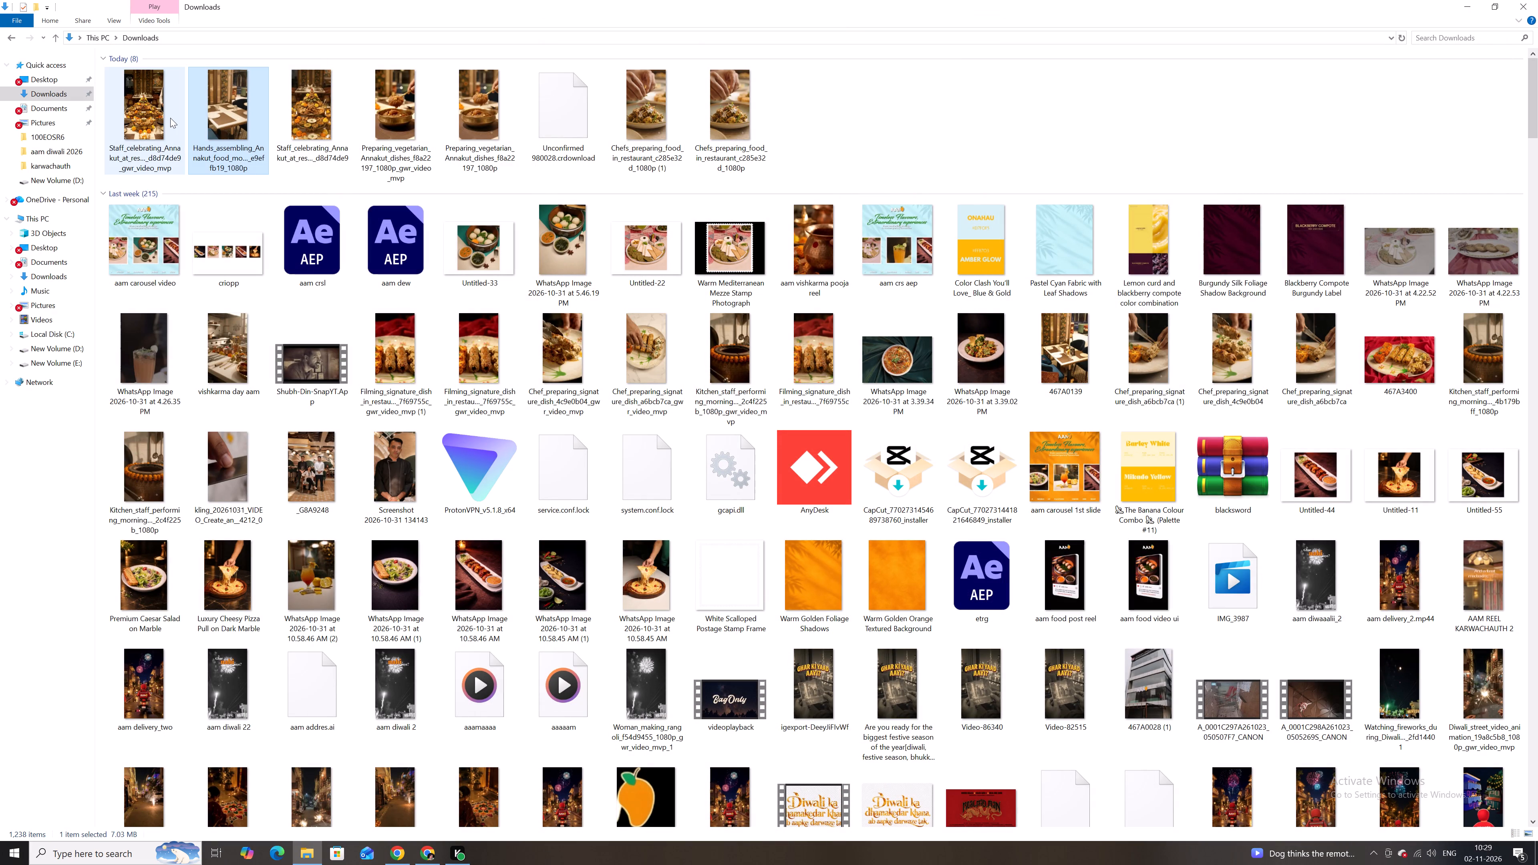
Play the watermark-removed Staff_celebrating_Annakut video from Downloads and examine its closing scene with the title text.
double_click(170, 118)
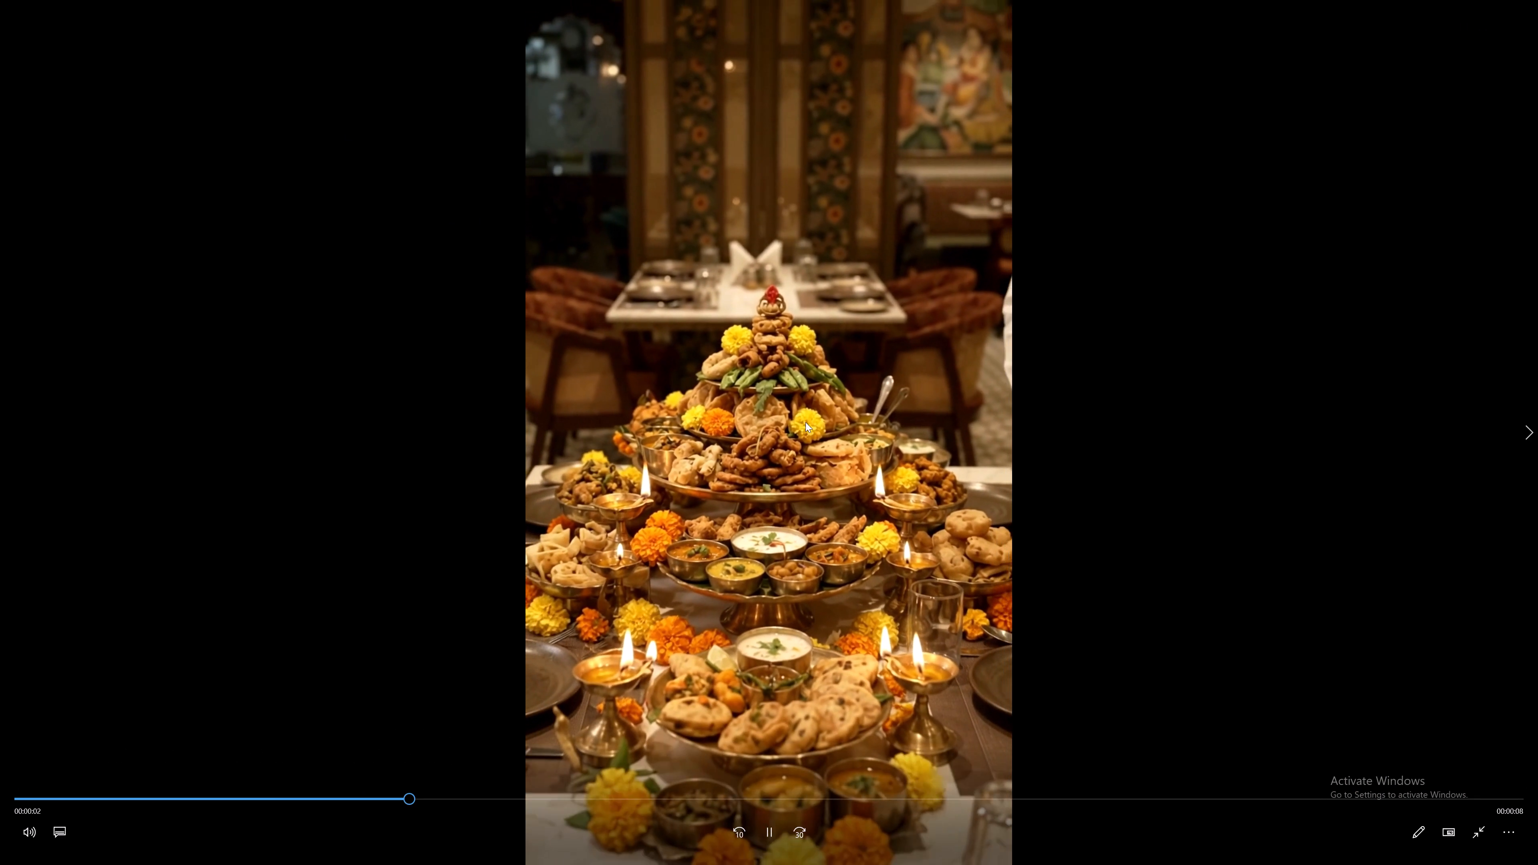
click(1196, 799)
click(1231, 799)
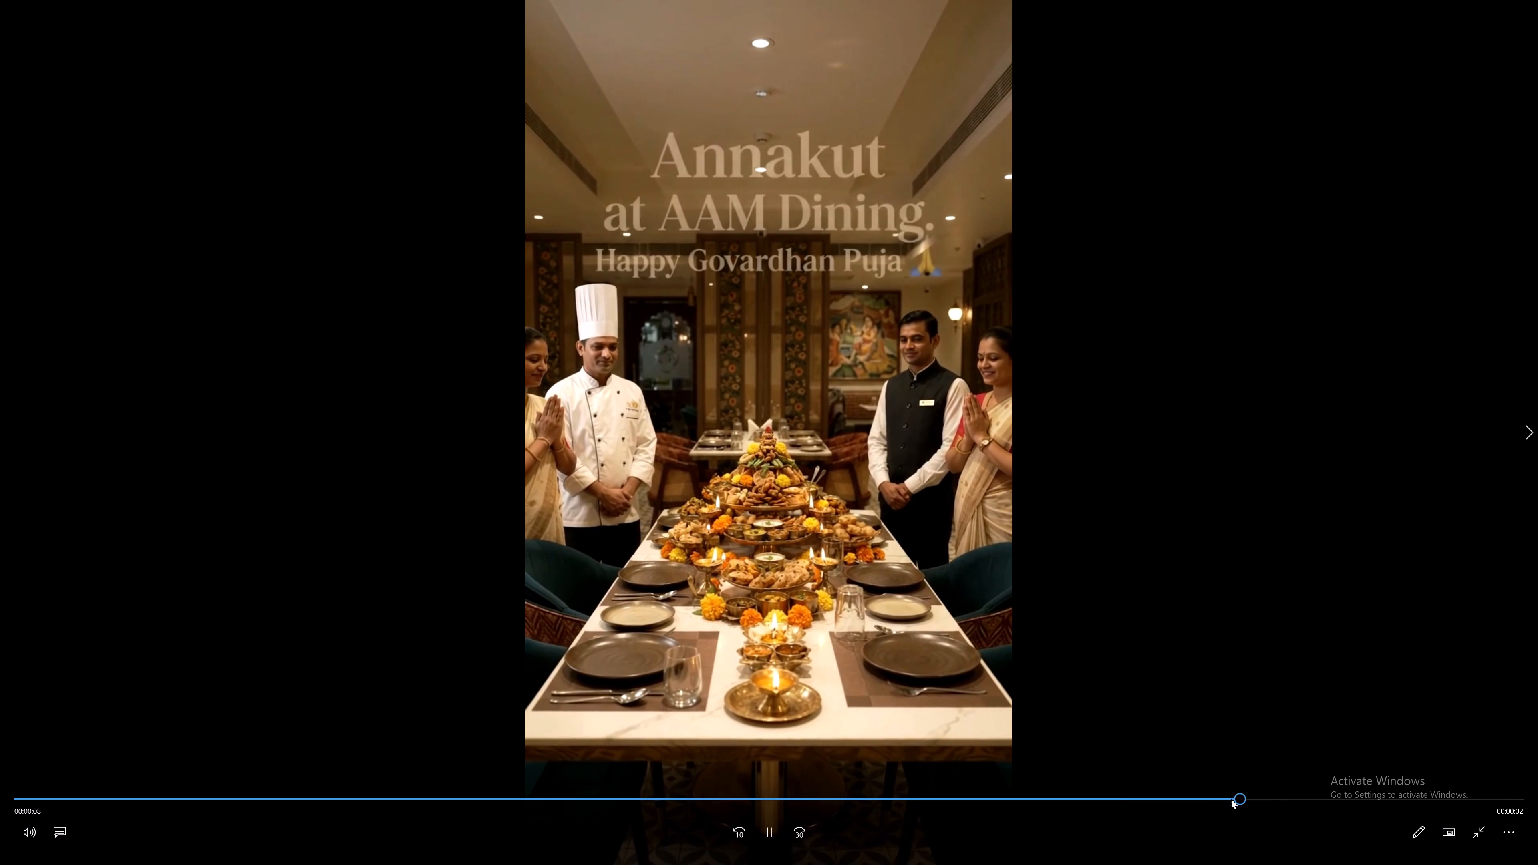
drag(1113, 793, 1148, 784)
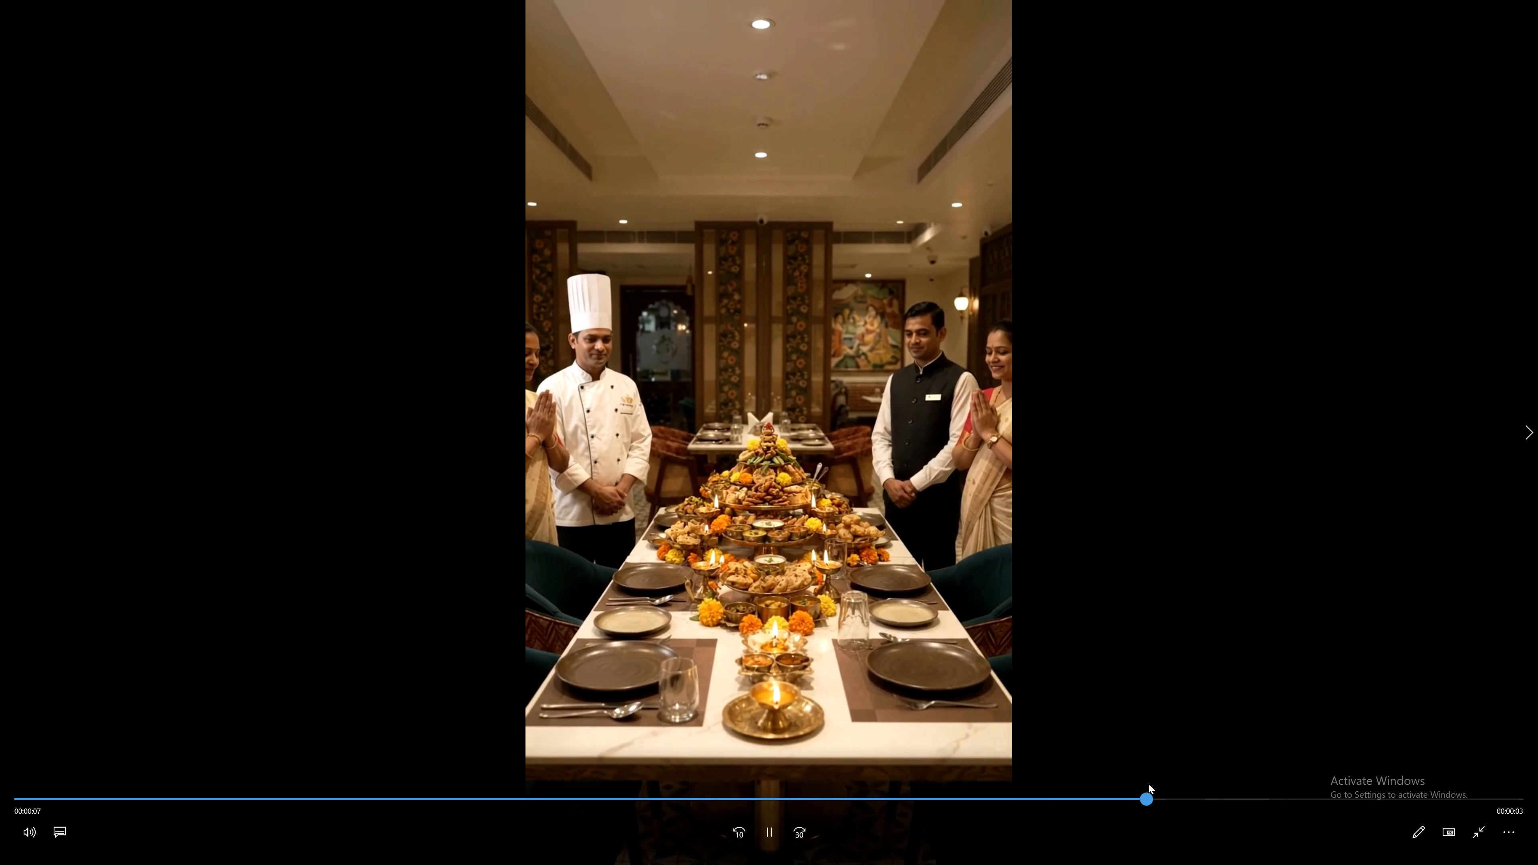
drag(1148, 784, 1209, 776)
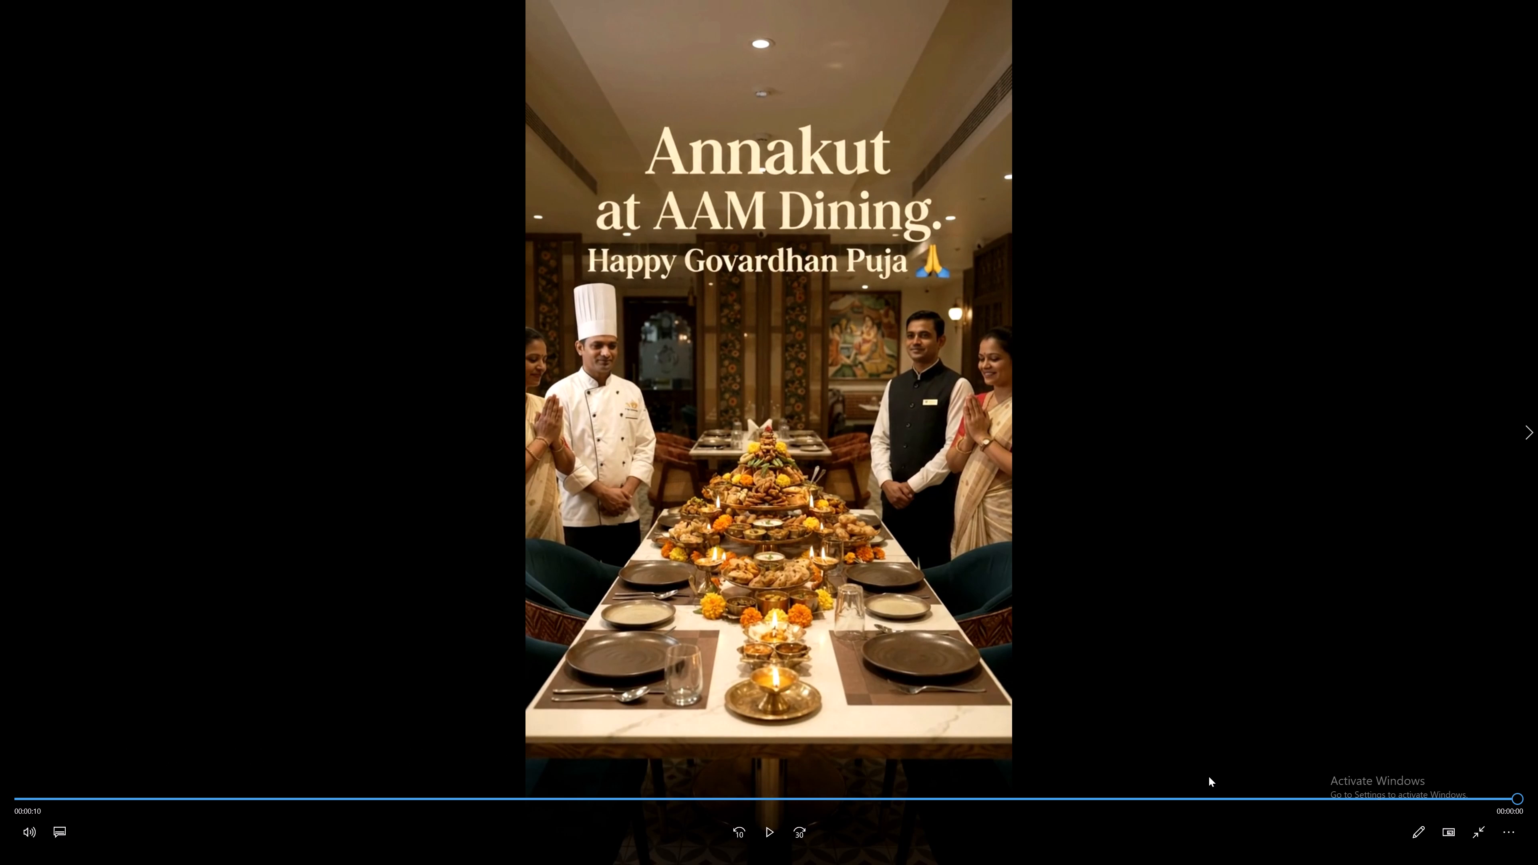
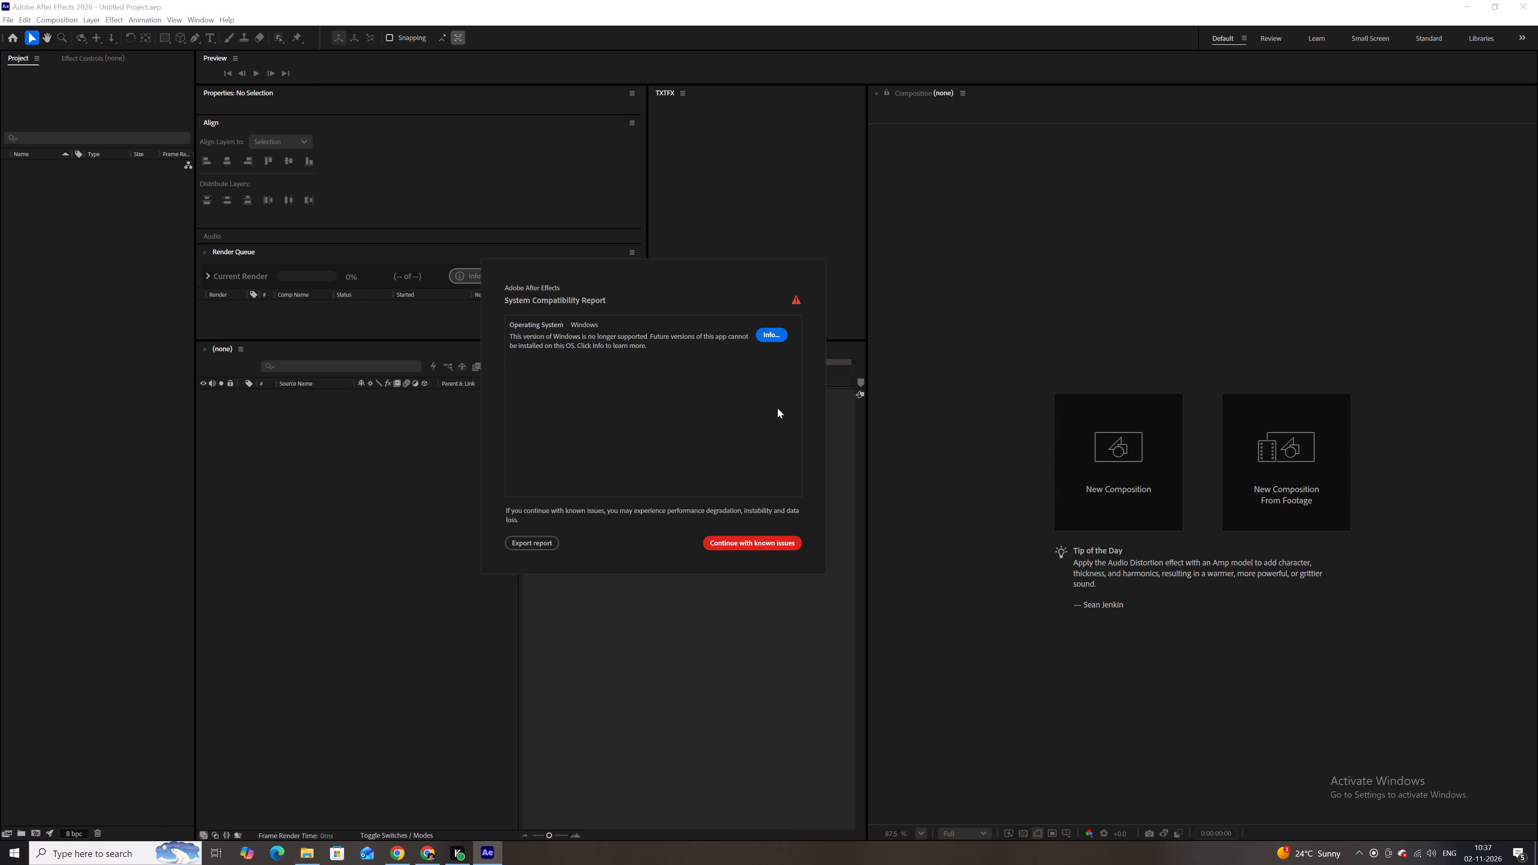
click(755, 538)
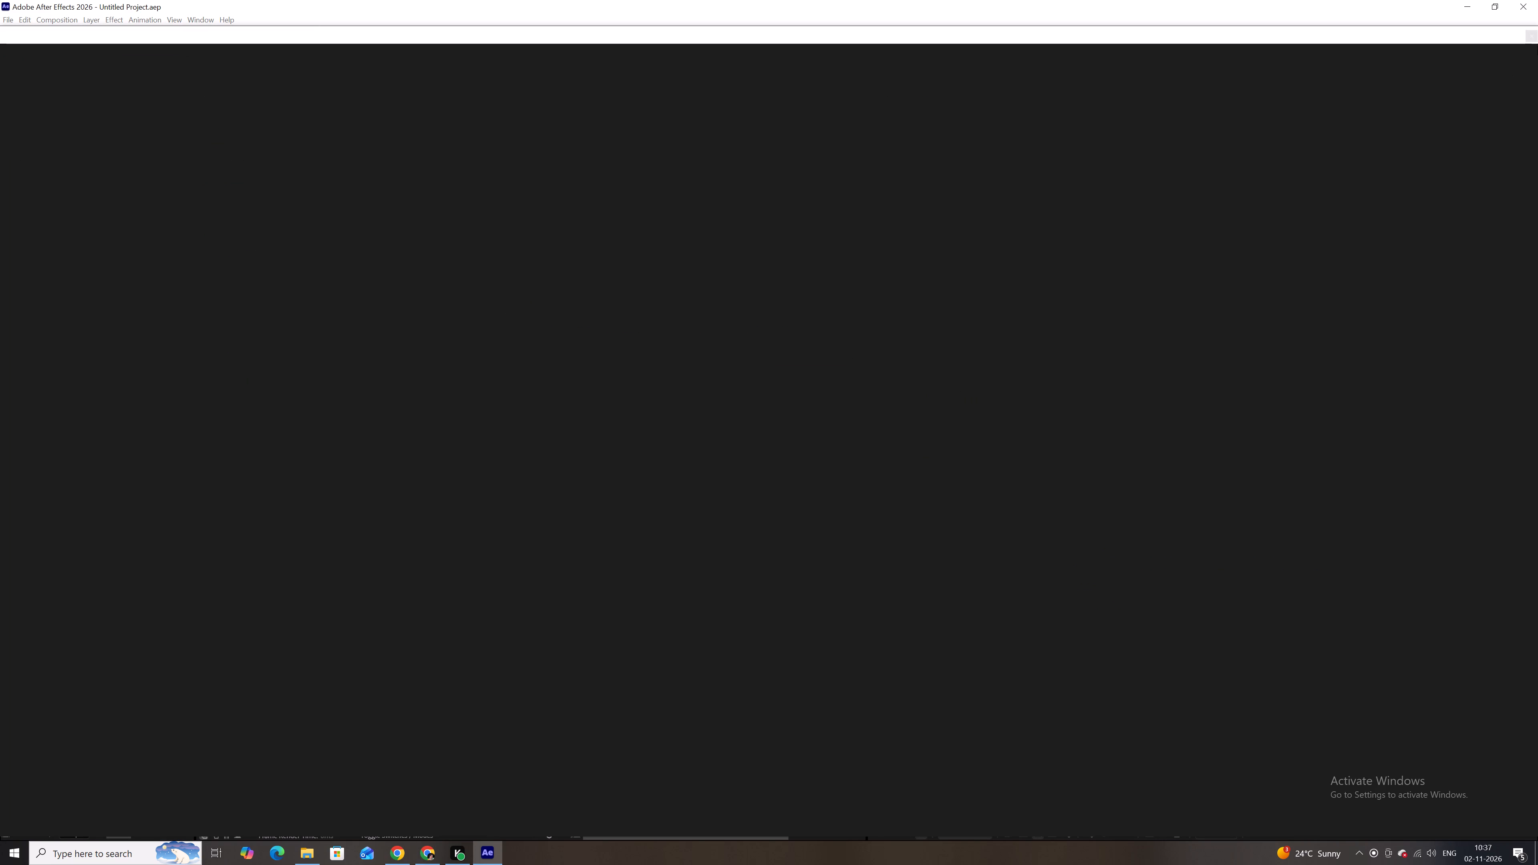
click(1534, 32)
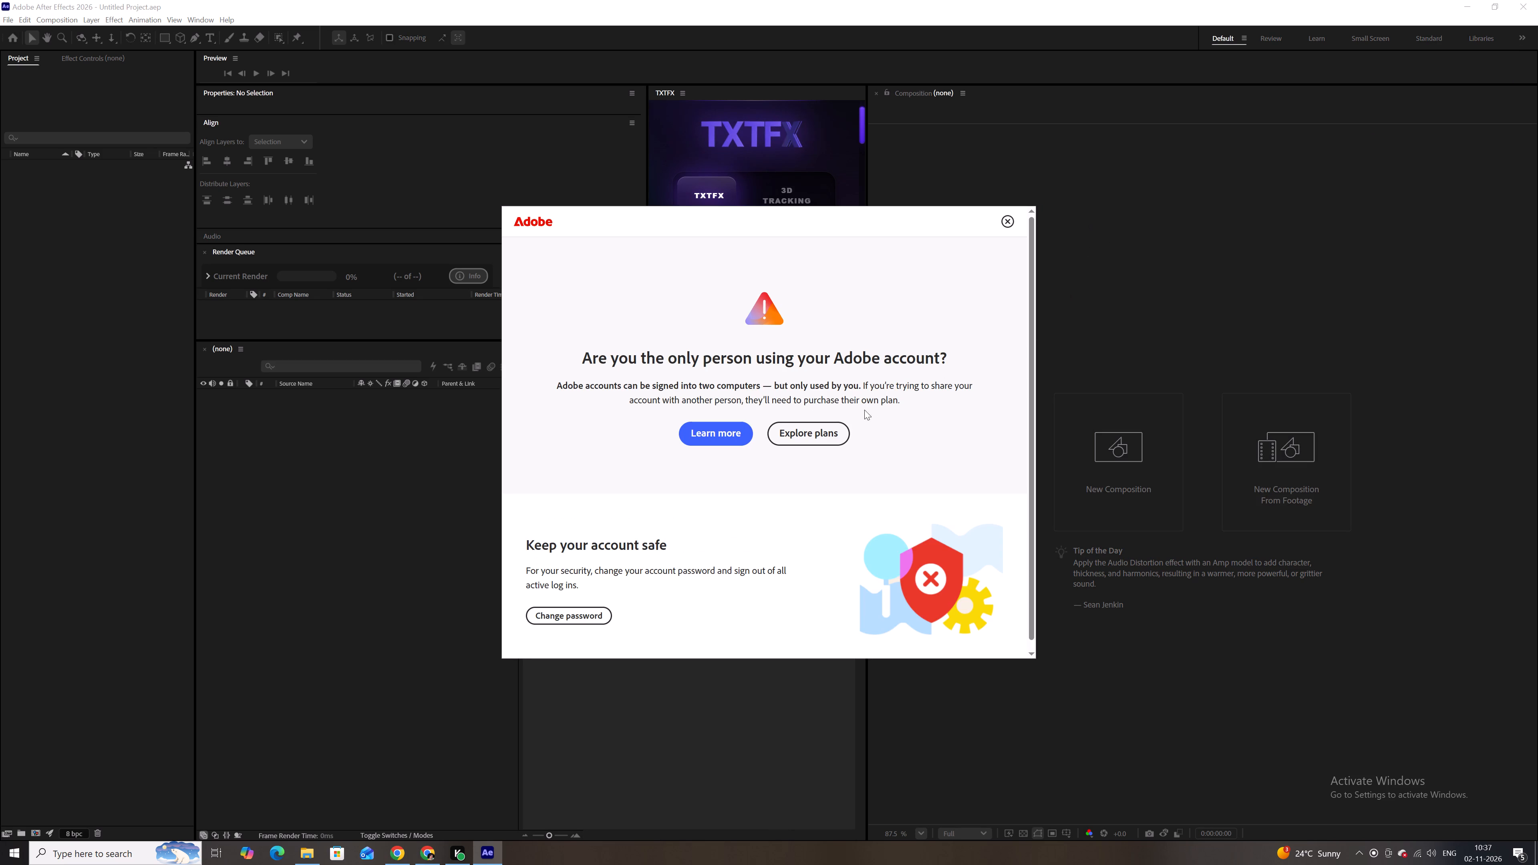
click(1009, 224)
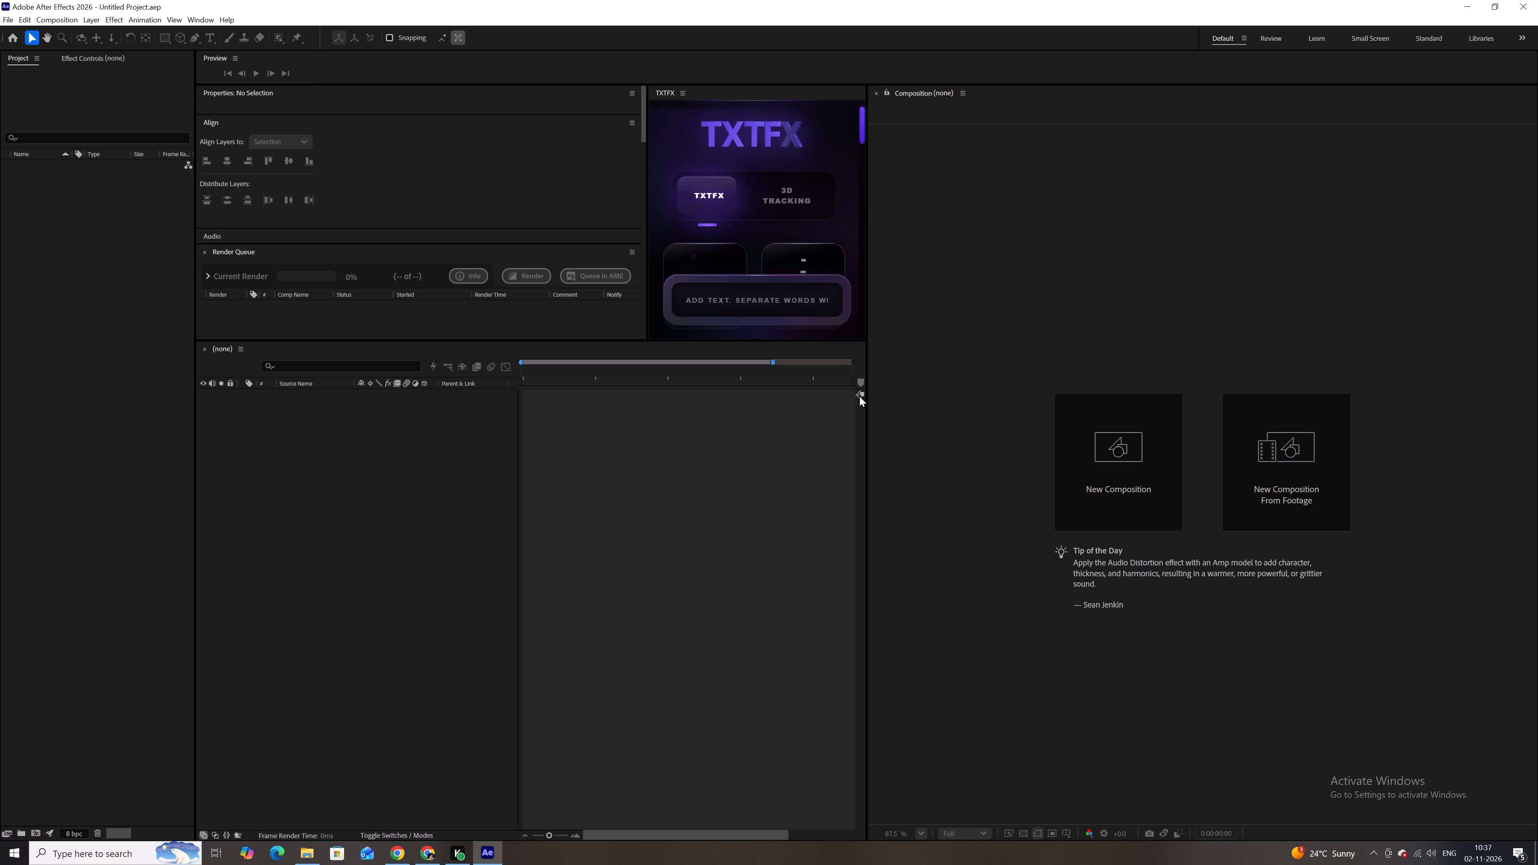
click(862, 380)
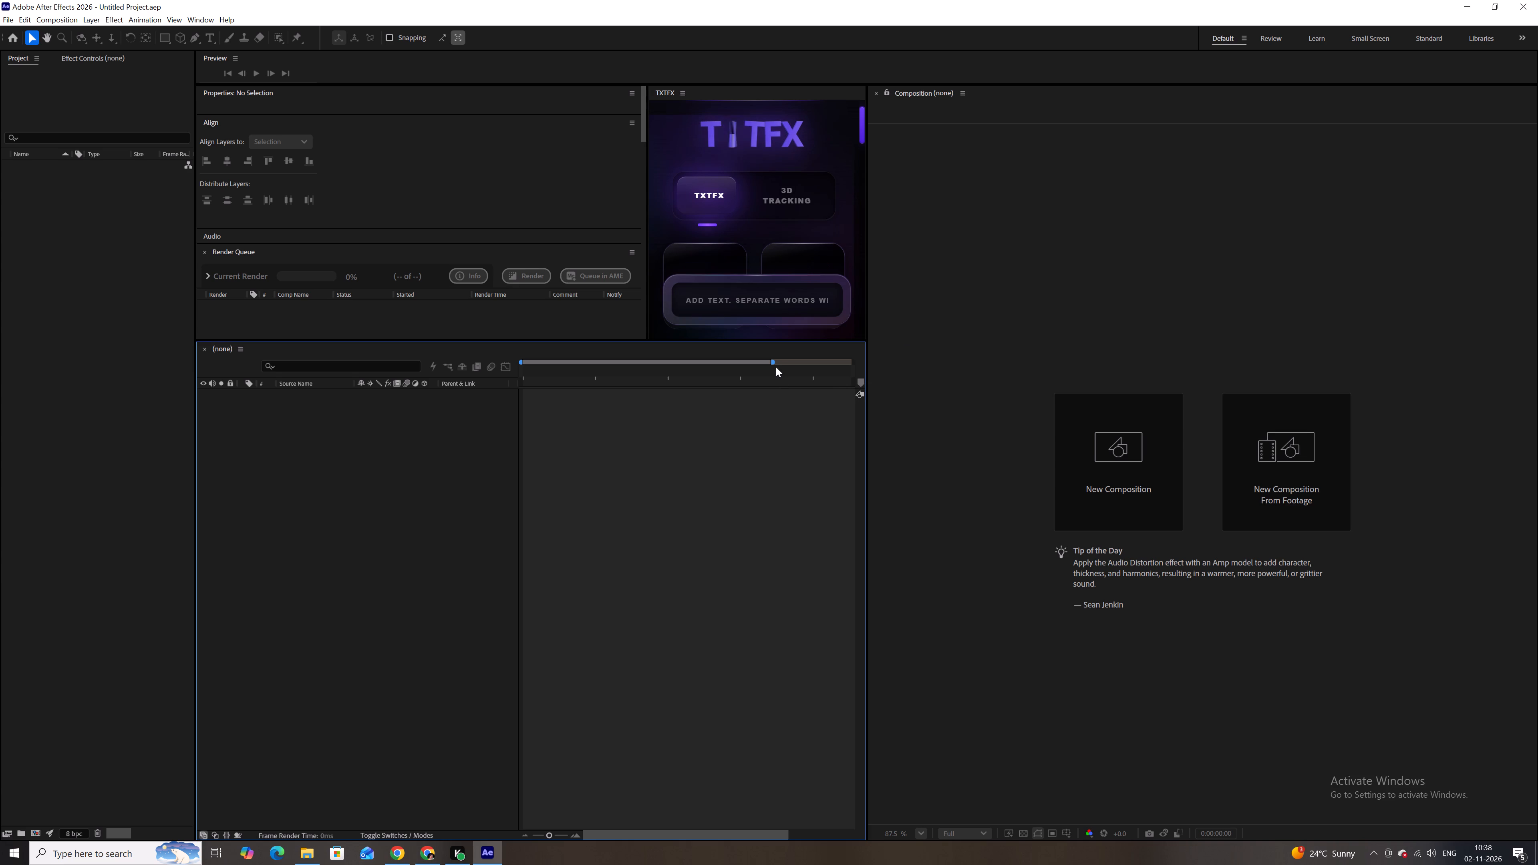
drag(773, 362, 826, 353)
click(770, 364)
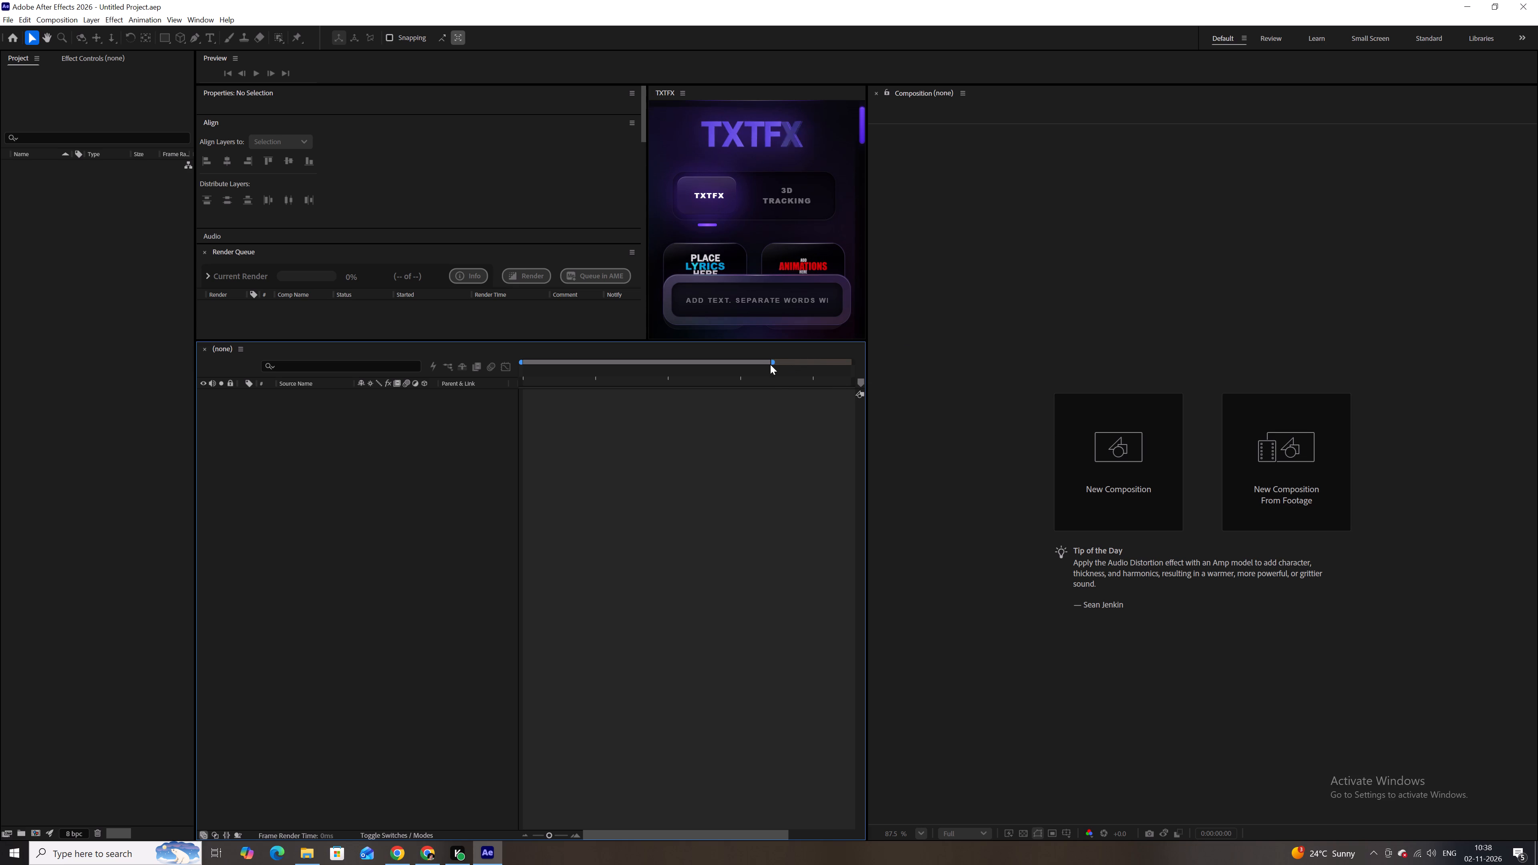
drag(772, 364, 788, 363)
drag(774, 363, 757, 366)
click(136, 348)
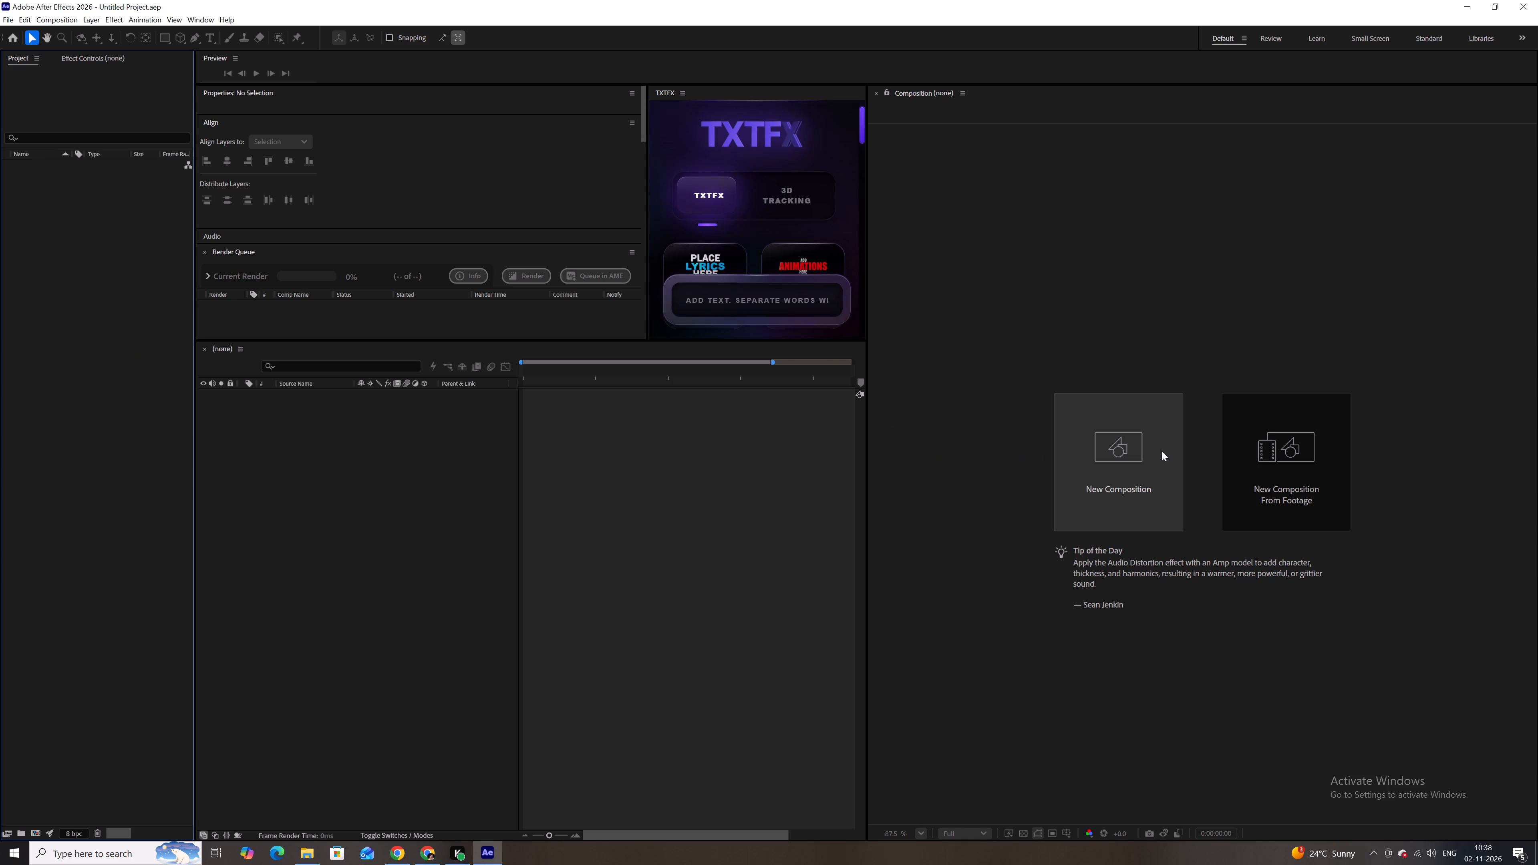
Create a new composition with the Social Media Portrait HD preset, 1080x1920 at 30 fps.
click(1162, 451)
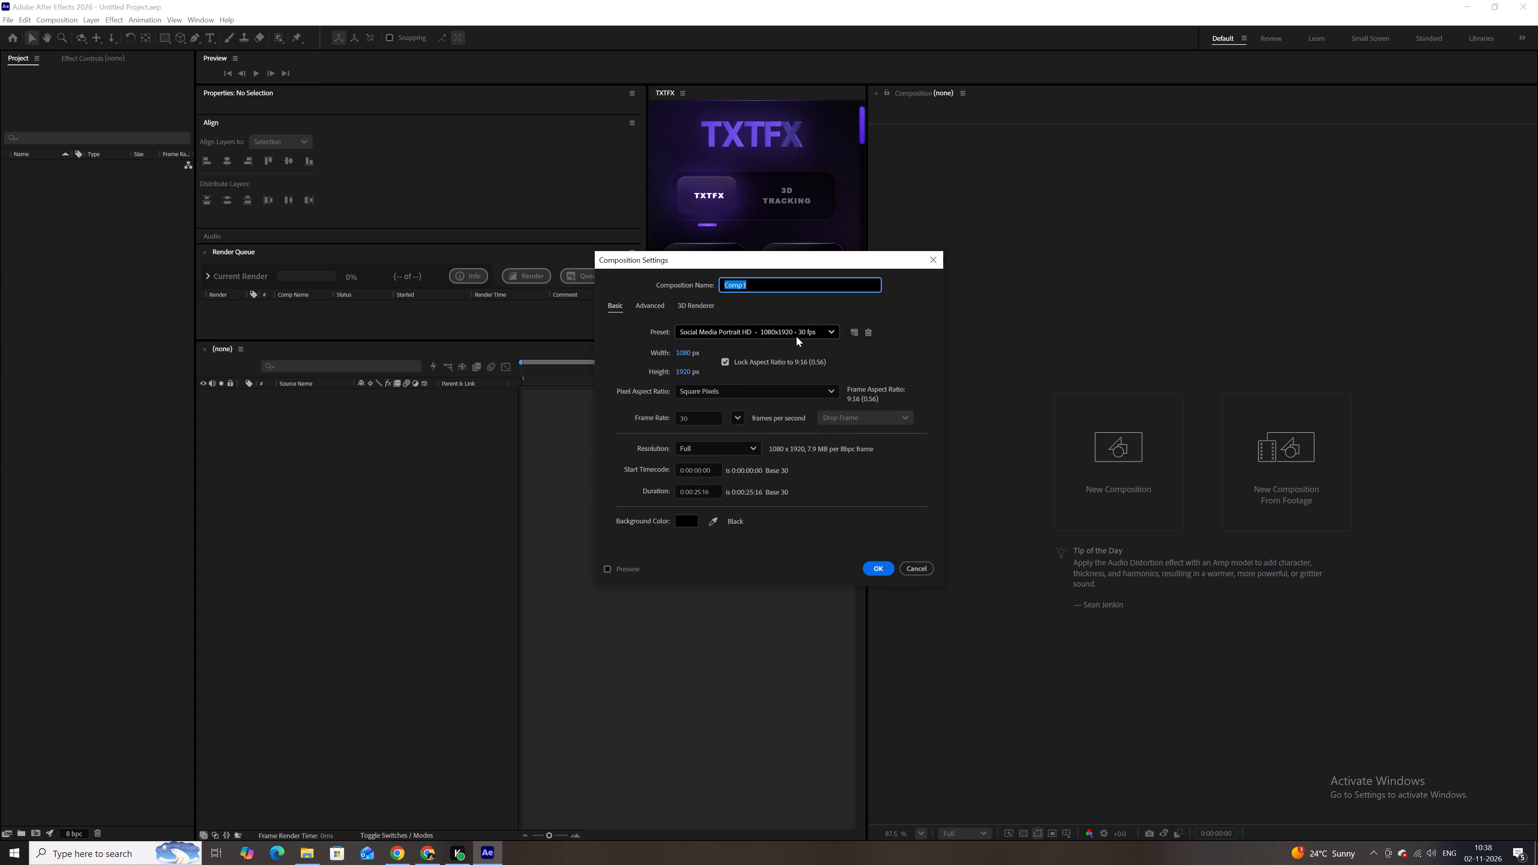
click(803, 335)
click(803, 335)
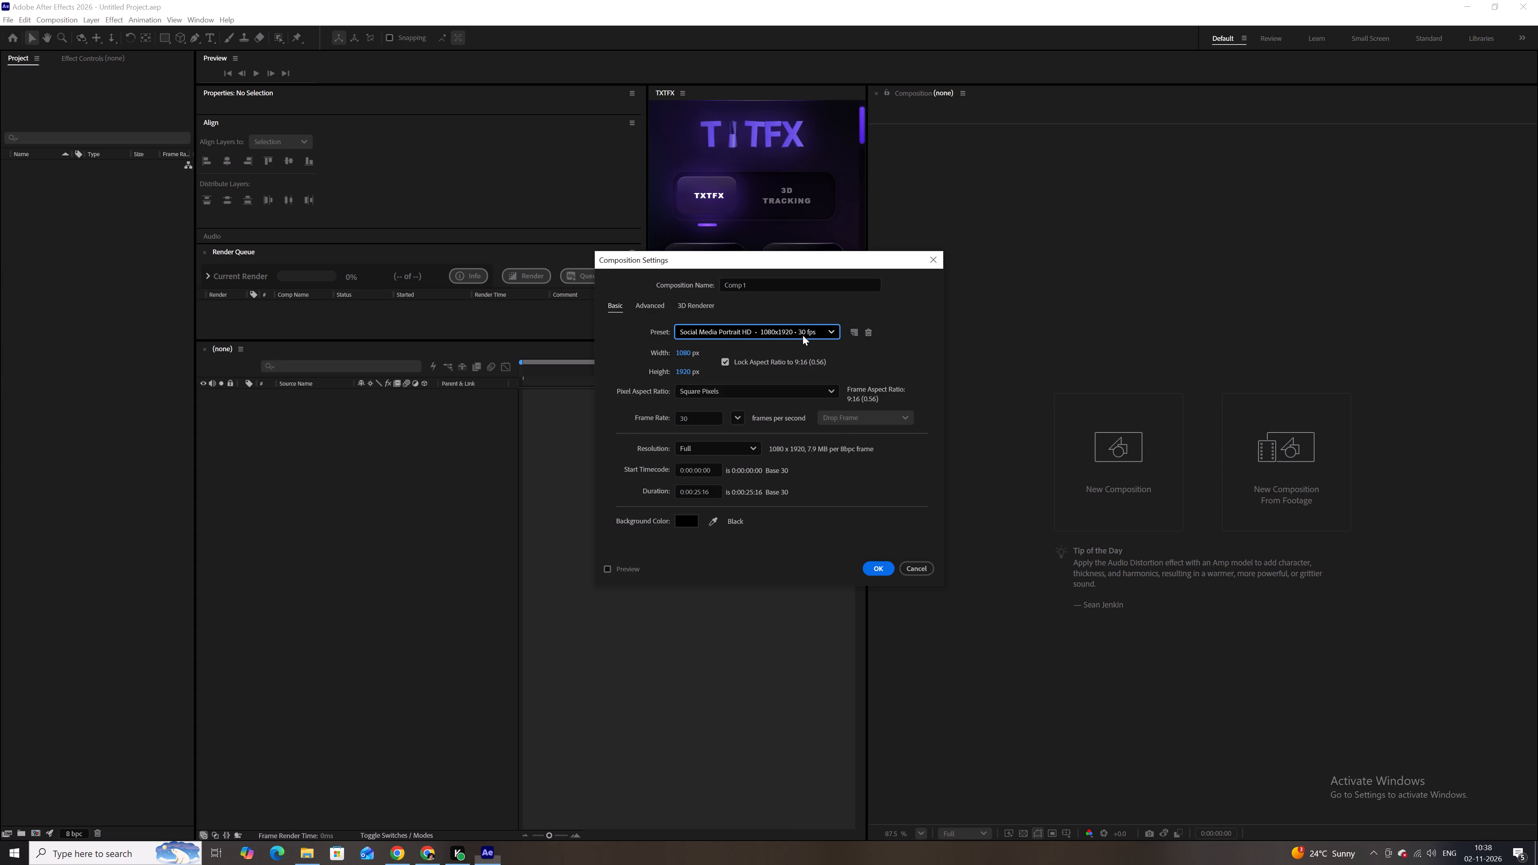
click(866, 569)
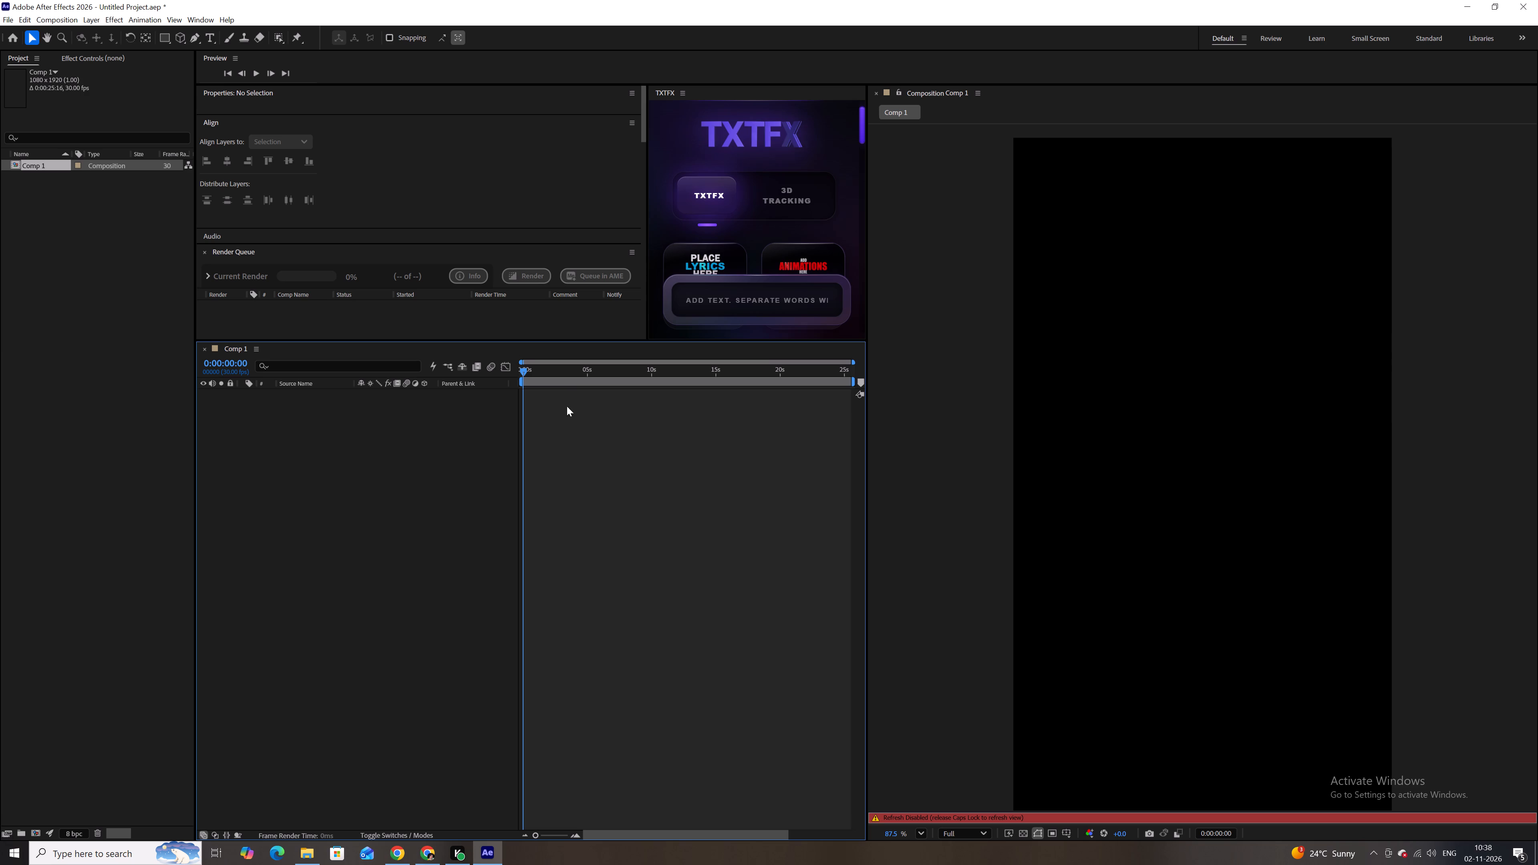
Import four of today's Downloads clips: Chefs_preparing_food (1), Hands_assembling_Annakut, and the gwr versions of Preparing_vegetarian_Annakut and Staff_celebrating_Annakut.
double_click(145, 292)
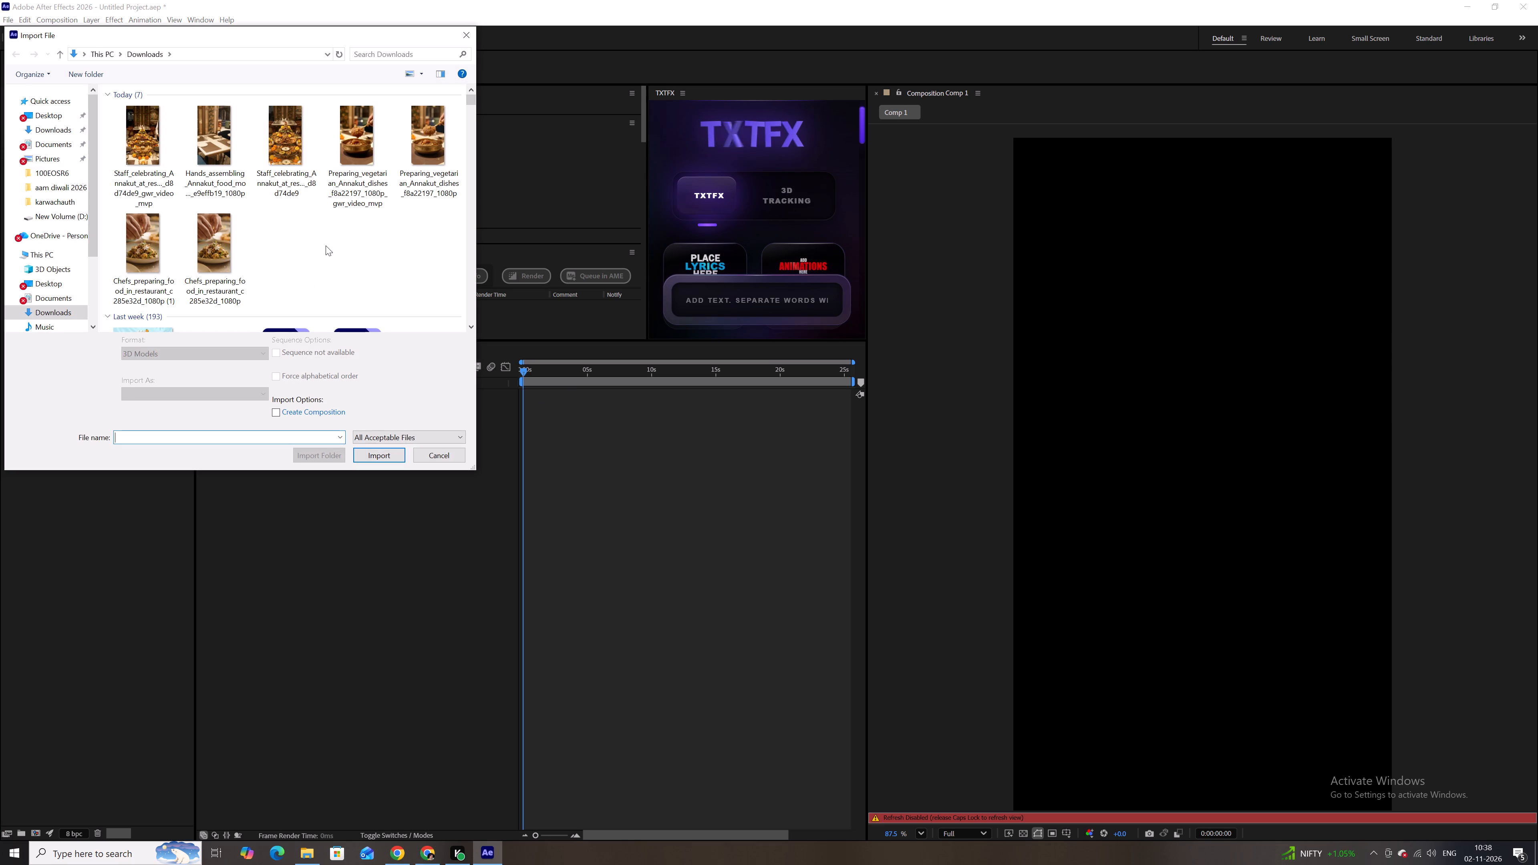
drag(326, 245, 205, 201)
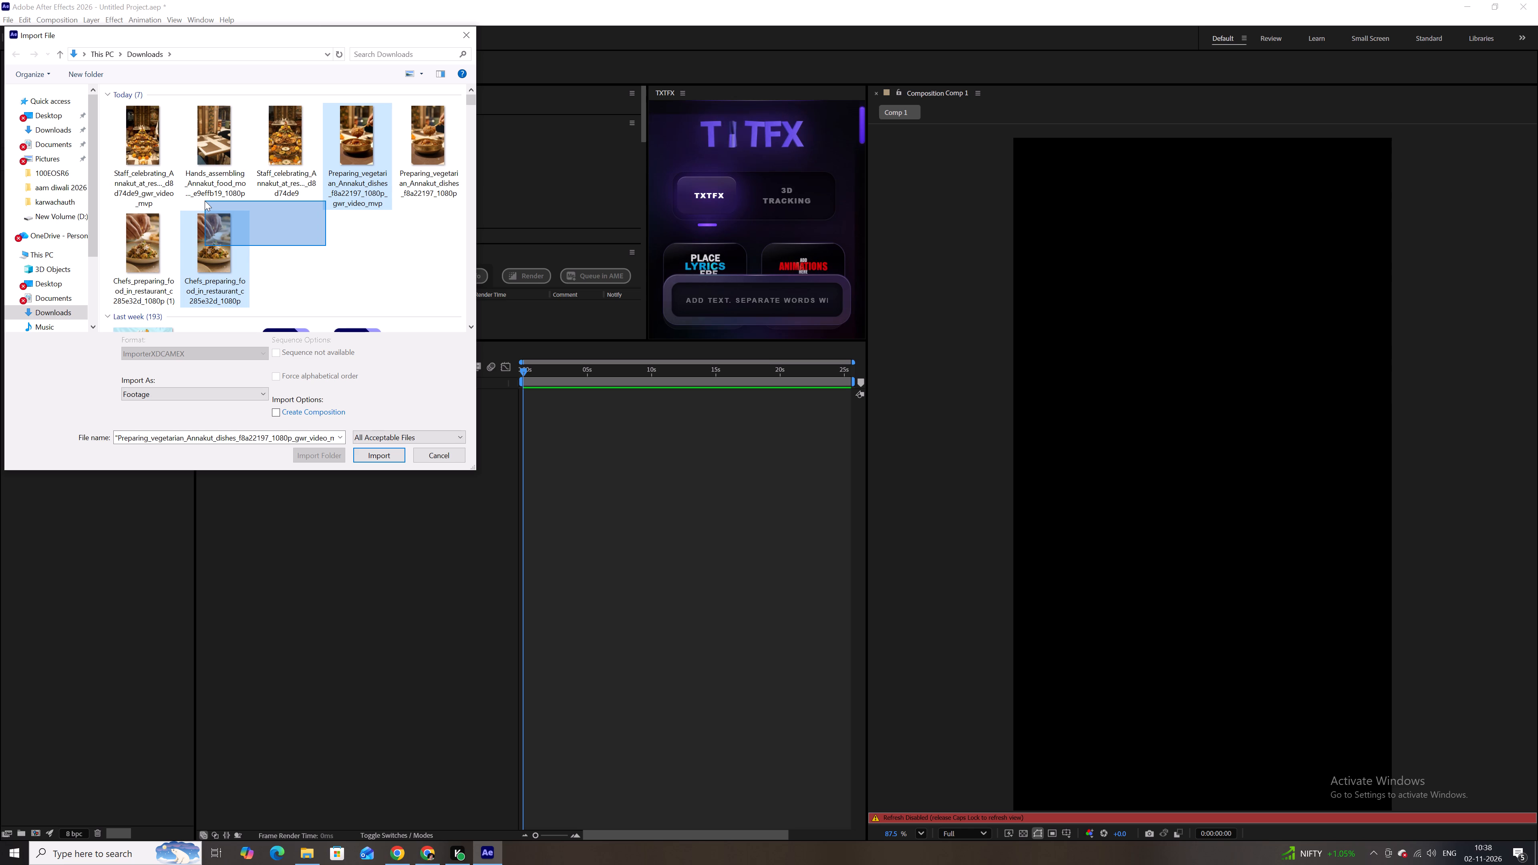
drag(205, 201, 129, 165)
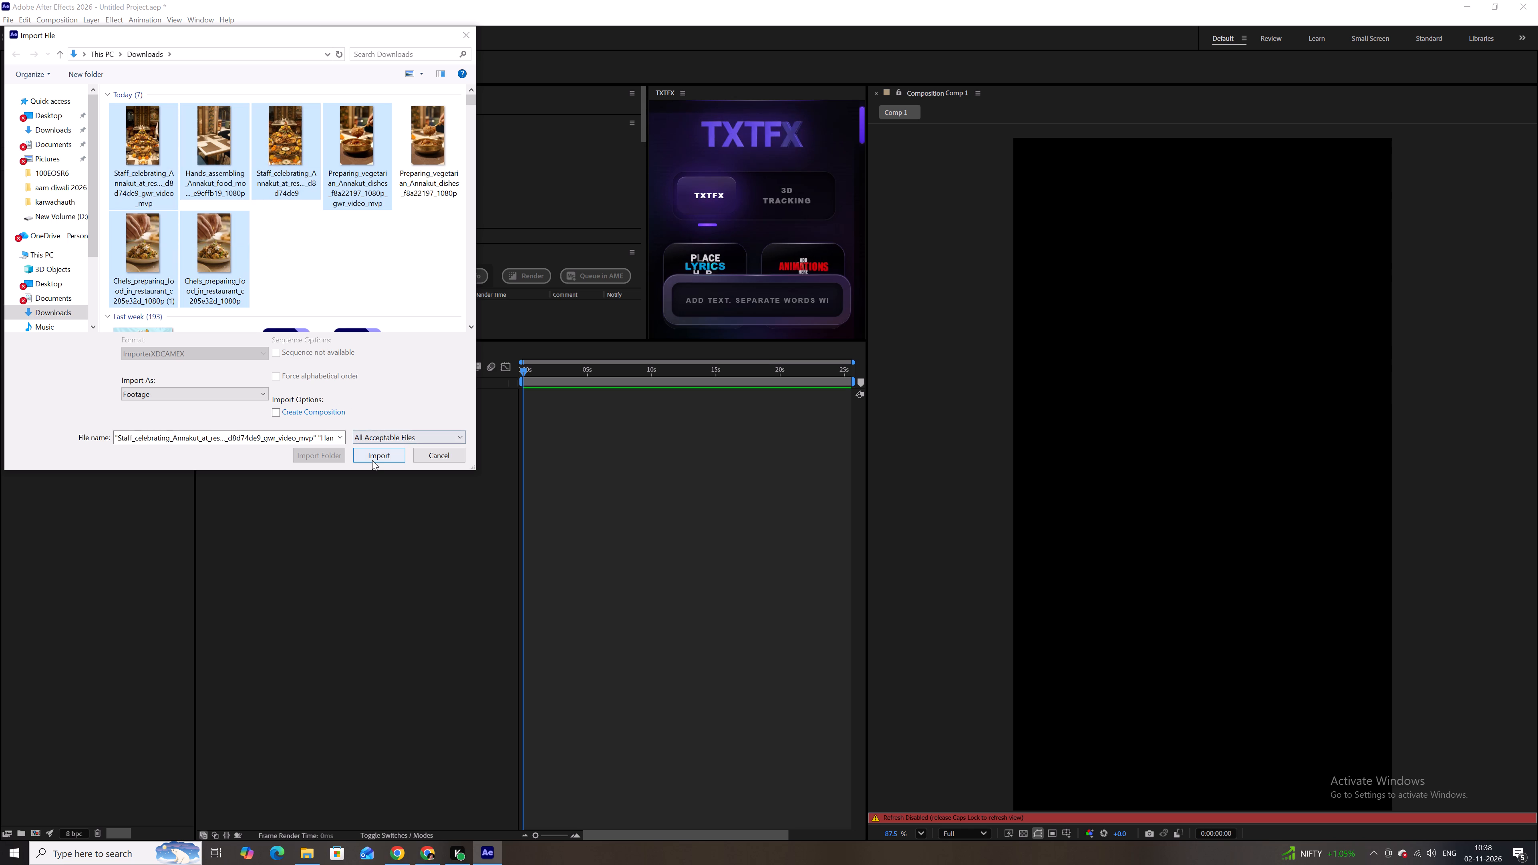
click(356, 248)
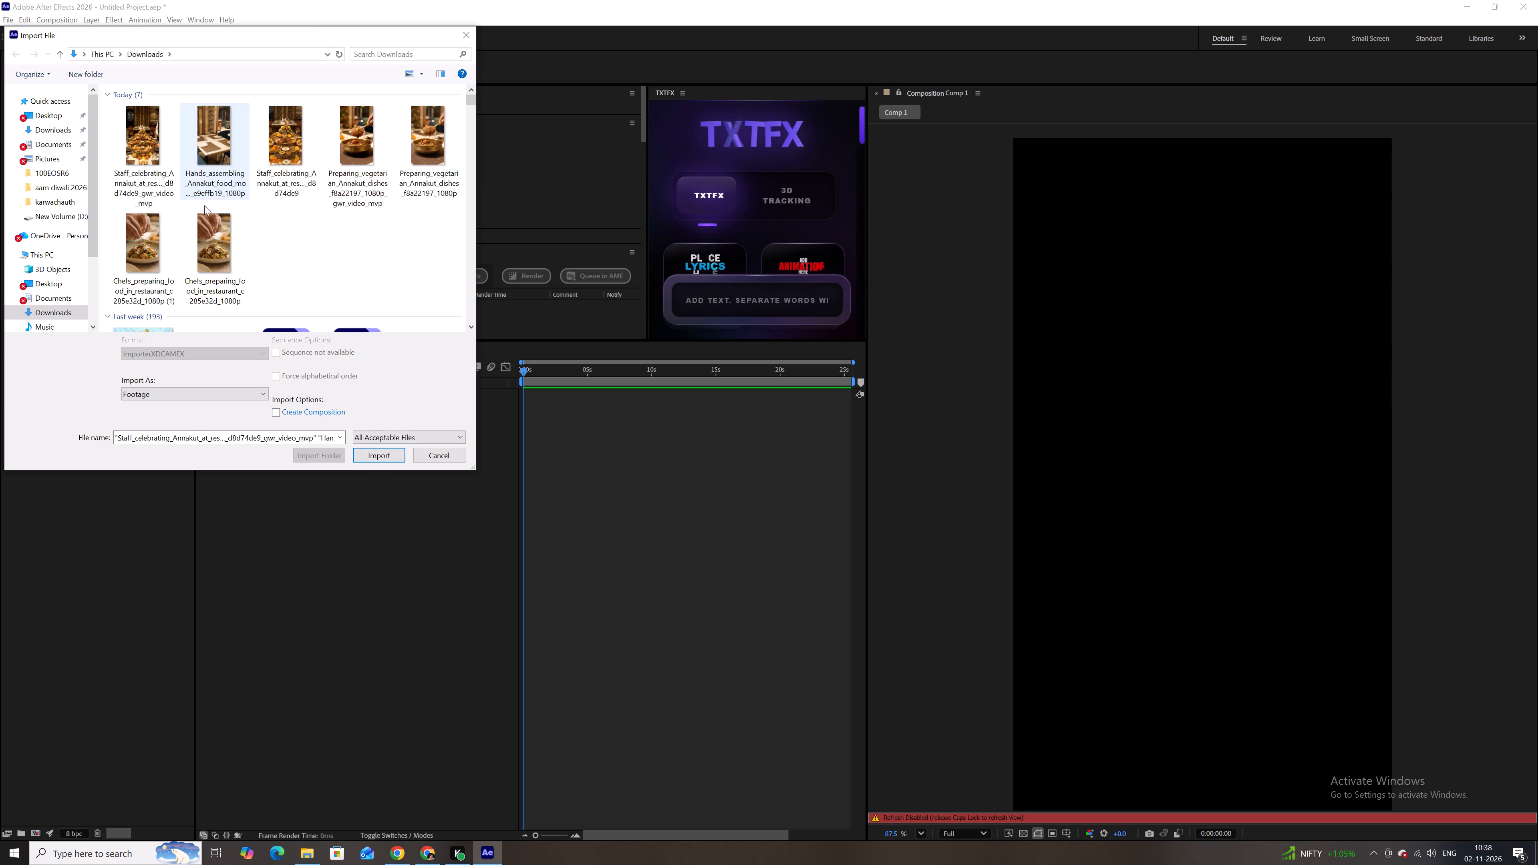
click(134, 234)
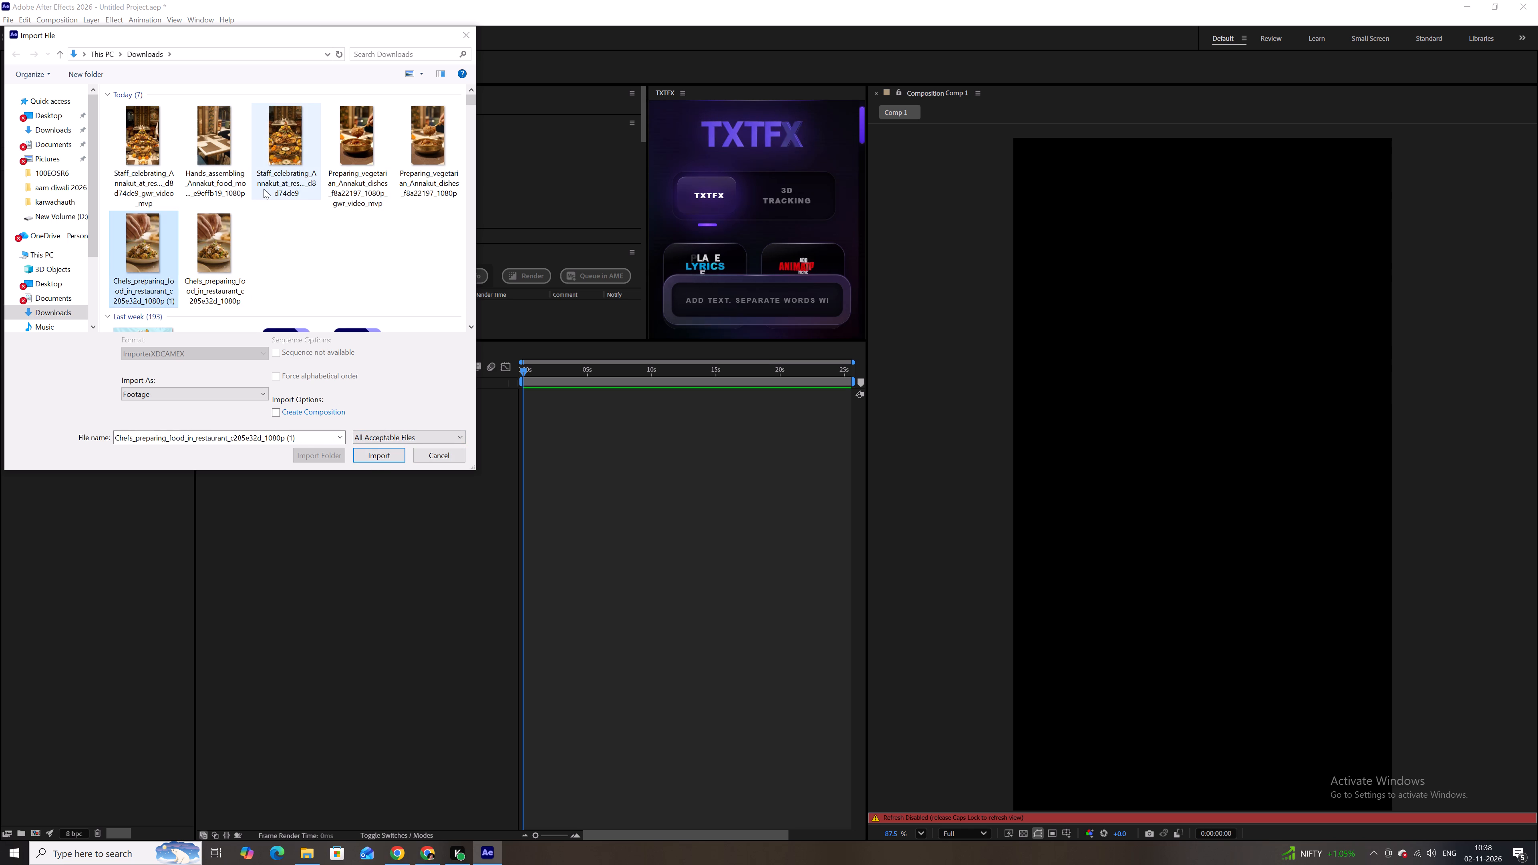
ctrl+click(342, 151)
ctrl+click(225, 163)
ctrl+click(150, 158)
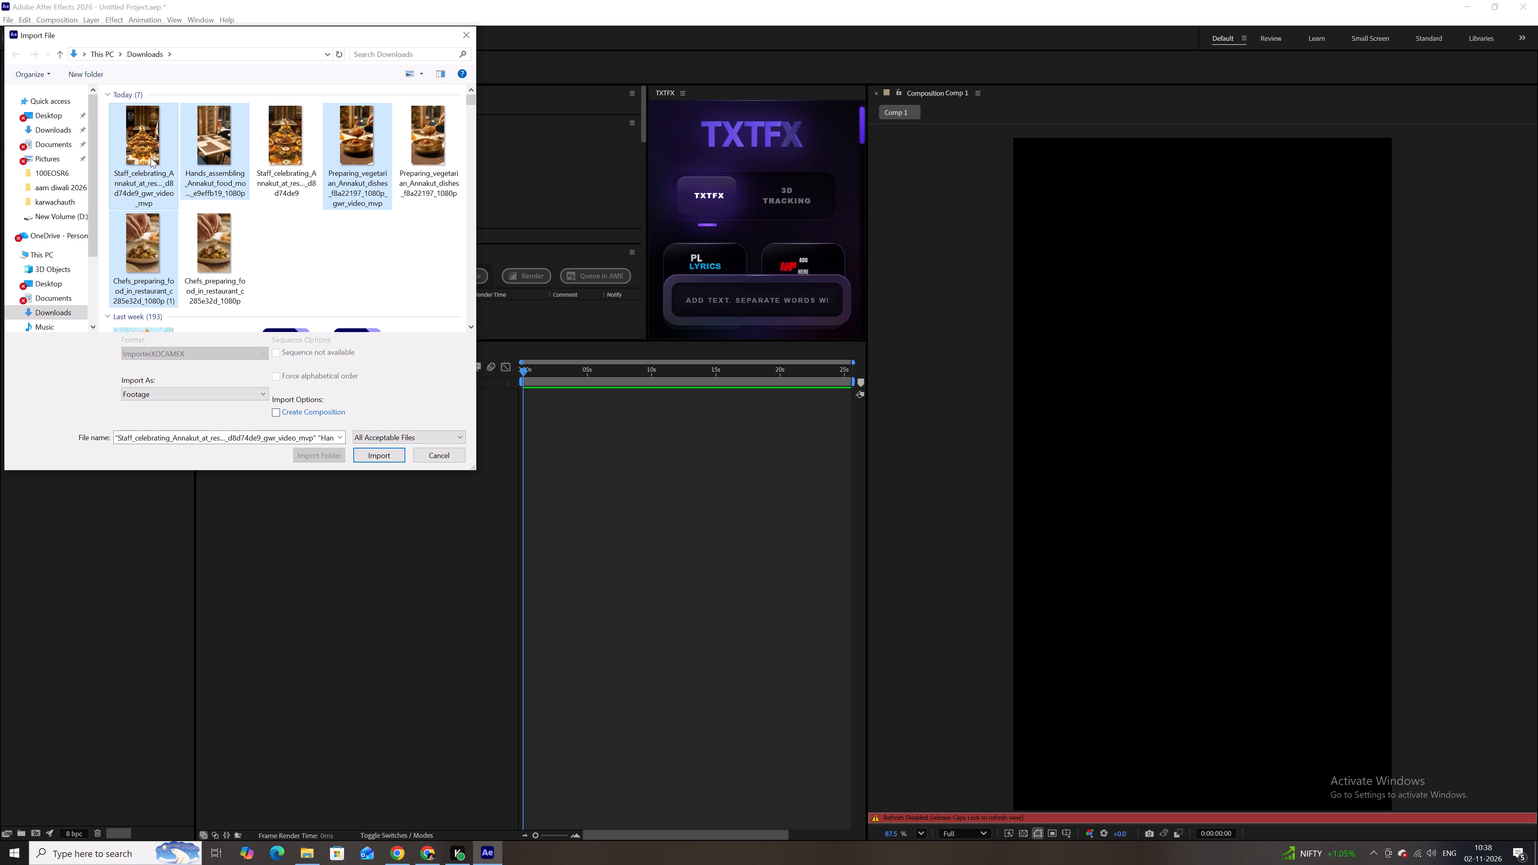
click(394, 449)
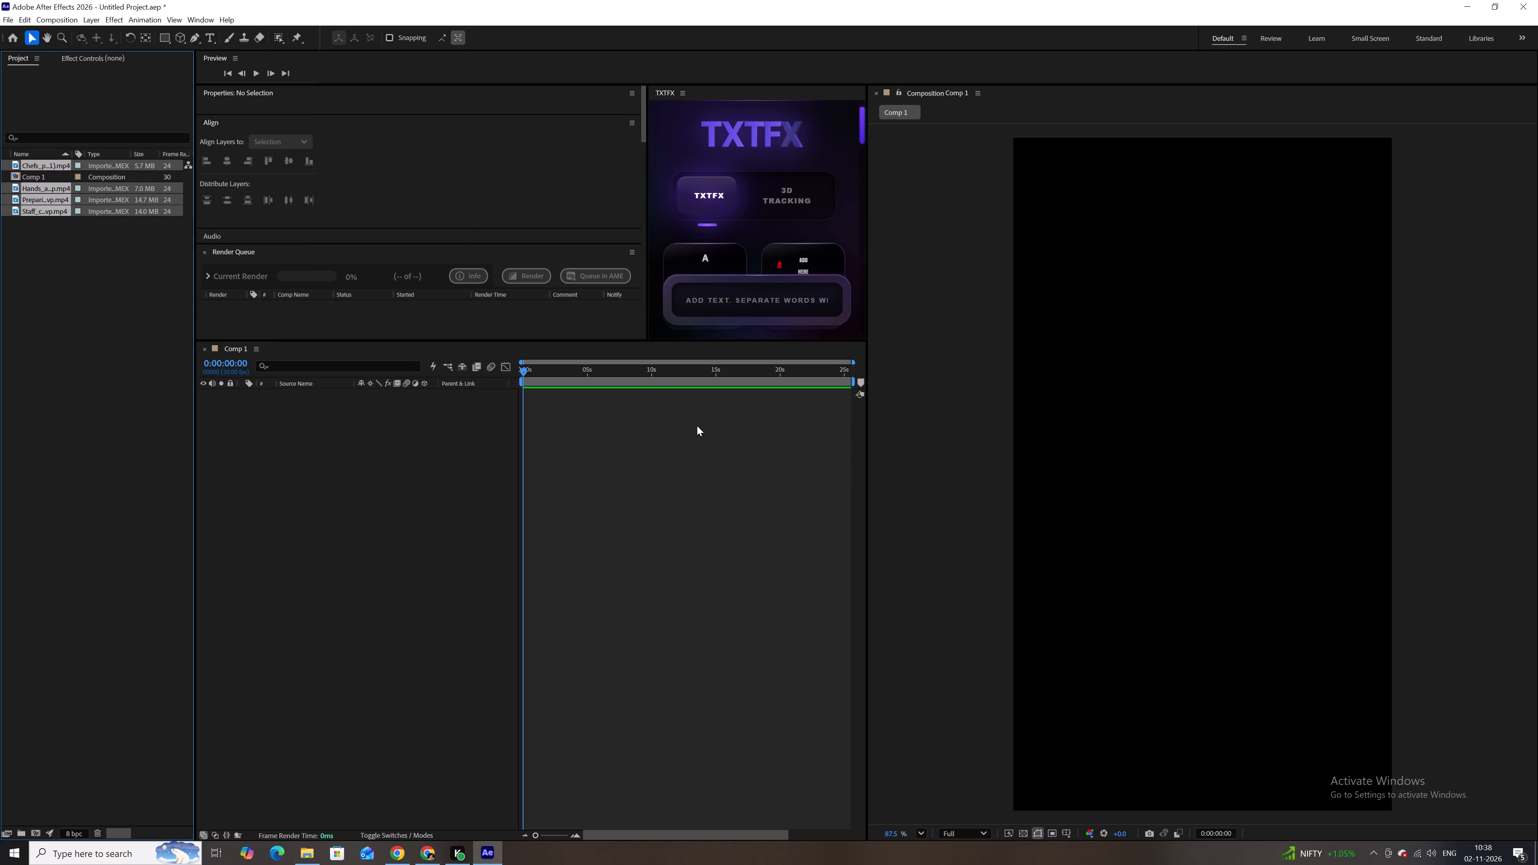
Import the older Kitchen_staff_performing_morning clip ending in 4b179bff_1080p from Downloads as footage.
double_click(115, 376)
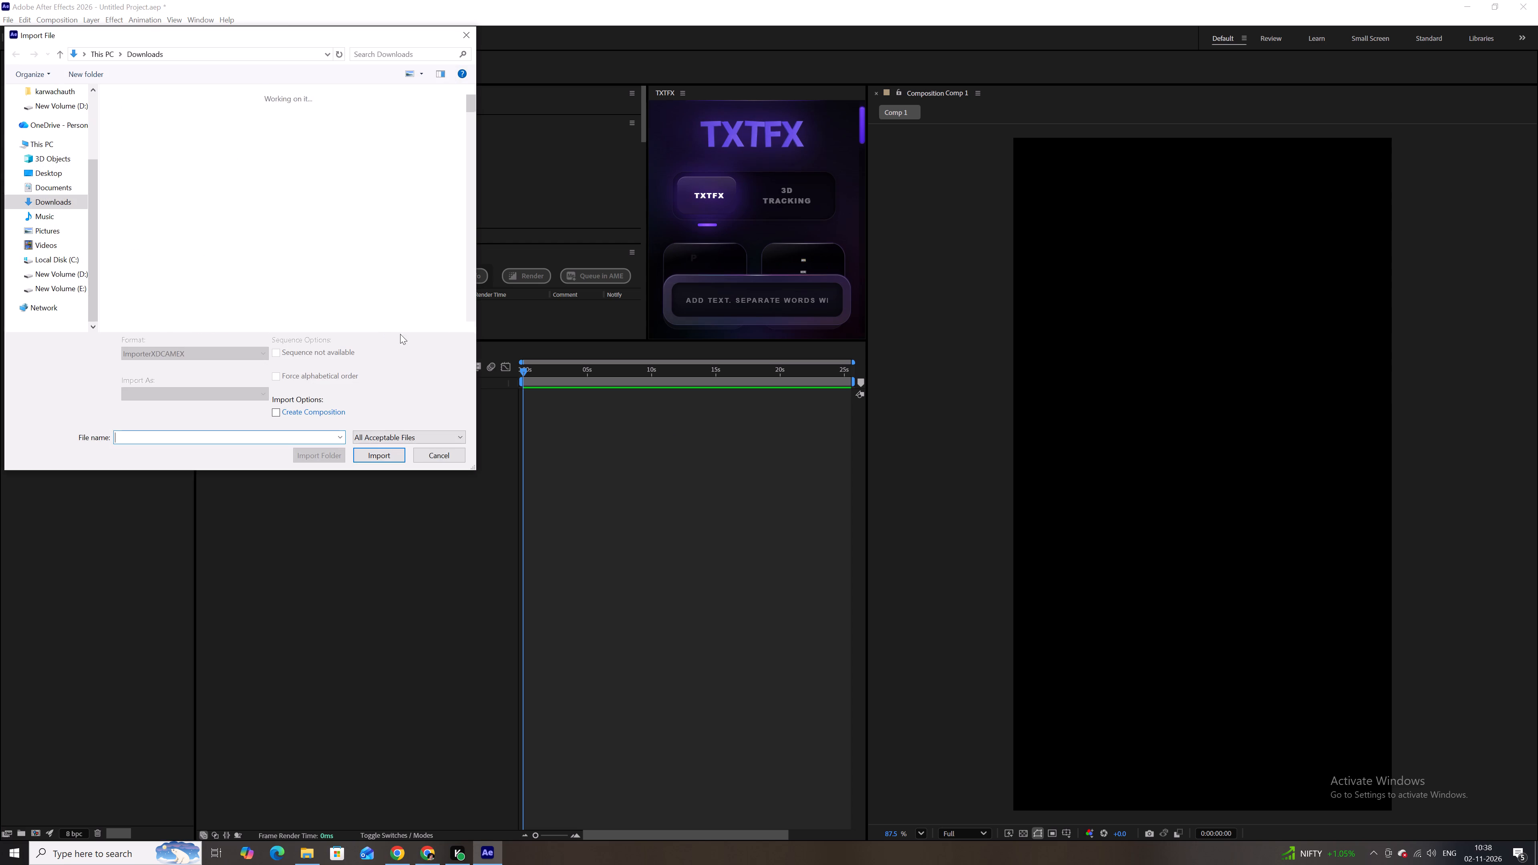
scroll(398, 274, down, 3)
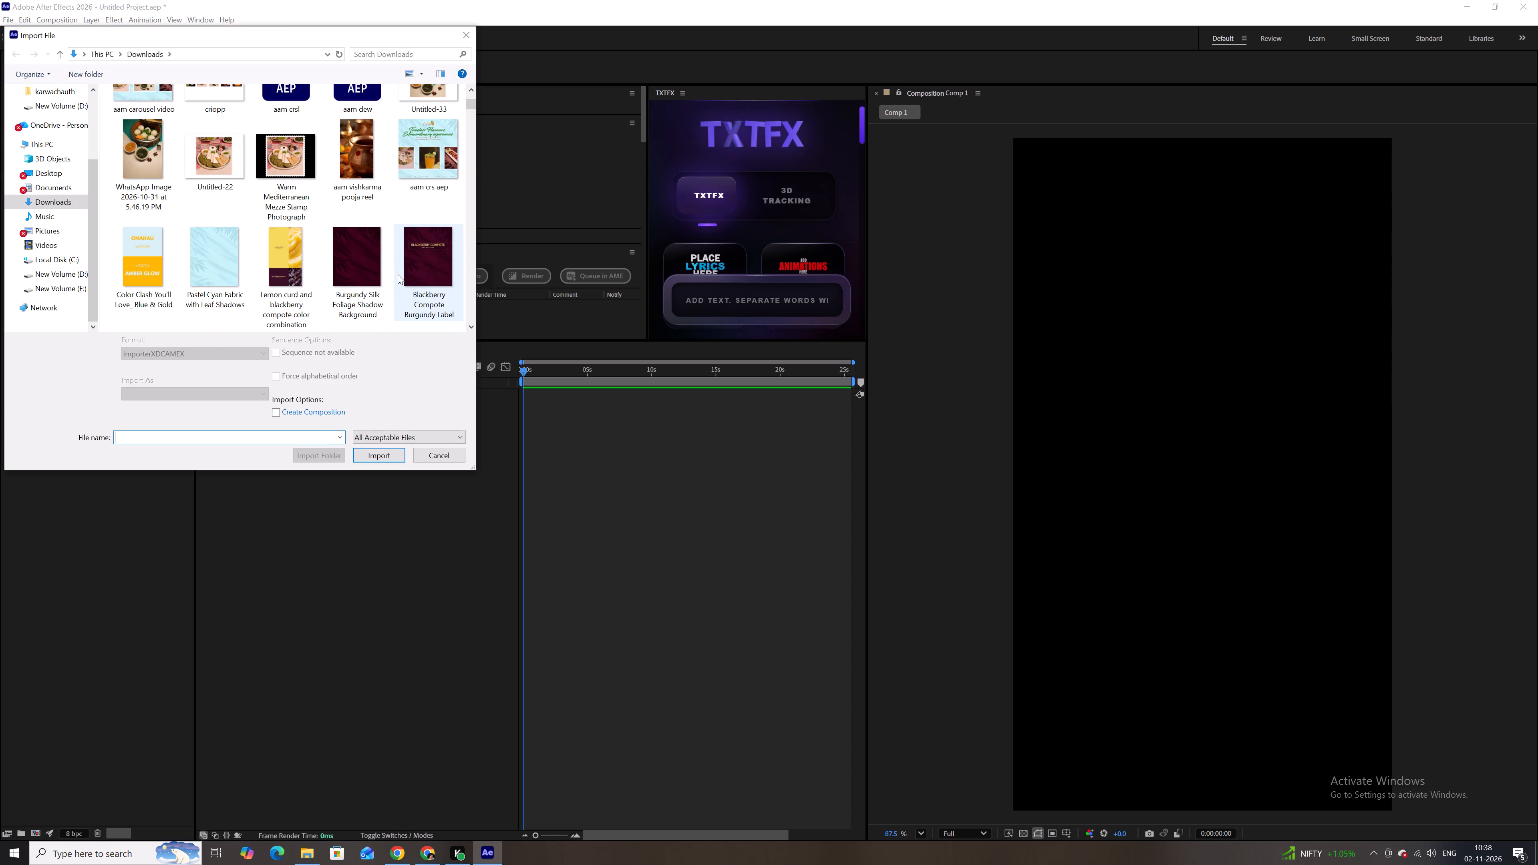
scroll(398, 274, down, 2)
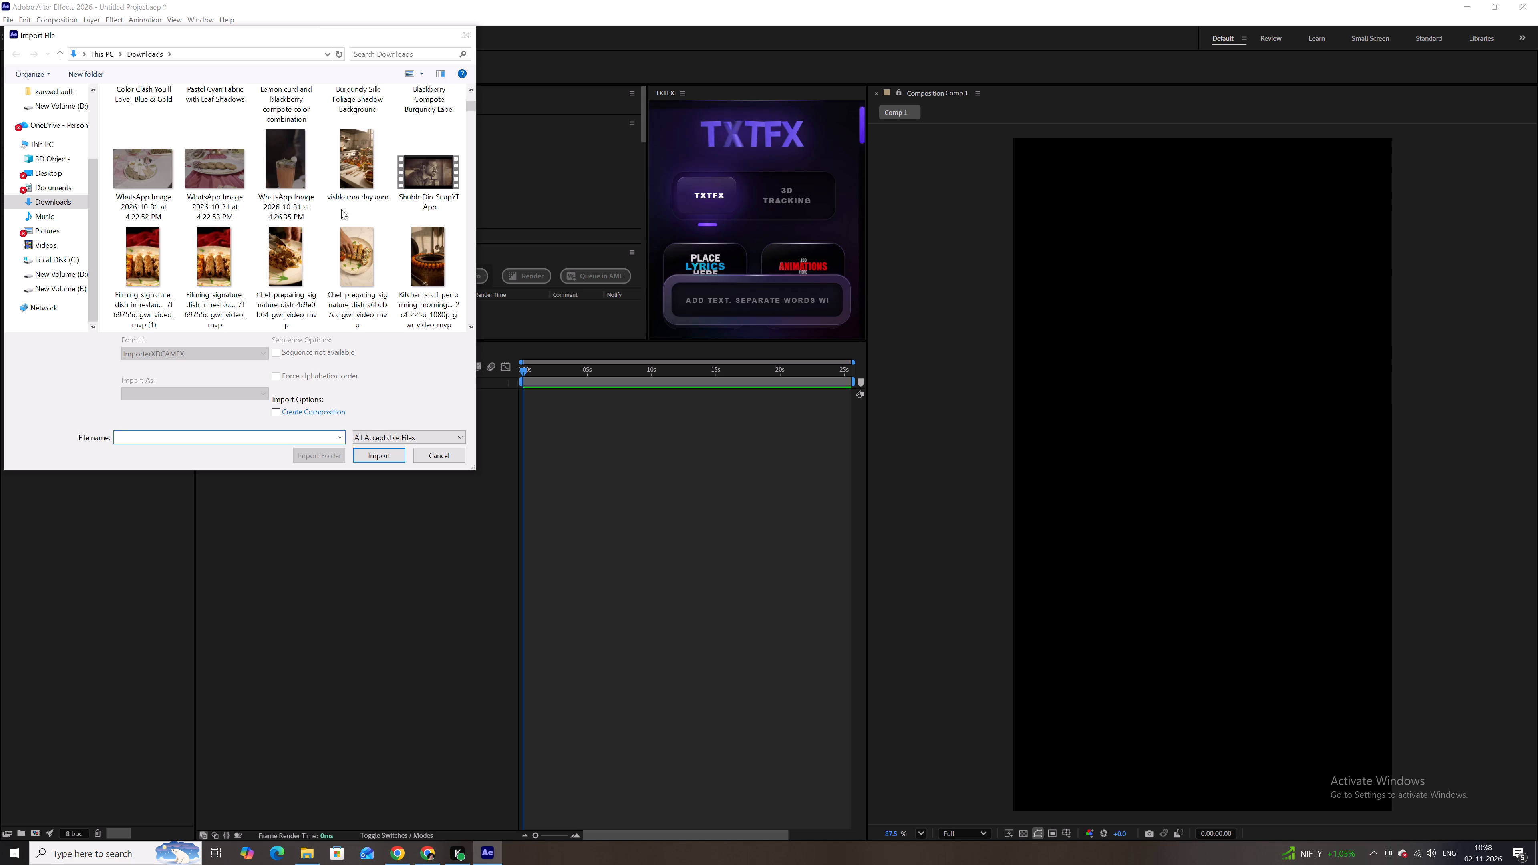
scroll(393, 214, down, 2)
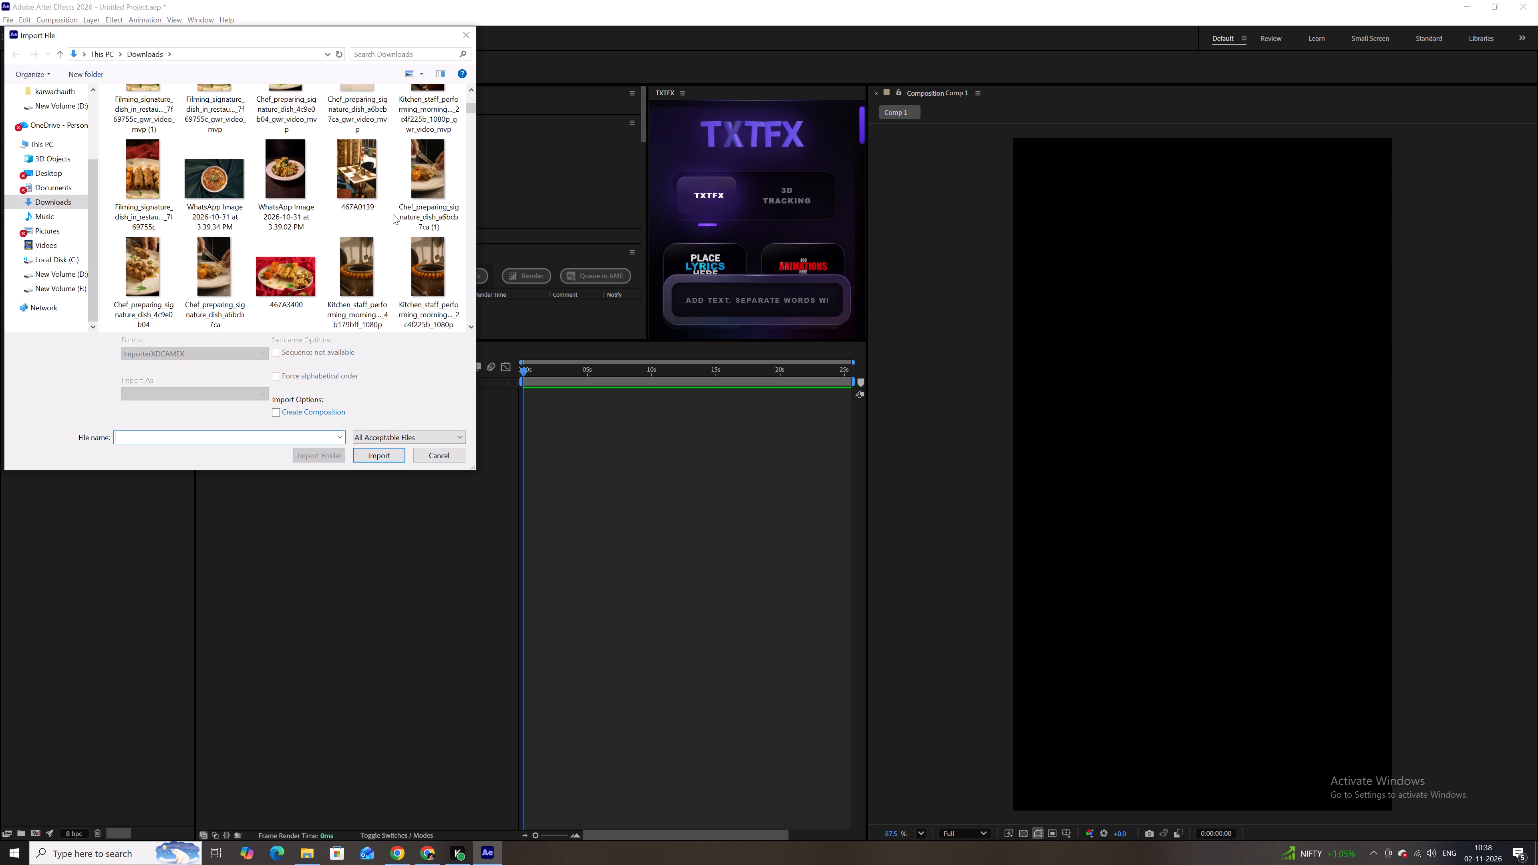
scroll(393, 214, down, 1)
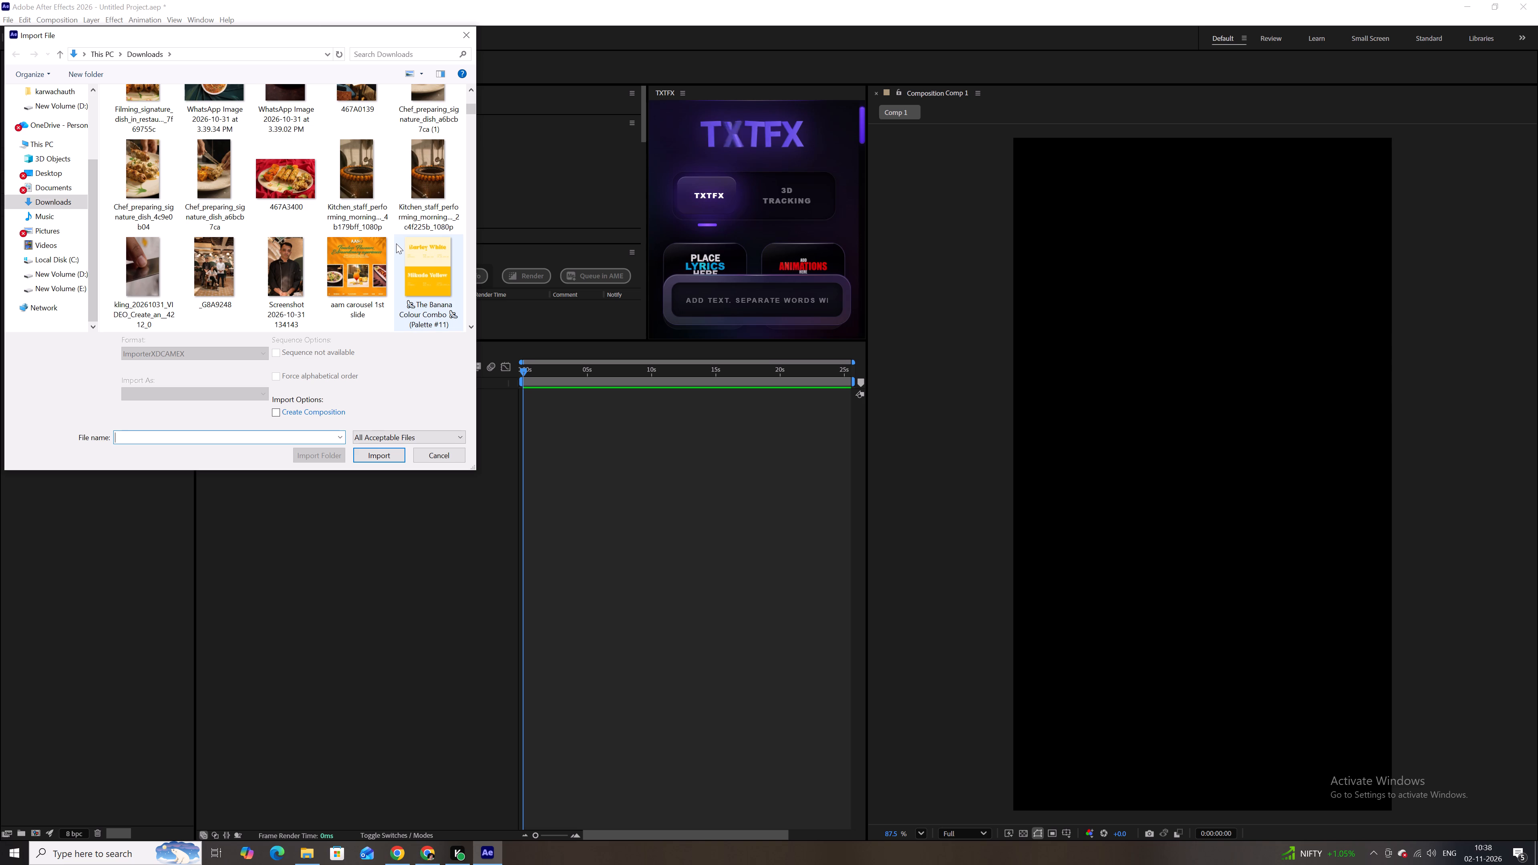
scroll(396, 243, down, 1)
scroll(396, 243, up, 1)
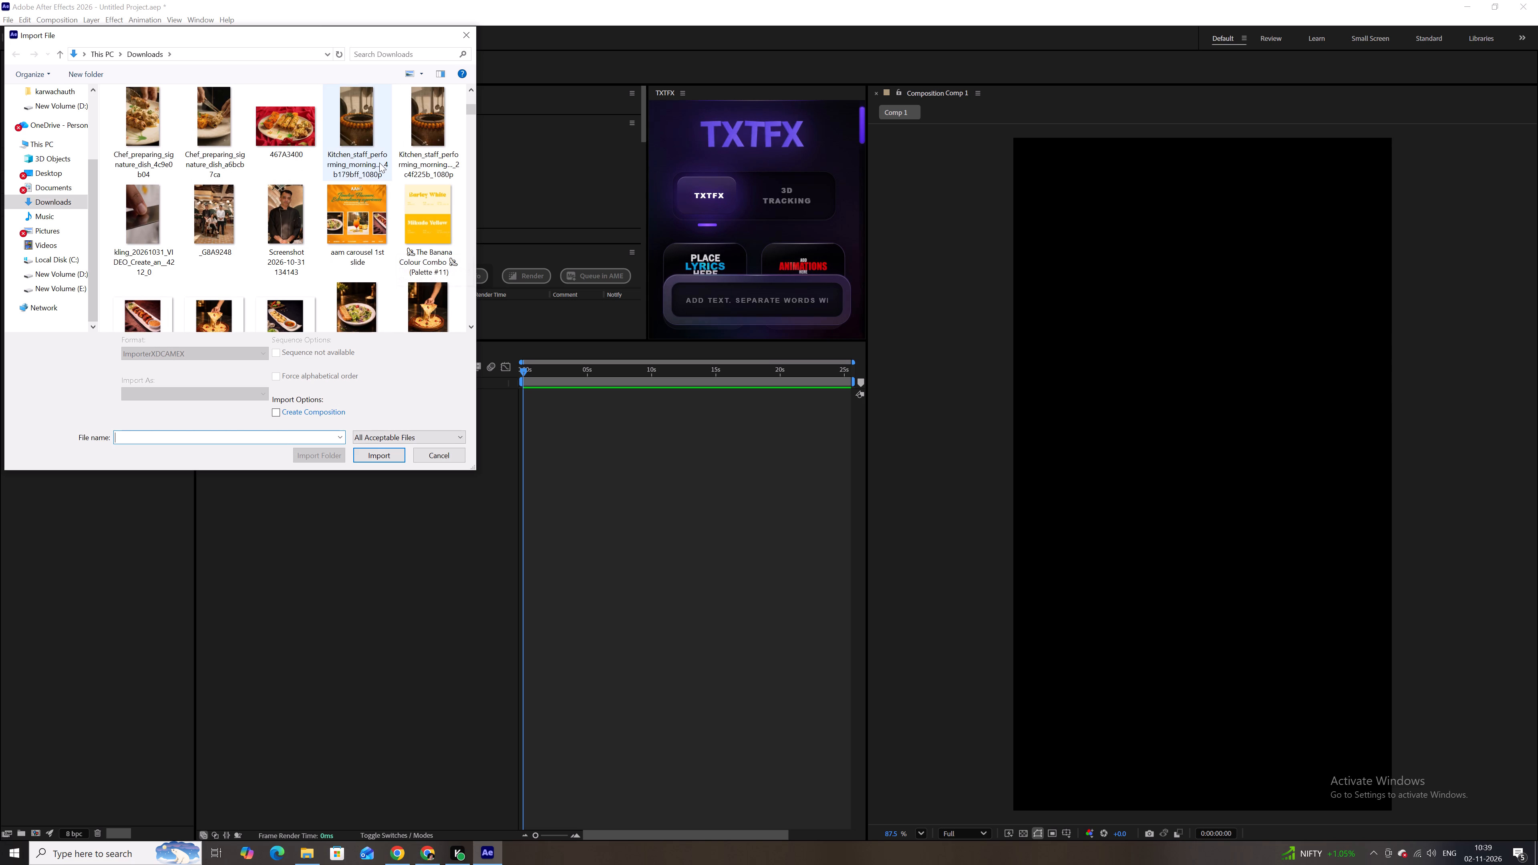
click(379, 163)
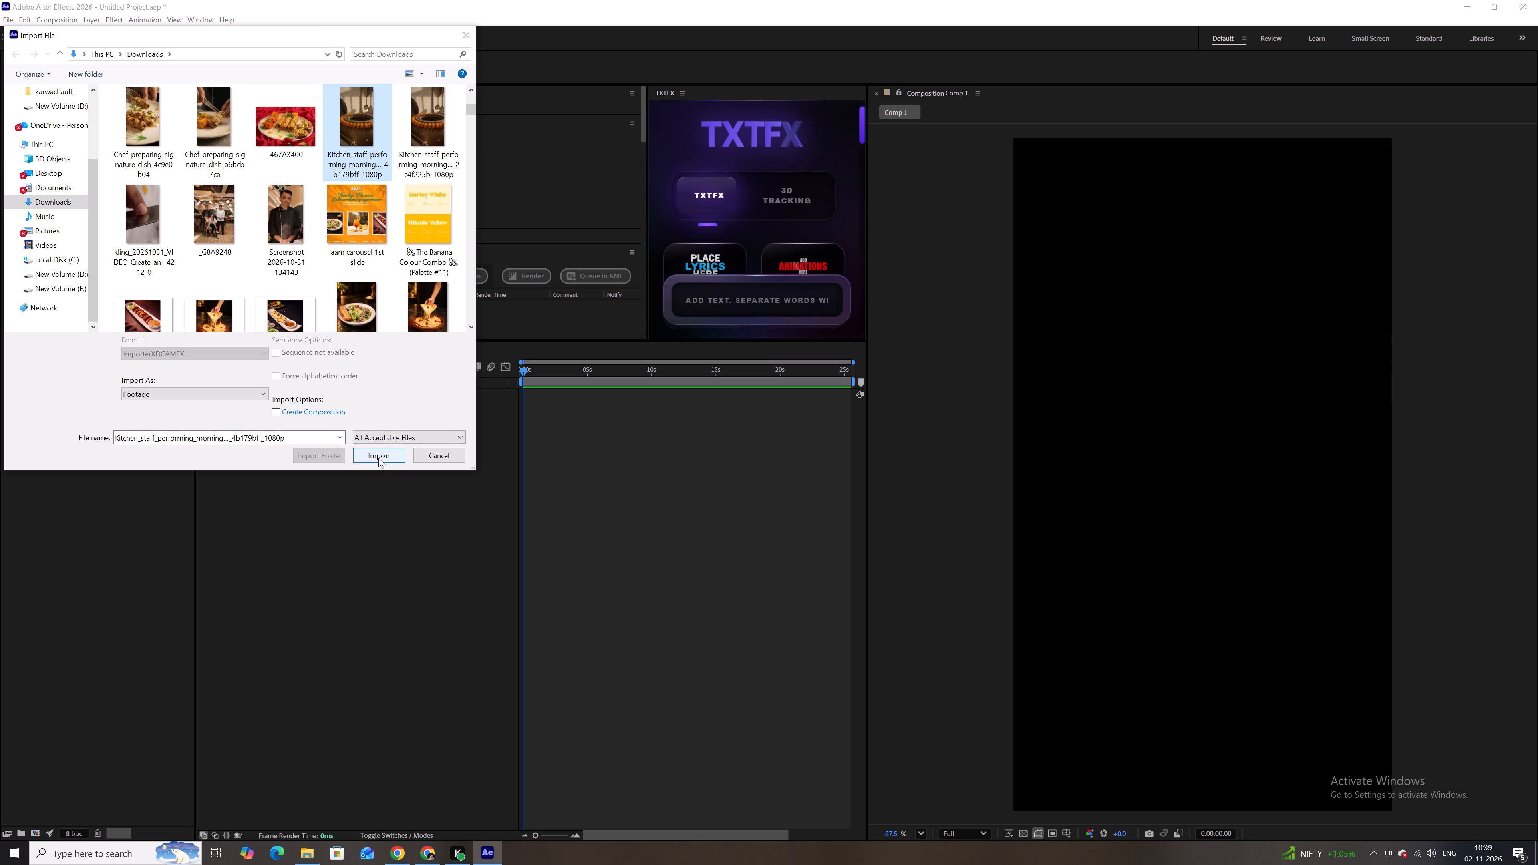
click(378, 458)
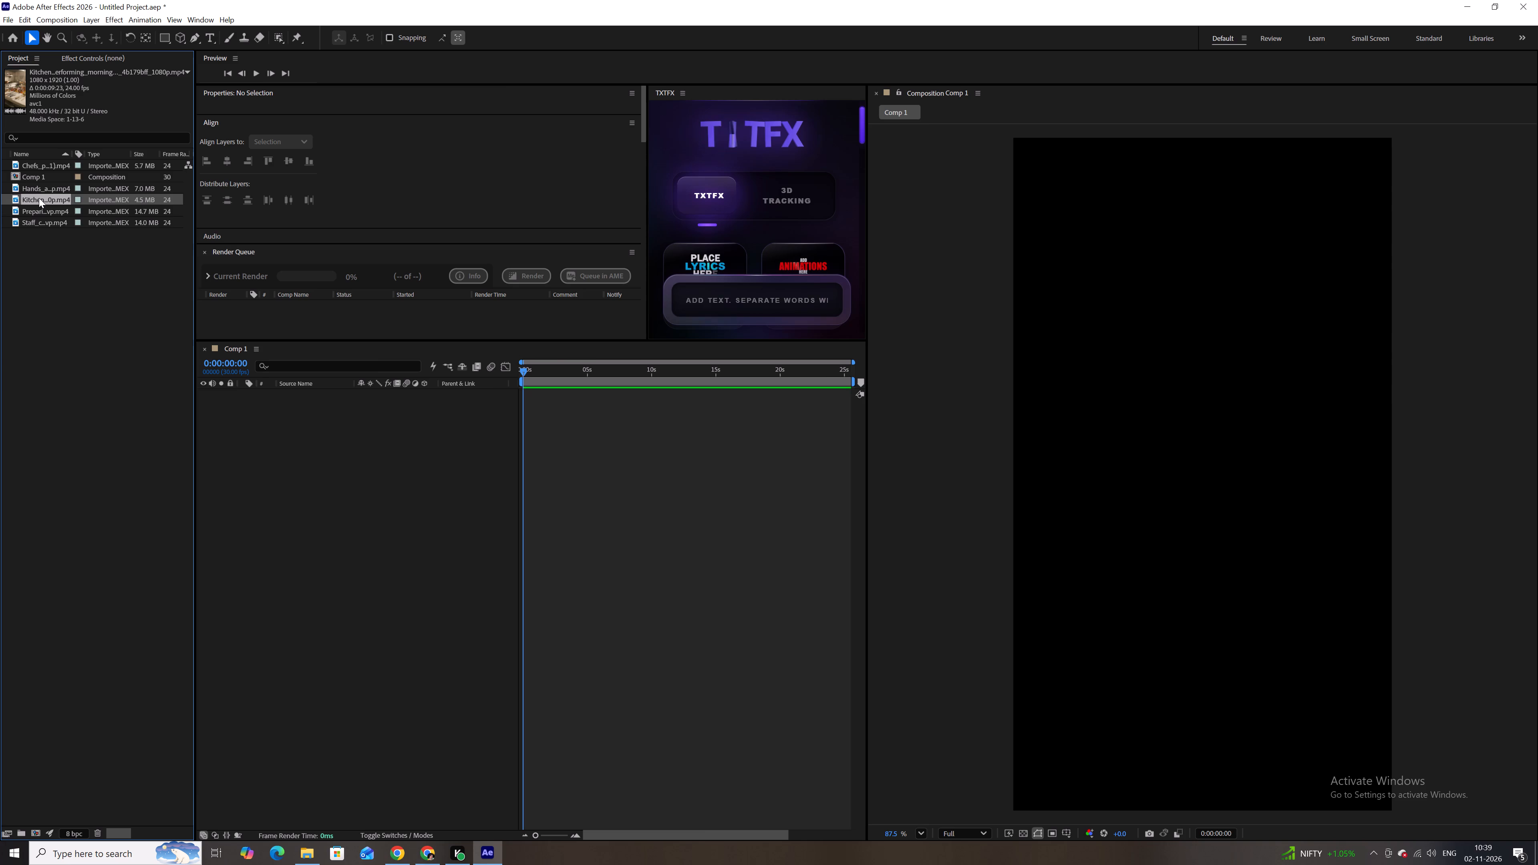
Preview the imported Kitchen_staff clip by scrubbing its first seconds in the footage viewer, and close the viewer.
double_click(39, 198)
drag(218, 807, 227, 806)
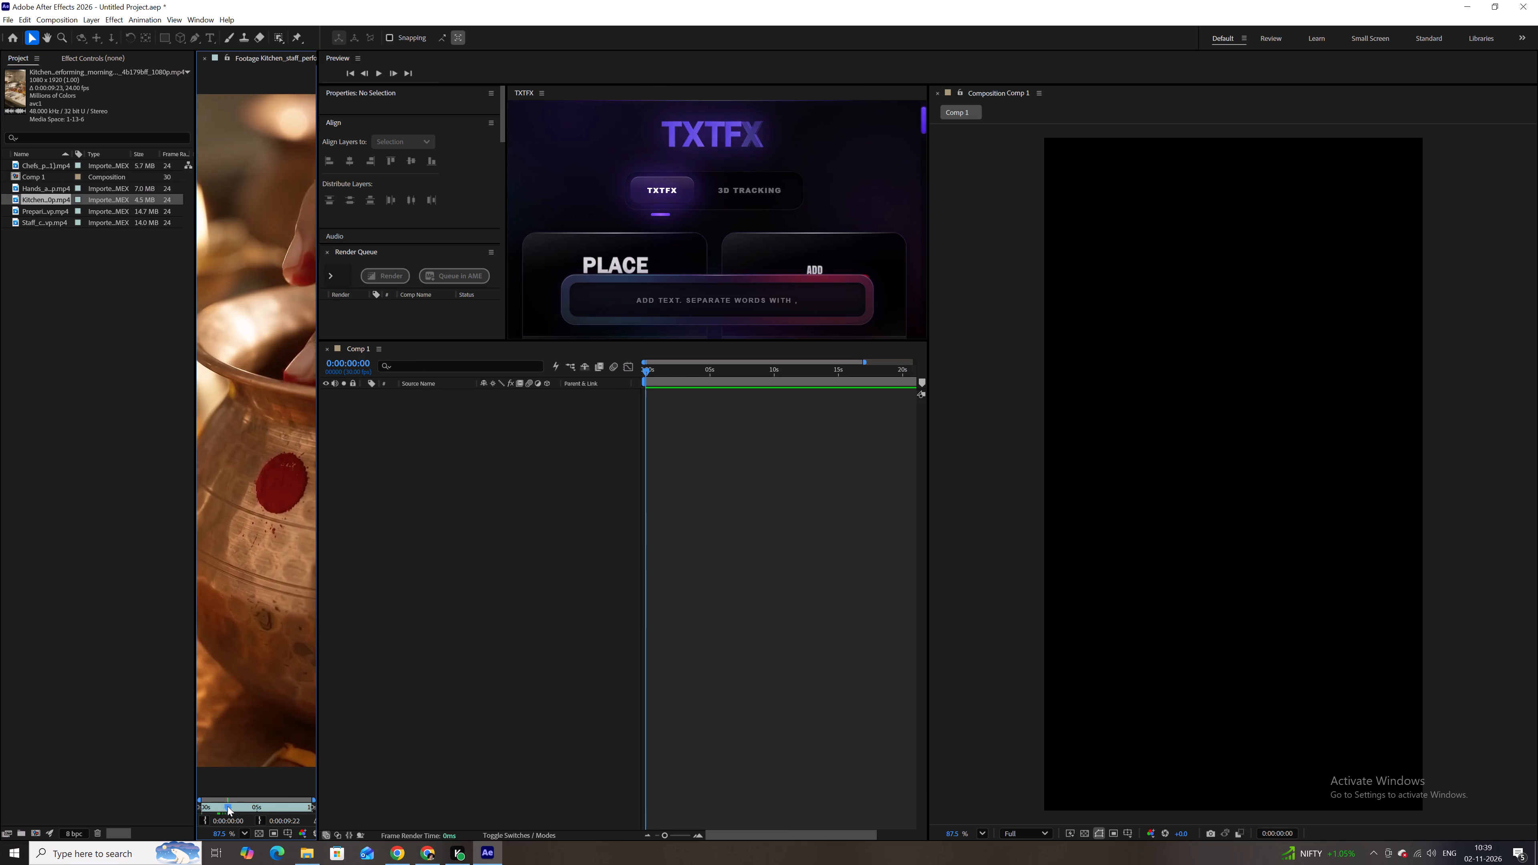
drag(227, 806, 238, 805)
click(207, 58)
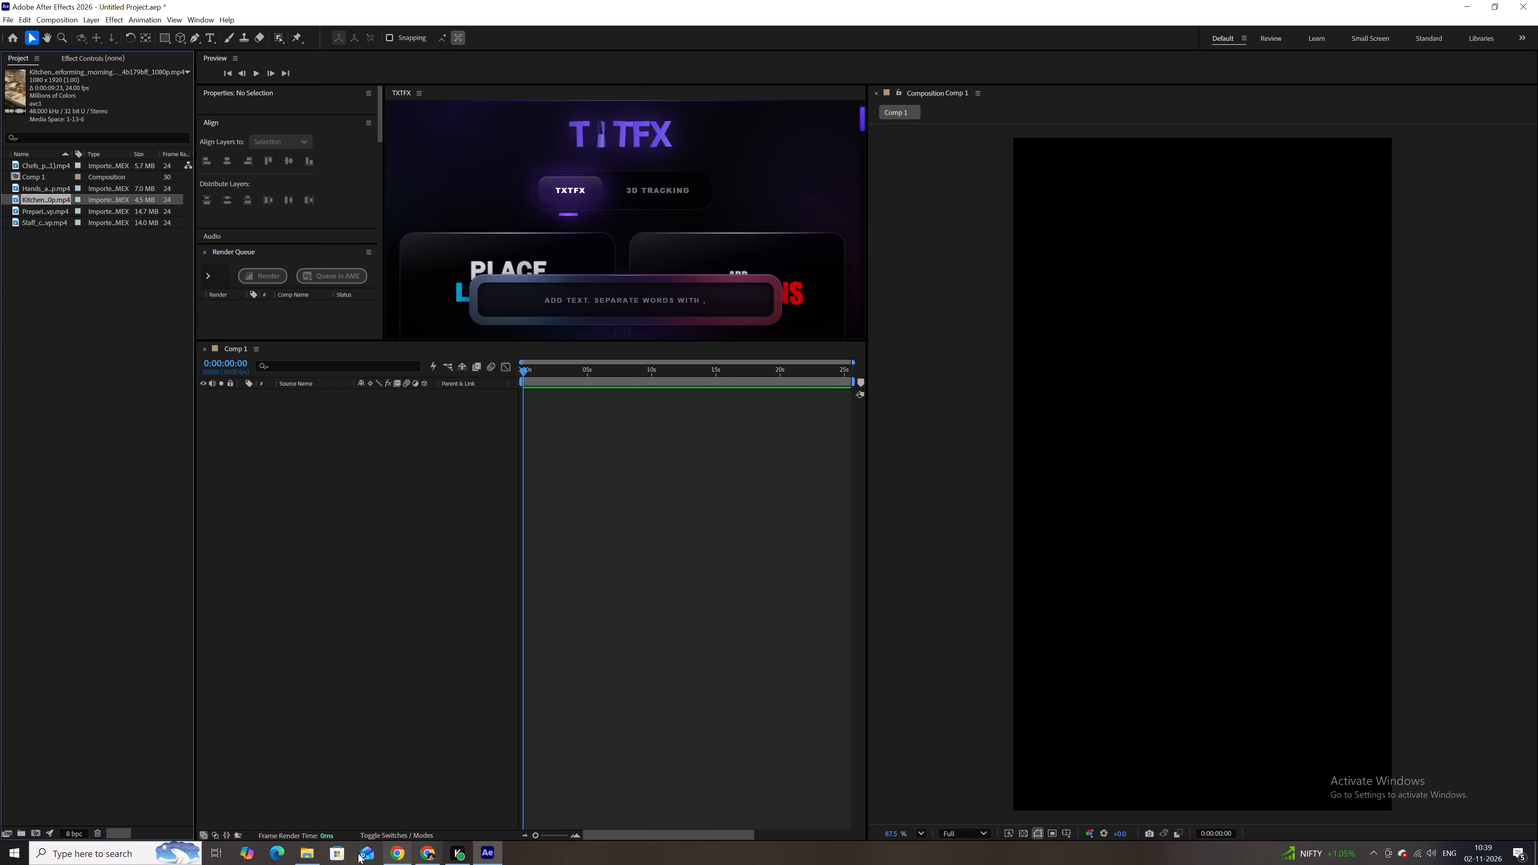
Browse Downloads for the older kitchen clips, play the Kitchen_staff_performing_morning video ending in 4b179bff_1080p, and close the player.
click(306, 849)
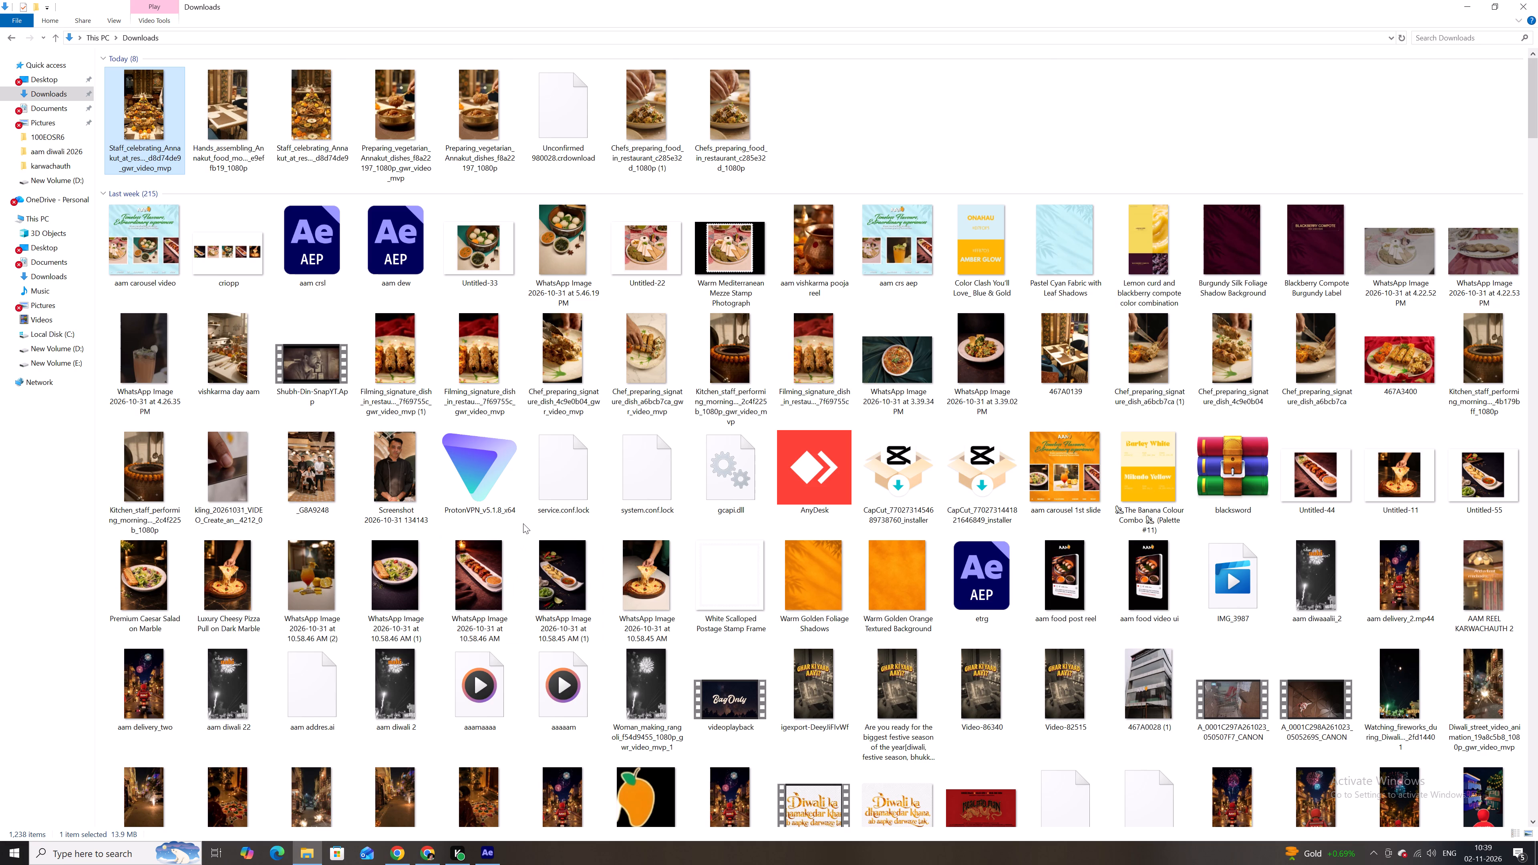
scroll(523, 523, down, 1)
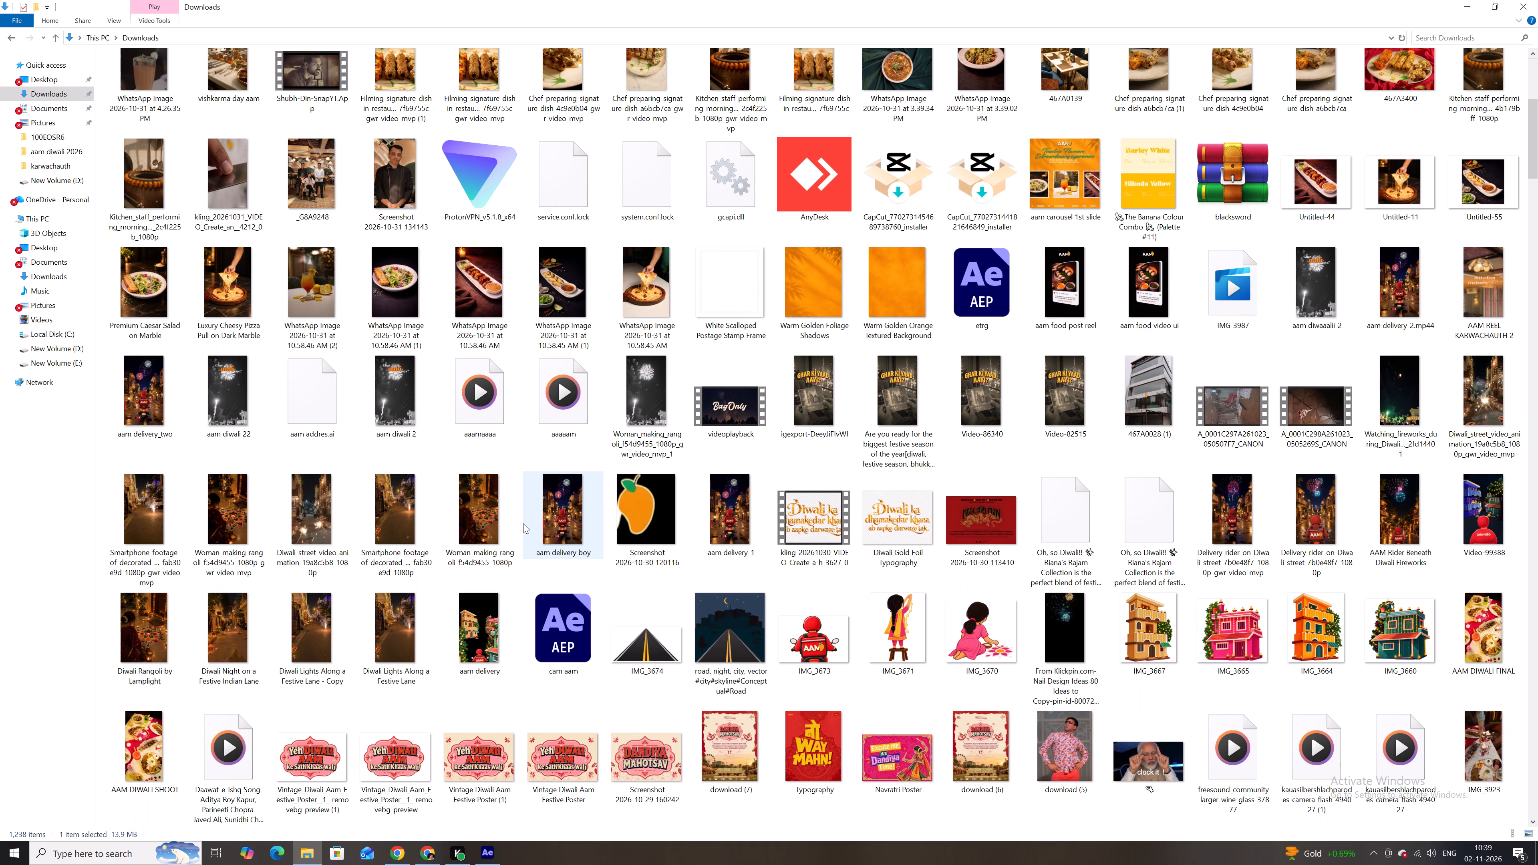
scroll(523, 523, up, 1)
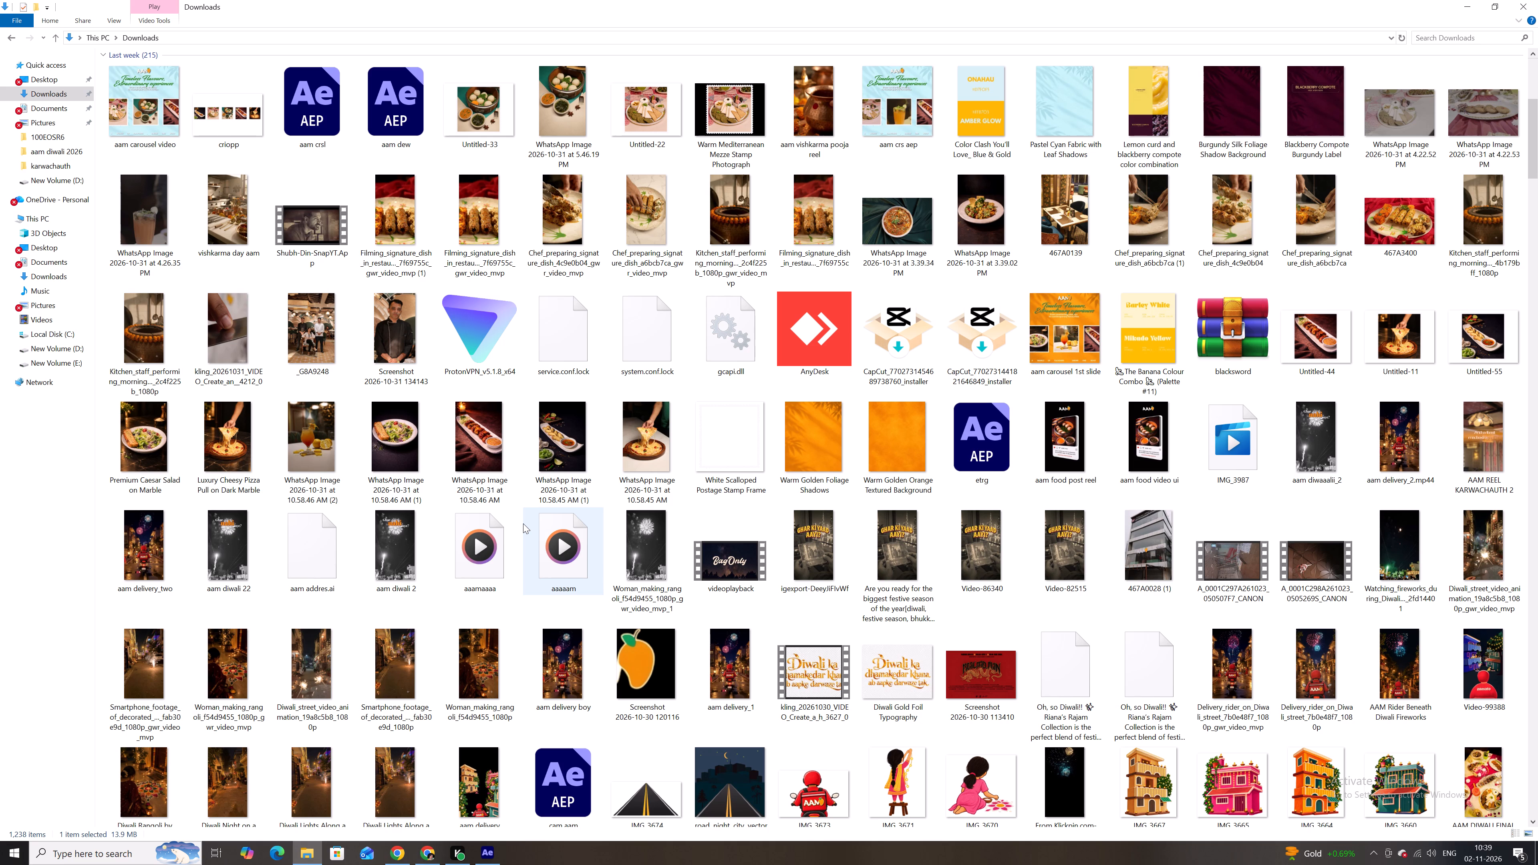
scroll(523, 523, up, 1)
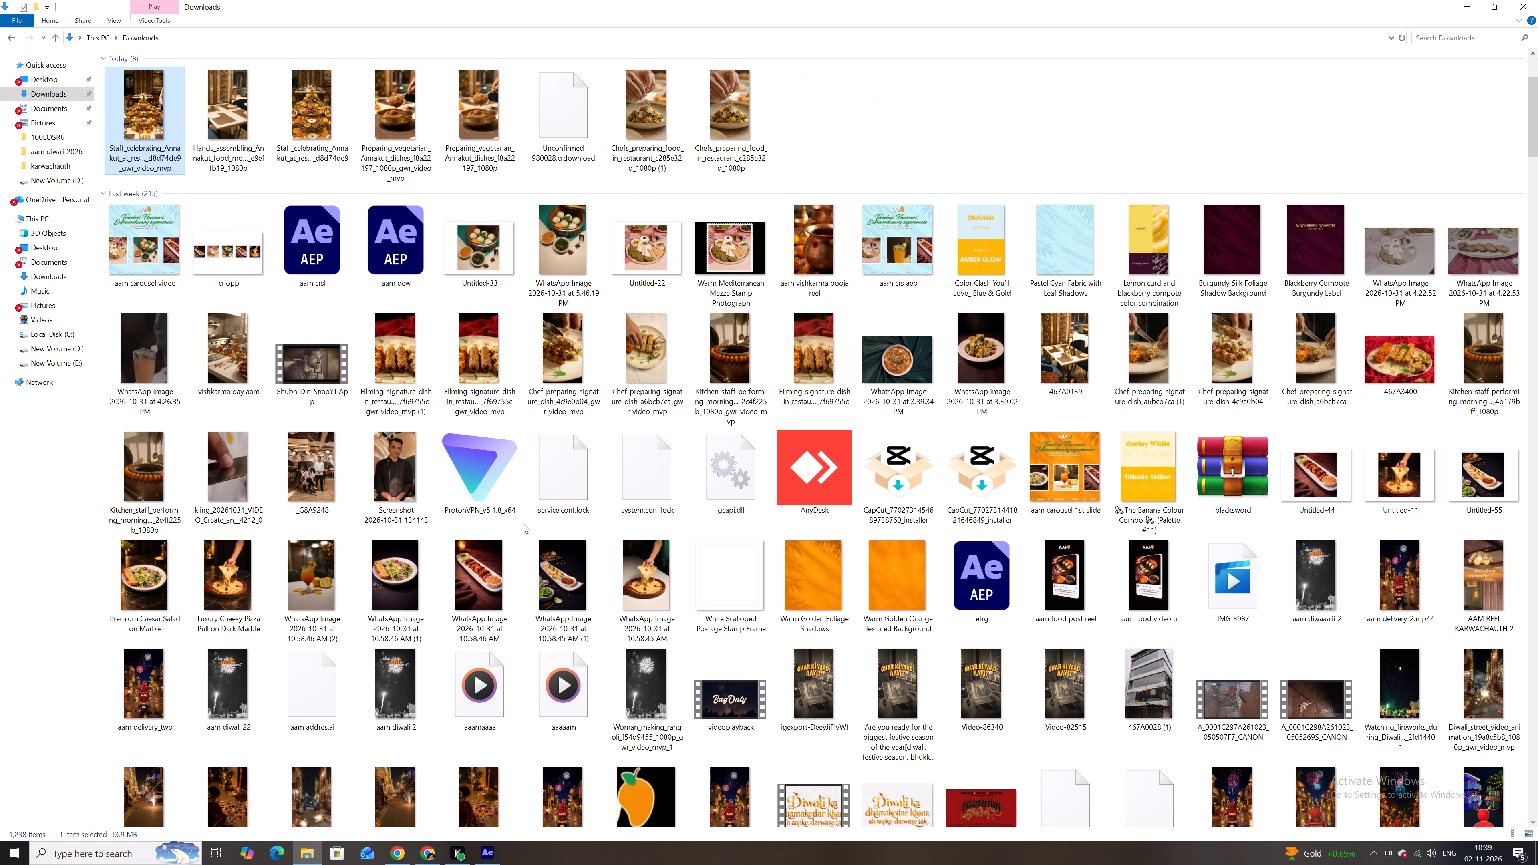
click(219, 481)
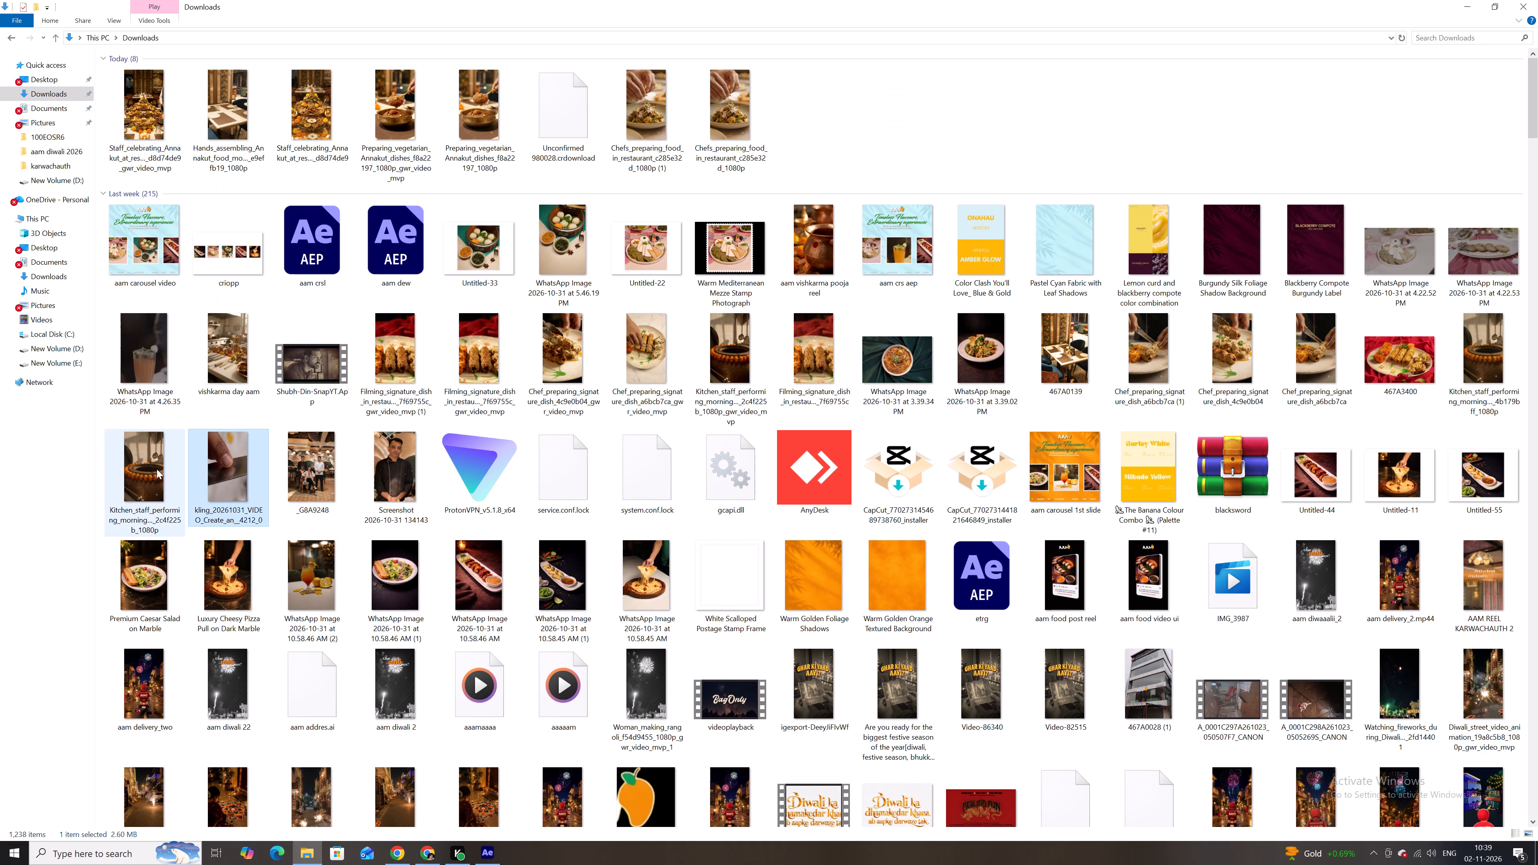
click(157, 469)
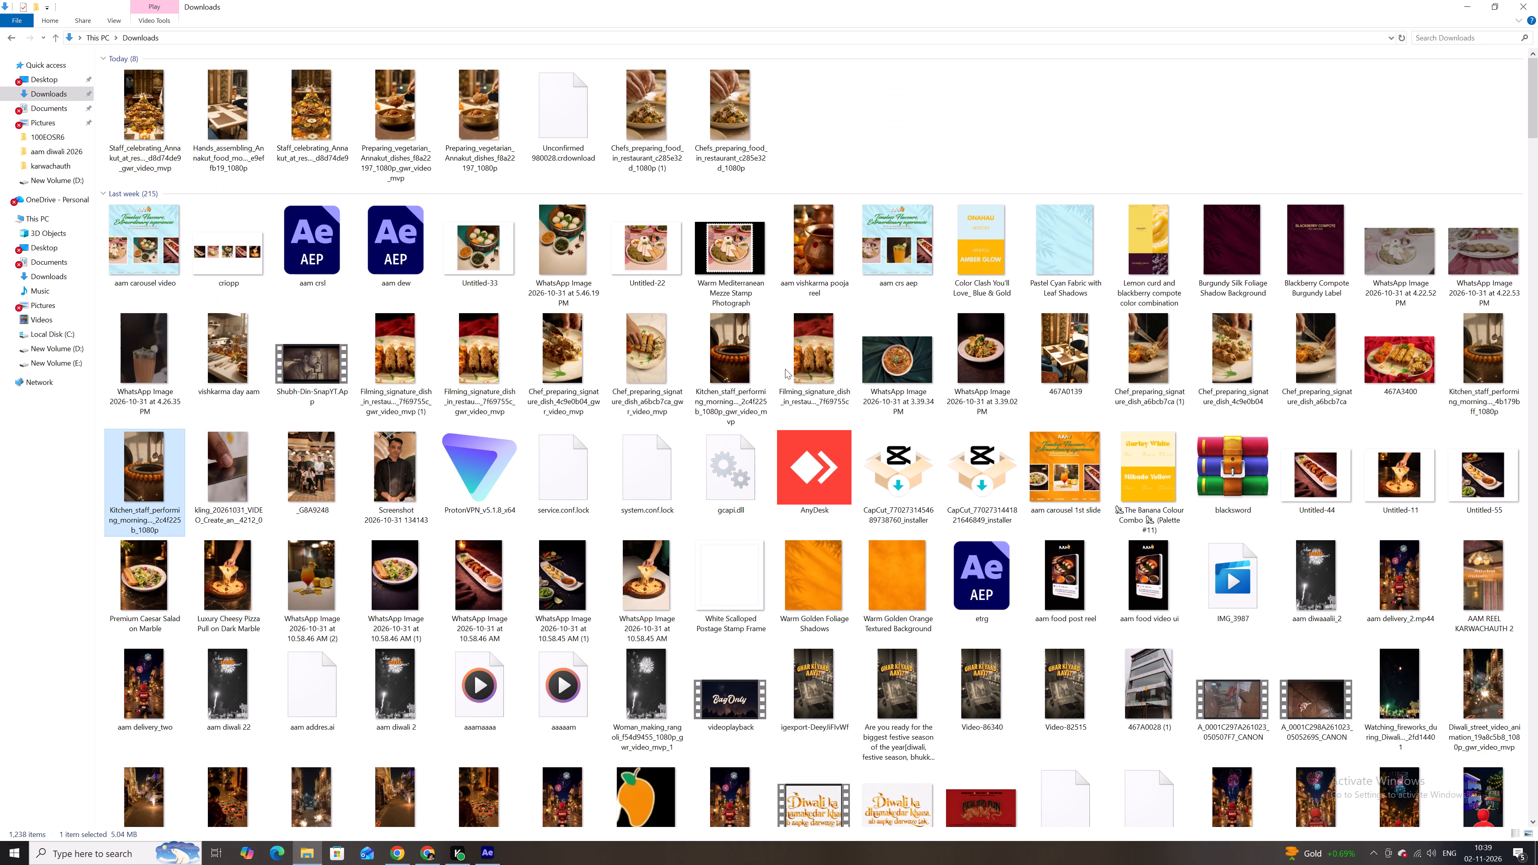
click(1465, 358)
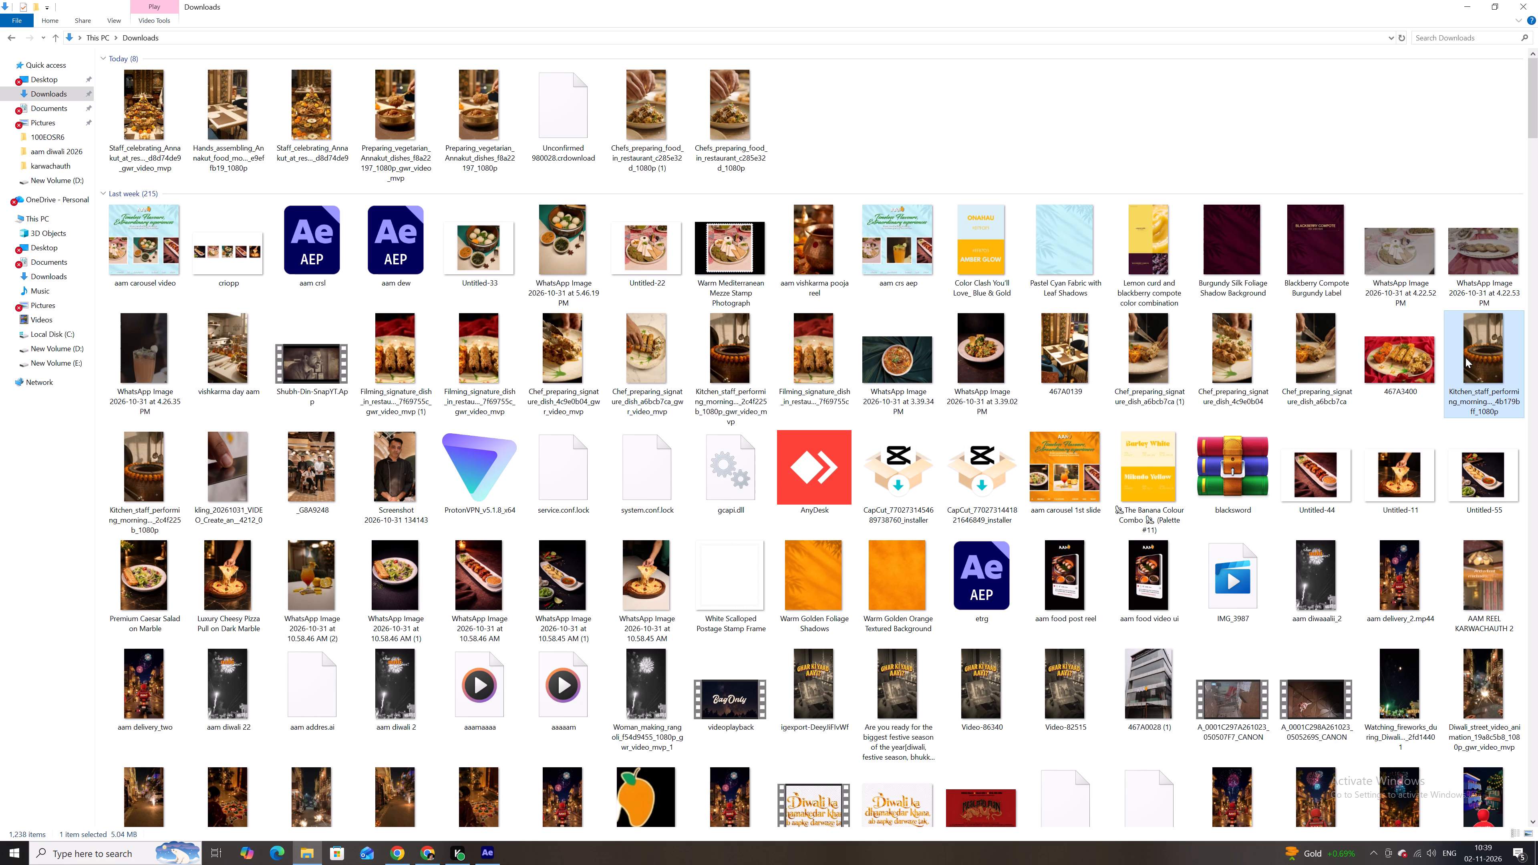
double_click(1466, 358)
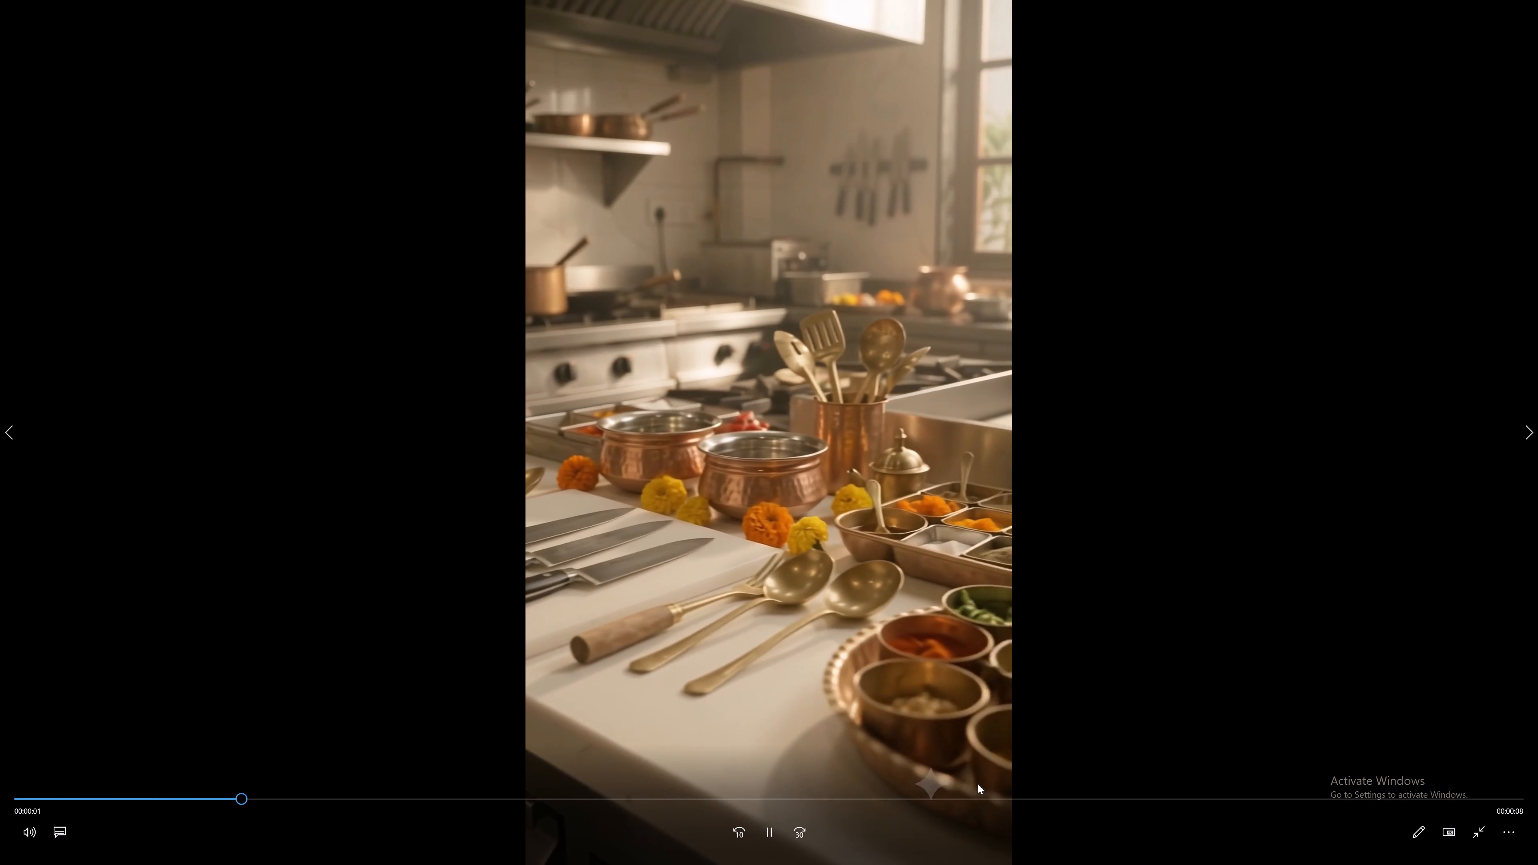
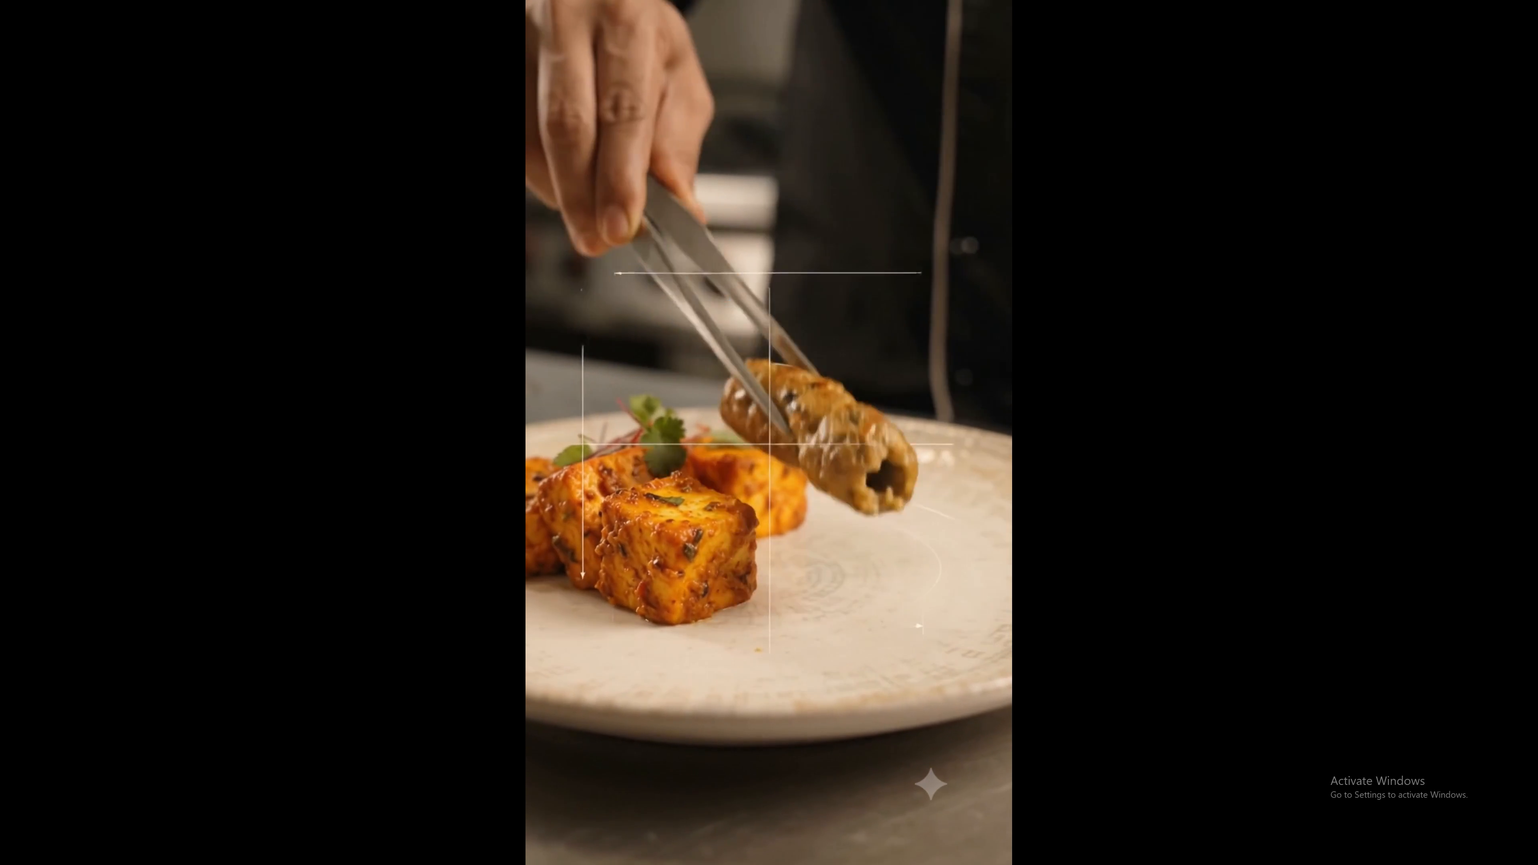
click(1537, 0)
double_click(1217, 343)
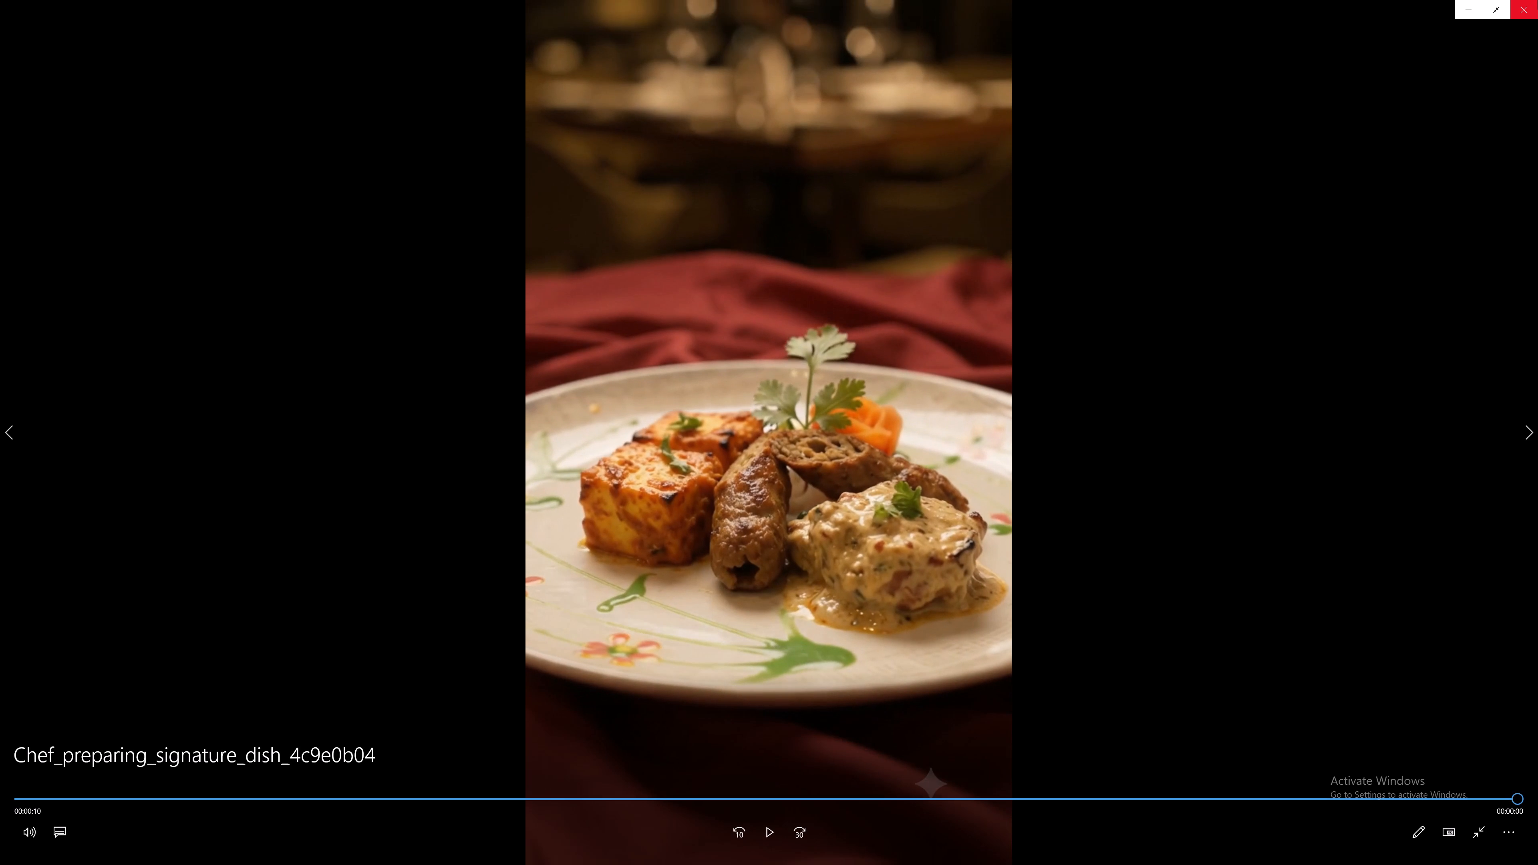
click(1537, 0)
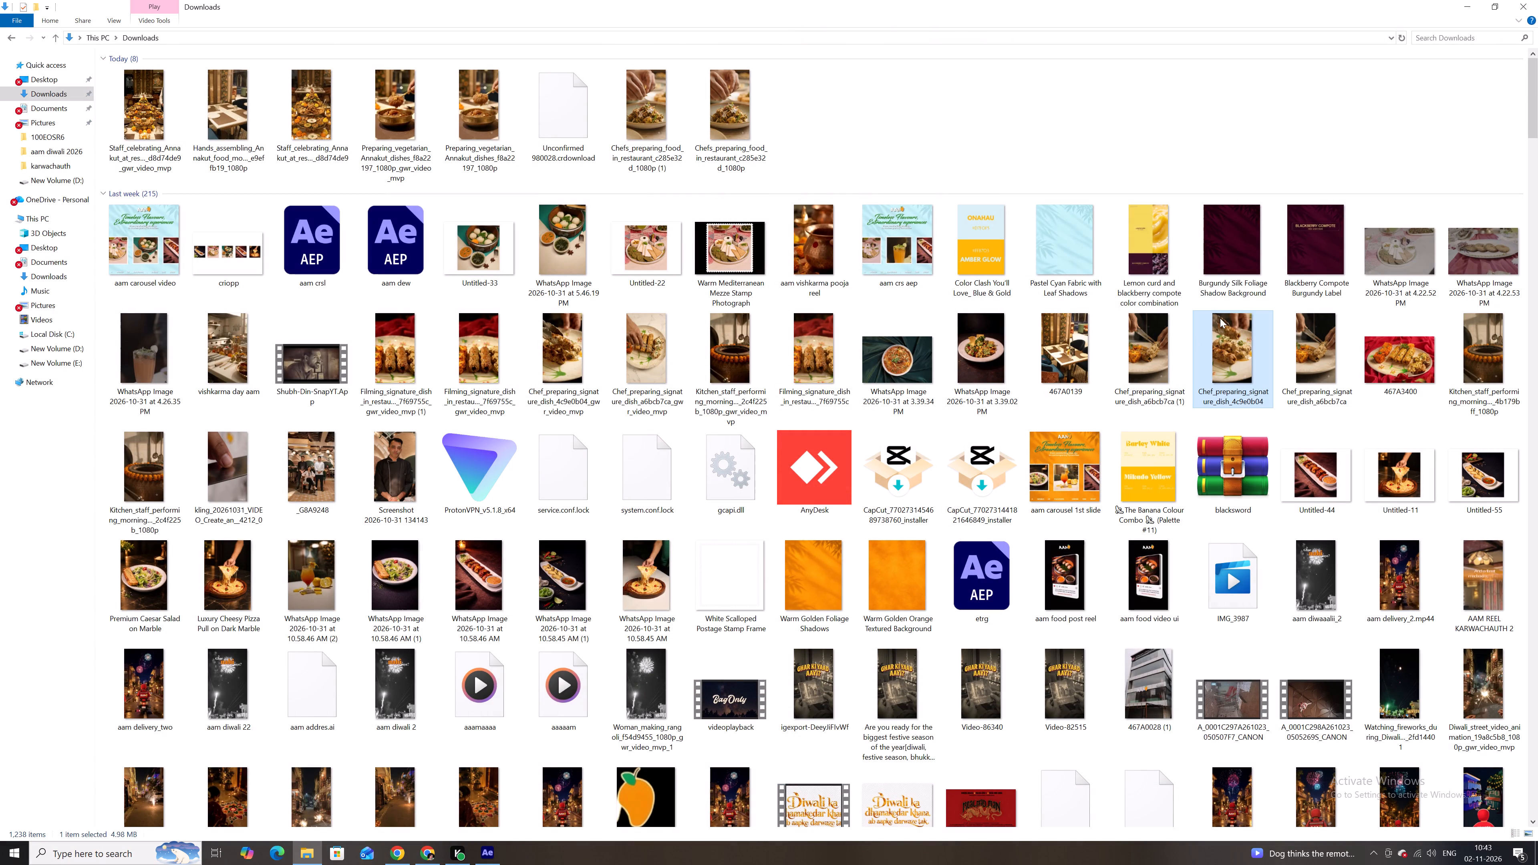
double_click(1157, 362)
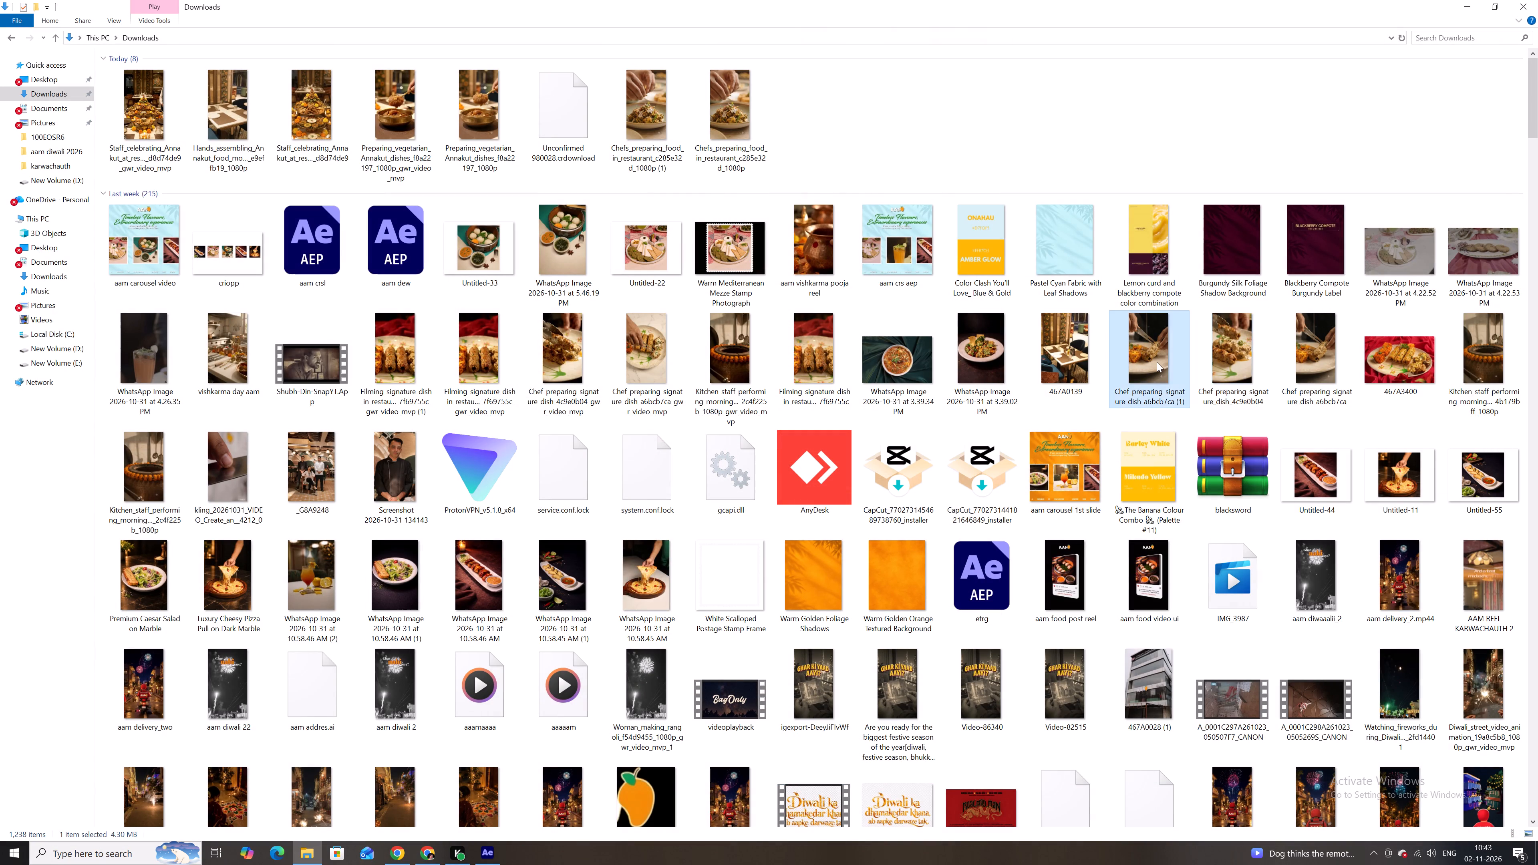
click(1537, 0)
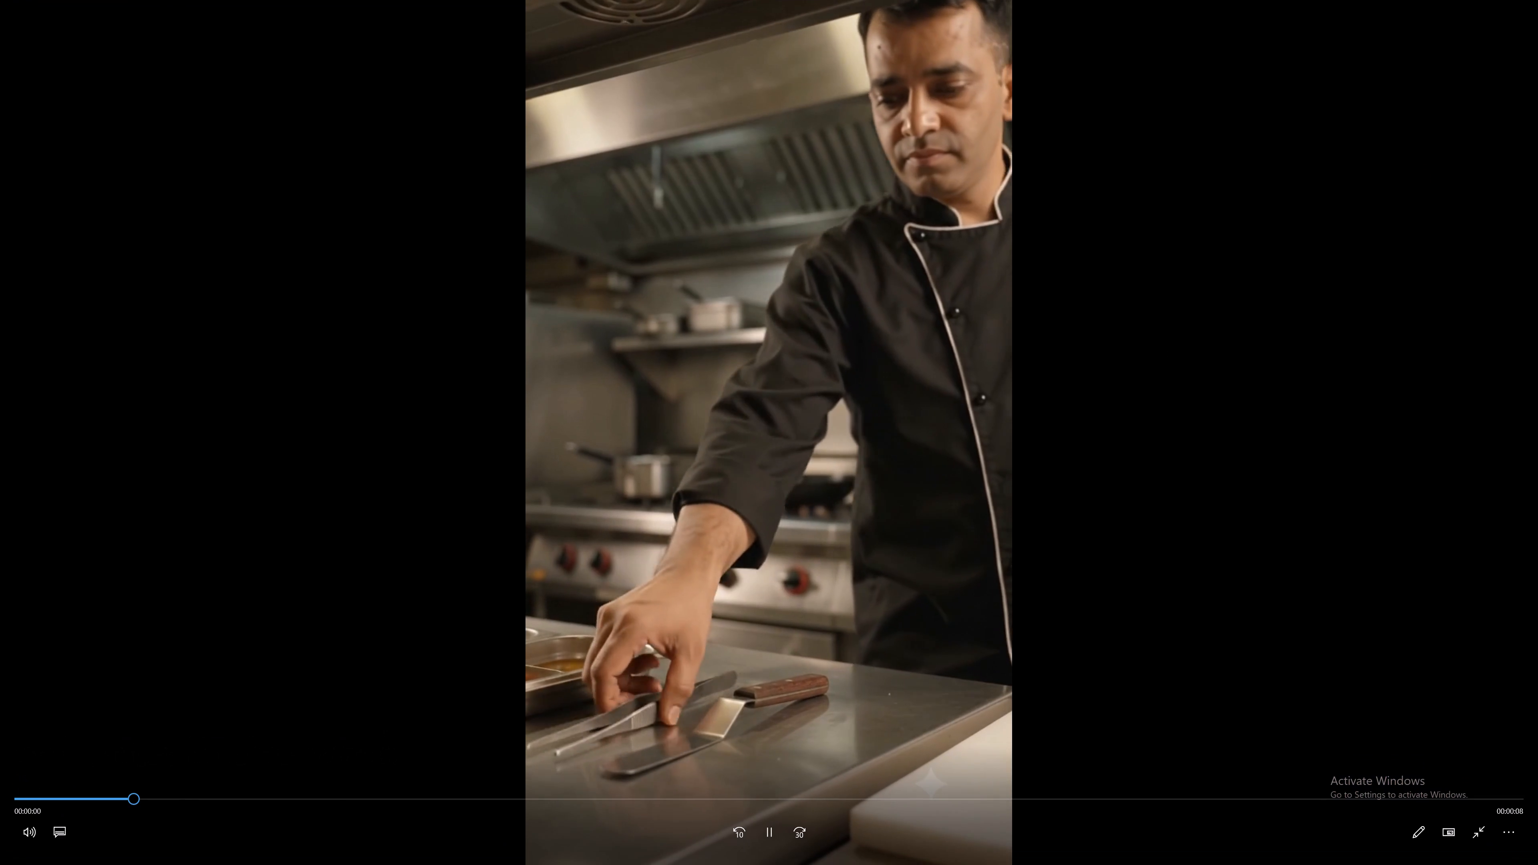
click(1523, 0)
click(1537, 0)
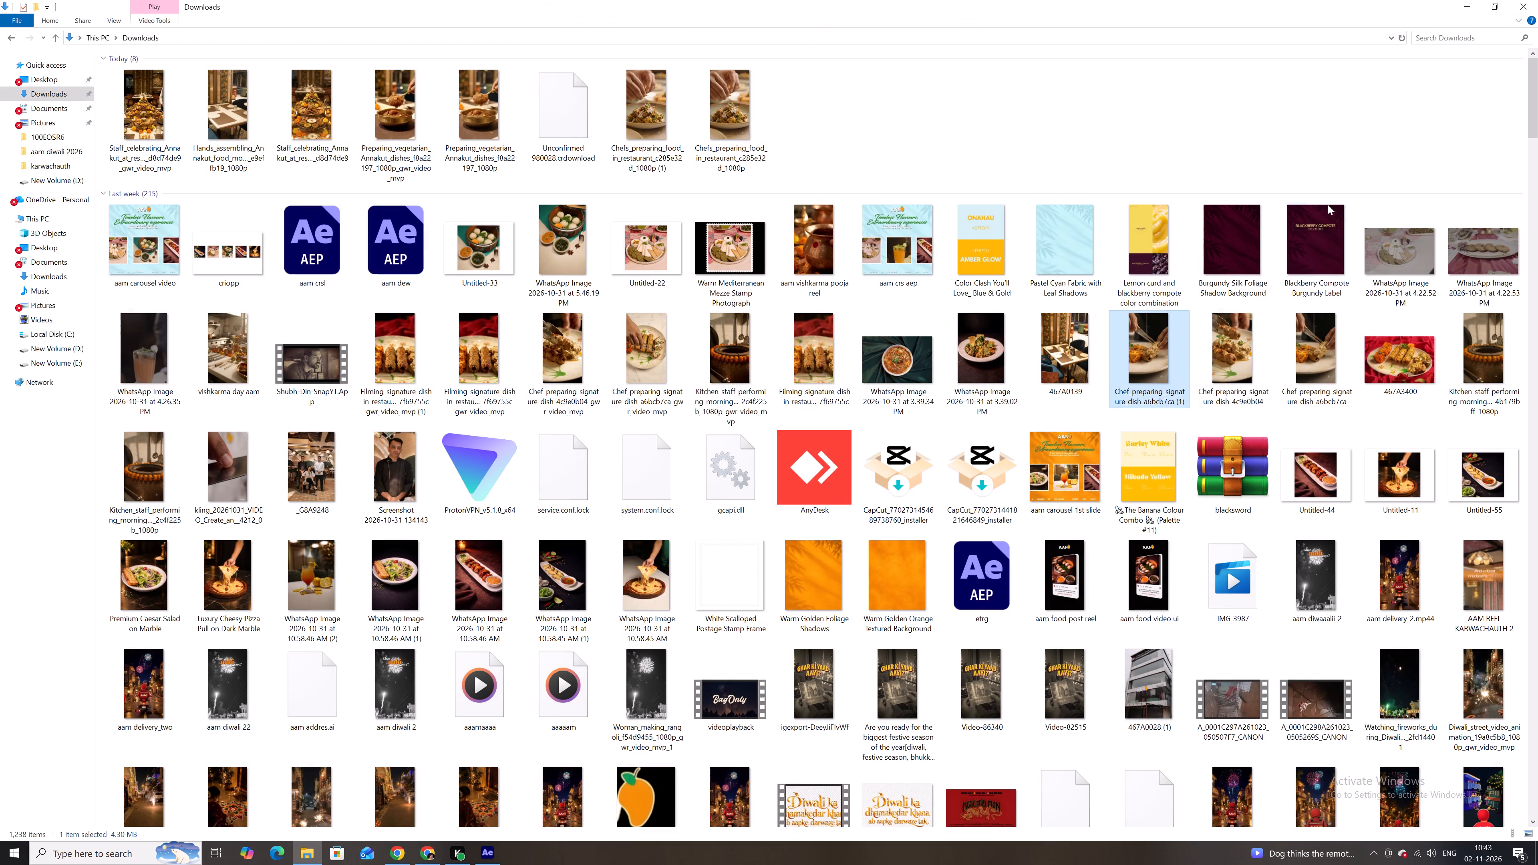
Open the photo 467A0139 from Downloads, and close the photo viewer.
click(1233, 350)
drag(1249, 353, 1226, 370)
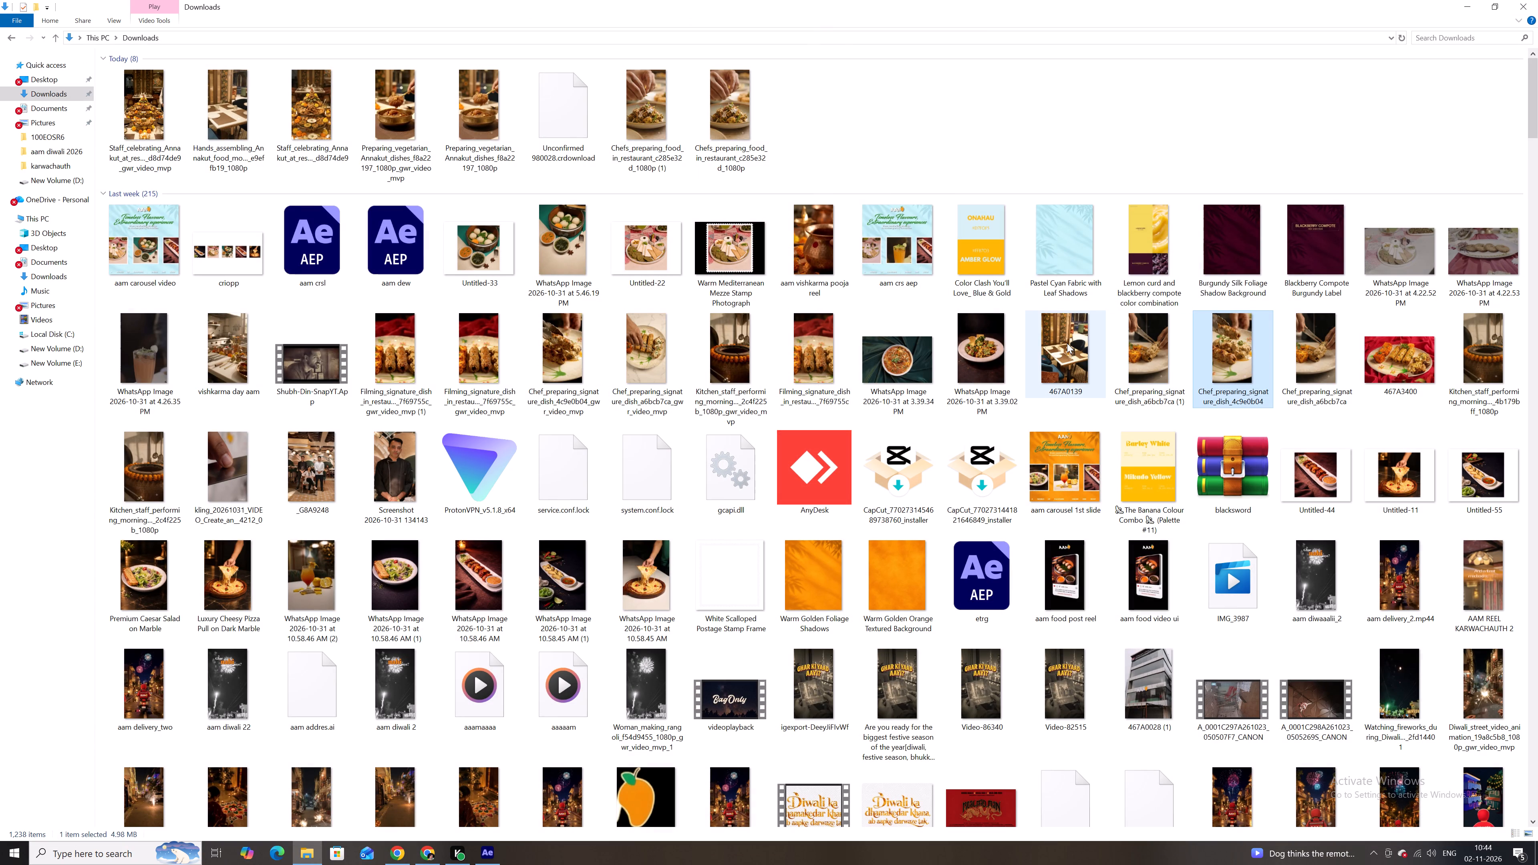
double_click(1067, 343)
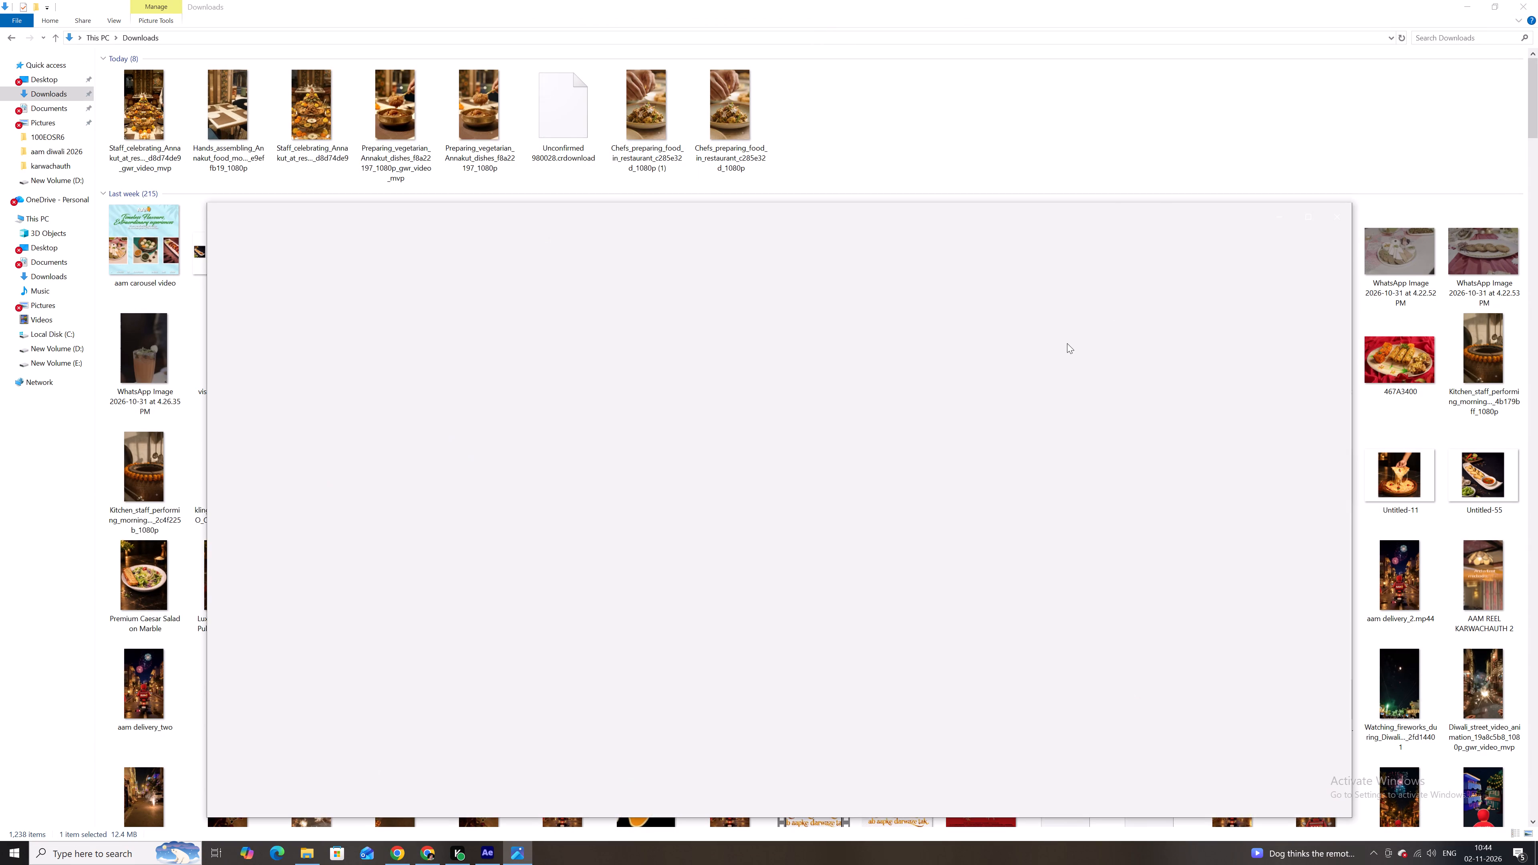
click(1337, 217)
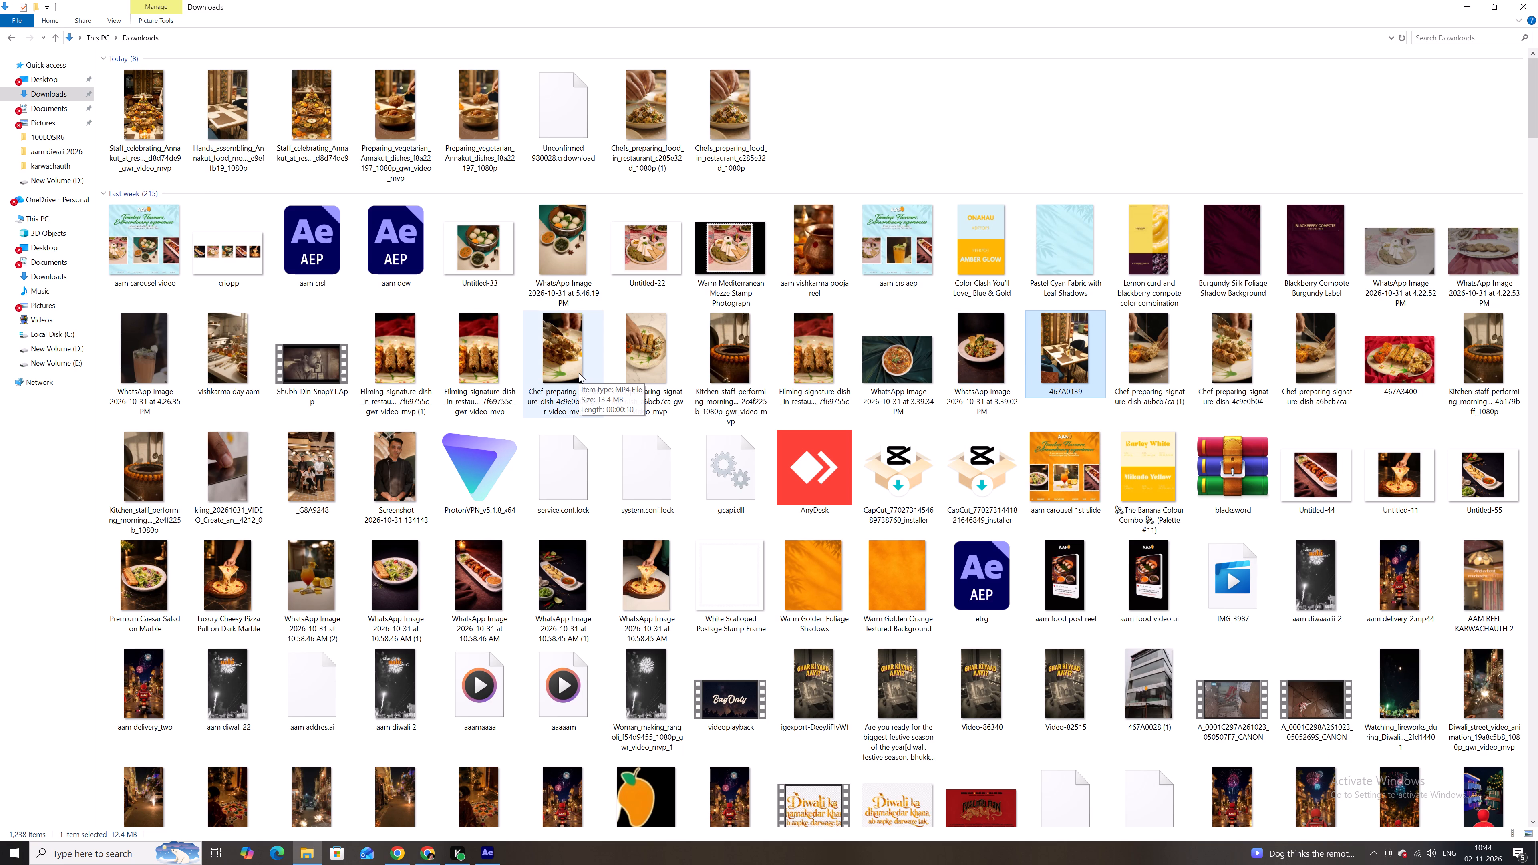
Check the open Chrome windows, switch to After Effects, and step through the imported clips from Kitchen to Staff in the project.
click(385, 853)
click(428, 855)
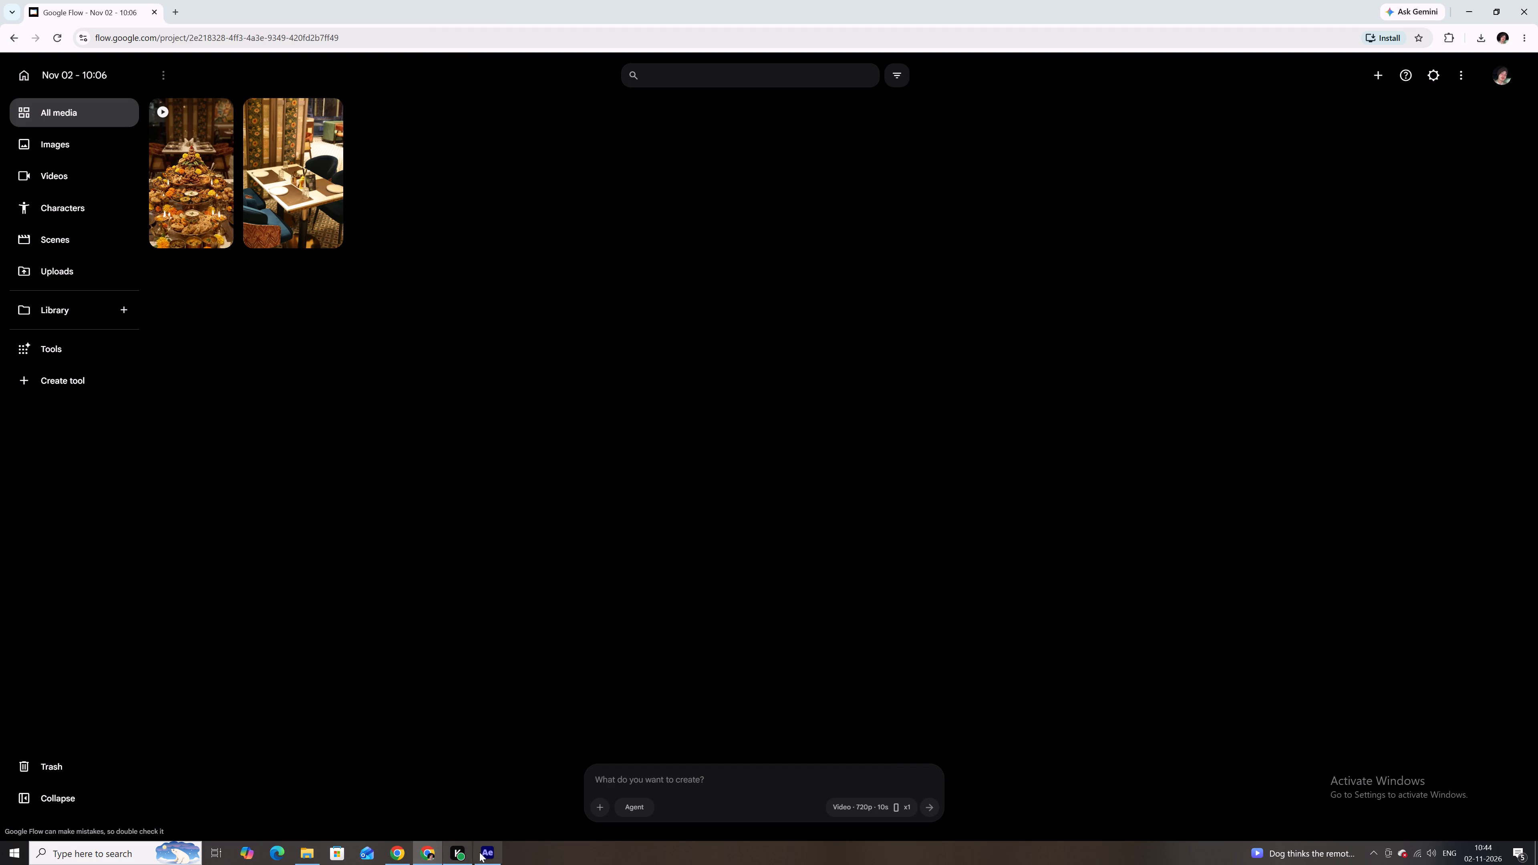
click(484, 851)
click(127, 361)
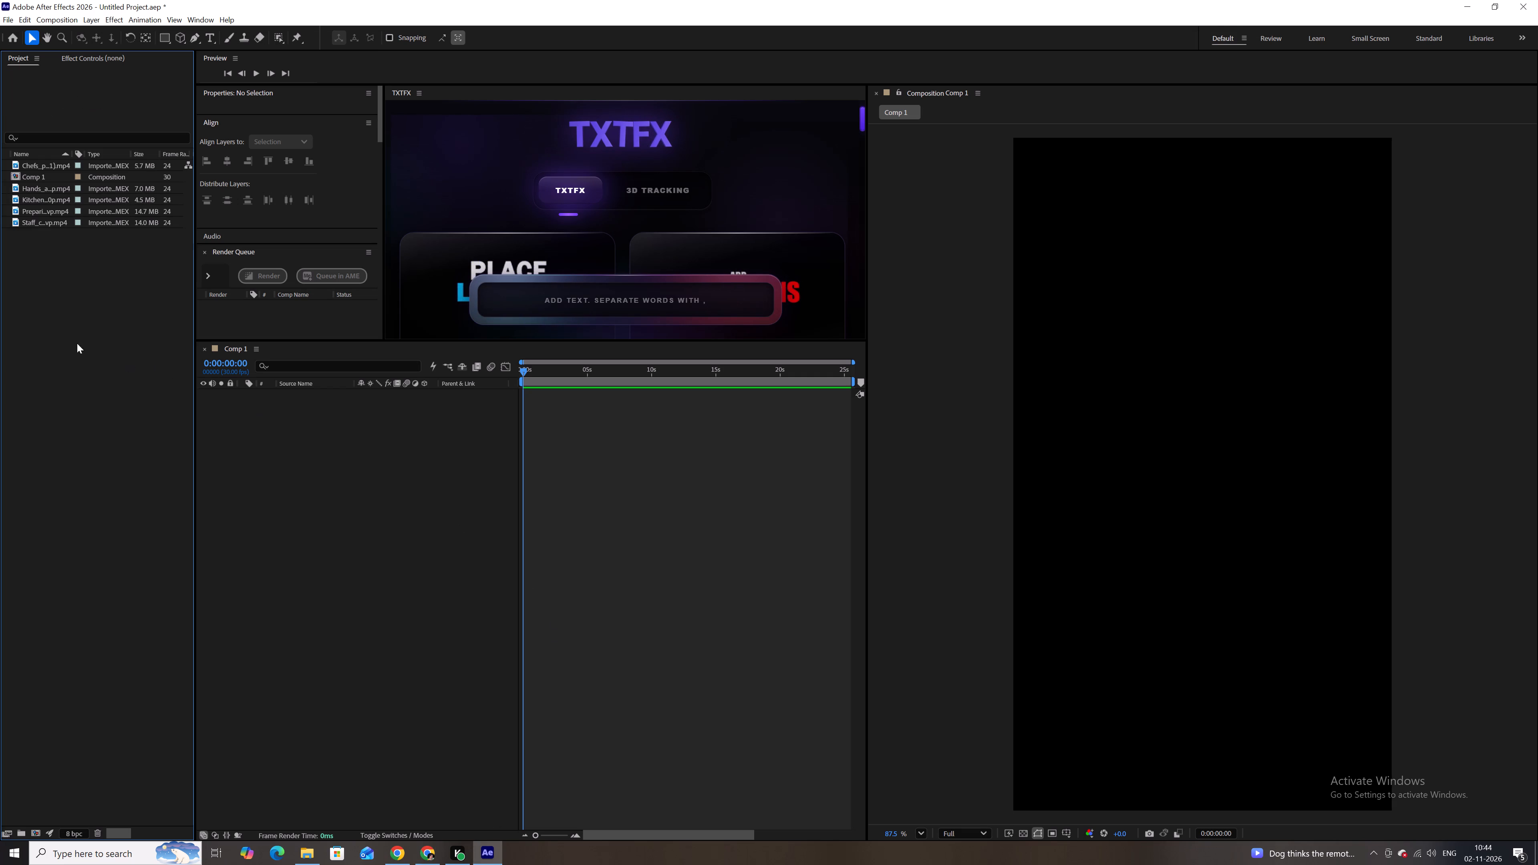
click(47, 197)
key(Down)
key(Down)
key(Down)
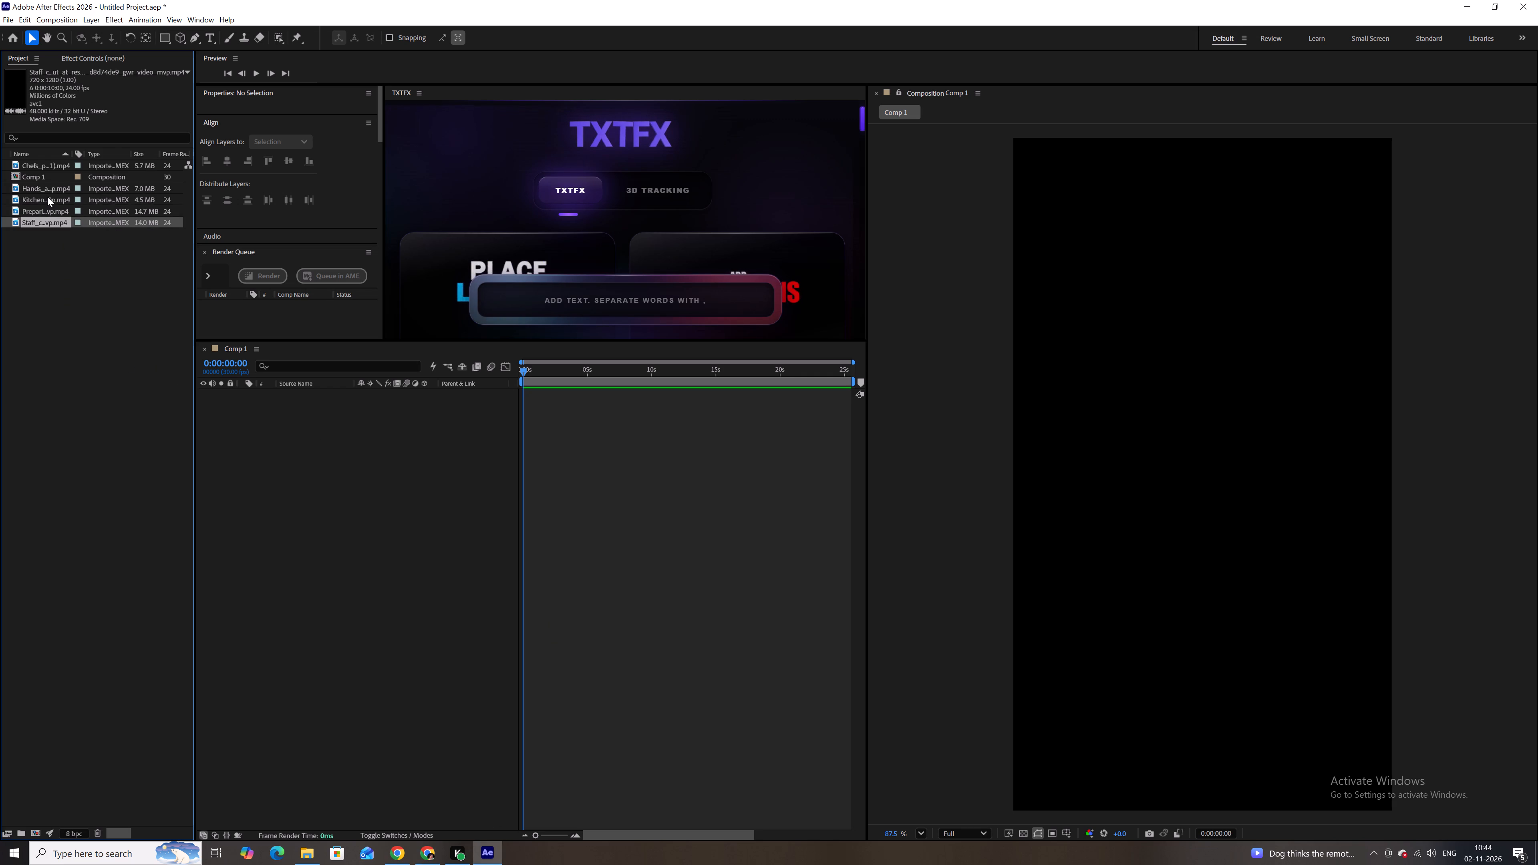
scroll(206, 565, up, 1)
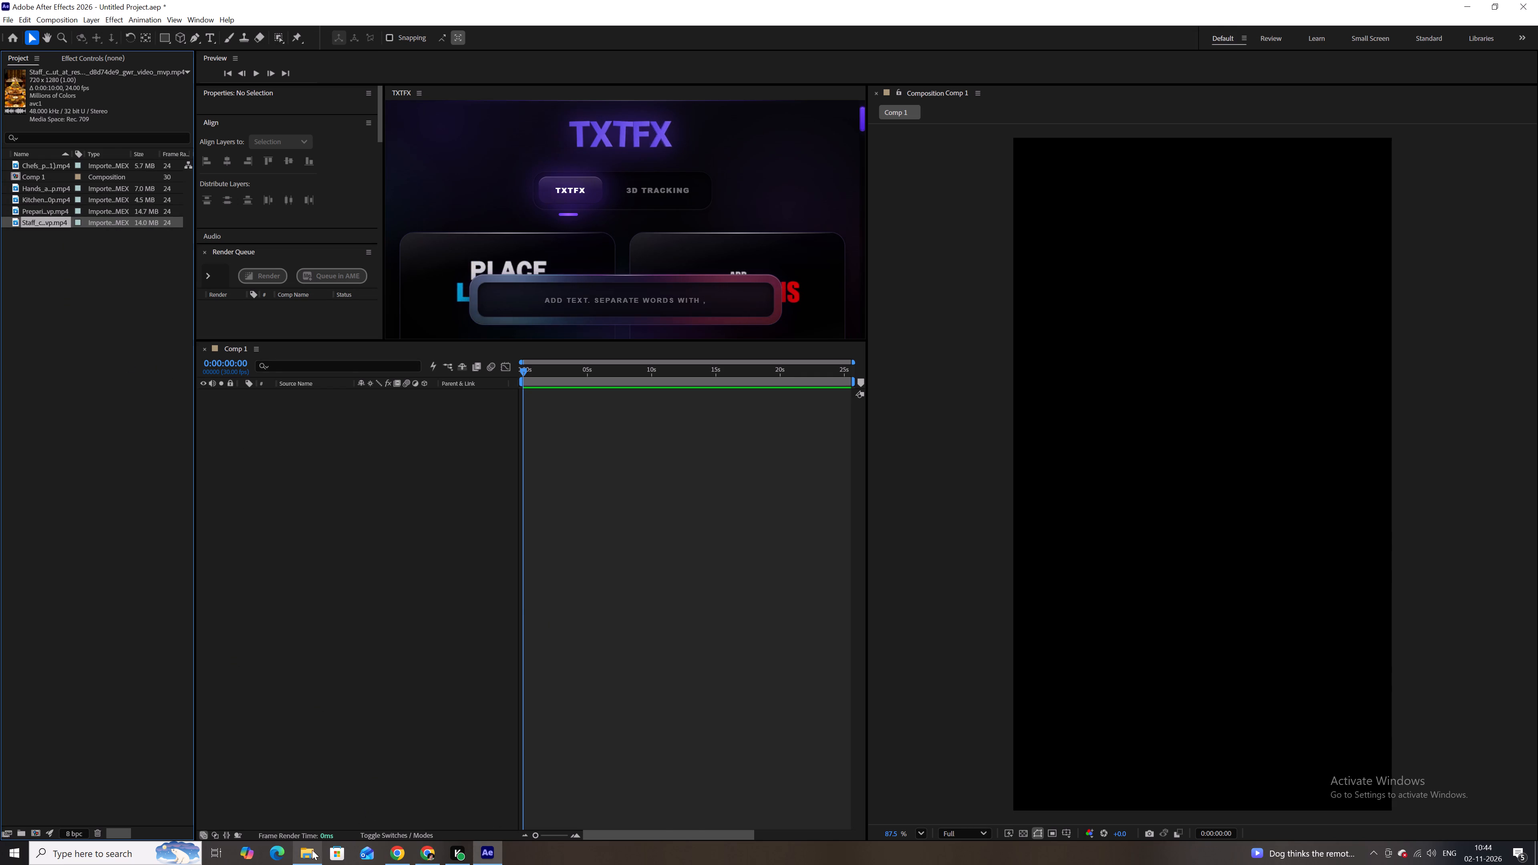
Return to Downloads, play the Chefs_preparing_food_in_restaurant_c285e32d_1080p video, and close the player.
click(310, 851)
scroll(508, 581, up, 6)
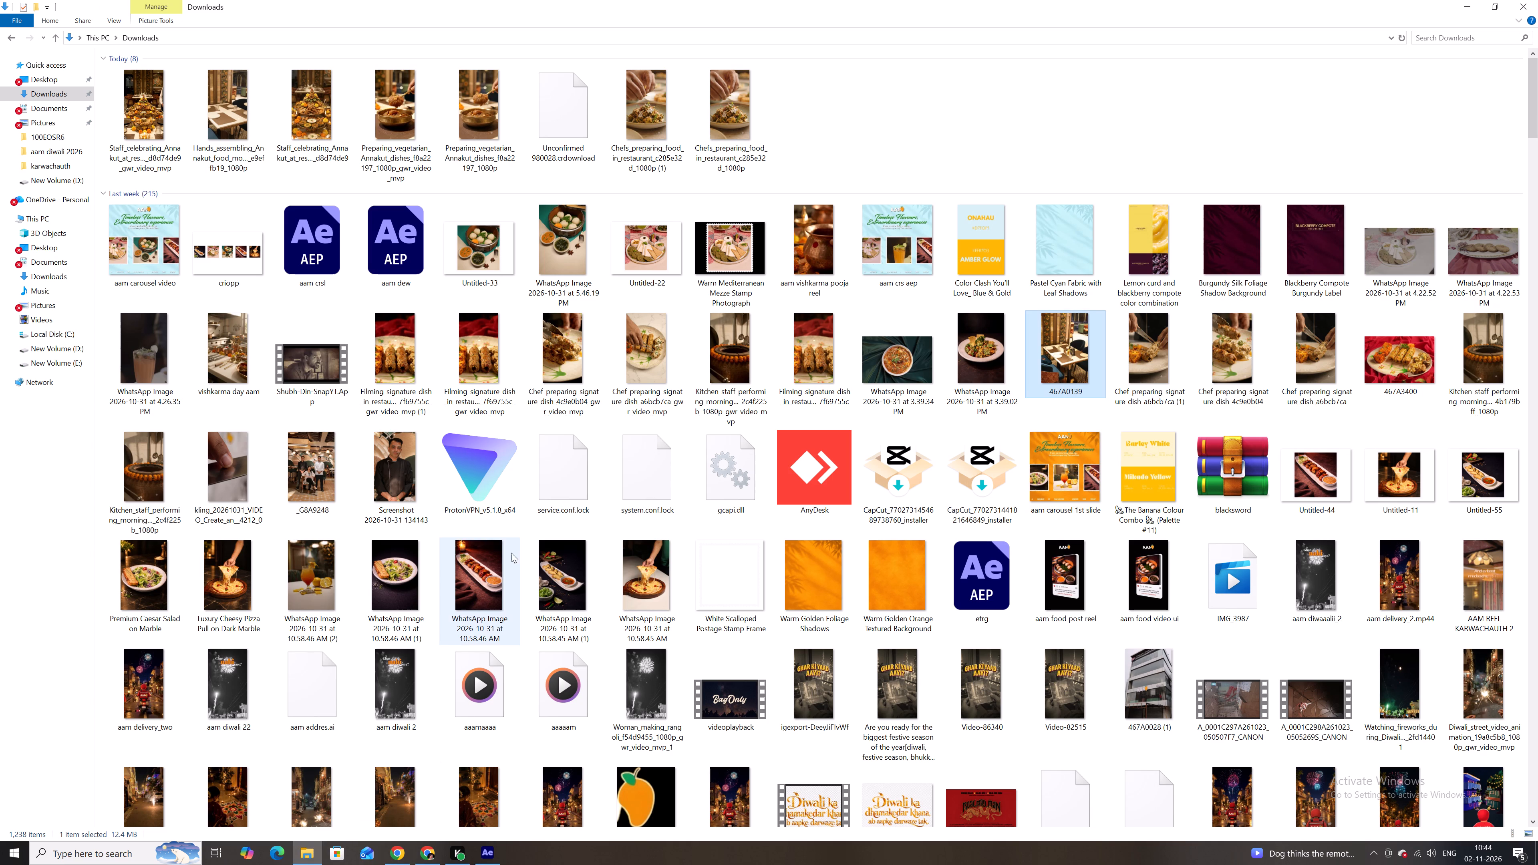
double_click(712, 140)
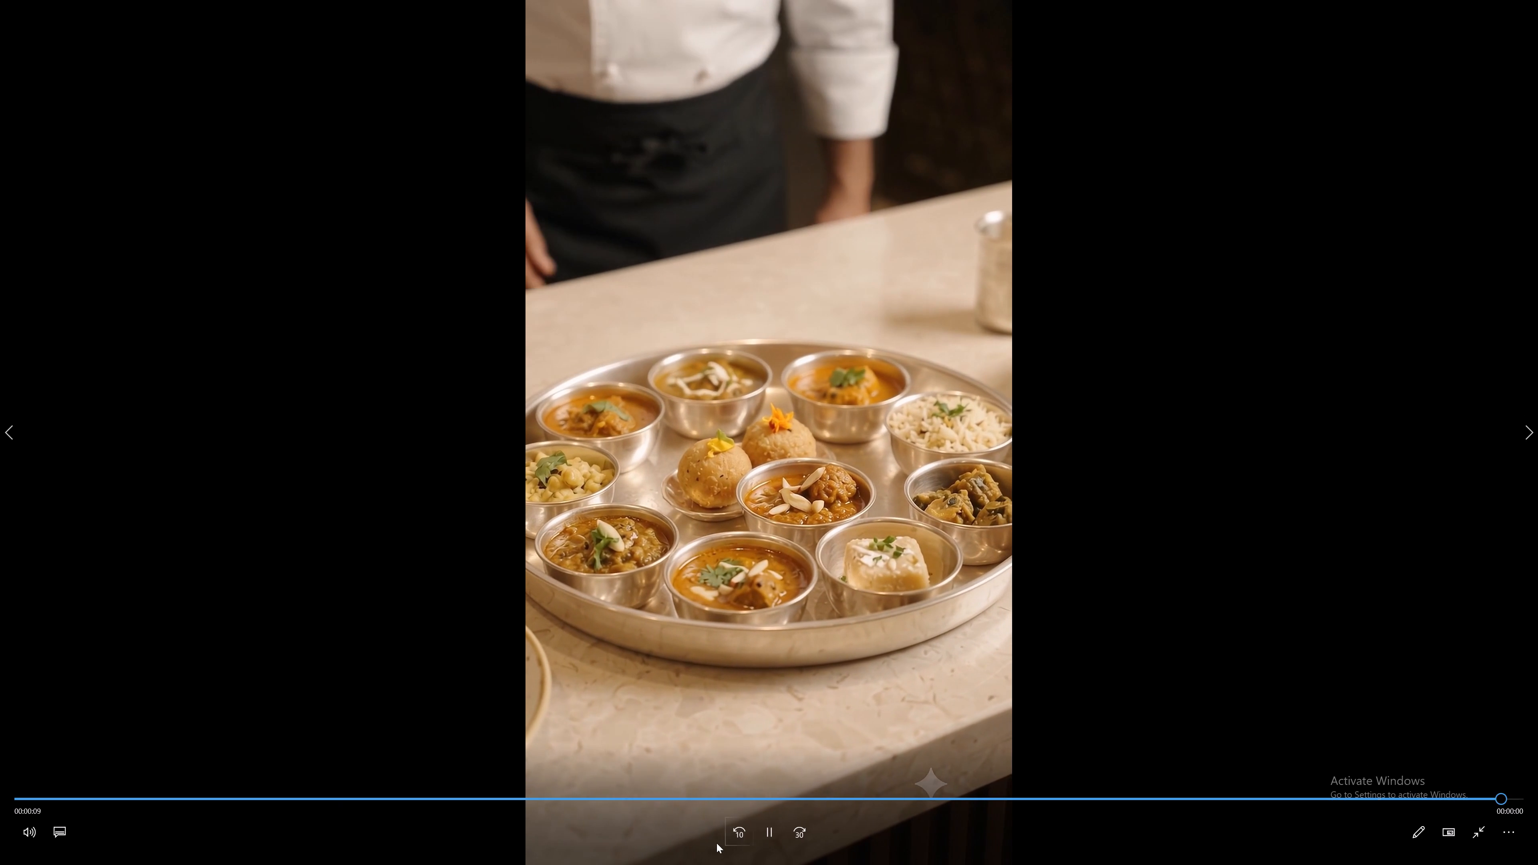
click(1537, 0)
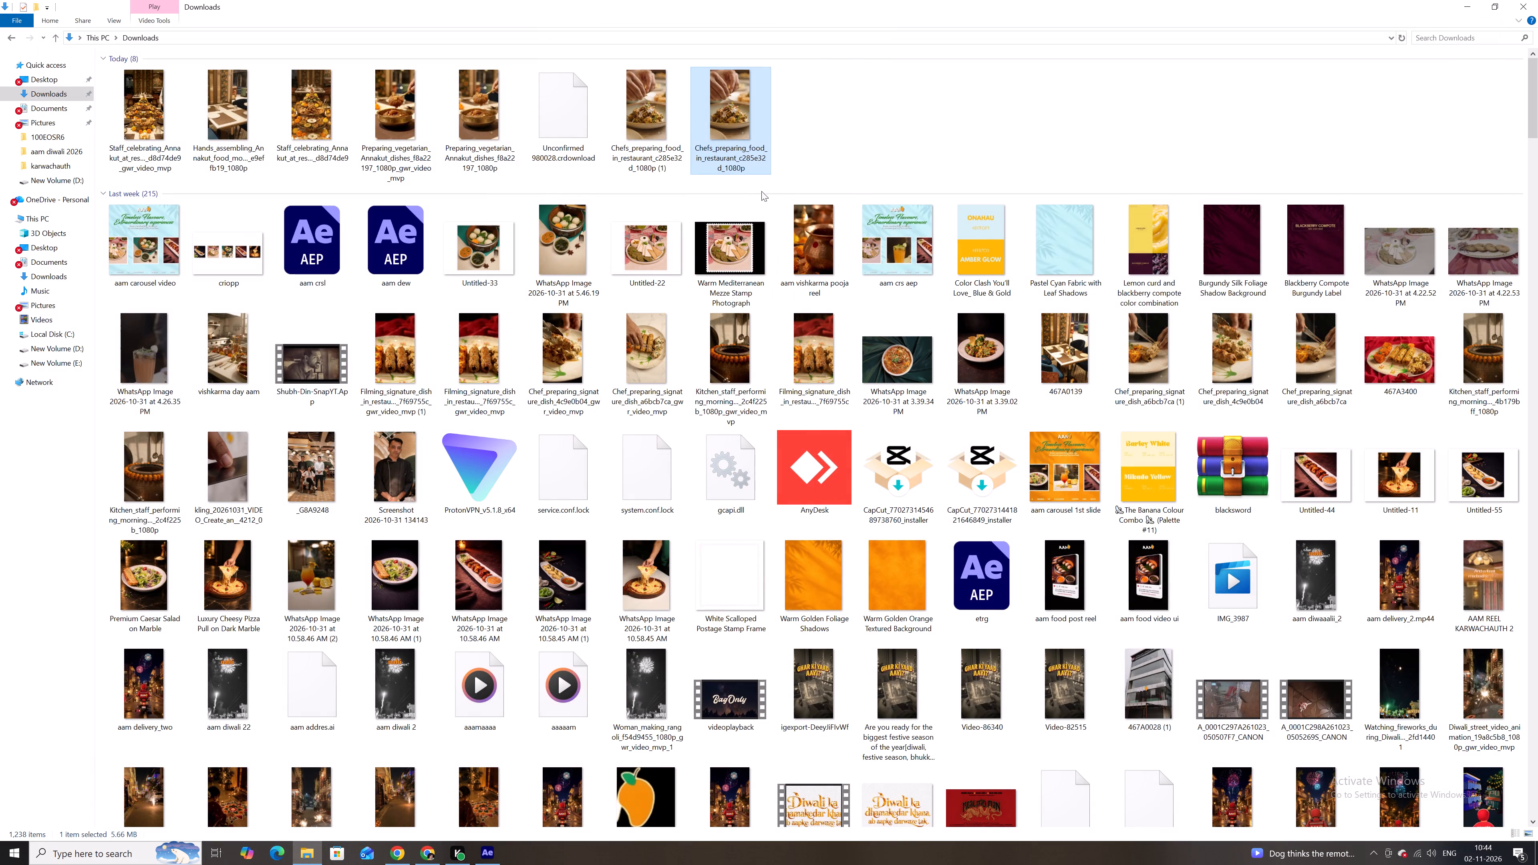
Back in After Effects, compare the details of the imported Preparing, Chefs and Hands clips in the project.
click(480, 851)
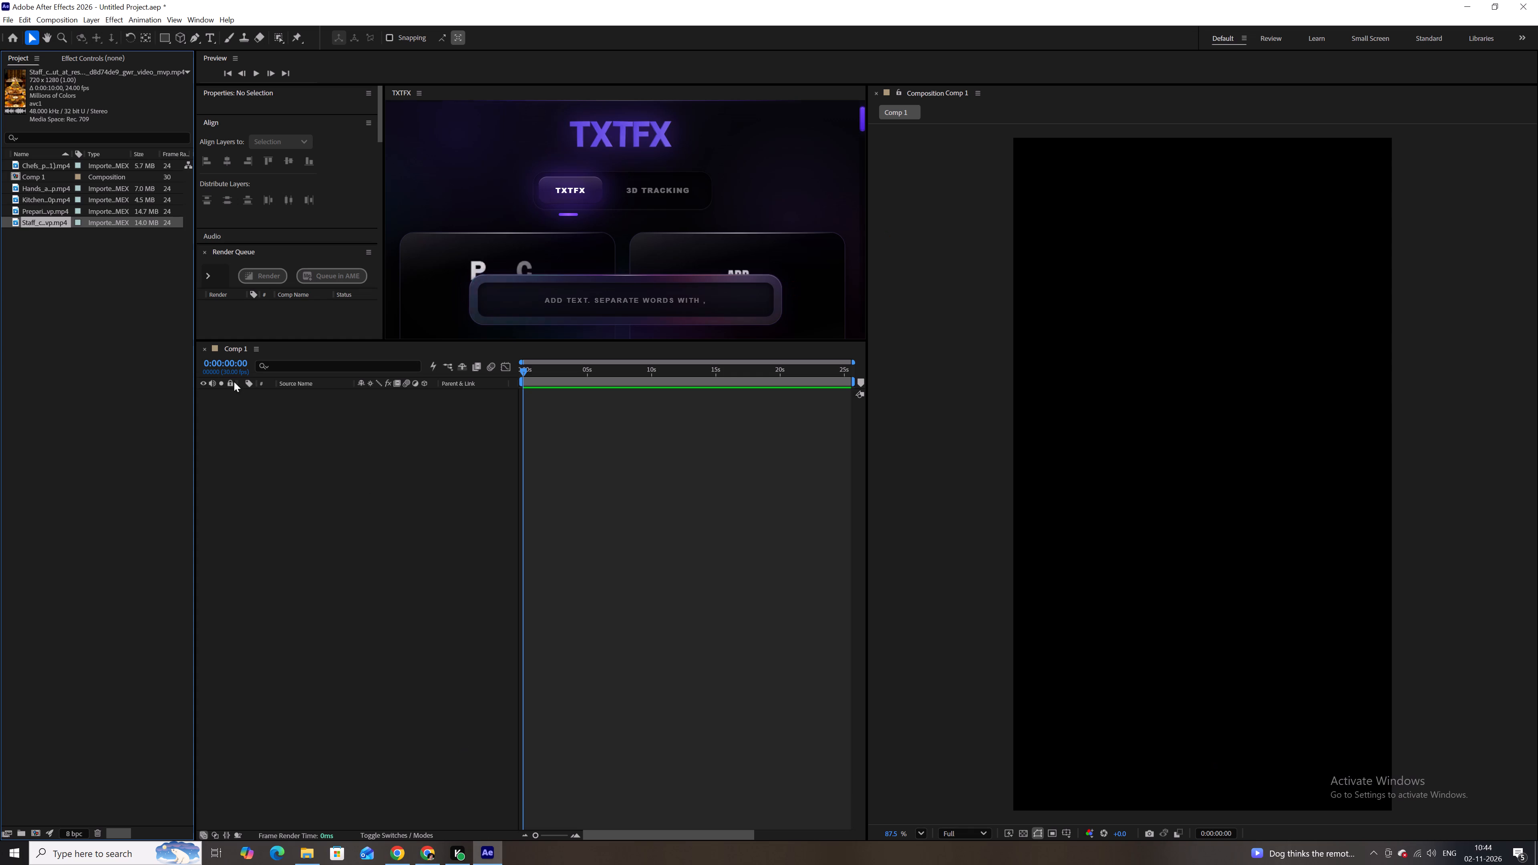
click(49, 201)
click(49, 208)
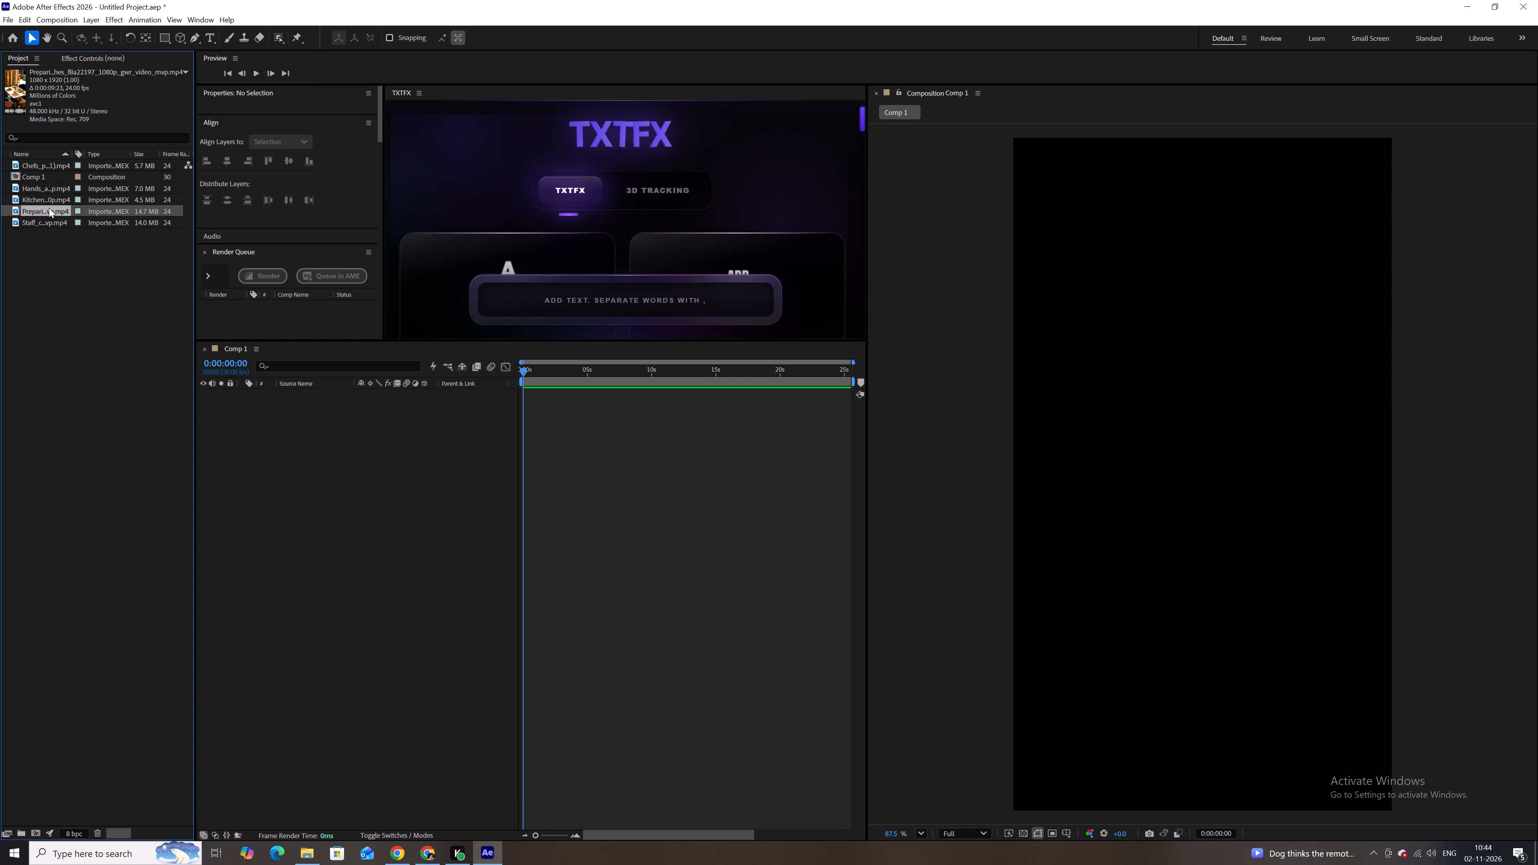
click(39, 182)
click(41, 167)
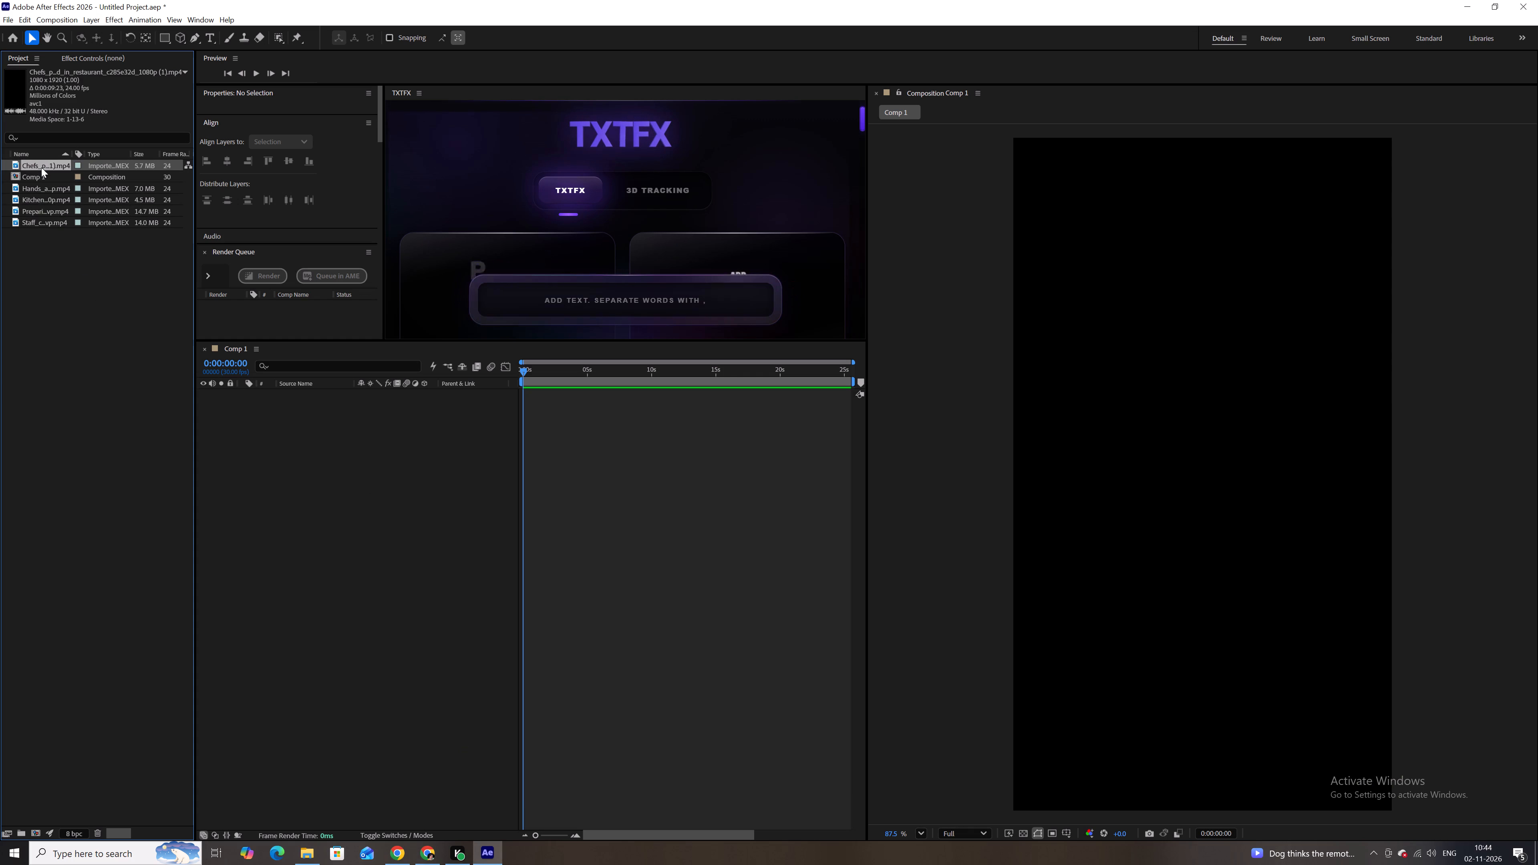
click(60, 187)
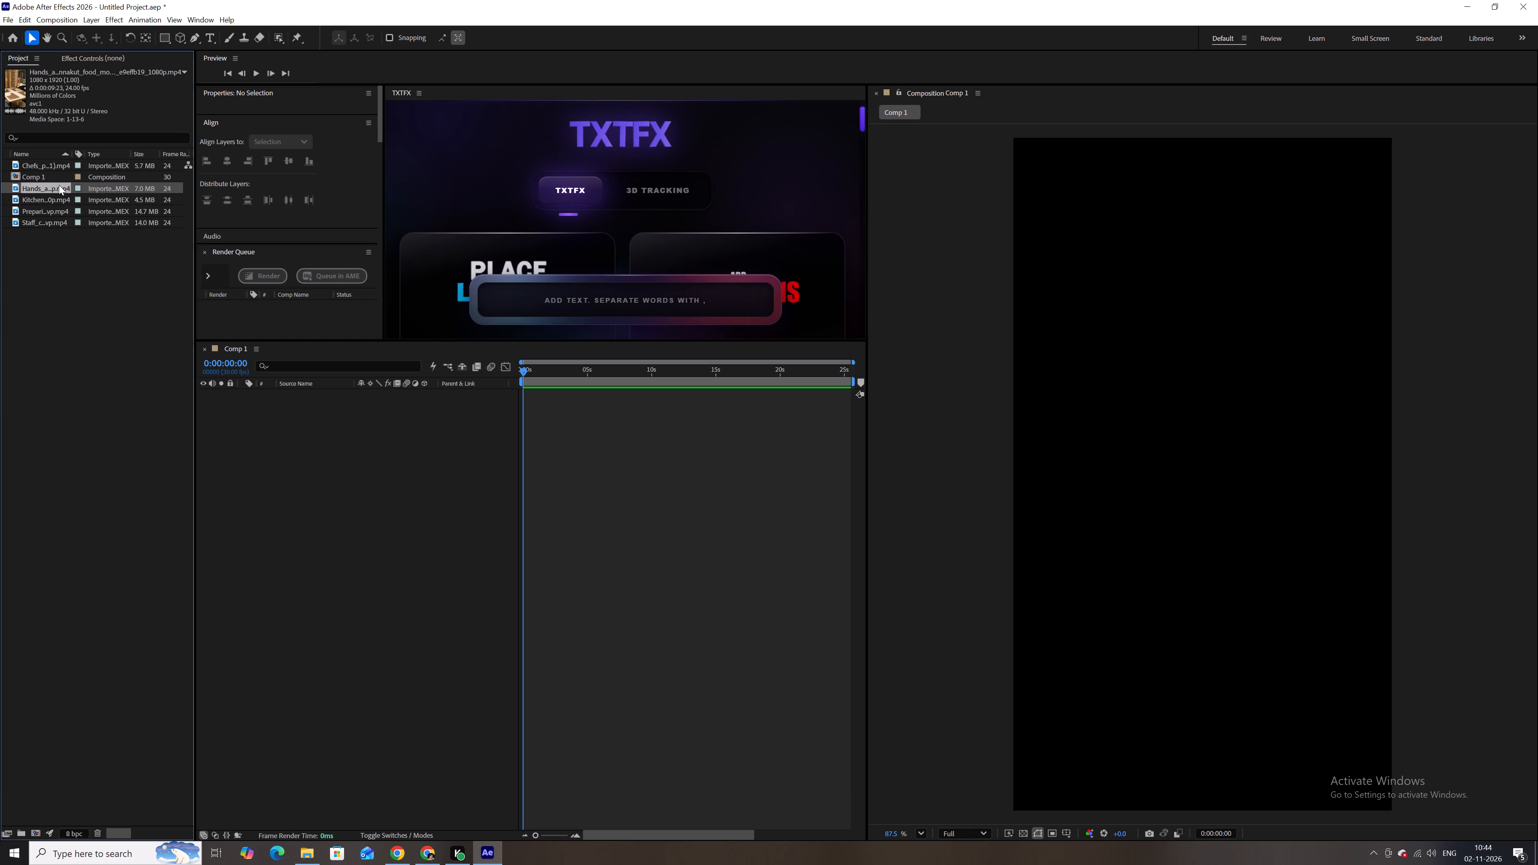
click(47, 167)
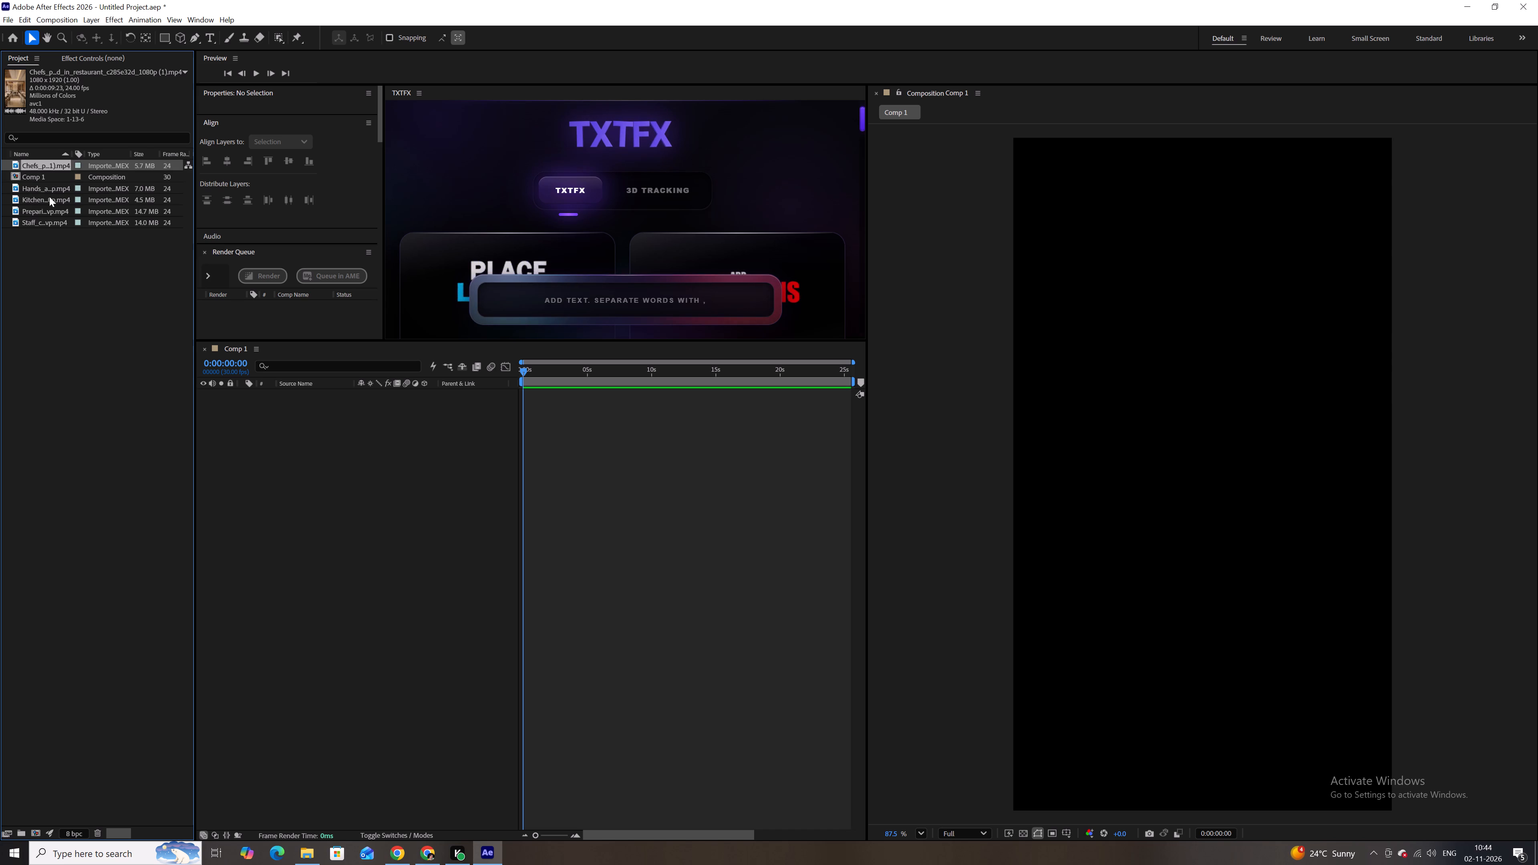
click(48, 189)
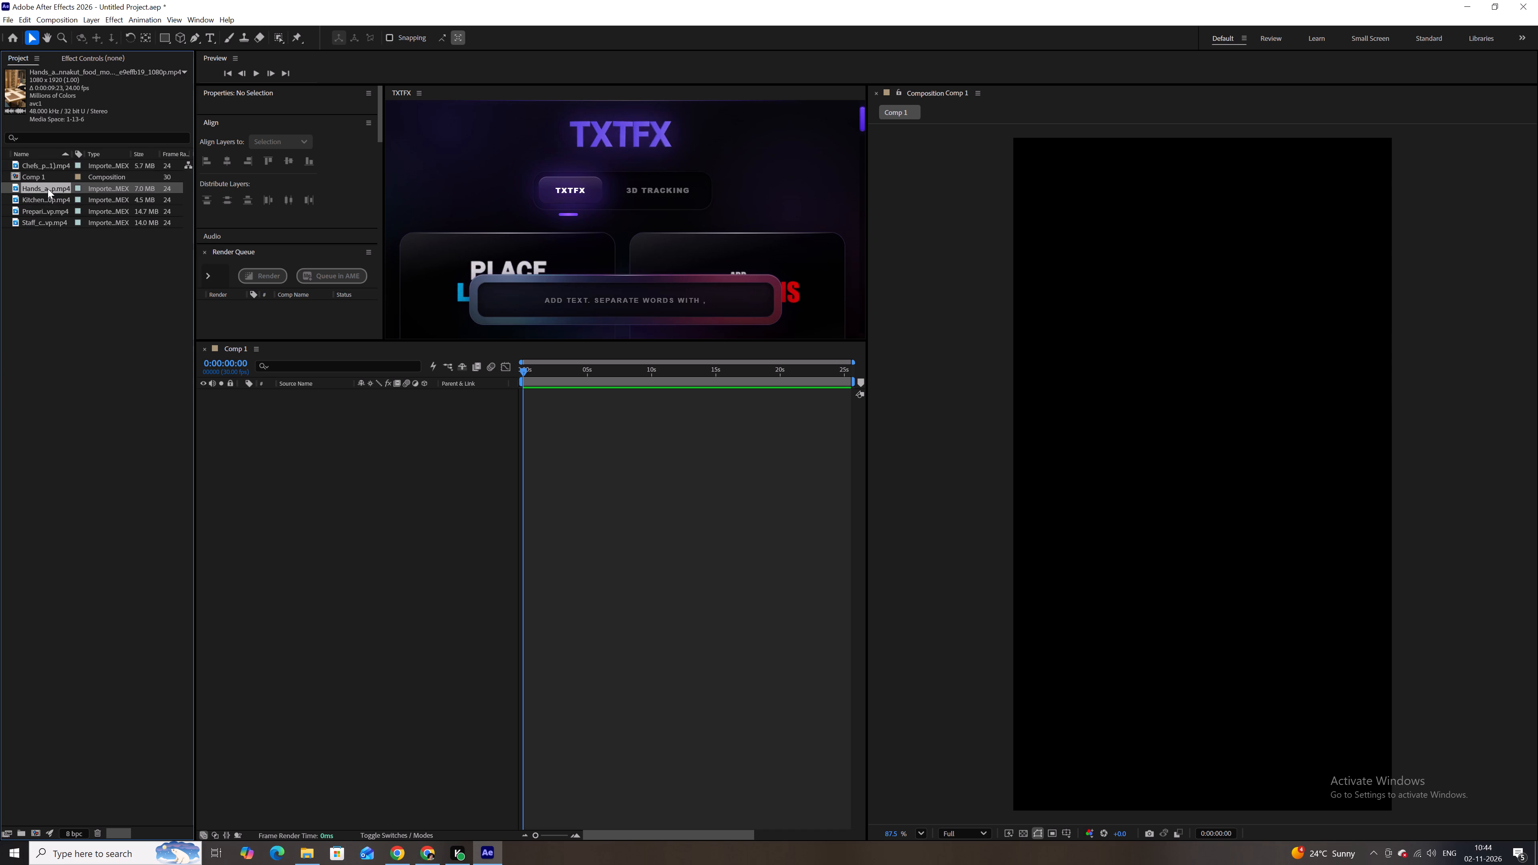
Open the imported Hands_assembling clip in the footage viewer and scrub forward to preview the food tower assembly.
double_click(48, 189)
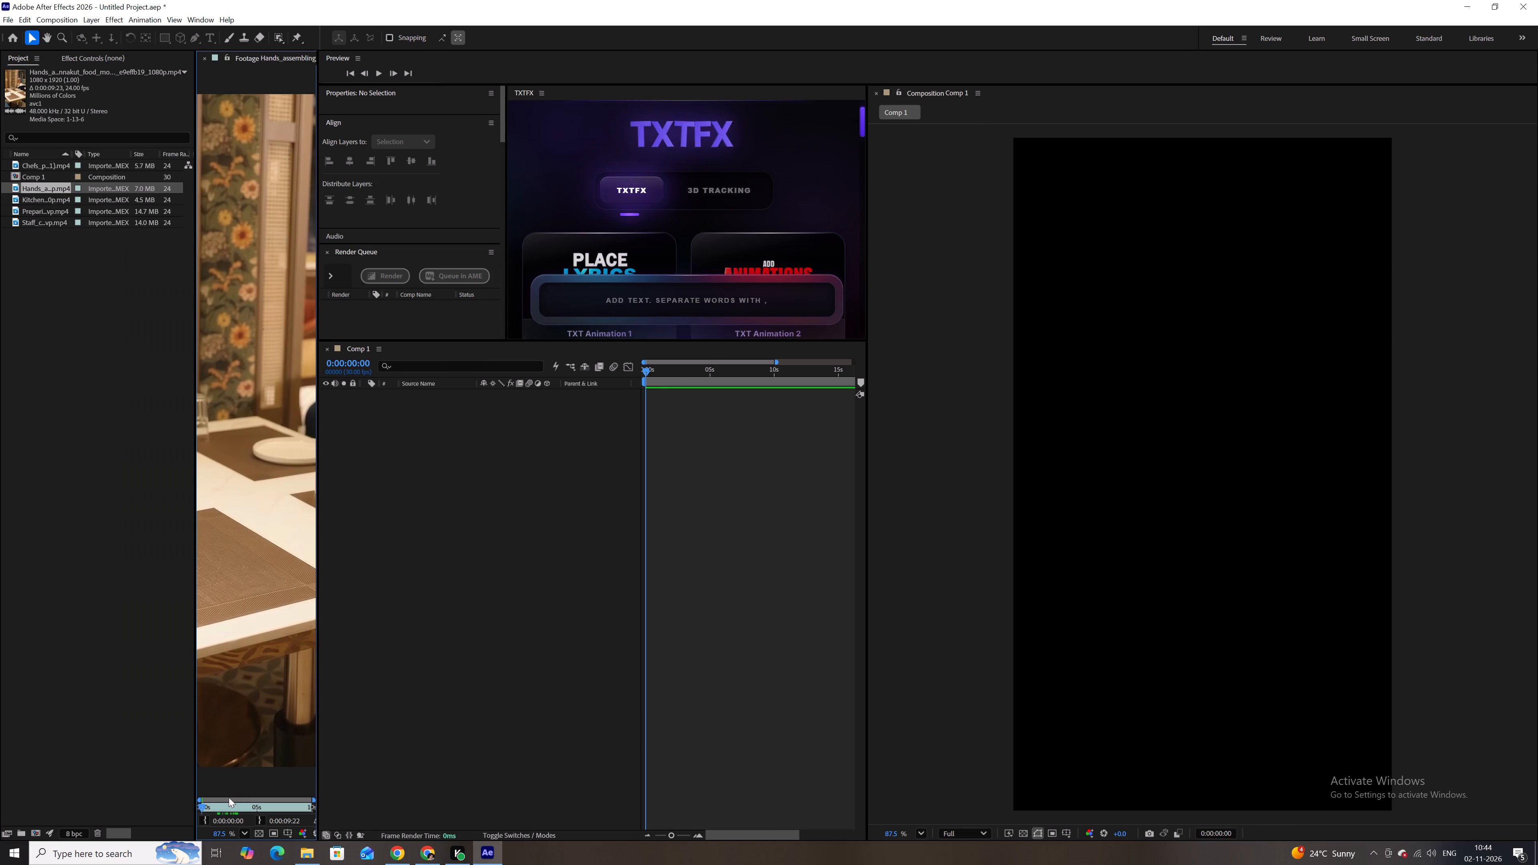
drag(205, 809, 256, 812)
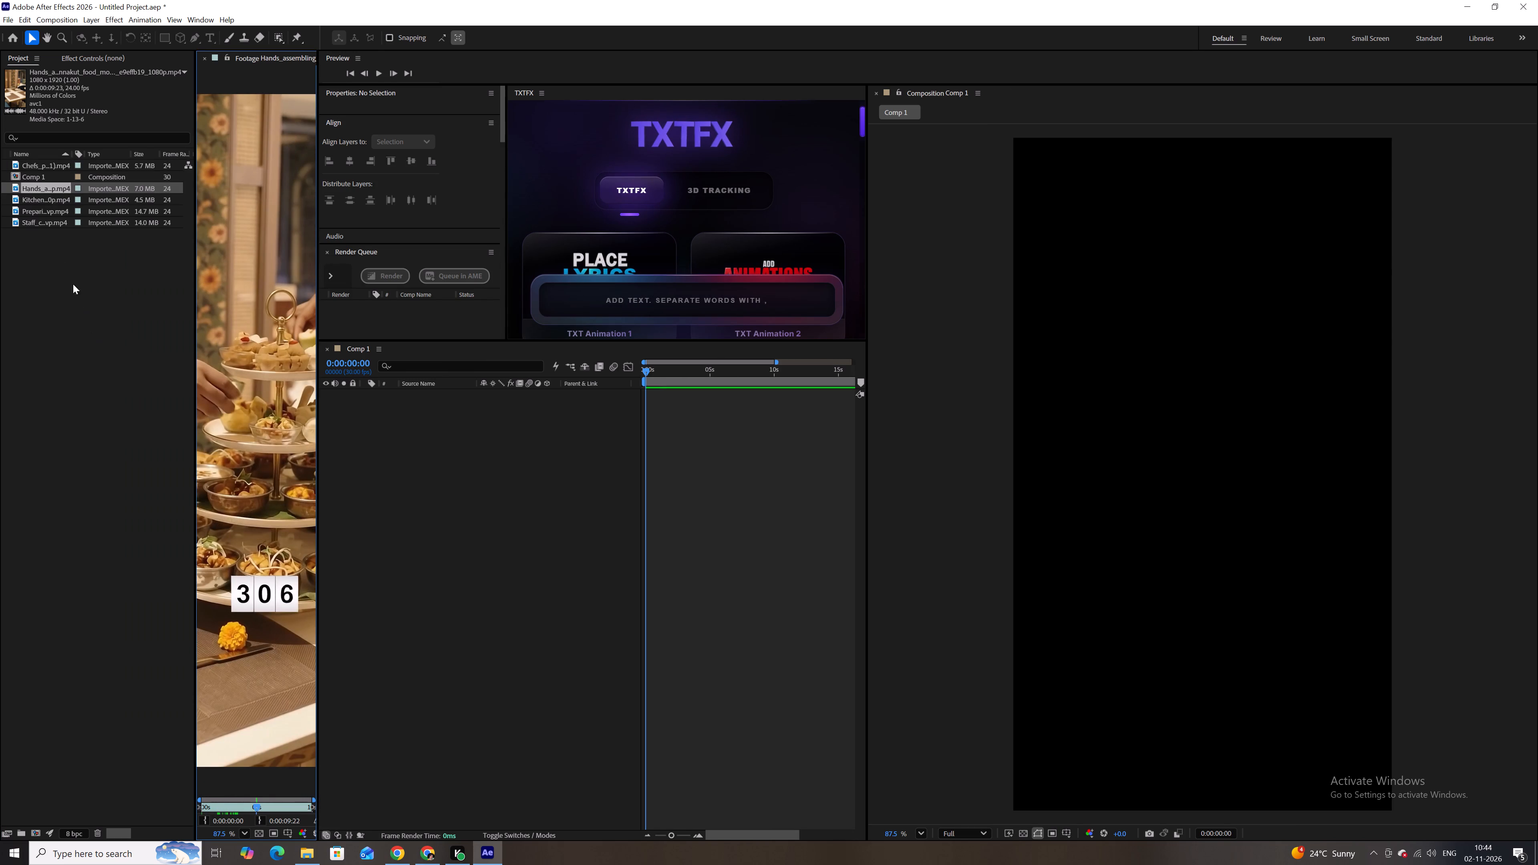
Check the imported Kitchen_staff clip in the footage viewer and delete it from the project.
double_click(36, 200)
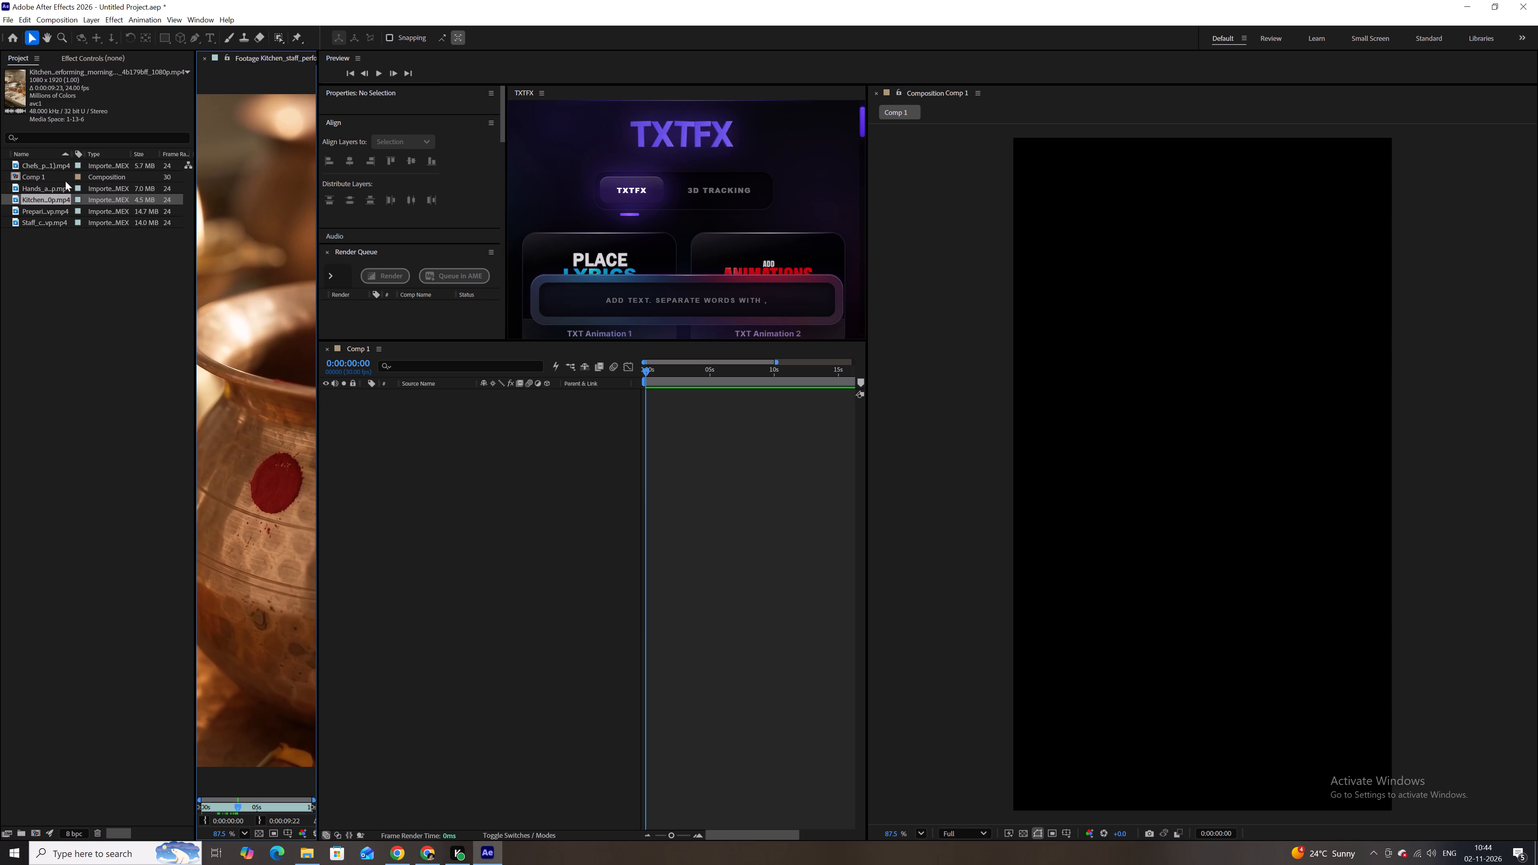
key(BackSpace)
click(58, 275)
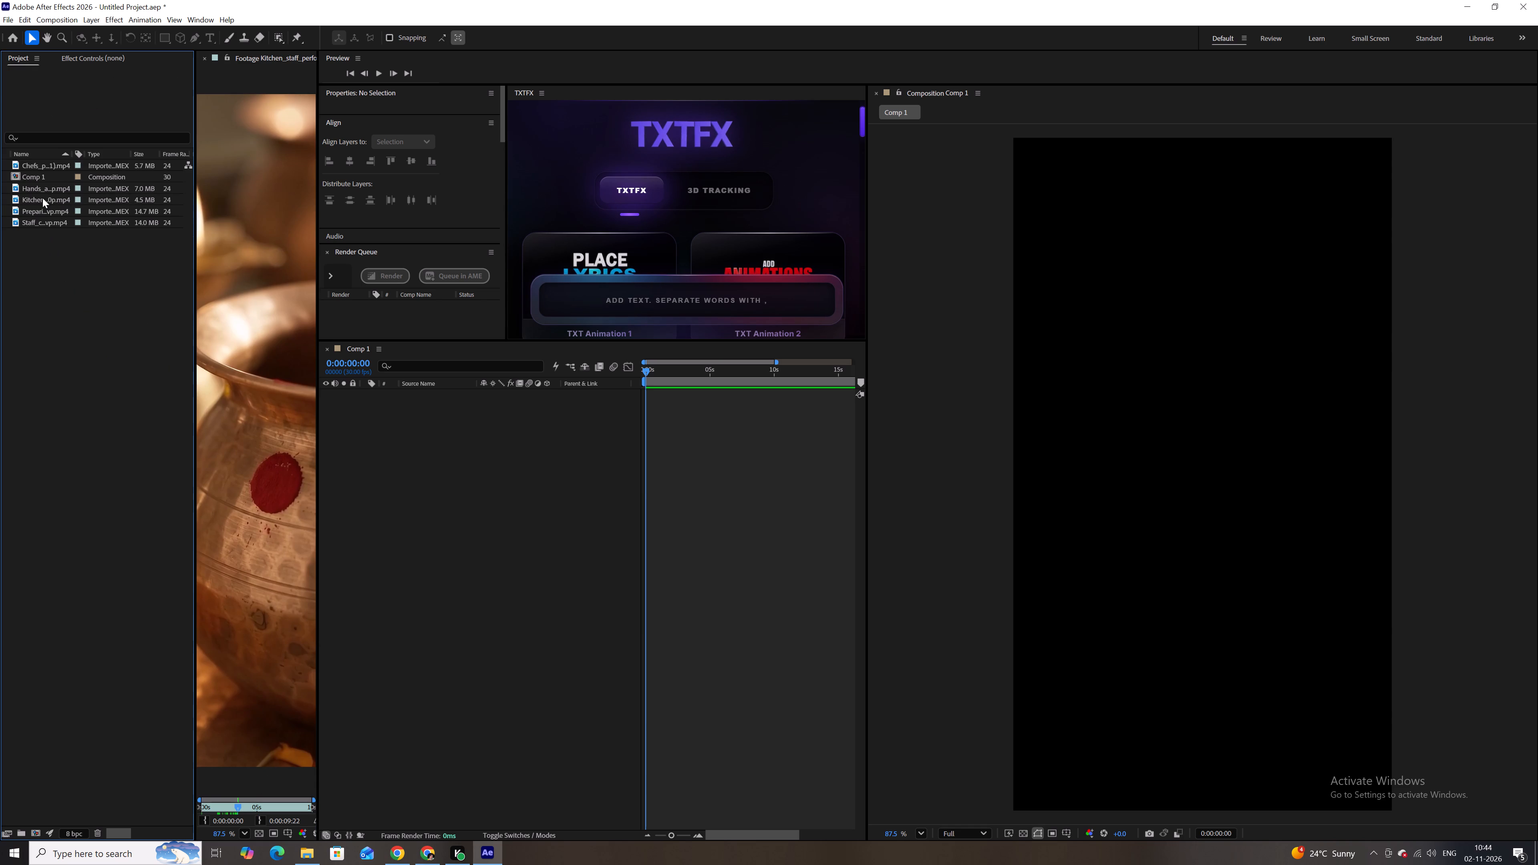
click(42, 198)
key(BackSpace)
Open the Preparing clip in the footage viewer, scrub forward through it, and open the Staff clip for comparison.
double_click(42, 203)
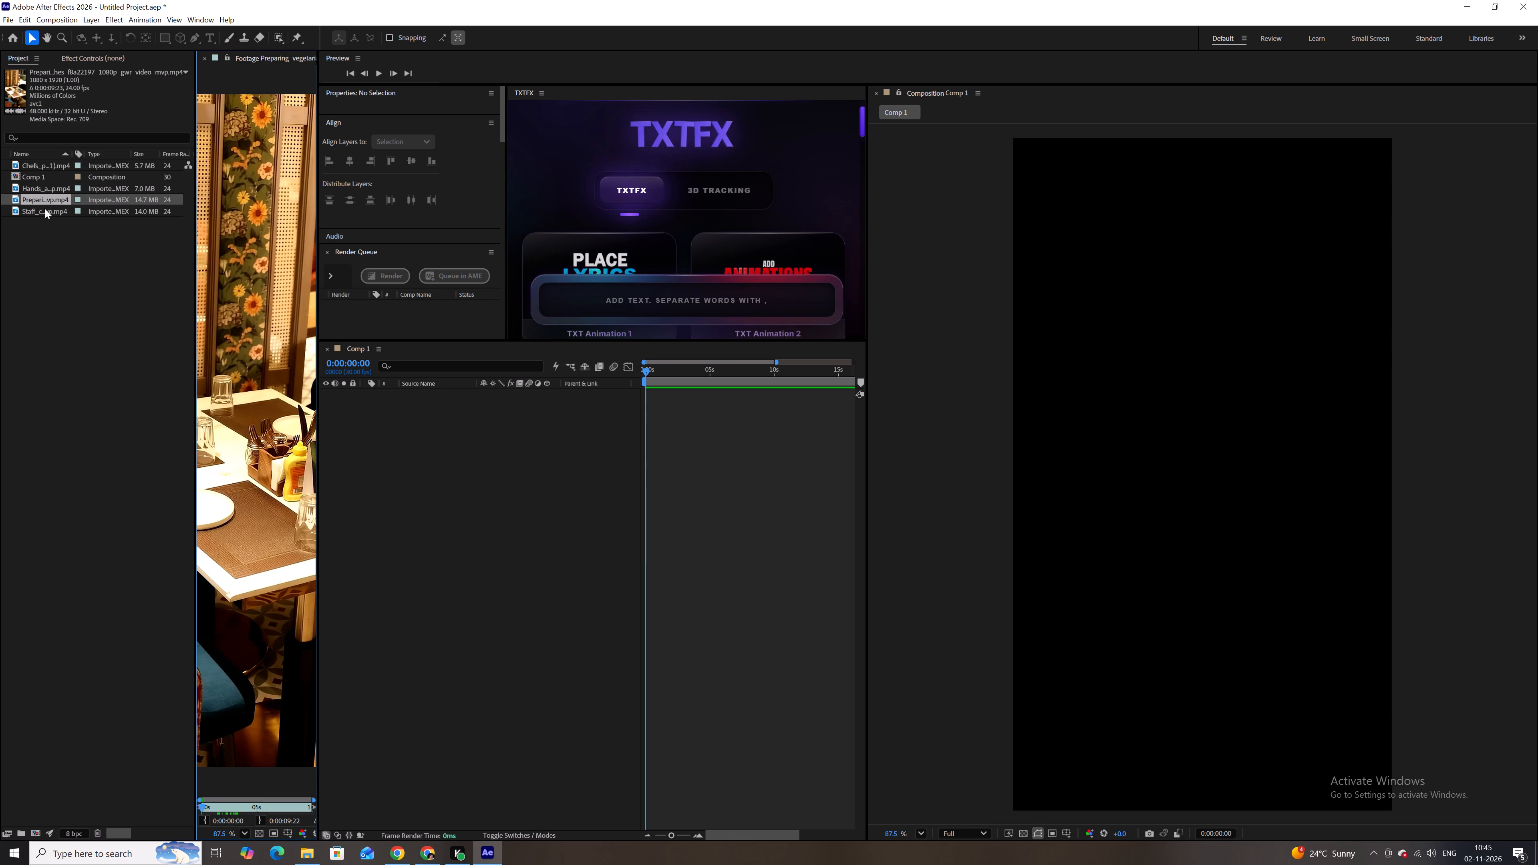
drag(213, 805, 264, 810)
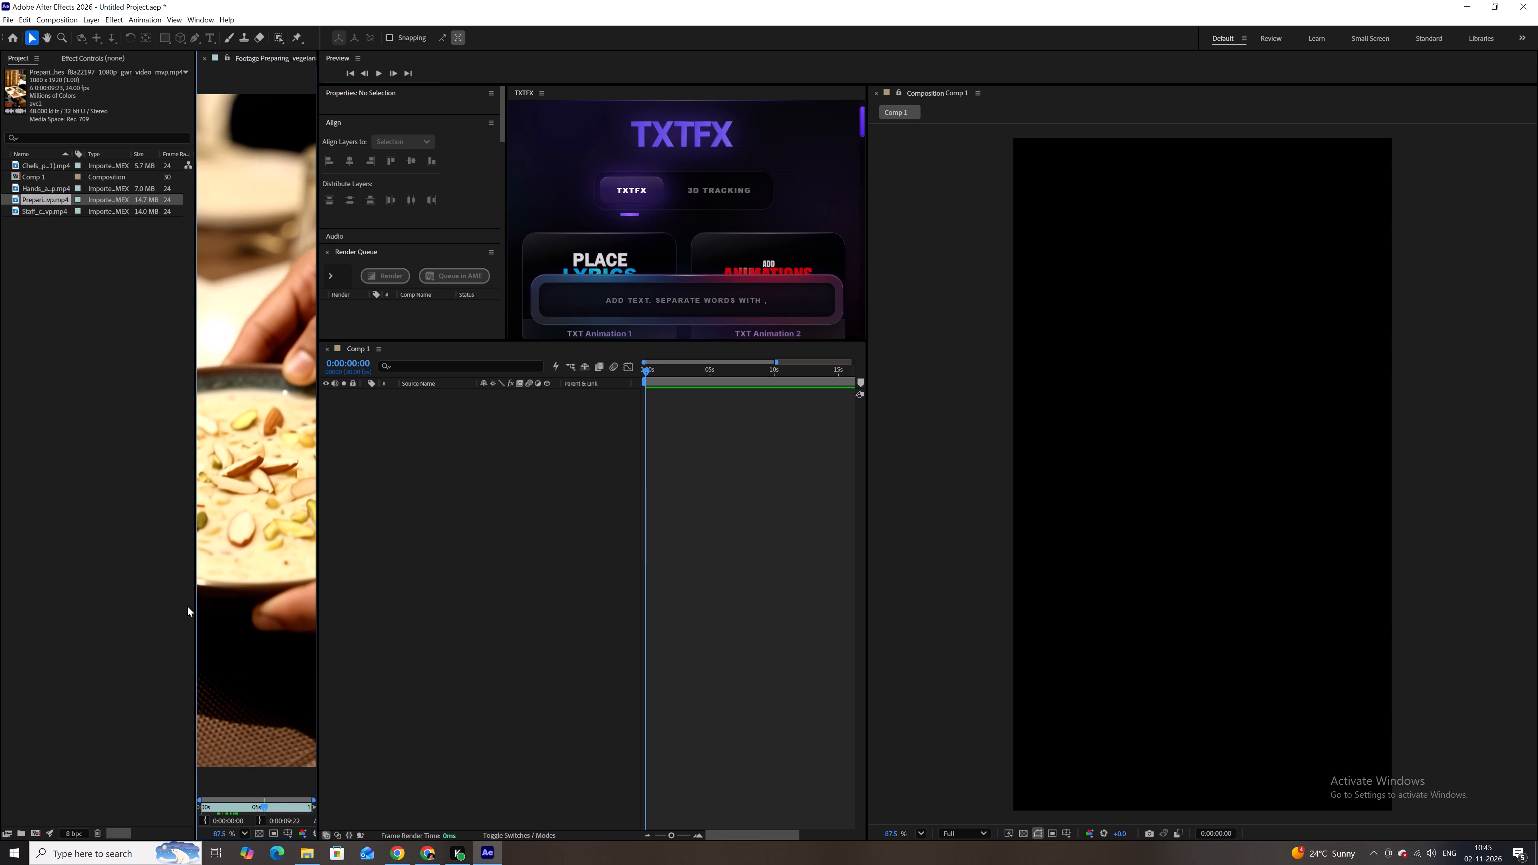
double_click(52, 208)
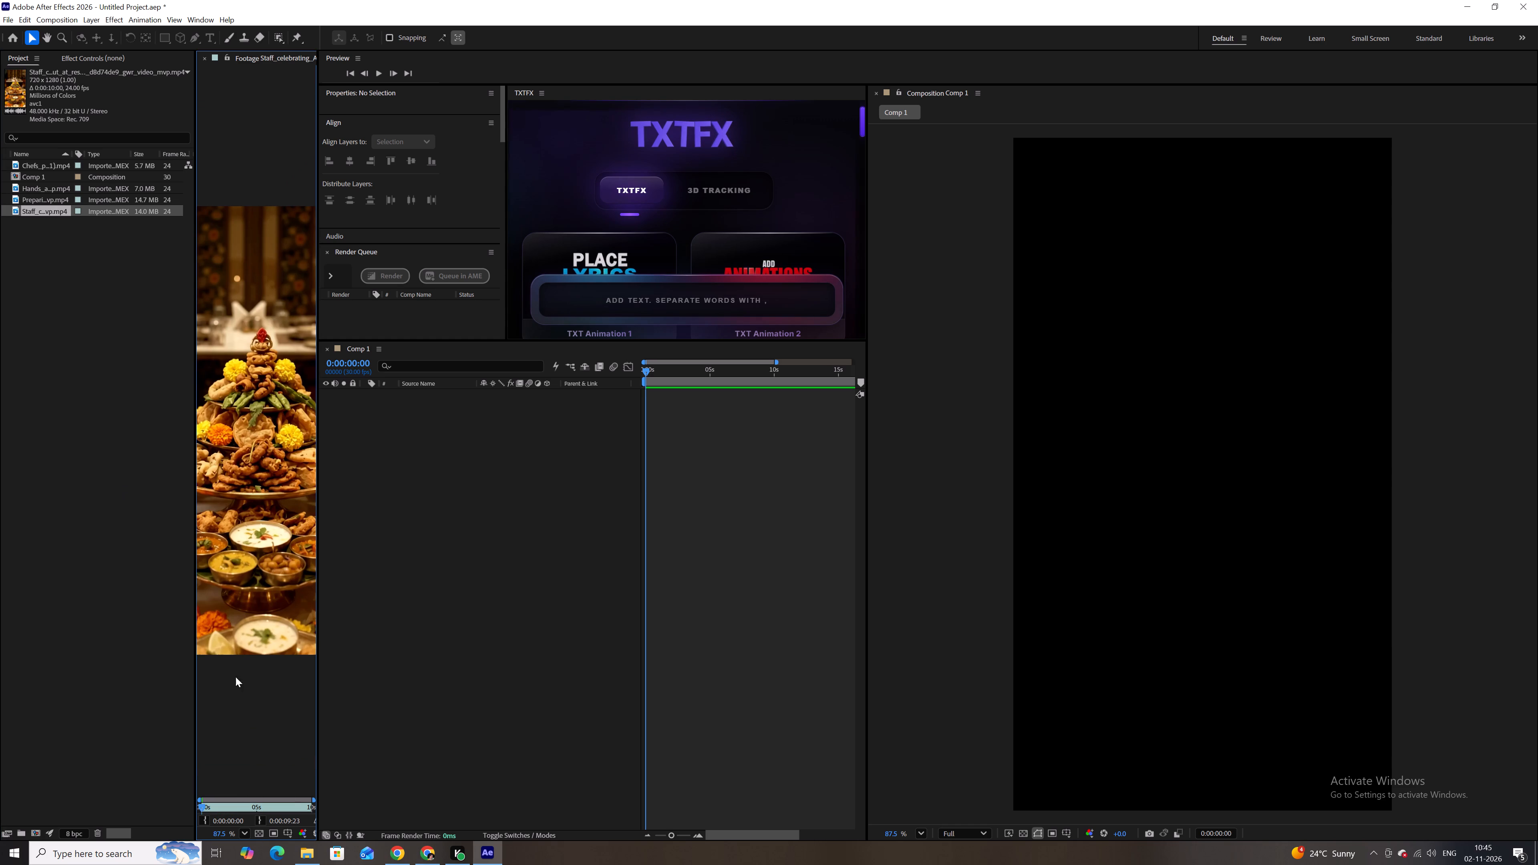
Import Chefs_preparing_food_in_restaurant_c285e32d_1080p (1) from Downloads as footage.
double_click(106, 529)
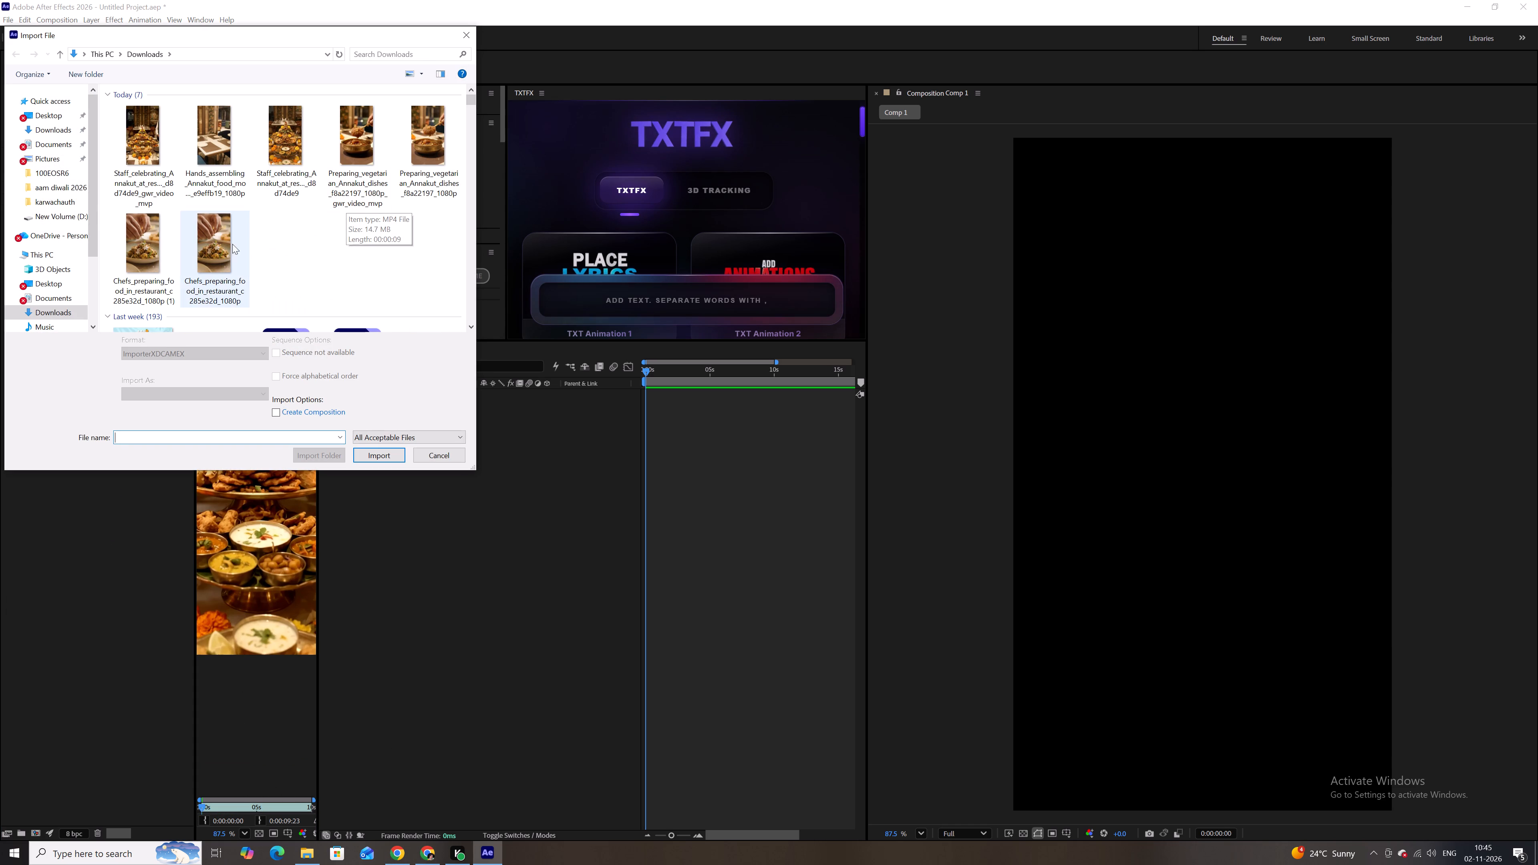
click(144, 243)
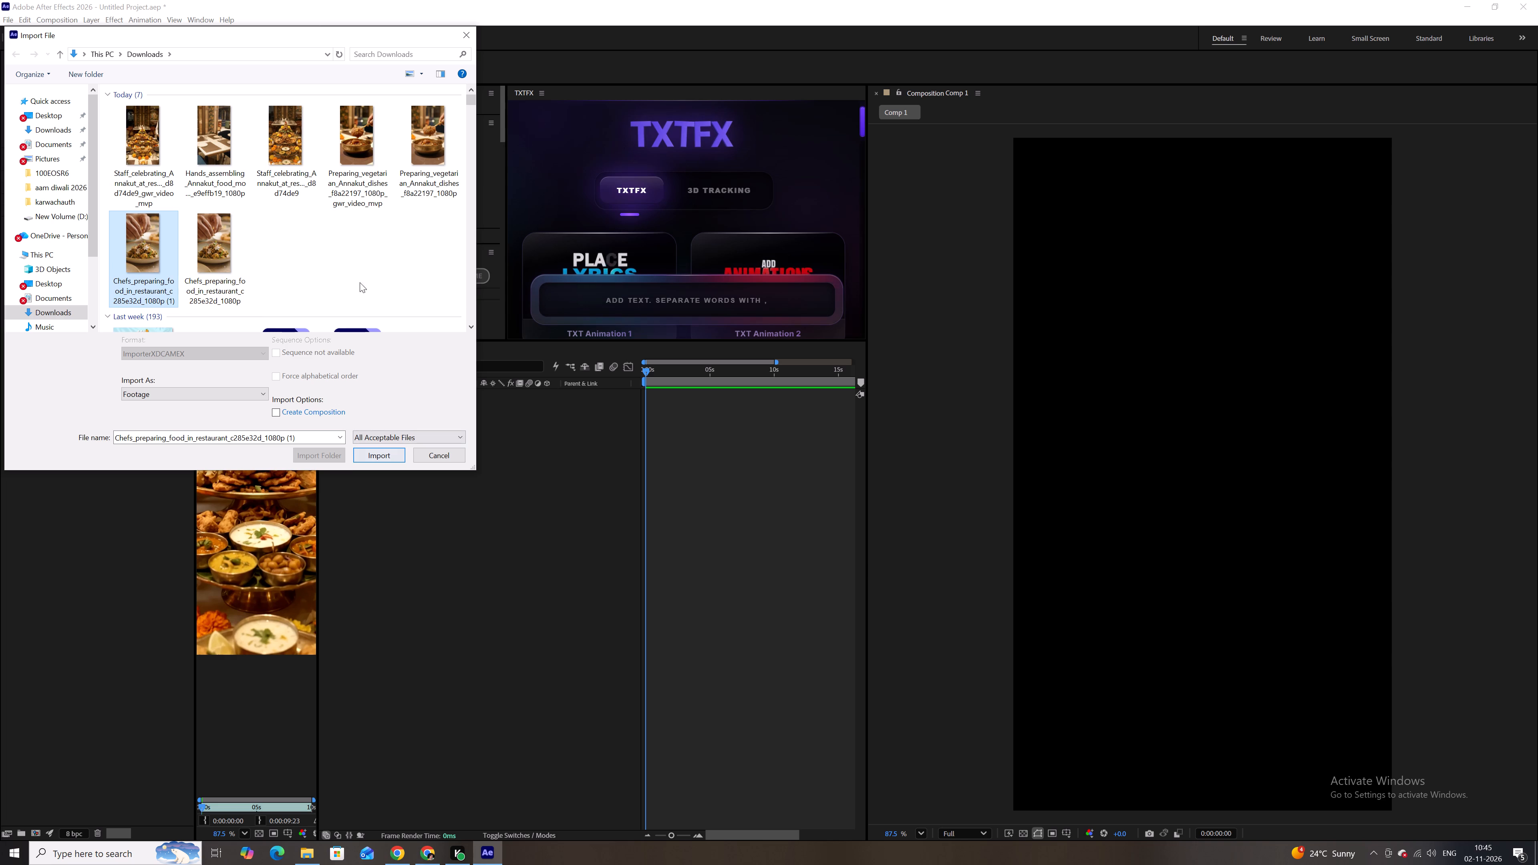
click(363, 453)
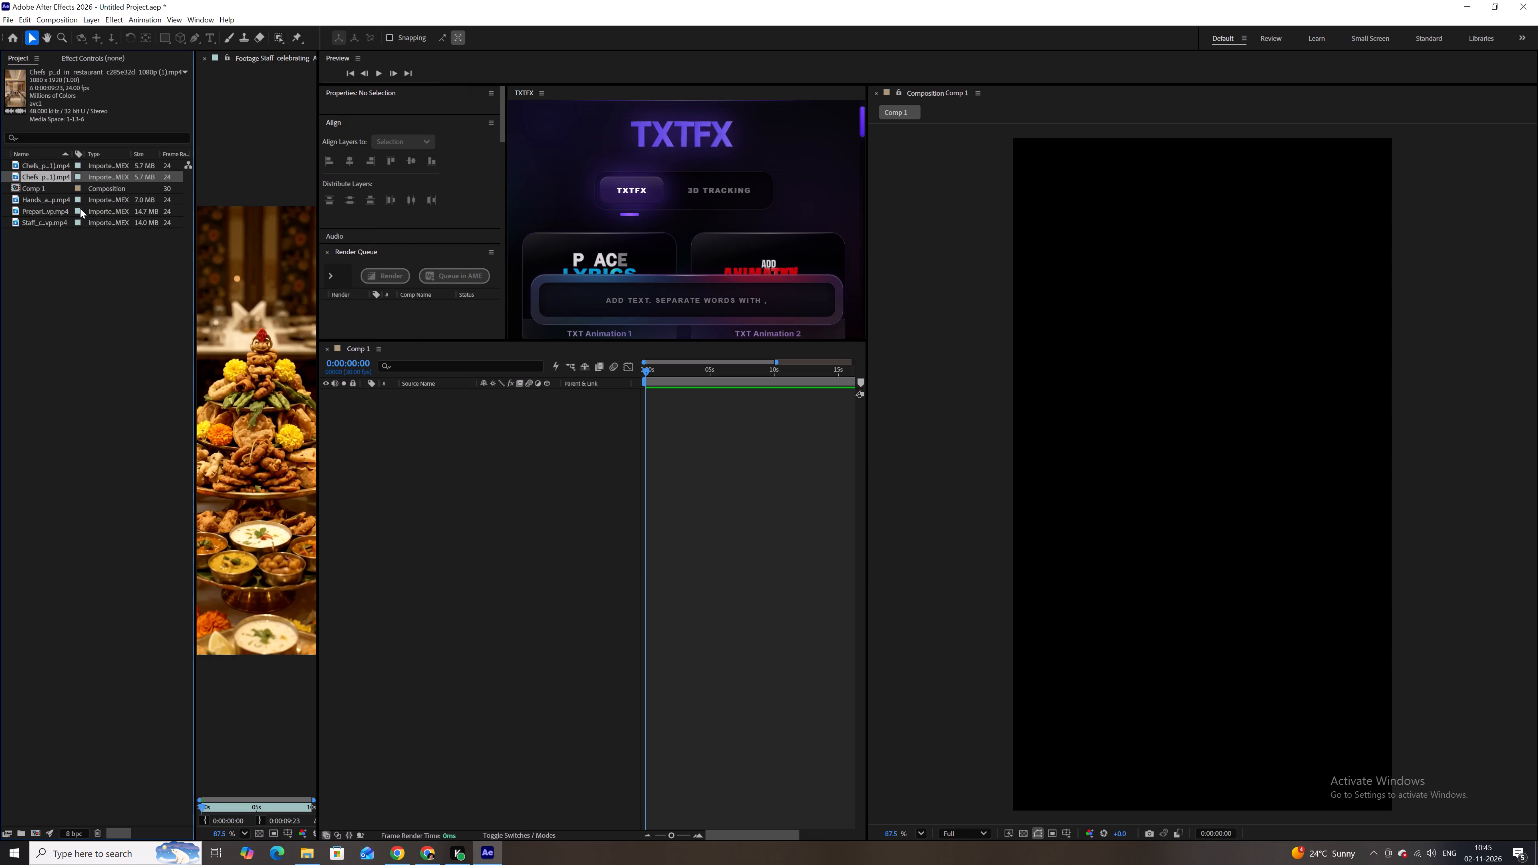
Open the newly imported Chefs clip in the footage viewer and scrub through its full length and back to the start.
click(34, 178)
double_click(37, 179)
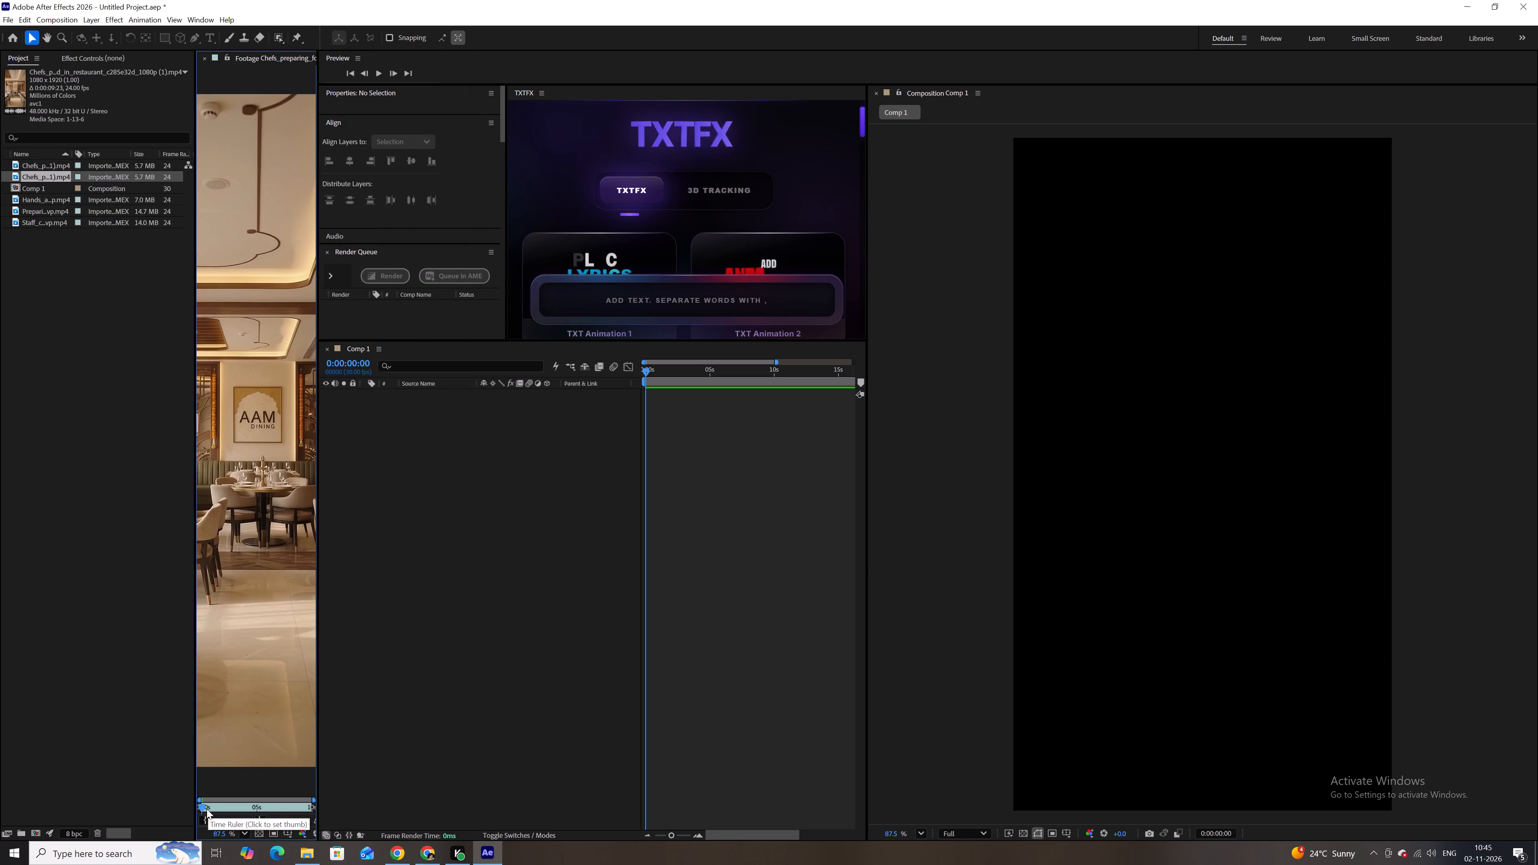
drag(207, 809, 209, 809)
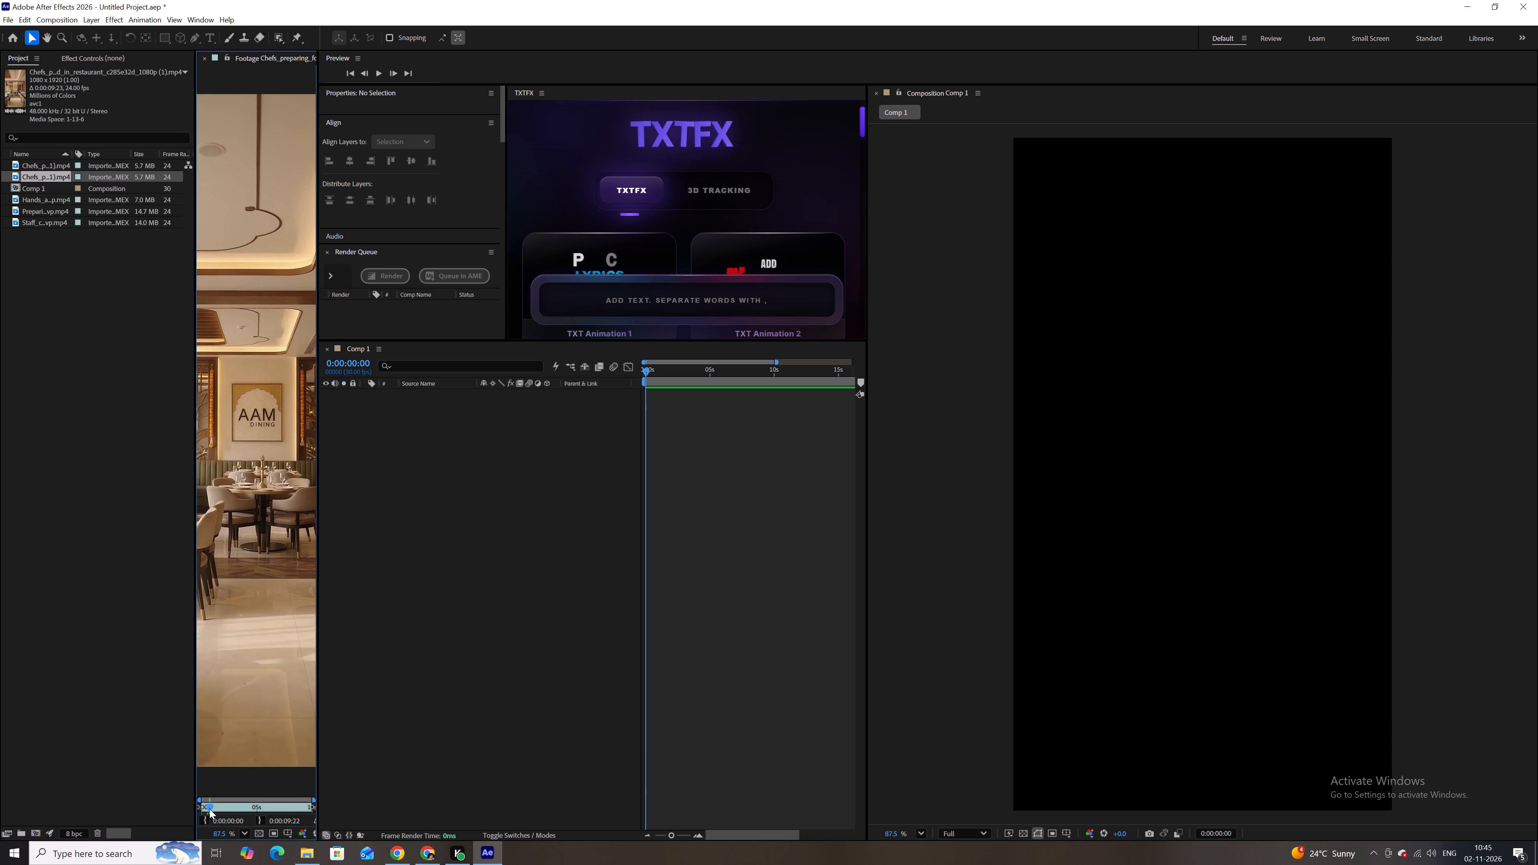
drag(209, 809, 318, 813)
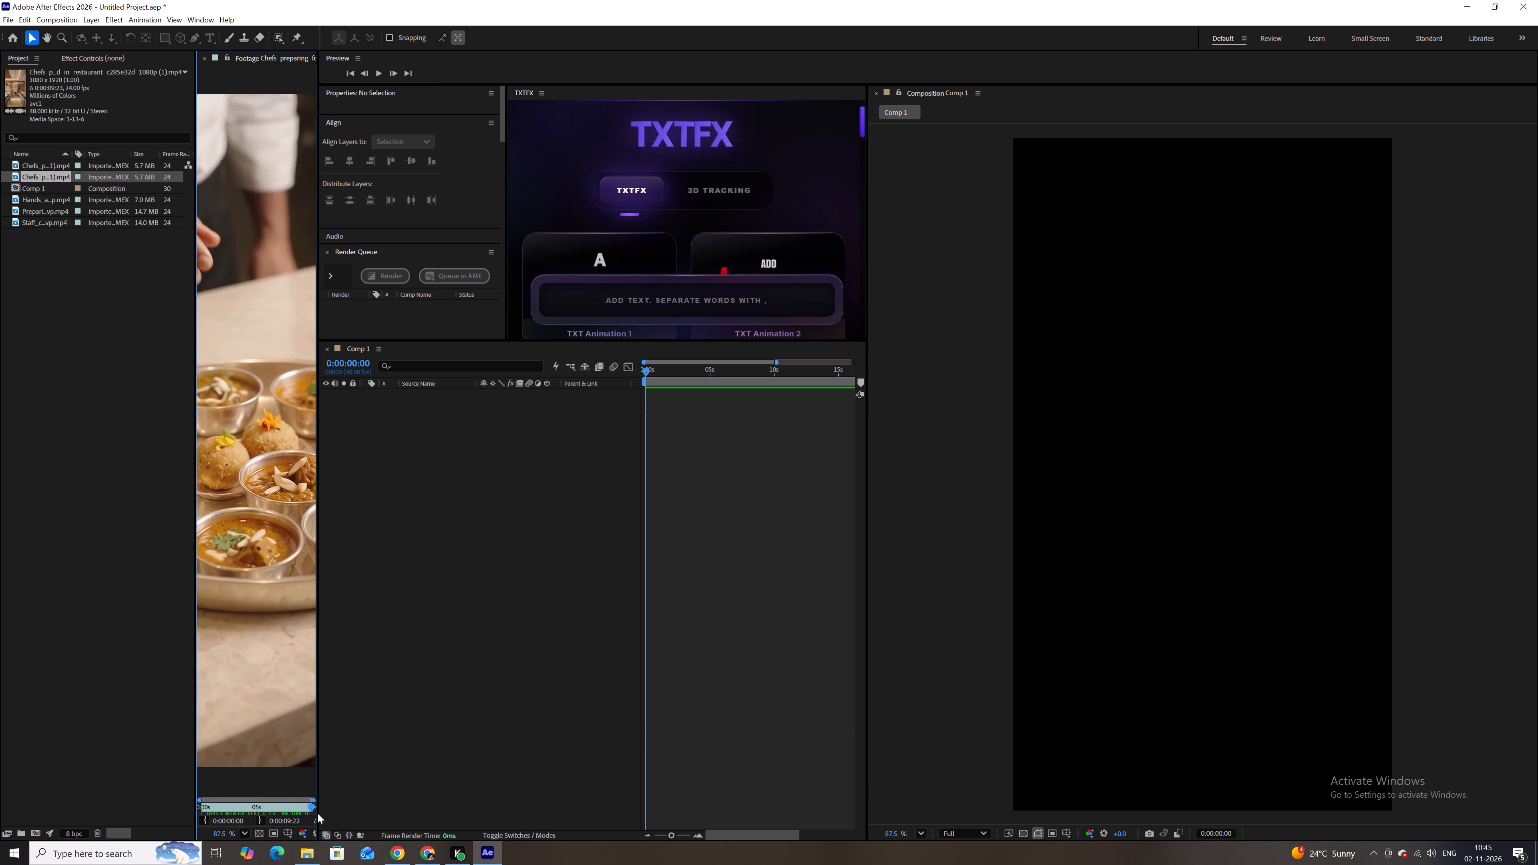
drag(318, 813, 225, 809)
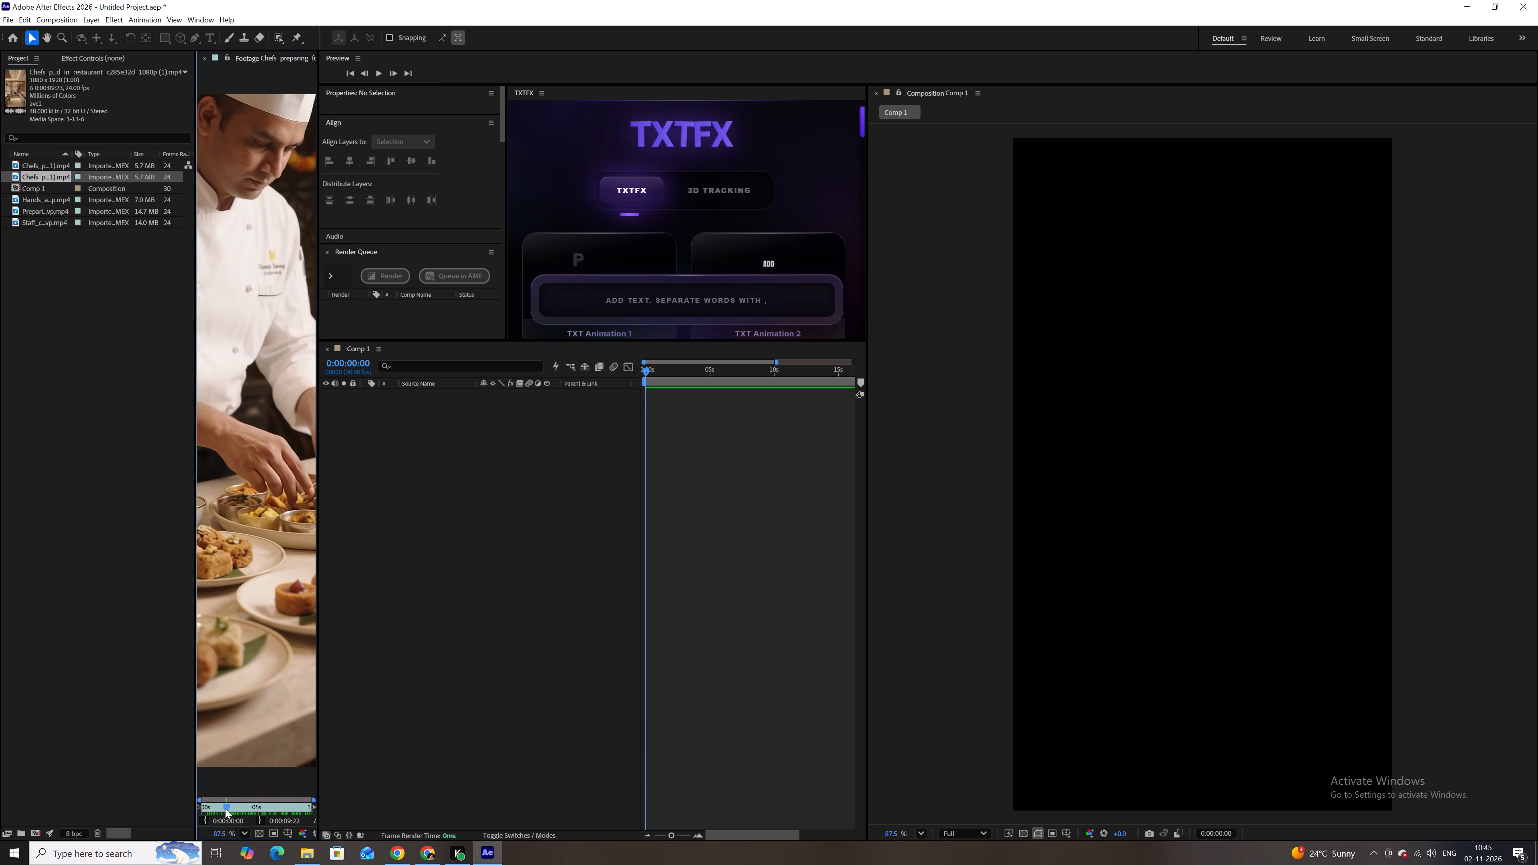
drag(225, 809, 181, 794)
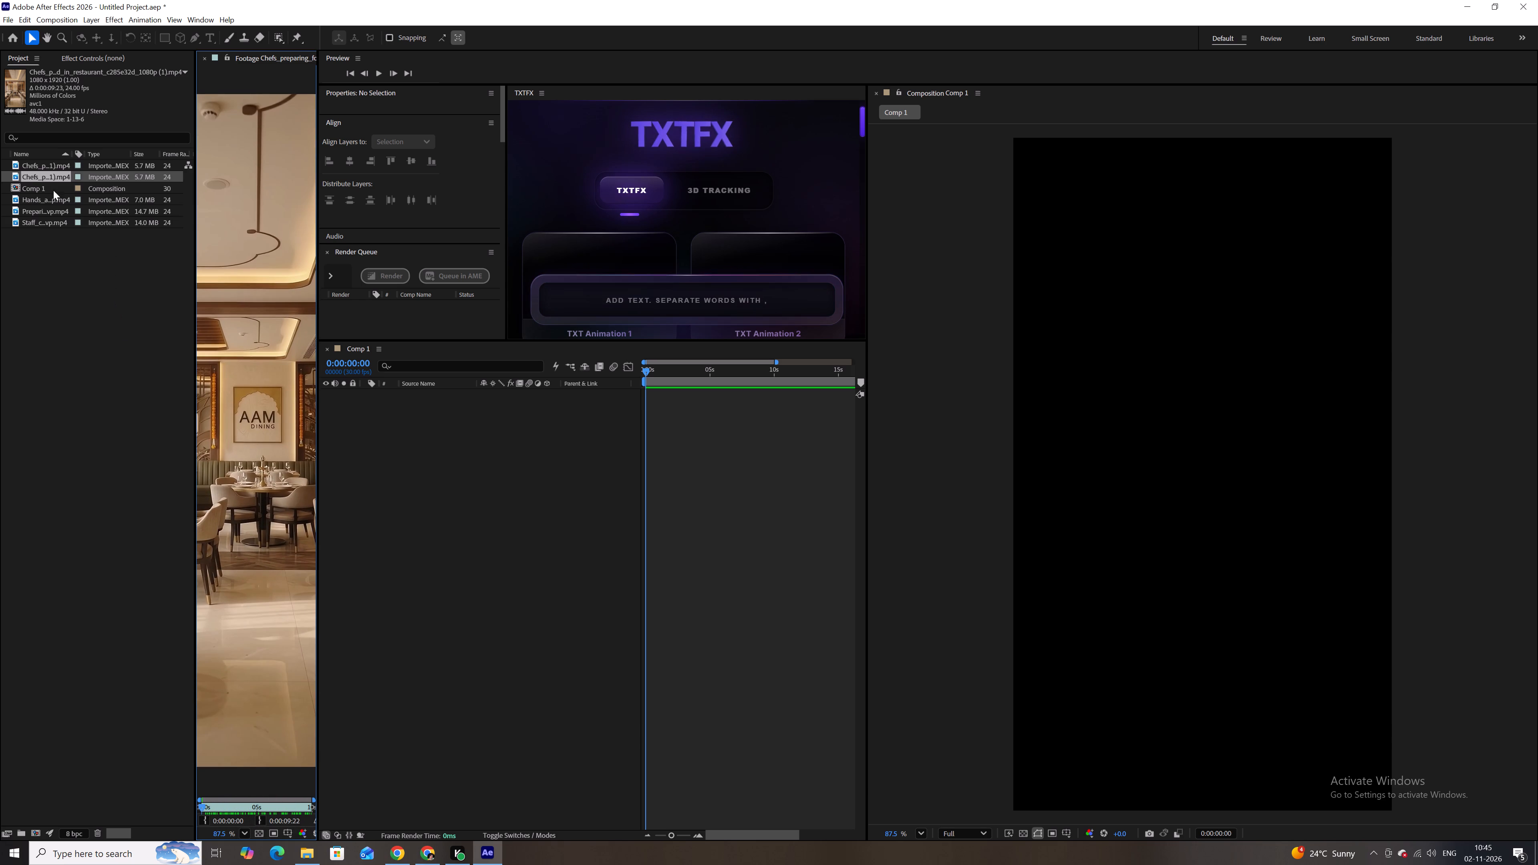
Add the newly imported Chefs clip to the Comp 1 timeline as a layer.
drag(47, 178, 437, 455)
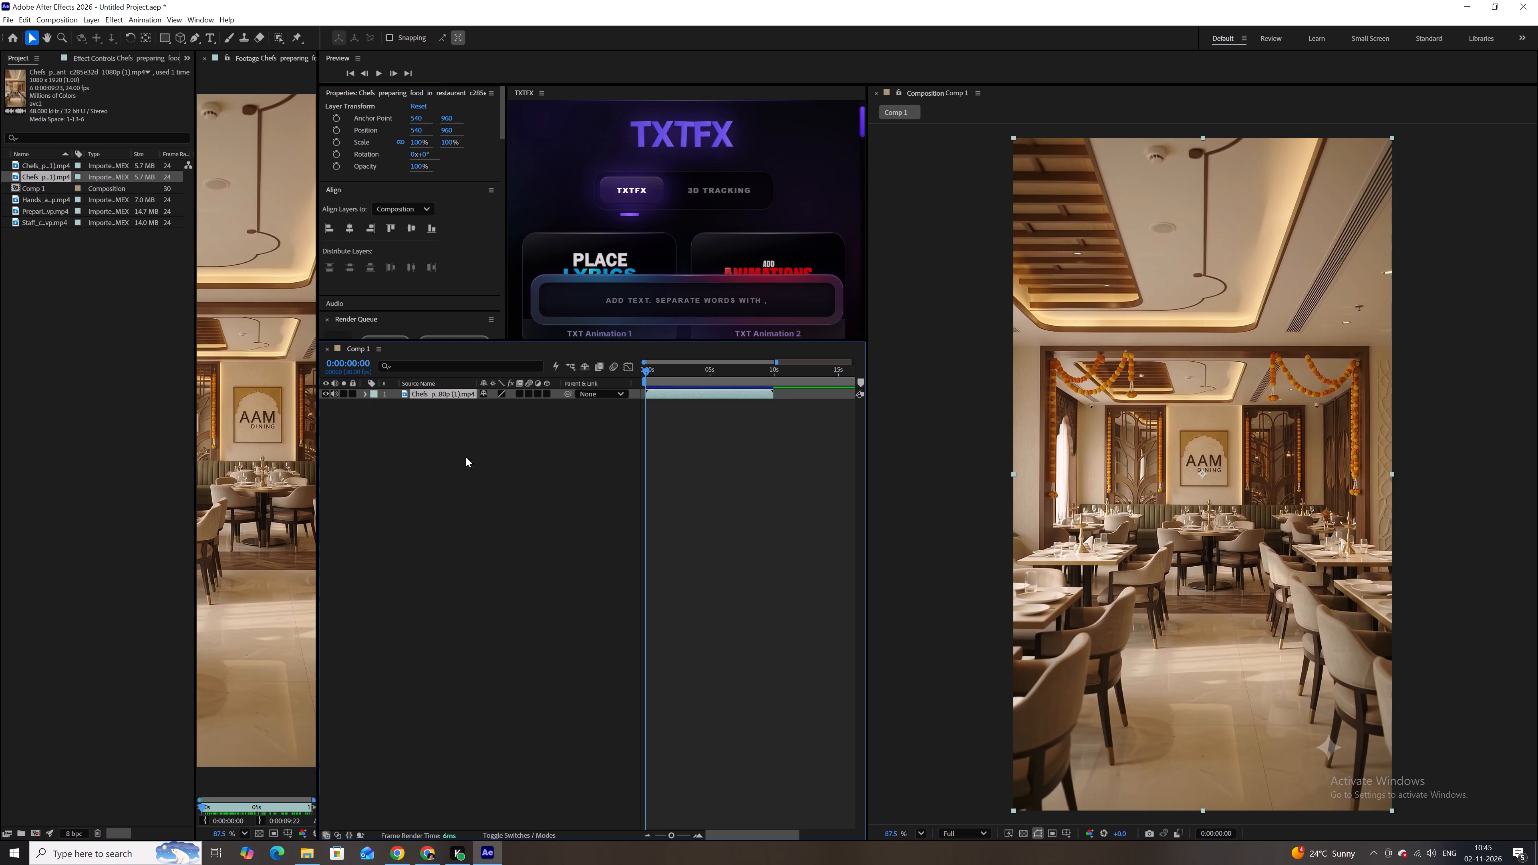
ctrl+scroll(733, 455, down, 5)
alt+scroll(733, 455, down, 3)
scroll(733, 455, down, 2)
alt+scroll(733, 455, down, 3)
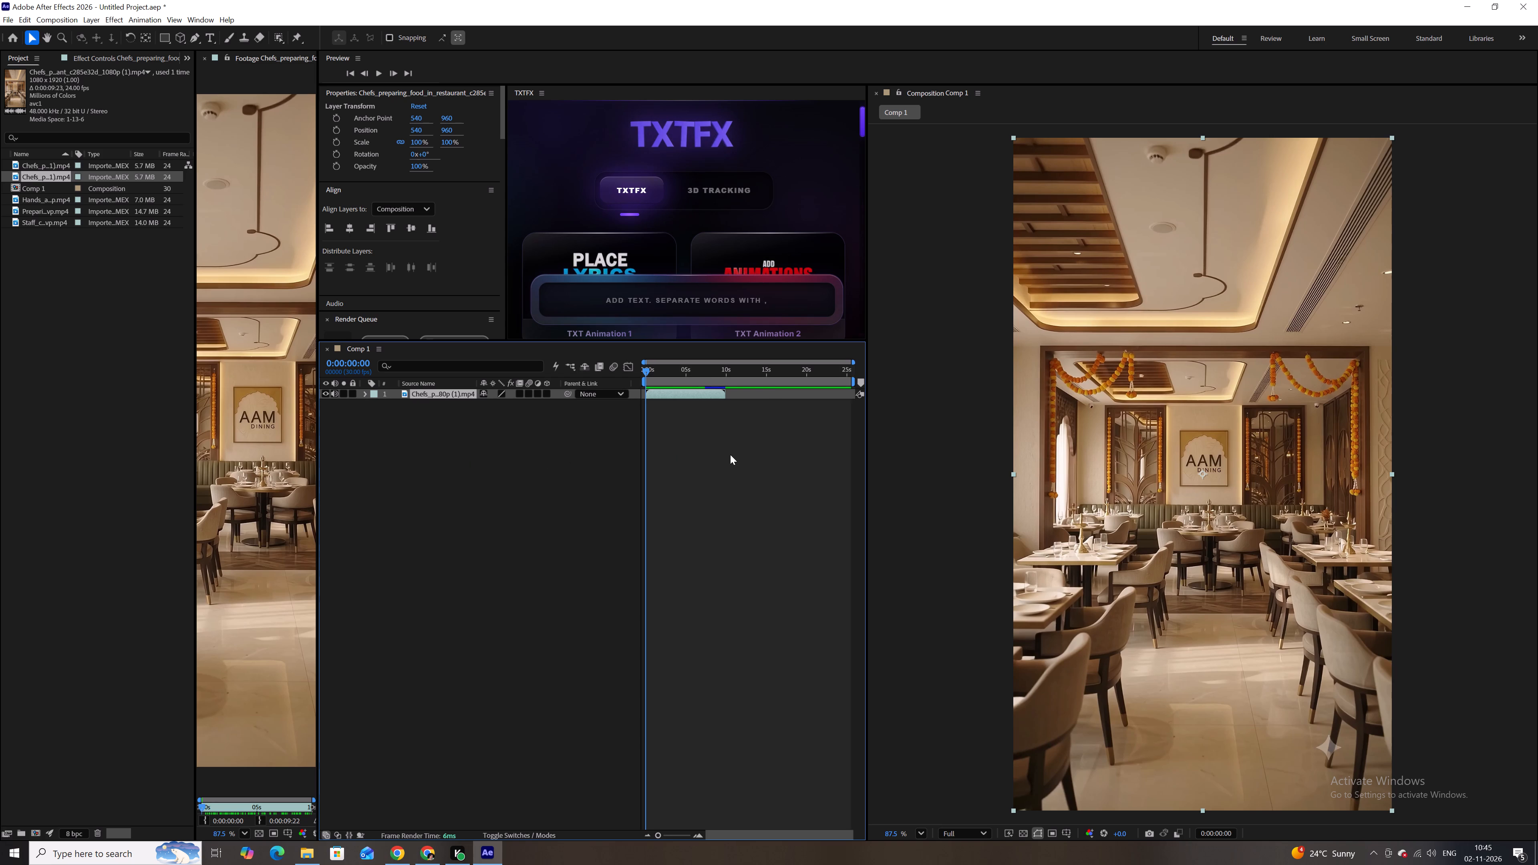
Close the footage viewer and scrub Comp 1 to about 0:00:02:02 to check the cut to the chef shot.
click(205, 57)
alt+scroll(552, 382, up, 2)
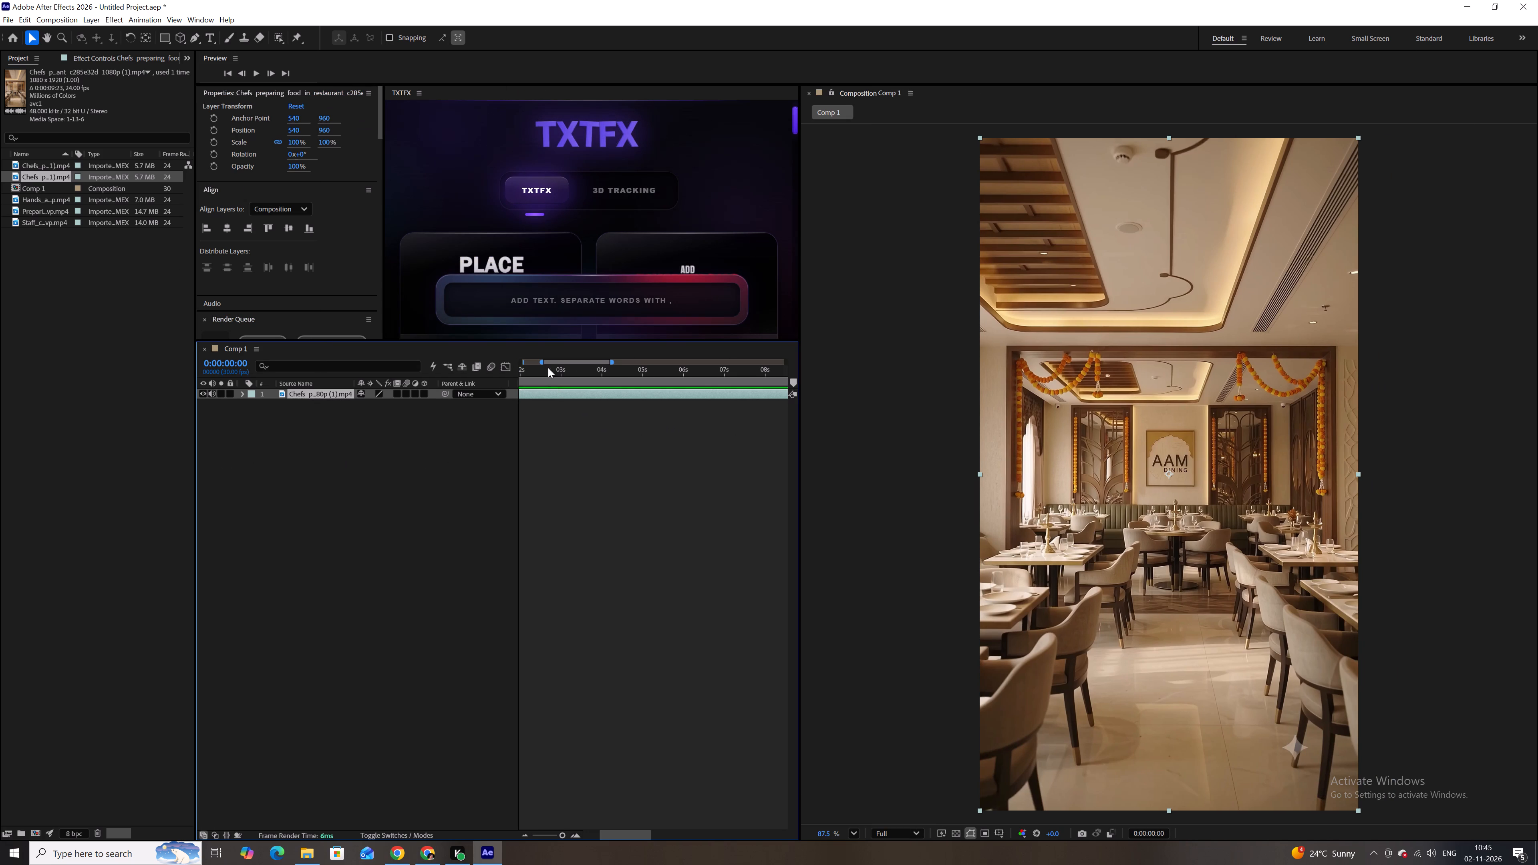
drag(545, 366, 591, 376)
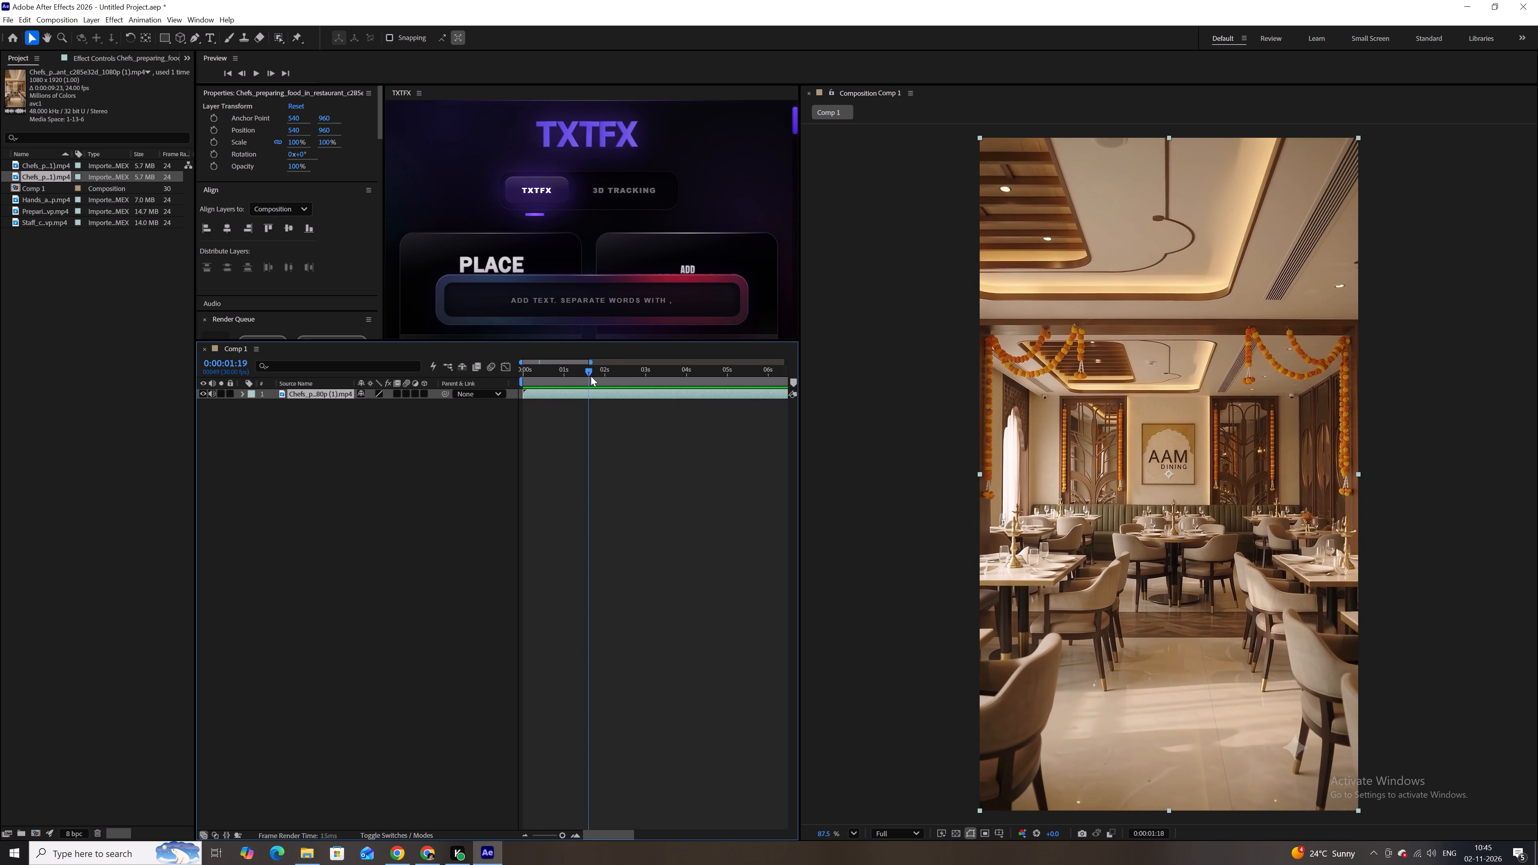
drag(591, 376, 608, 374)
click(608, 432)
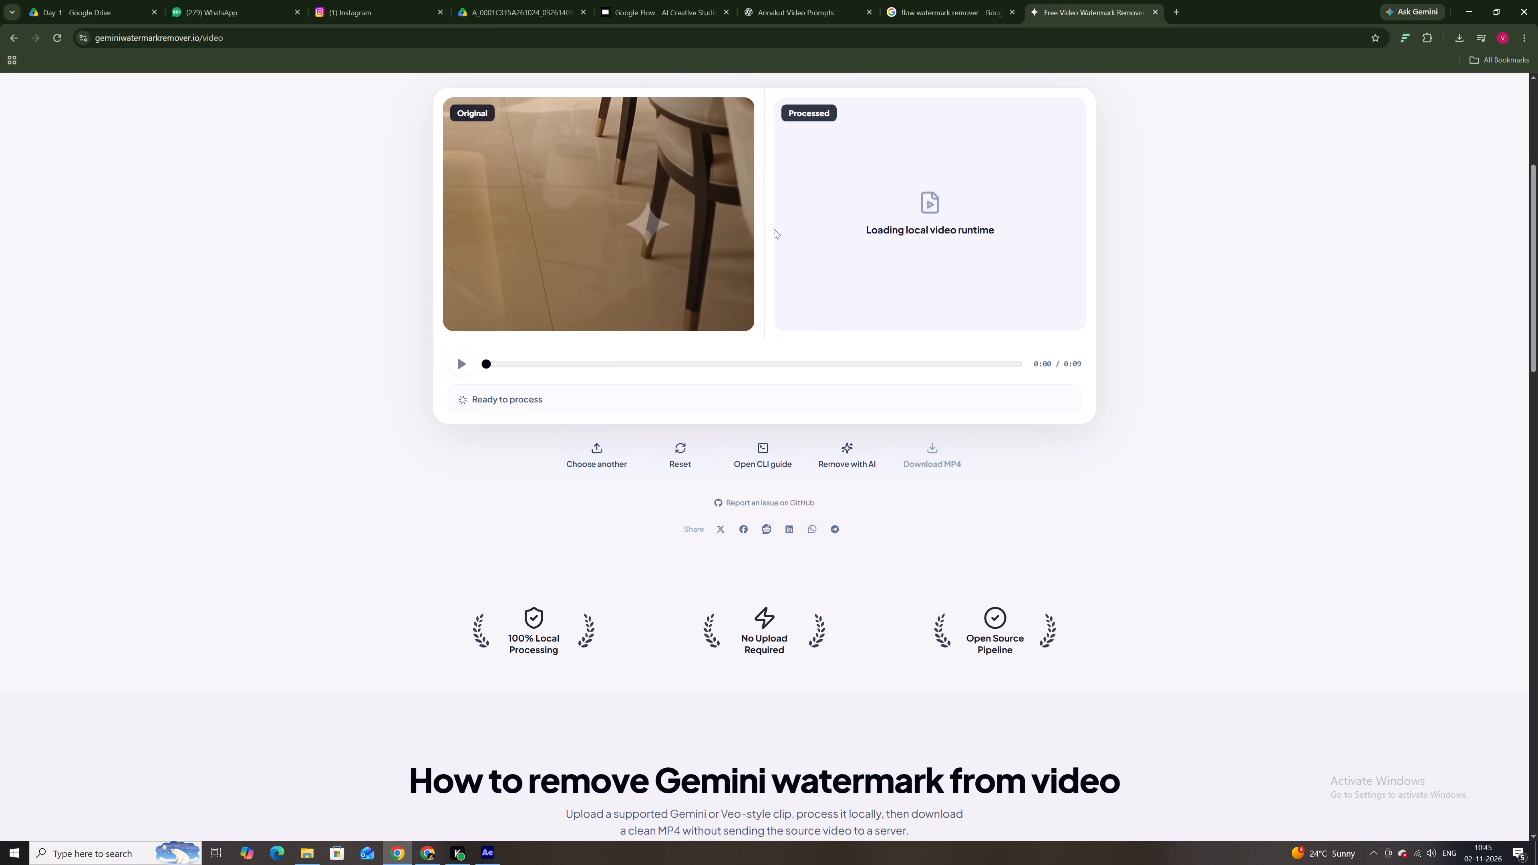
click(894, 276)
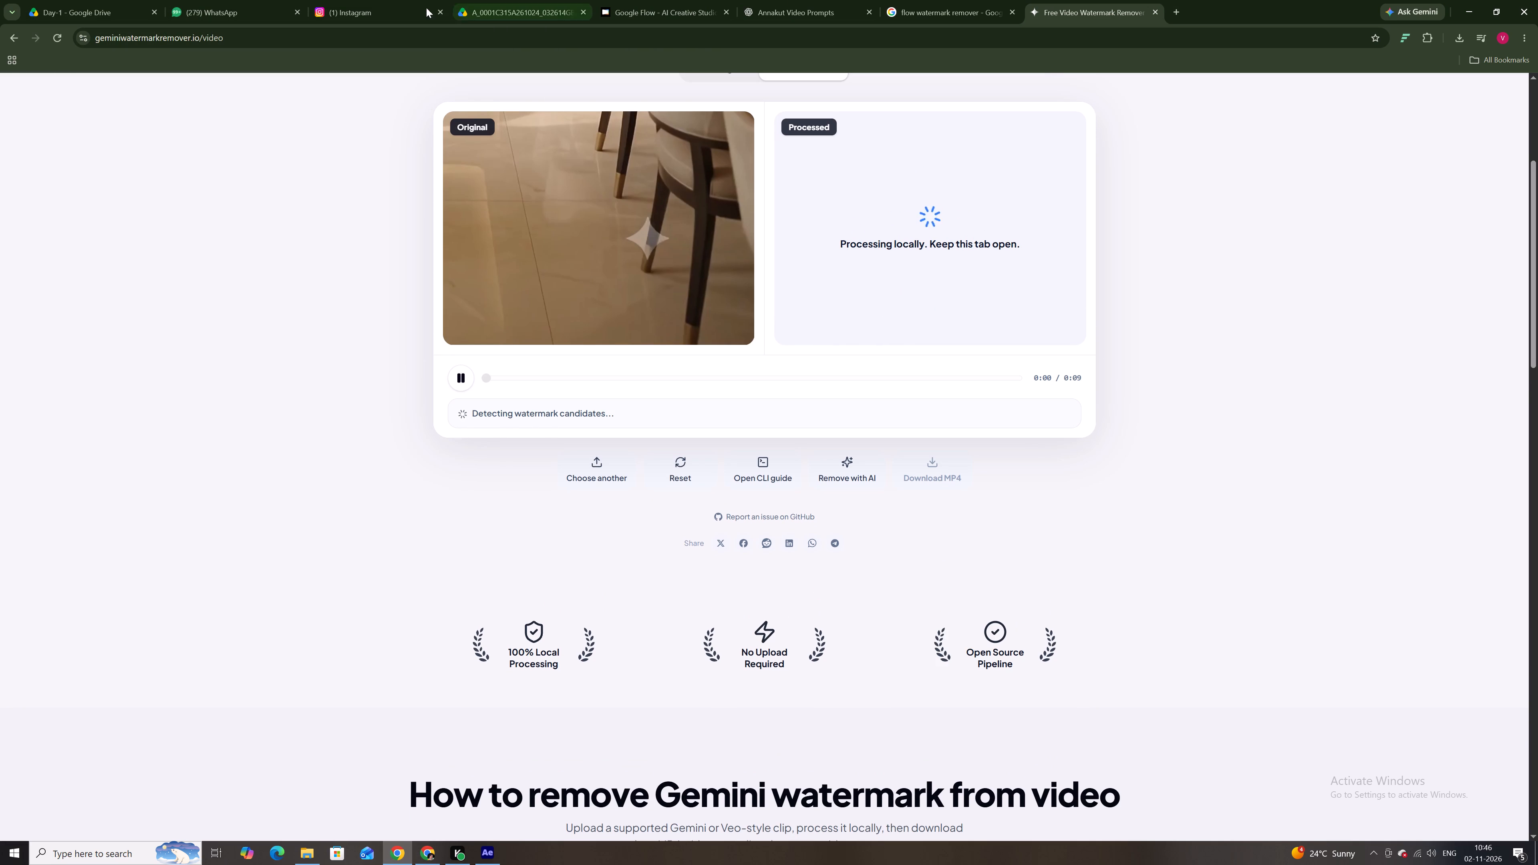
Search Google Drive for "aam" and open the AAM folder.
click(131, 0)
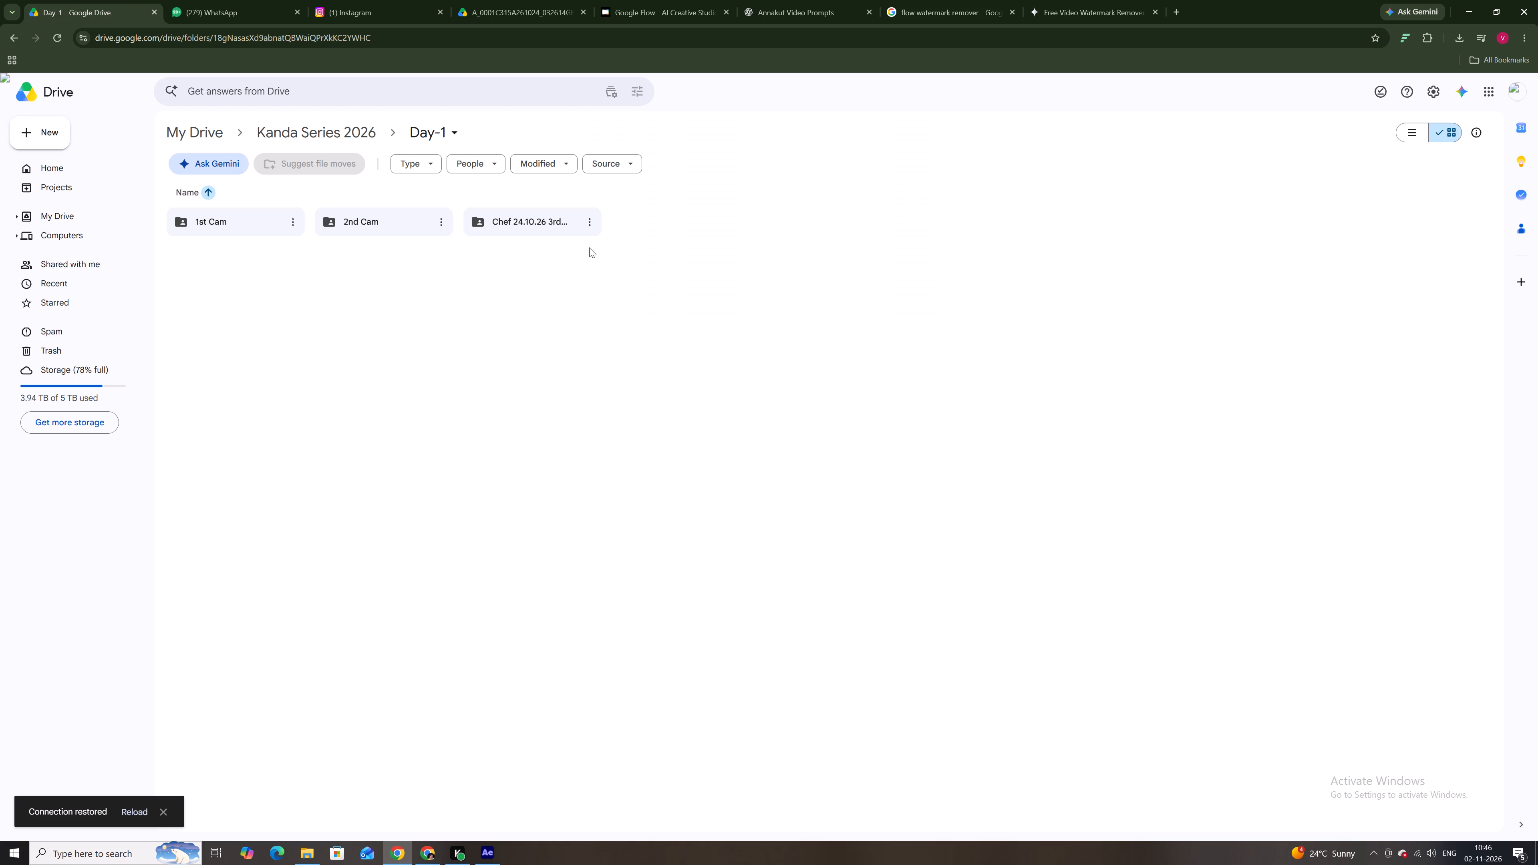
click(232, 95)
click(228, 89)
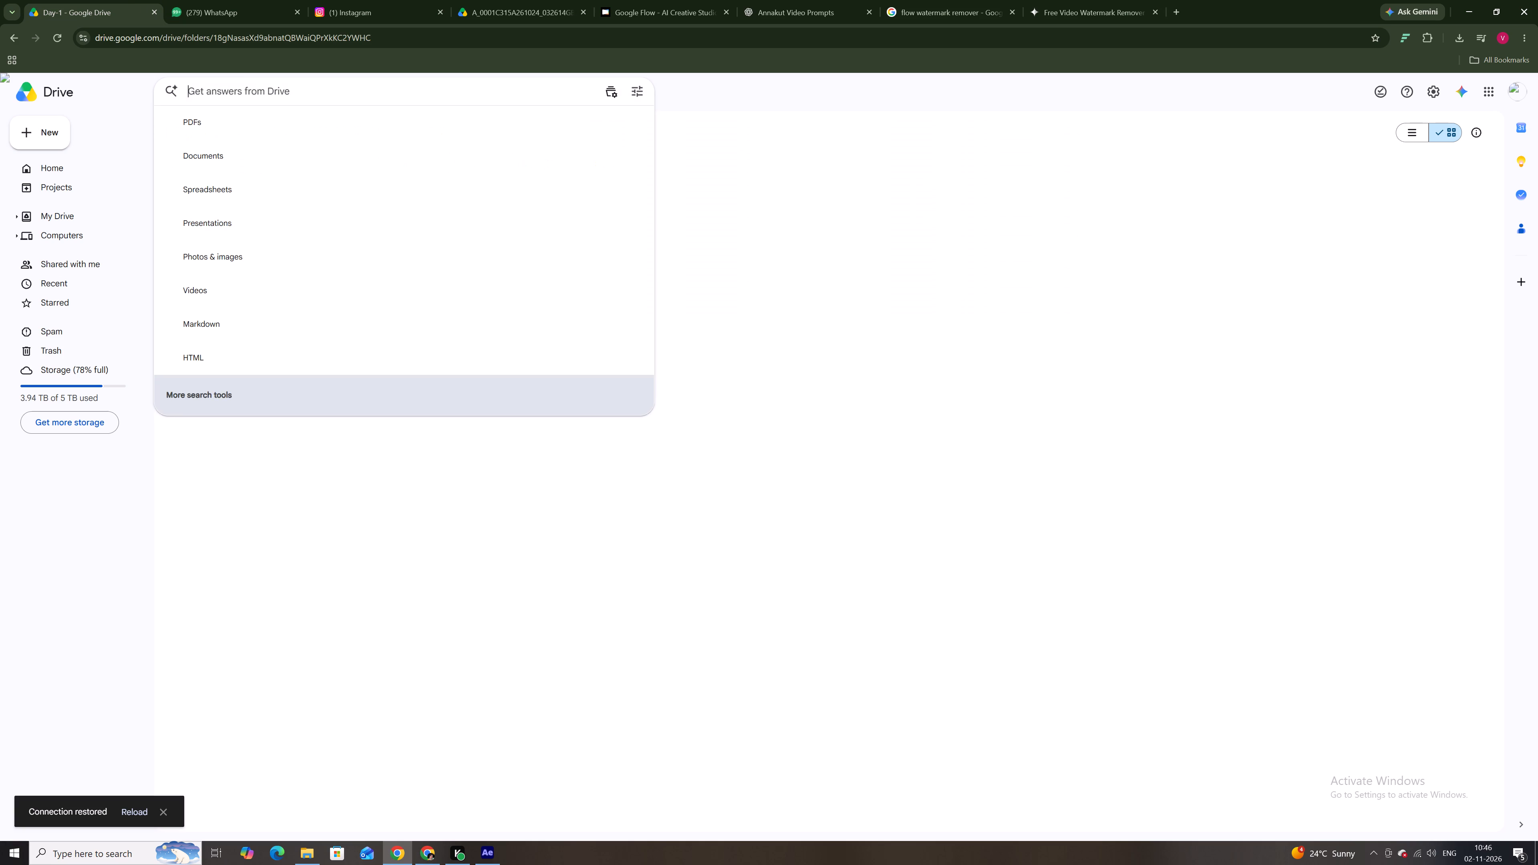
text(aam)
key(Return)
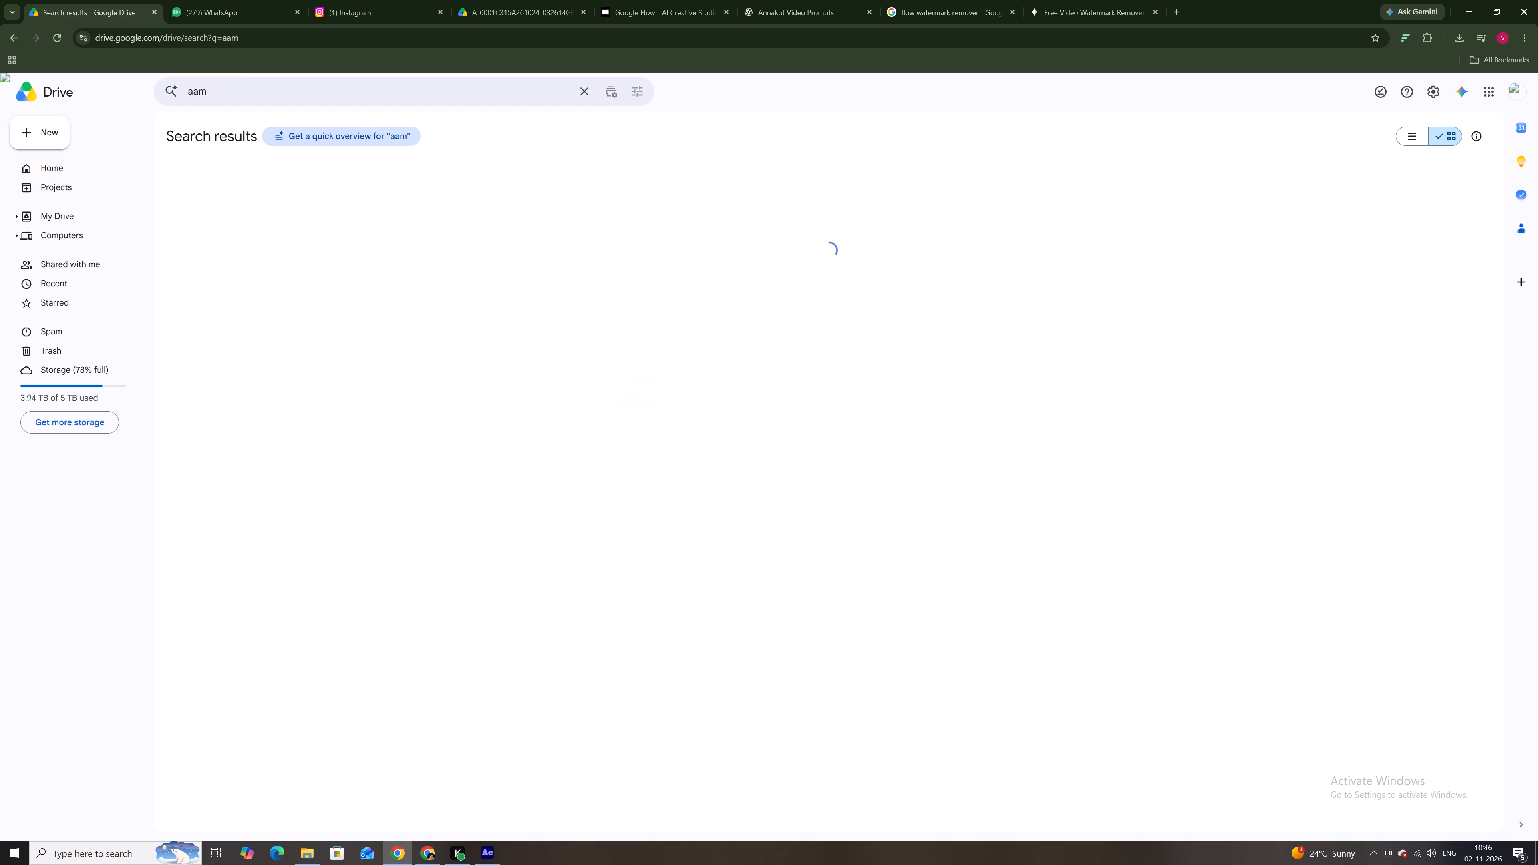
double_click(255, 280)
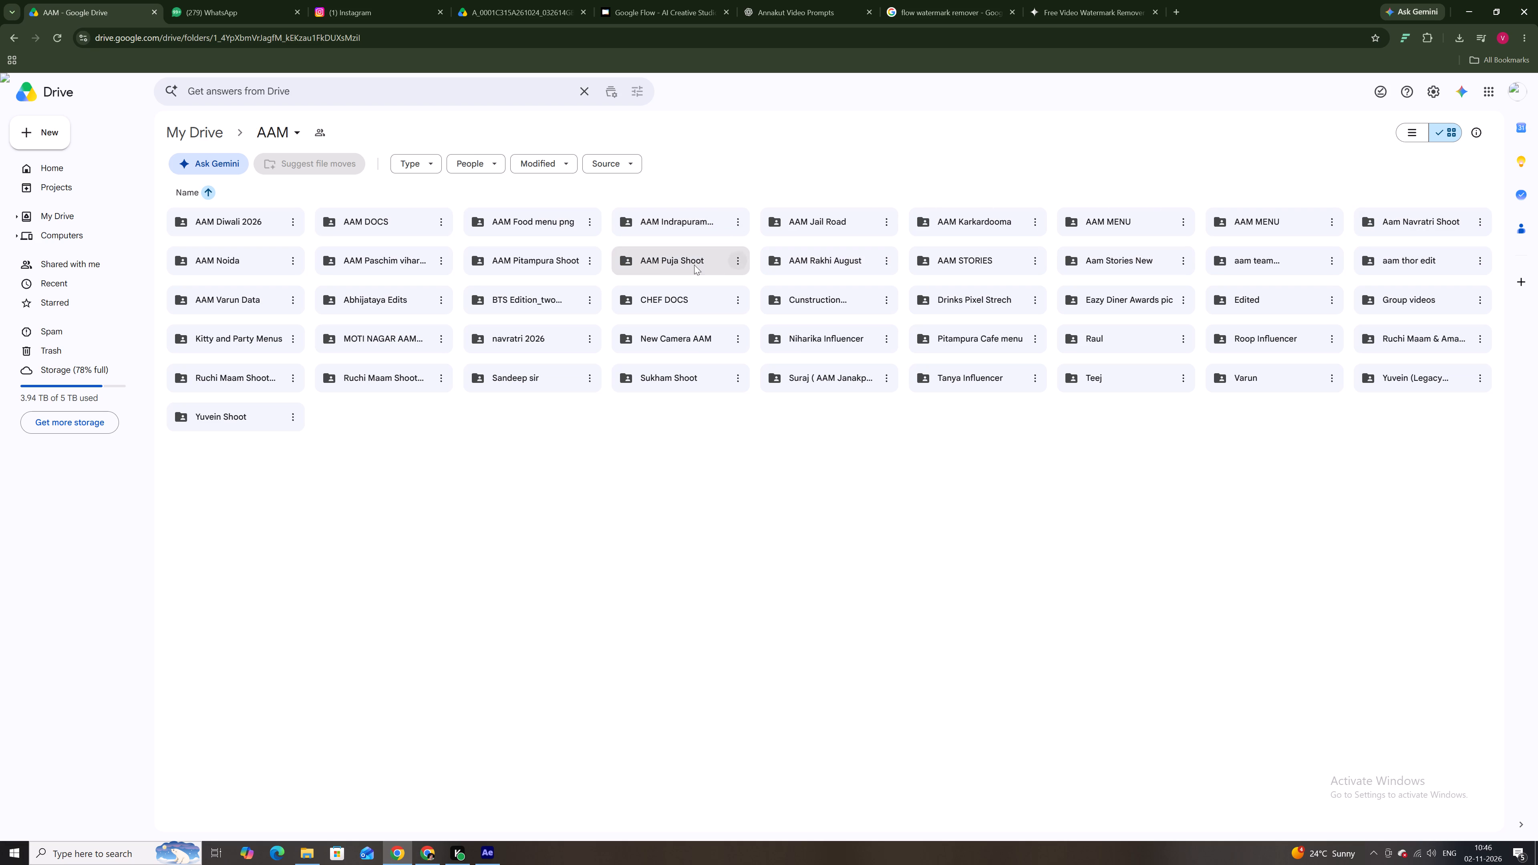
Open AAM Noida and look at the Videos folder inside the 31-Aug-2026 Ambience folder.
double_click(241, 261)
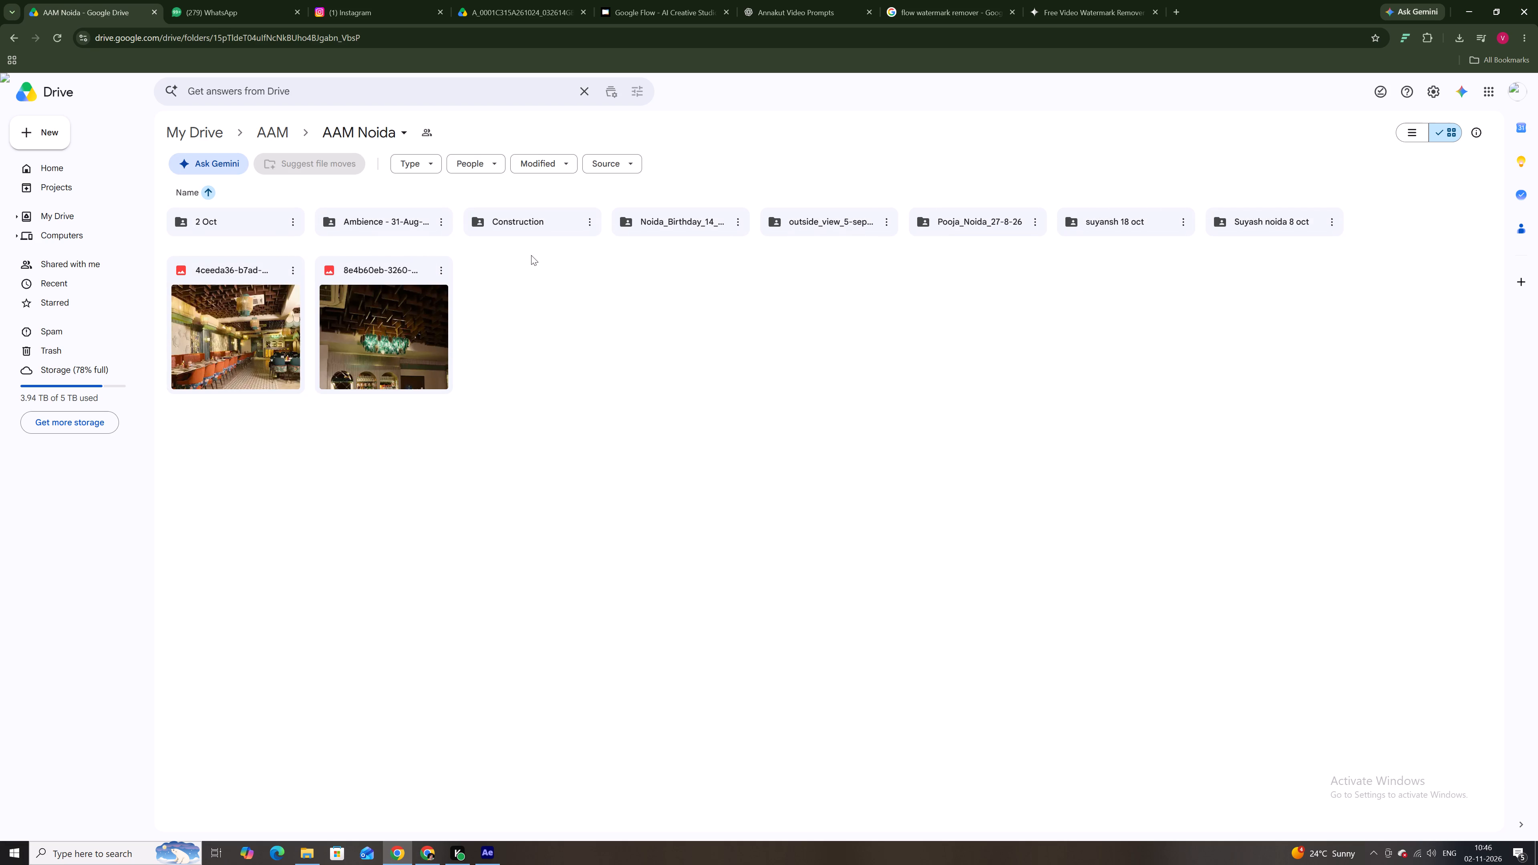
double_click(398, 225)
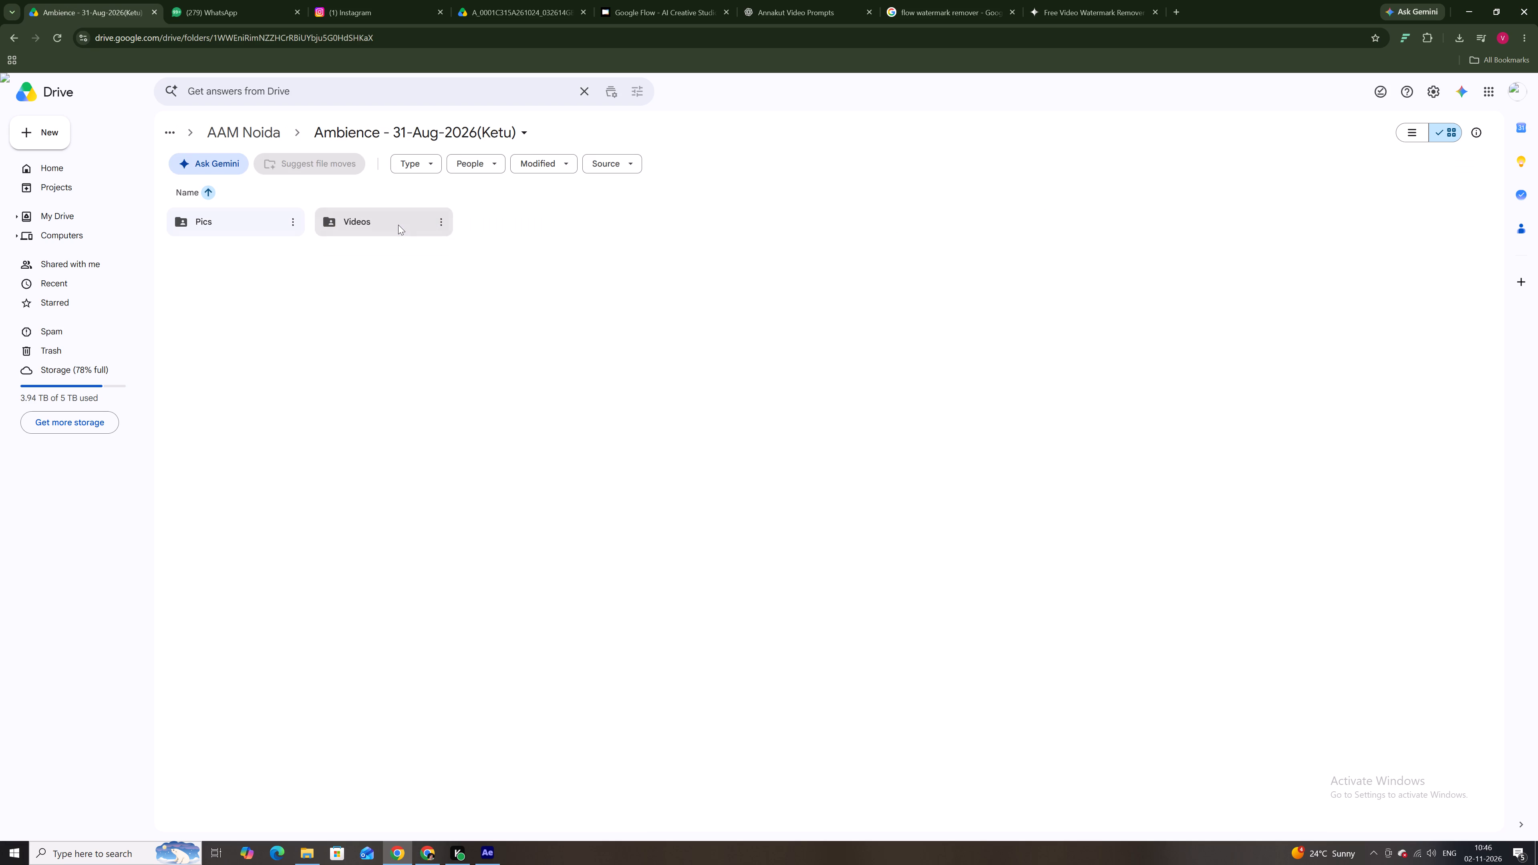
double_click(398, 225)
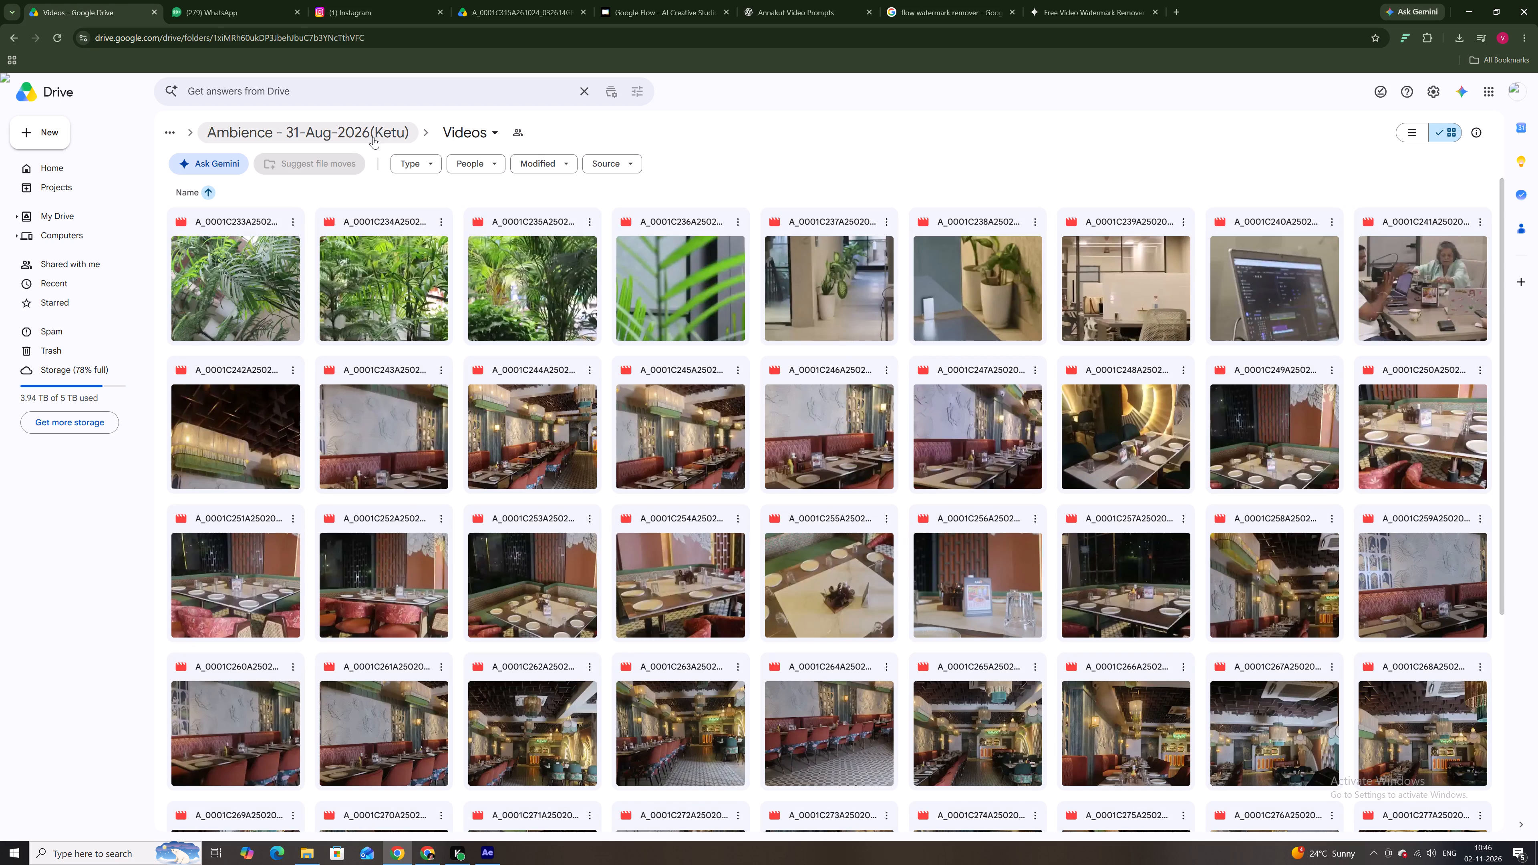
Return to AAM Noida and look through the Video folder inside suyansh 18 oct for usable restaurant shots.
click(338, 126)
click(270, 132)
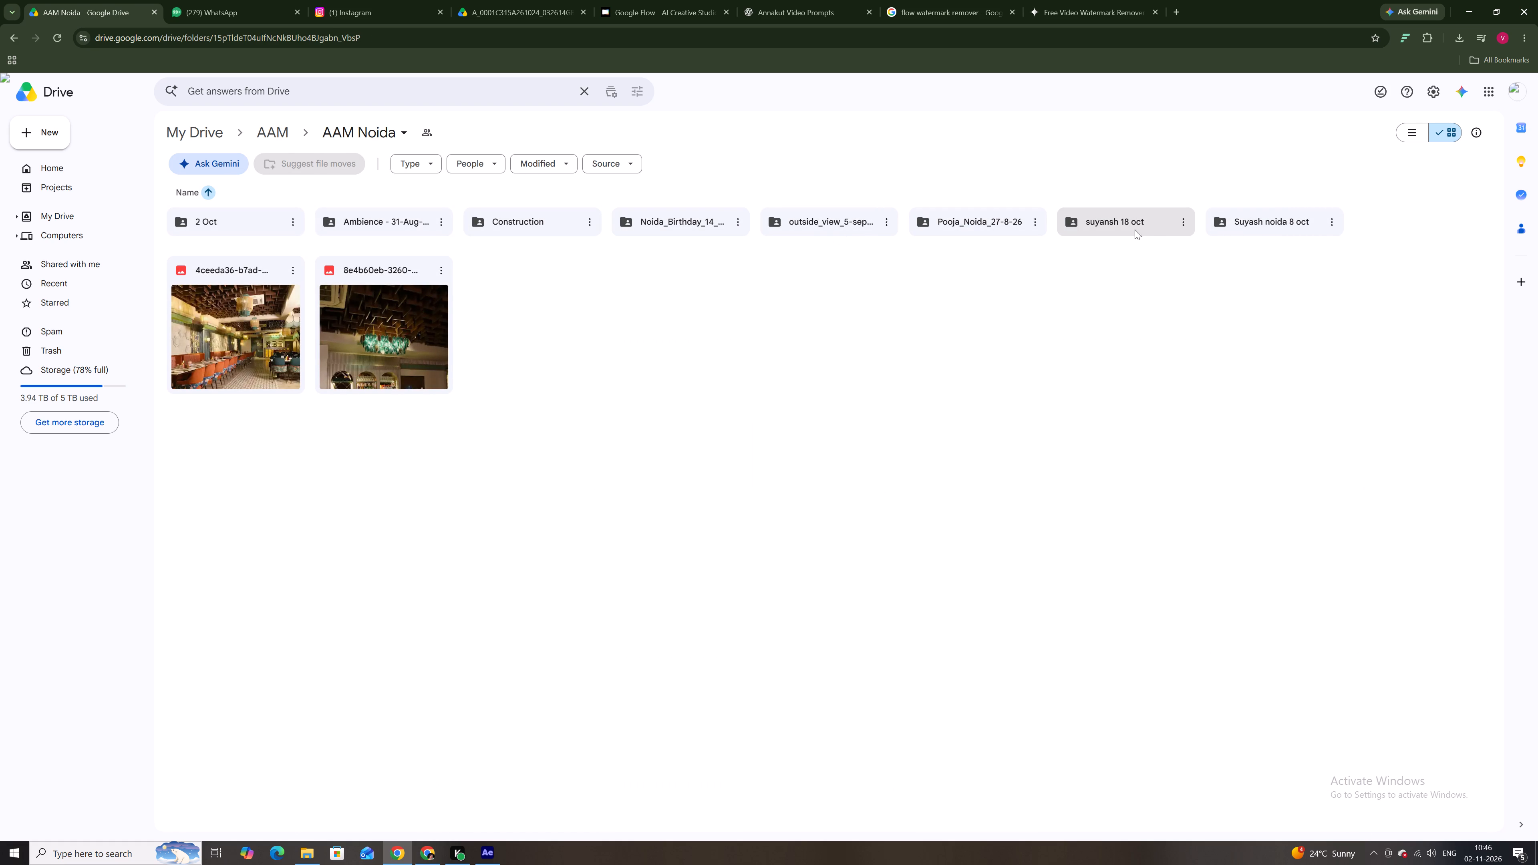
double_click(1153, 225)
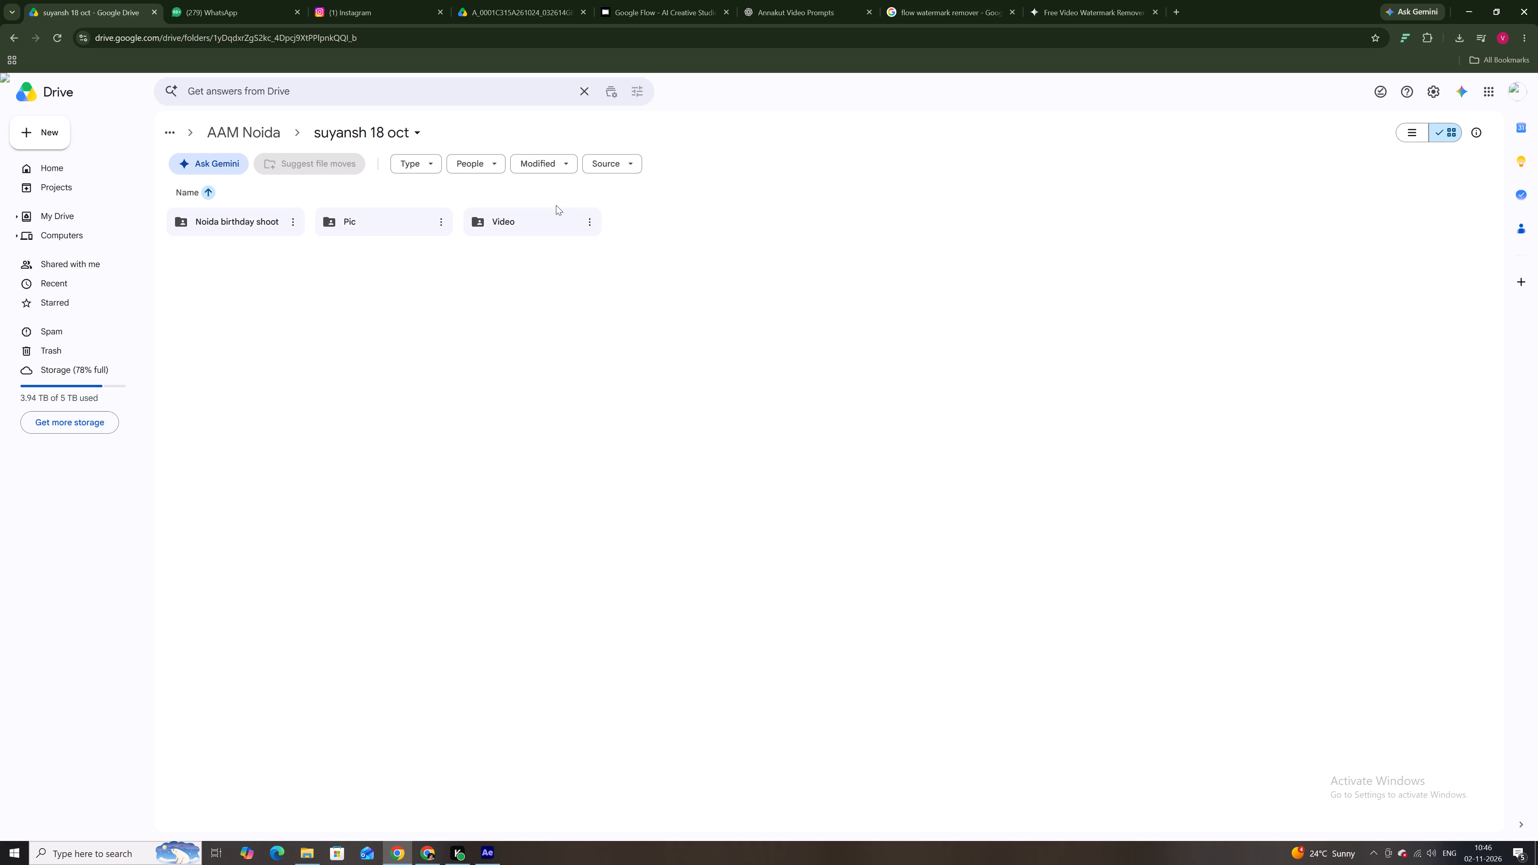
double_click(582, 226)
click(401, 264)
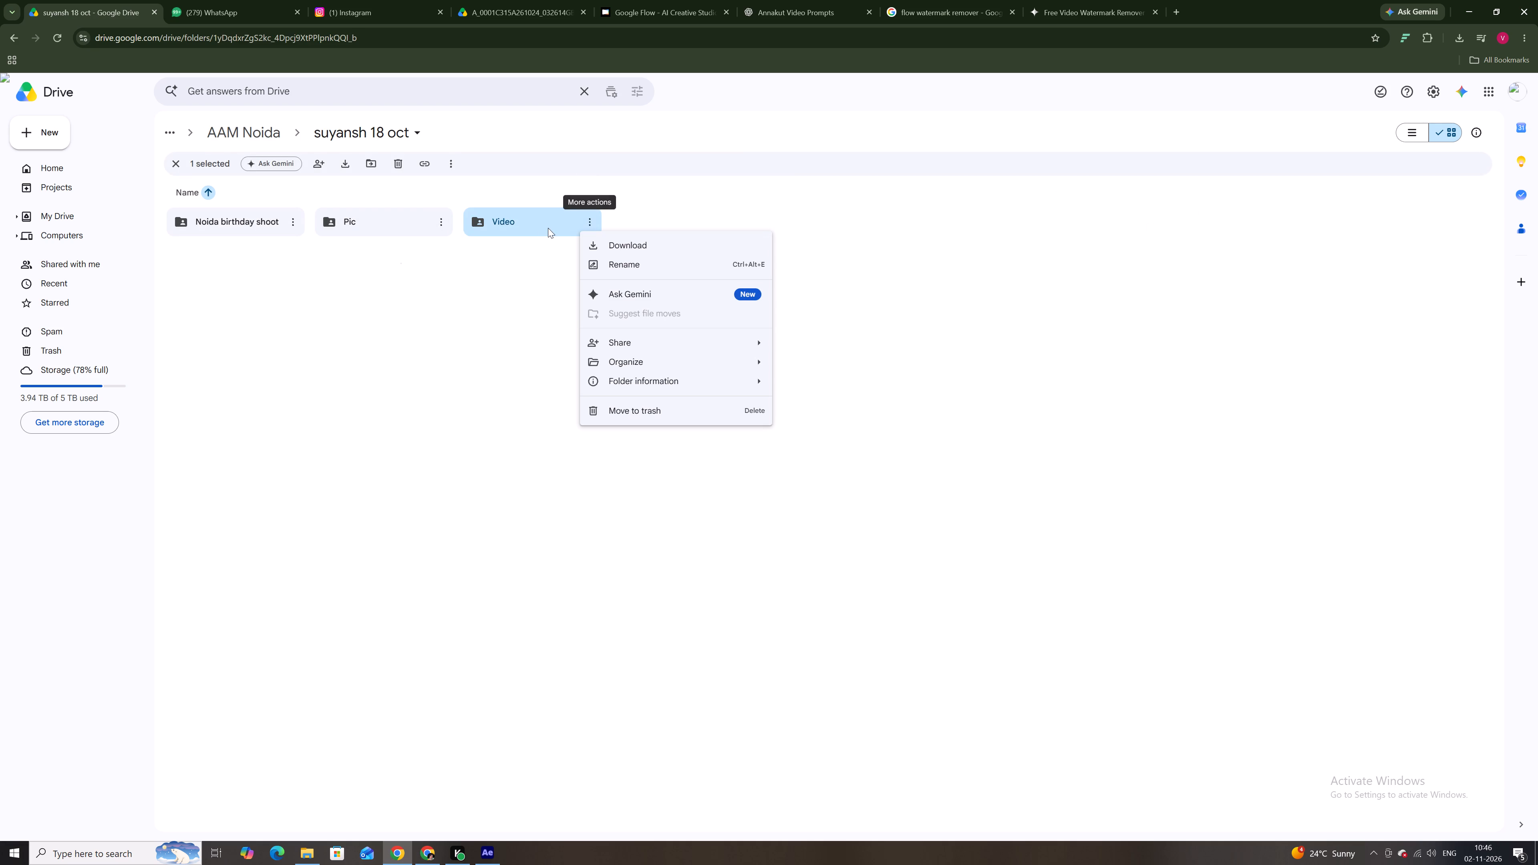
double_click(531, 217)
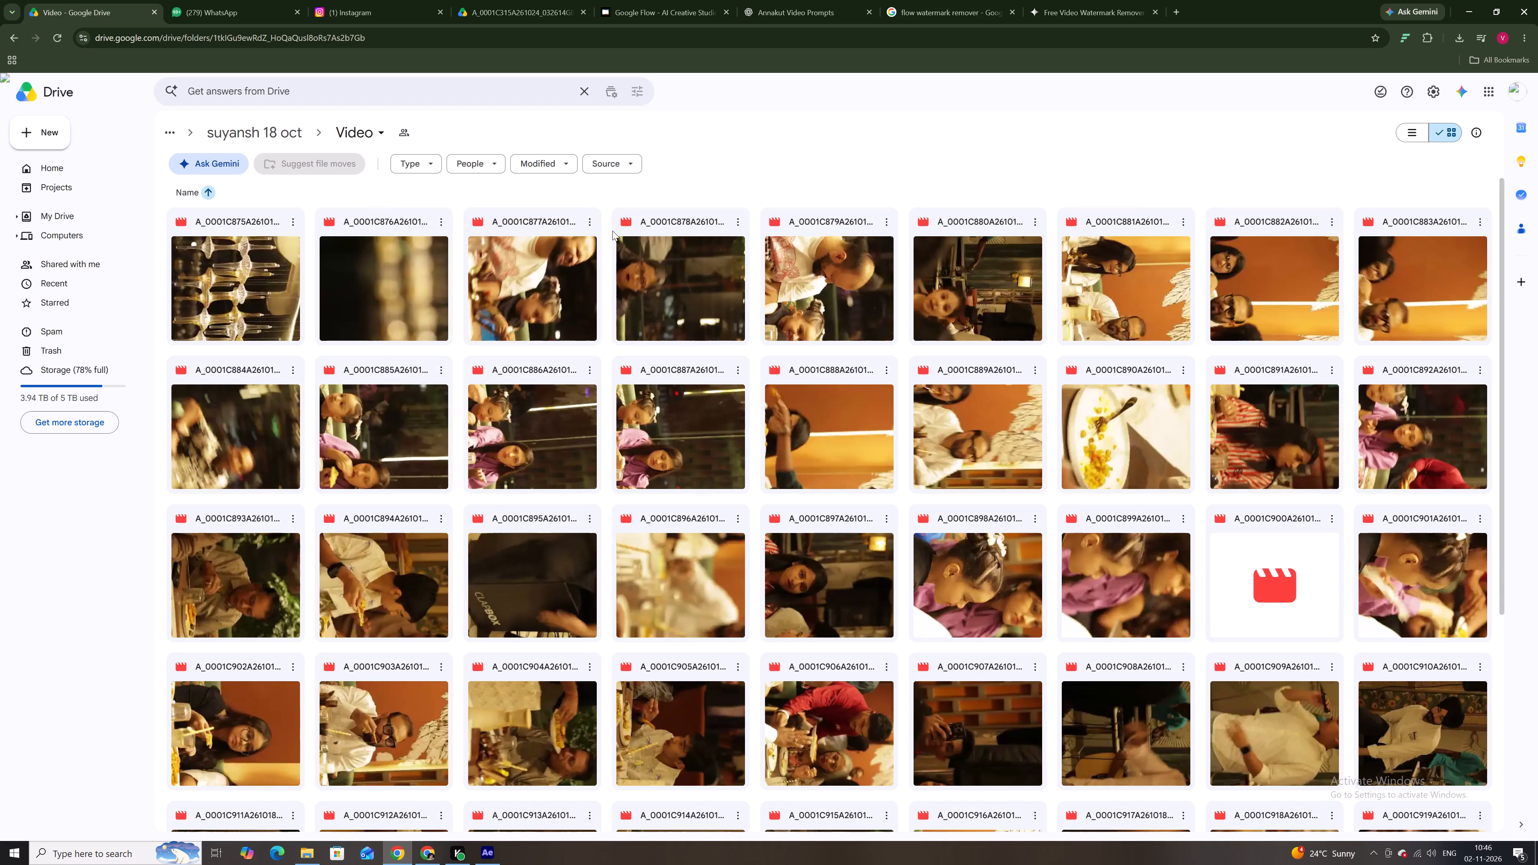
scroll(613, 243, down, 11)
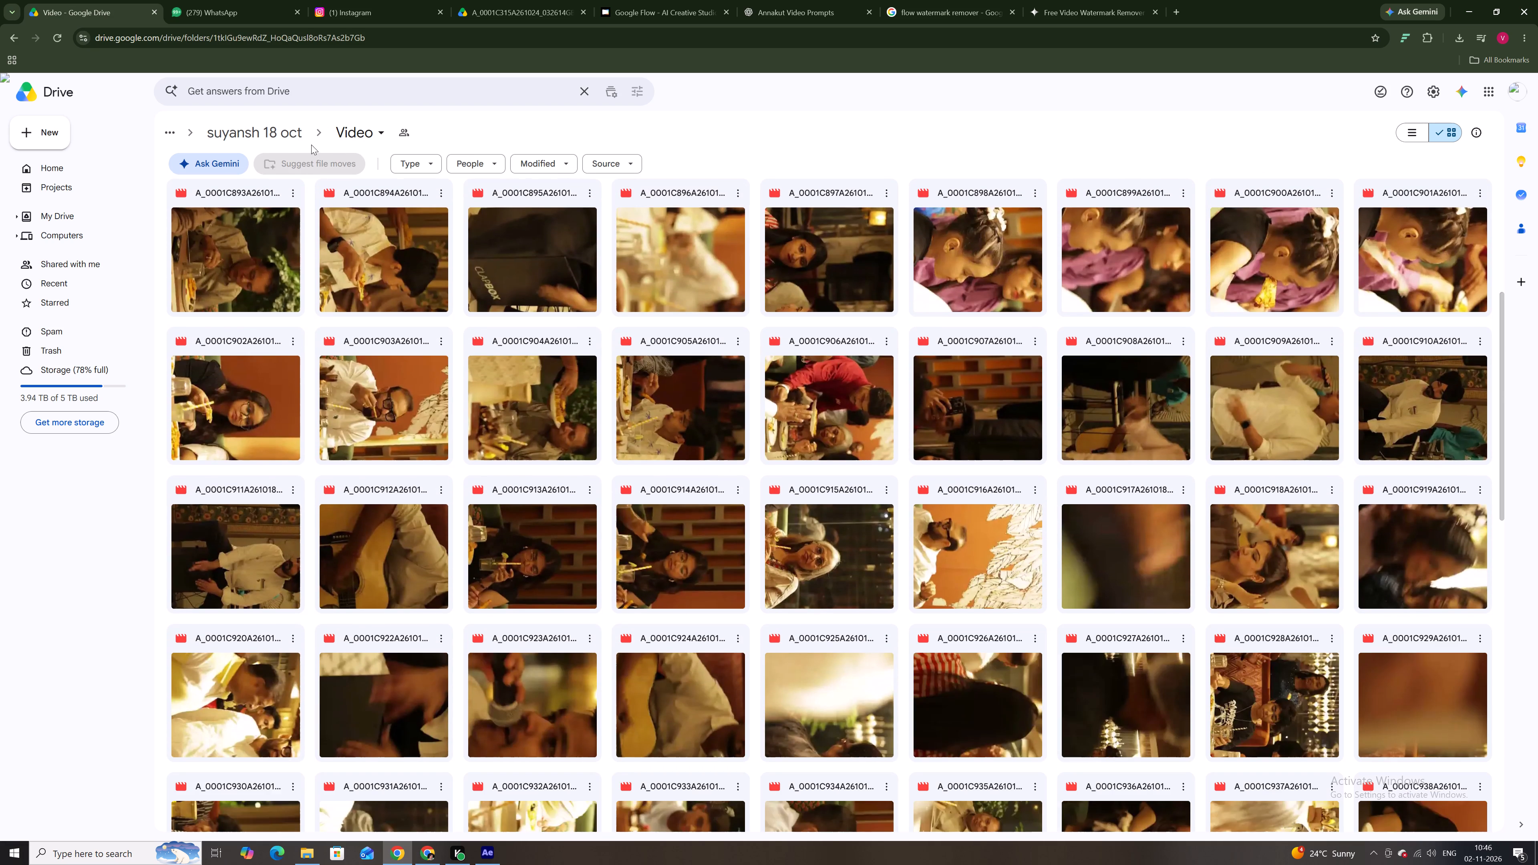
Go back to AAM Noida and look through the clips in the Suyash noida 8 oct folder.
click(290, 137)
click(289, 137)
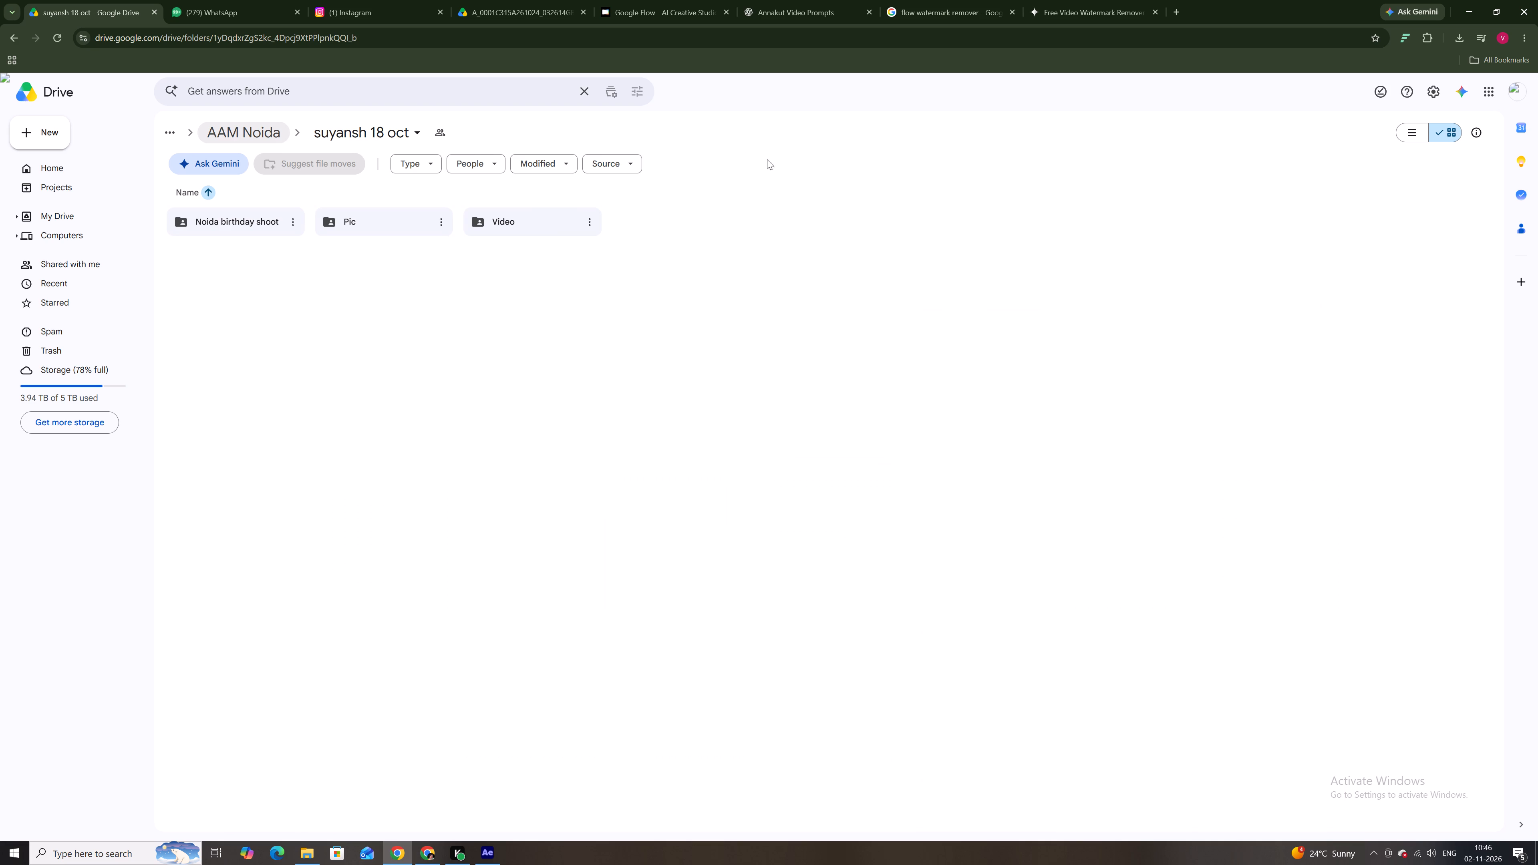
click(262, 132)
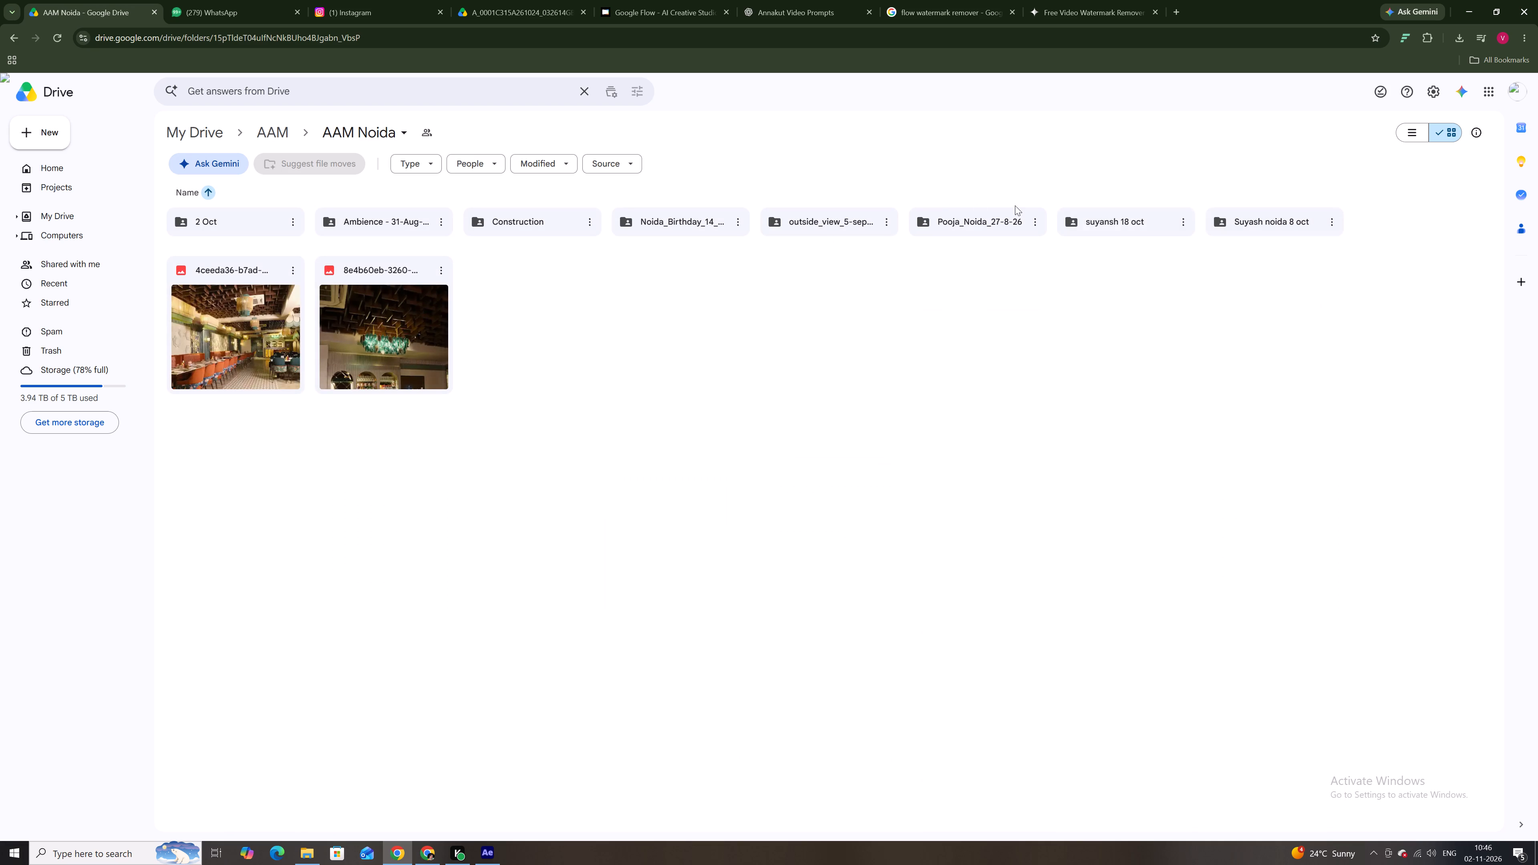
double_click(1261, 220)
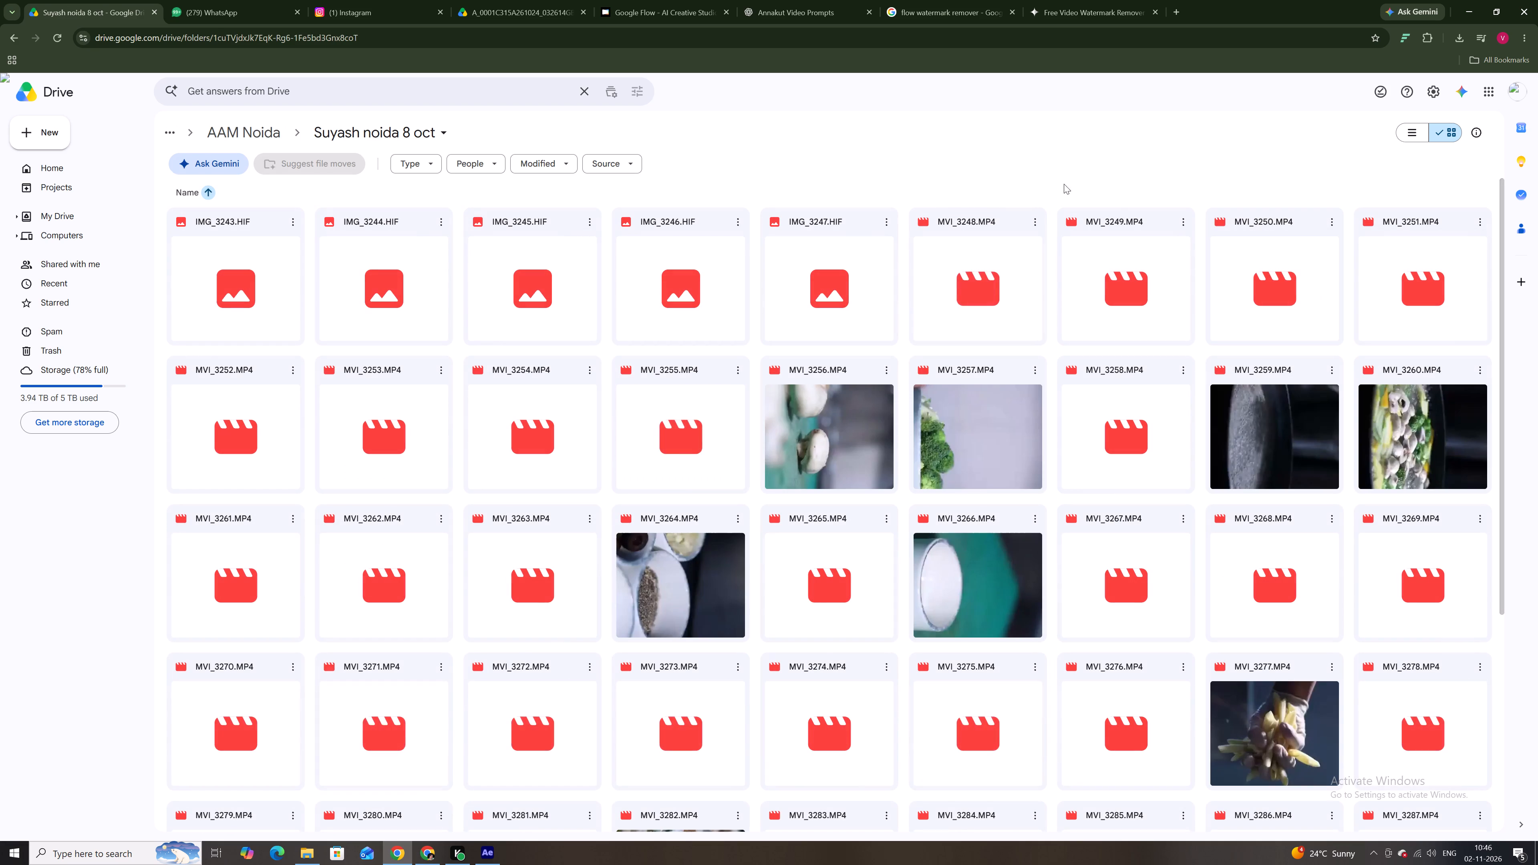
scroll(894, 335, down, 9)
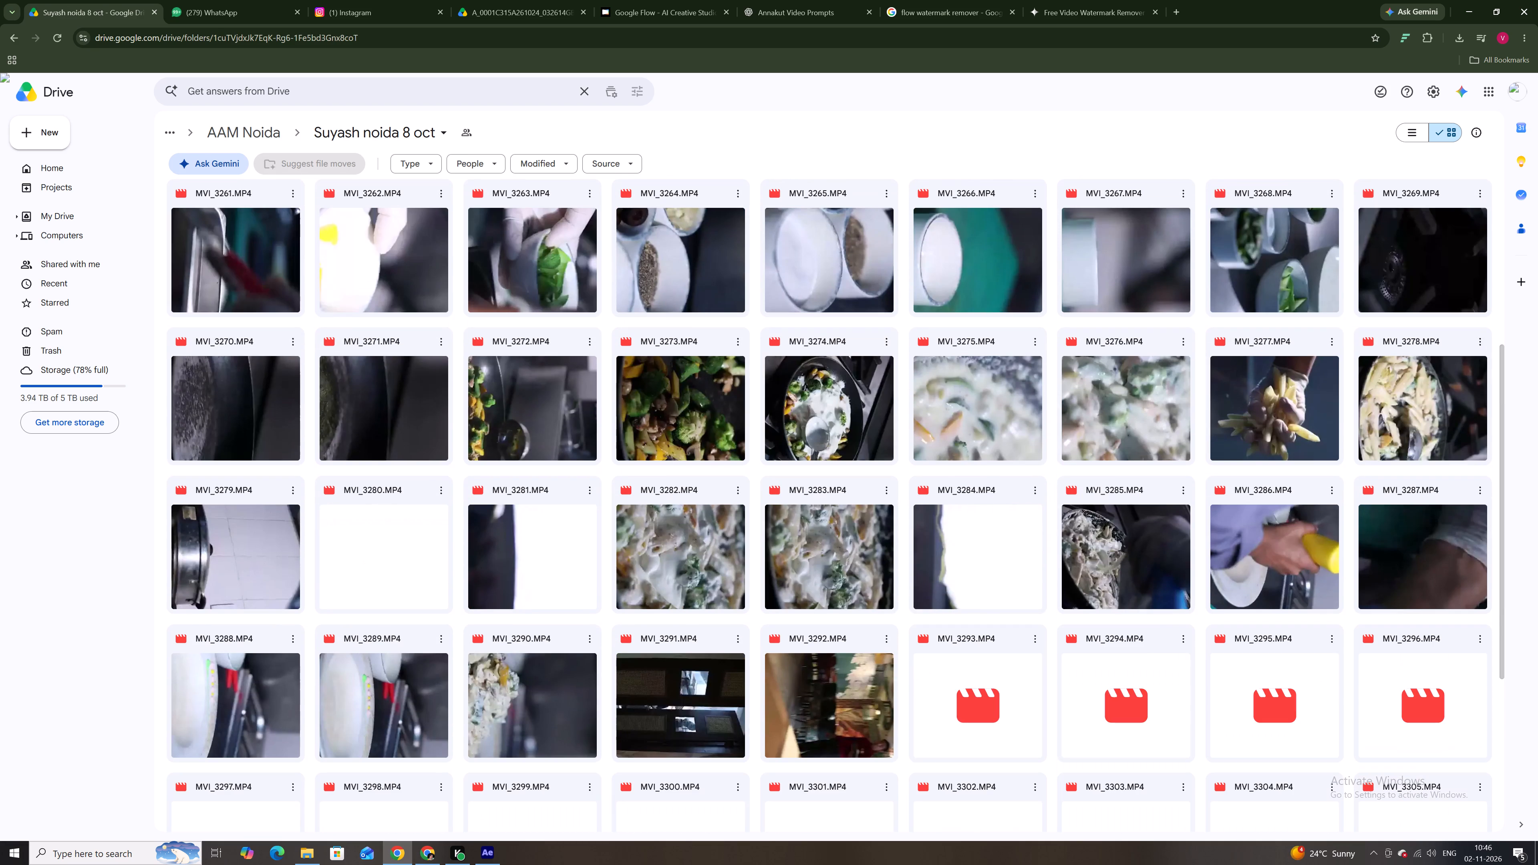
Look through the Noida food shoot 02-oct. 2026 folder inside AAM Noida's 2 Oct folder, and return to AAM Noida.
click(261, 131)
click(261, 131)
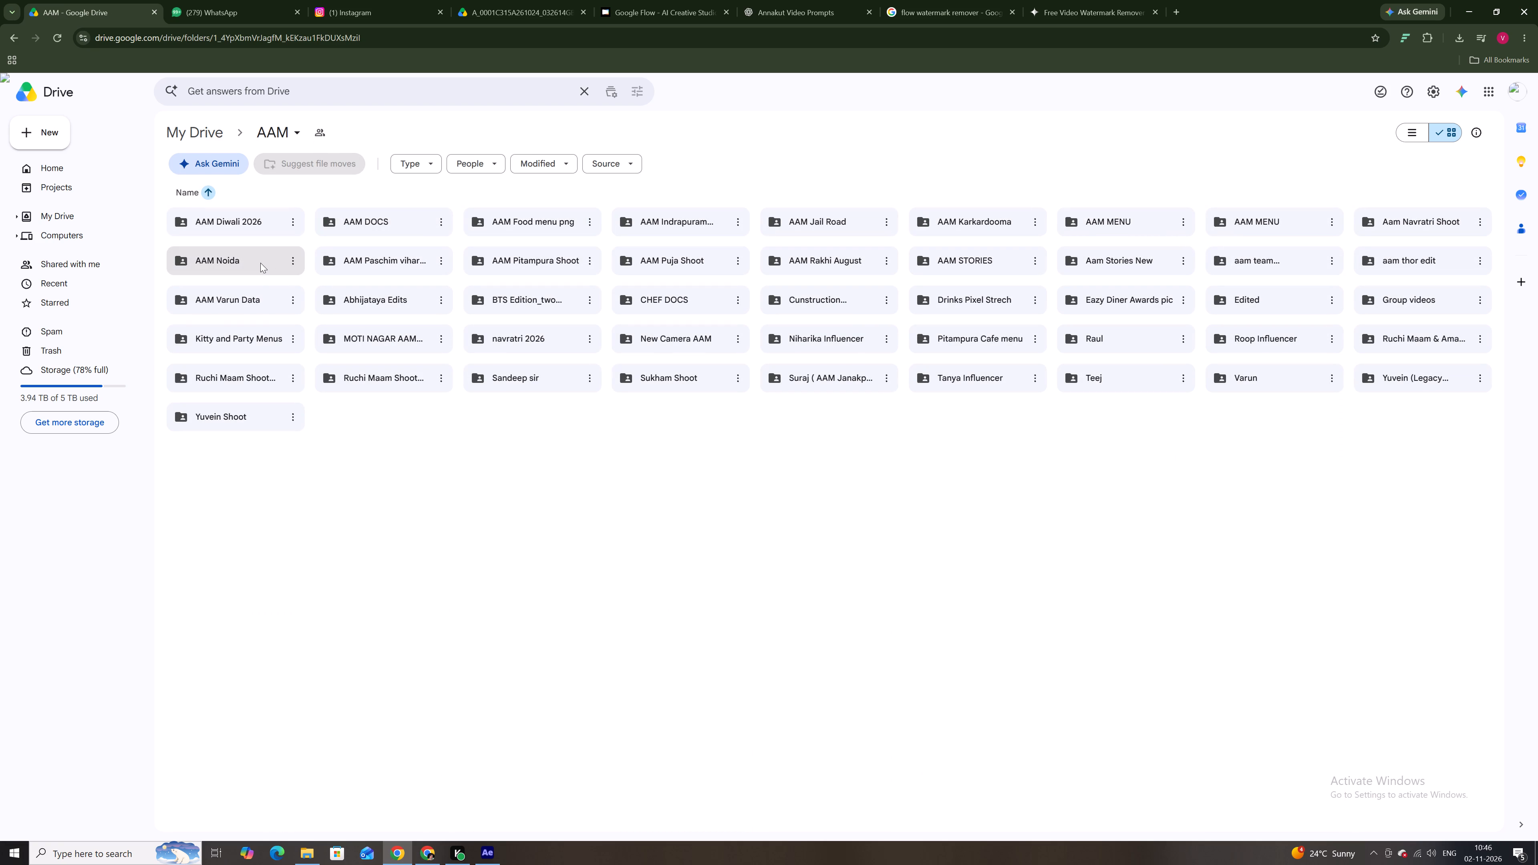
double_click(260, 263)
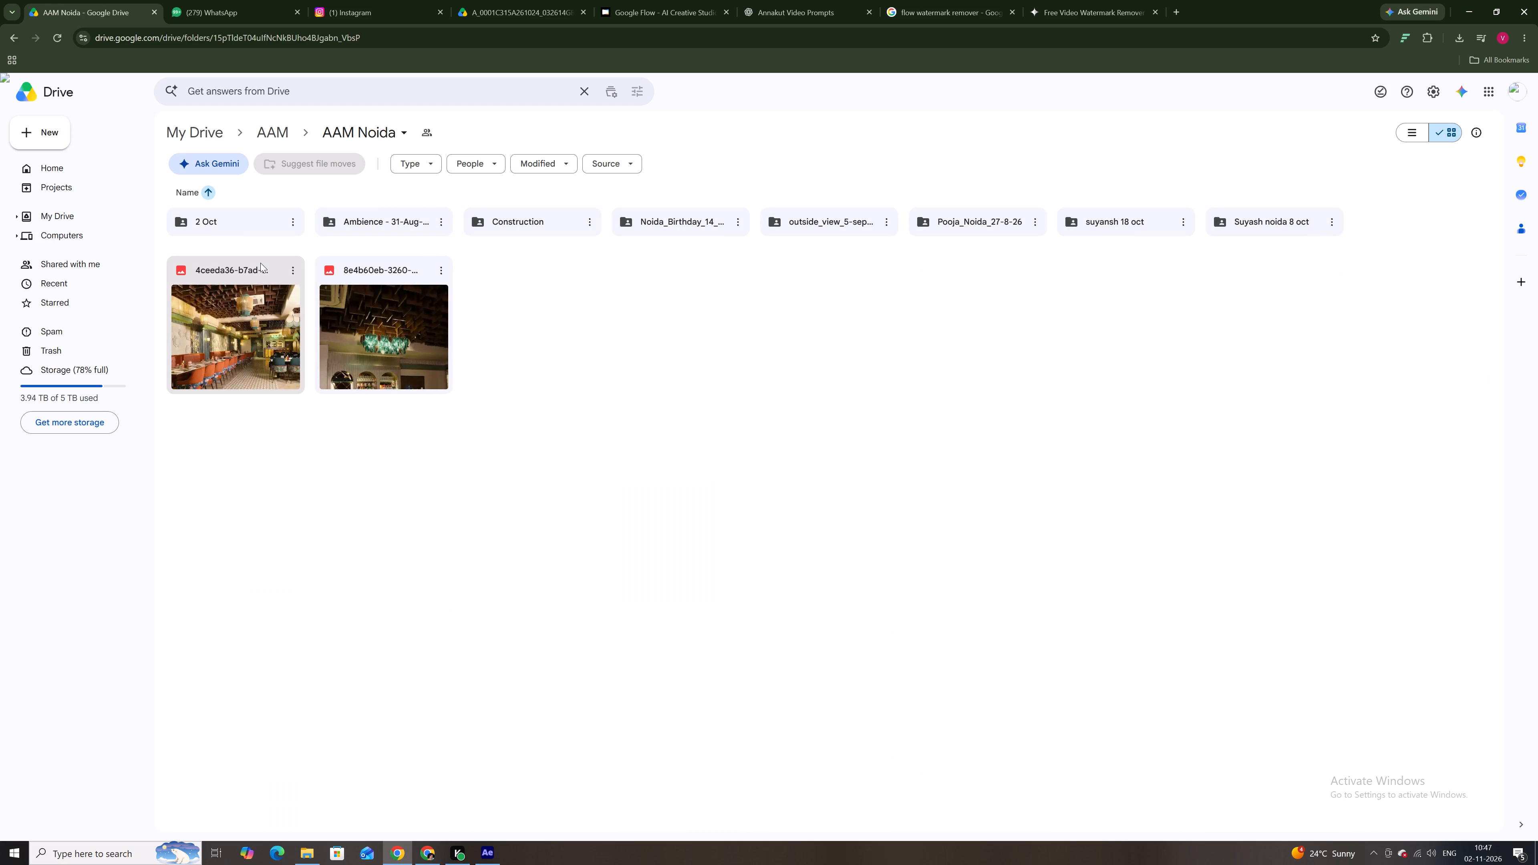
double_click(252, 225)
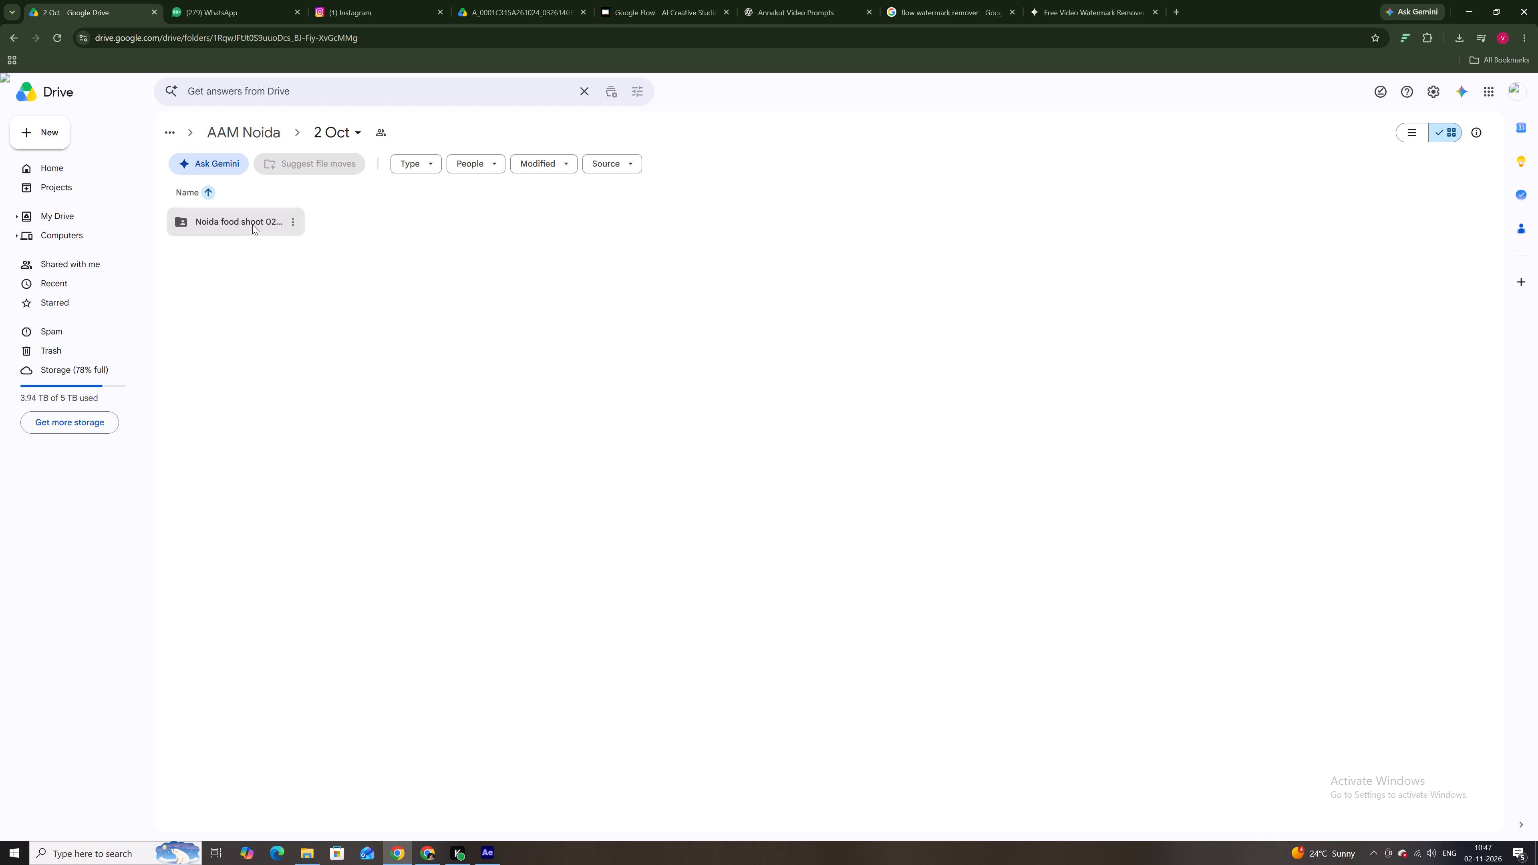
double_click(258, 232)
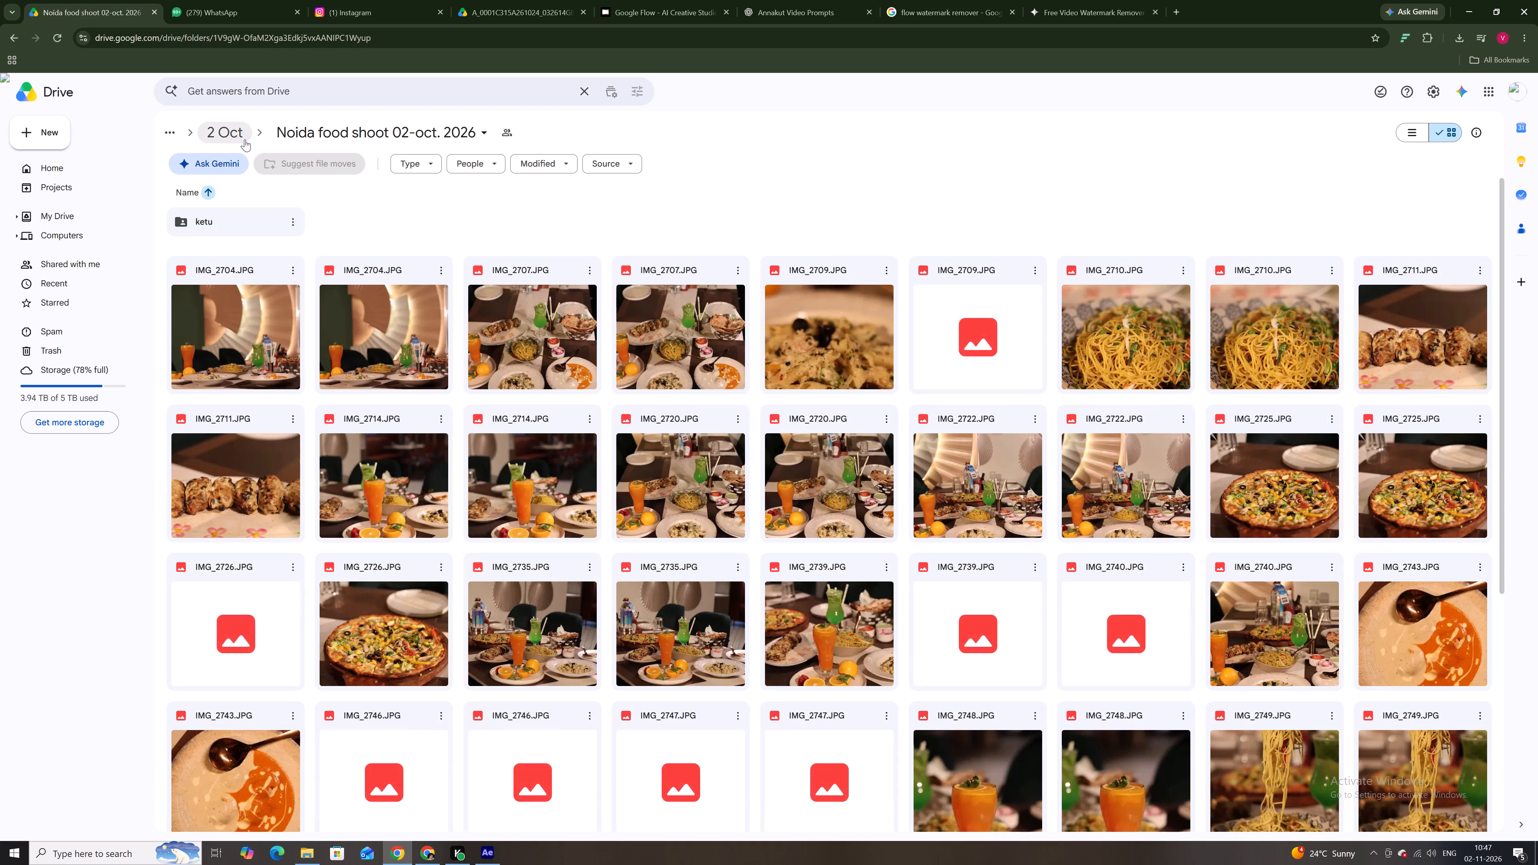
scroll(758, 385, down, 12)
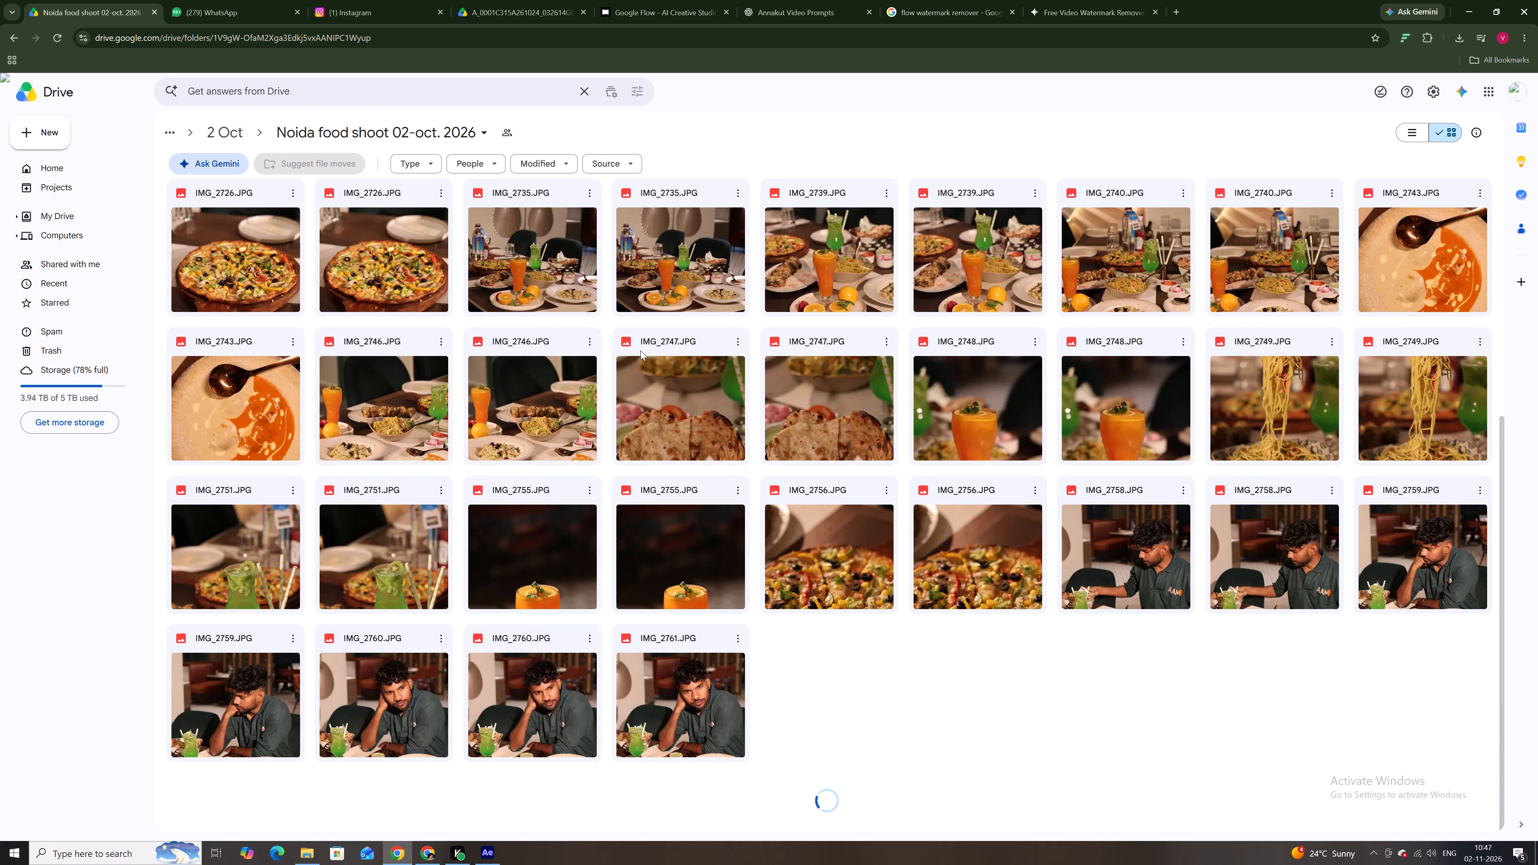
click(229, 132)
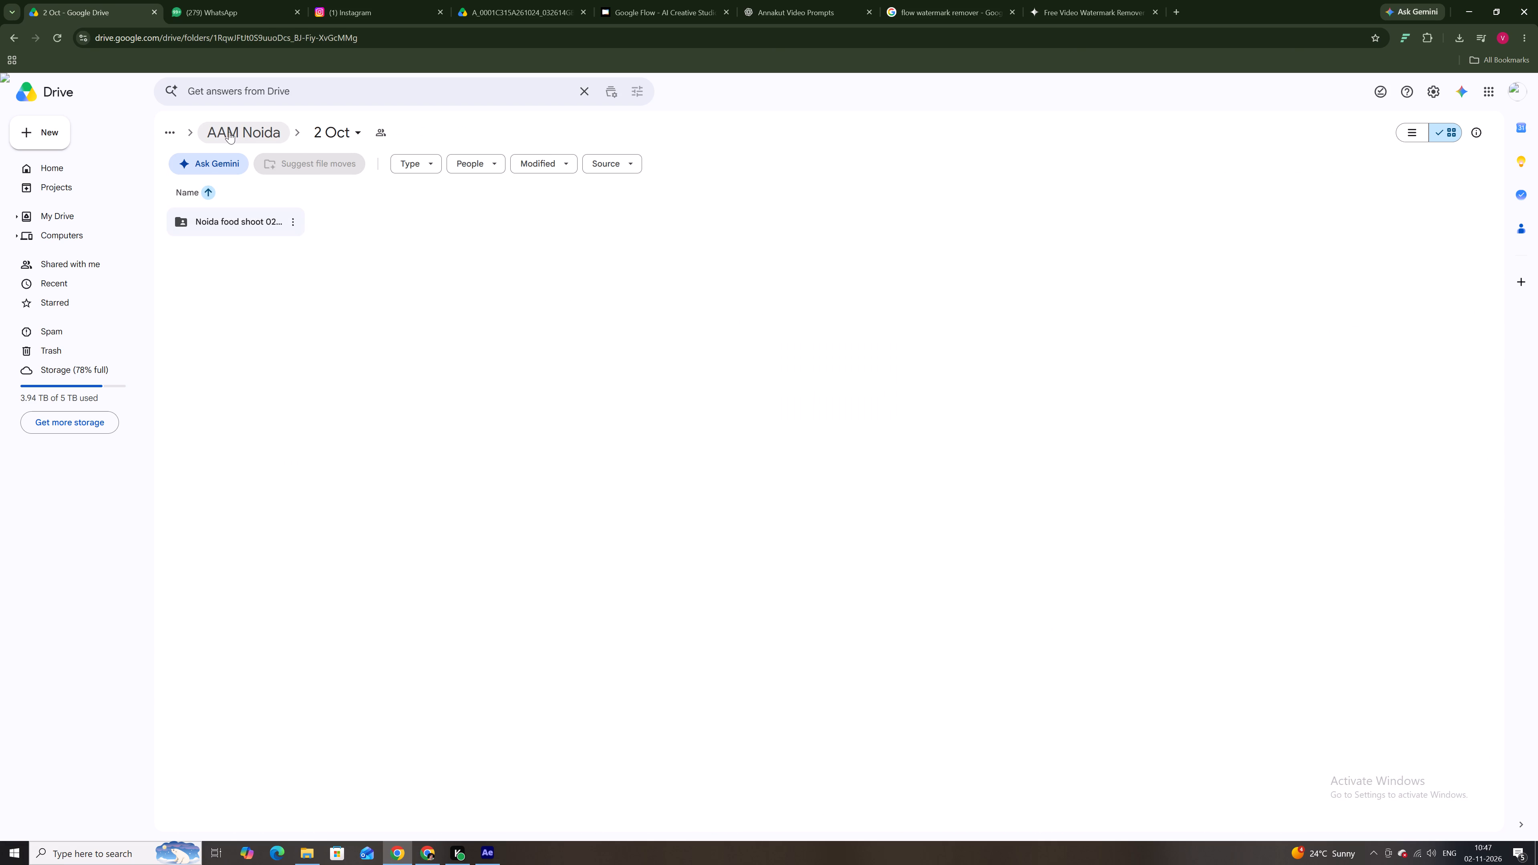
click(235, 134)
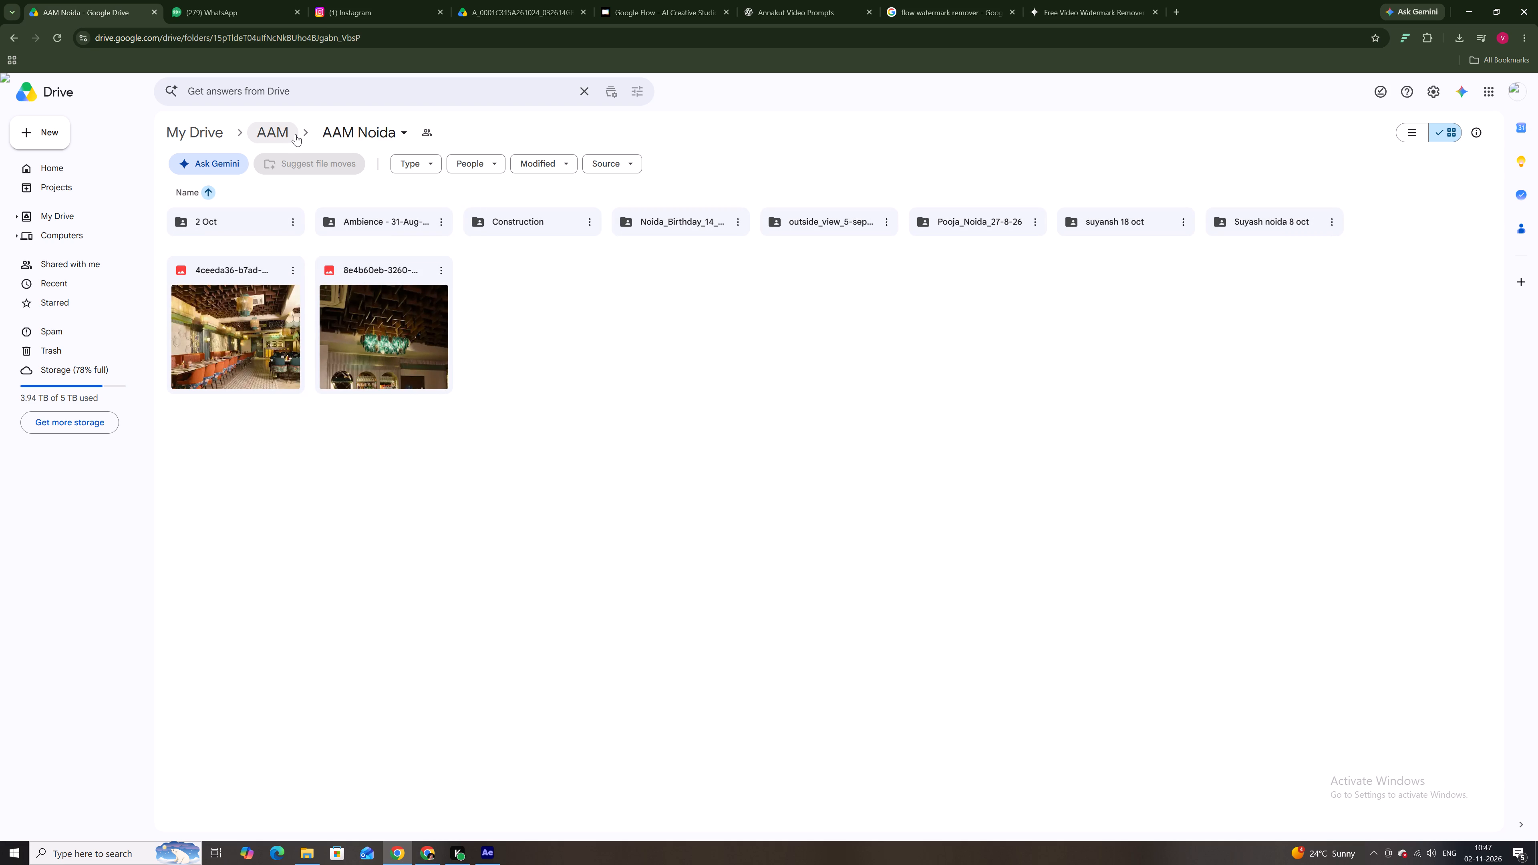
Switch to File Explorer and open the 7 OCT KITTY PARTY SHOOT KARKARDUMA folder on New Volume (E:).
click(314, 852)
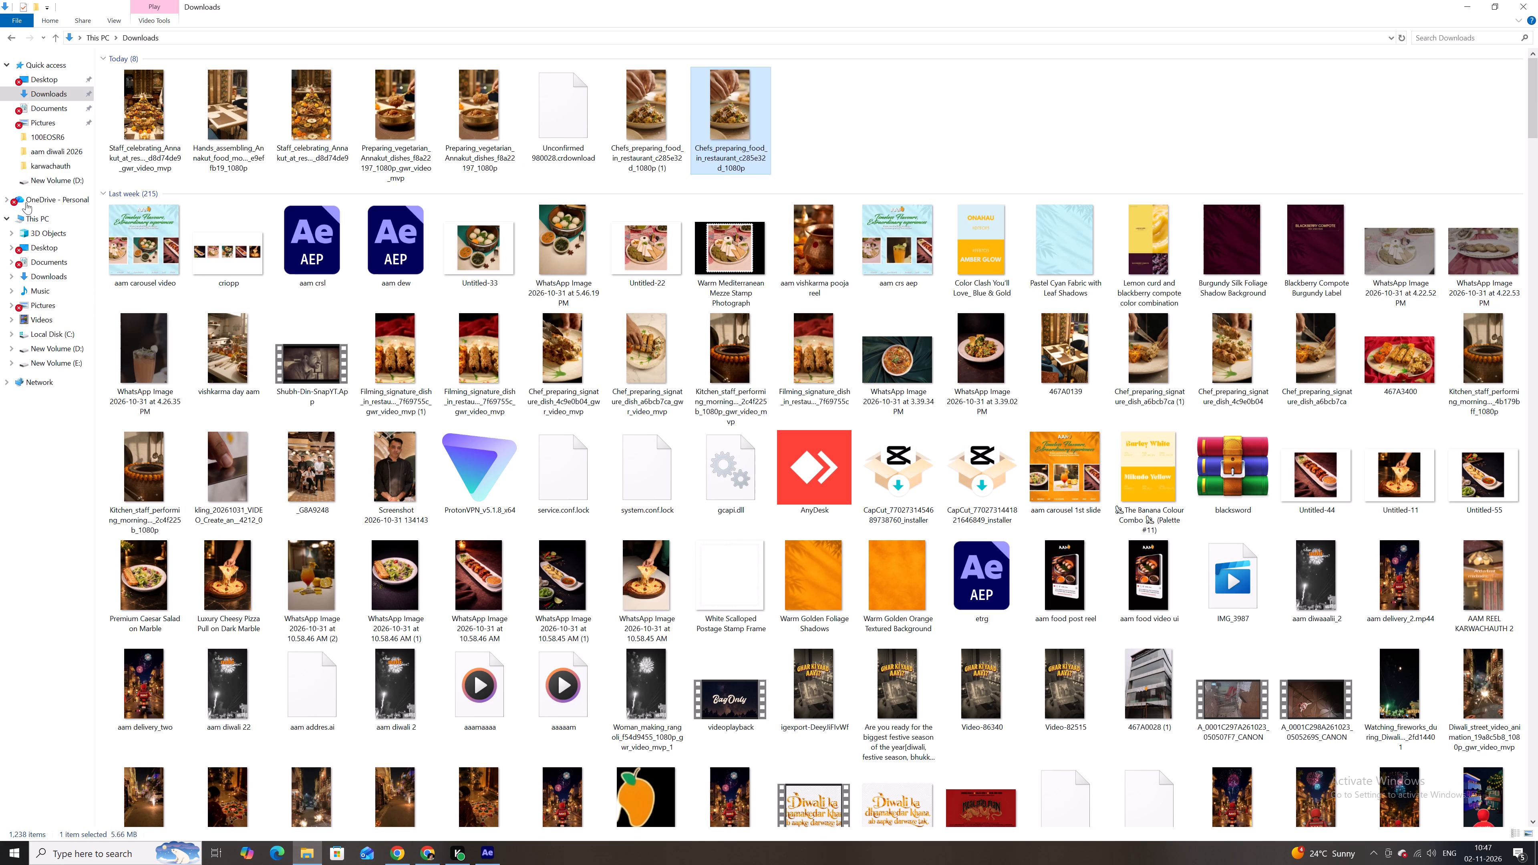
click(36, 211)
click(42, 213)
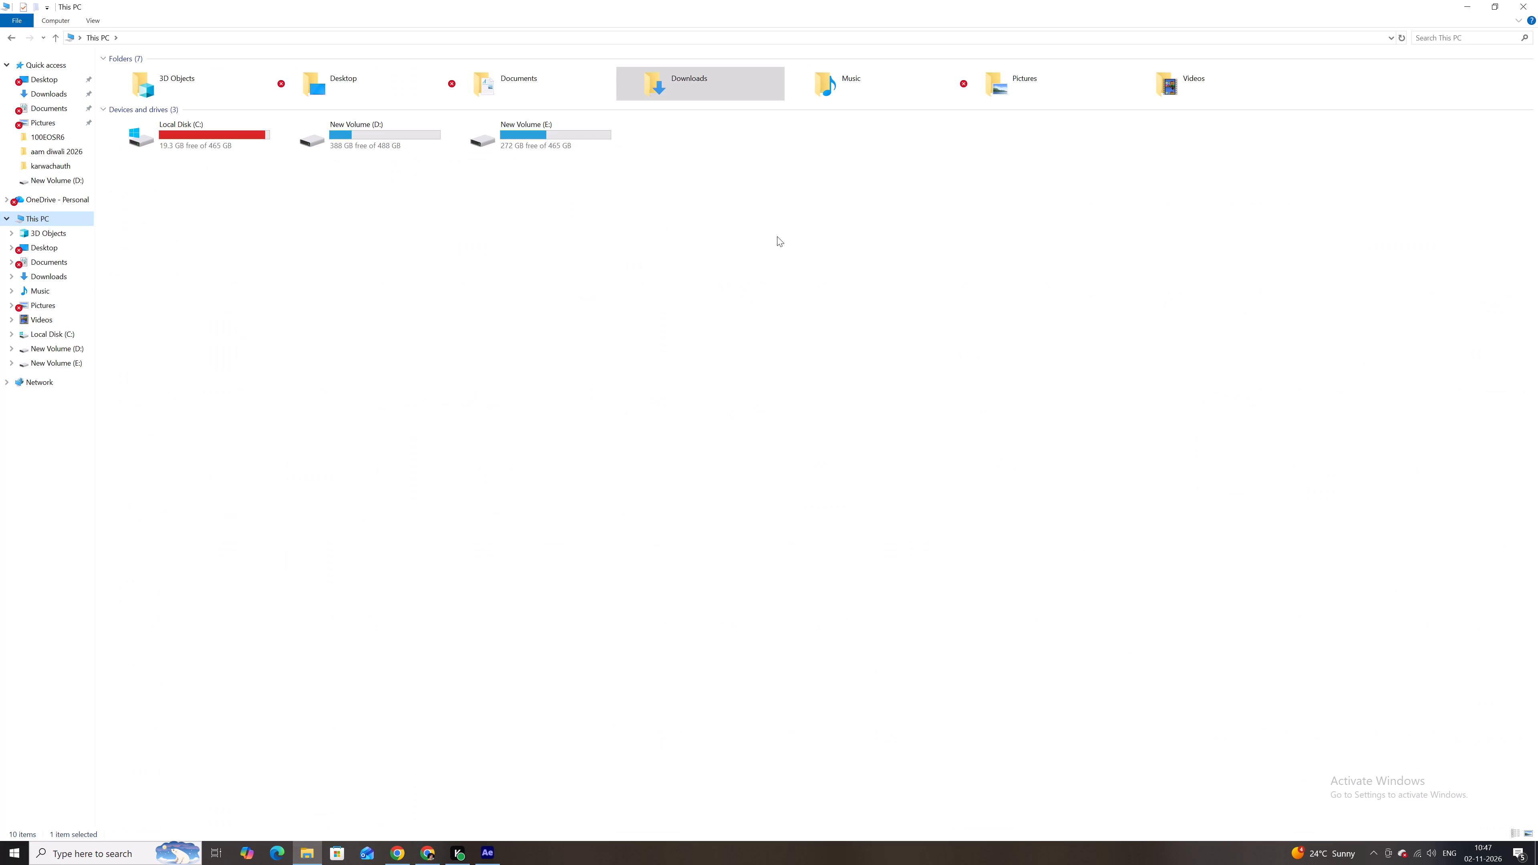
click(873, 169)
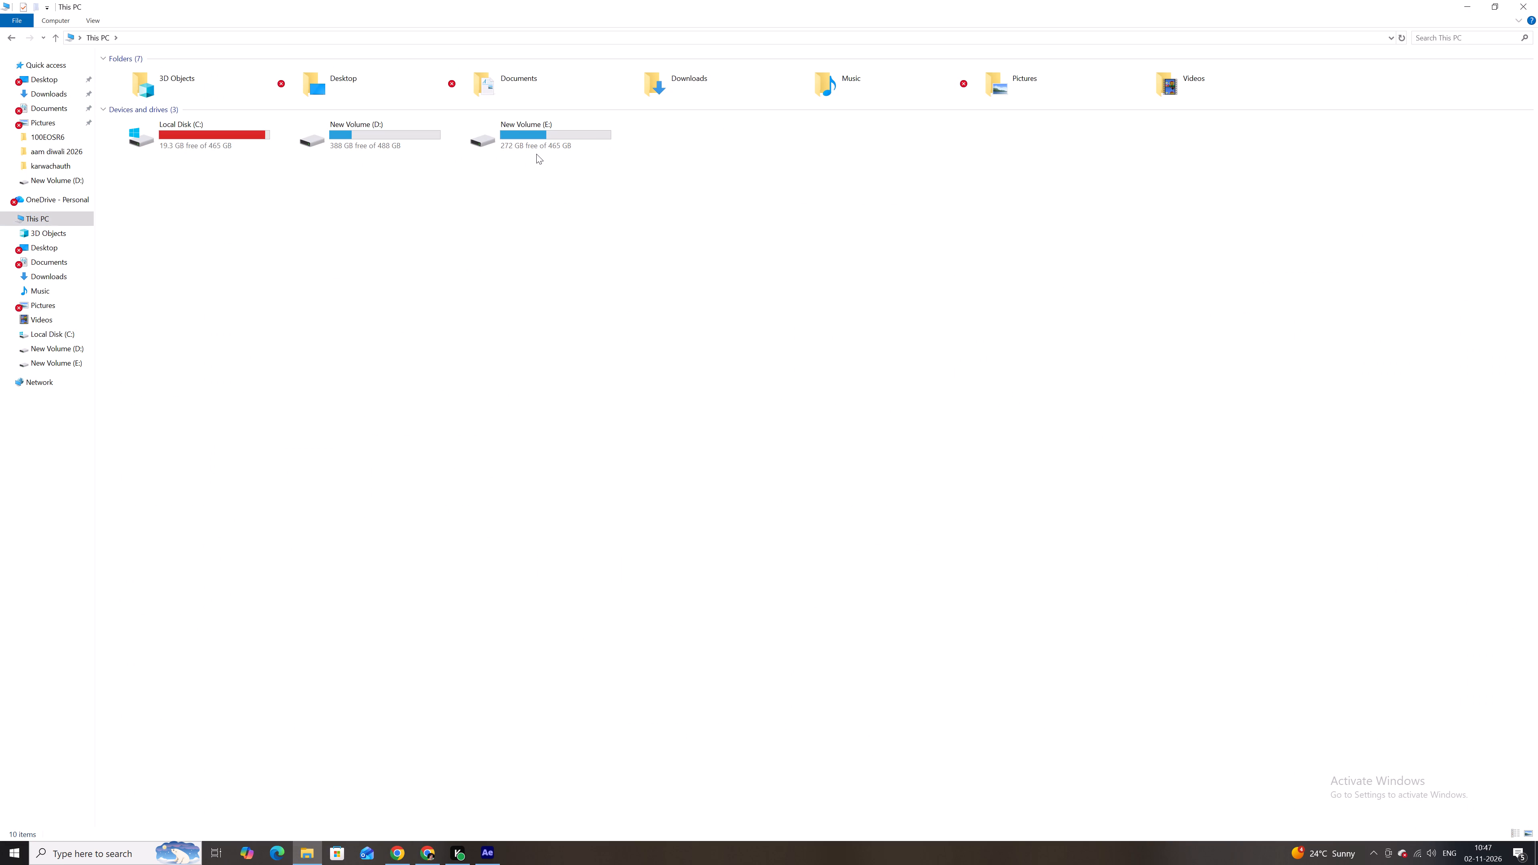
double_click(481, 145)
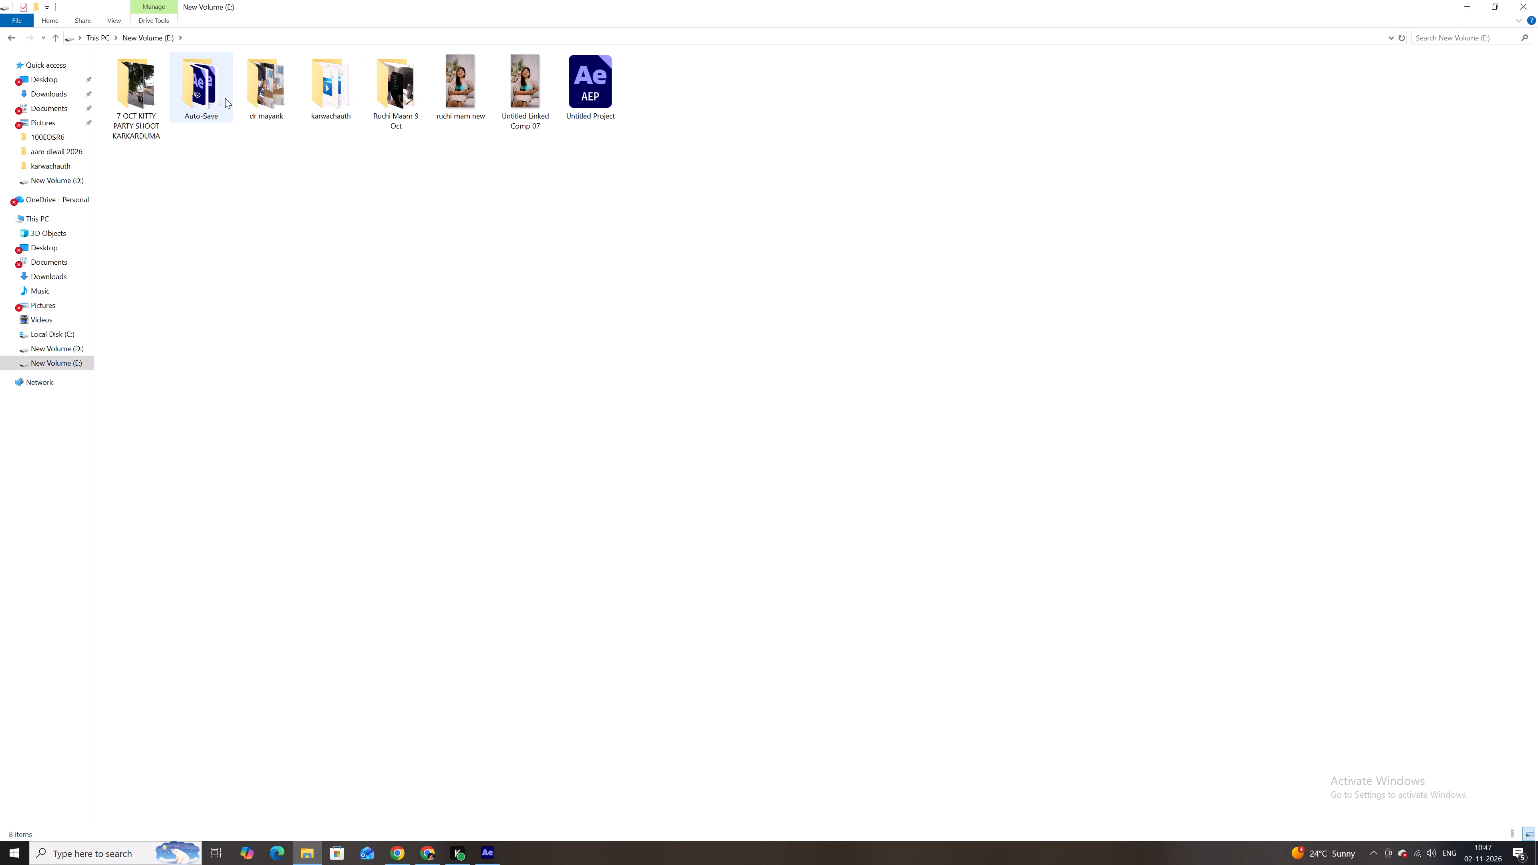
double_click(149, 90)
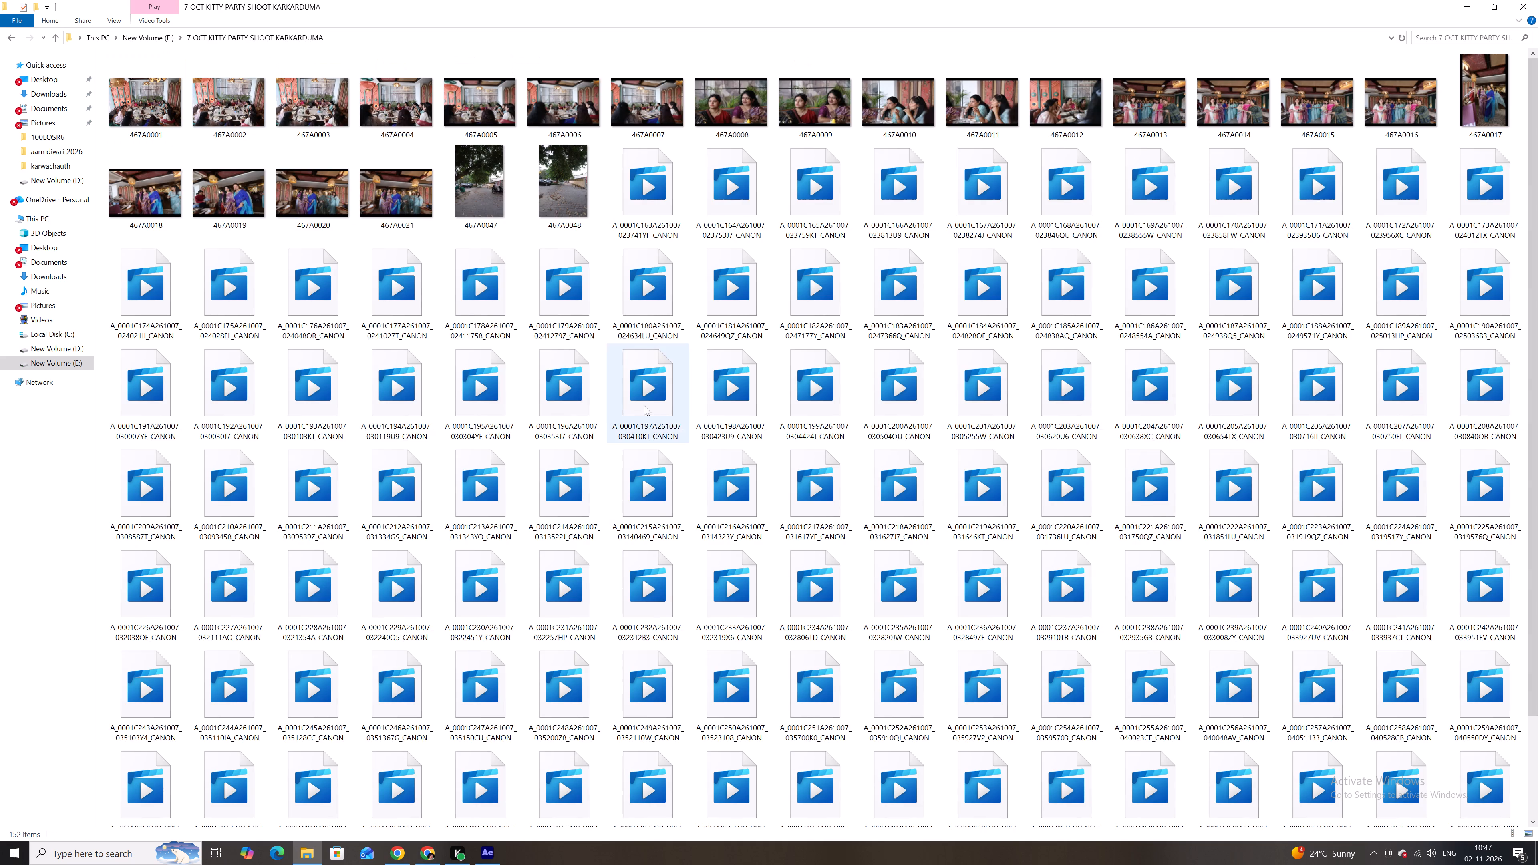
Preview photo 467A0048 and food clip A_0001C172A261007_023956XC_CANON, closing each, and look through the kitty party folder's remaining clips.
double_click(561, 211)
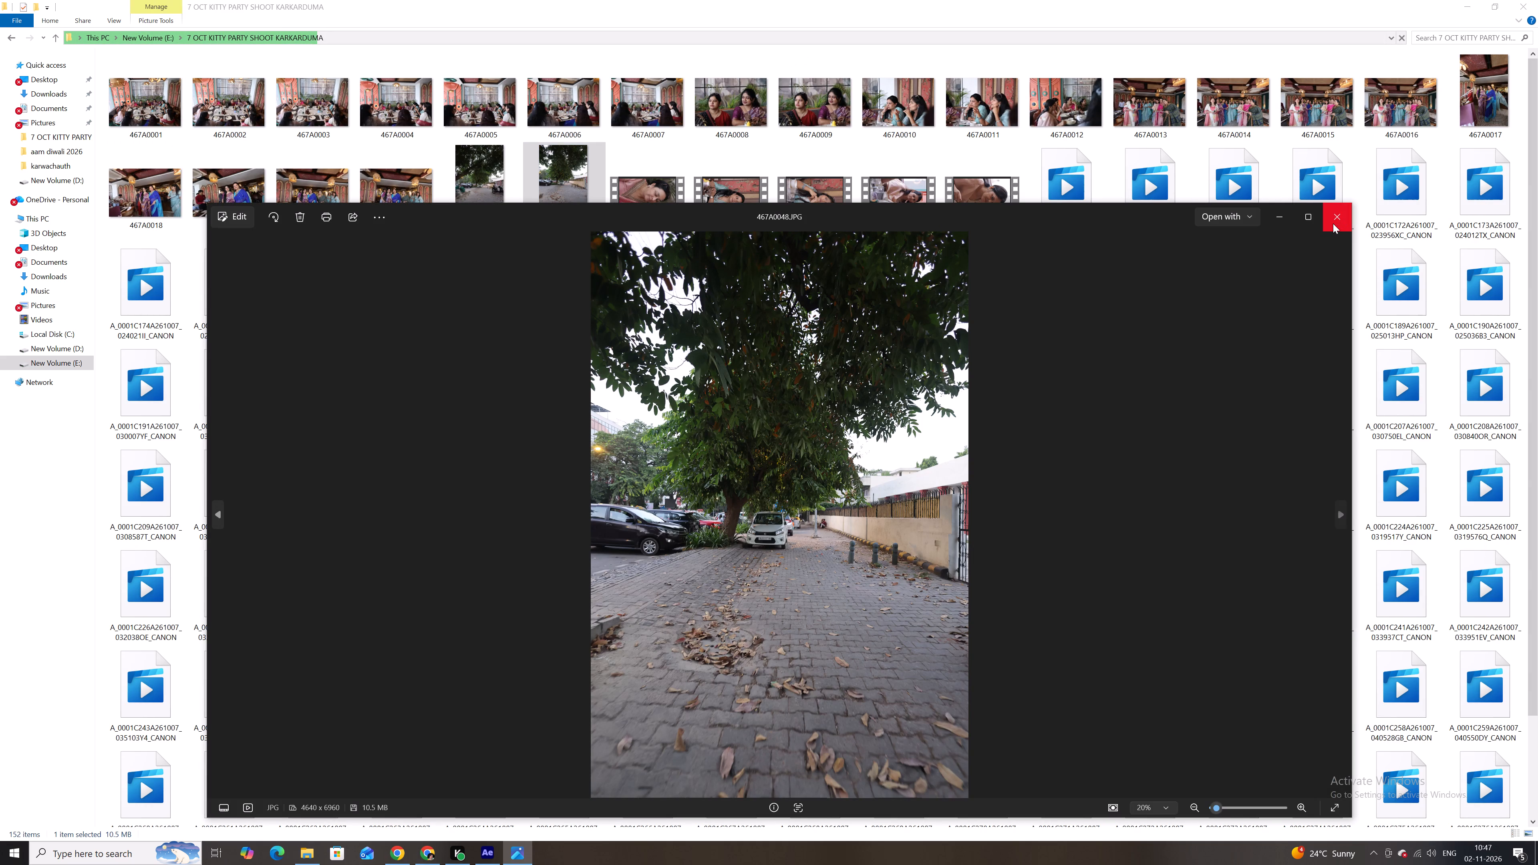
click(1333, 223)
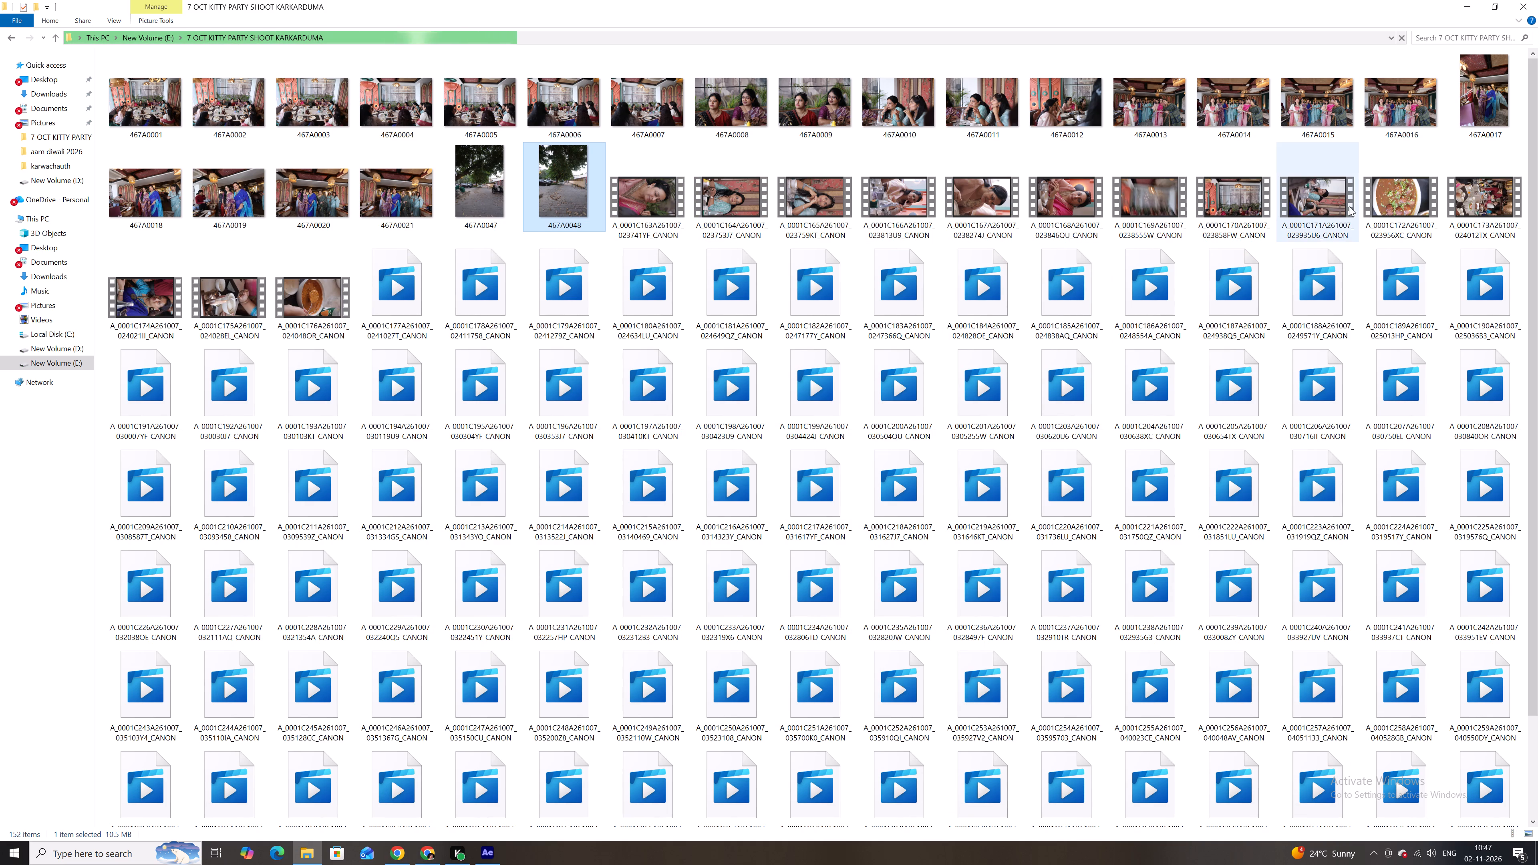
double_click(1389, 201)
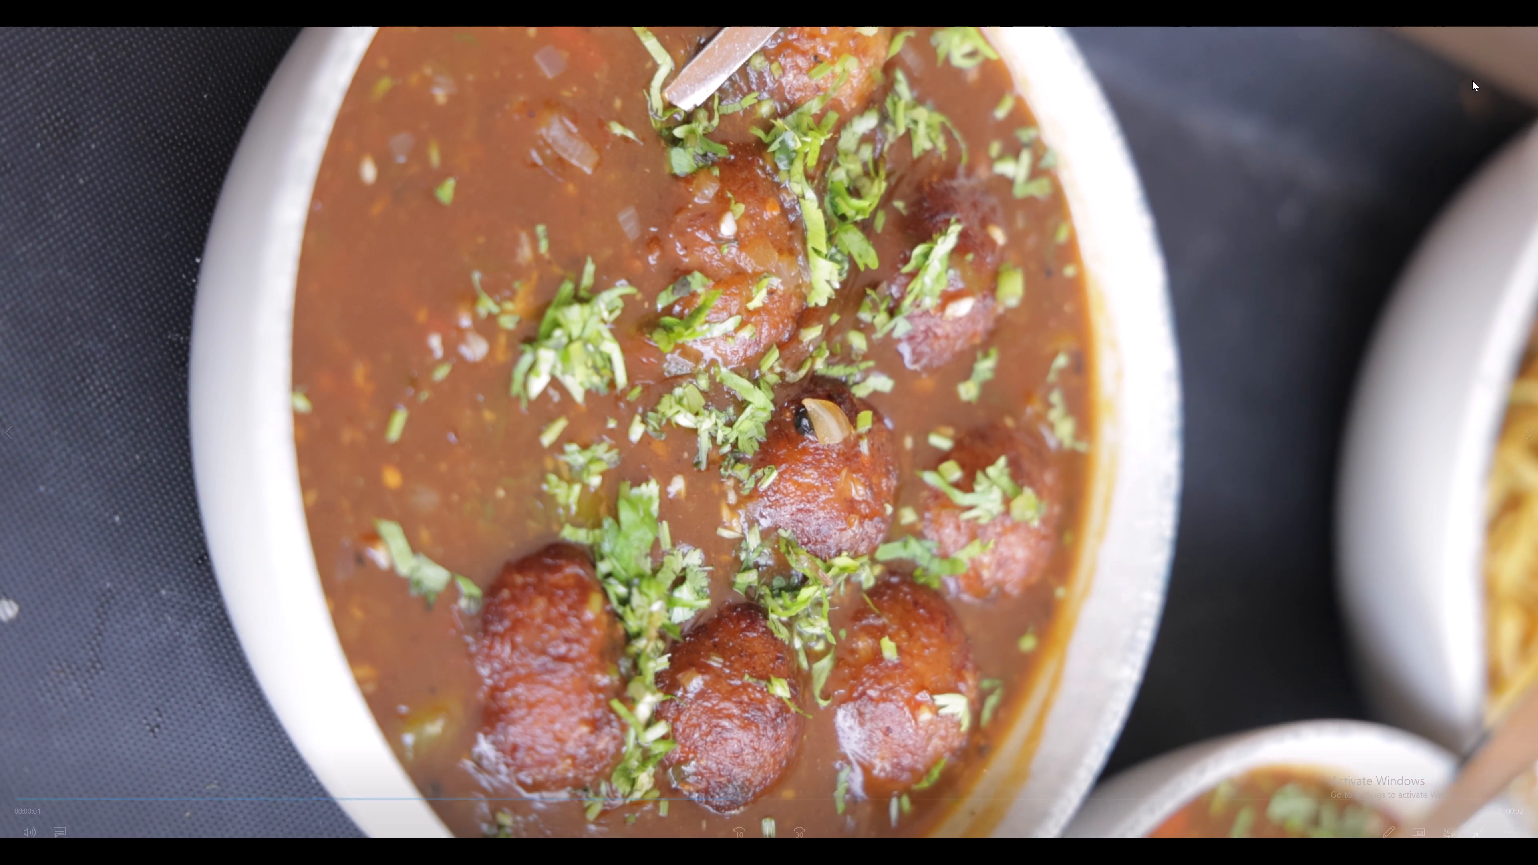
click(1537, 0)
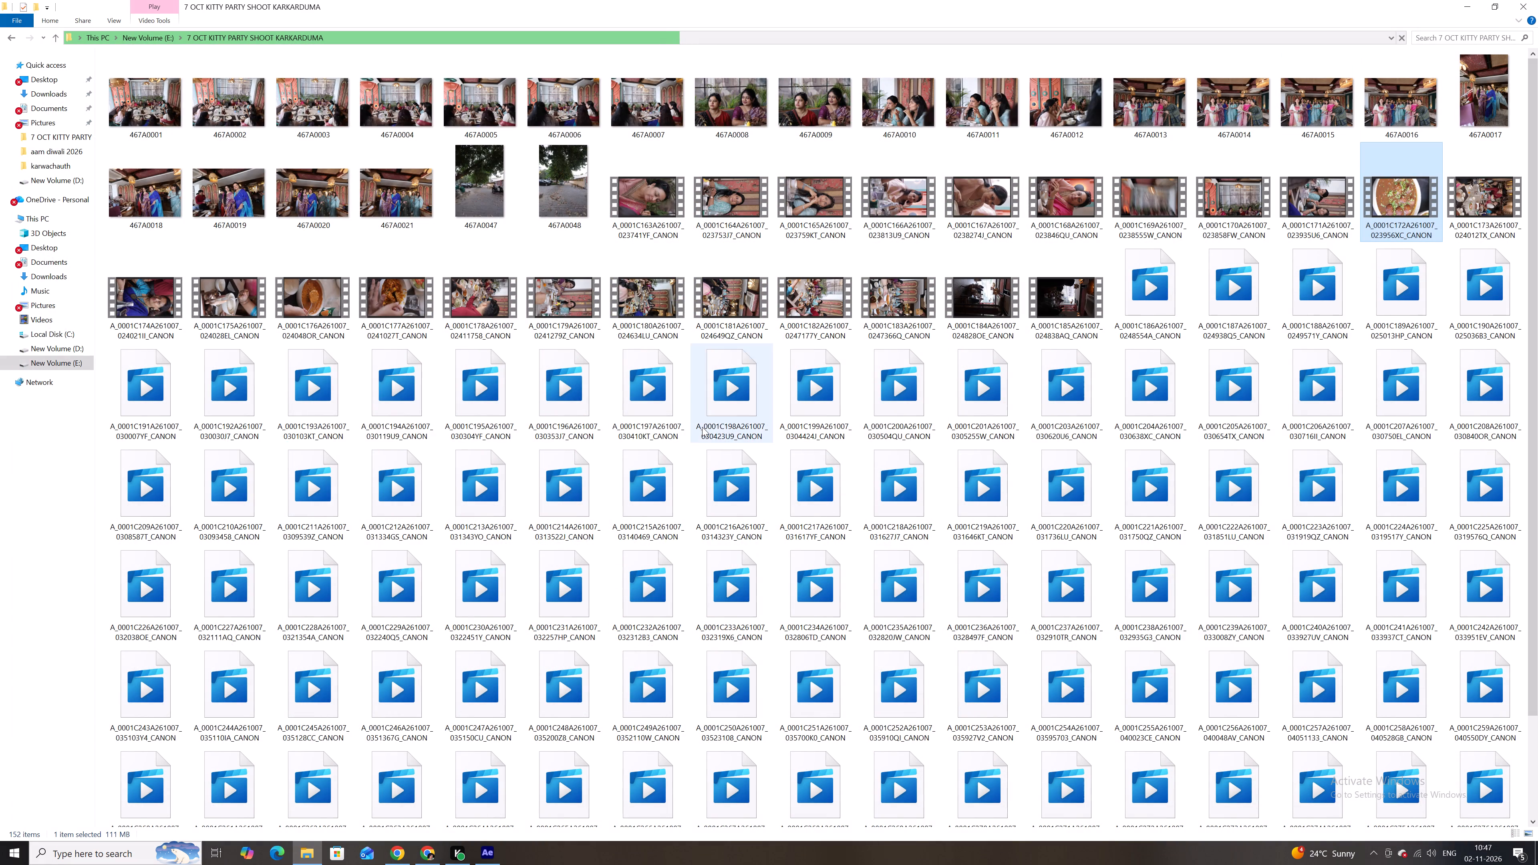
scroll(638, 605, down, 5)
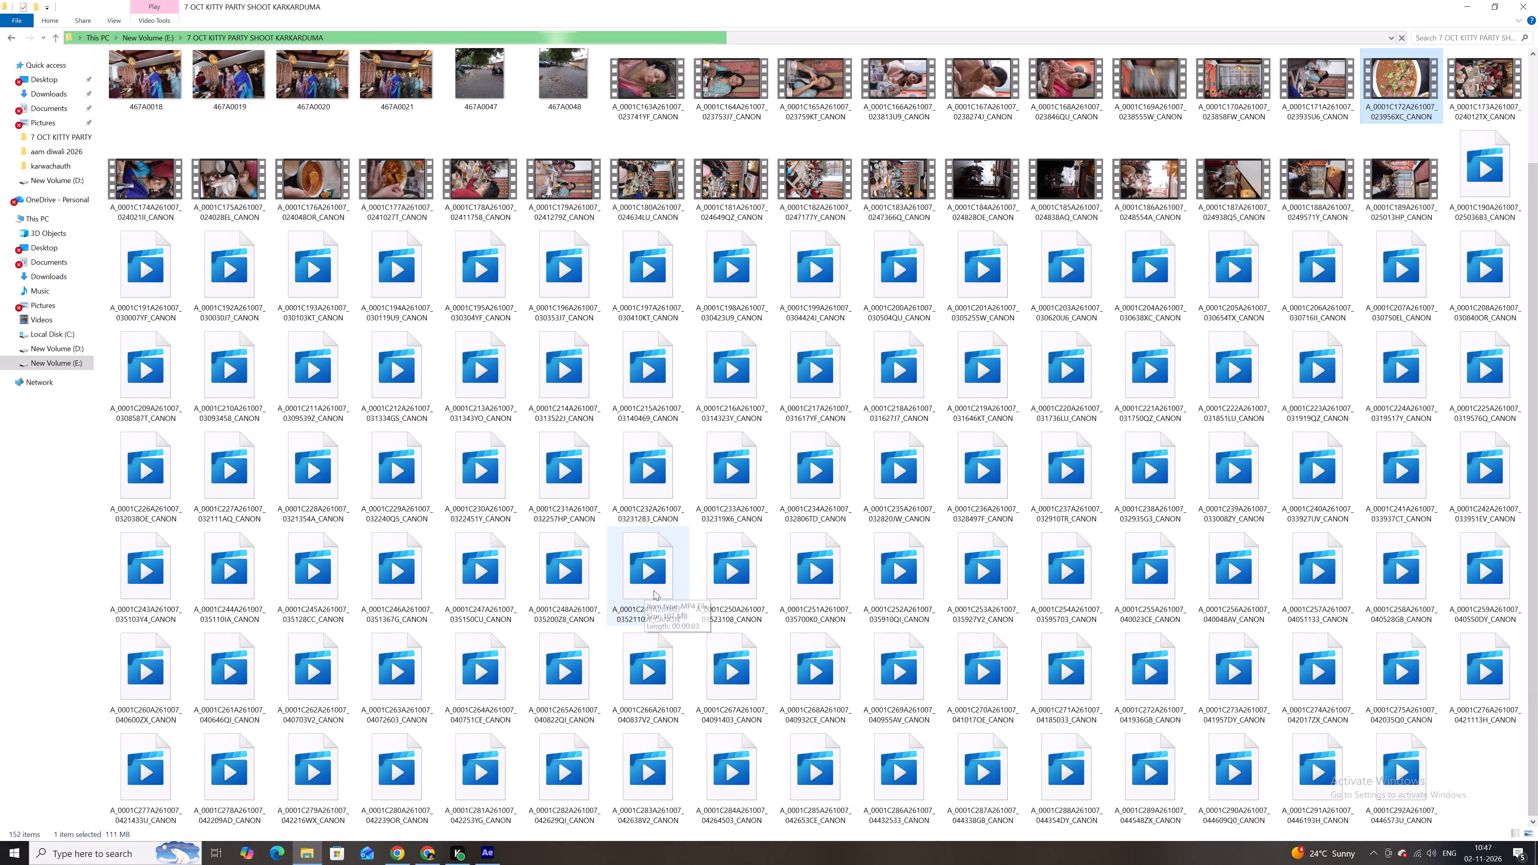
scroll(663, 596, up, 5)
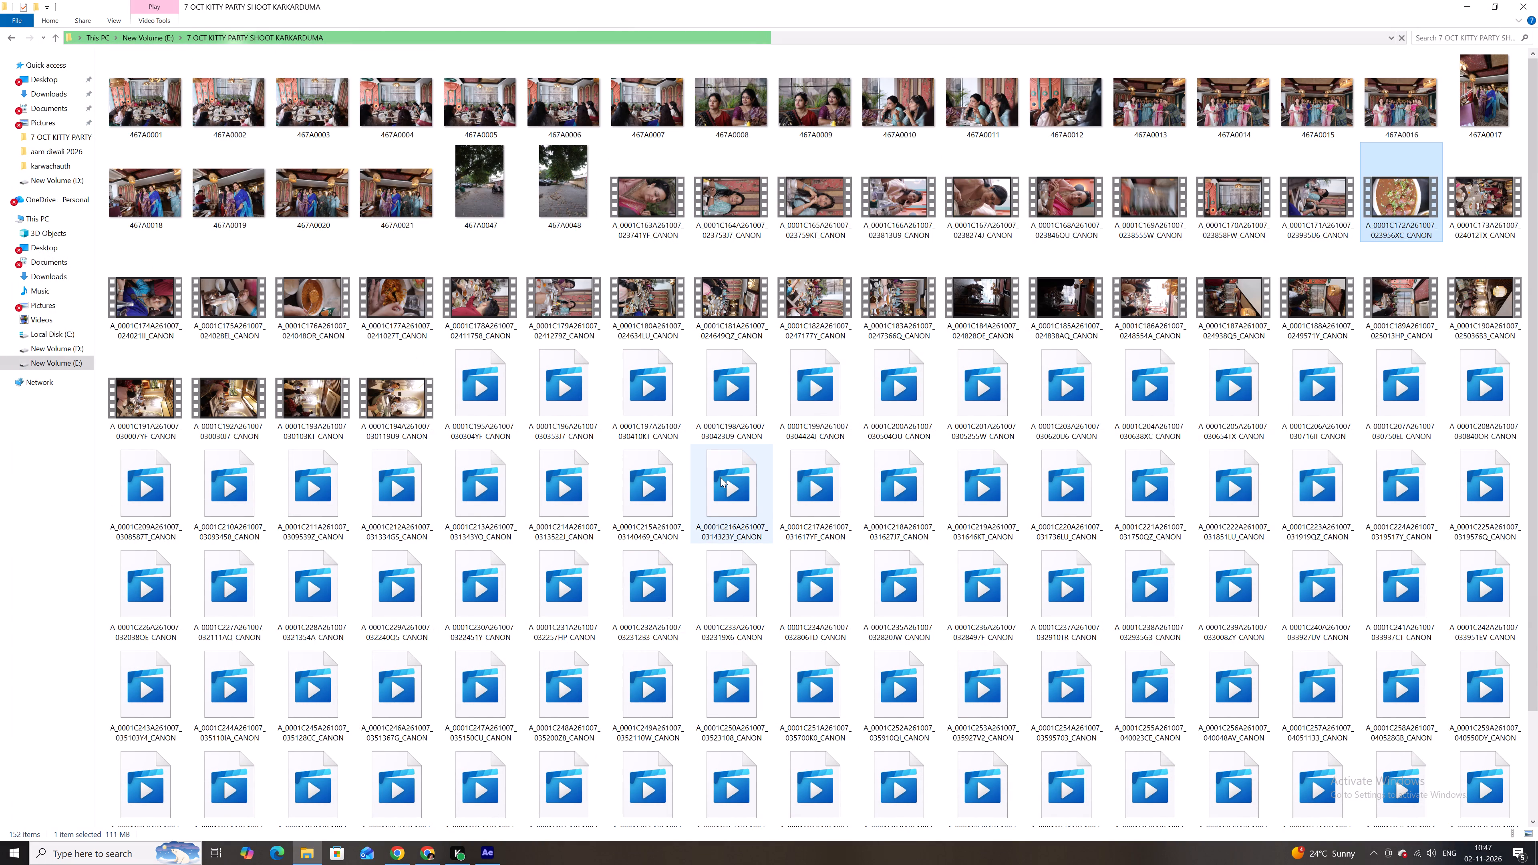
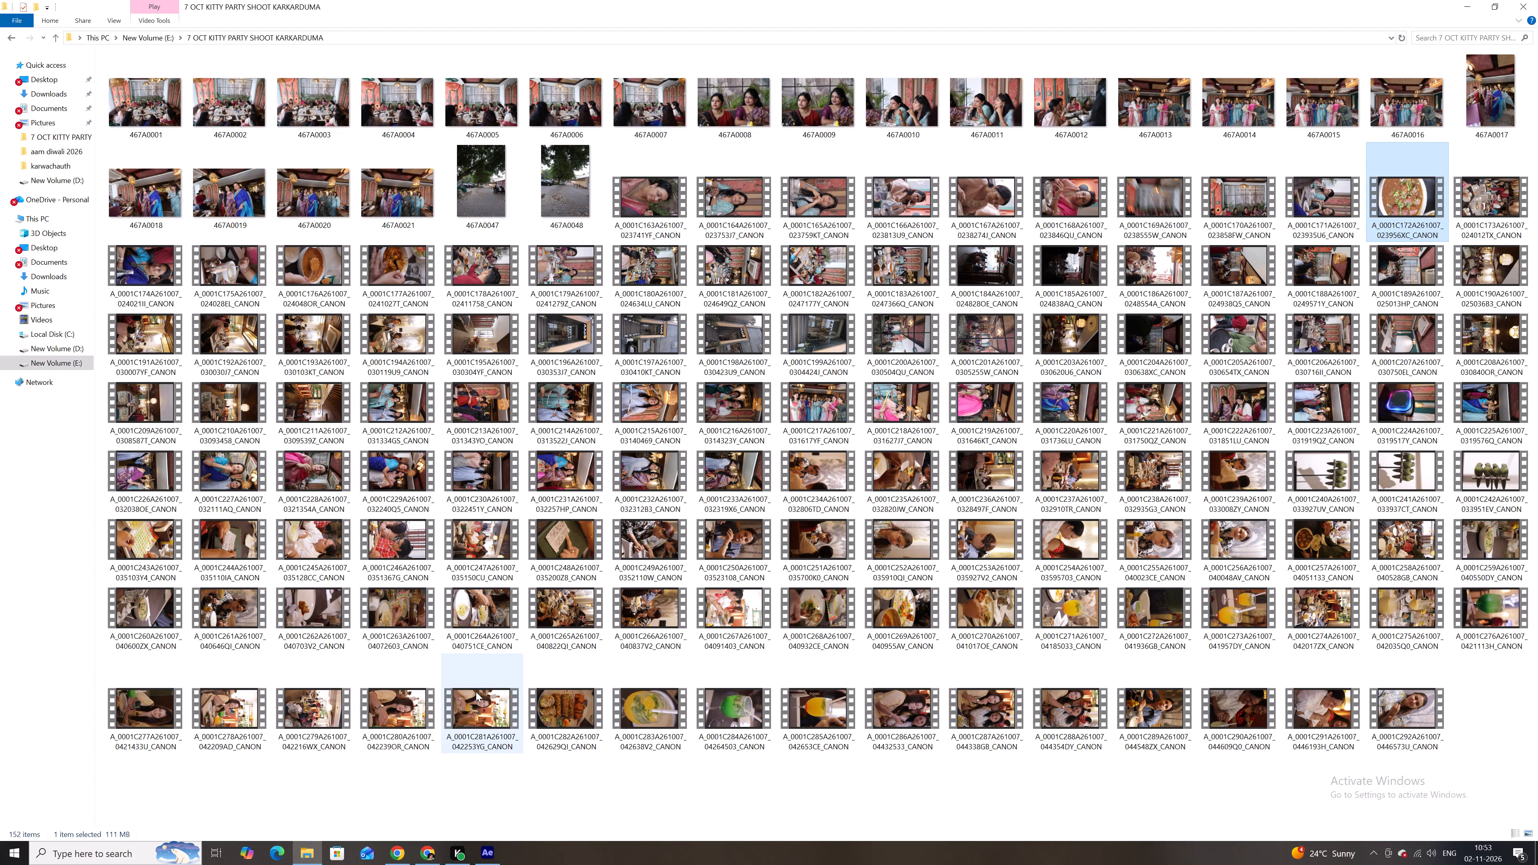
Preview ambience clip A_0001C195A261007 from the kitty party folder and close it.
scroll(474, 688, up, 1)
double_click(481, 348)
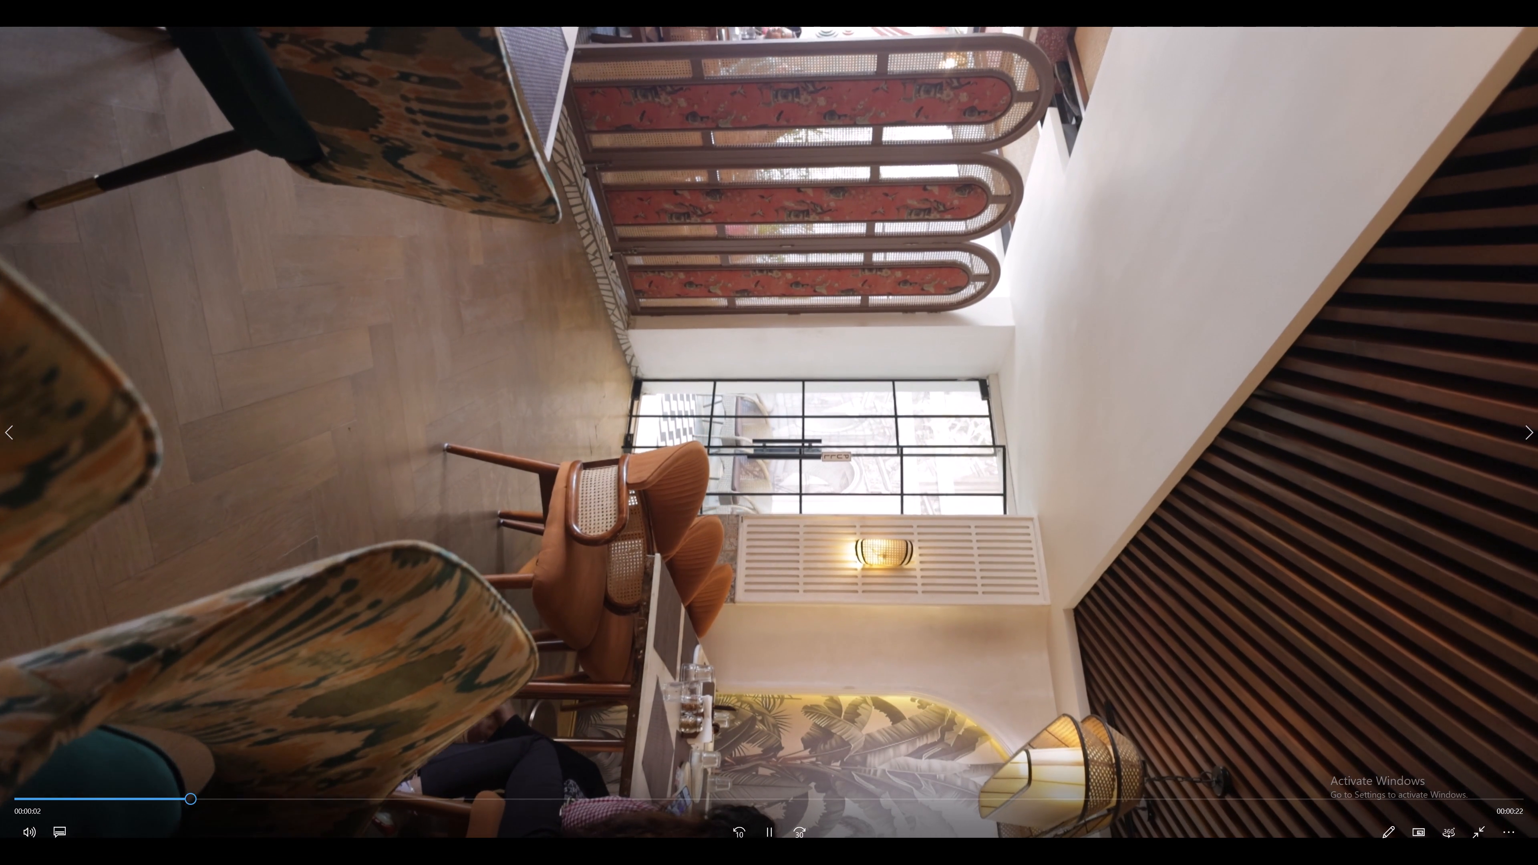
click(1537, 0)
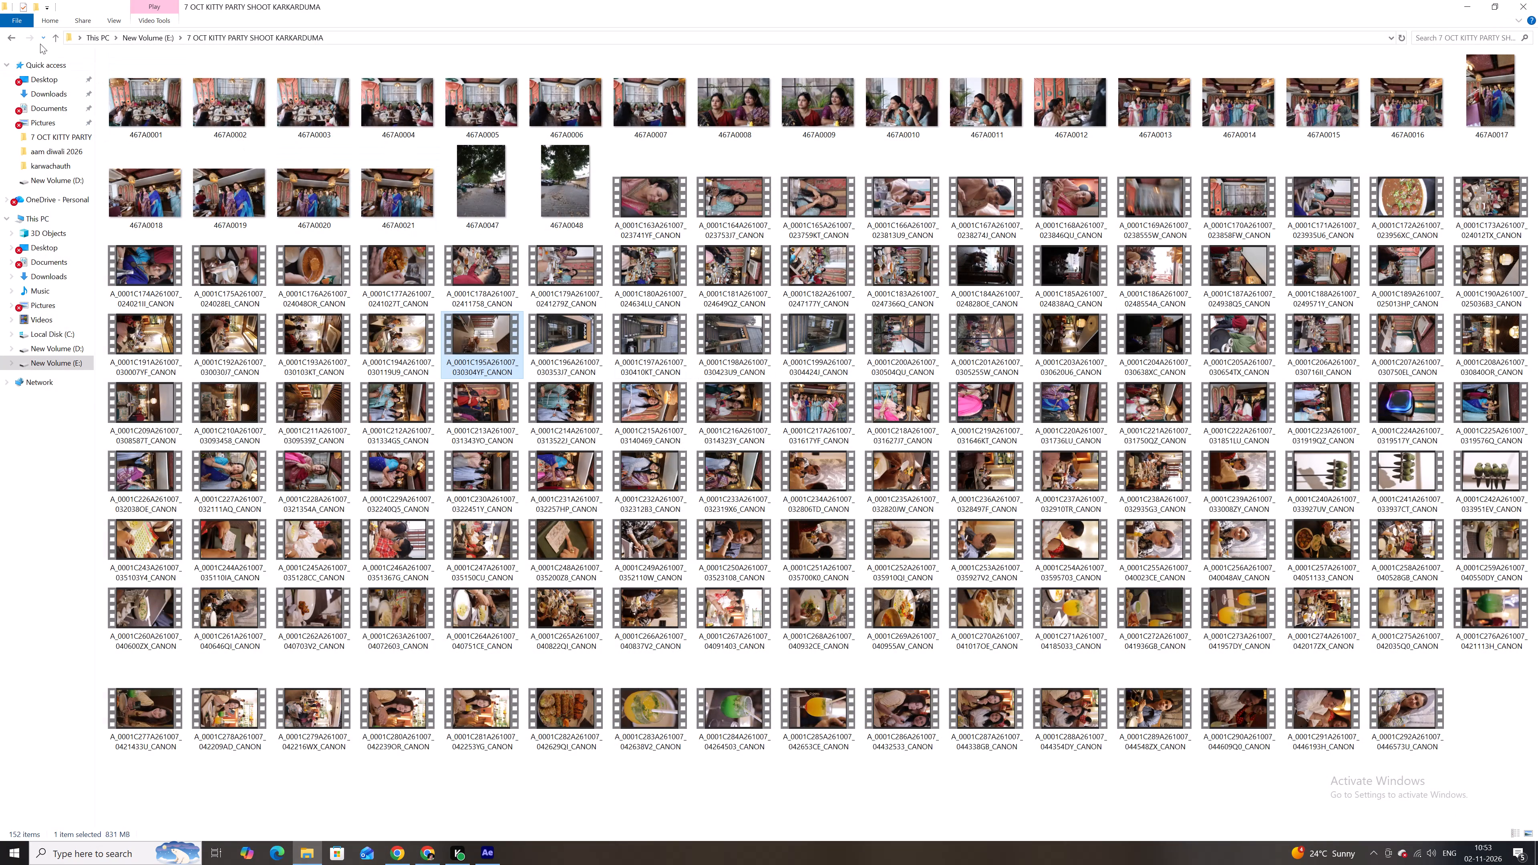
Switch to Chrome and open the Videos folder inside AAM Noida's Ambience - 31-Aug-2026(Ketu) folder in Drive.
click(394, 854)
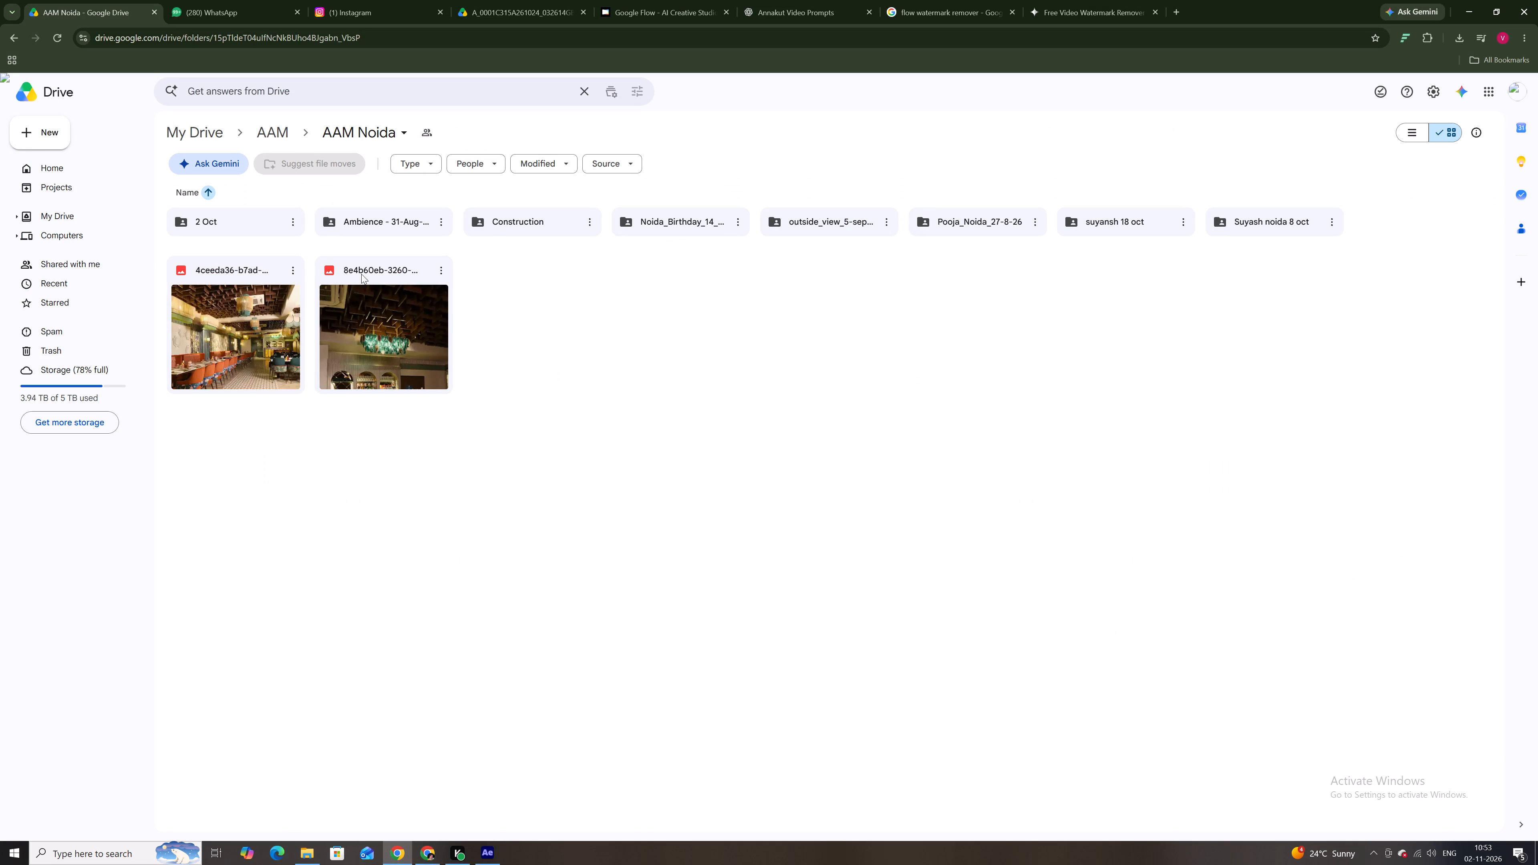
double_click(388, 230)
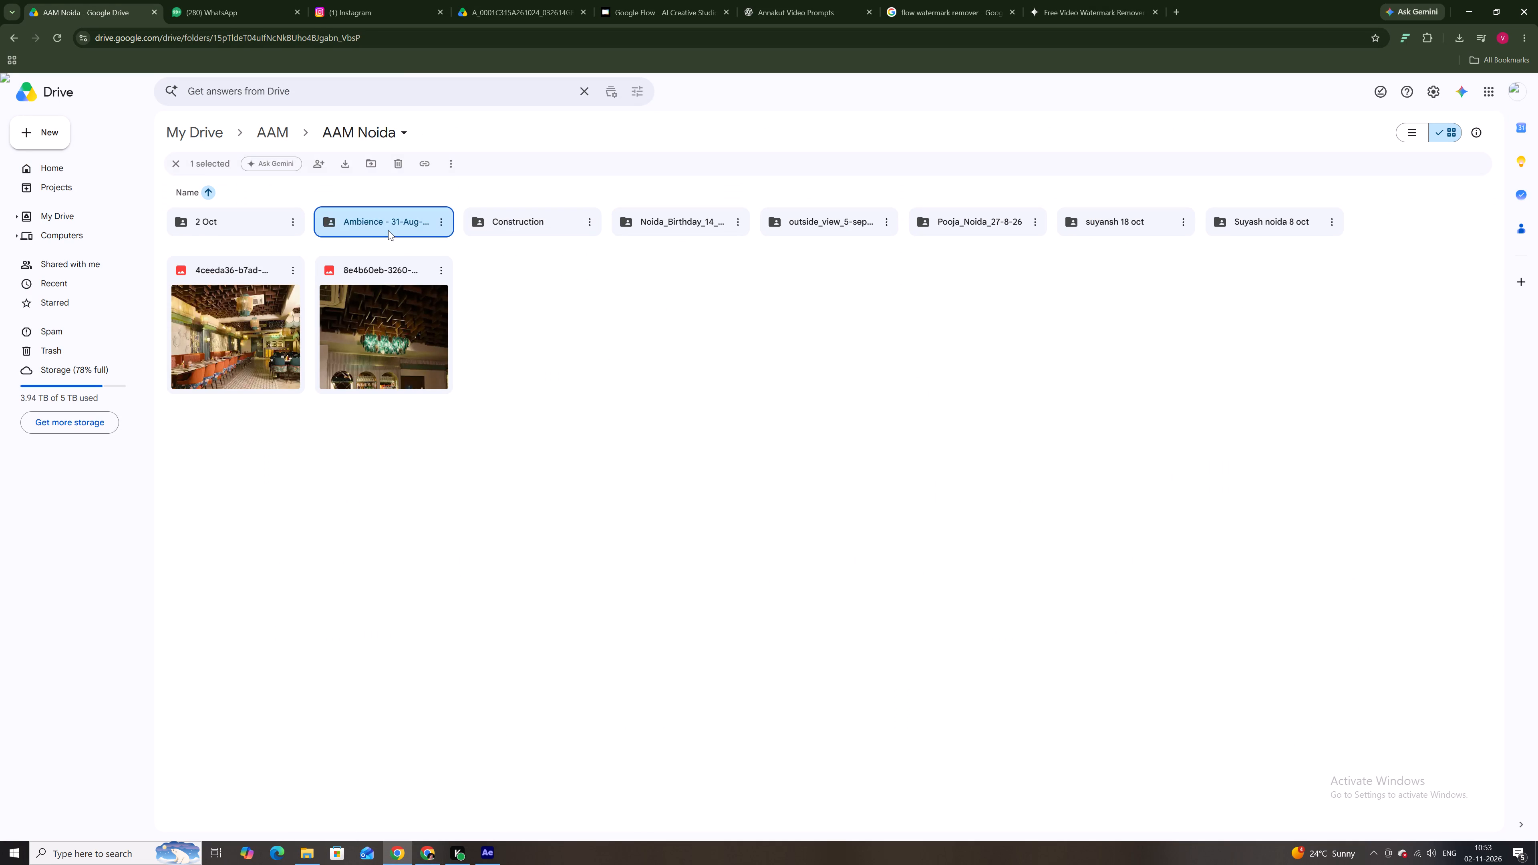
double_click(387, 224)
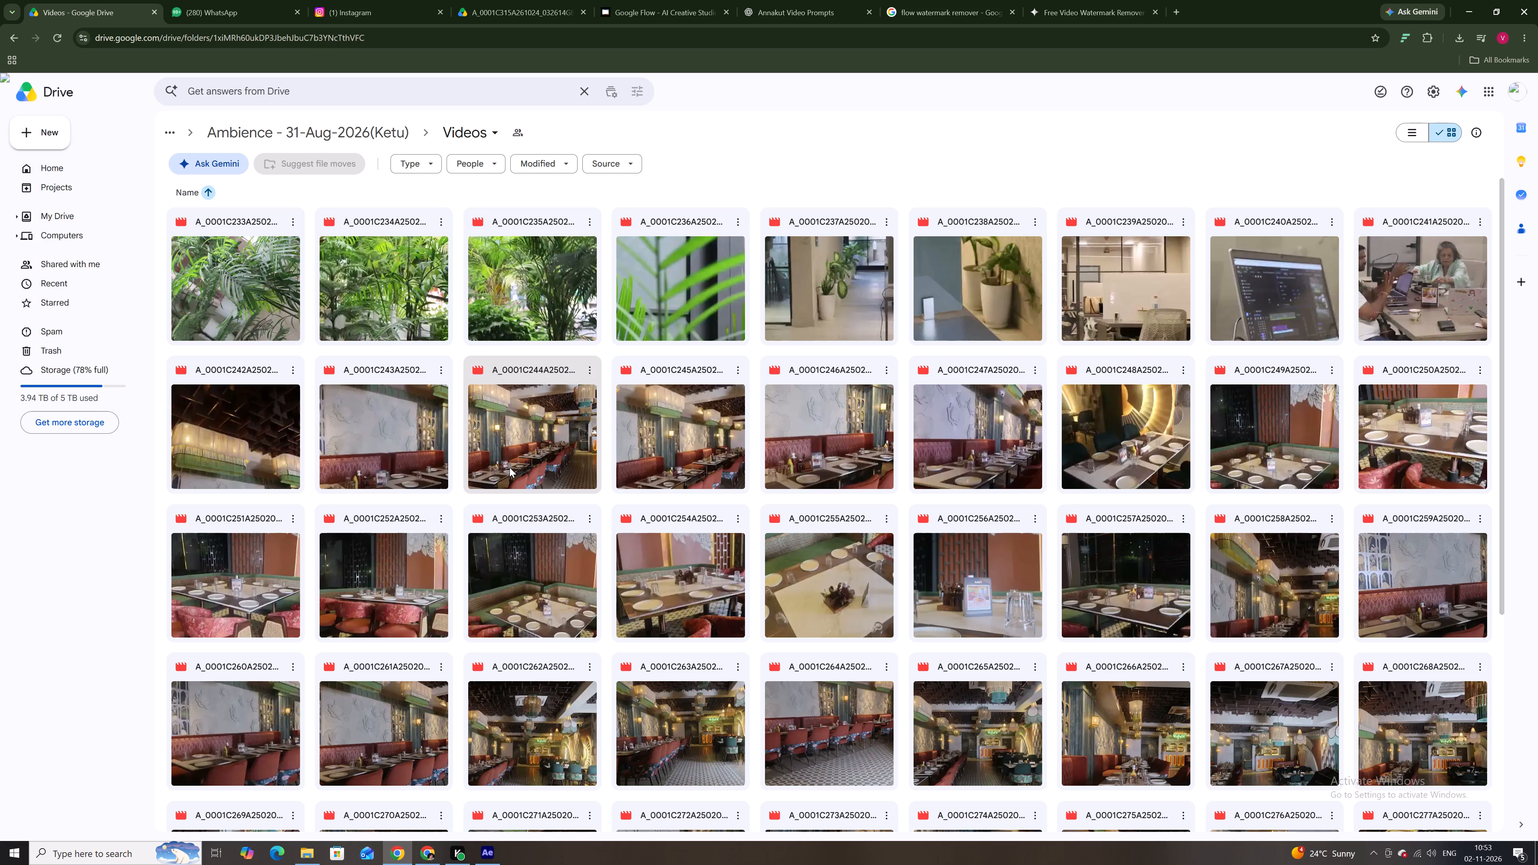
Look through the ambience videos and download the restaurant seating clip A_0001C310H250205_031117HB_CANON.
scroll(509, 467, down, 13)
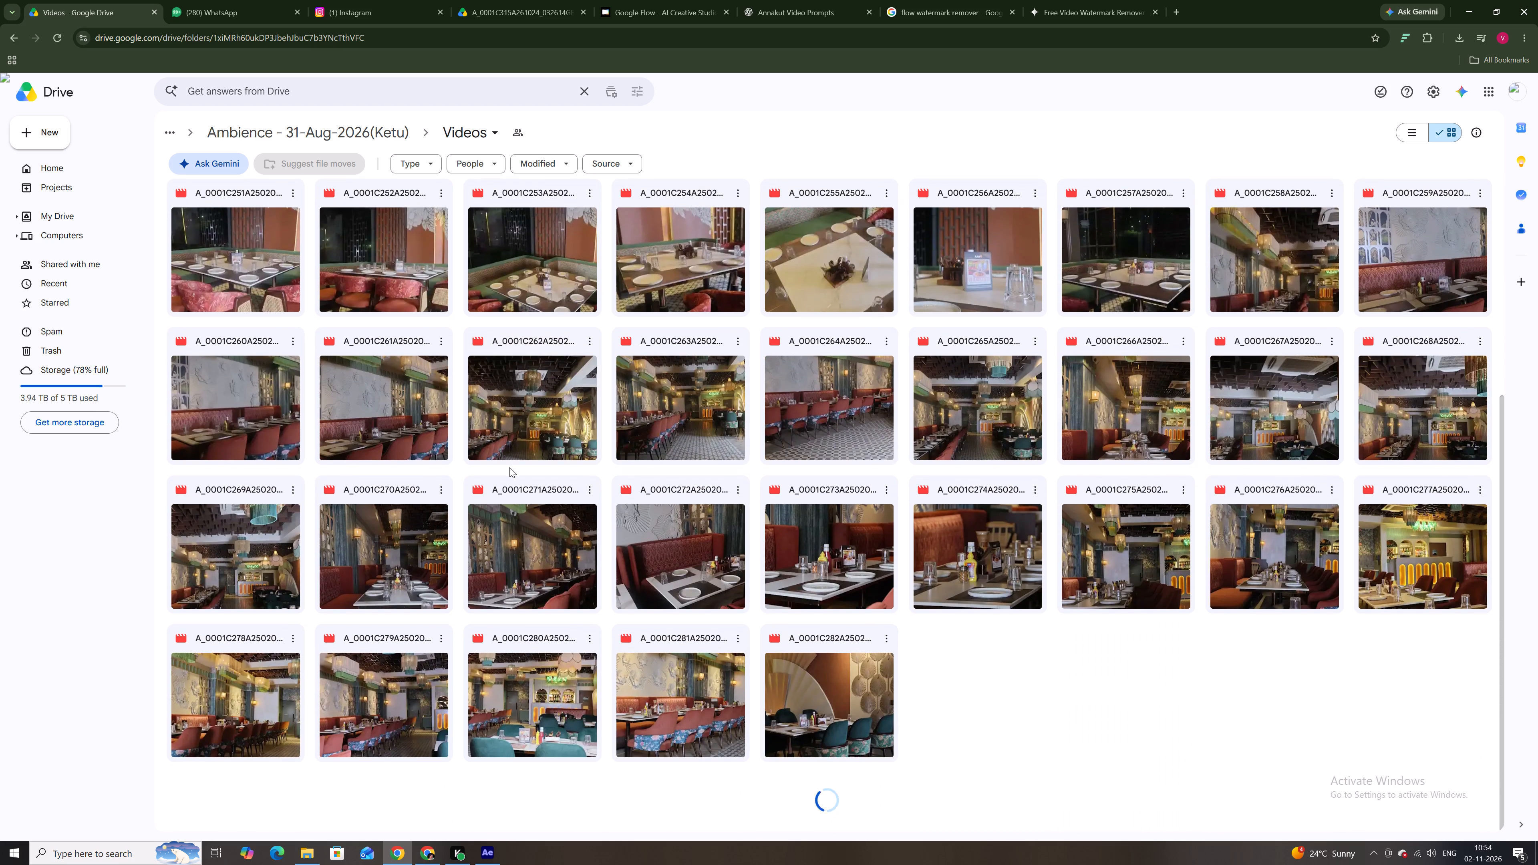
scroll(516, 459, down, 4)
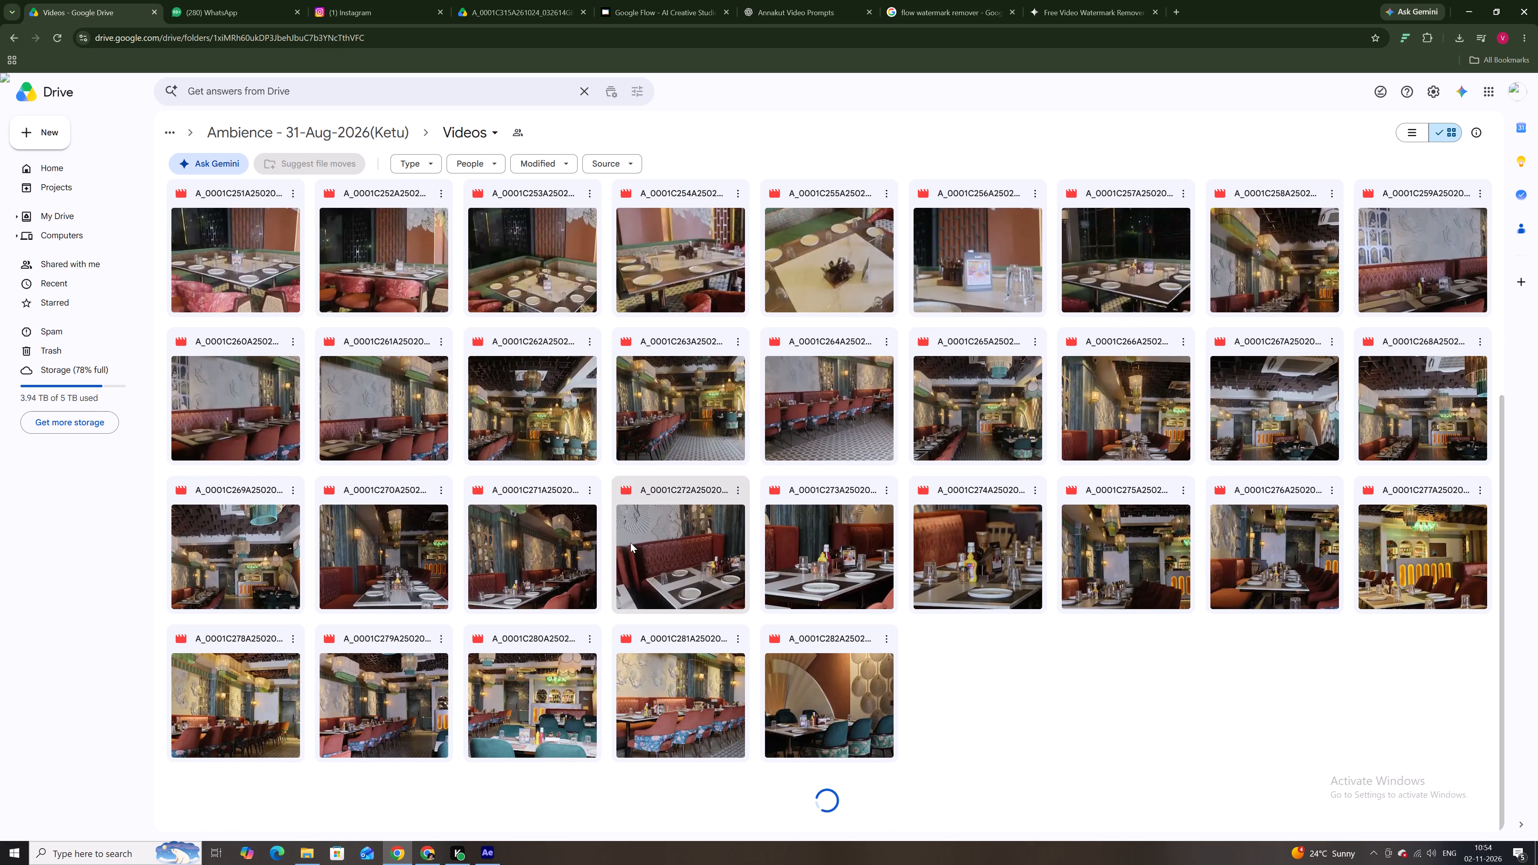
scroll(630, 543, down, 4)
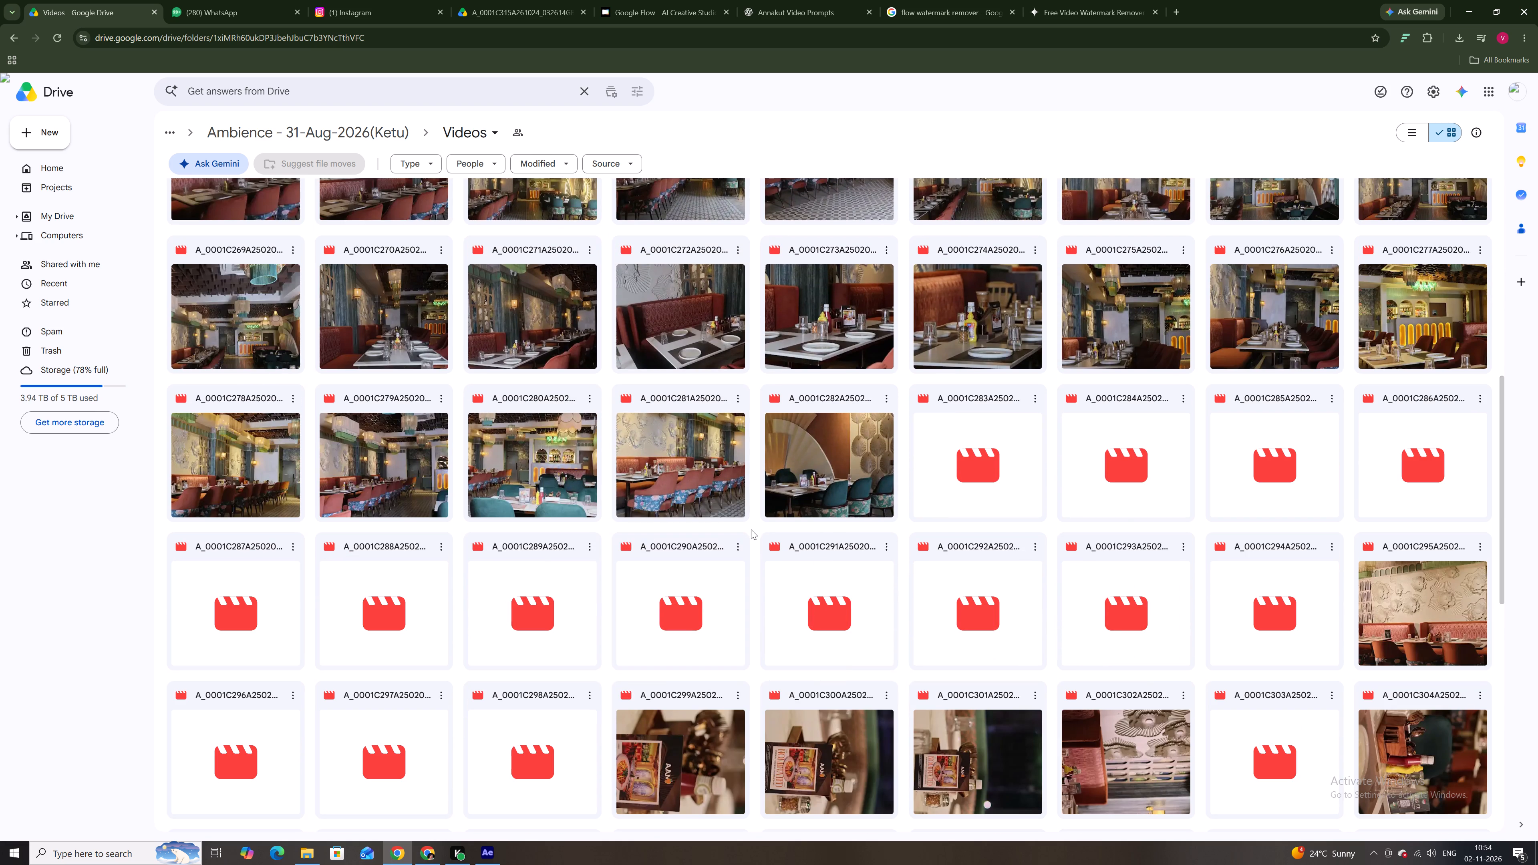
scroll(751, 529, down, 1)
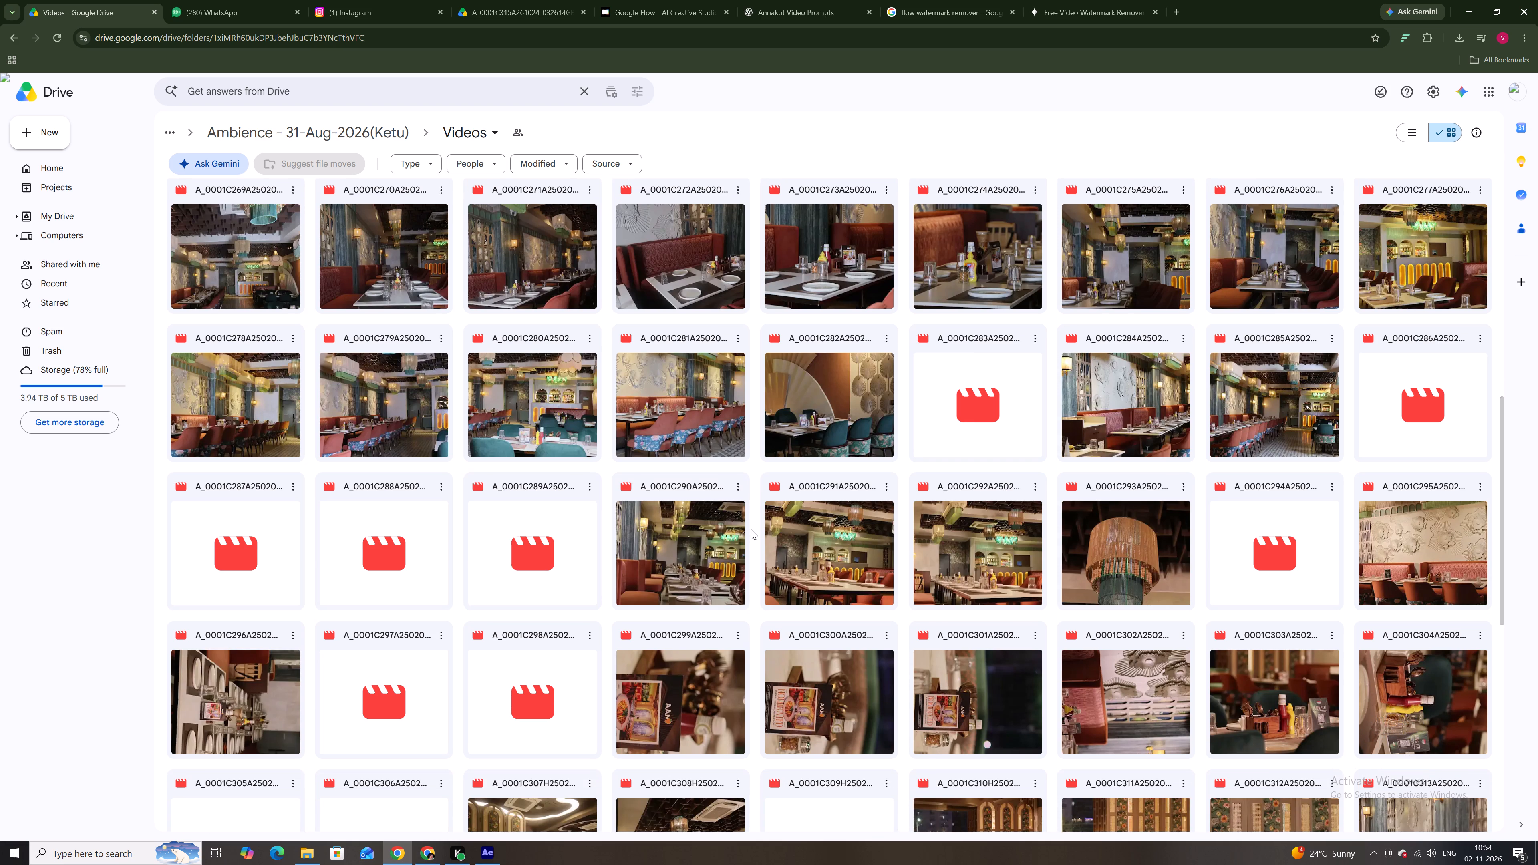
scroll(751, 529, down, 4)
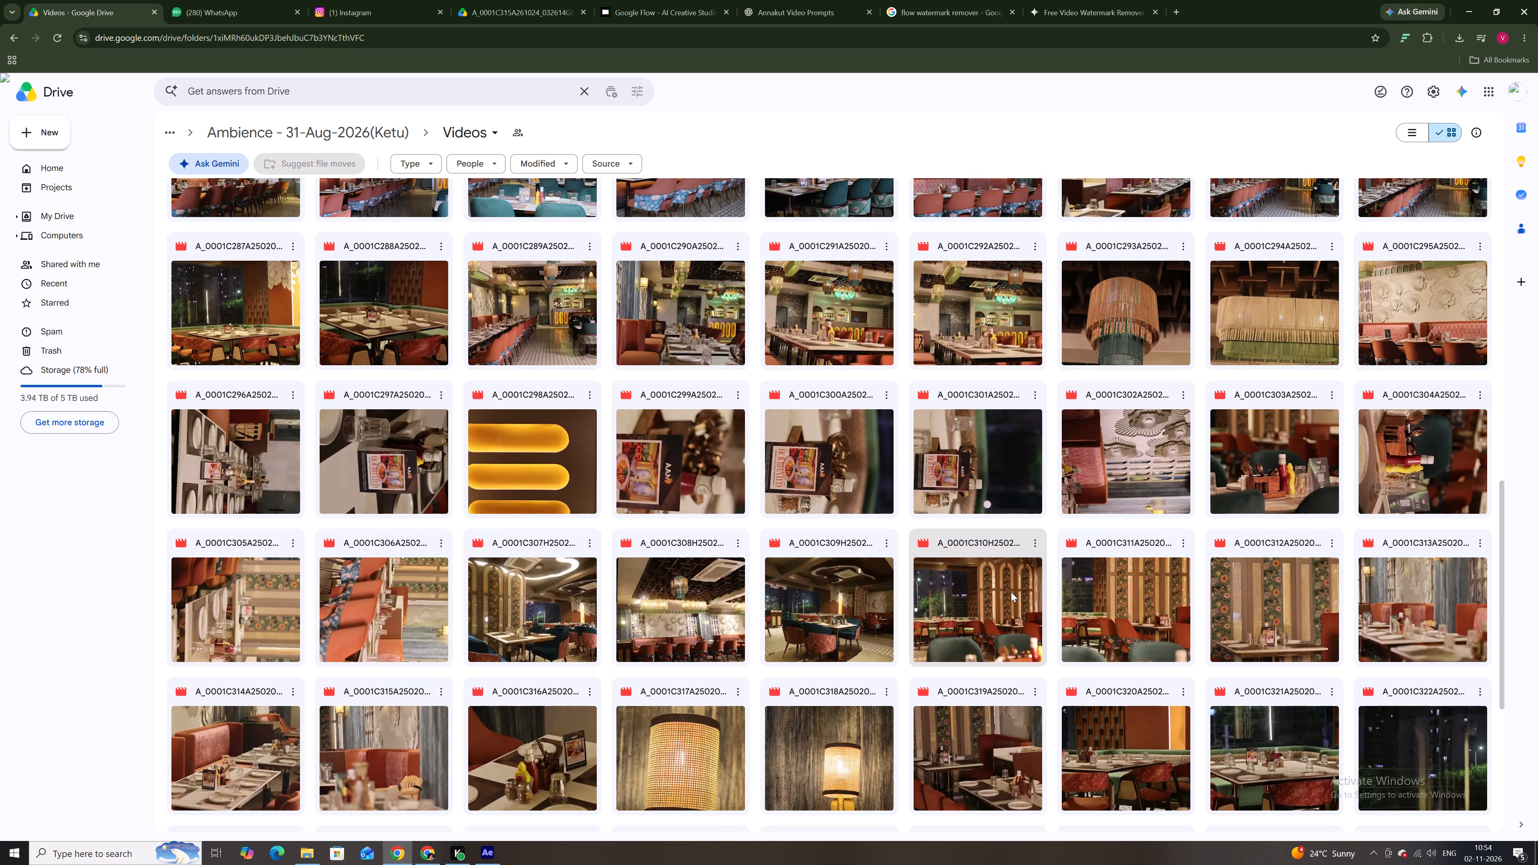
click(1031, 545)
click(1050, 595)
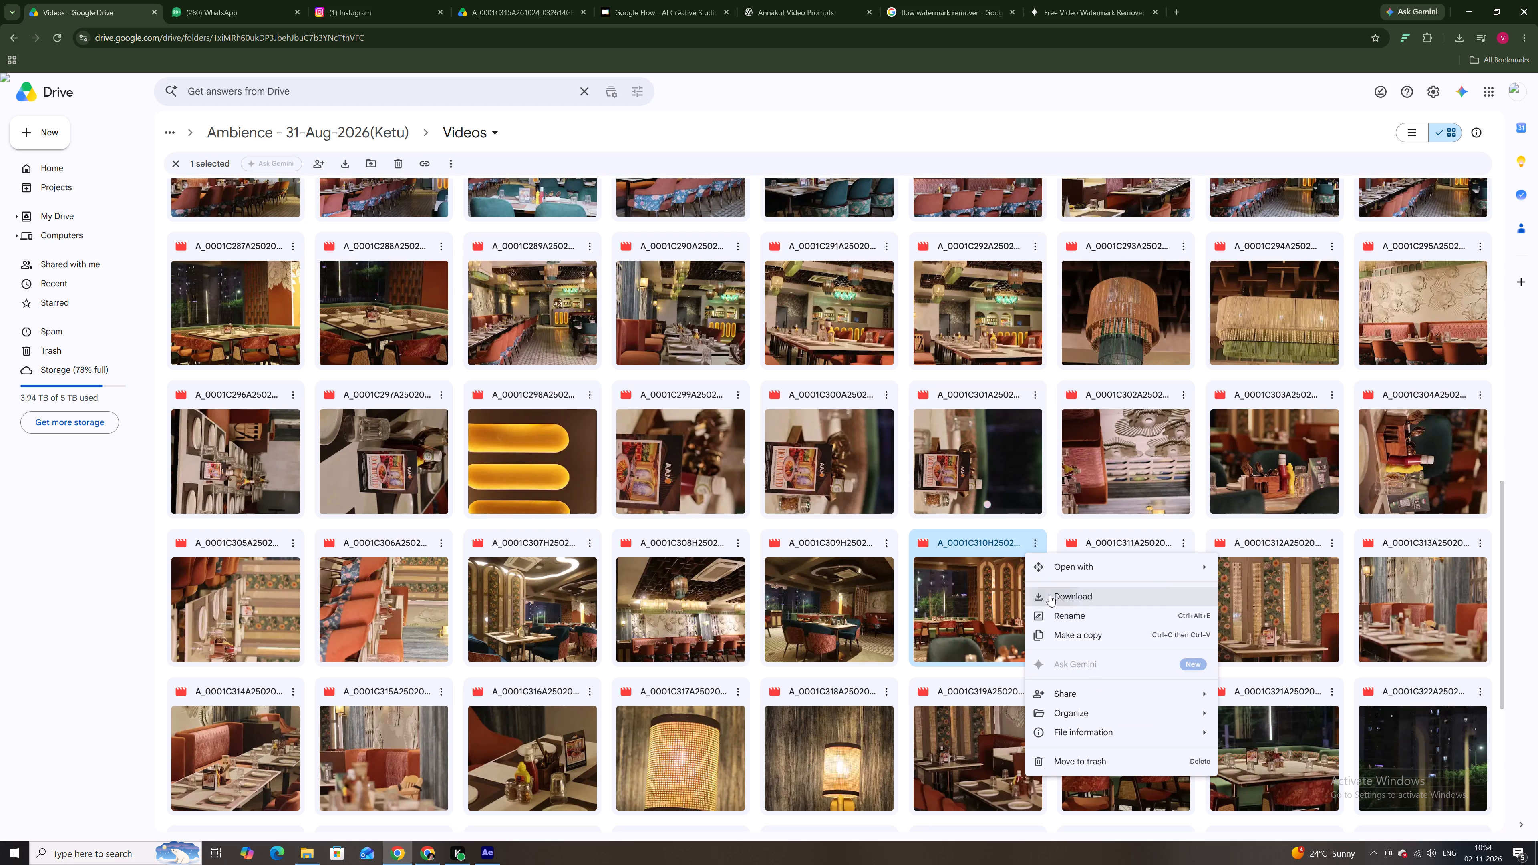
Download the ceiling and green chandelier clip A_0001C329A from the ambience videos and check the recent downloads.
scroll(1050, 595, down, 3)
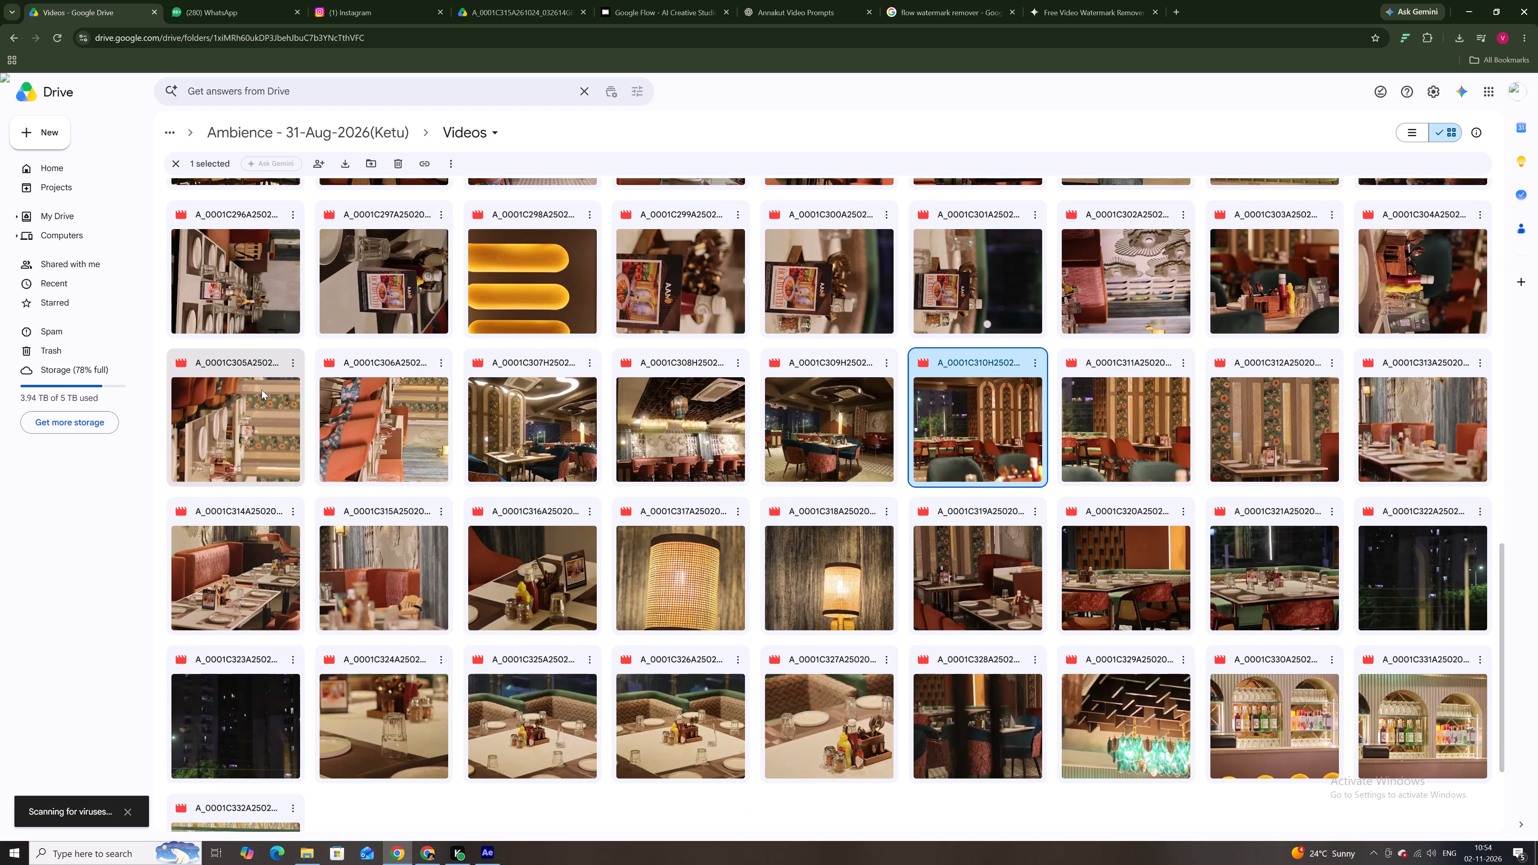
scroll(432, 671, down, 3)
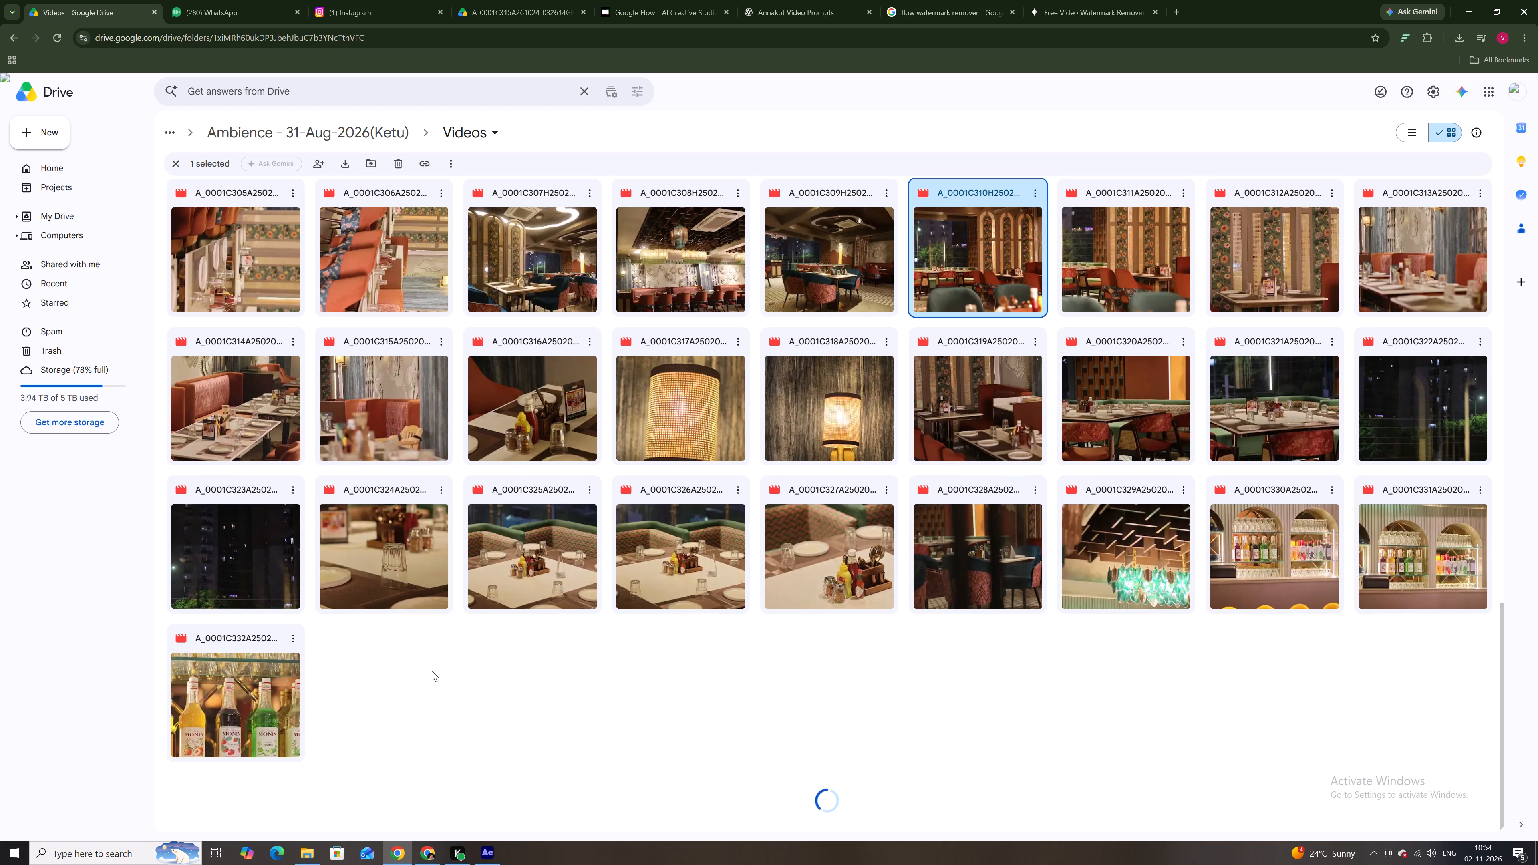
scroll(933, 624, down, 1)
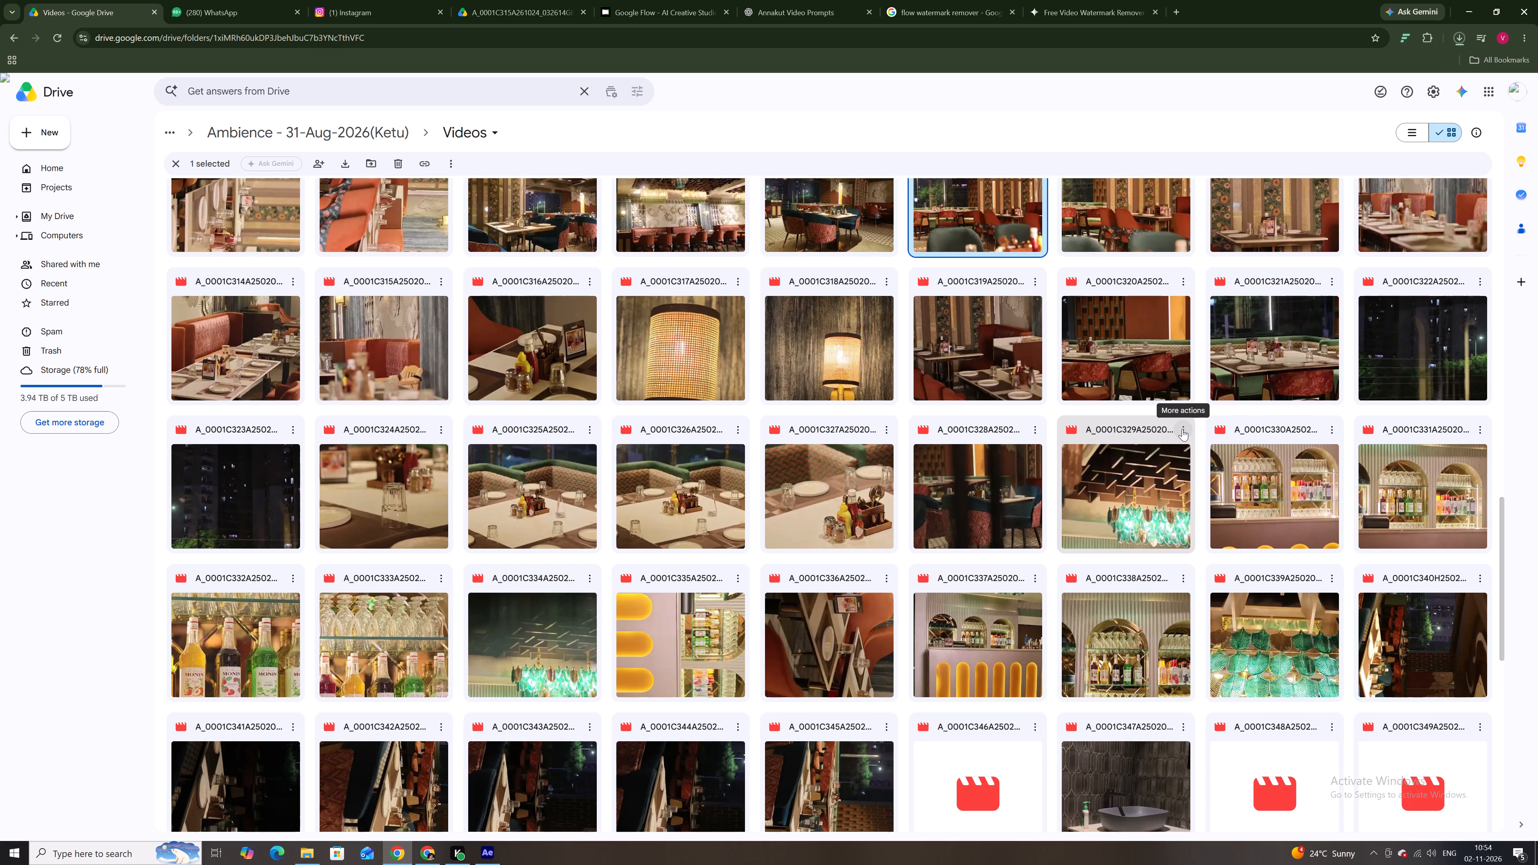
click(1182, 429)
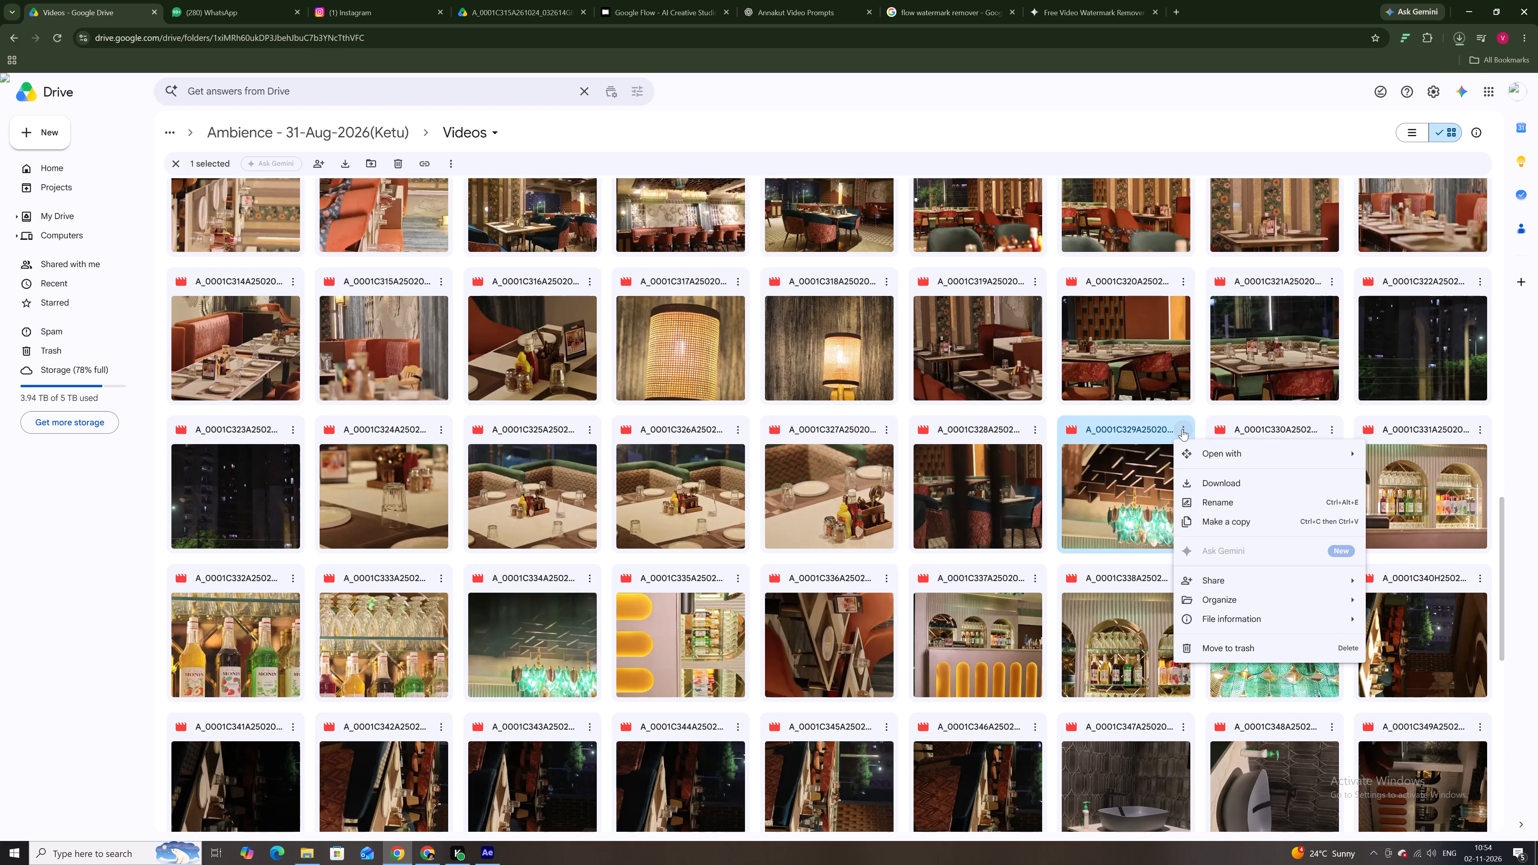
click(1201, 485)
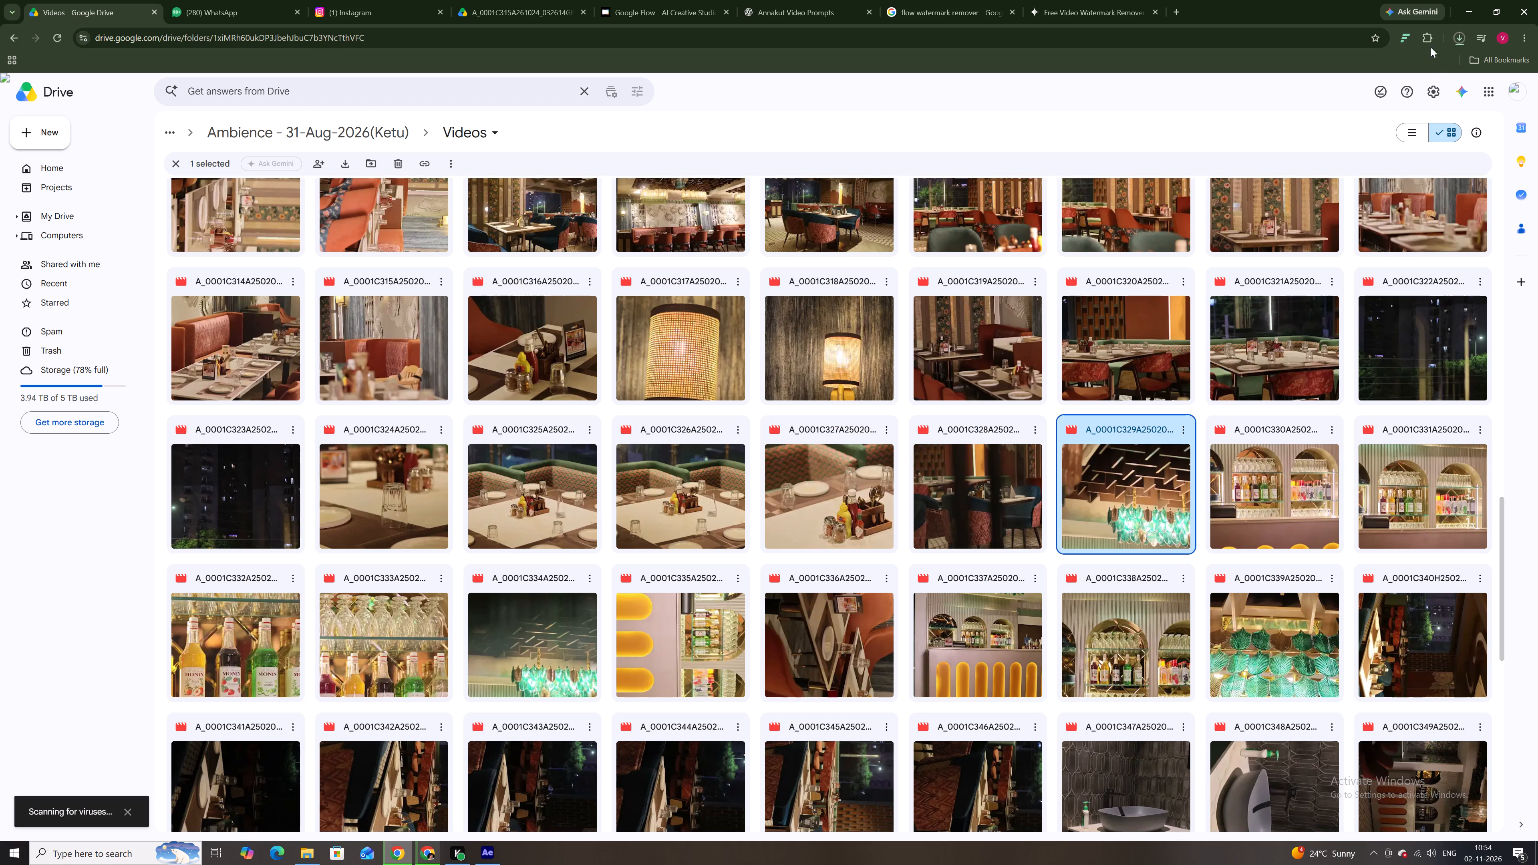
click(1457, 42)
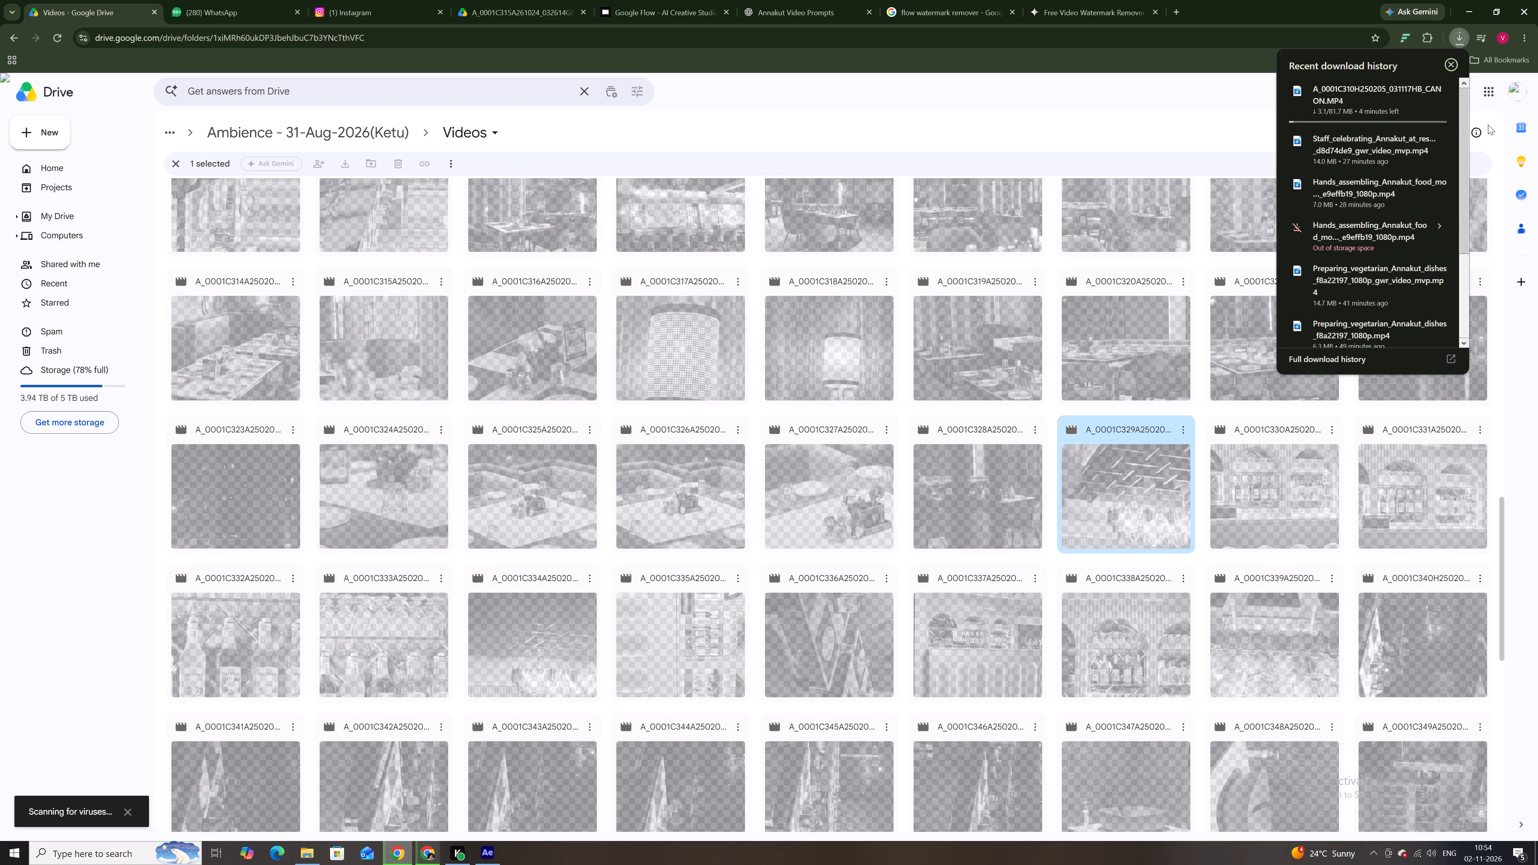
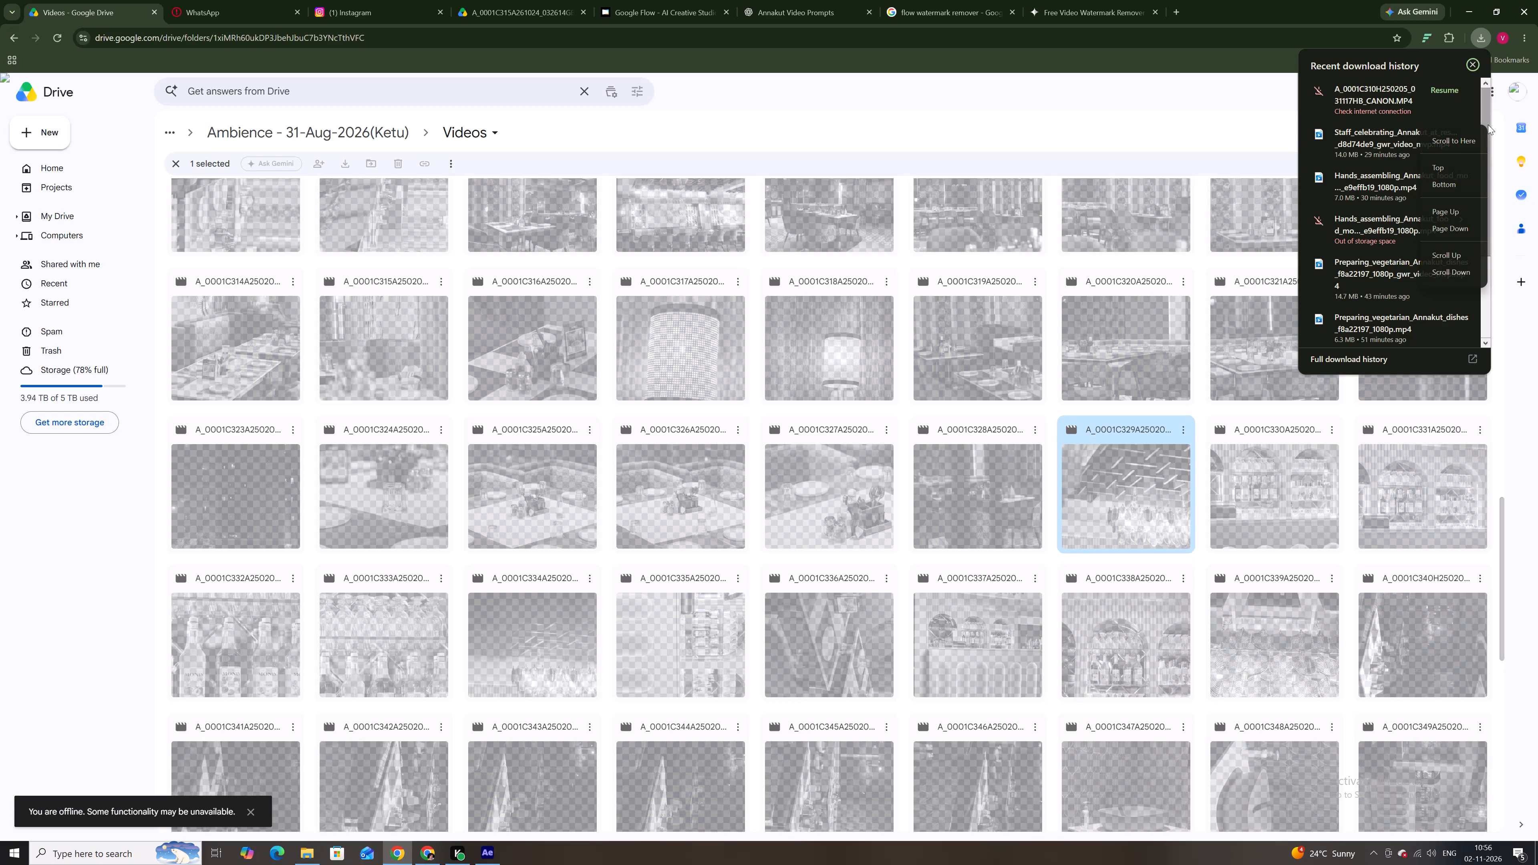
Resume the interrupted download of the restaurant seating clip A_0001C310H250205_031117HB_CANON.
click(1441, 86)
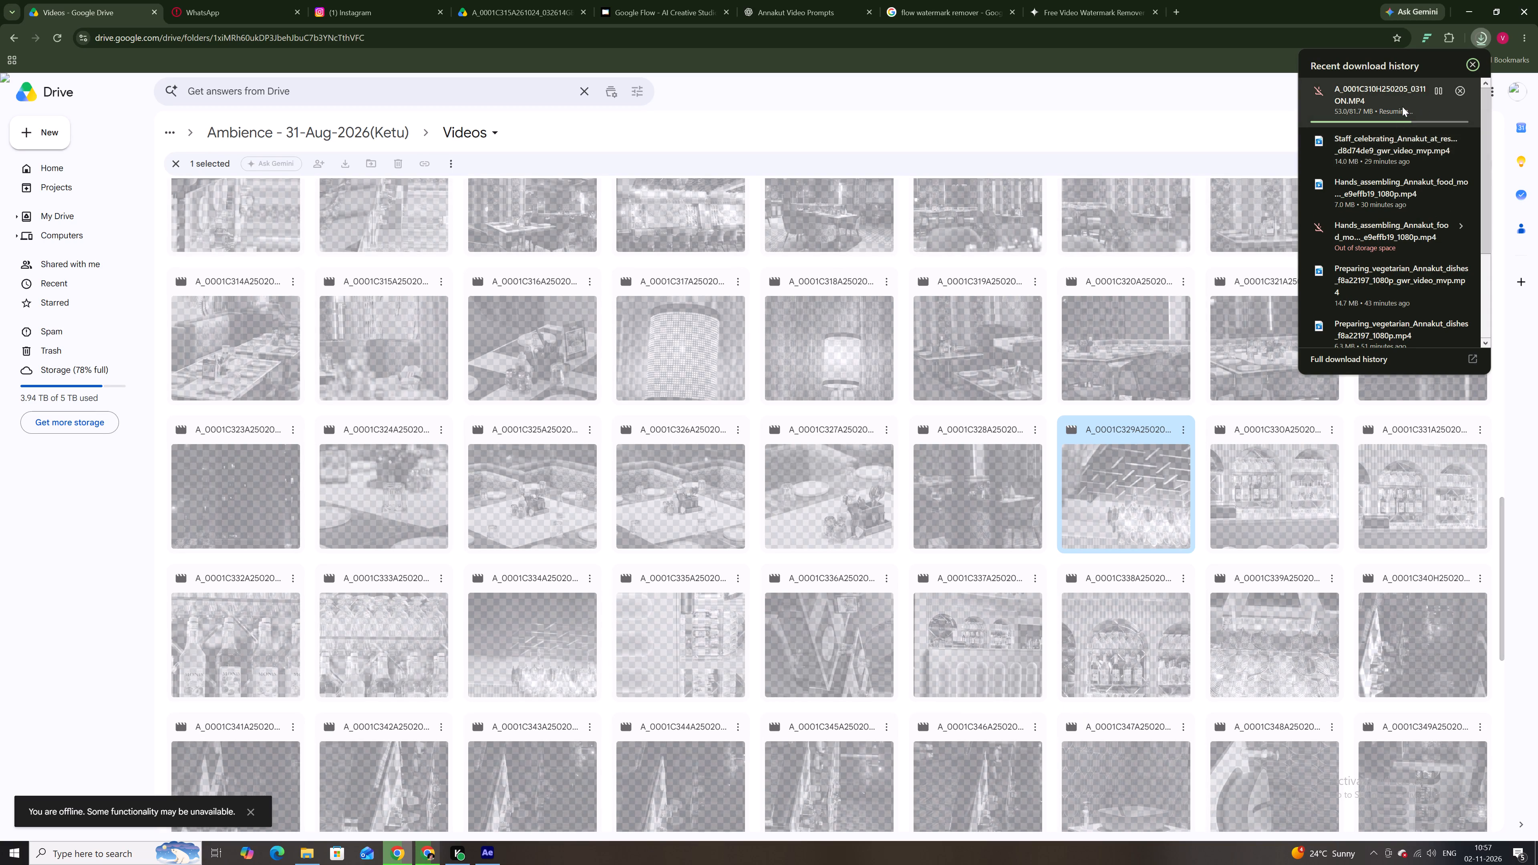
click(1228, 131)
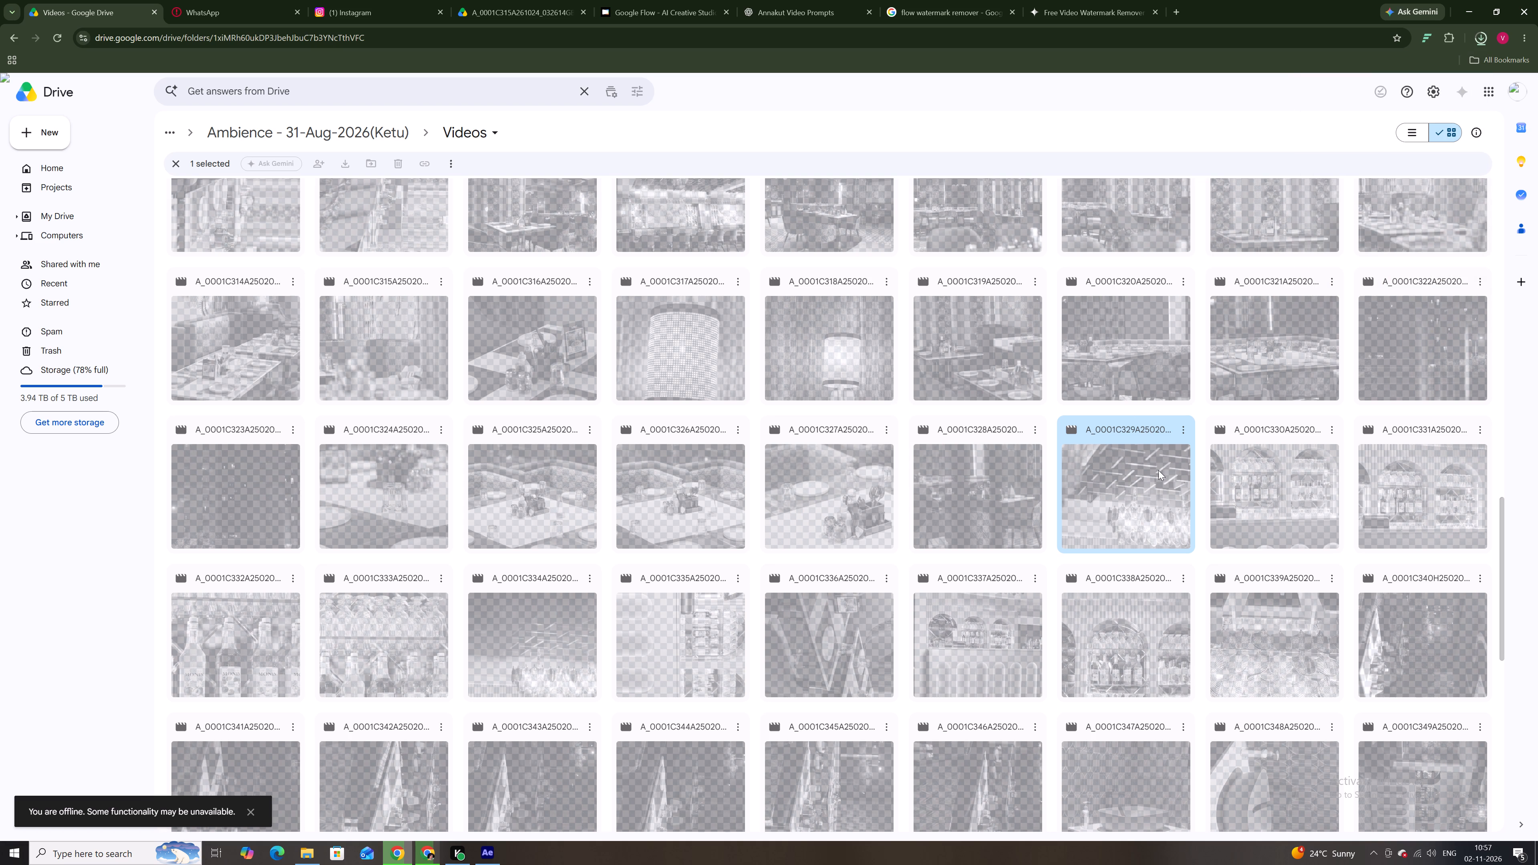
Try to open the ceiling clip A_0001C329A and reload the Videos folder page in Drive.
click(1159, 470)
click(1189, 429)
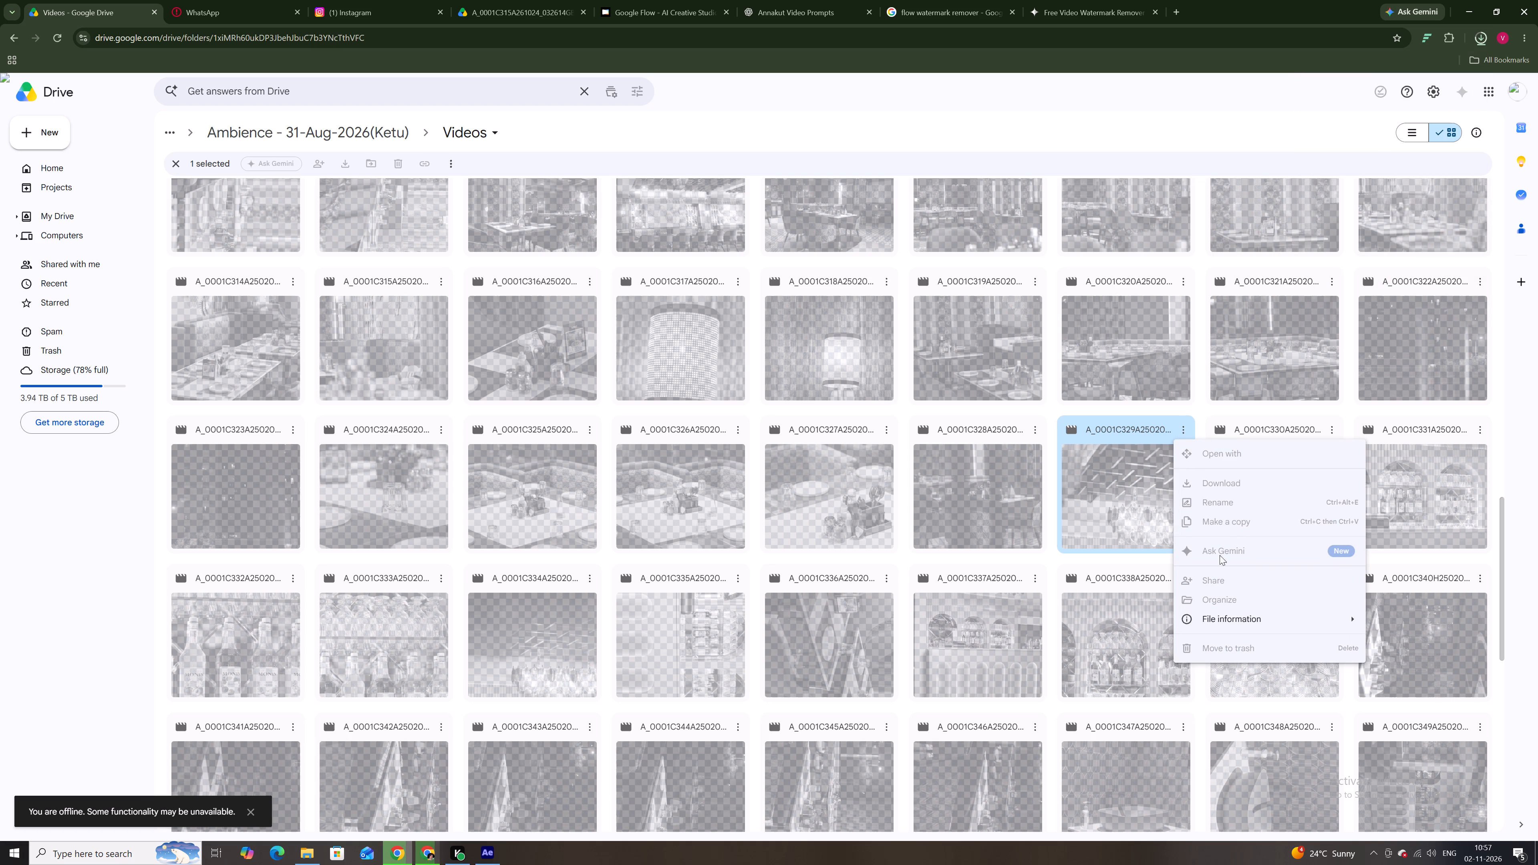
click(1220, 616)
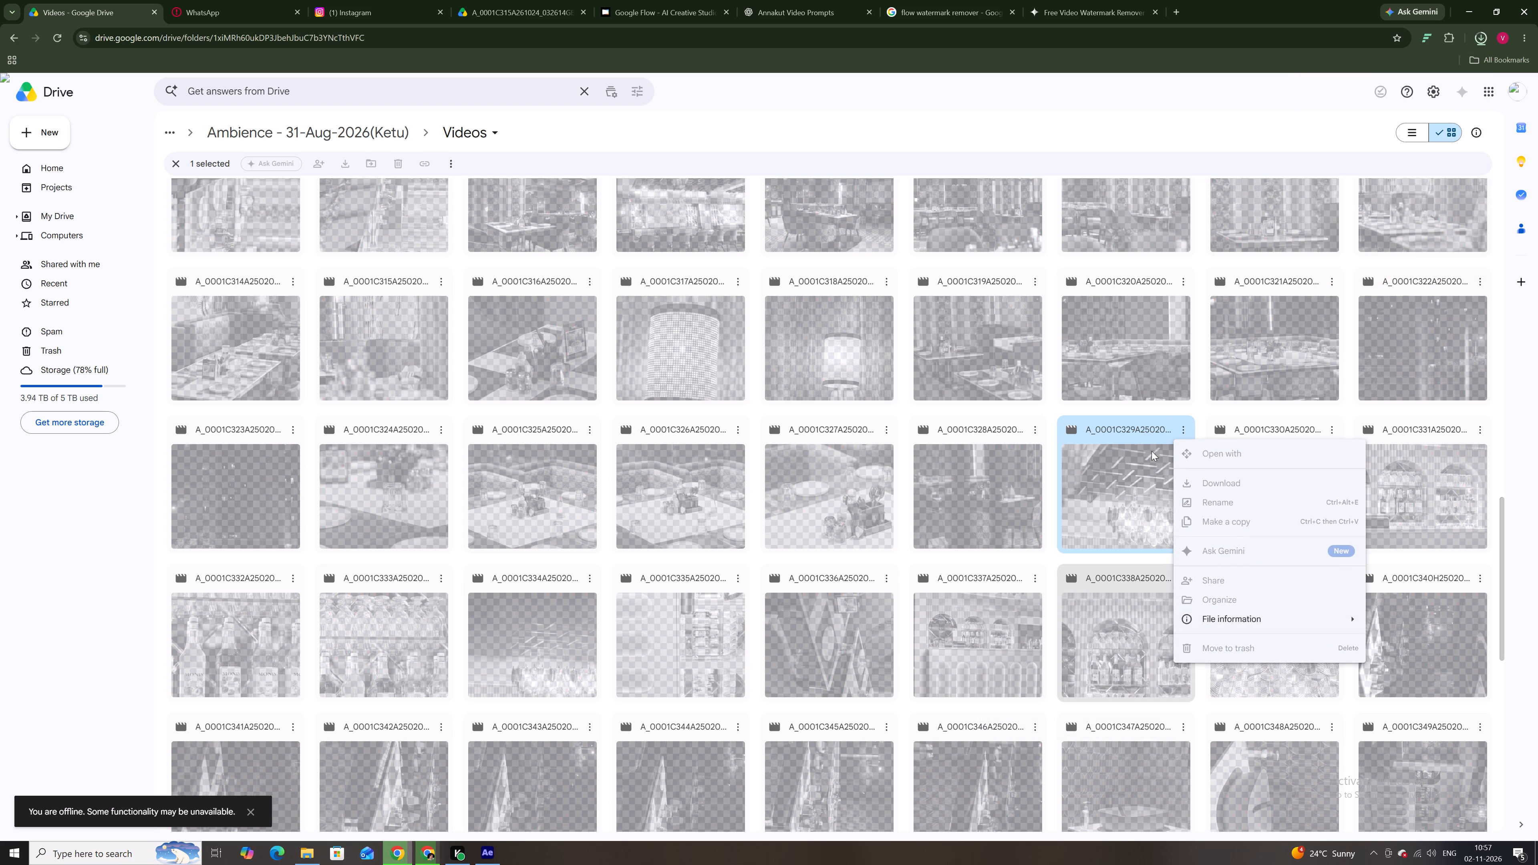
double_click(1151, 451)
click(58, 40)
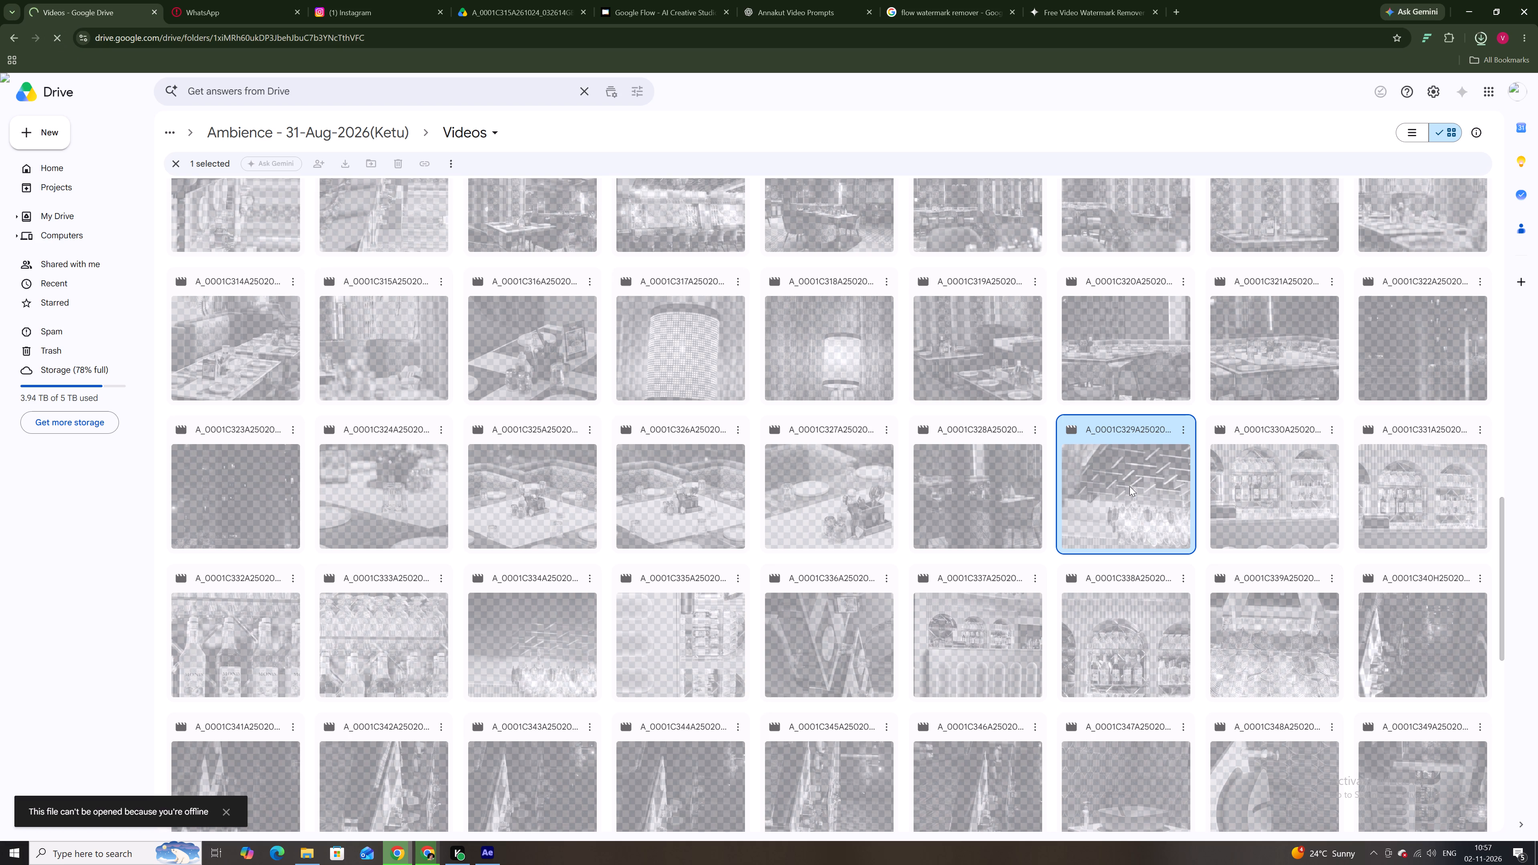
scroll(1129, 486, down, 3)
scroll(1129, 486, up, 3)
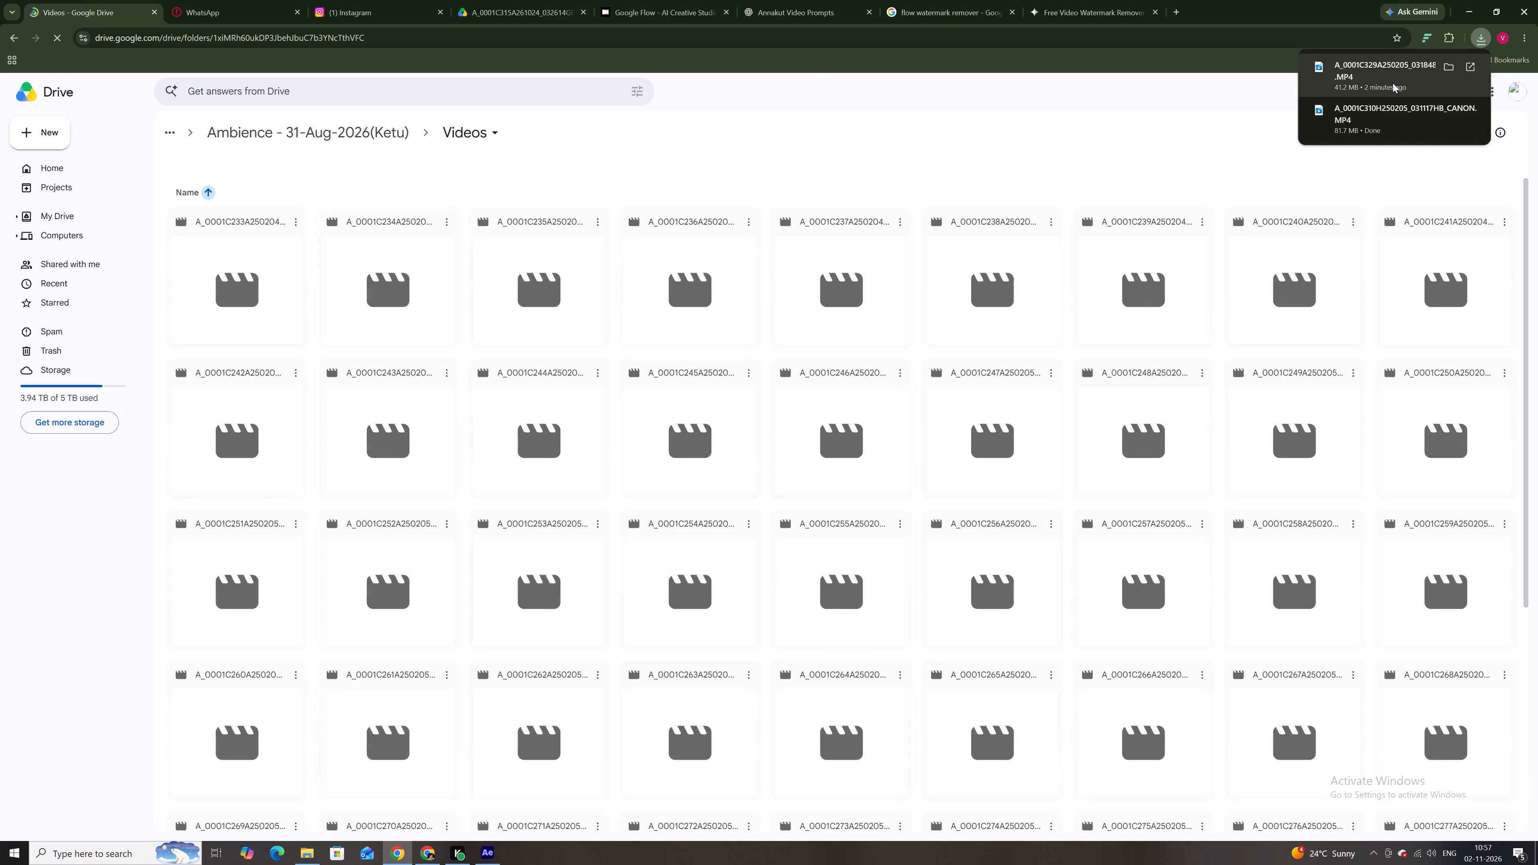
Switch to After Effects and import the two downloaded ambience clips, A_0001C310H and A_0001C329A, as footage.
click(490, 854)
double_click(134, 391)
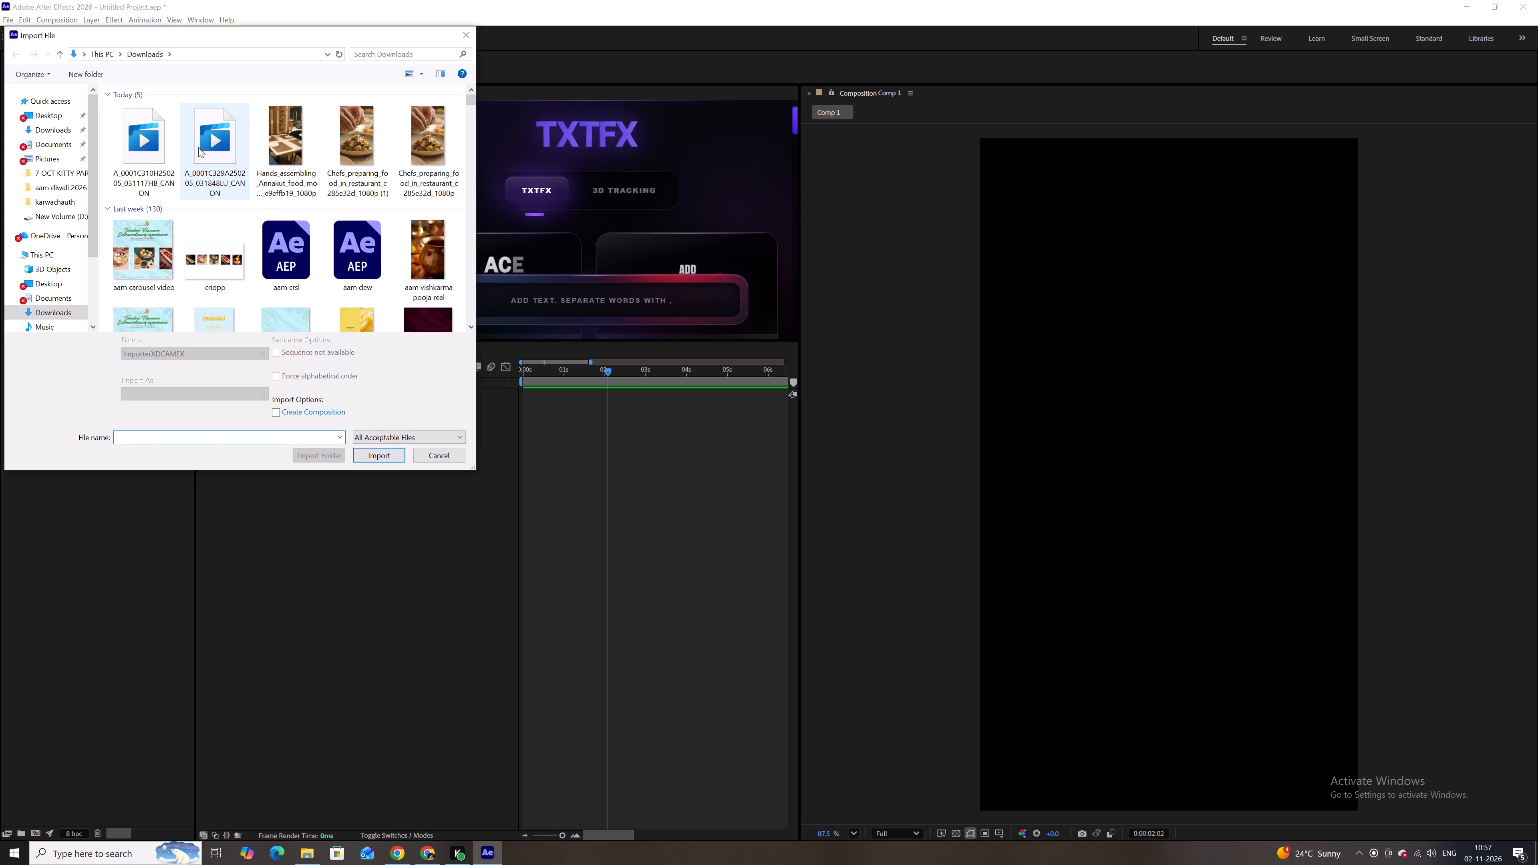
click(198, 147)
ctrl+click(158, 155)
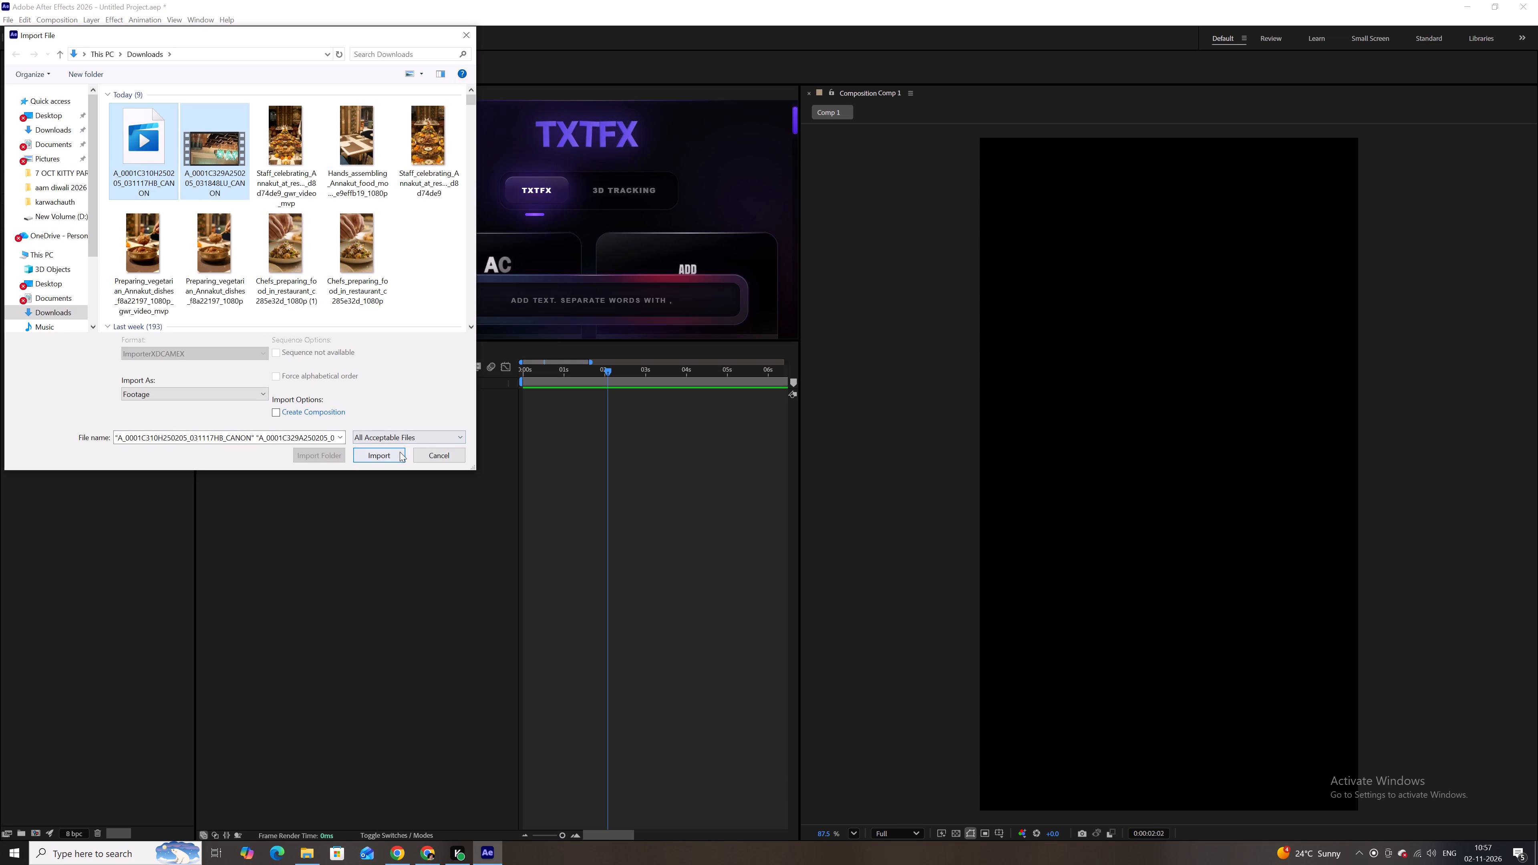
click(400, 452)
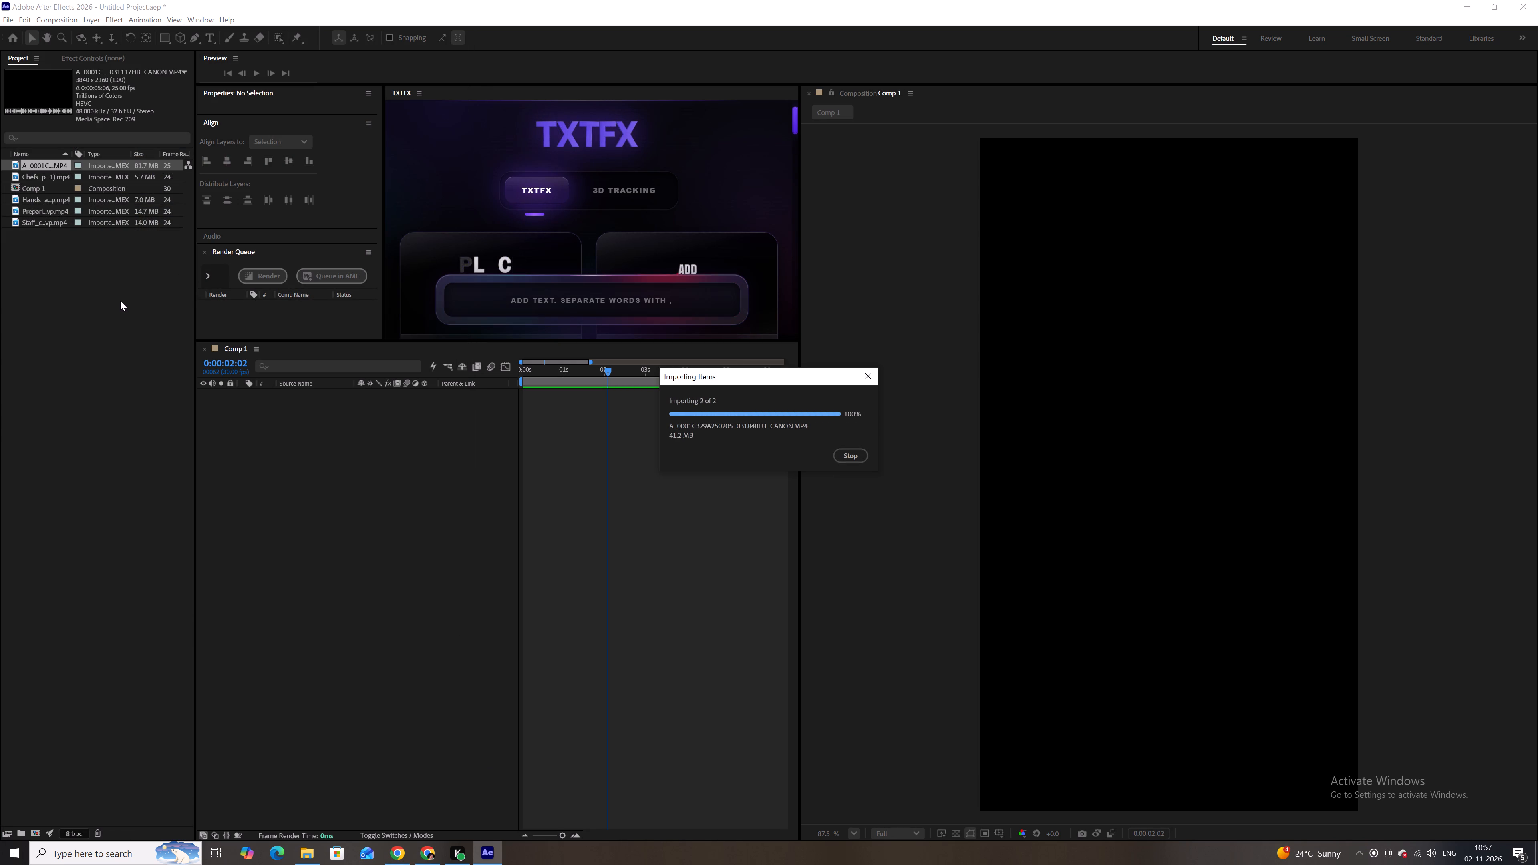
click(120, 301)
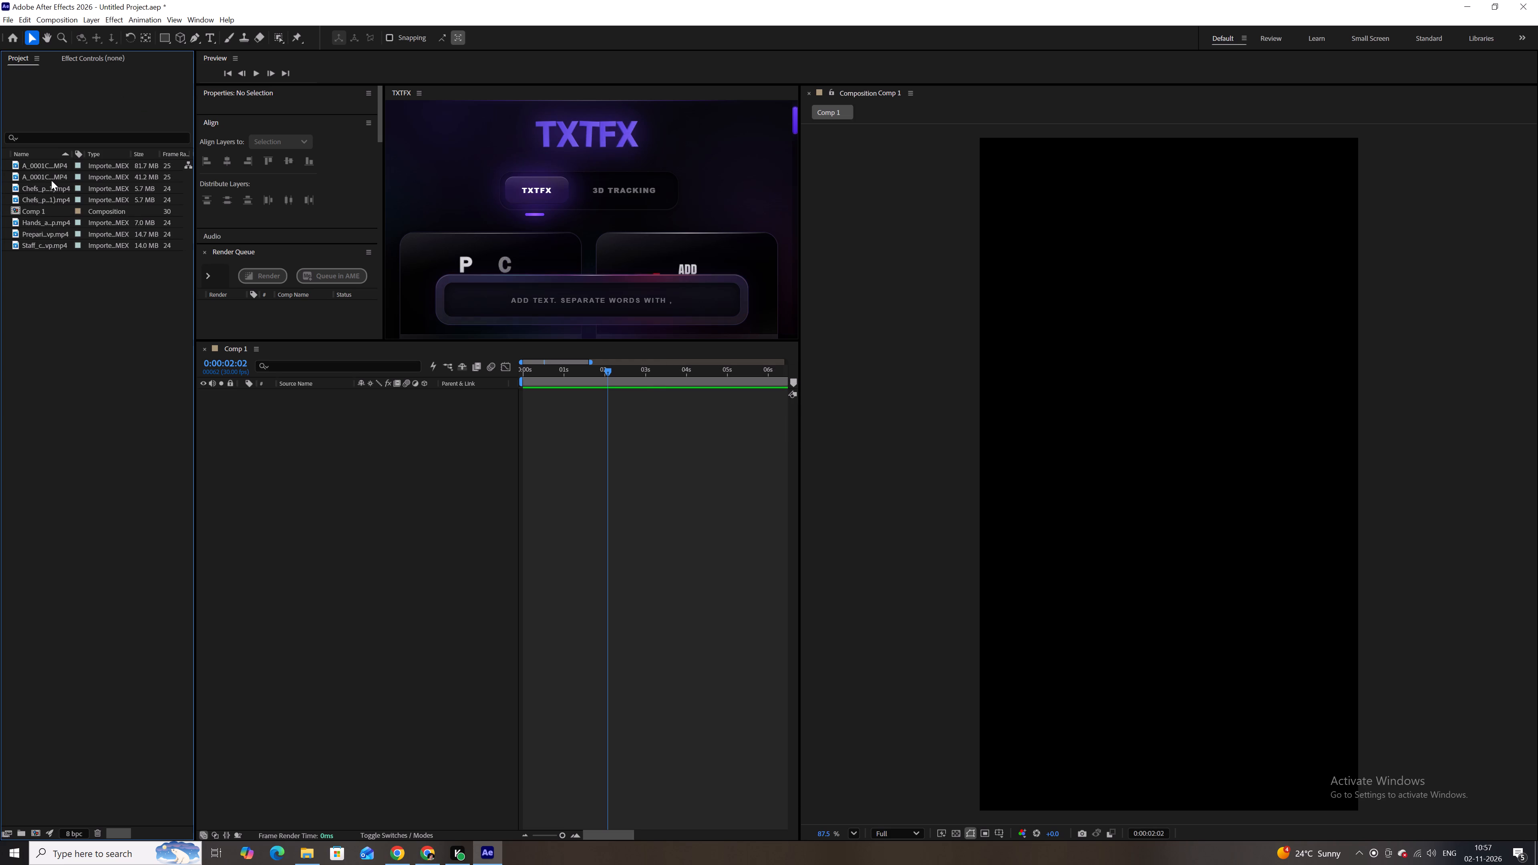
Add the restaurant seating clip A_0001C310H to Comp 1 as a layer.
click(50, 178)
click(52, 161)
drag(52, 161, 158, 222)
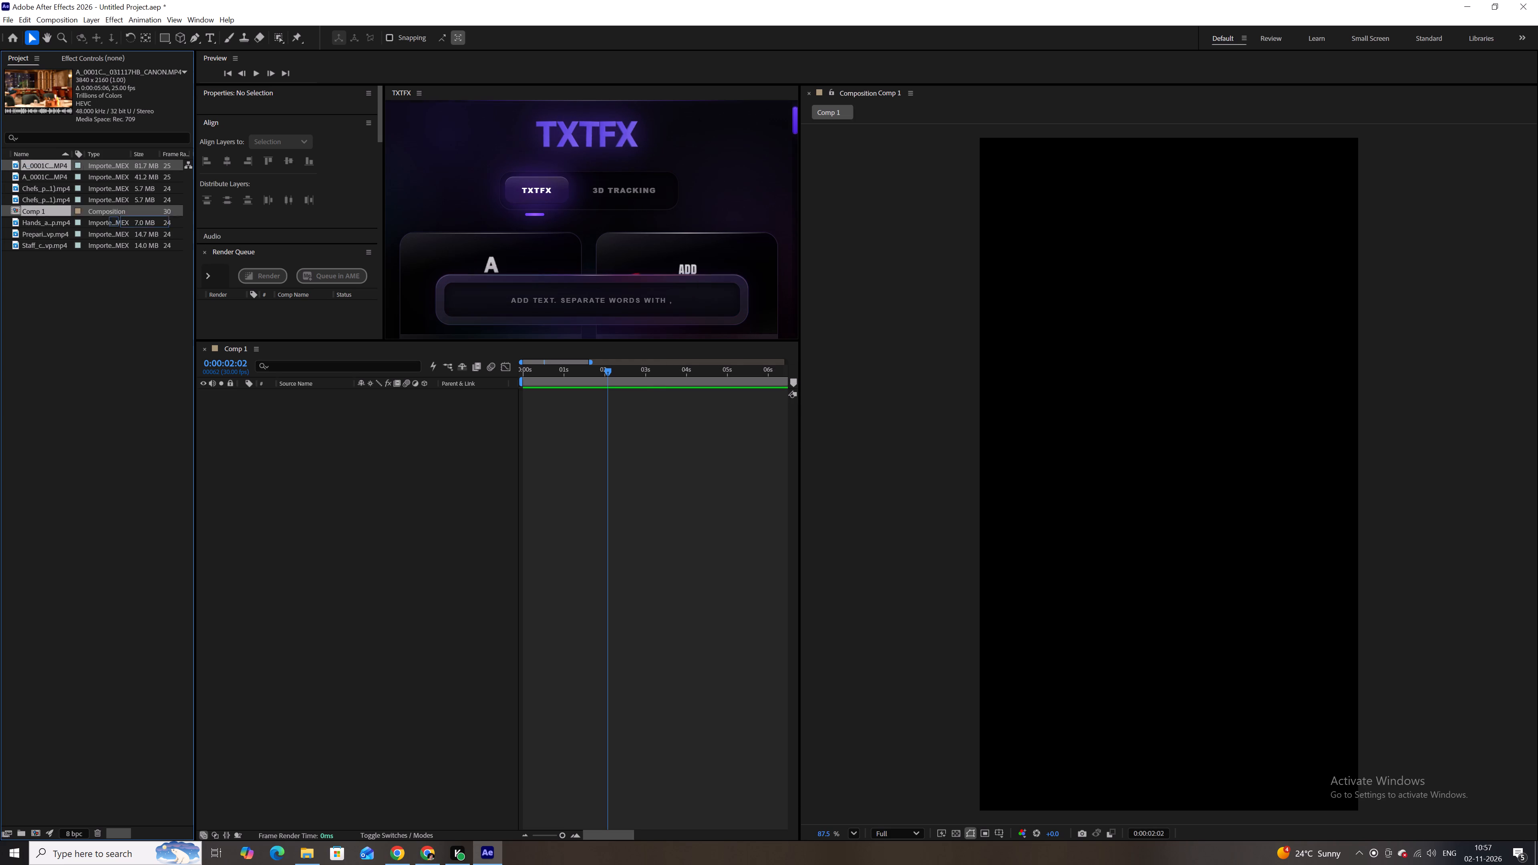
drag(158, 222, 372, 404)
Play the seating clip from its start and split the layer at 0:00:01:04.
drag(580, 371, 507, 361)
drag(537, 374, 515, 370)
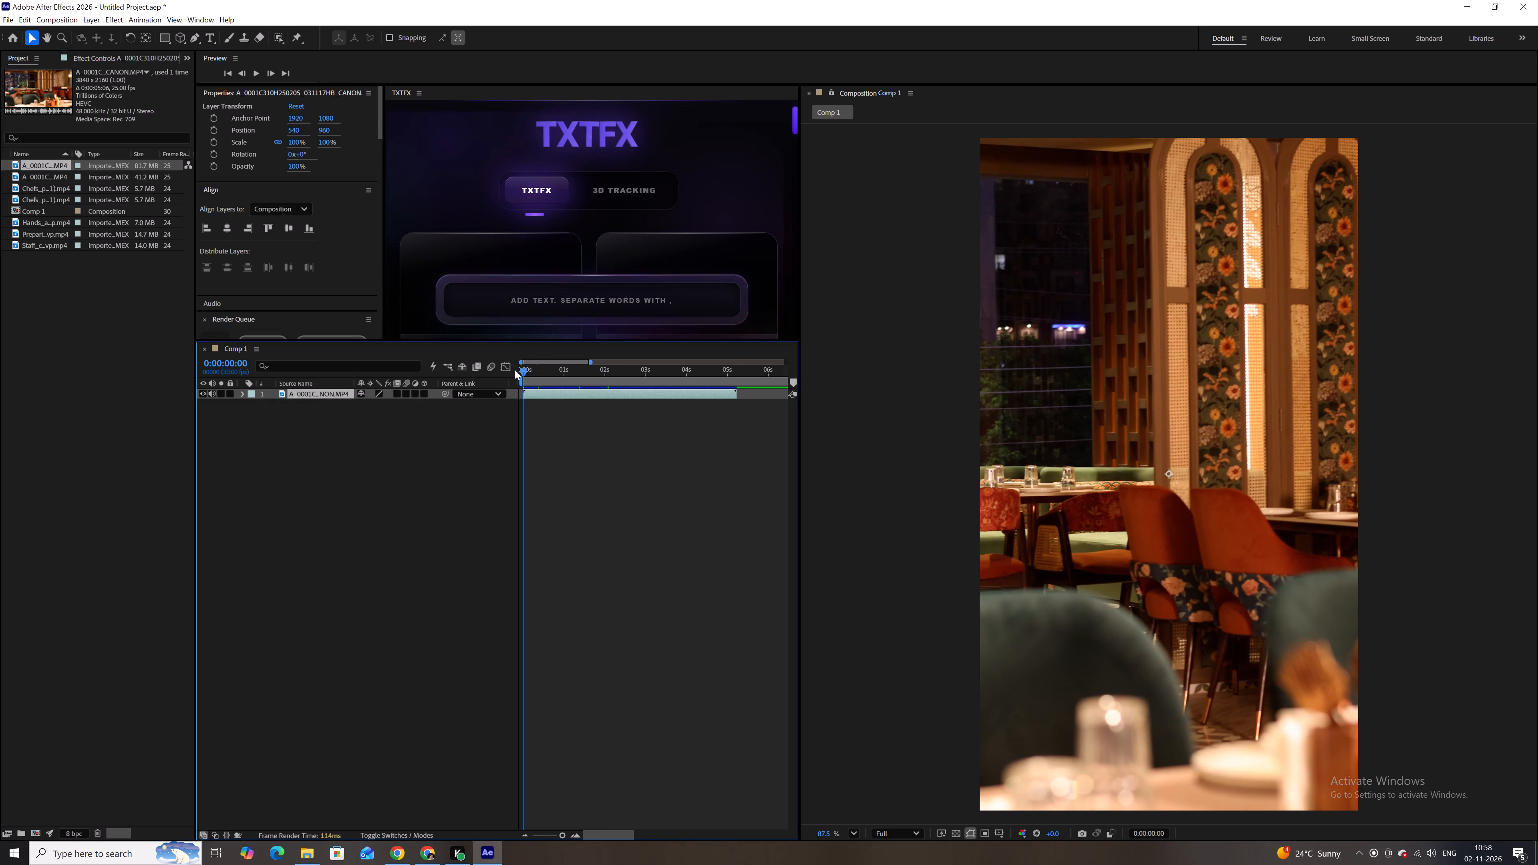
drag(515, 370, 552, 376)
drag(551, 376, 506, 368)
key(space)
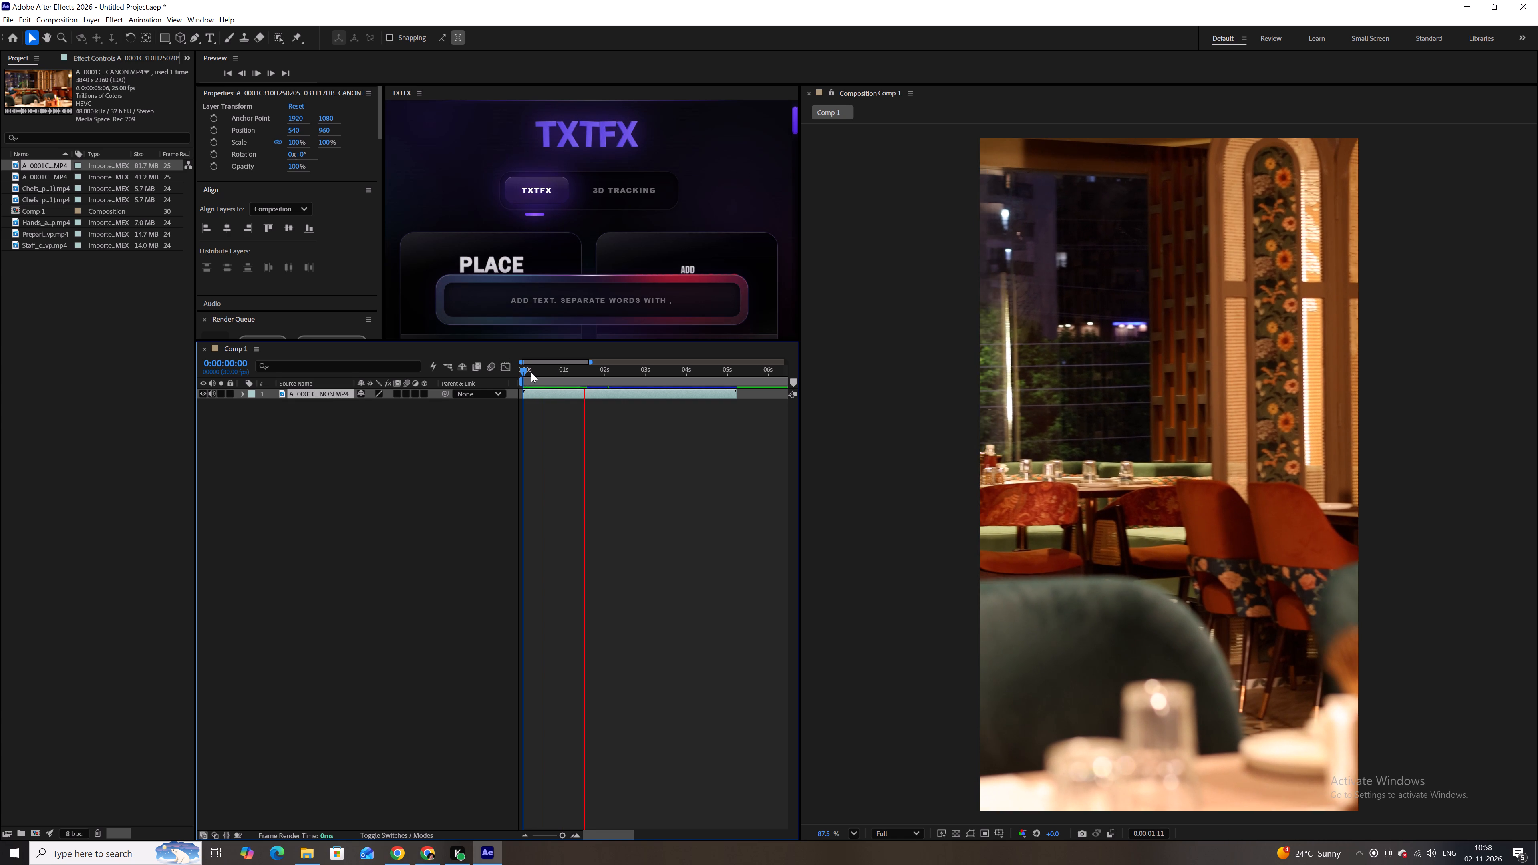
key(space)
drag(531, 369, 517, 364)
key(space)
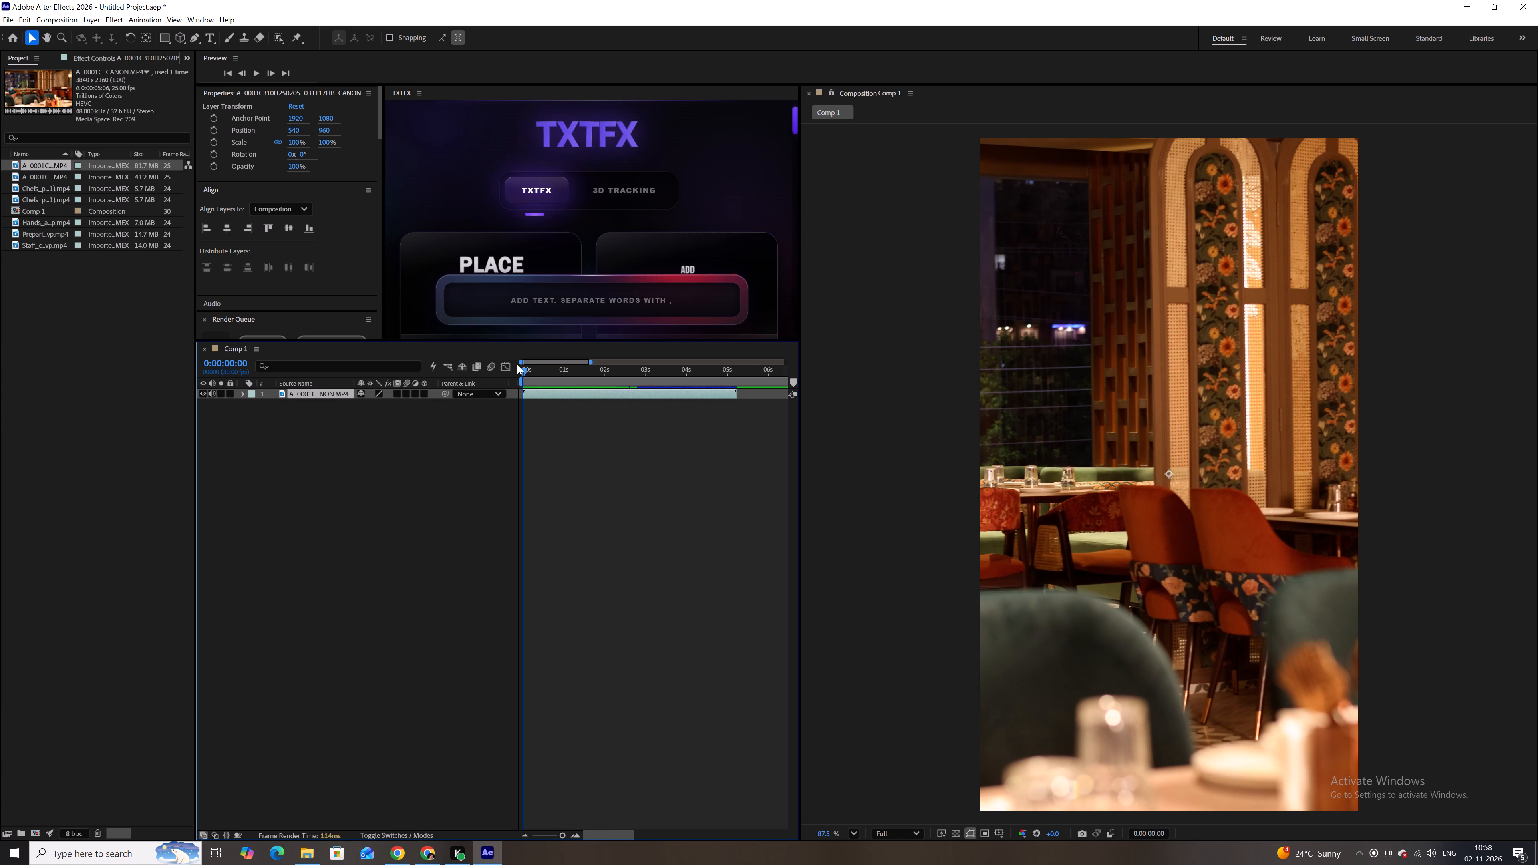
key(space)
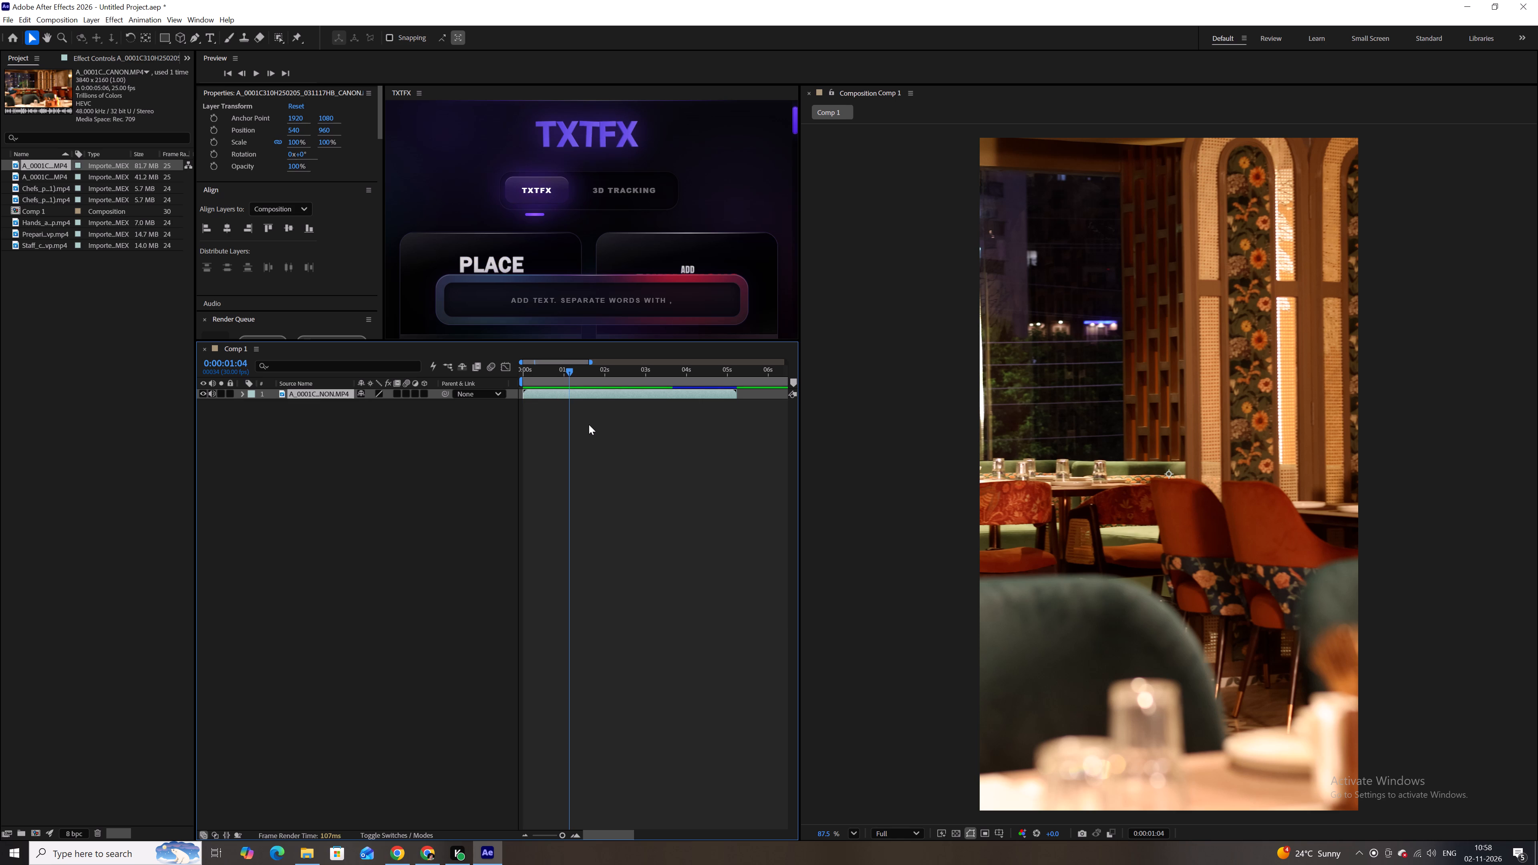
key(ctrl+shift+d)
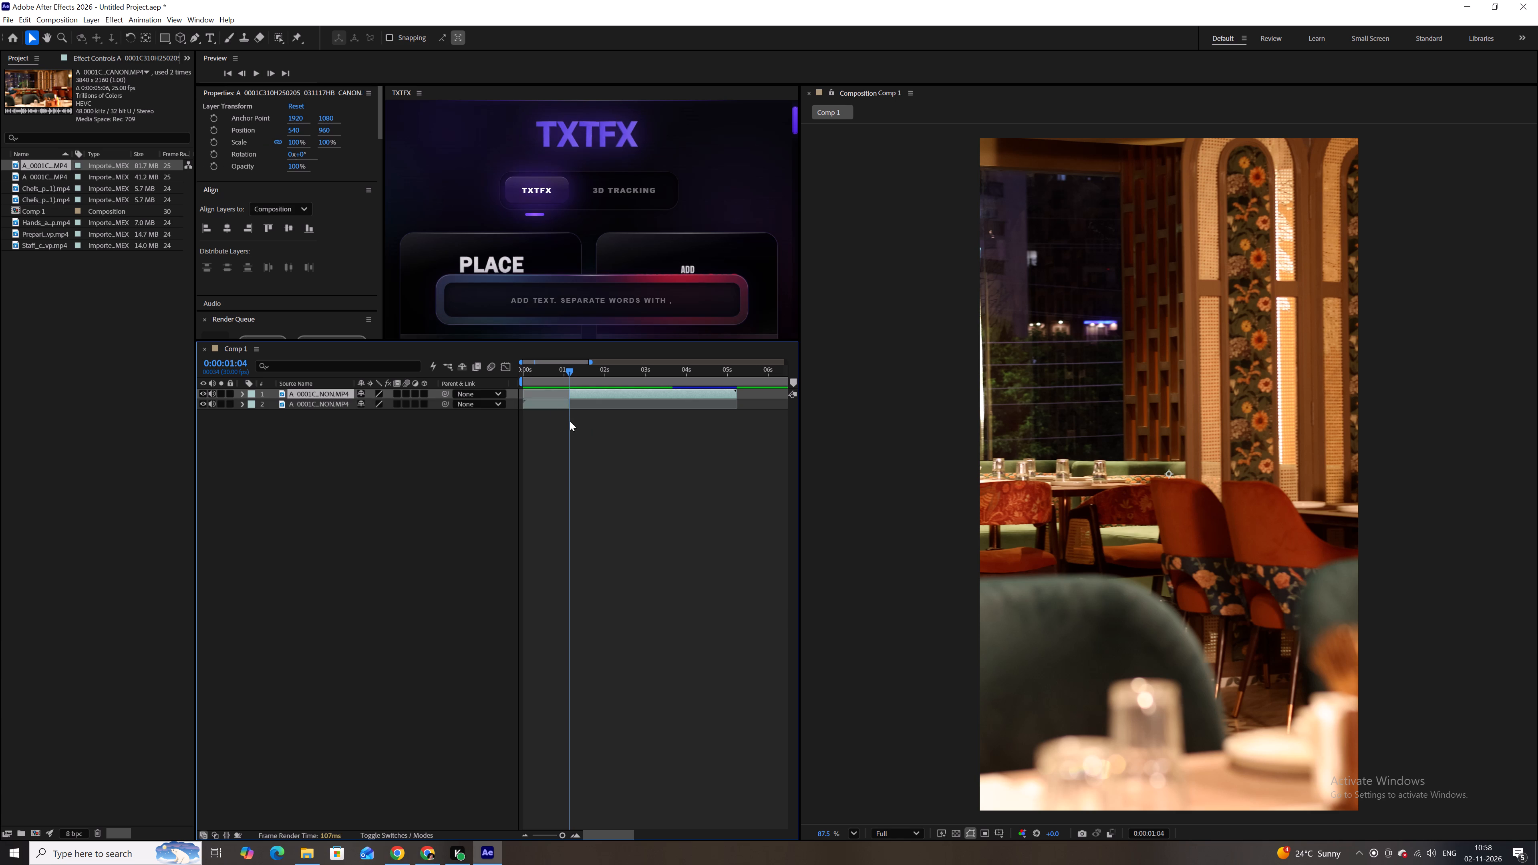
Play on through the seating clip, split it again at 0:00:03:04 and delete the part after the cut.
key(space)
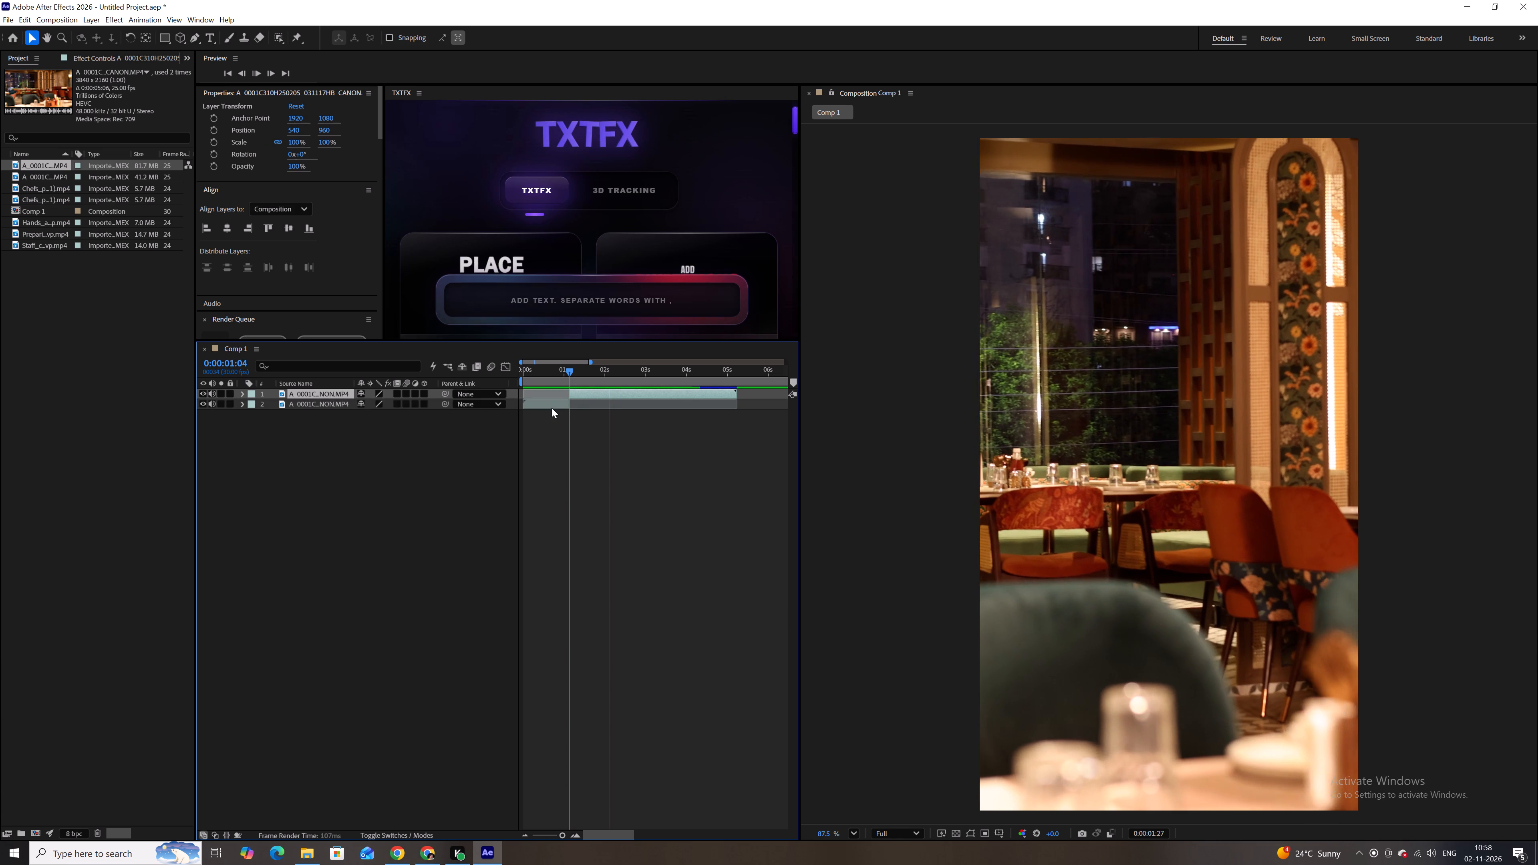
key(space)
click(640, 390)
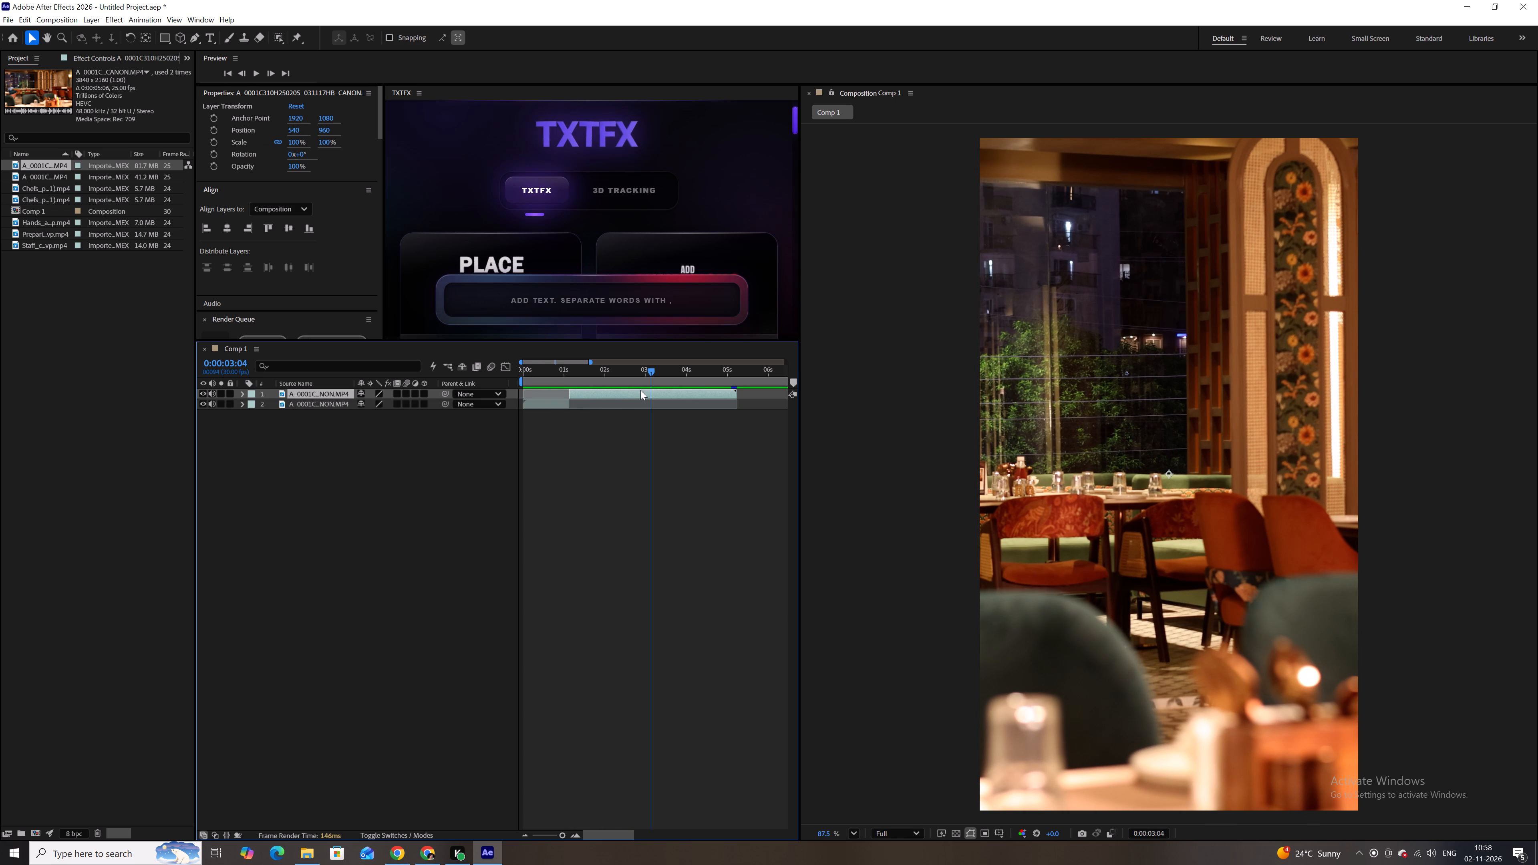
key(ctrl+shift+d)
key(BackSpace)
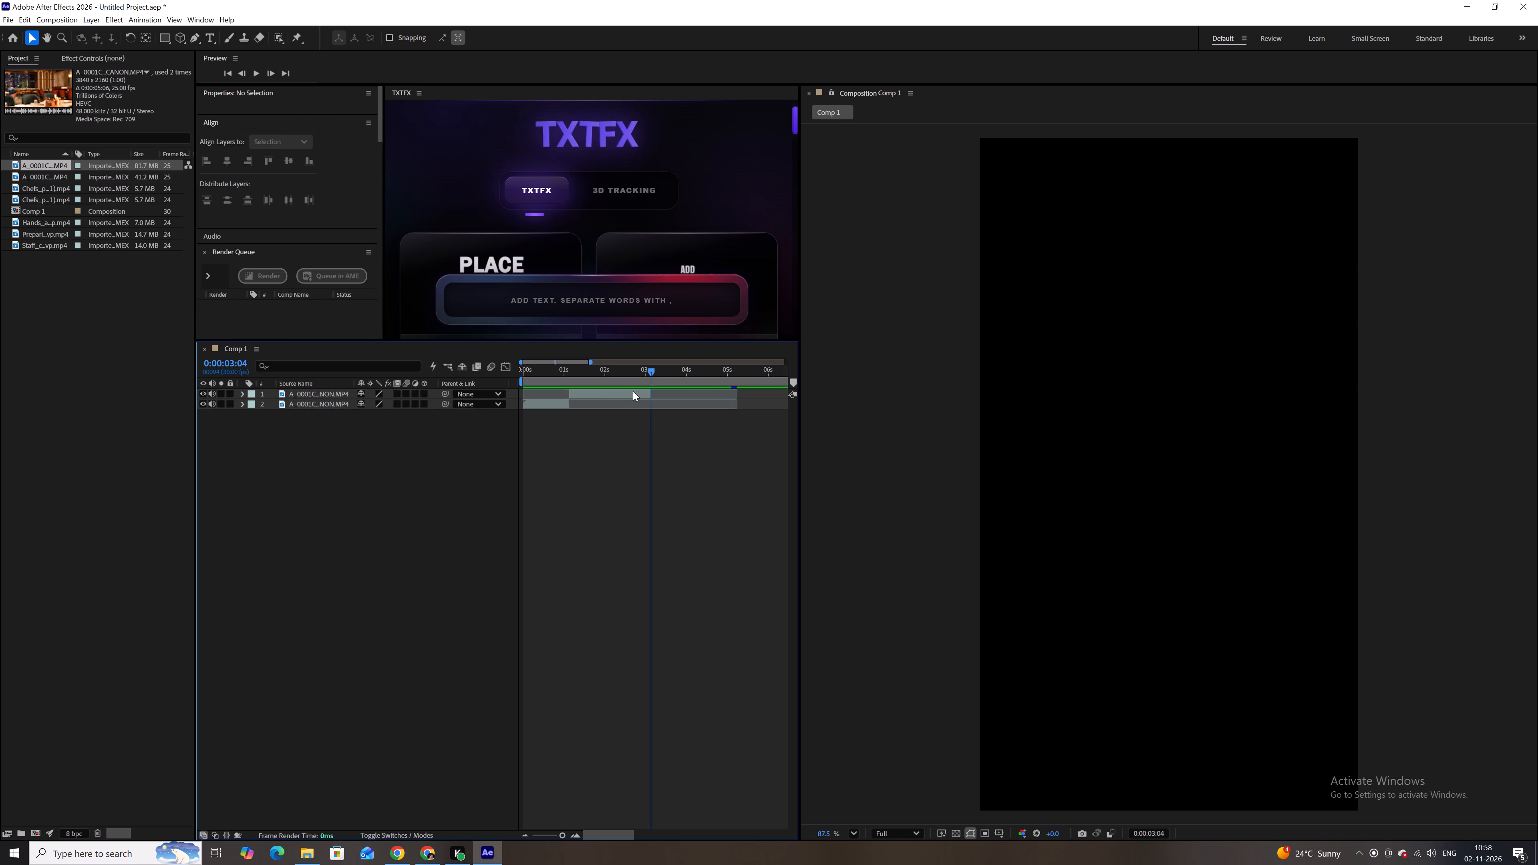
Delete the opening piece of the seating clip before the 0:00:01:04 cut.
click(548, 404)
key(BackSpace)
Move the remaining piece of the seating clip to 0:00:00:00 and play it through to its end.
drag(541, 374, 503, 367)
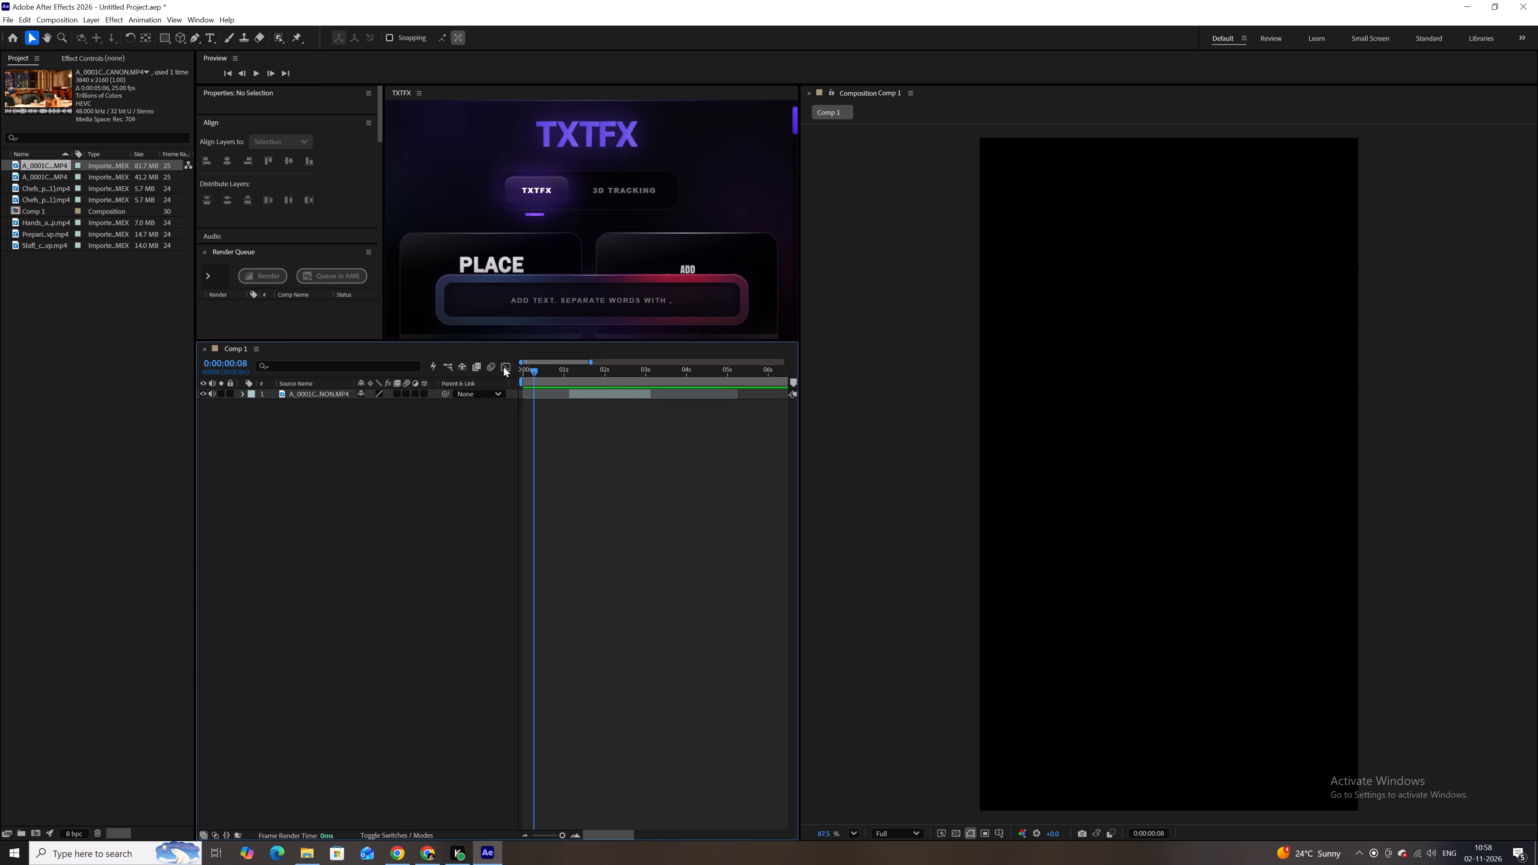
drag(503, 367, 486, 362)
drag(580, 395, 538, 391)
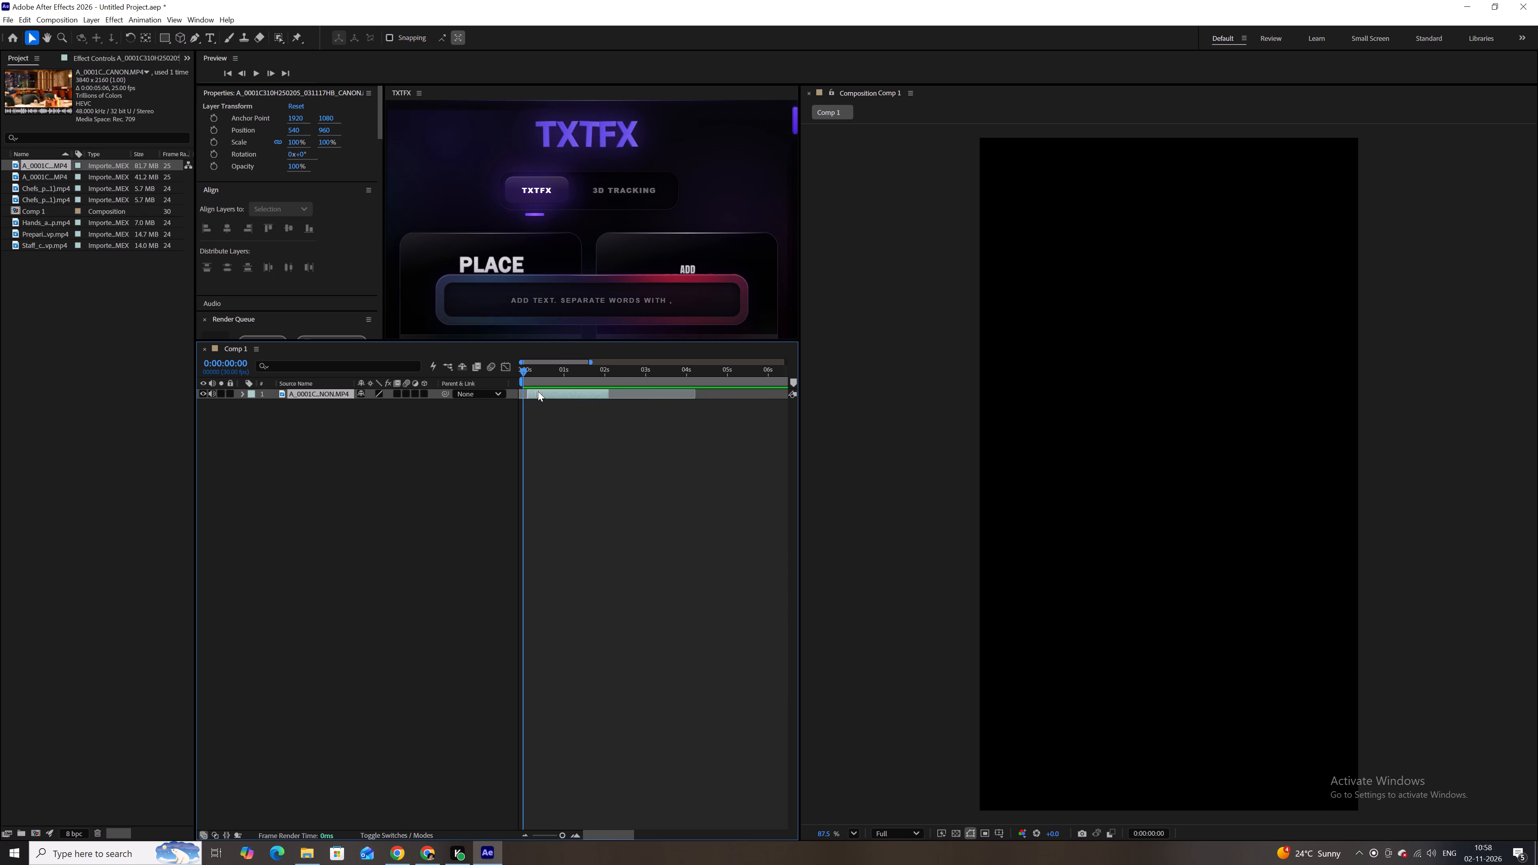
drag(538, 391, 533, 390)
key(space)
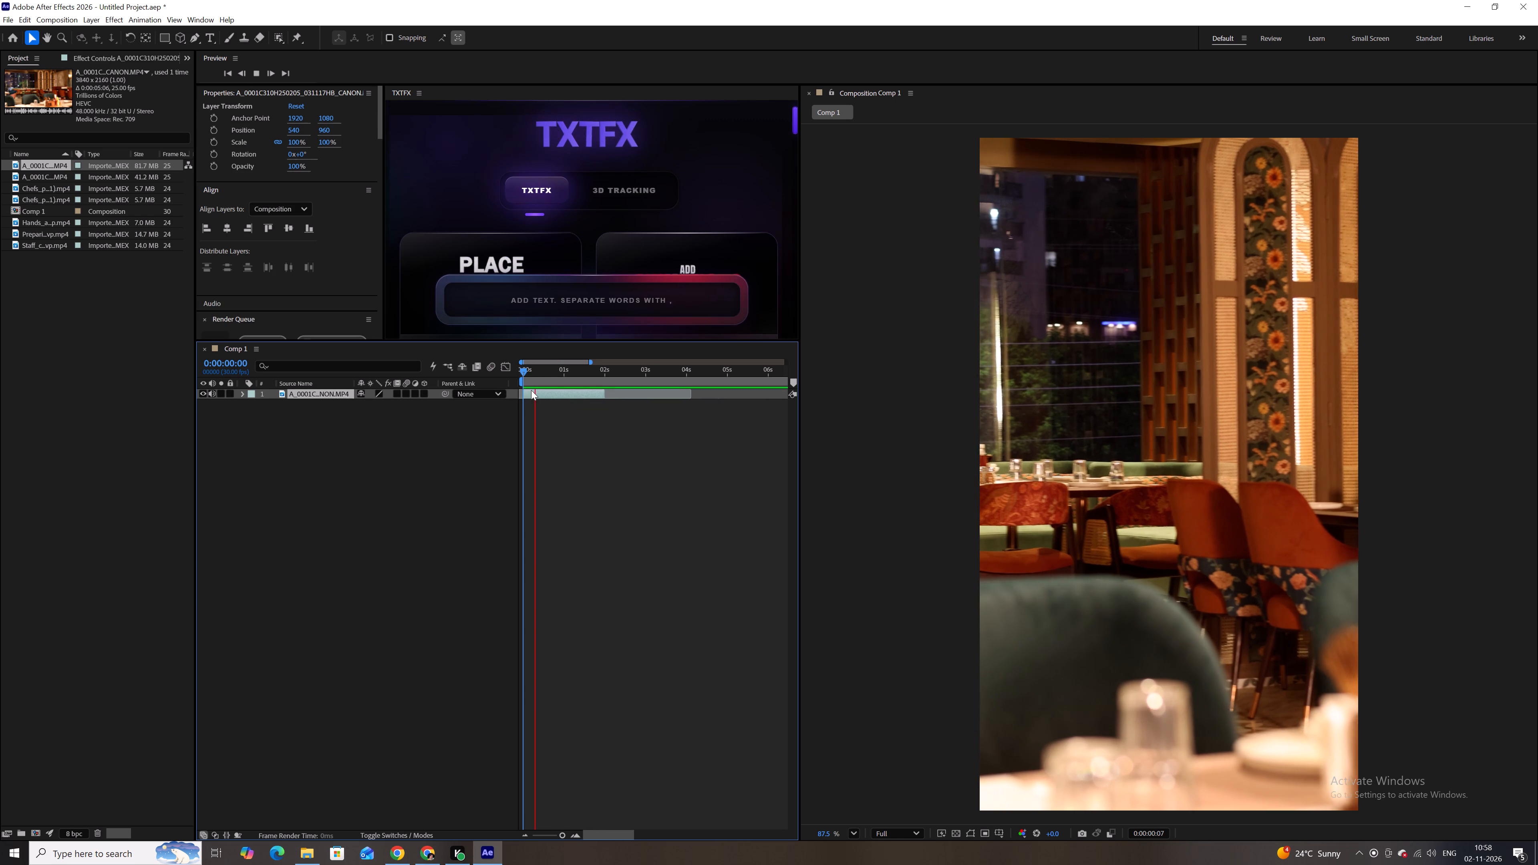
key(space)
key(space)
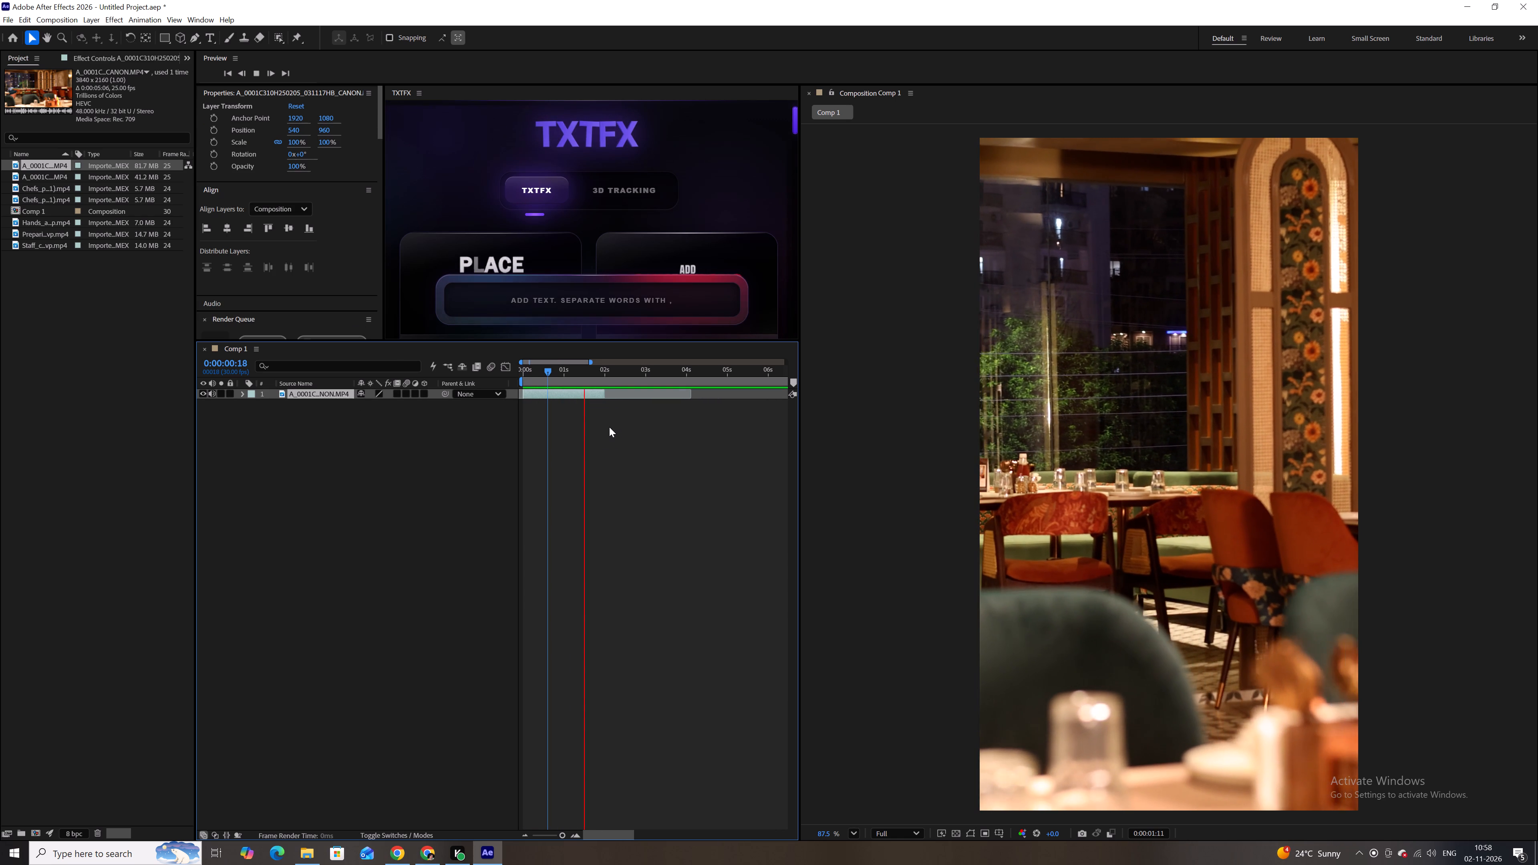
key(space)
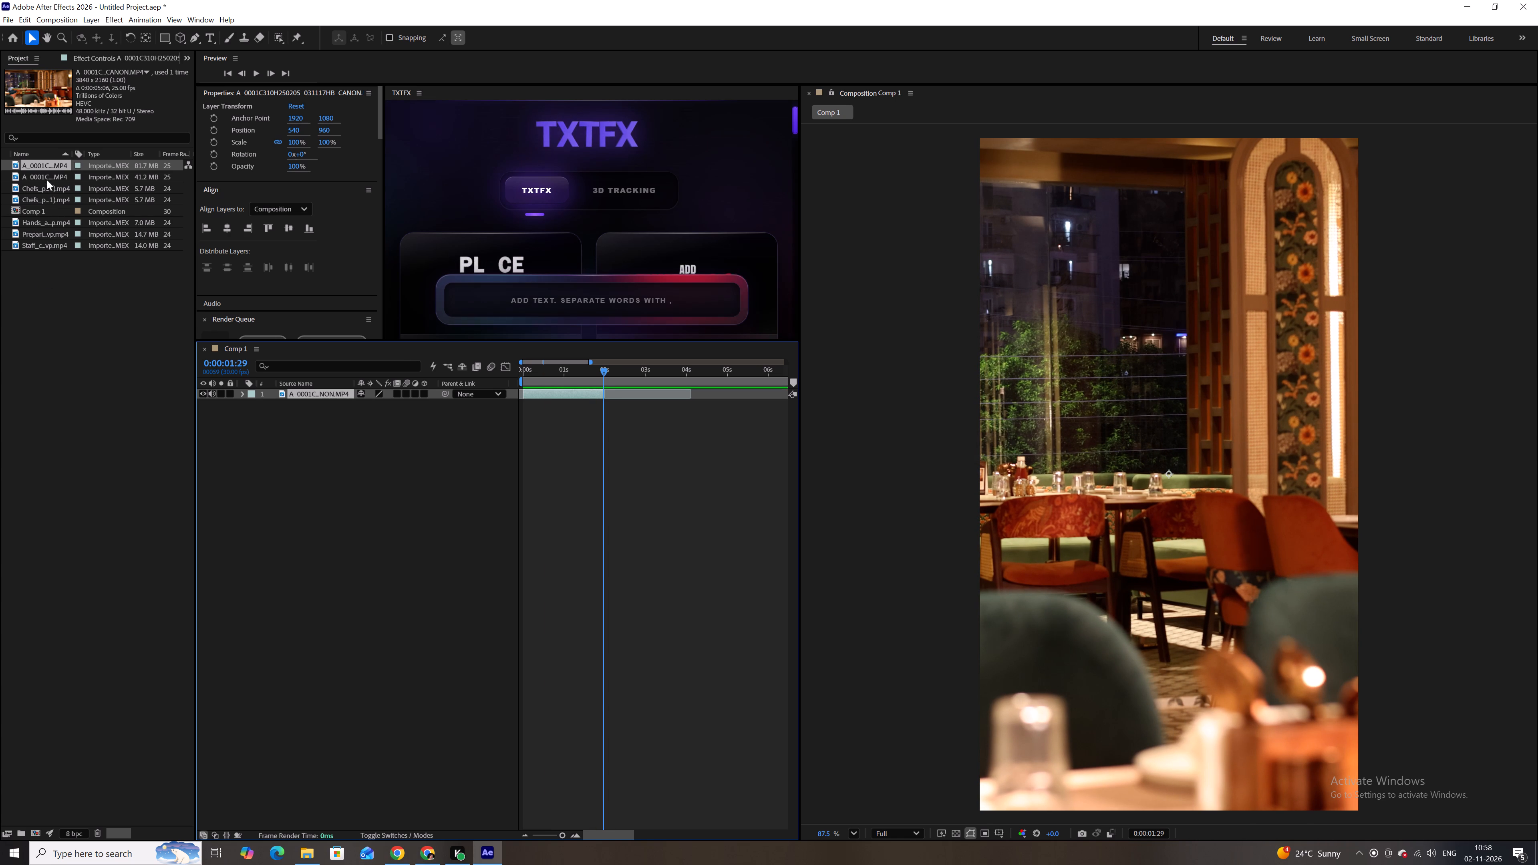
Add the Chefs_preparing_food_in_restaurant 1080p (1) clip to Comp 1 above the seating clip.
click(47, 180)
key(Down)
key(Up)
key(Down)
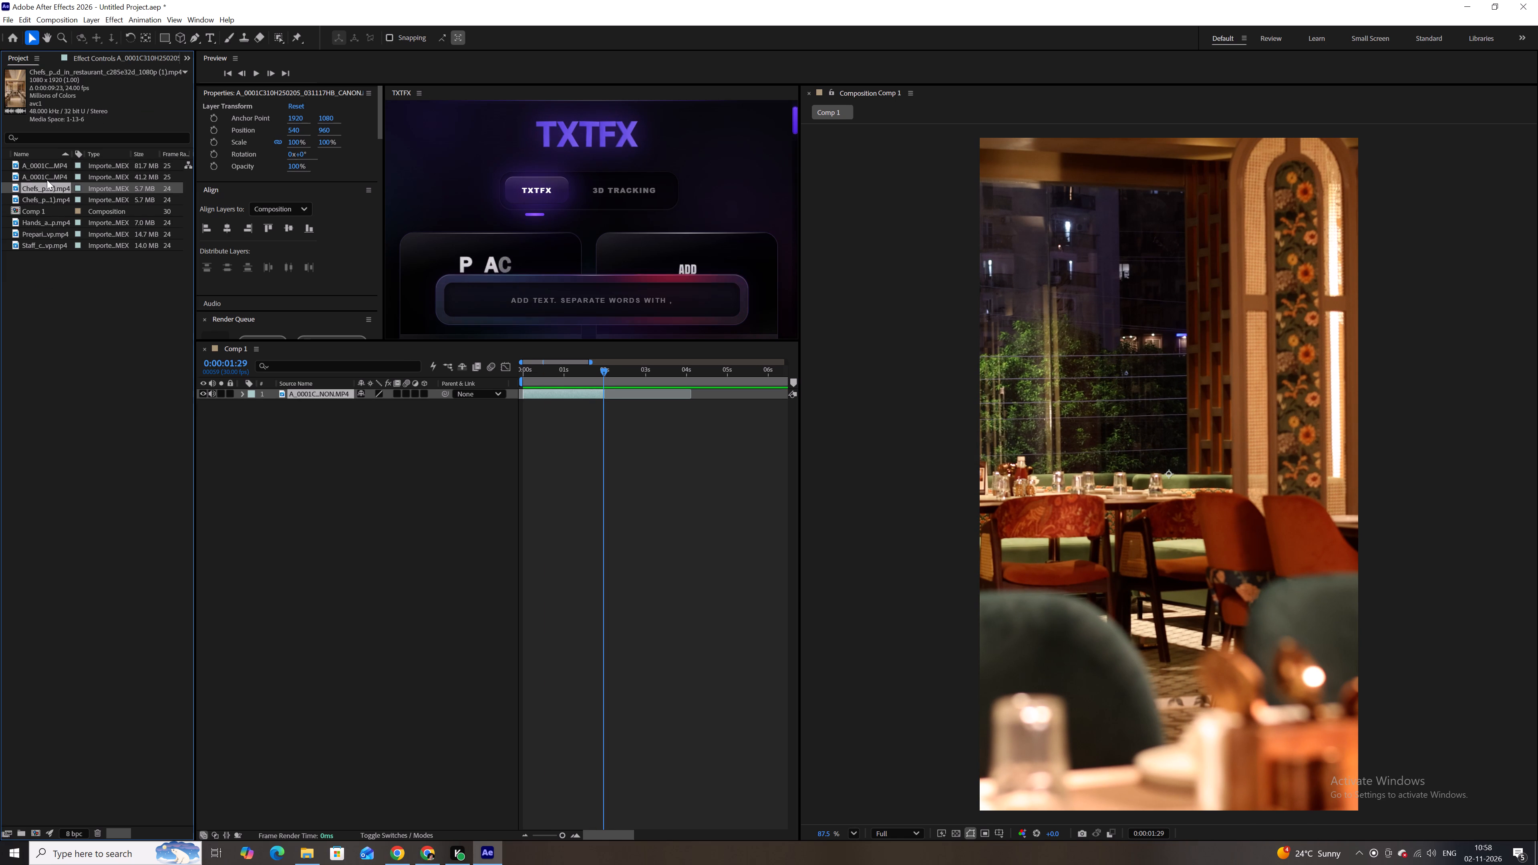
drag(56, 185, 368, 400)
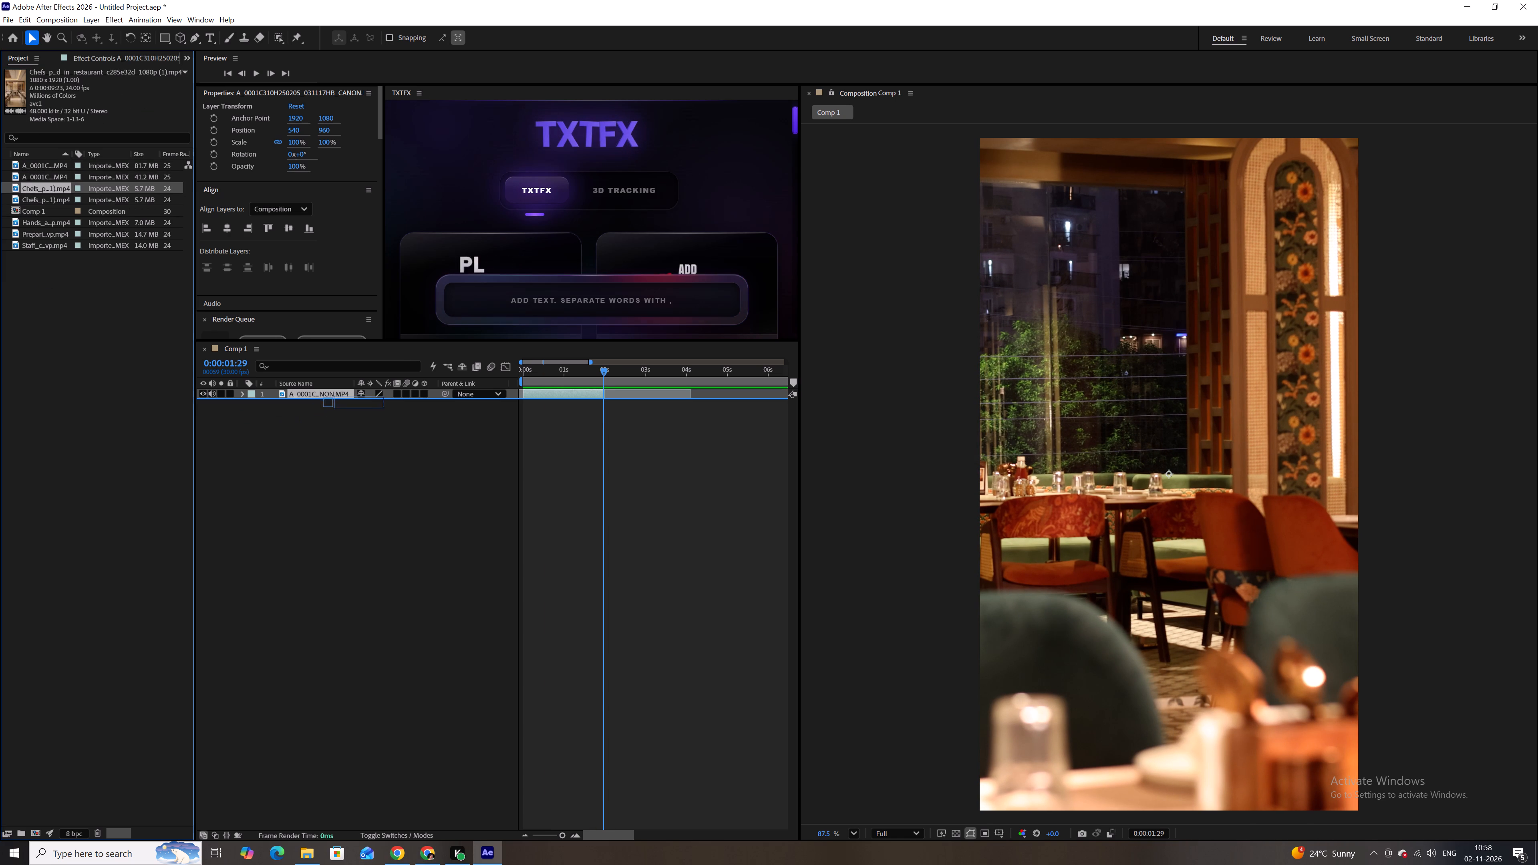
drag(368, 400, 376, 389)
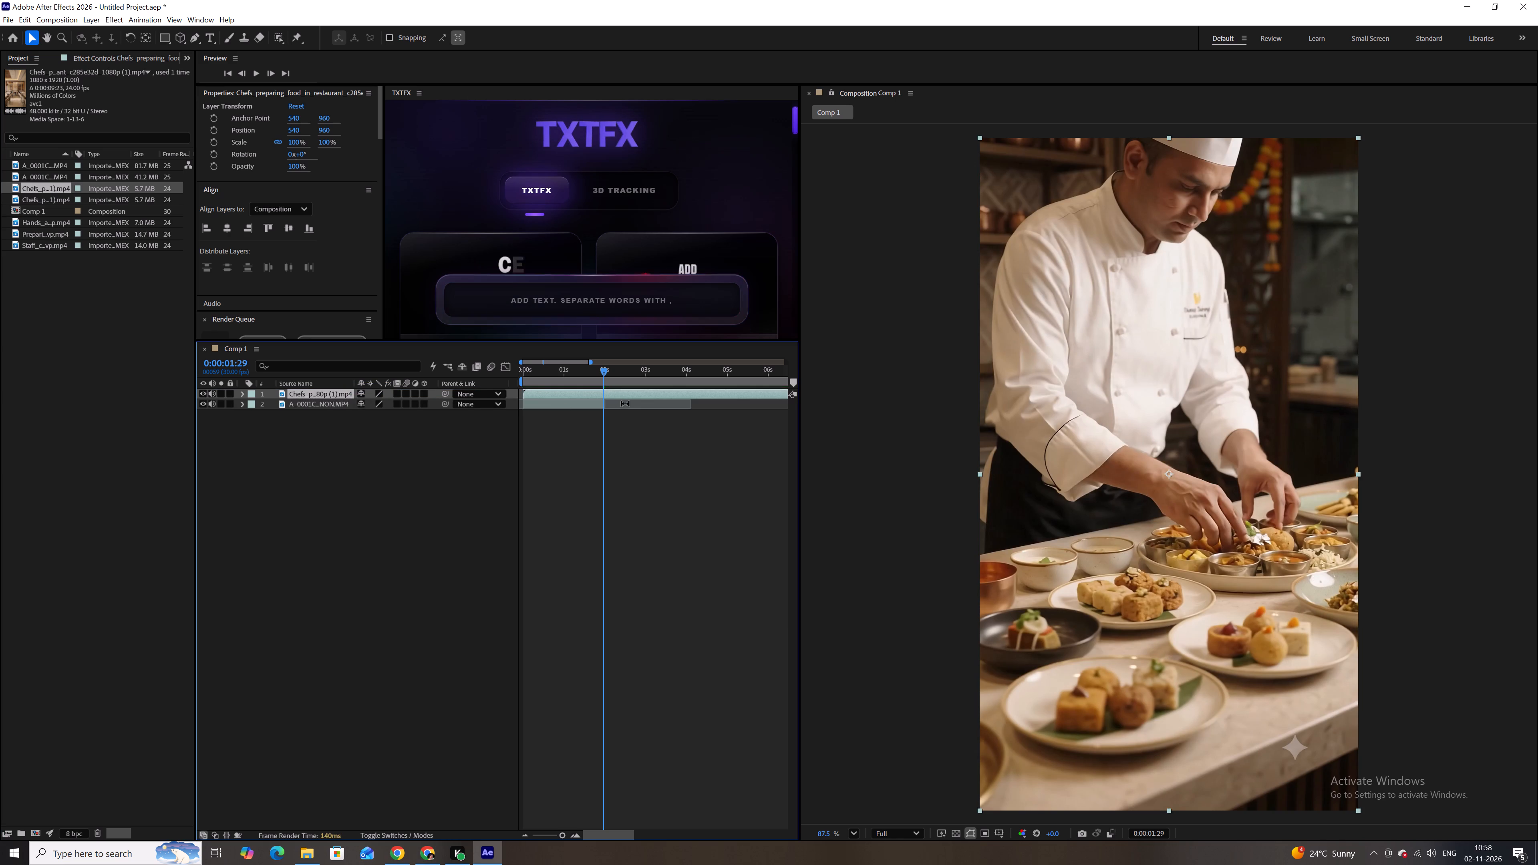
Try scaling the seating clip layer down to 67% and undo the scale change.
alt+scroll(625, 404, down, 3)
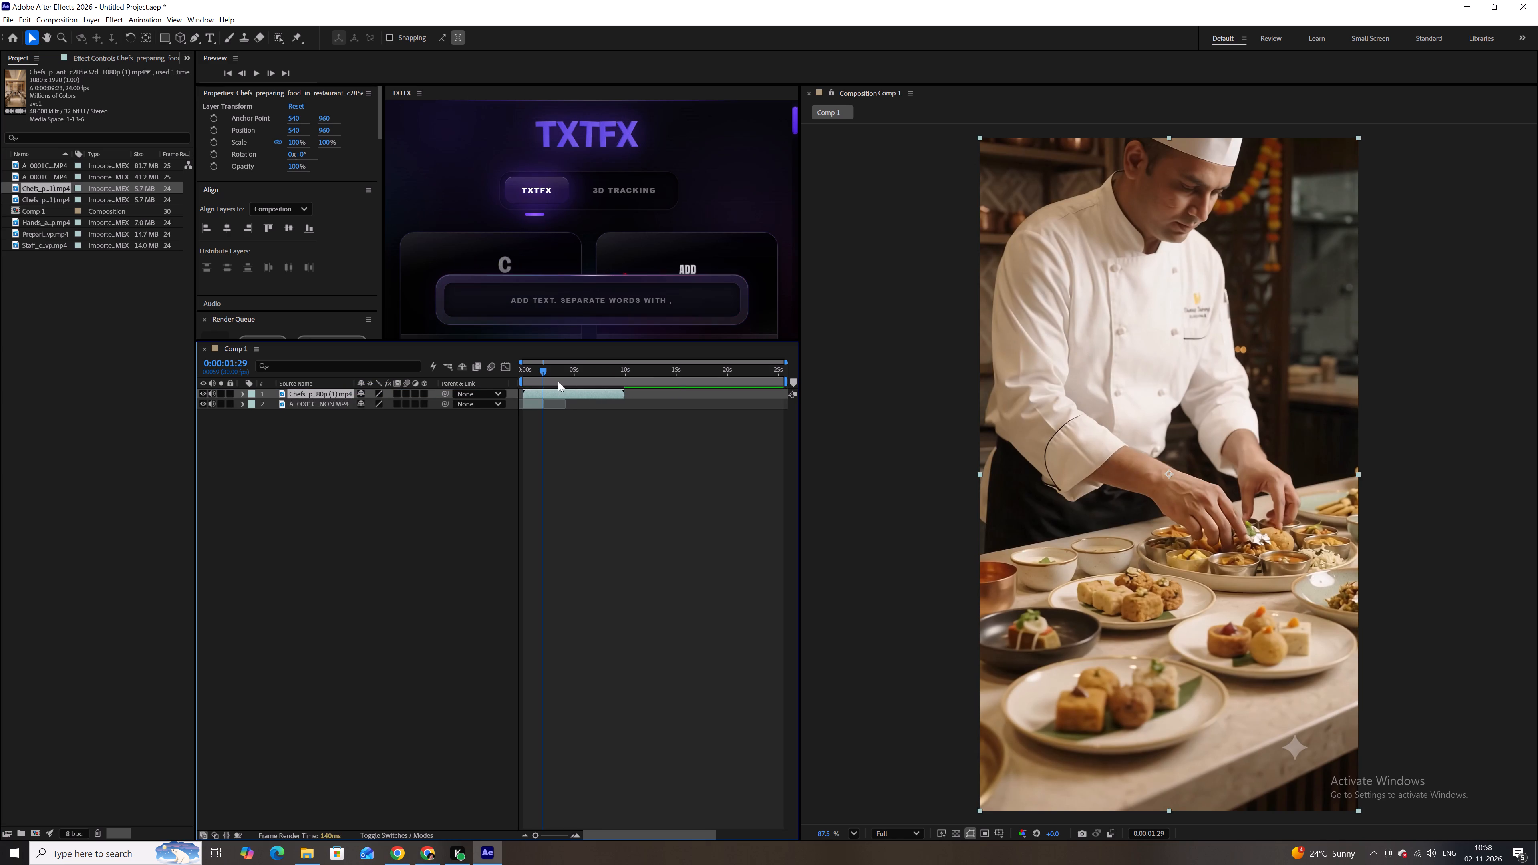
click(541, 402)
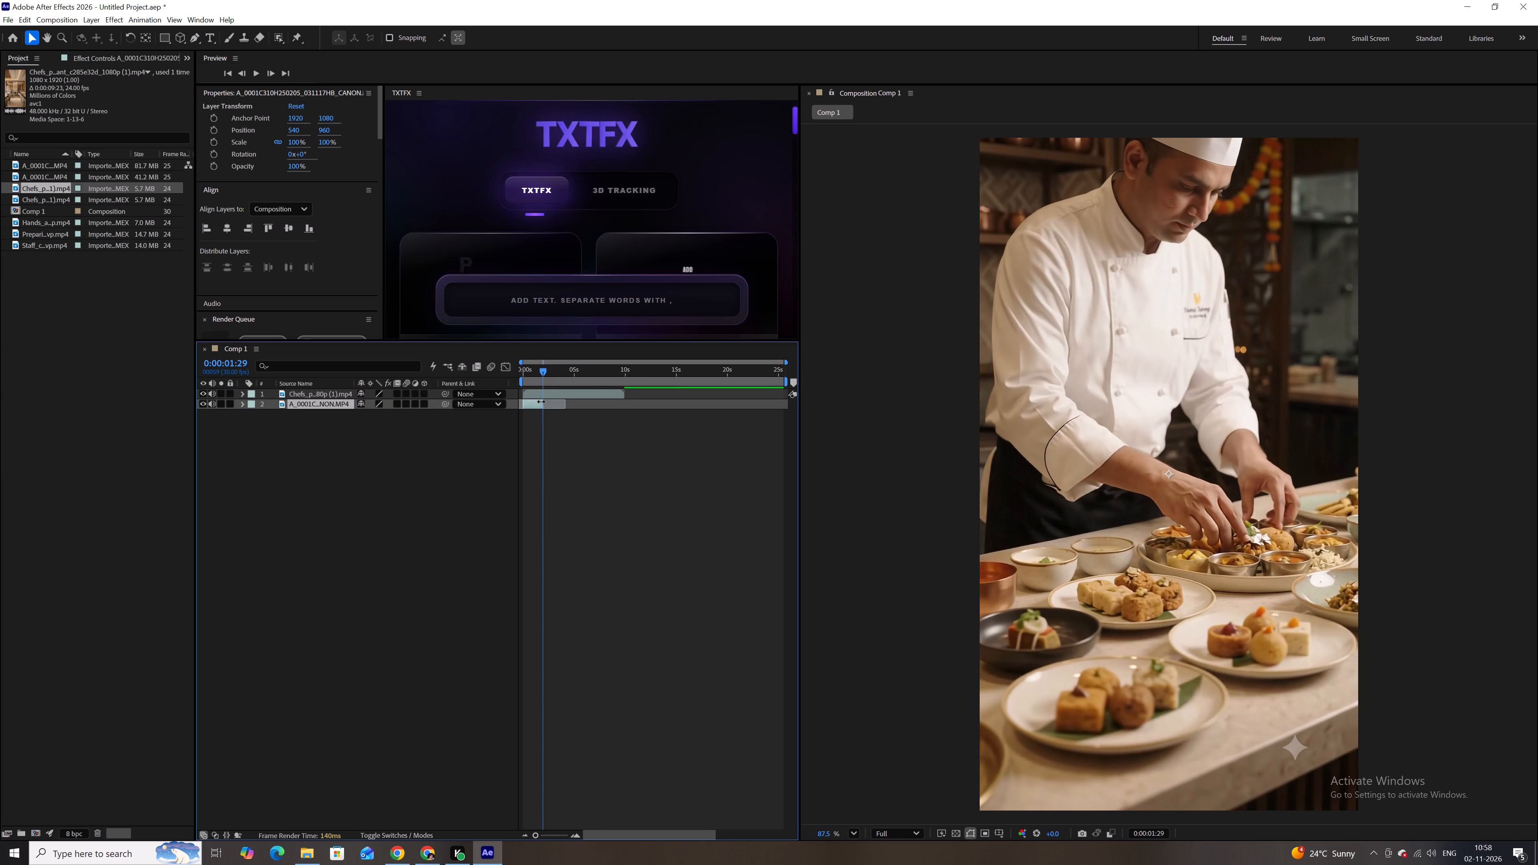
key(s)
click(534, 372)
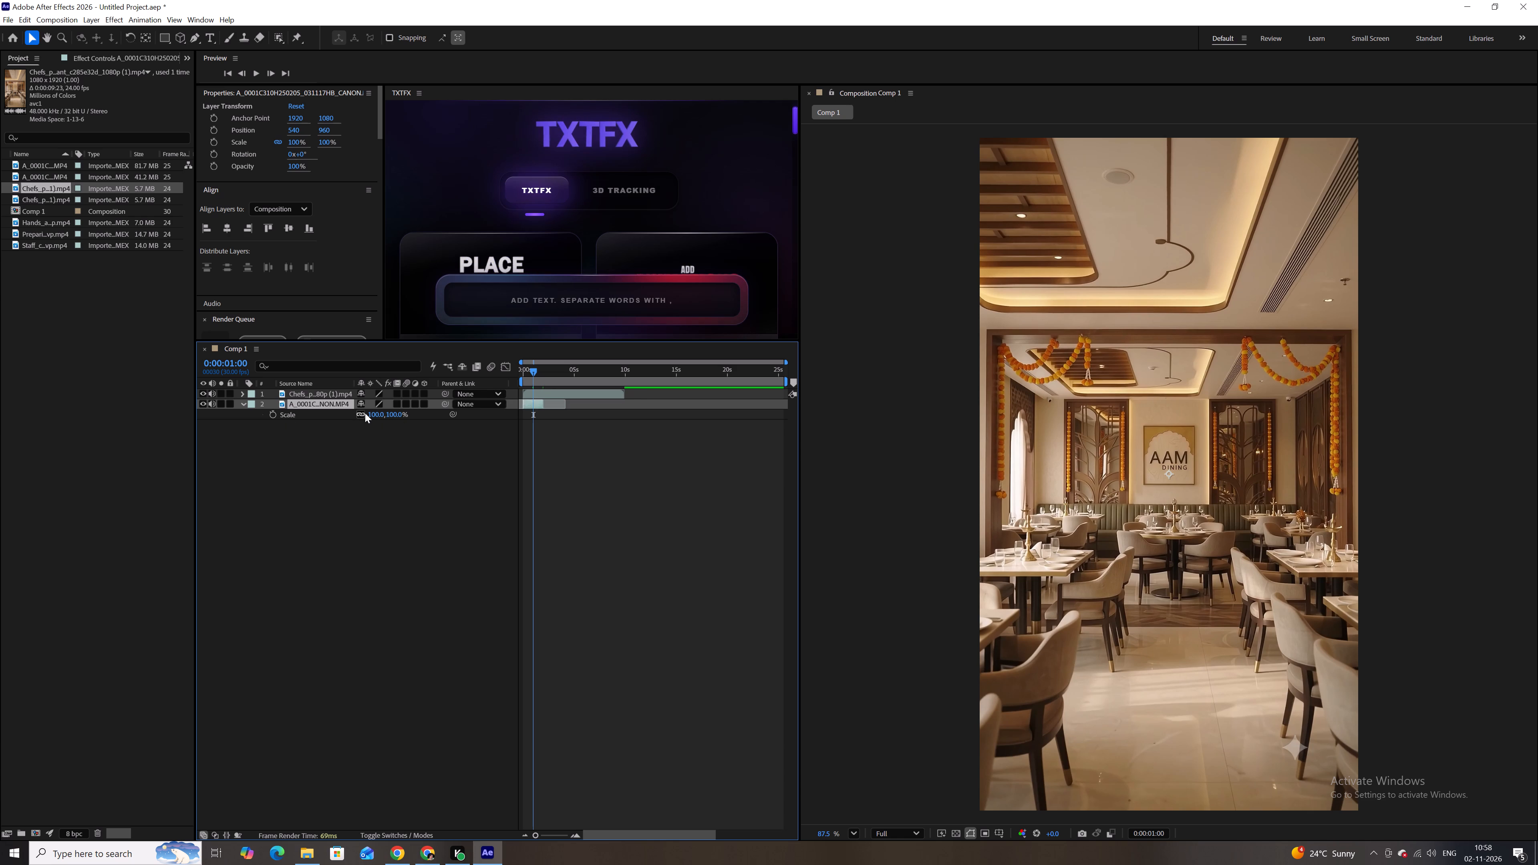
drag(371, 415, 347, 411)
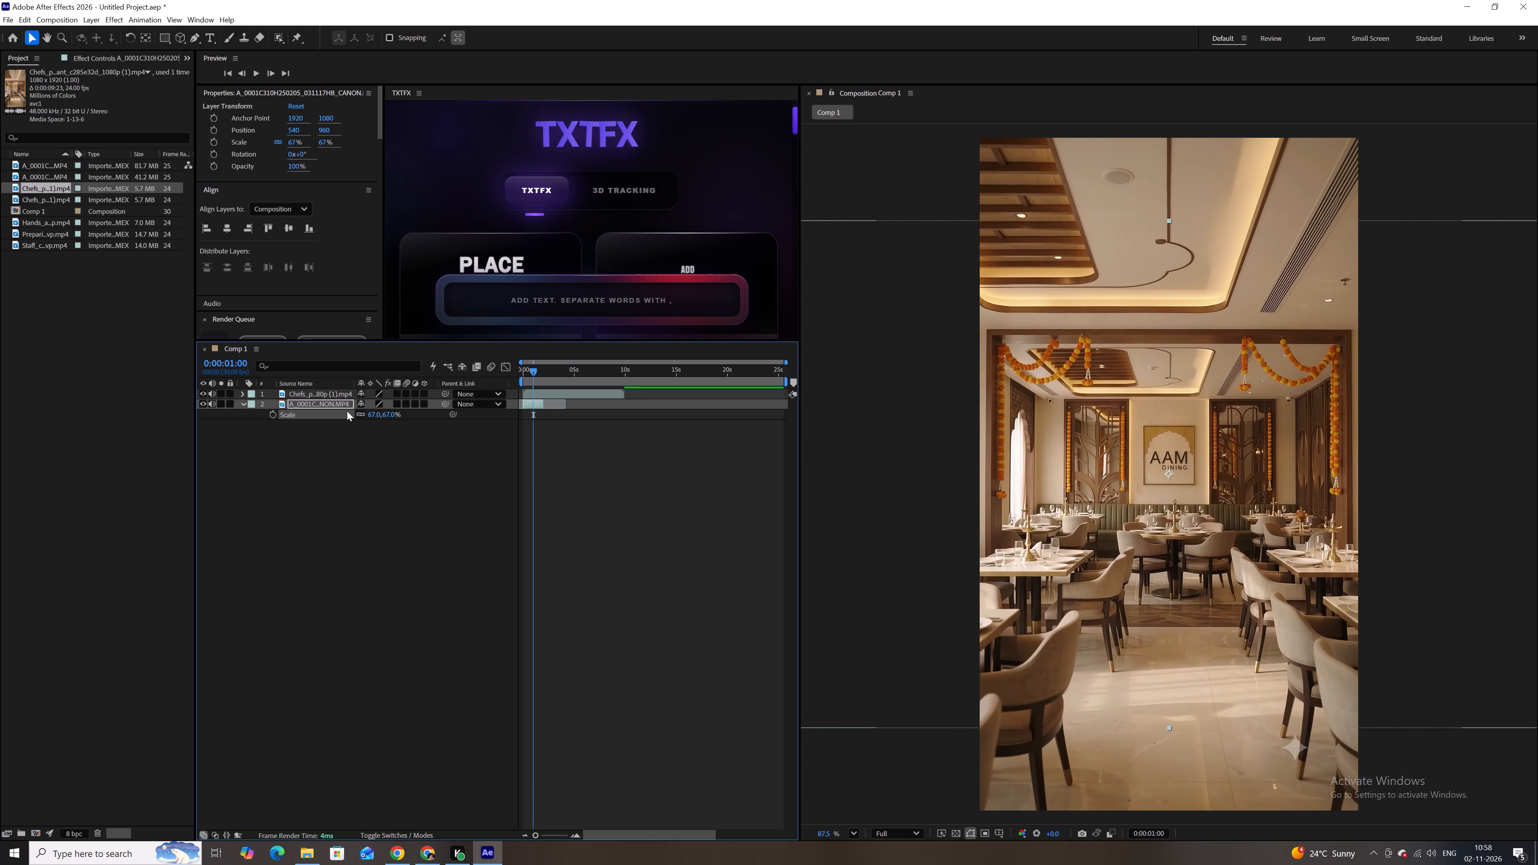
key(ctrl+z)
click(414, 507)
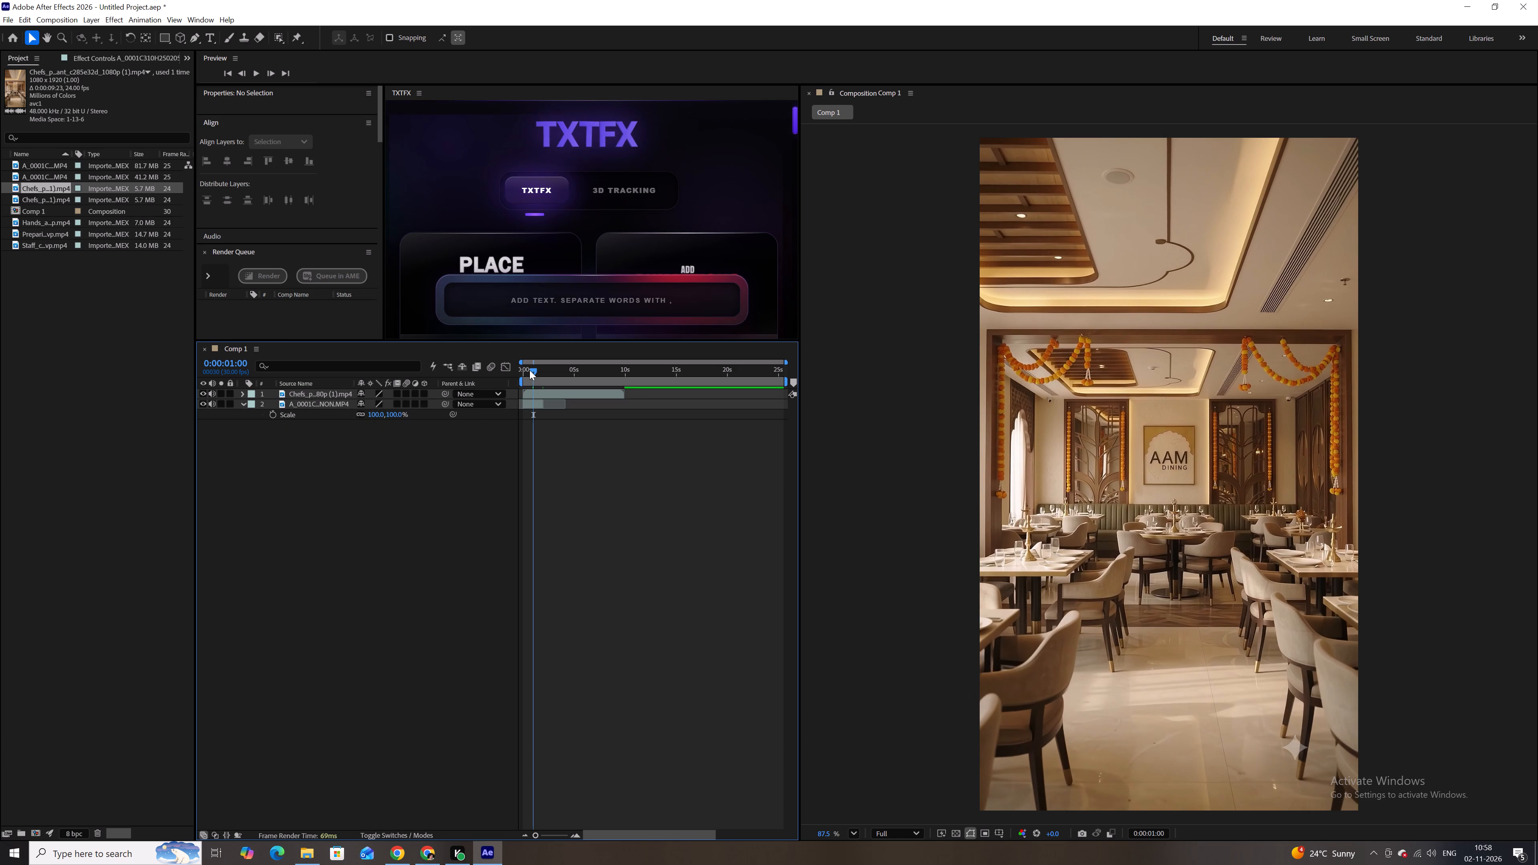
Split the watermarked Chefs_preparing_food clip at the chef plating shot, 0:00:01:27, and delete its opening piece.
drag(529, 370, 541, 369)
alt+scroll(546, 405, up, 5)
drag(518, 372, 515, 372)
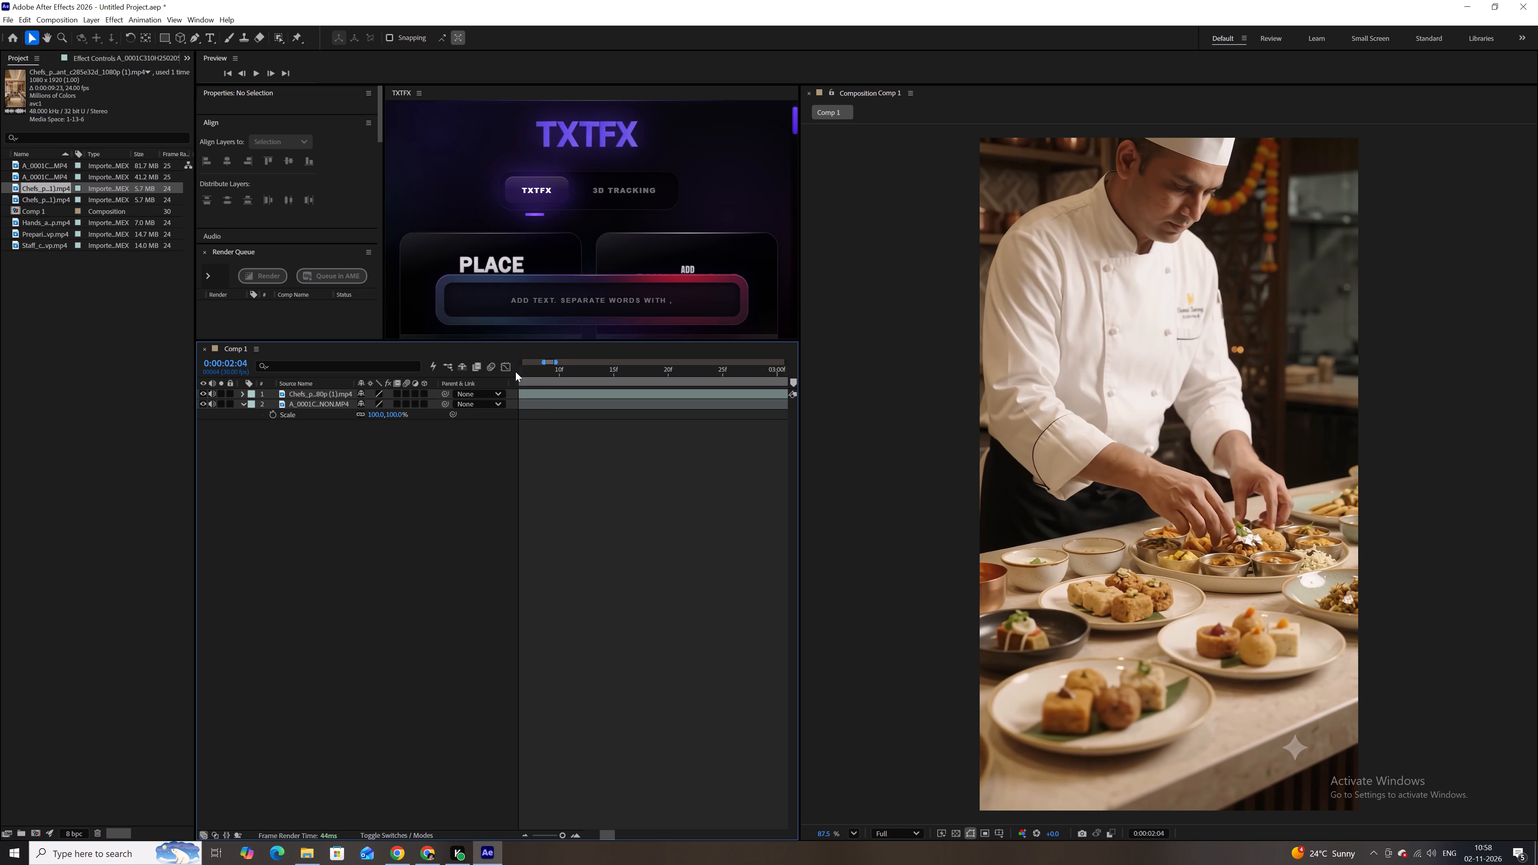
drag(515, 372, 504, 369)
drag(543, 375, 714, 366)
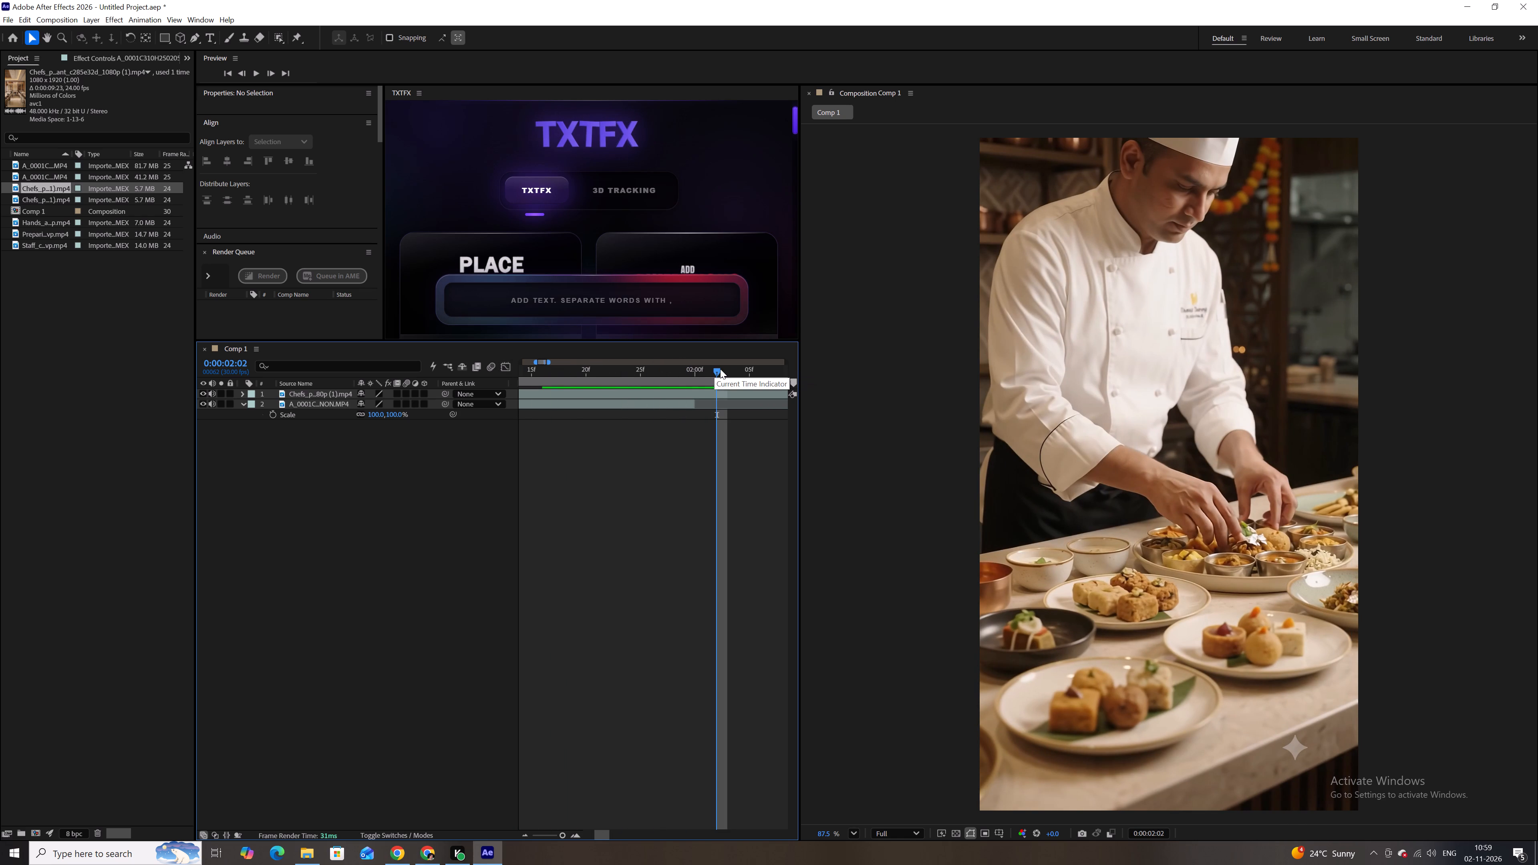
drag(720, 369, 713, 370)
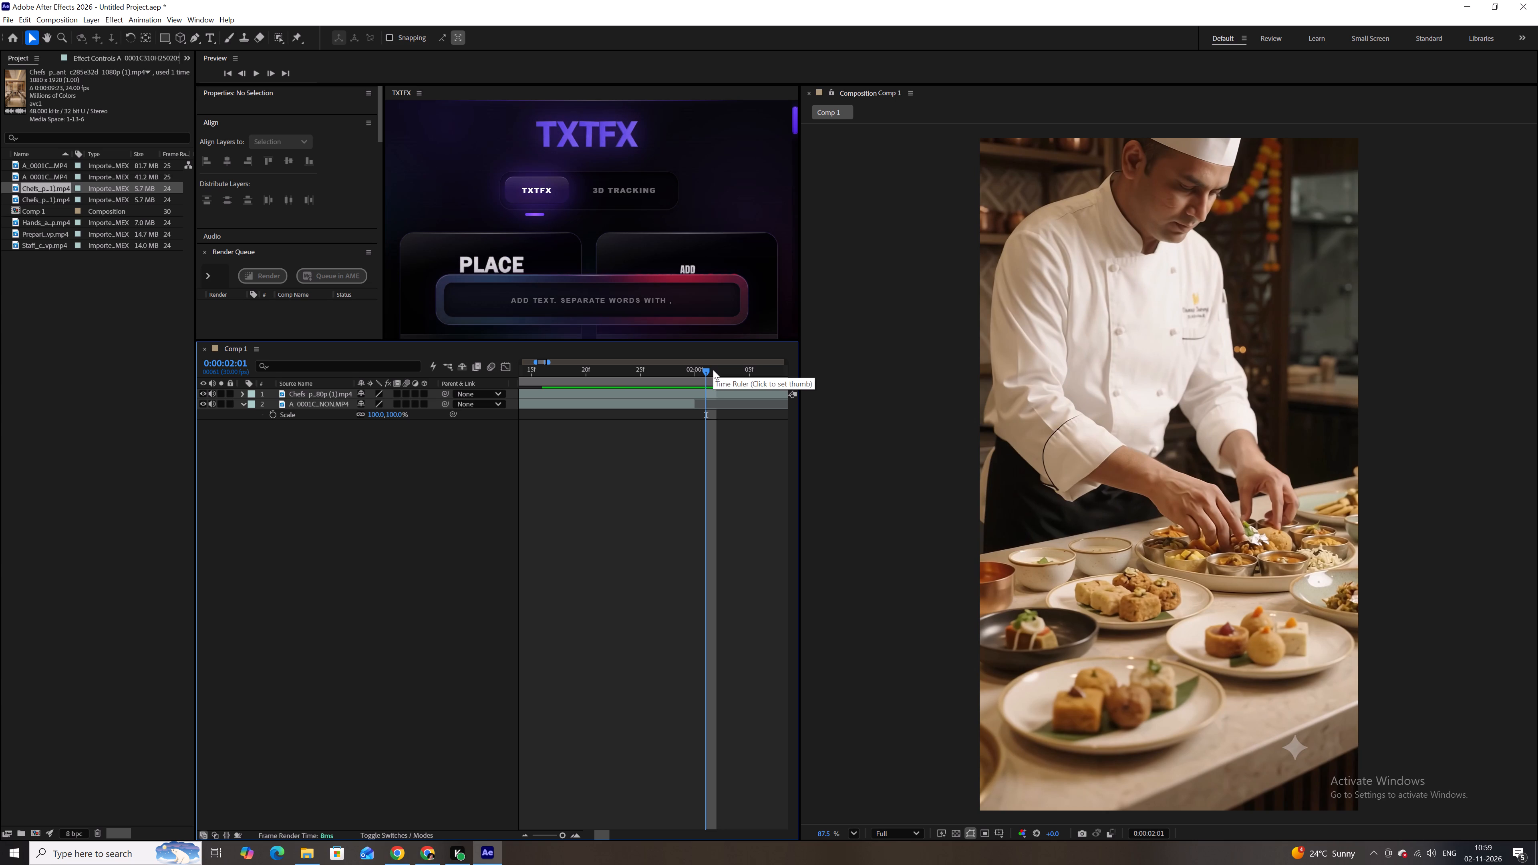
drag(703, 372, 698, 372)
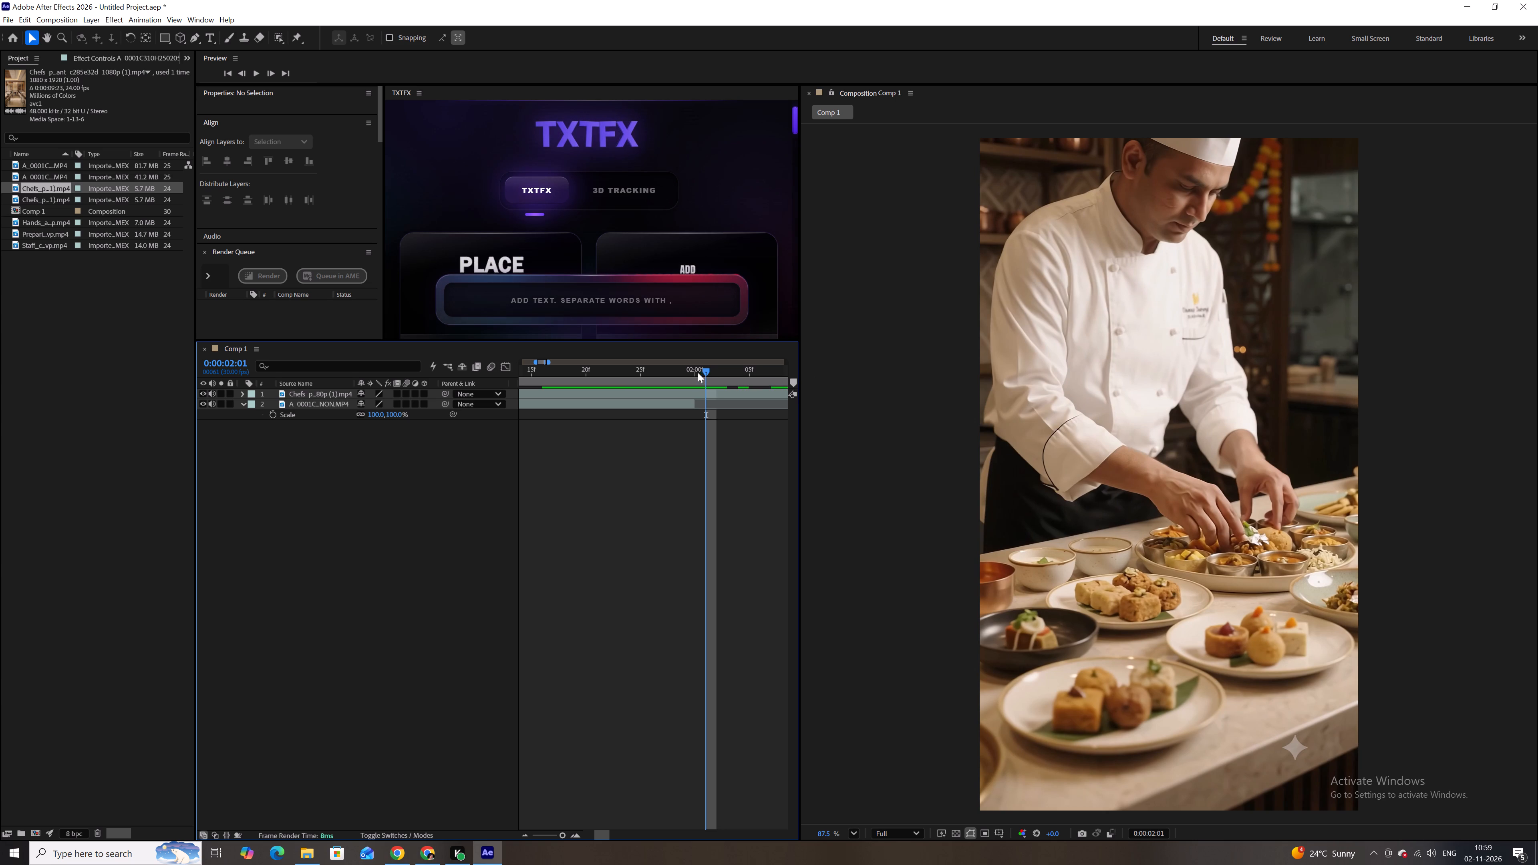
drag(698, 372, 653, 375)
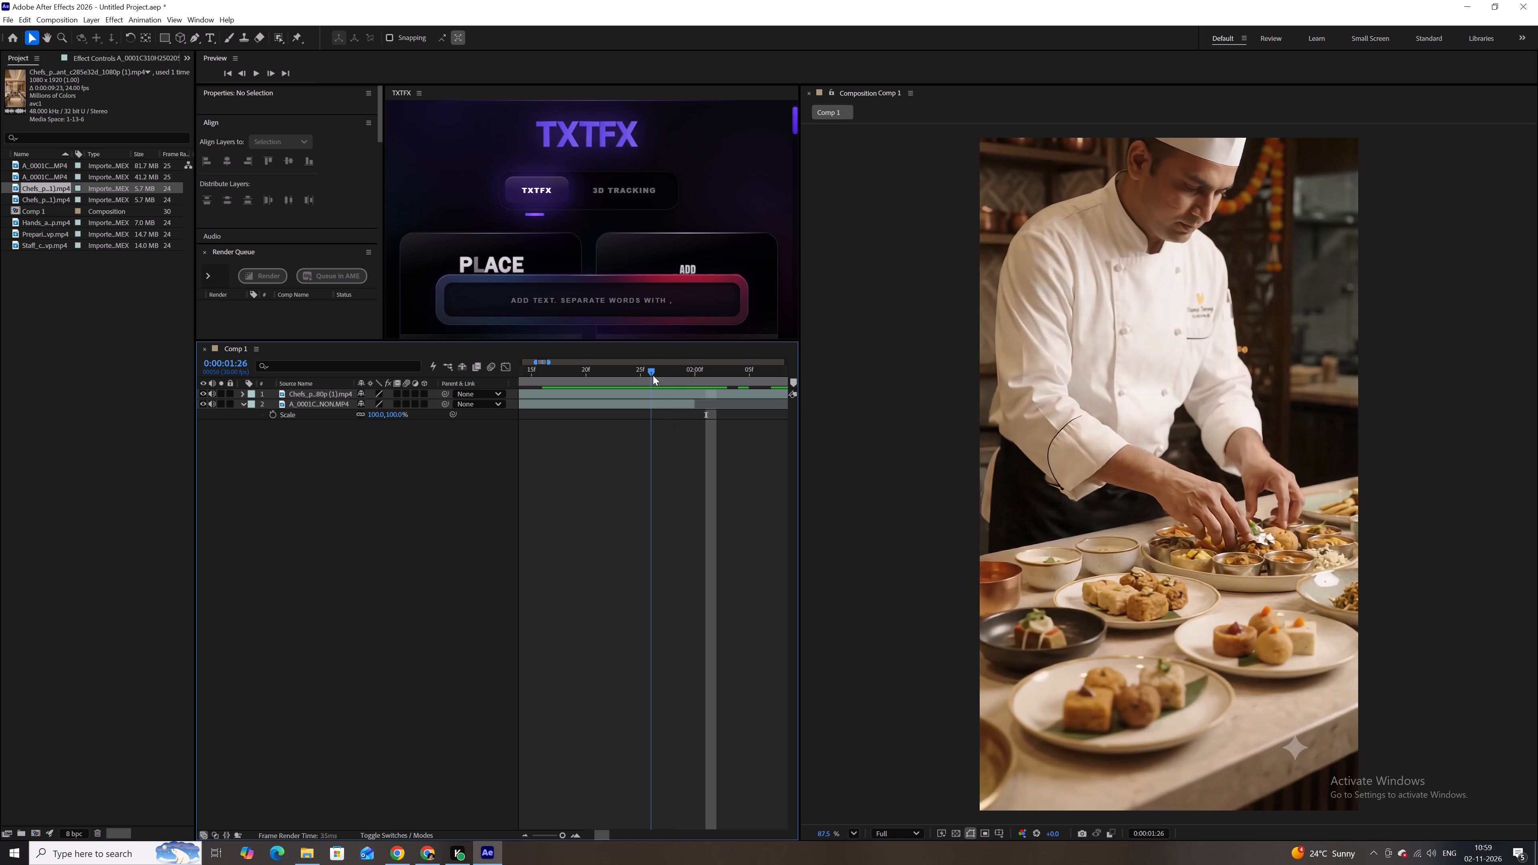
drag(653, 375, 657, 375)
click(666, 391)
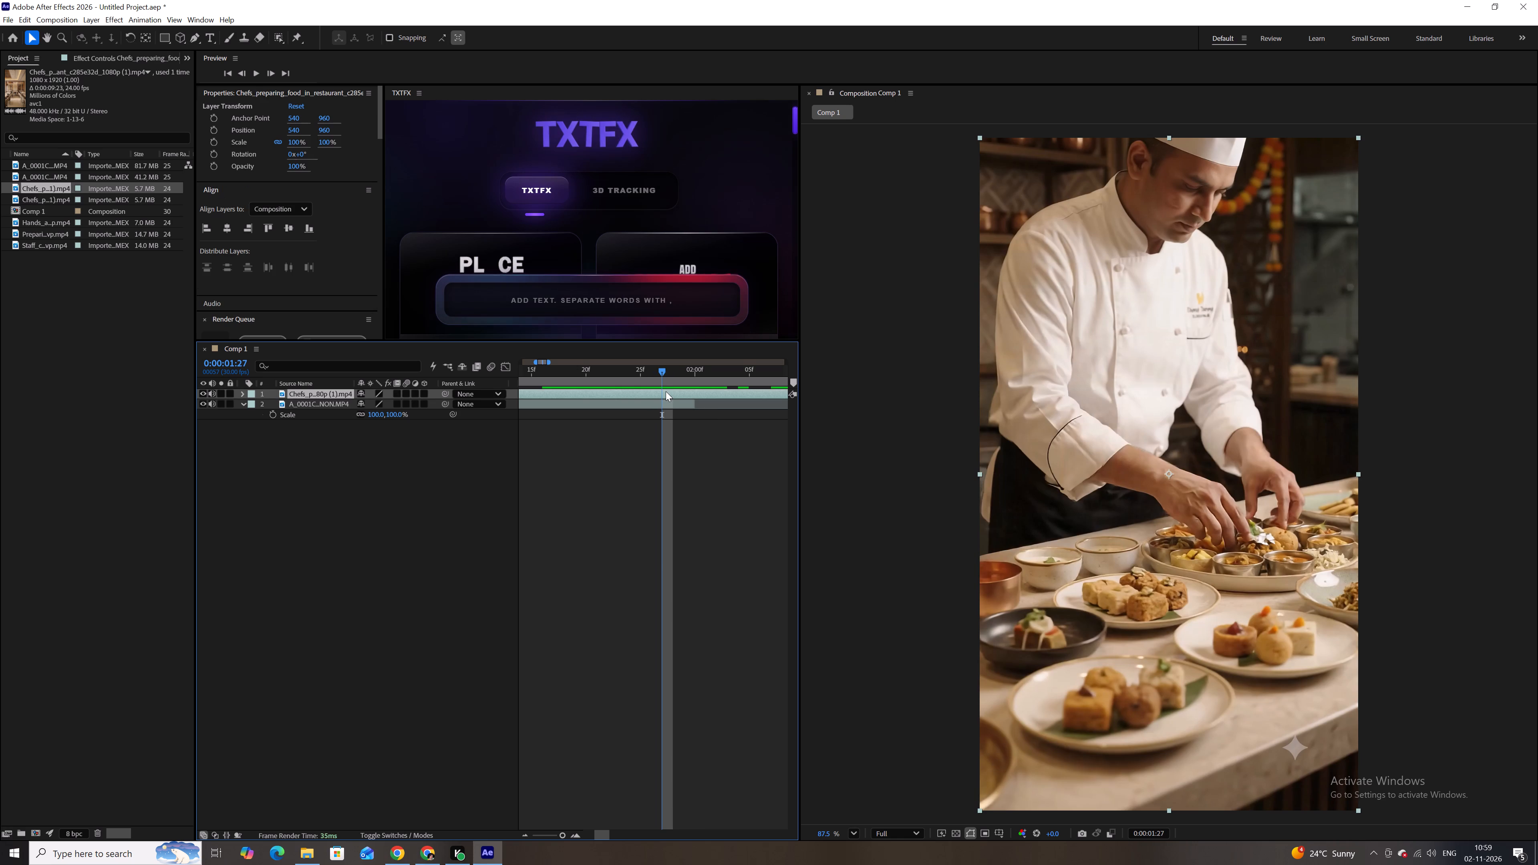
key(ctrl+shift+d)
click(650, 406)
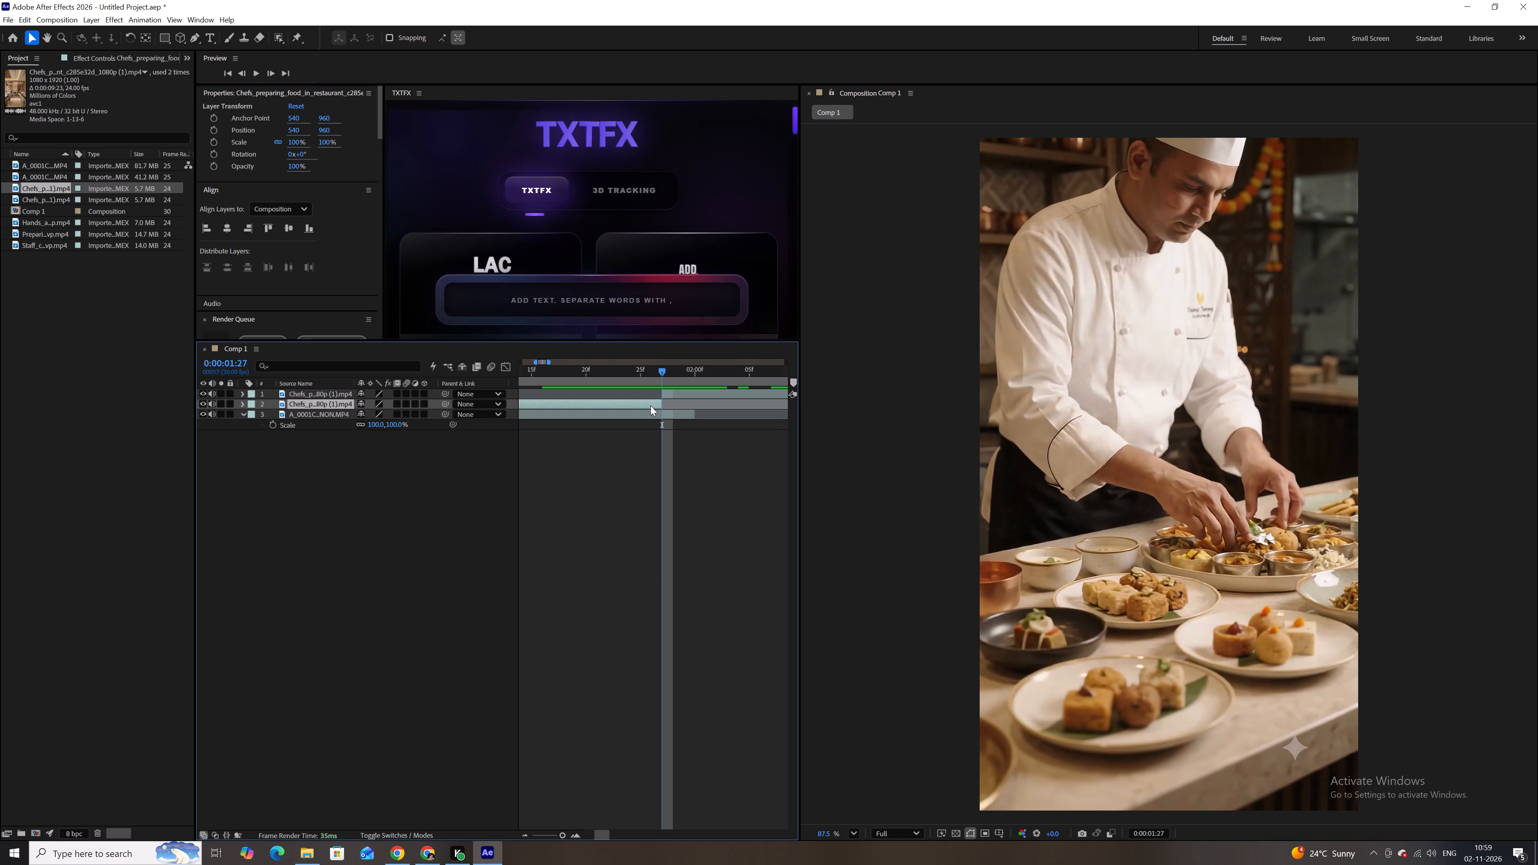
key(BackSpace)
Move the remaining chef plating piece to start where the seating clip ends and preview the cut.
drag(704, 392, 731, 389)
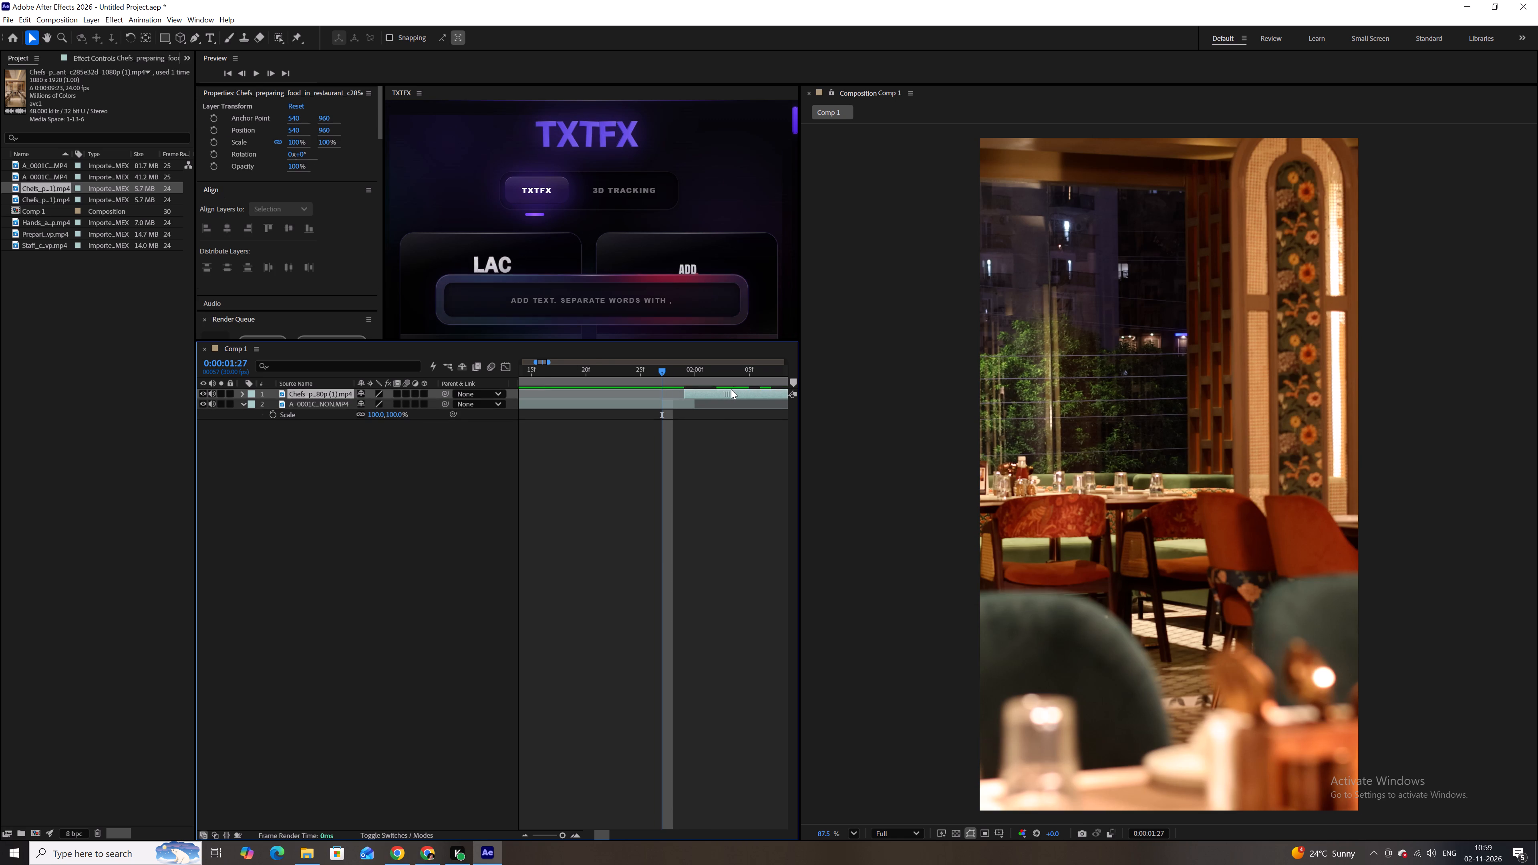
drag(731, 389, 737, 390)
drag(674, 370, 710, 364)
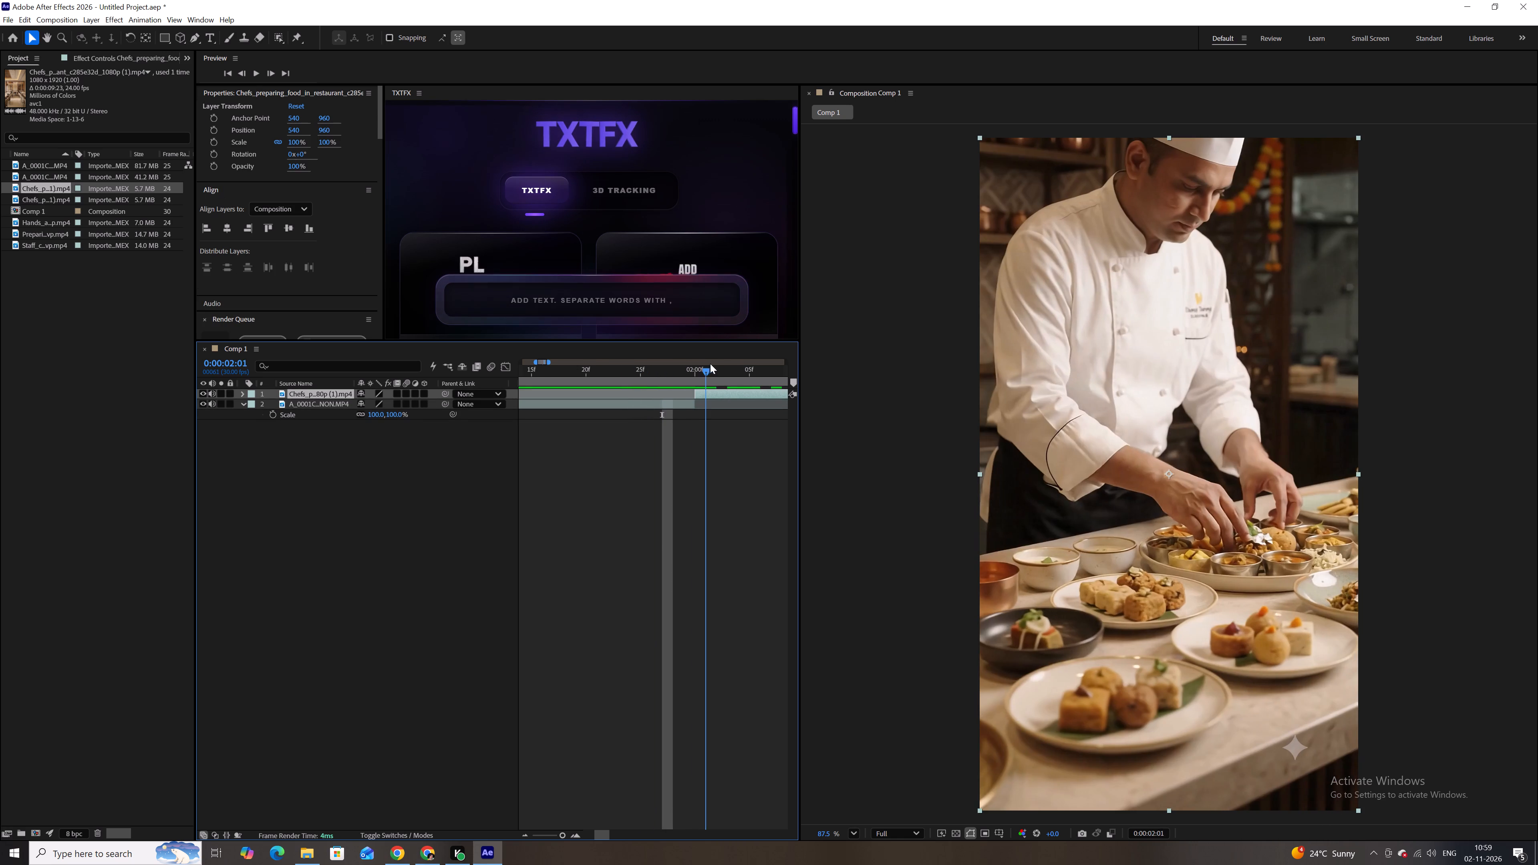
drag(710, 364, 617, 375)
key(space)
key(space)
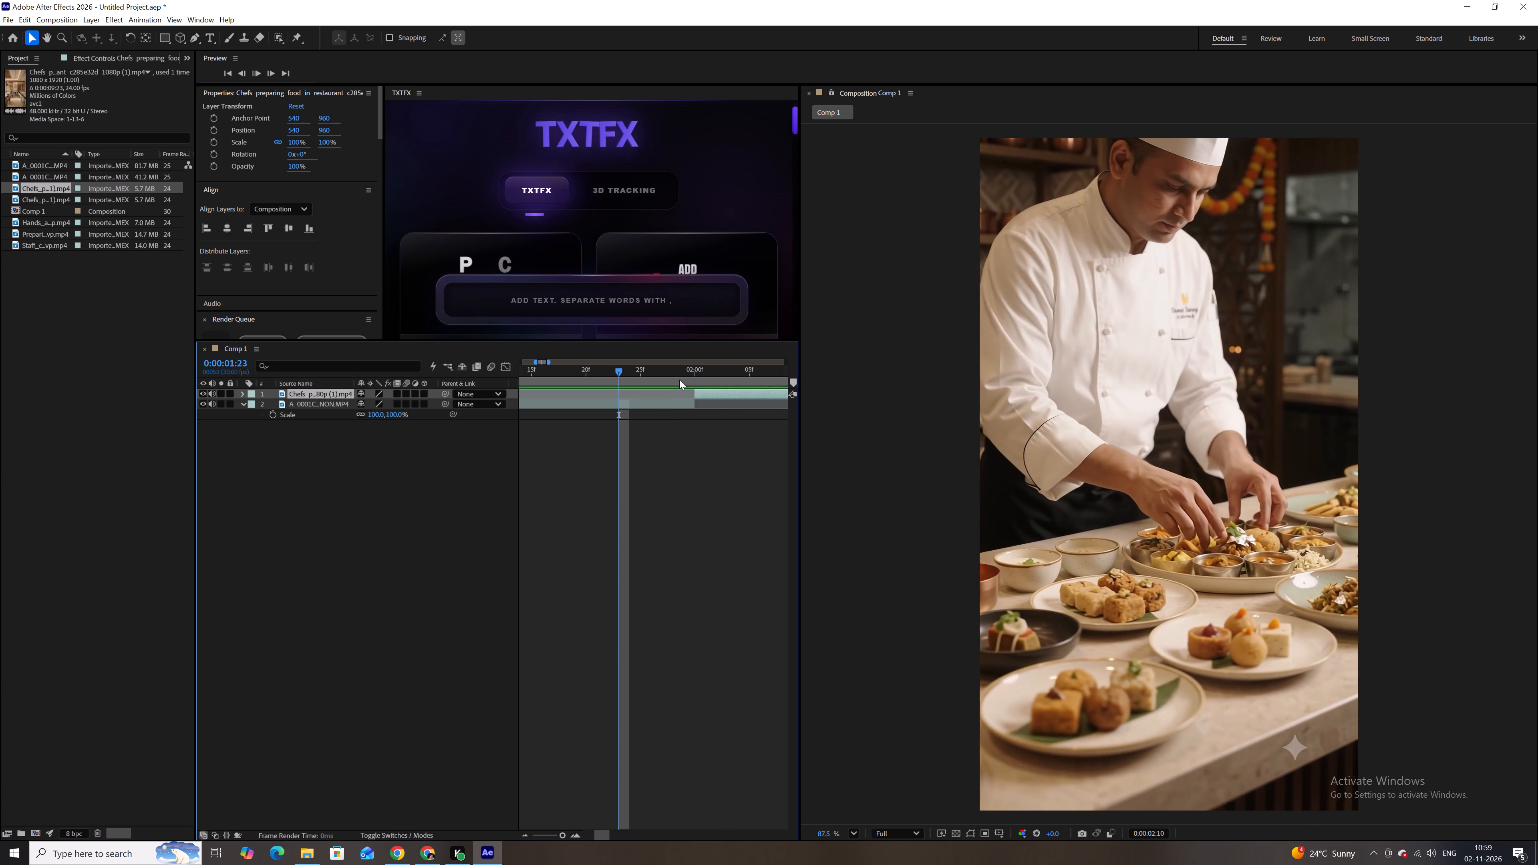
Delete the watermarked Chefs_preparing_food layer from Comp 1.
key(BackSpace)
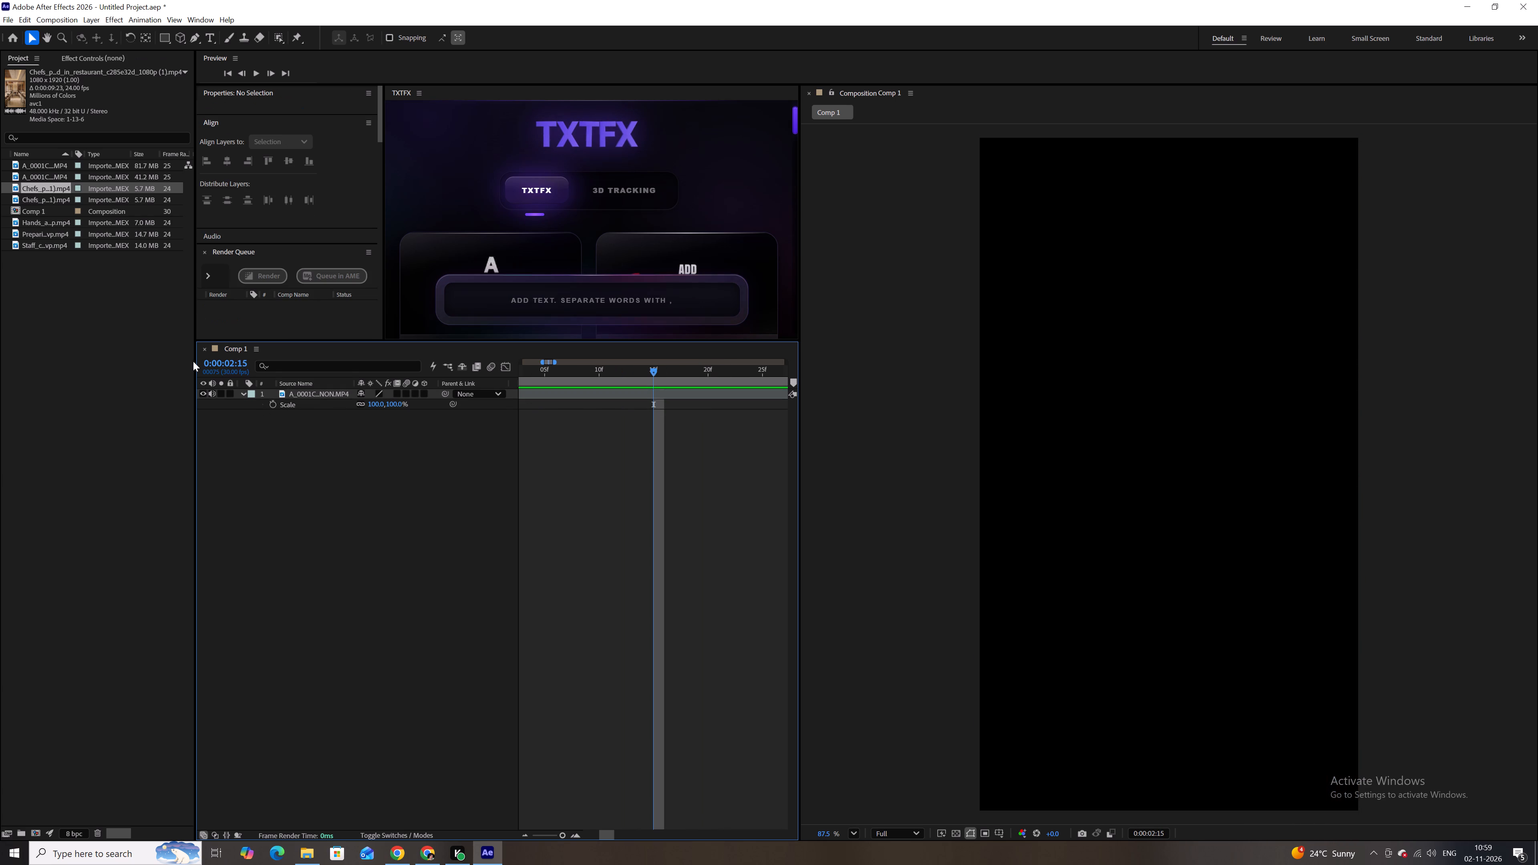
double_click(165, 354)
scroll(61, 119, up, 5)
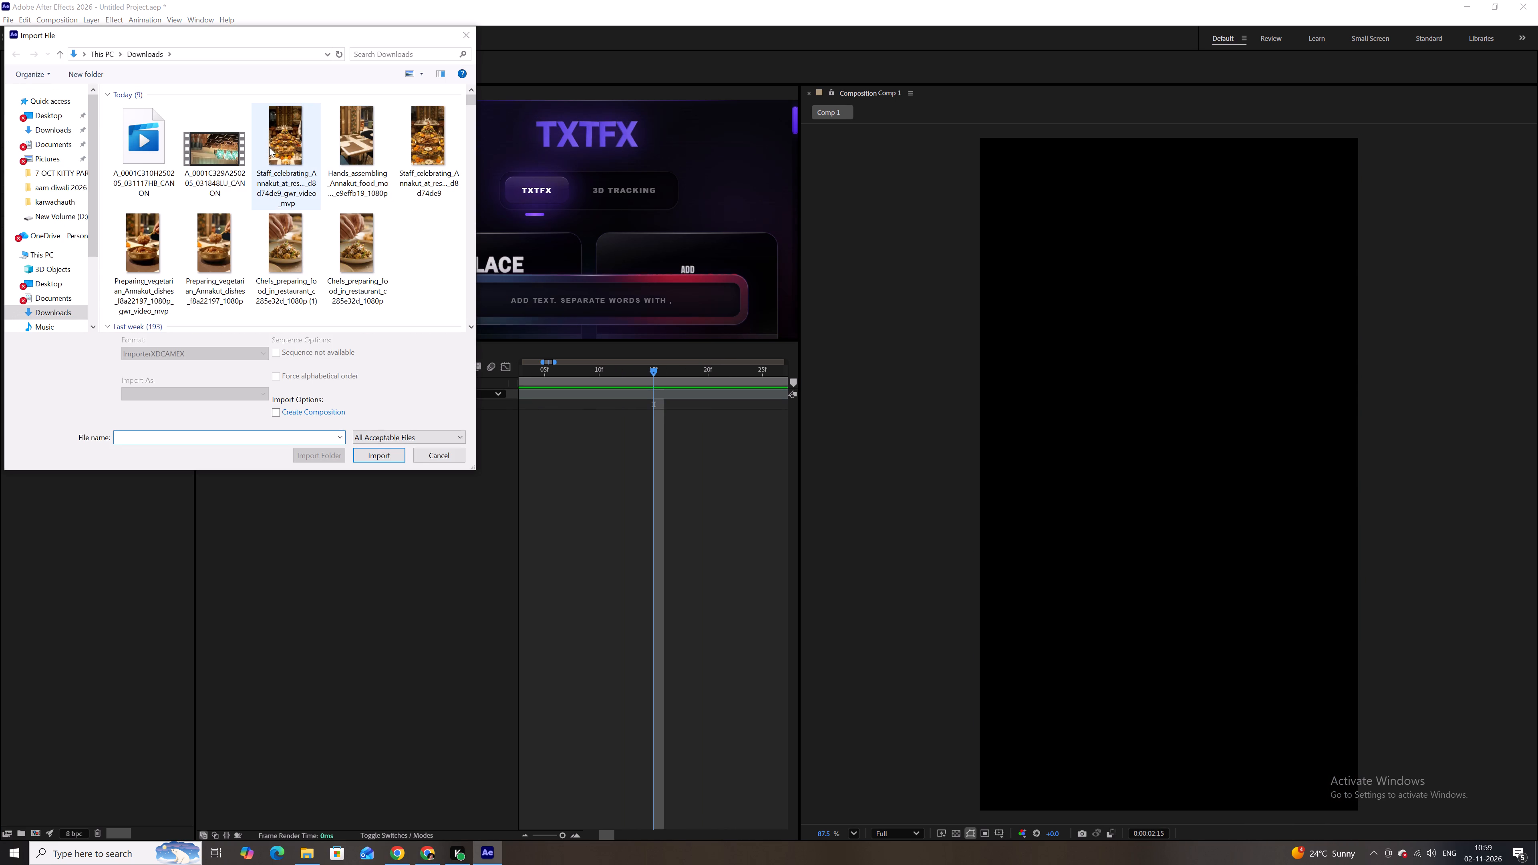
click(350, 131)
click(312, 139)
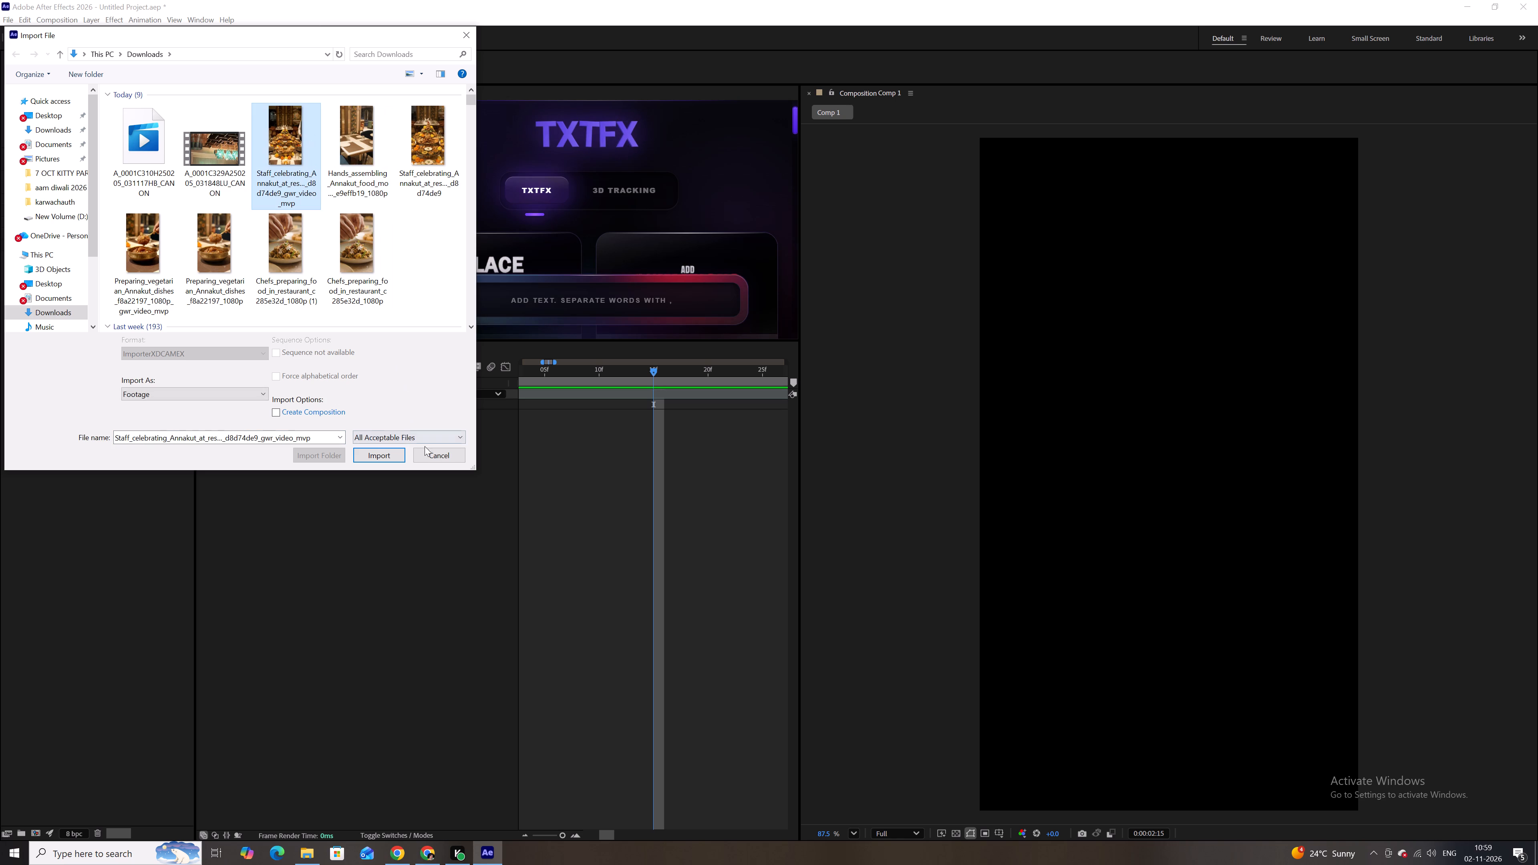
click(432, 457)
Switch to Chrome and download the processed chef video as MP4 from the Gemini watermark remover page.
click(394, 862)
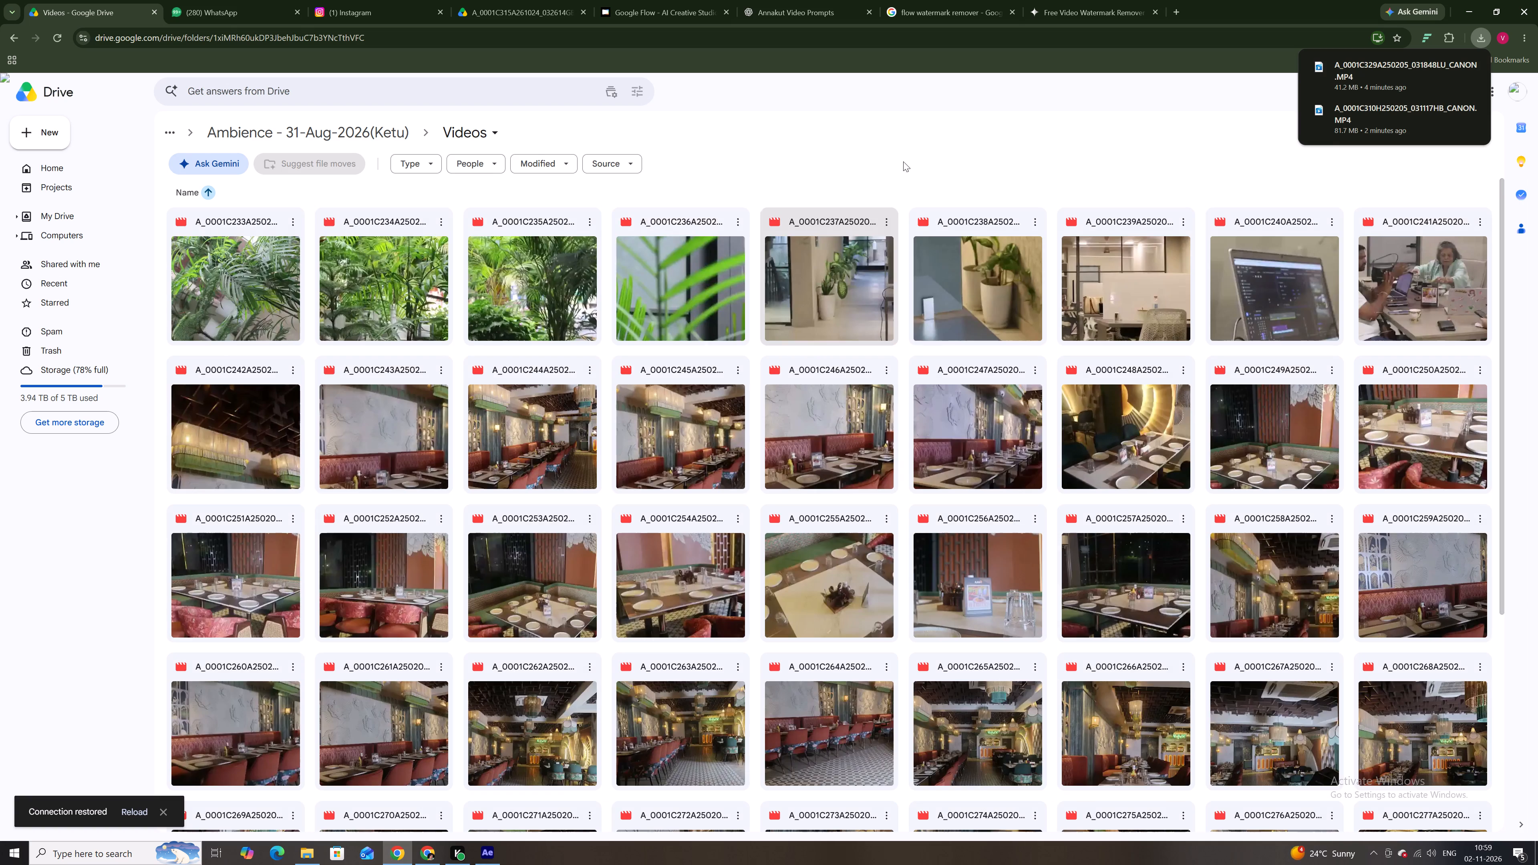
click(1050, 0)
click(949, 447)
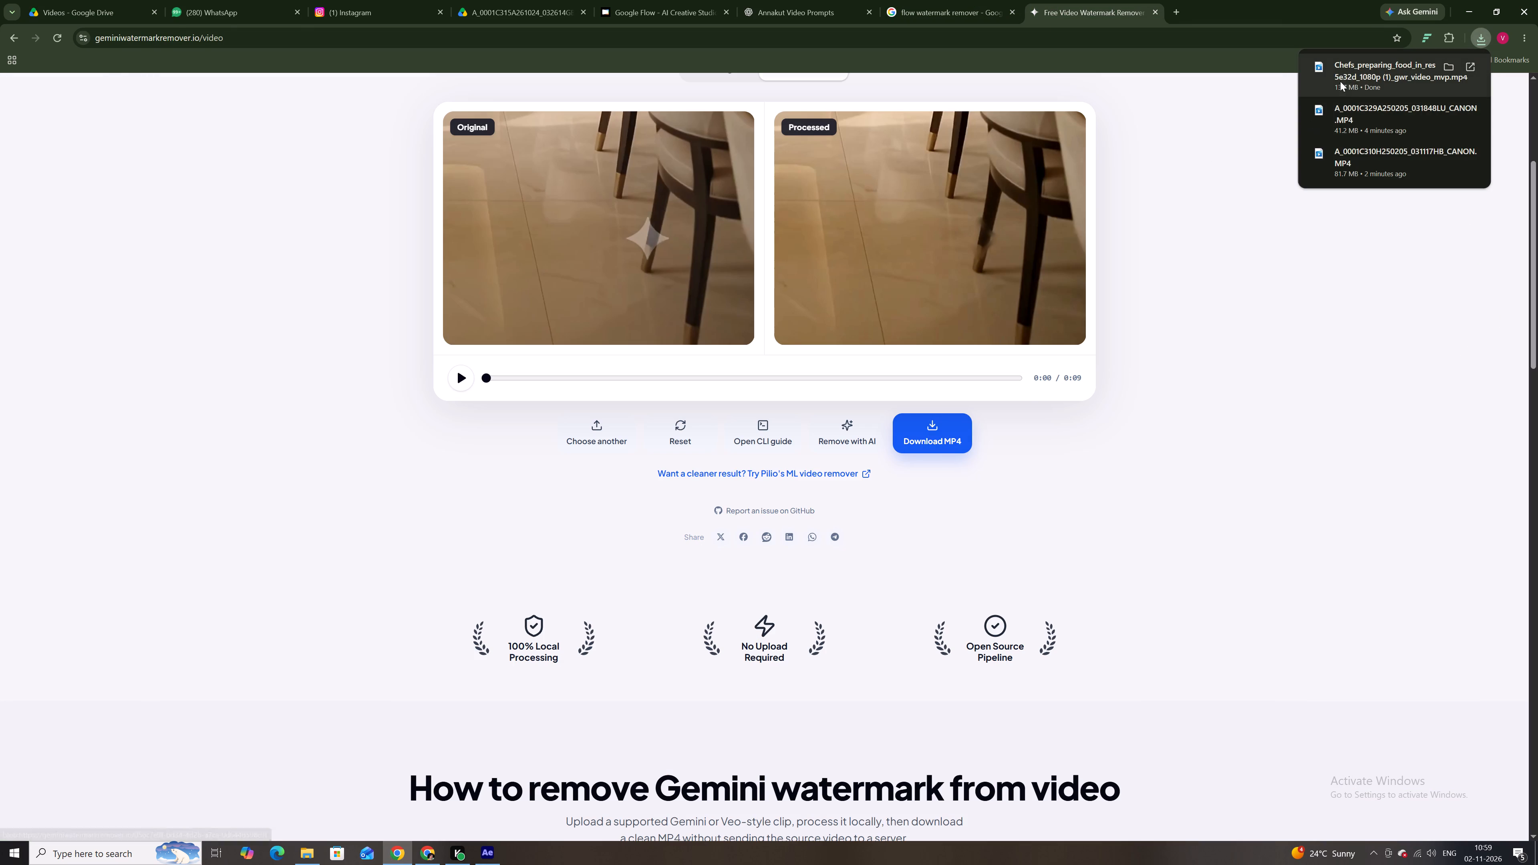
Import the downloaded Chefs_preparing_food gwr_video_mvp.mp4 file into the After Effects project.
drag(1354, 72, 1305, 82)
key(alt+Tab)
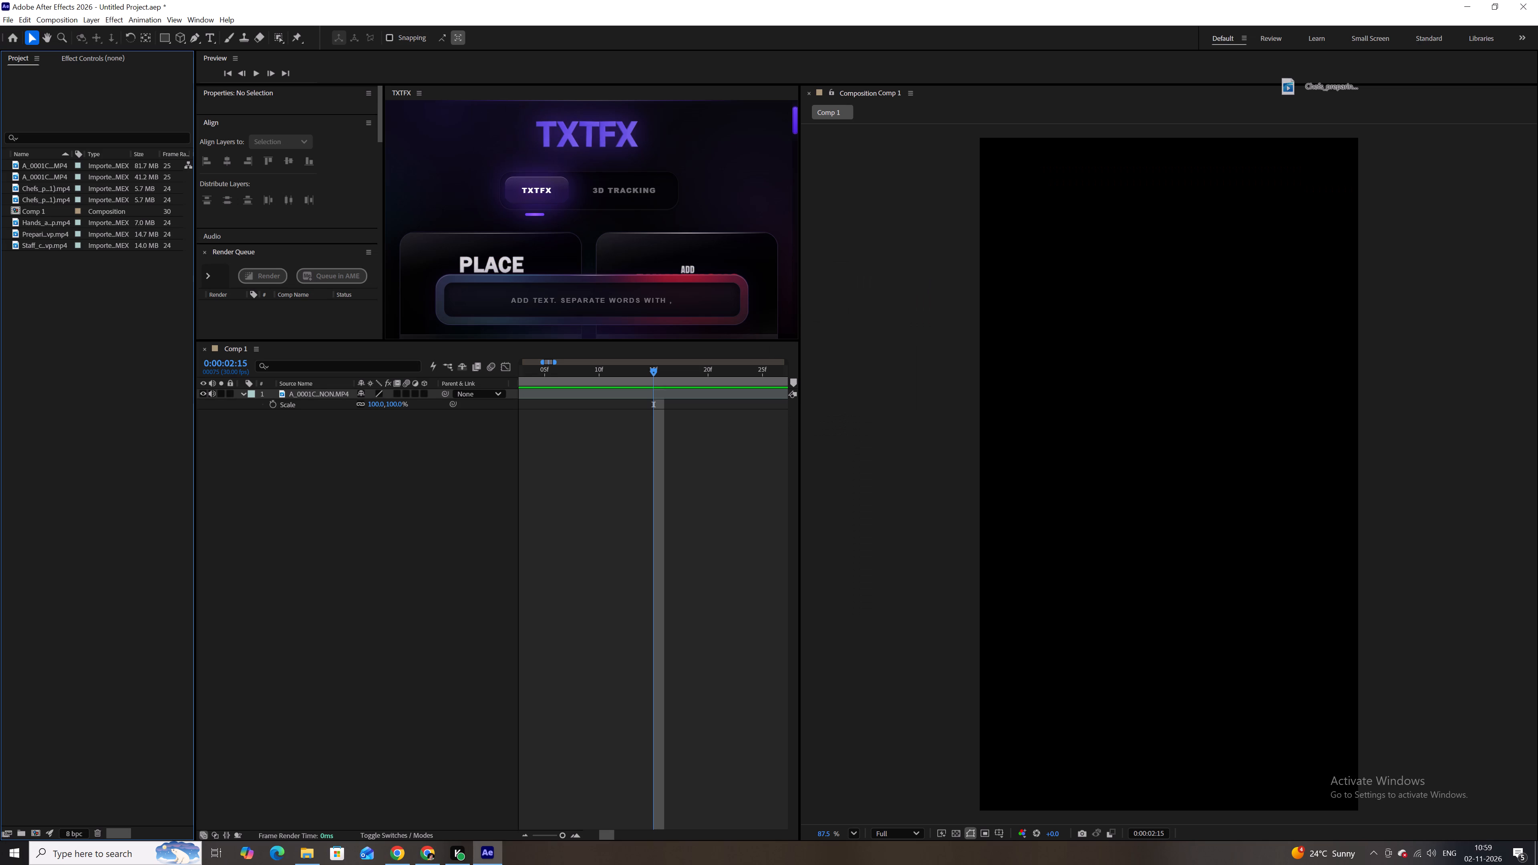
drag(1305, 82, 121, 294)
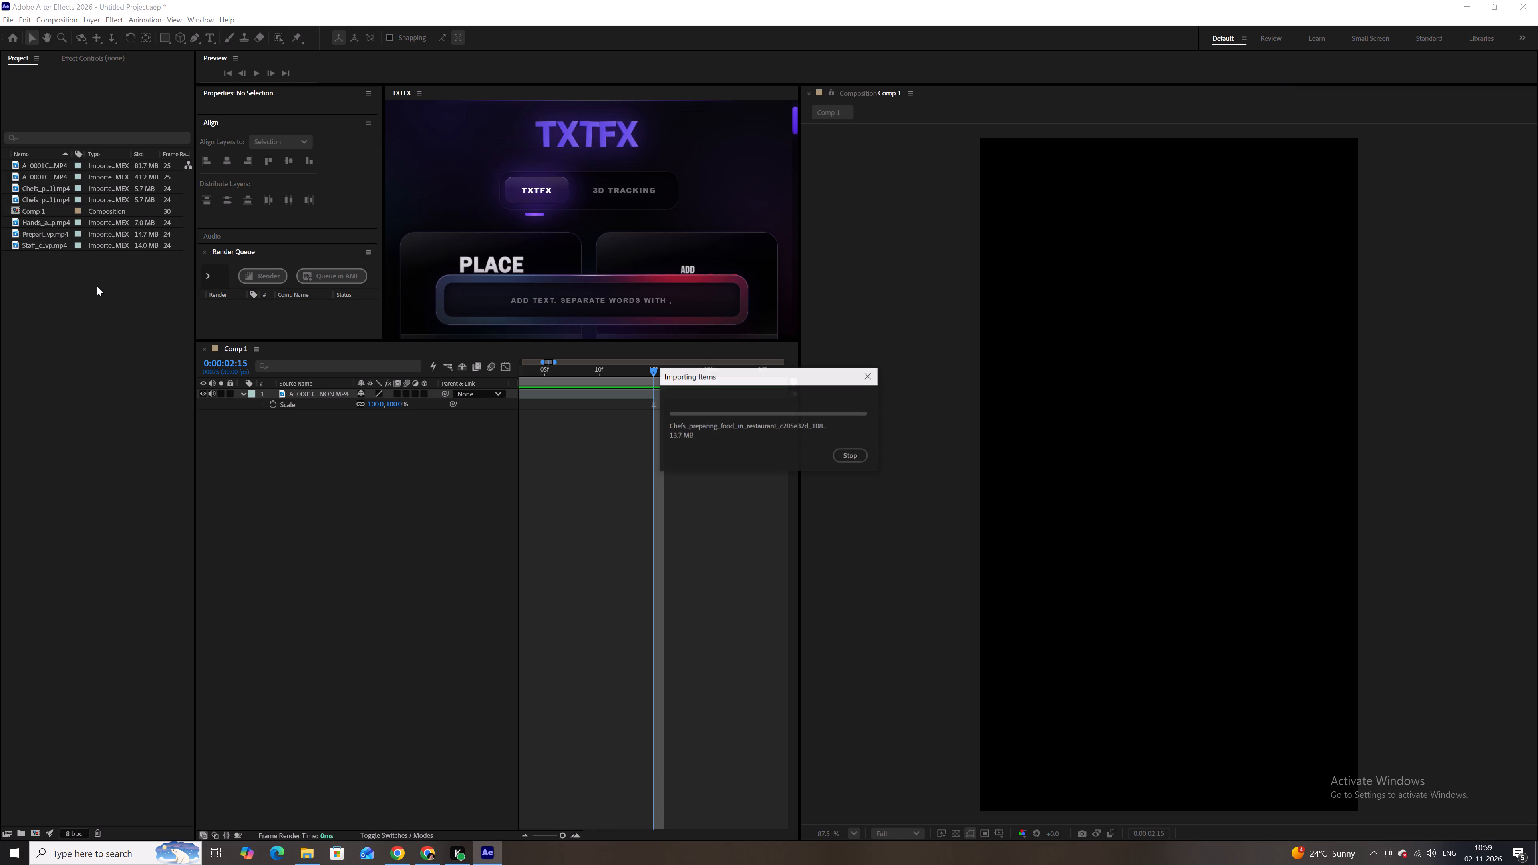
Add the watermark-free Chefs_preparing_food clip to Comp 1 above the seating clip.
drag(62, 209, 257, 286)
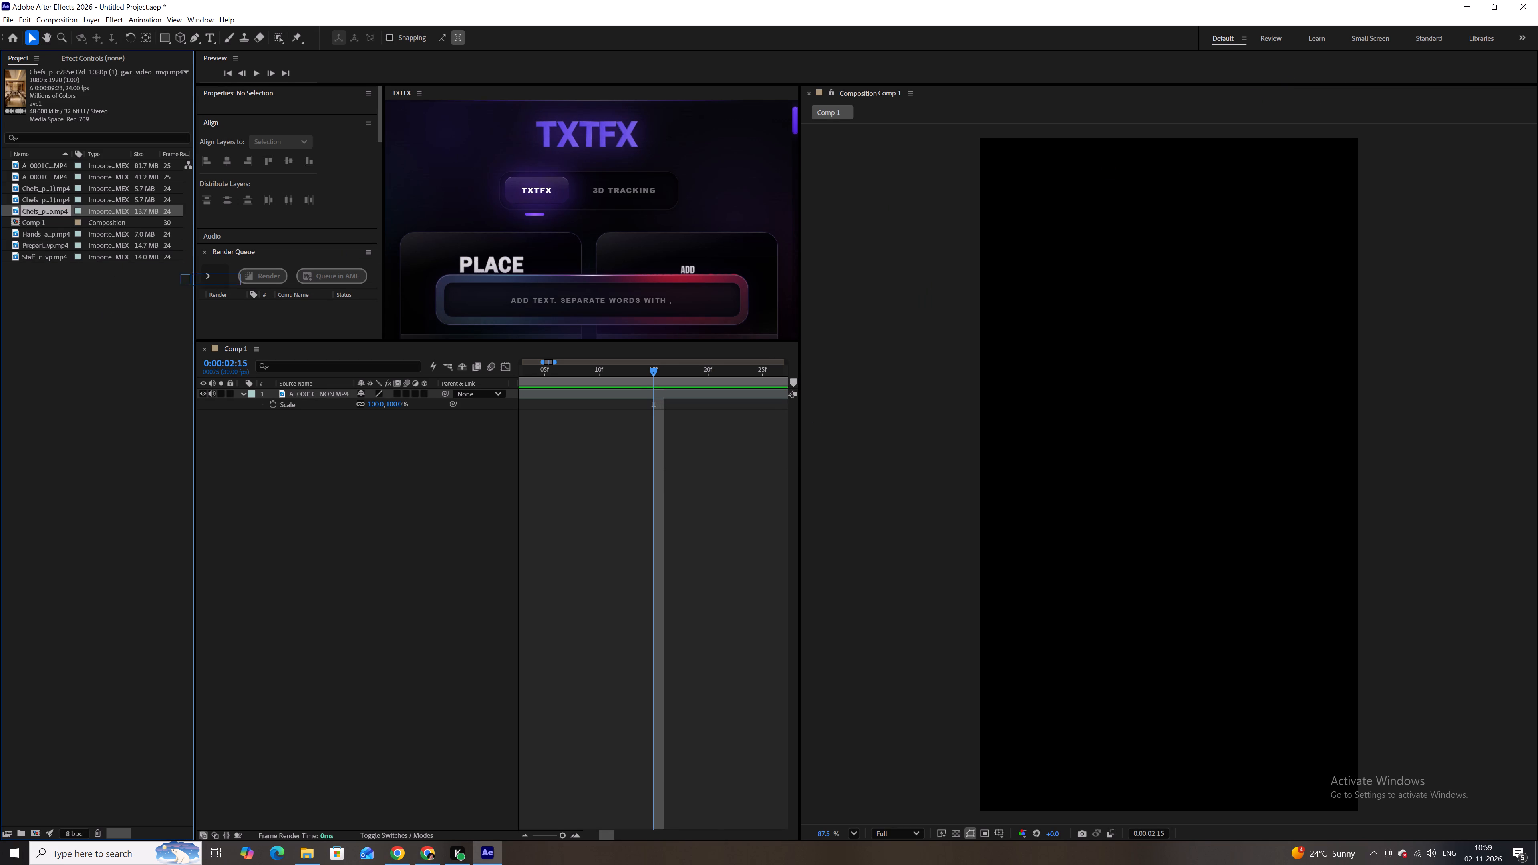
drag(257, 286, 548, 393)
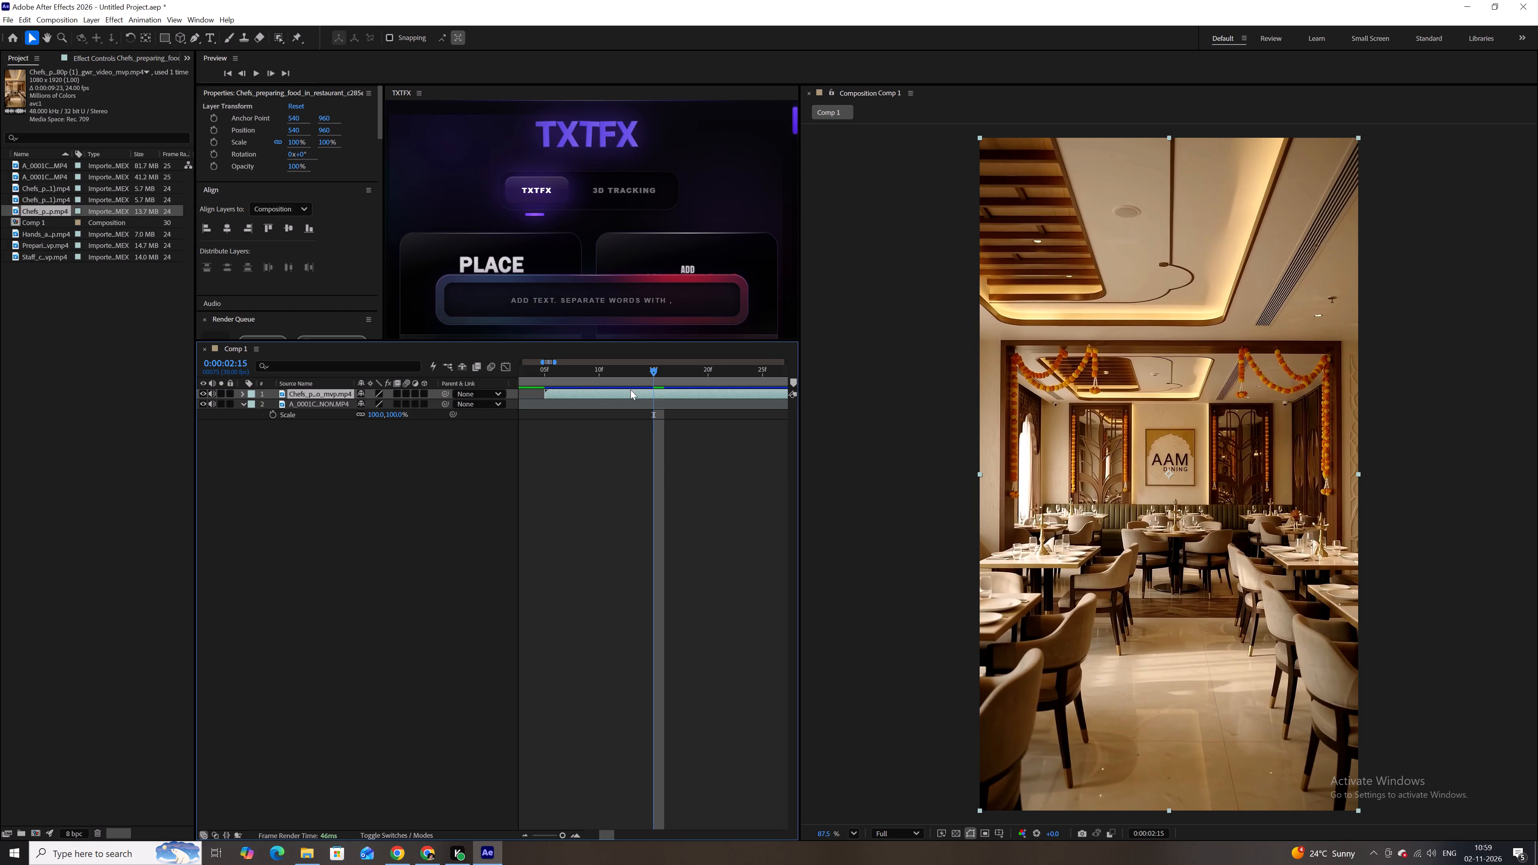
Slide the watermark-free chef clip earlier so its chef plating shot starts at 0:00:02:00, where the seating clip ends.
alt+scroll(683, 393, down, 4)
alt+scroll(638, 393, up, 2)
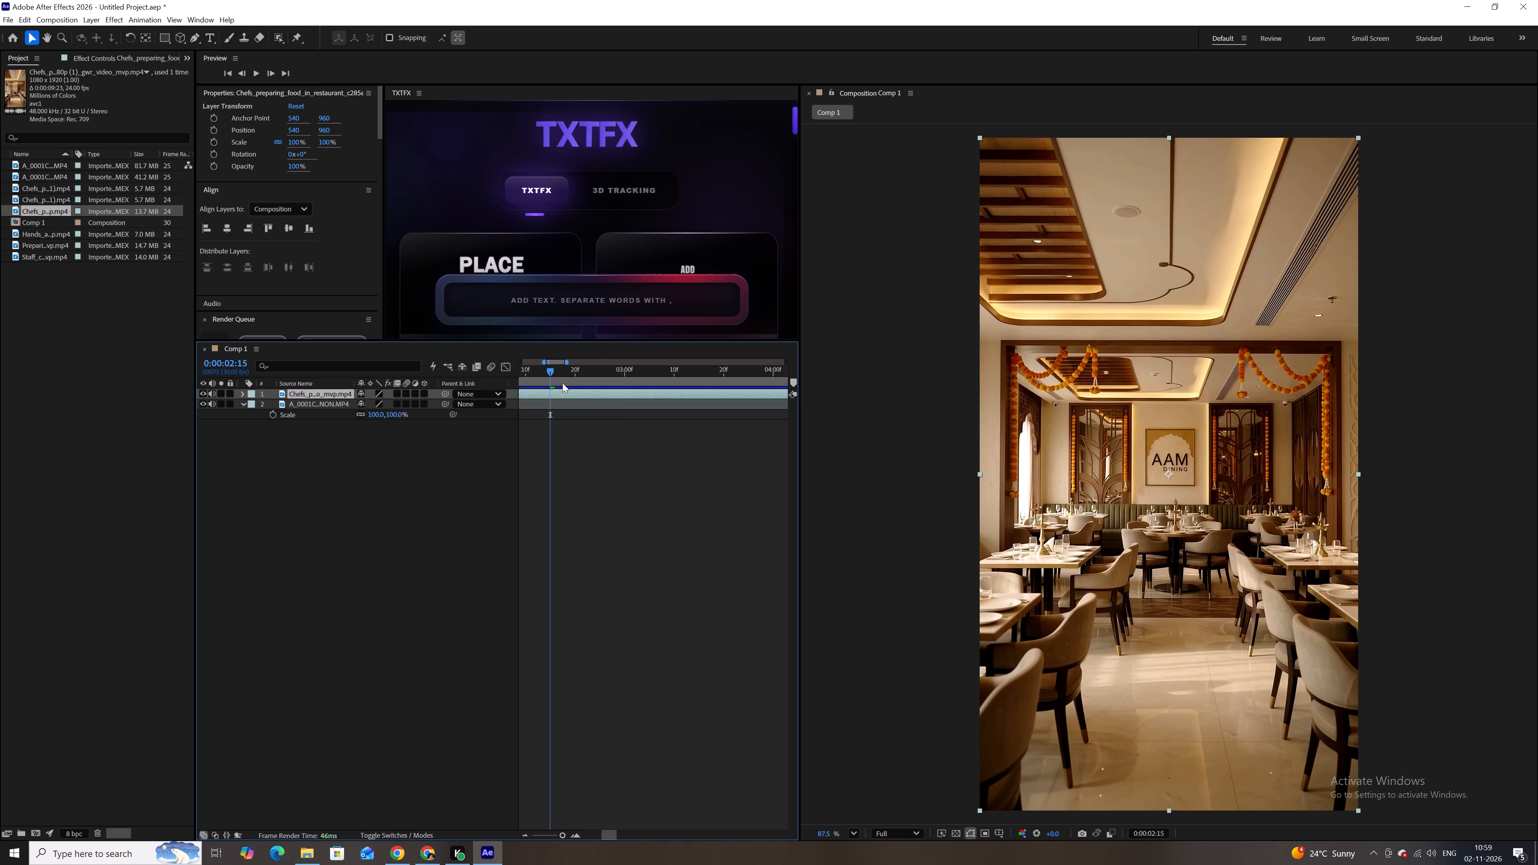
scroll(511, 367, up, 3)
drag(533, 369, 751, 377)
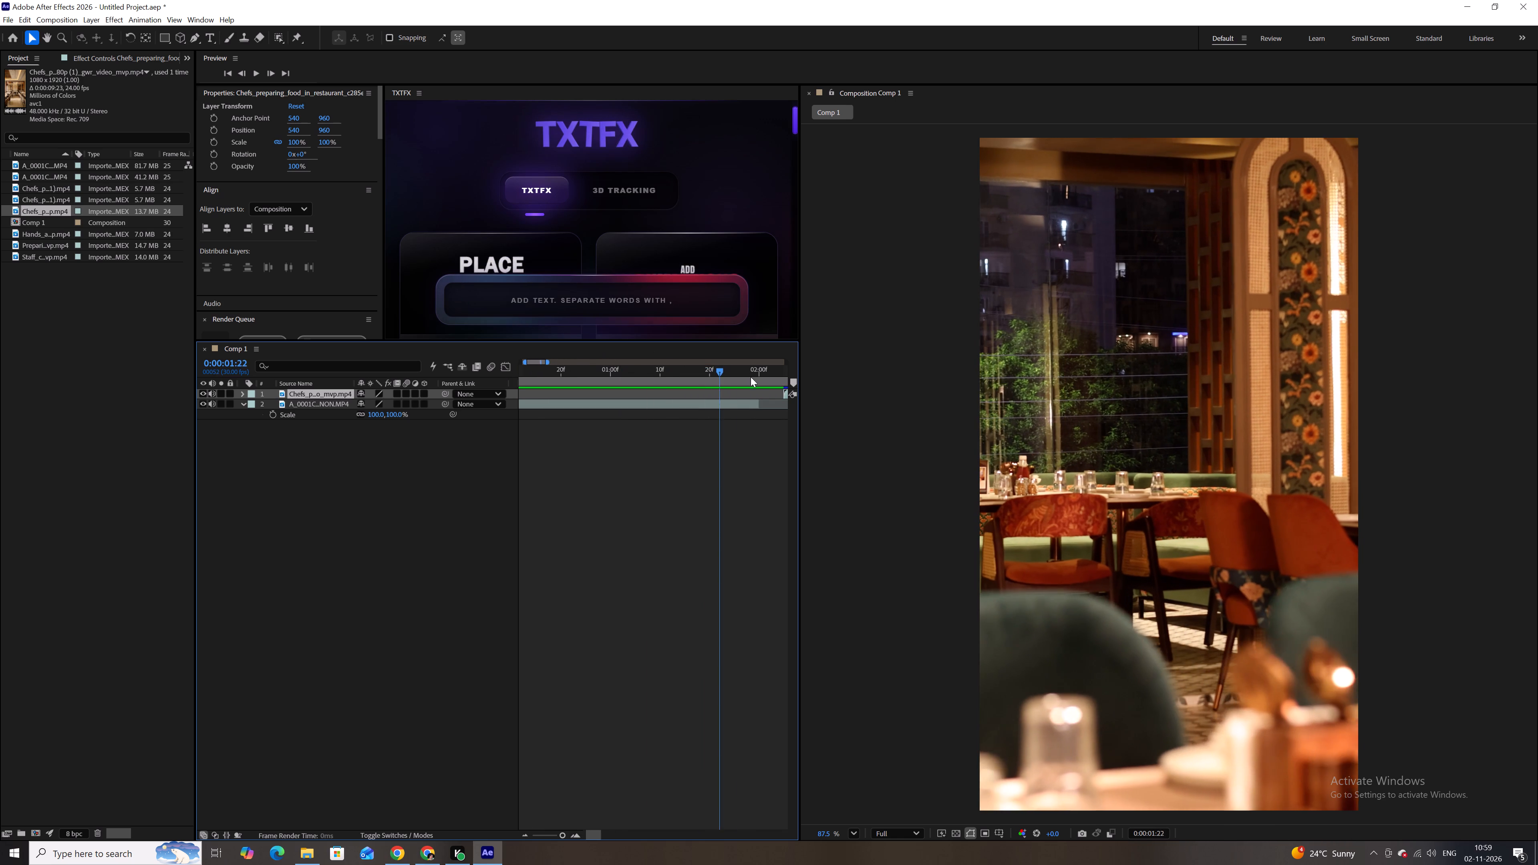
drag(751, 377, 751, 377)
alt+scroll(751, 386, up, 3)
key(space)
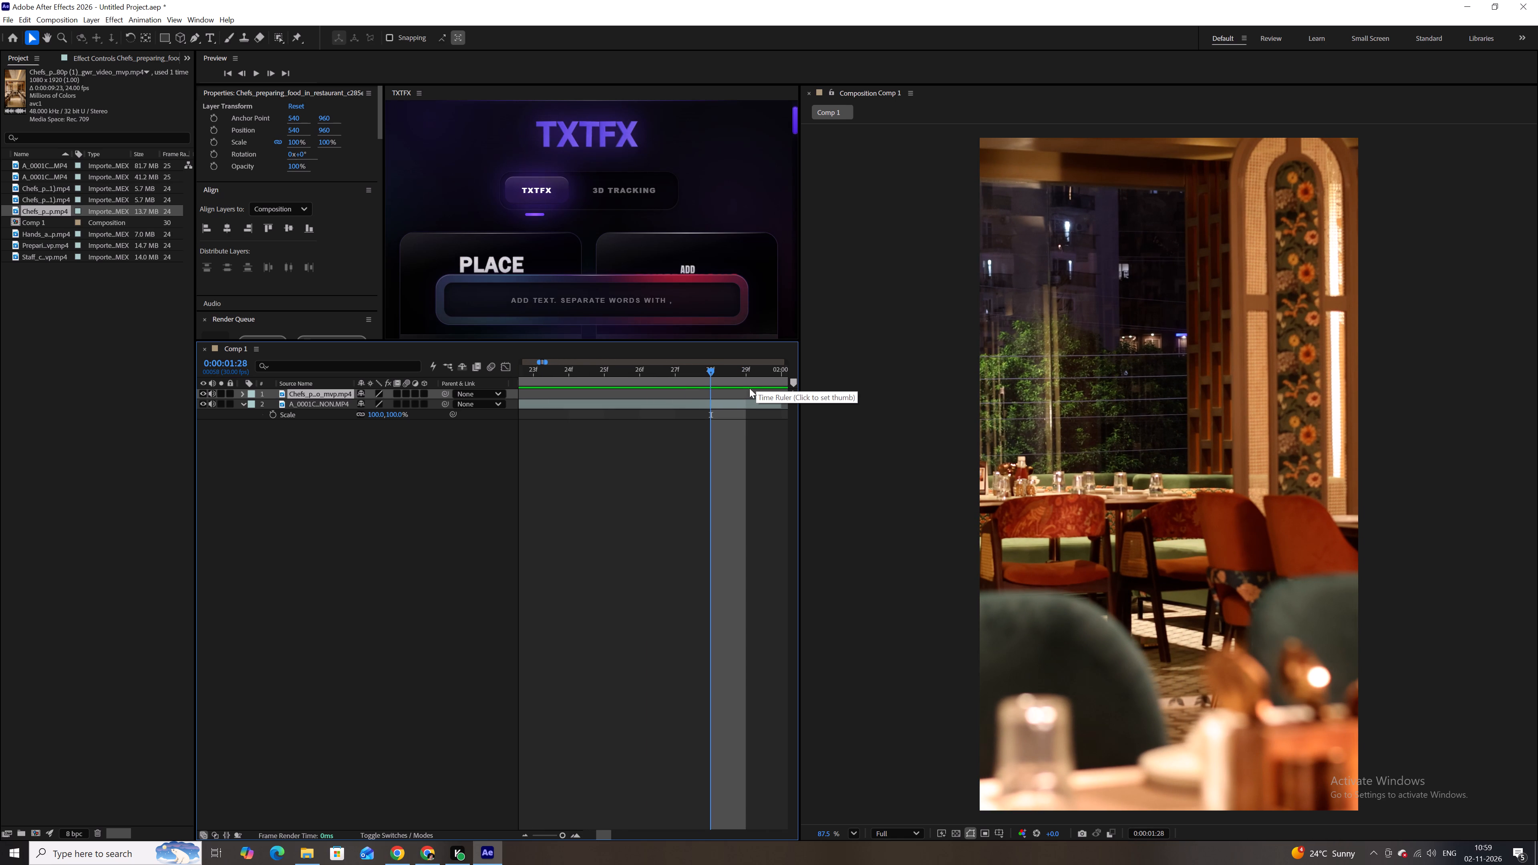
scroll(738, 429, down, 4)
scroll(738, 429, up, 1)
drag(748, 376, 796, 368)
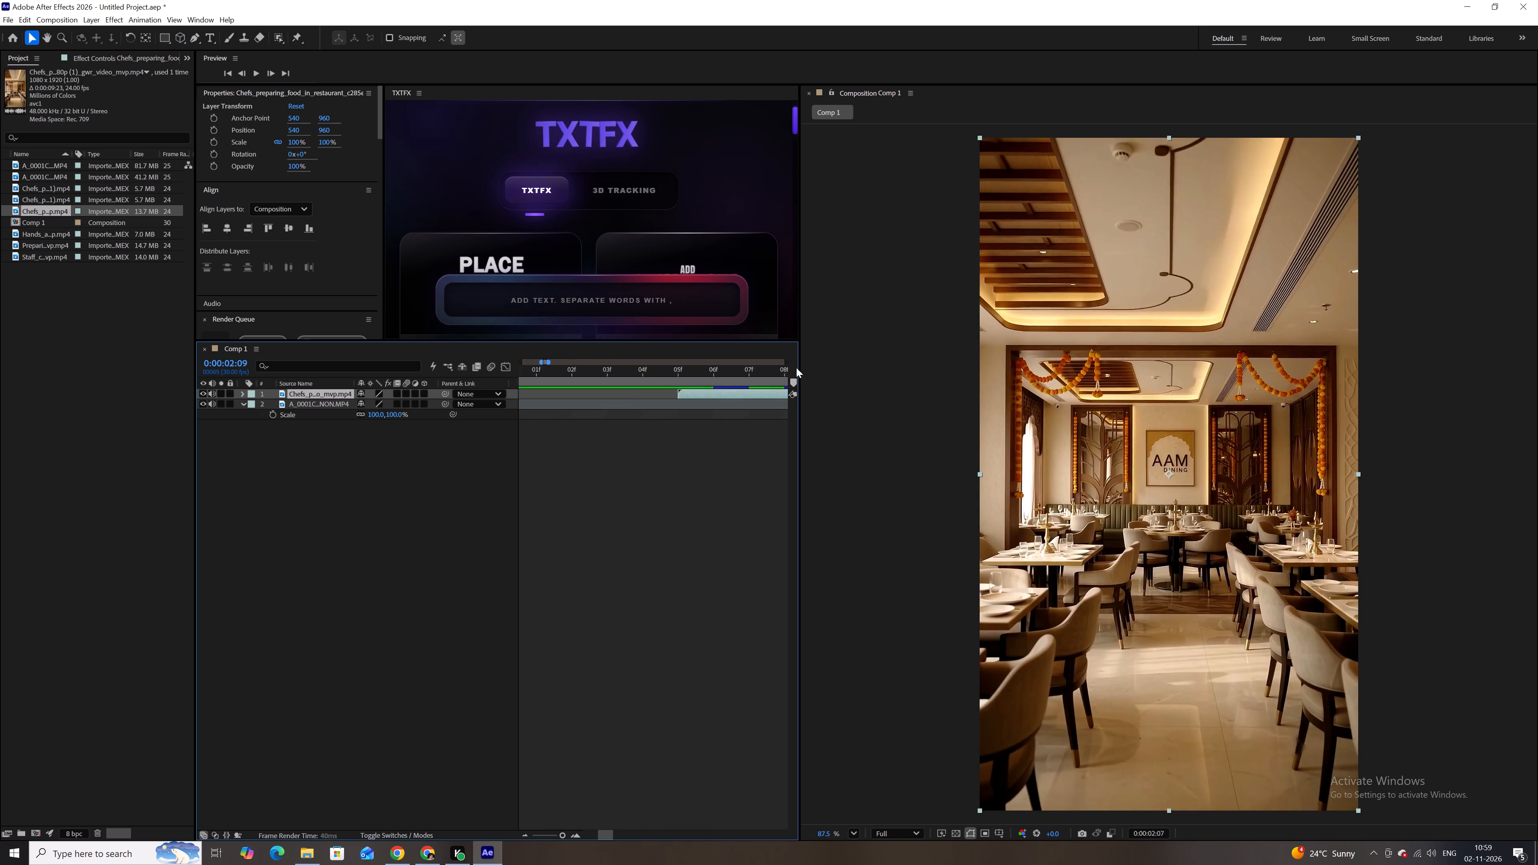
drag(796, 368, 768, 362)
alt+scroll(756, 417, down, 2)
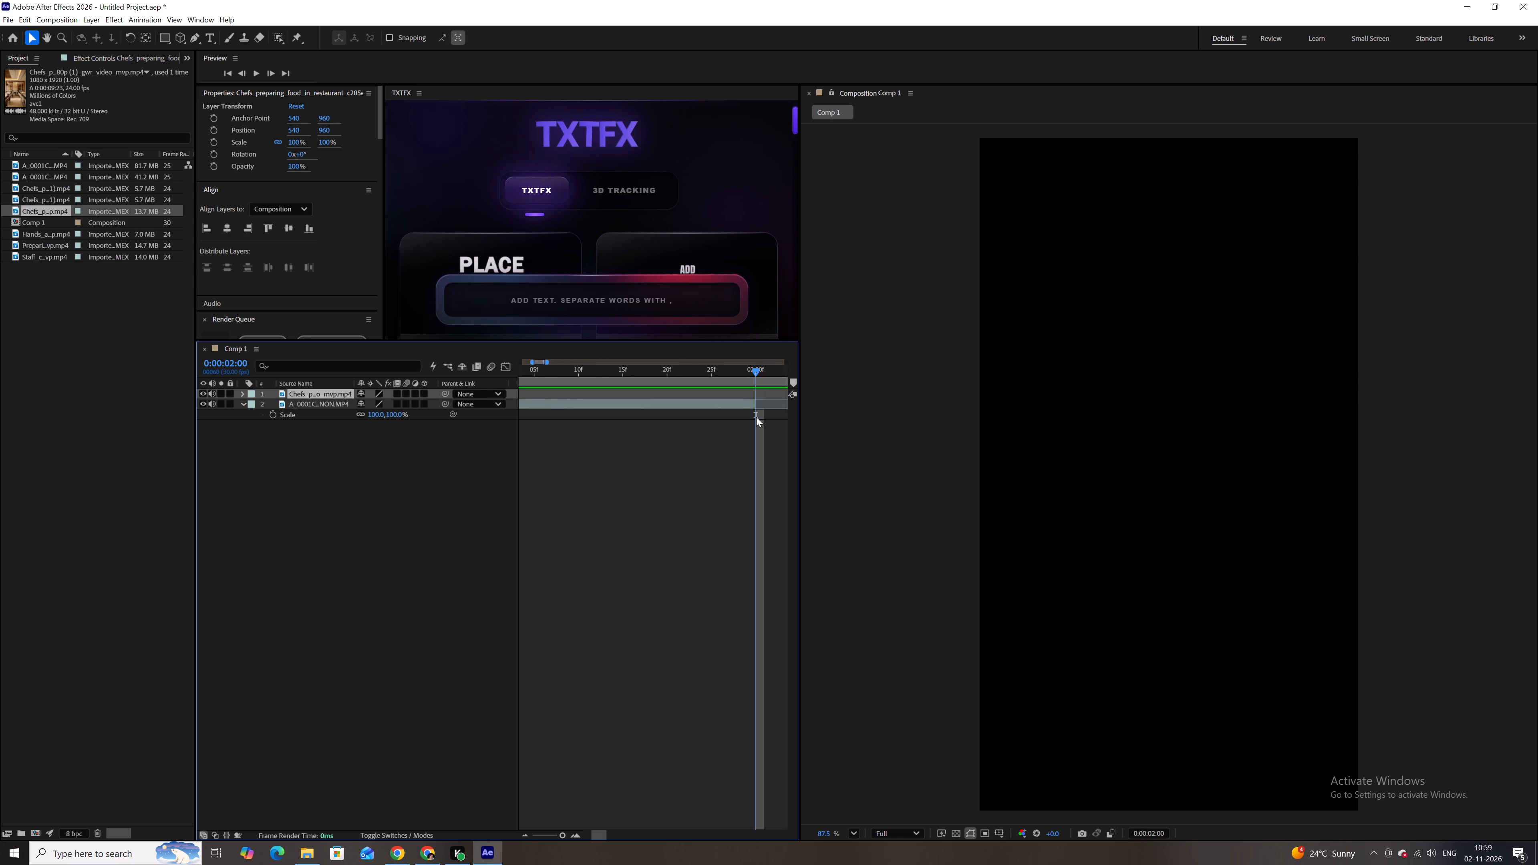
key(space)
key(space)
key(space)
key(space)
key(space)
key(space)
key(space)
key(space)
key(space)
key(space)
key(space)
key(space)
key(space)
key(space)
drag(754, 418, 584, 451)
drag(700, 392, 577, 400)
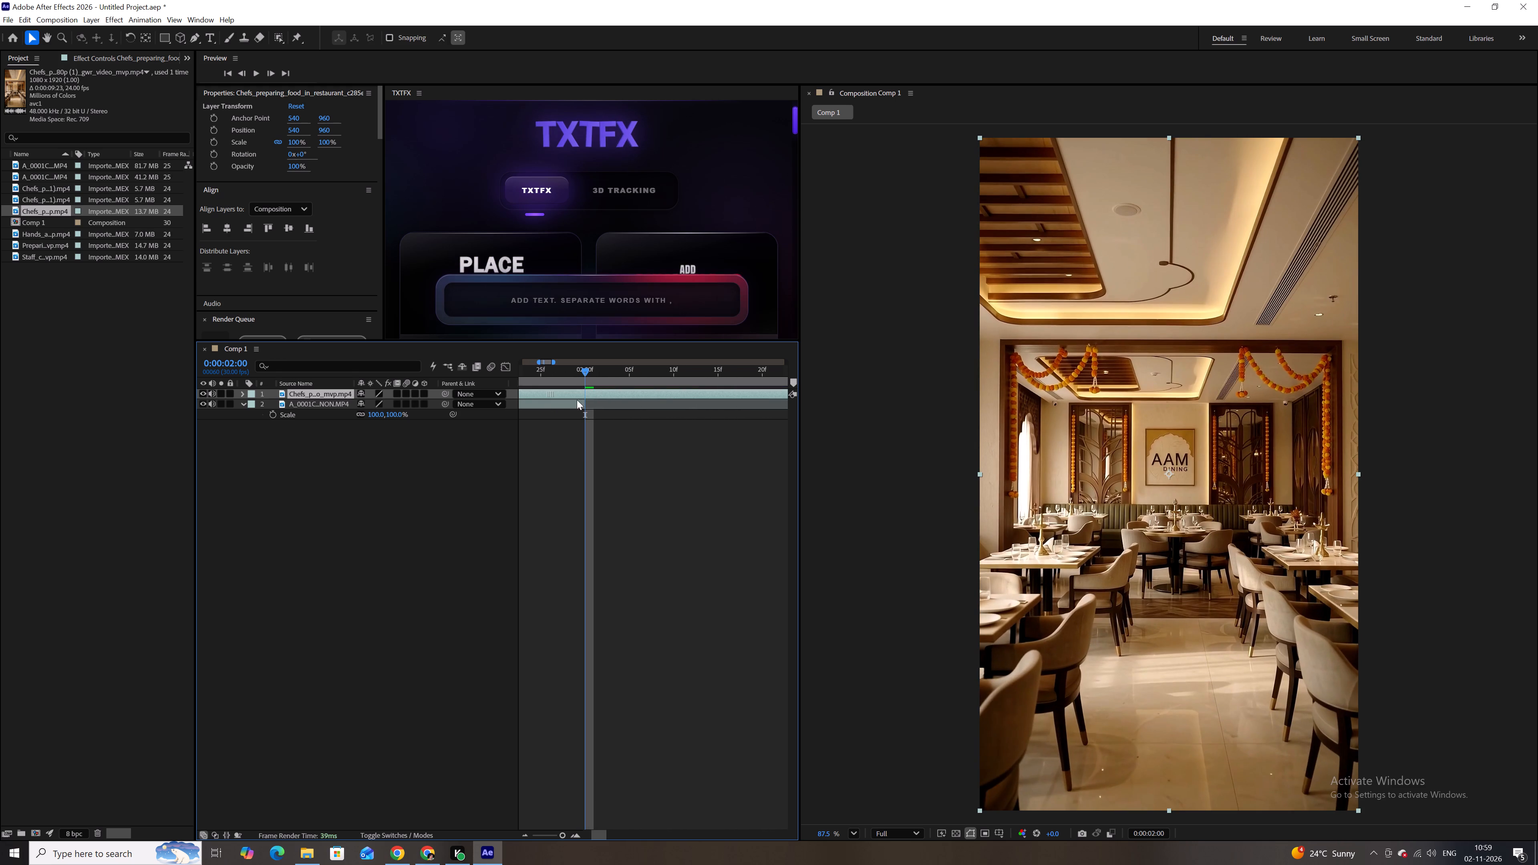
drag(577, 400, 554, 403)
drag(671, 397, 551, 395)
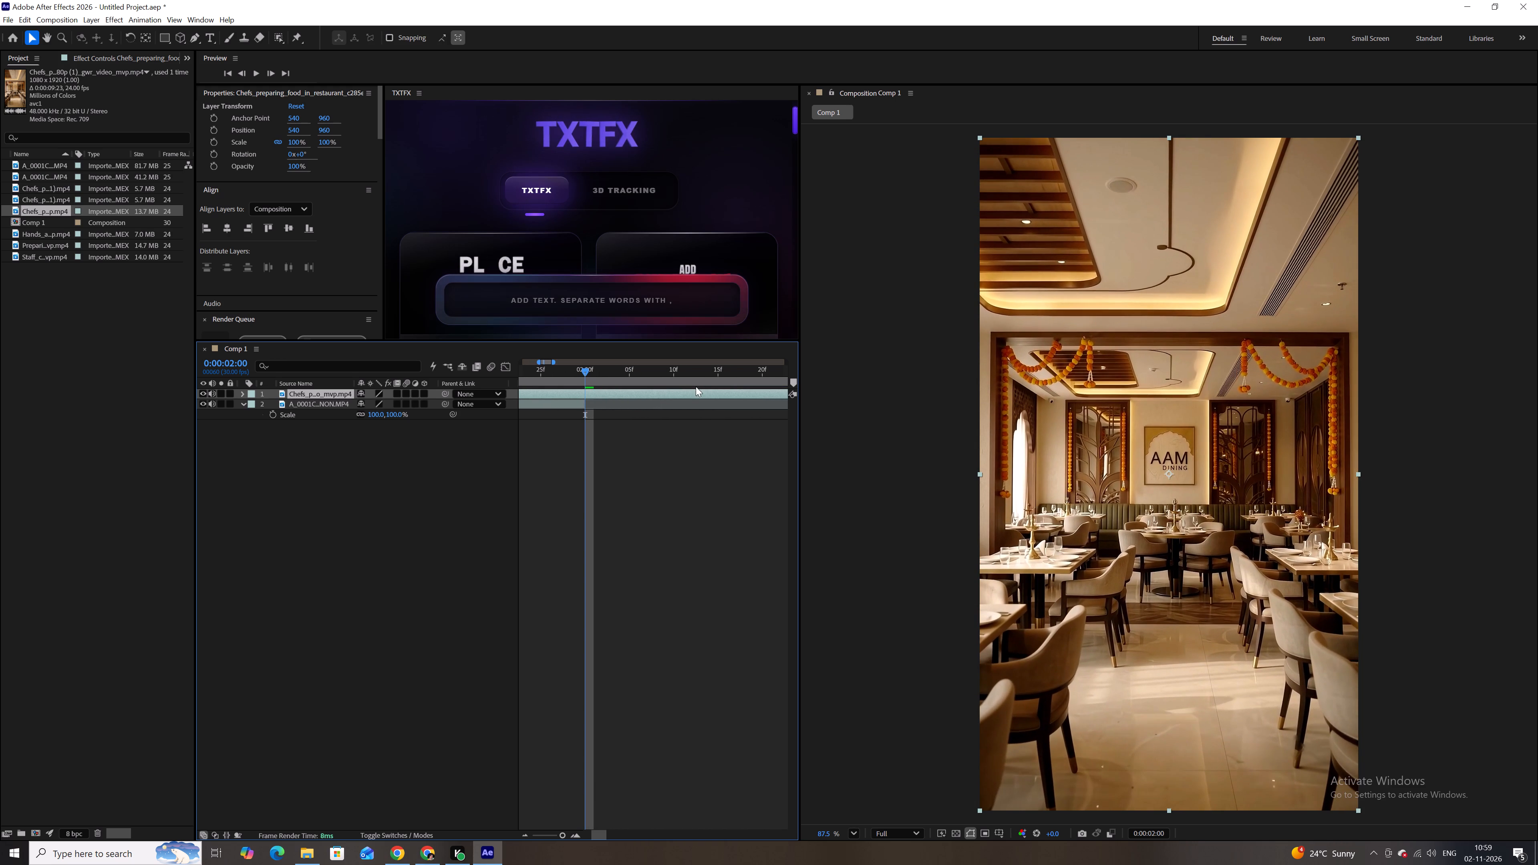
drag(740, 391, 582, 408)
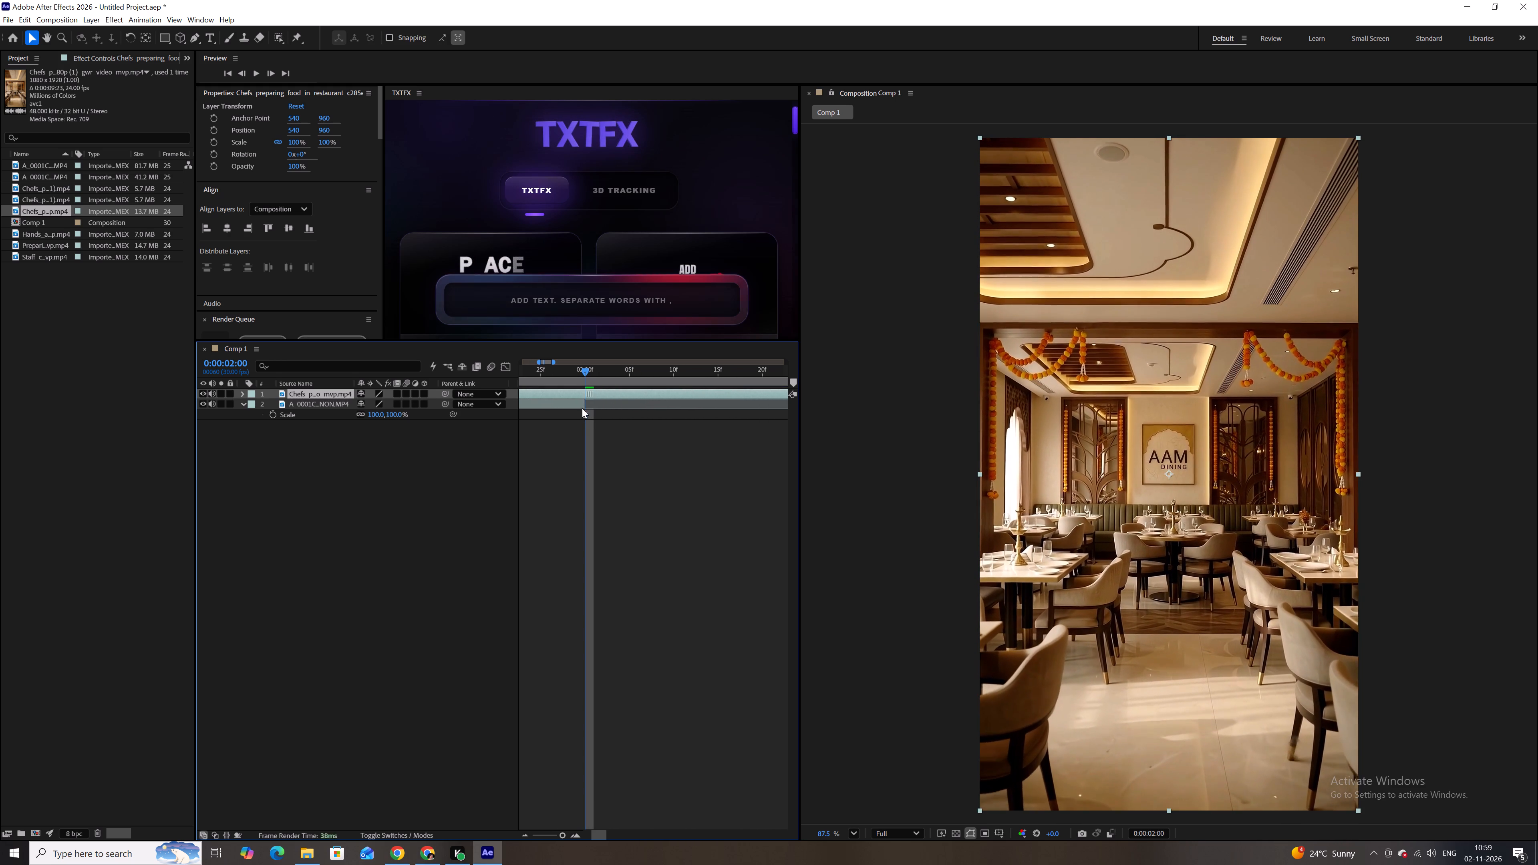
drag(582, 408, 556, 406)
drag(728, 392, 584, 403)
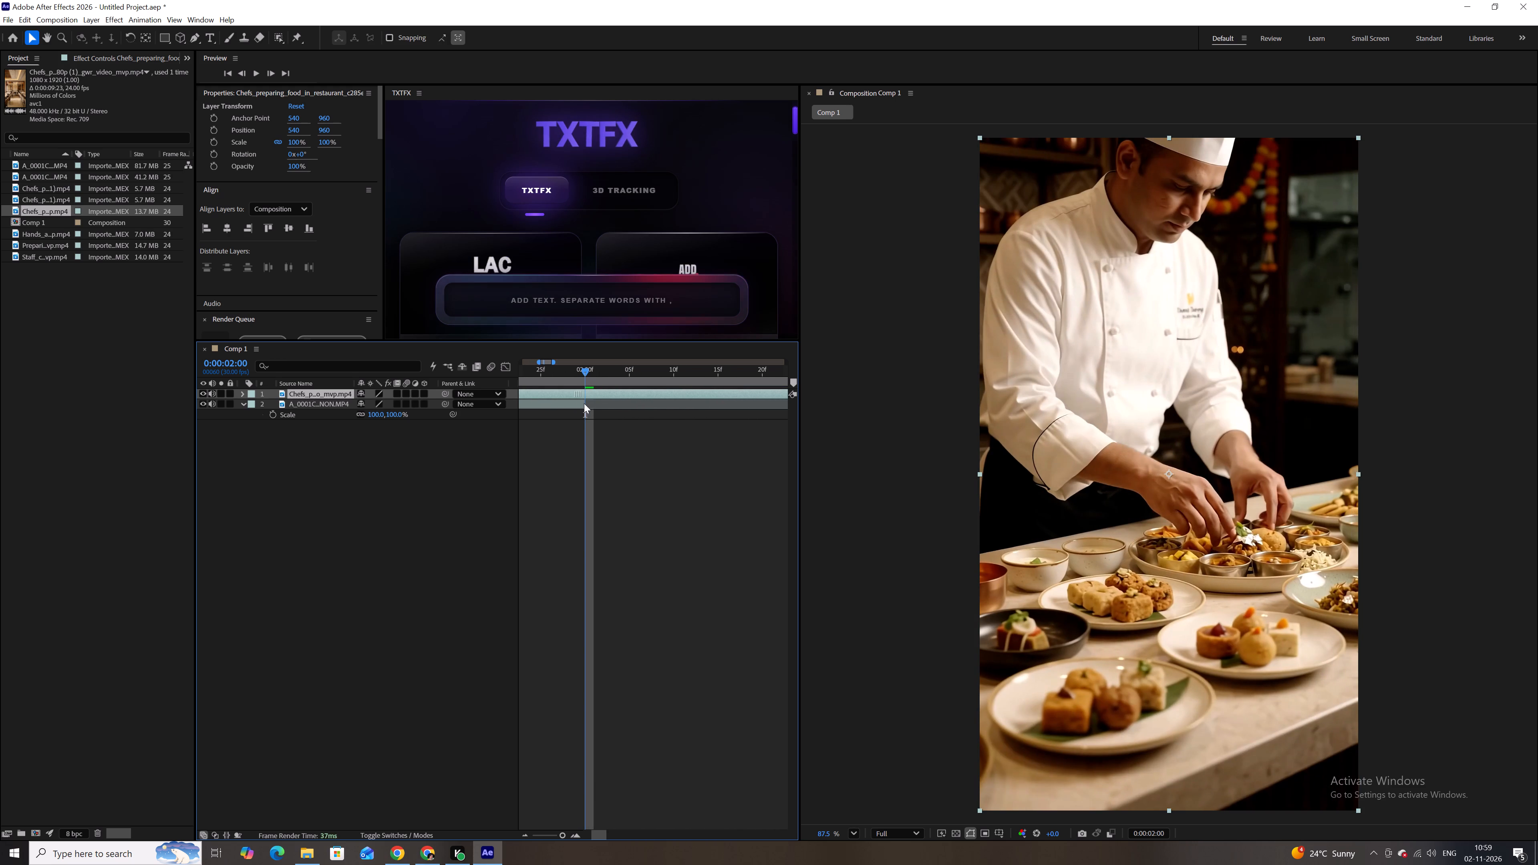
drag(584, 403, 653, 391)
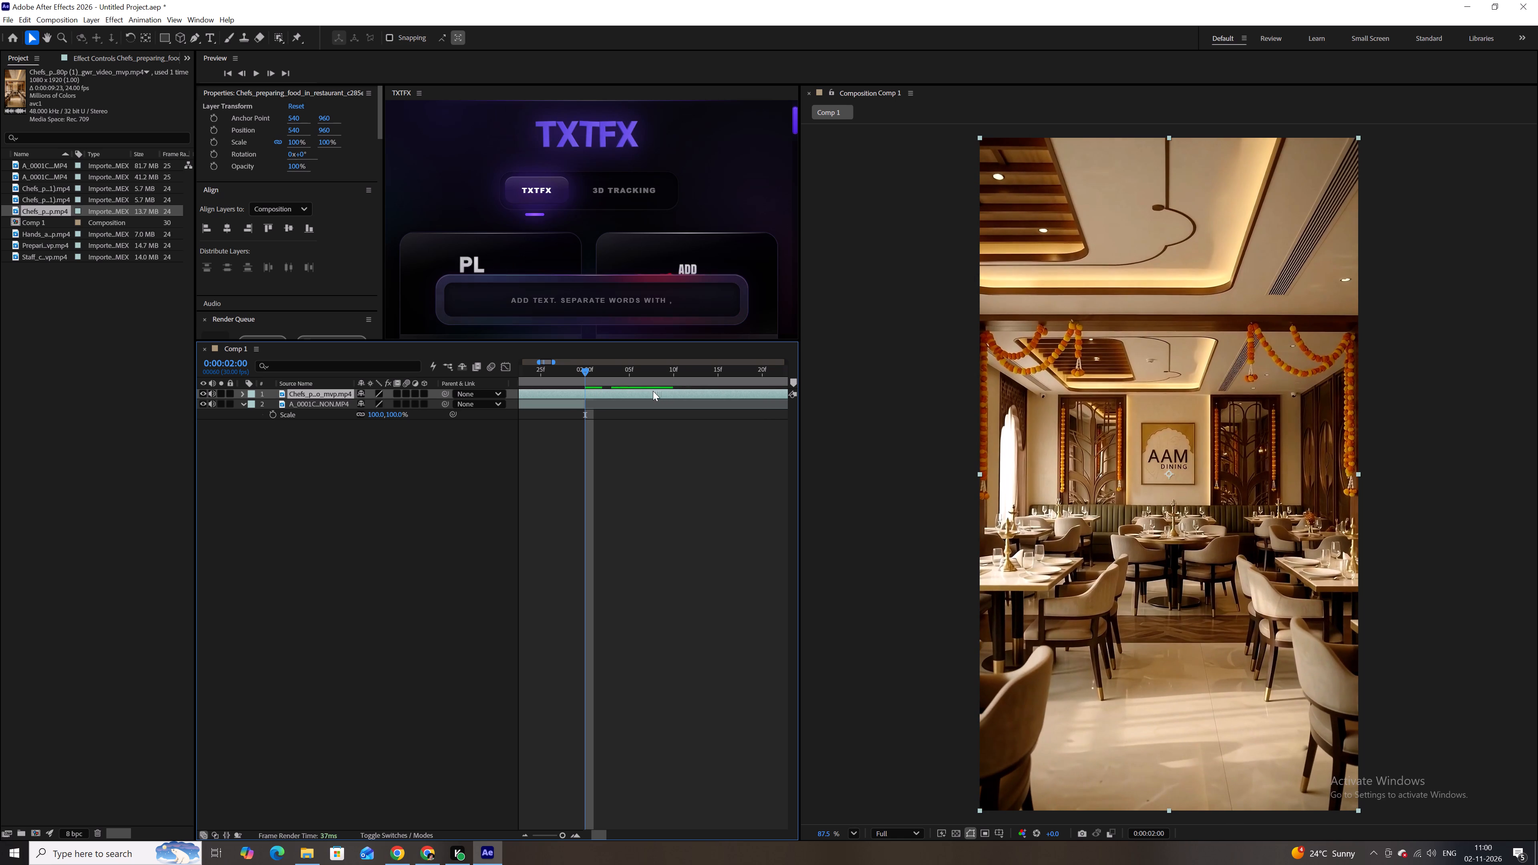
drag(653, 391, 642, 393)
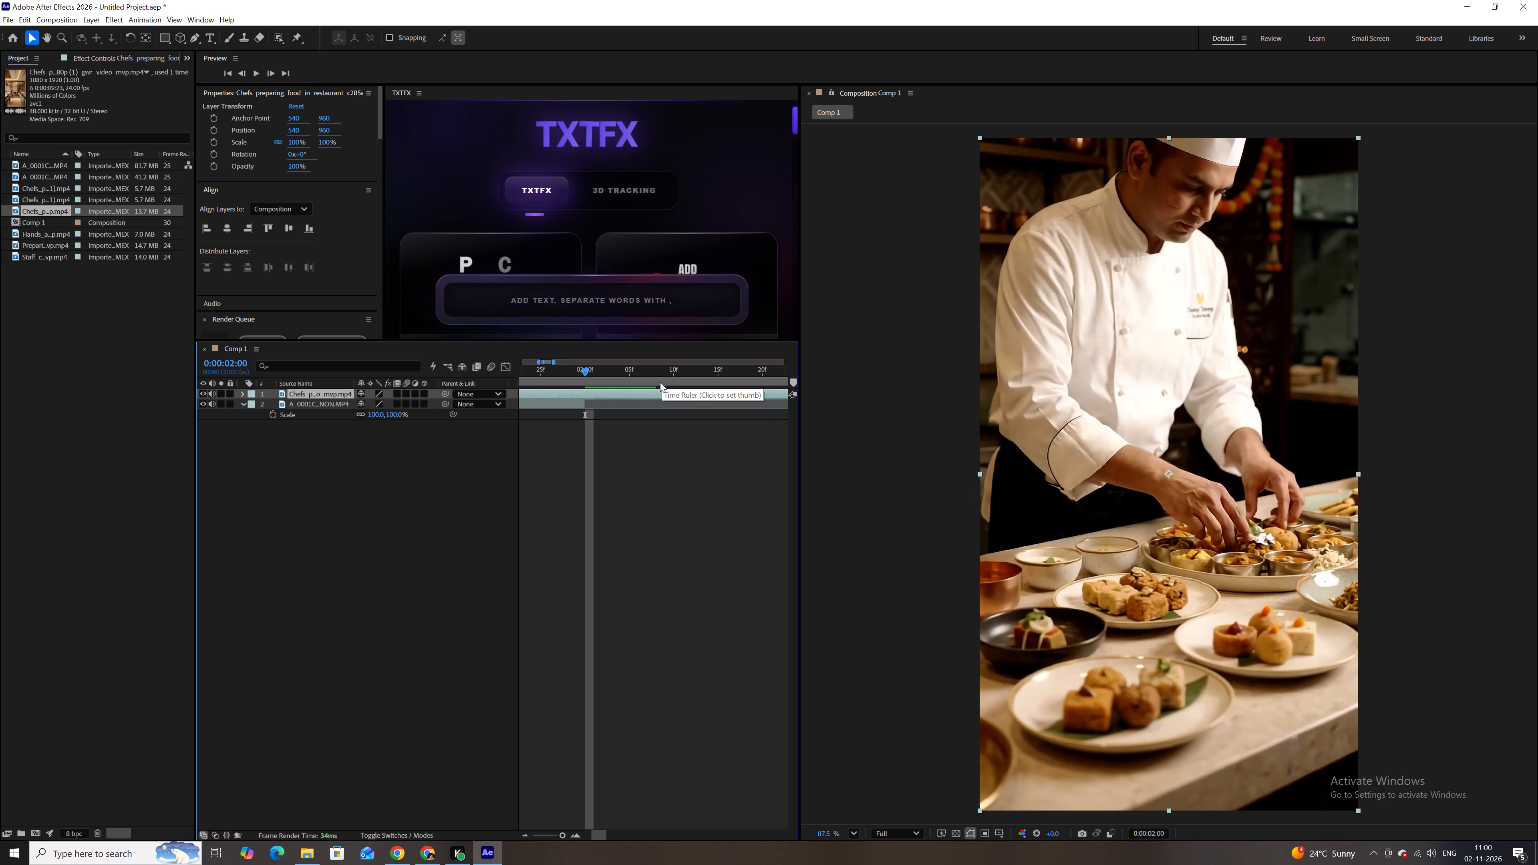
Split the watermark-free chef clip at 0:00:02:00 and delete its opening piece.
key(ctrl+shift+d)
click(584, 399)
key(BackSpace)
Play Comp 1 from 0:00:01:26 to review the cut to the chef shot and the rest of the clip.
drag(581, 369, 545, 372)
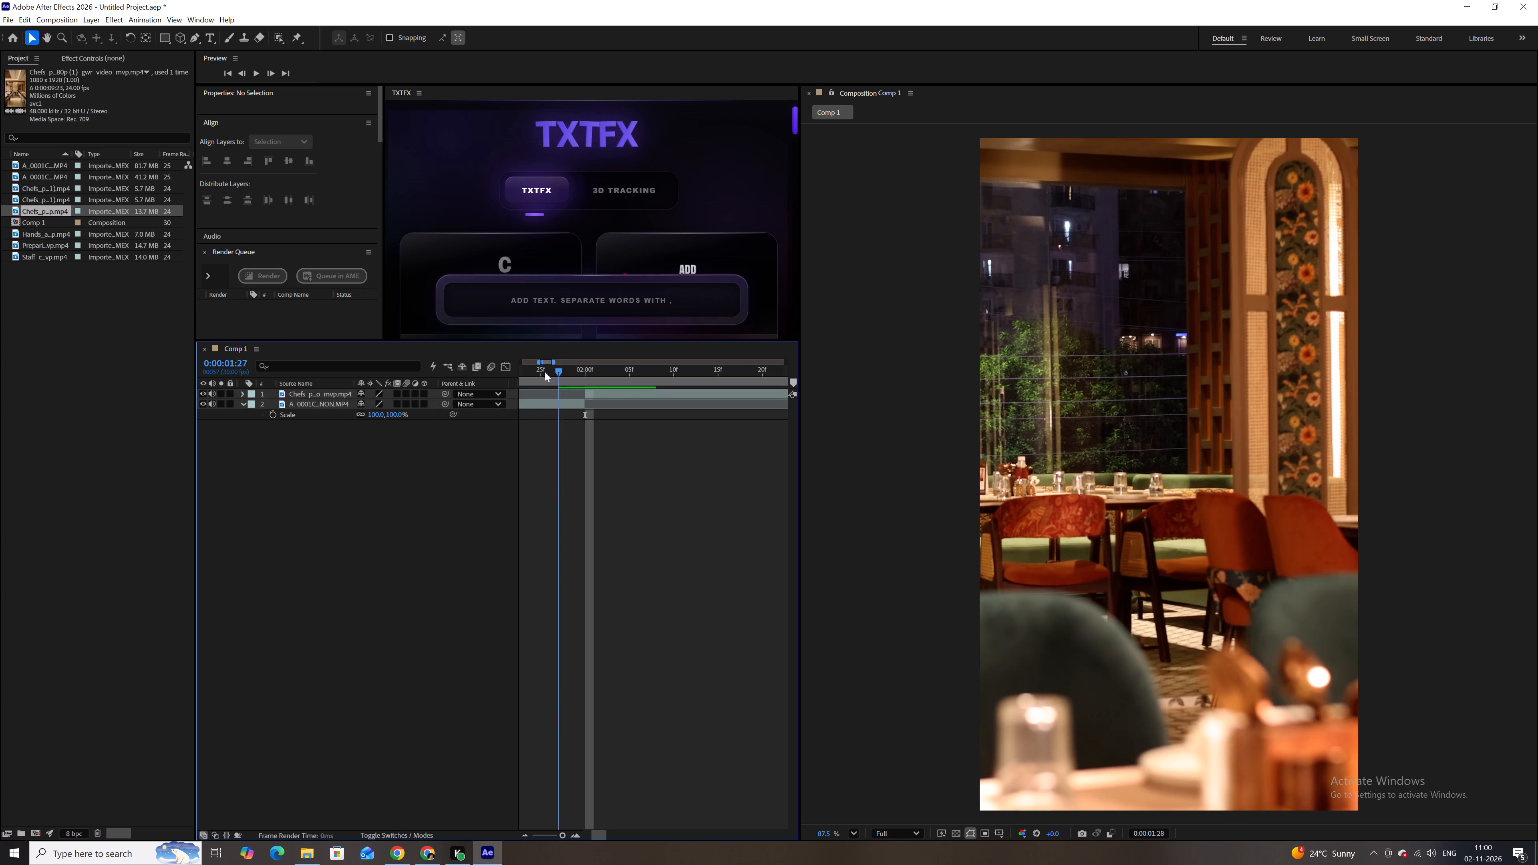
drag(545, 372, 544, 372)
key(space)
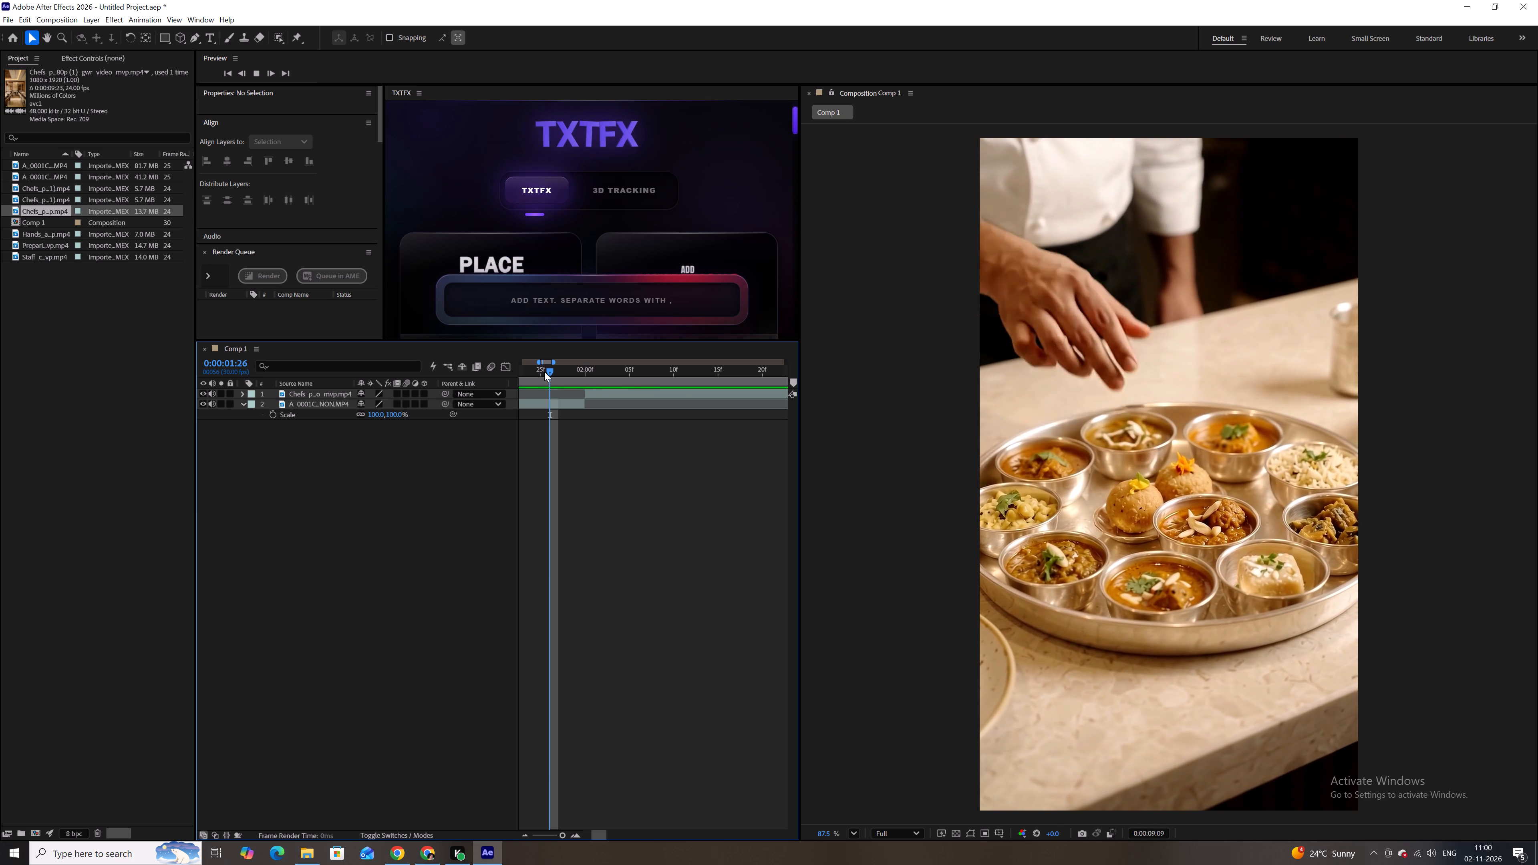
key(space)
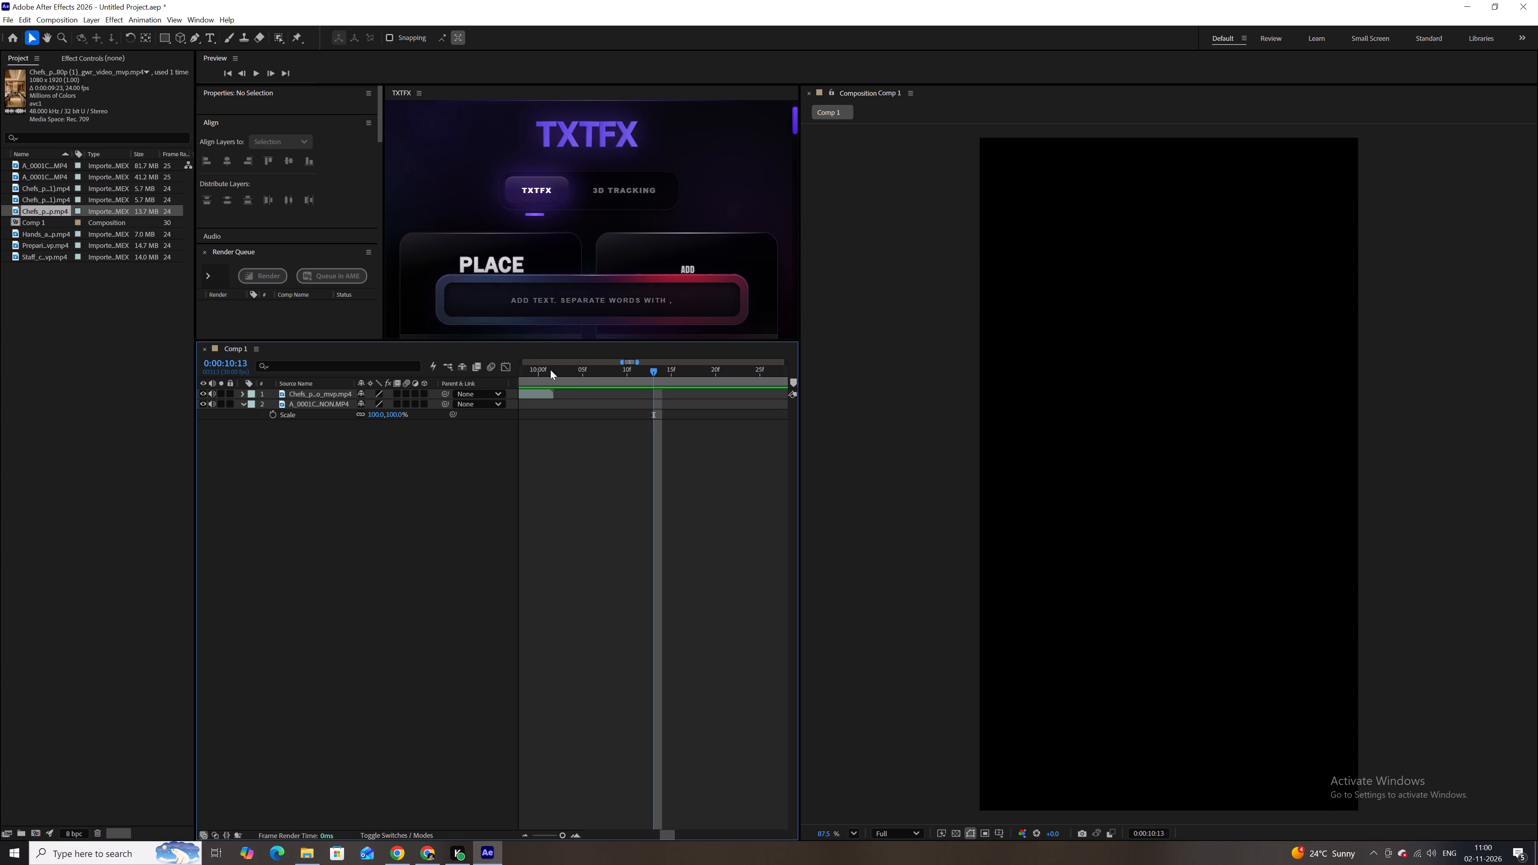
click(550, 370)
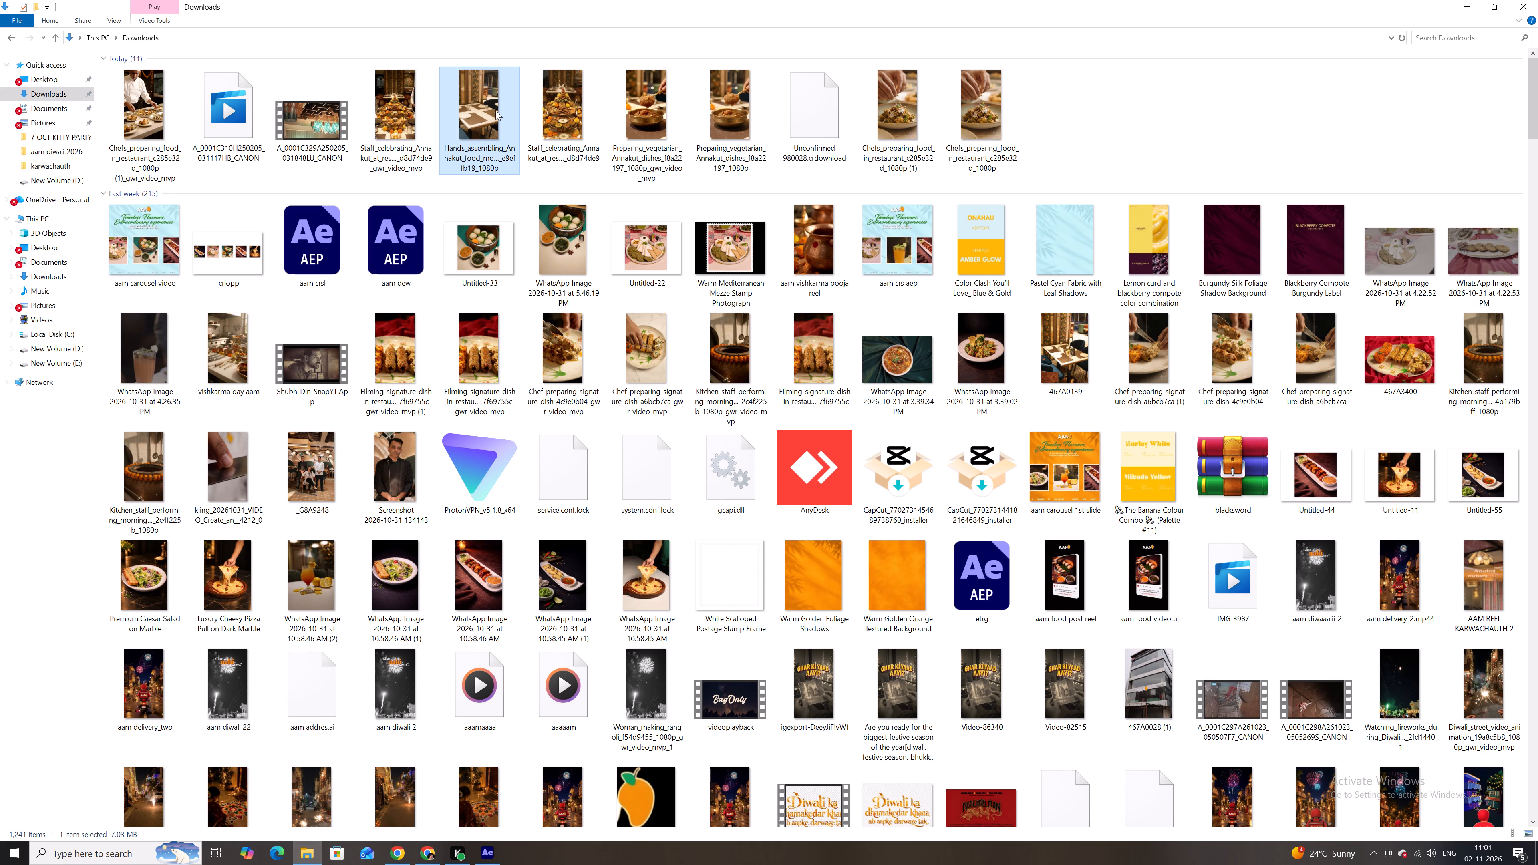
drag(489, 110, 496, 154)
key(alt+Tab)
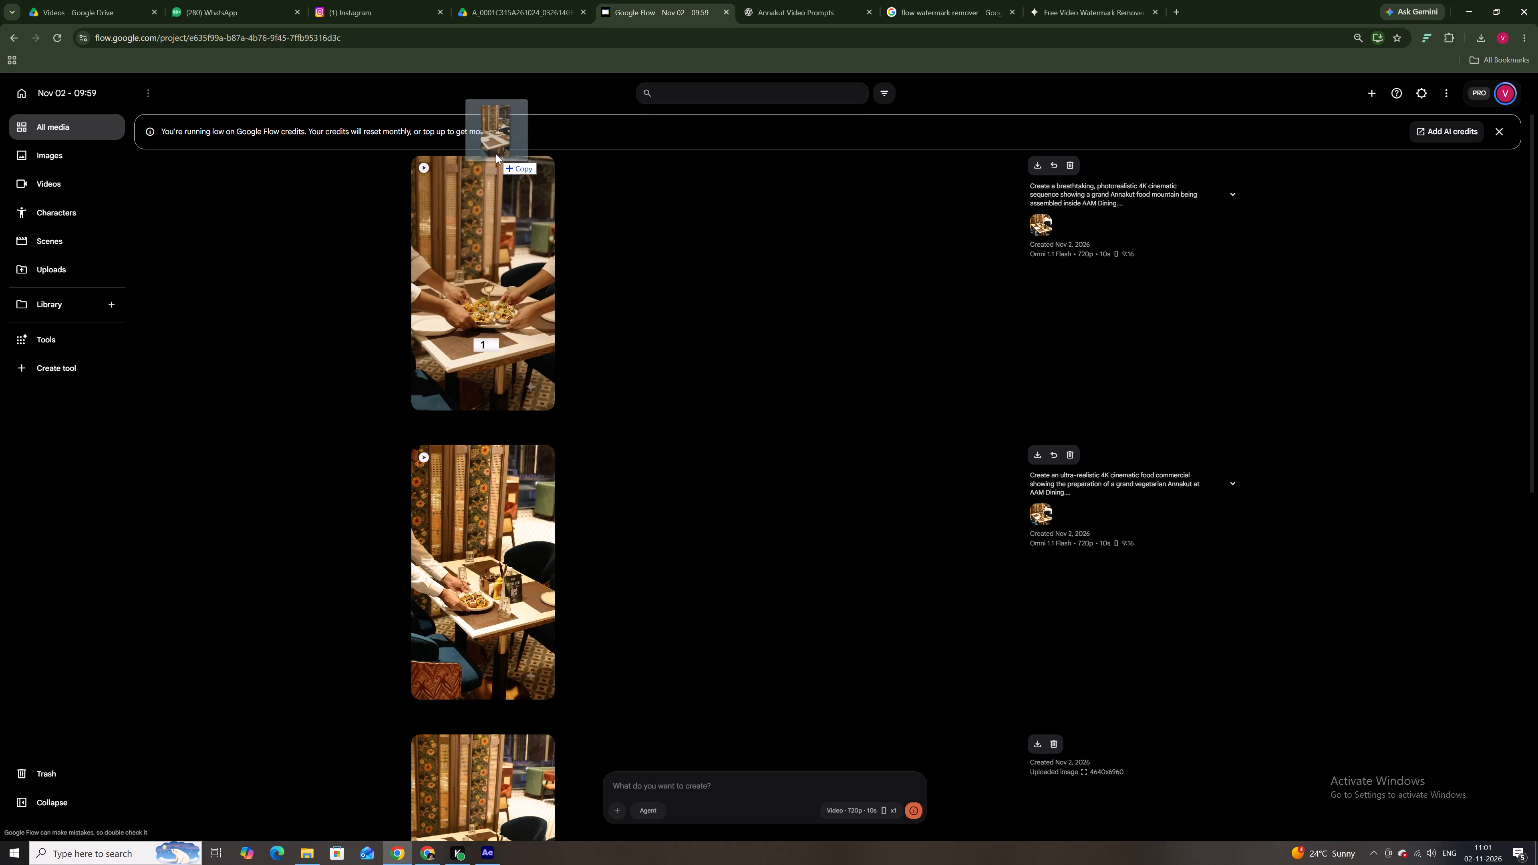
drag(496, 154, 95, 301)
key(alt+Tab)
key(alt+Tab)
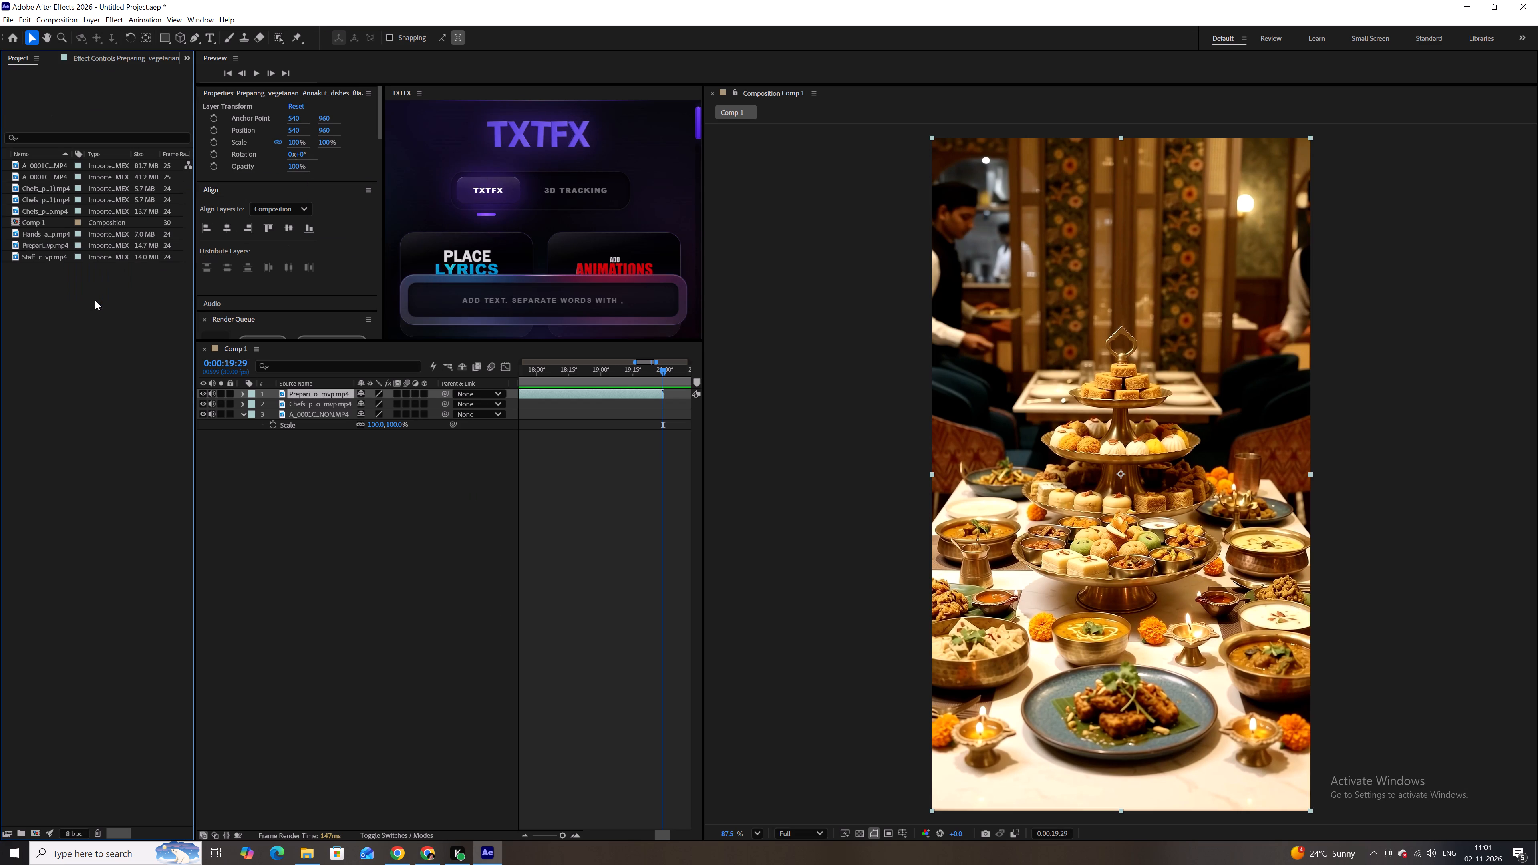
Add the newly imported Hands_assembling_Annakut_food clip to Comp 1 above the Preparing clip.
drag(54, 248, 338, 390)
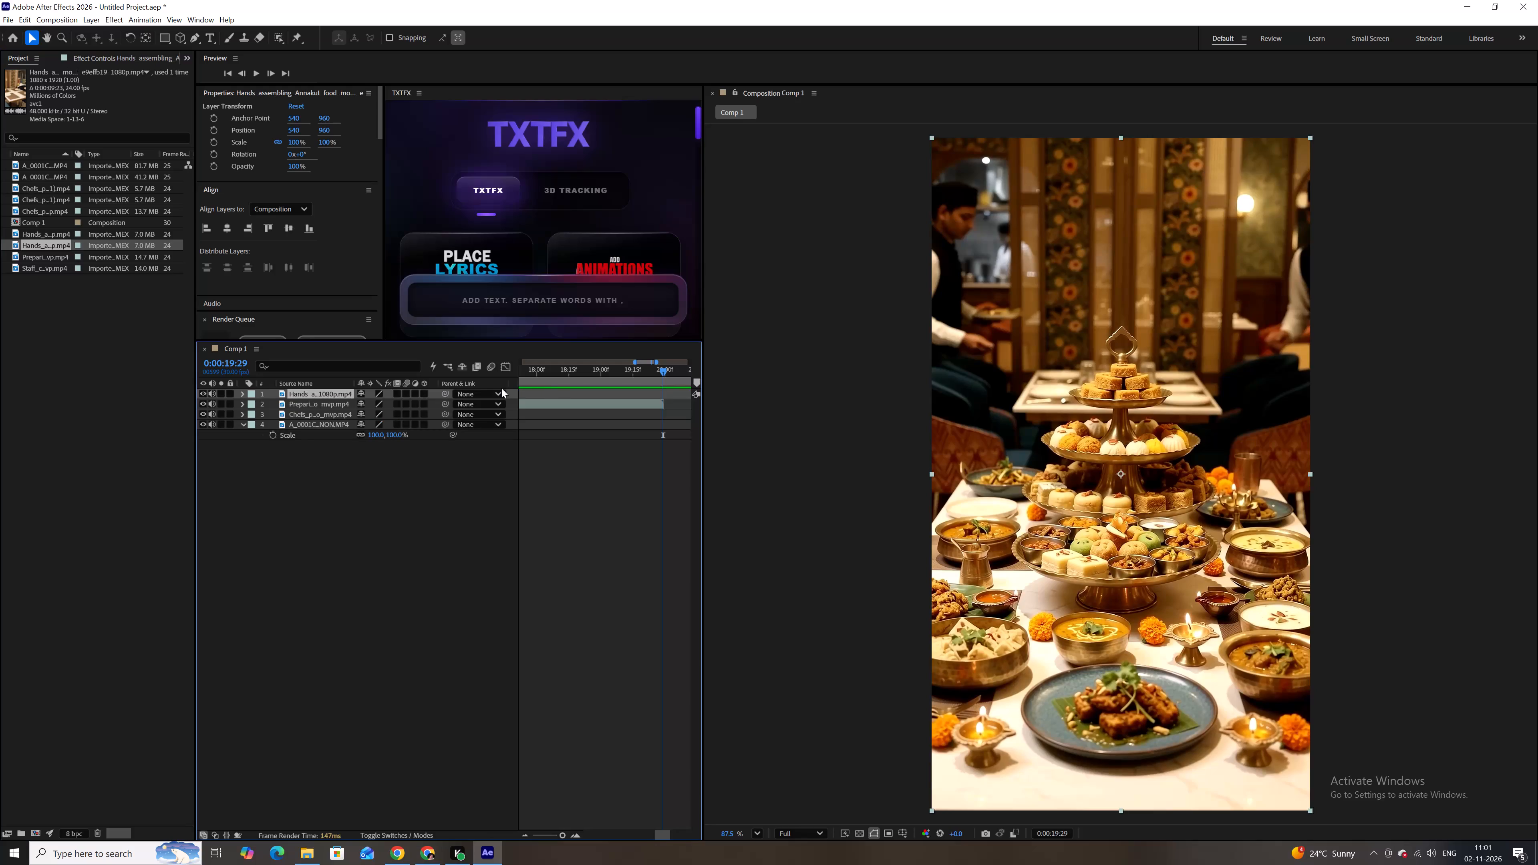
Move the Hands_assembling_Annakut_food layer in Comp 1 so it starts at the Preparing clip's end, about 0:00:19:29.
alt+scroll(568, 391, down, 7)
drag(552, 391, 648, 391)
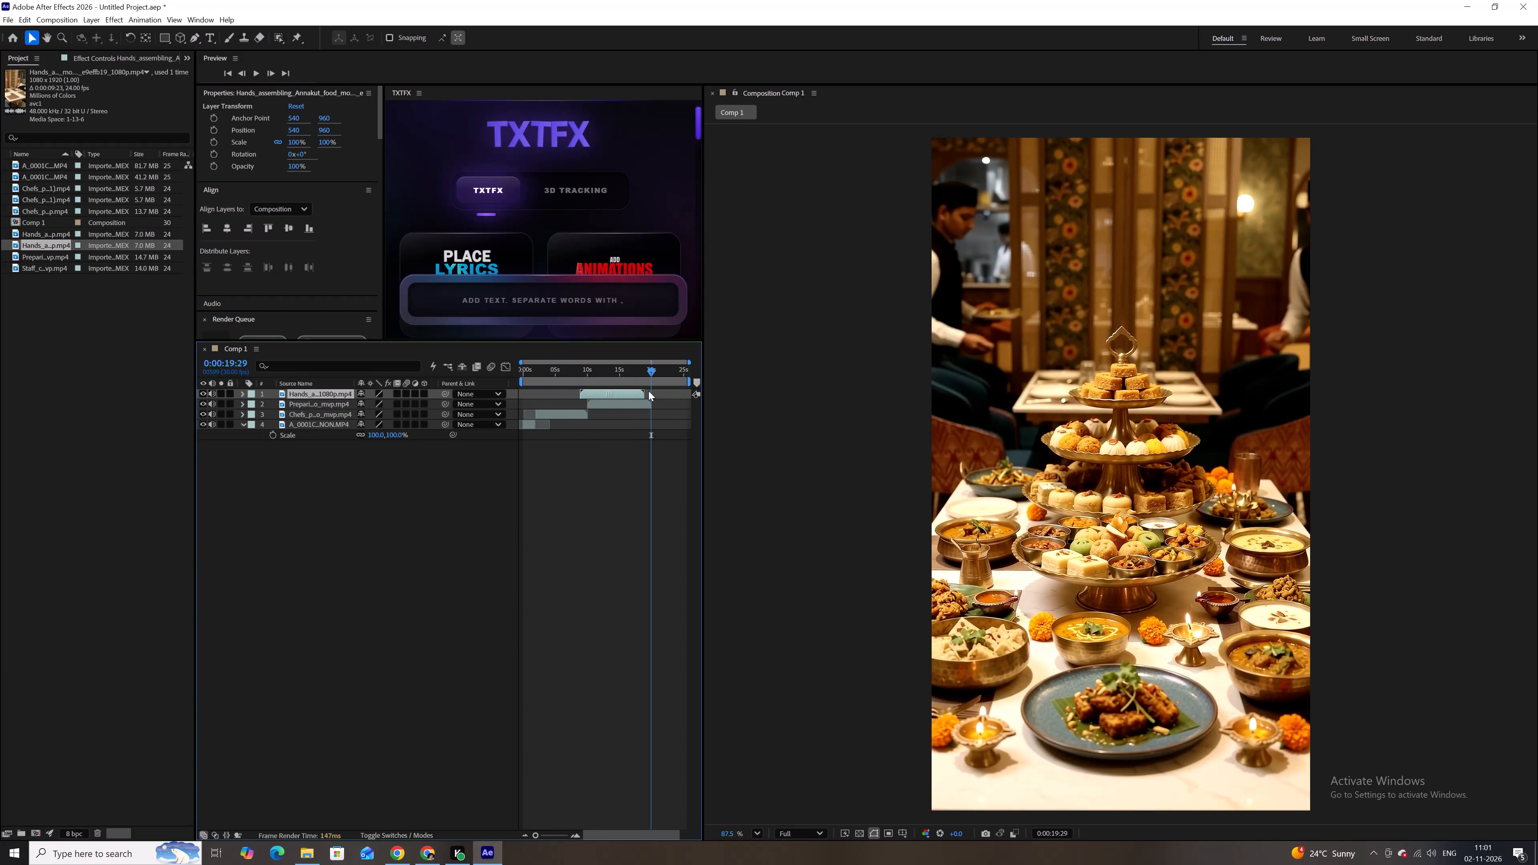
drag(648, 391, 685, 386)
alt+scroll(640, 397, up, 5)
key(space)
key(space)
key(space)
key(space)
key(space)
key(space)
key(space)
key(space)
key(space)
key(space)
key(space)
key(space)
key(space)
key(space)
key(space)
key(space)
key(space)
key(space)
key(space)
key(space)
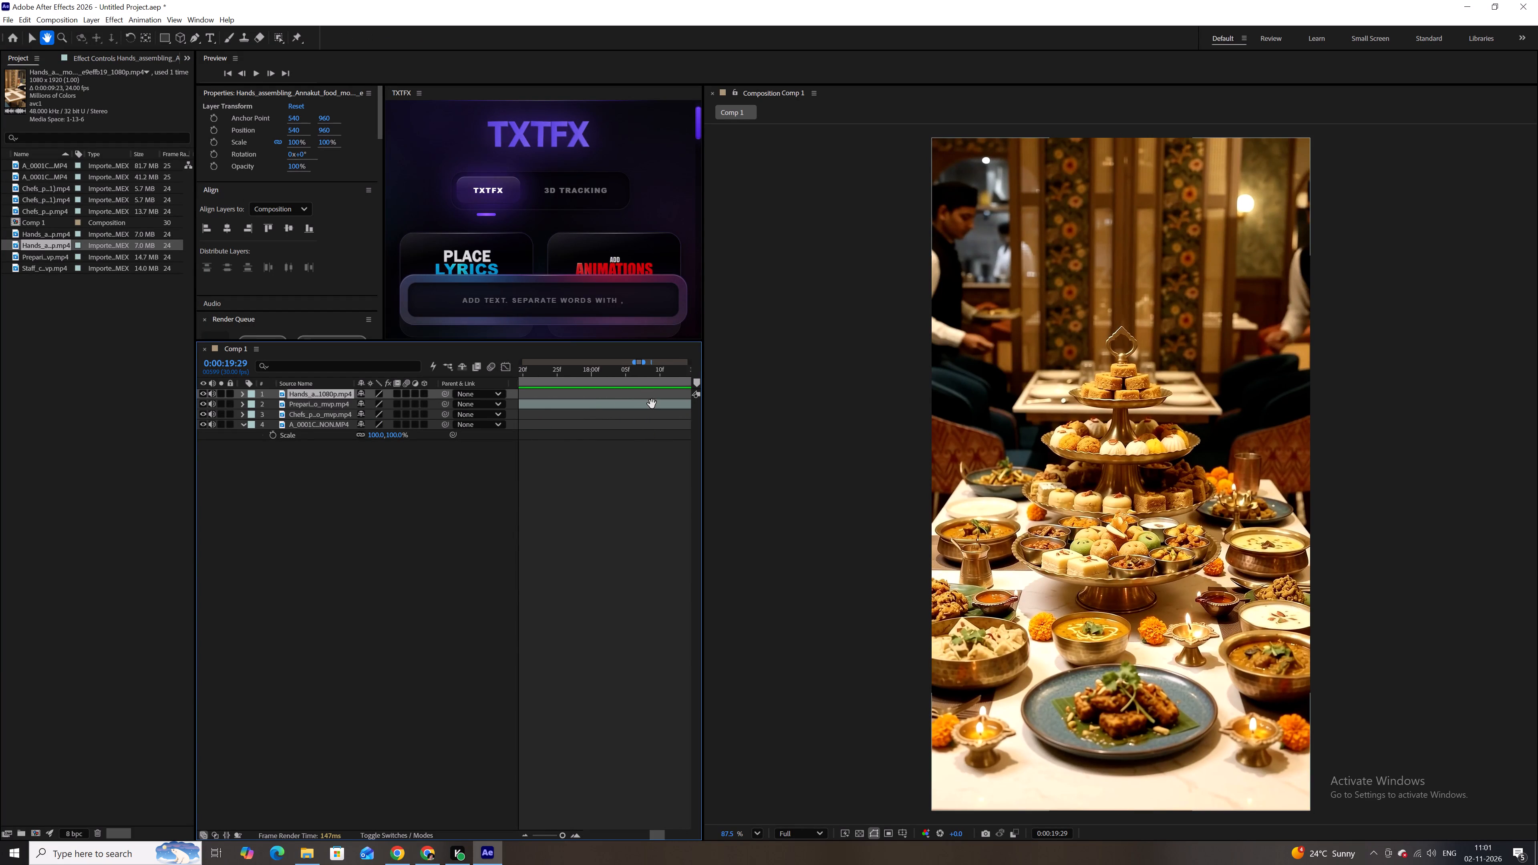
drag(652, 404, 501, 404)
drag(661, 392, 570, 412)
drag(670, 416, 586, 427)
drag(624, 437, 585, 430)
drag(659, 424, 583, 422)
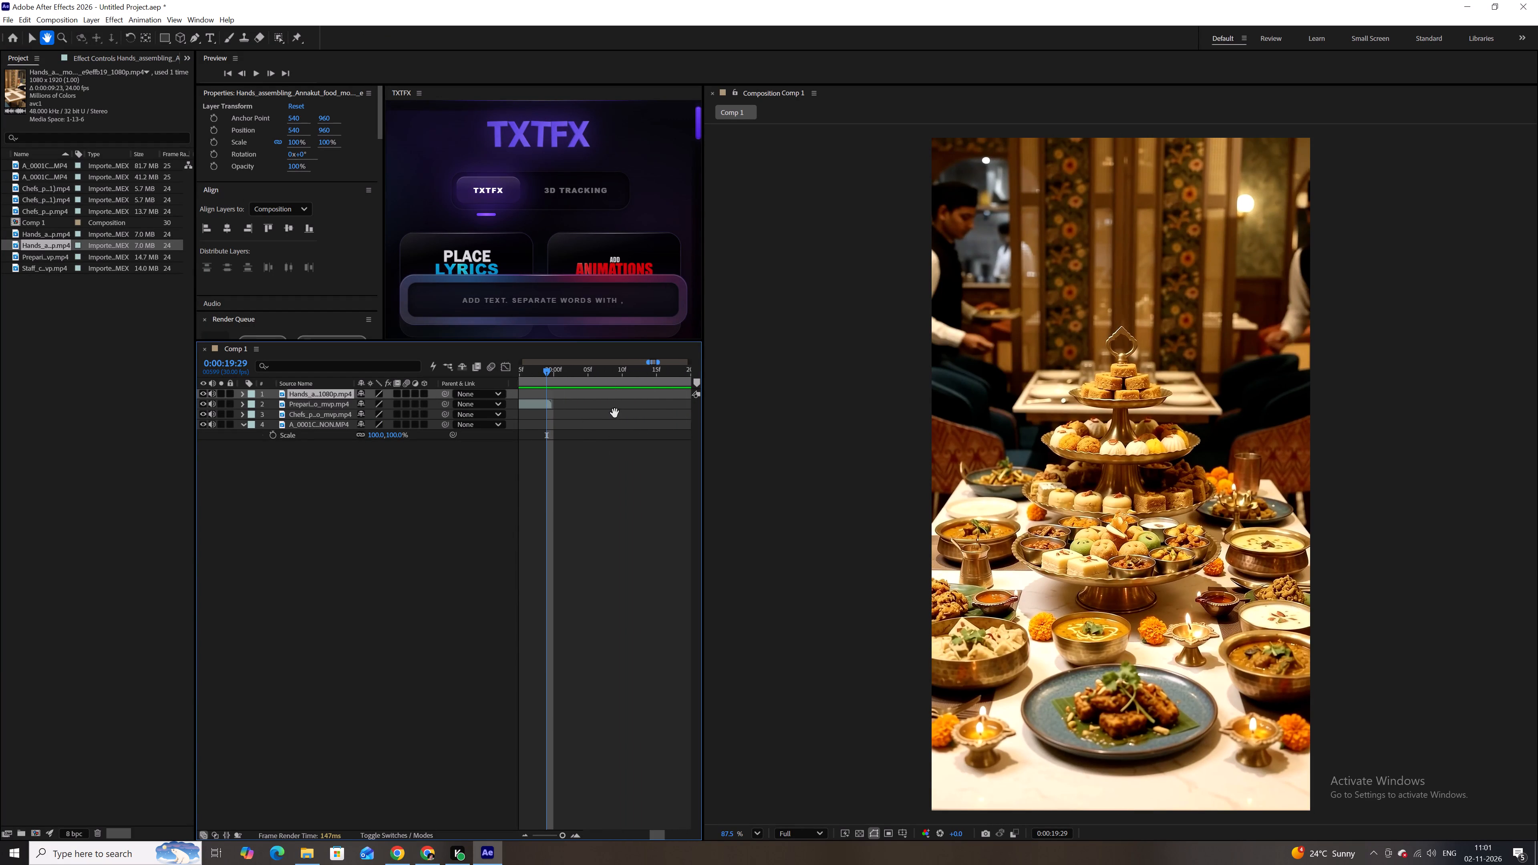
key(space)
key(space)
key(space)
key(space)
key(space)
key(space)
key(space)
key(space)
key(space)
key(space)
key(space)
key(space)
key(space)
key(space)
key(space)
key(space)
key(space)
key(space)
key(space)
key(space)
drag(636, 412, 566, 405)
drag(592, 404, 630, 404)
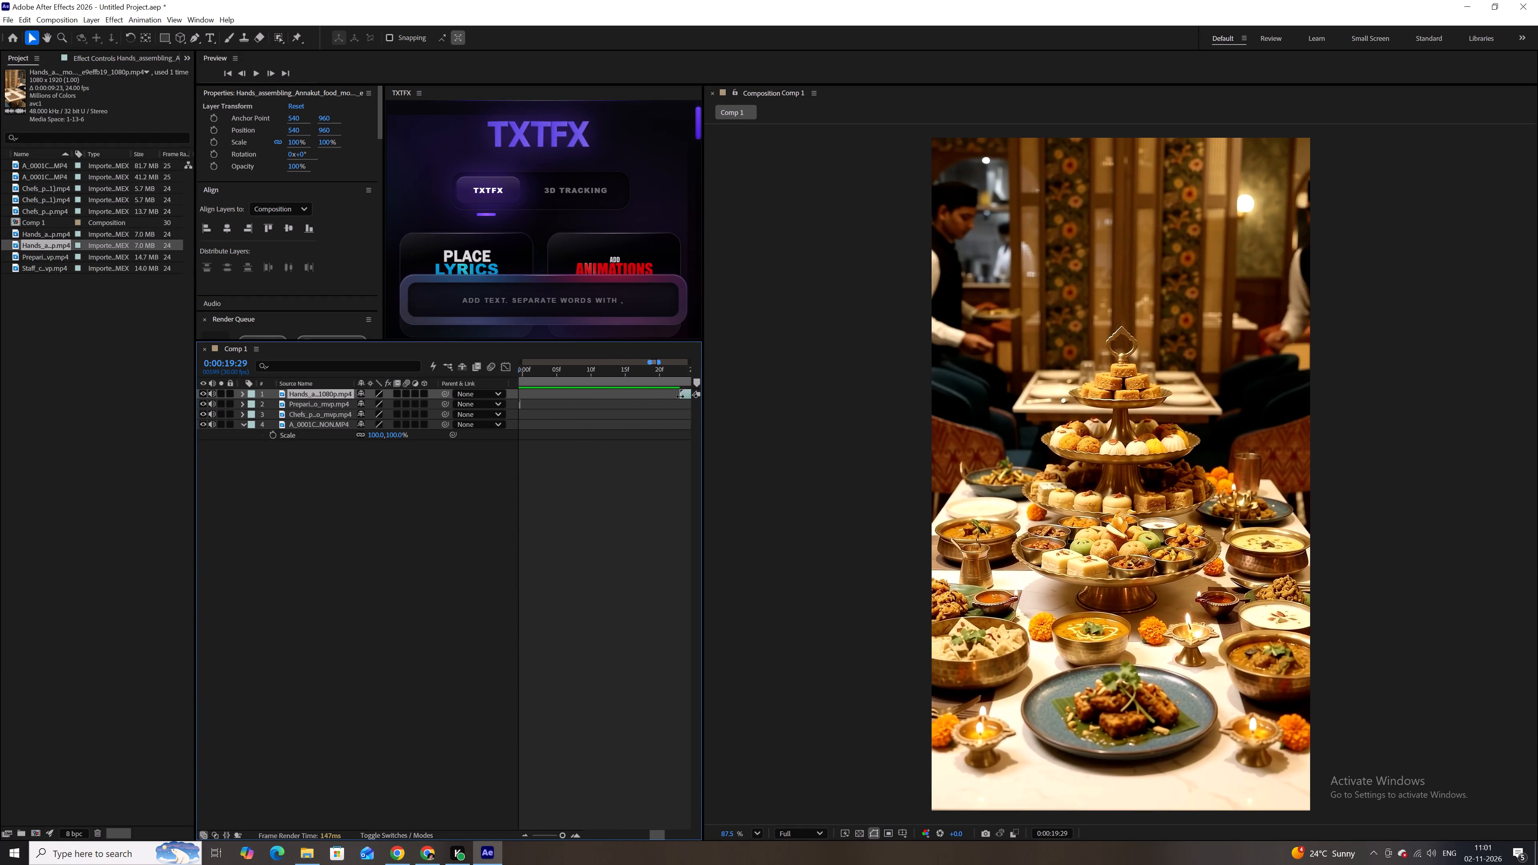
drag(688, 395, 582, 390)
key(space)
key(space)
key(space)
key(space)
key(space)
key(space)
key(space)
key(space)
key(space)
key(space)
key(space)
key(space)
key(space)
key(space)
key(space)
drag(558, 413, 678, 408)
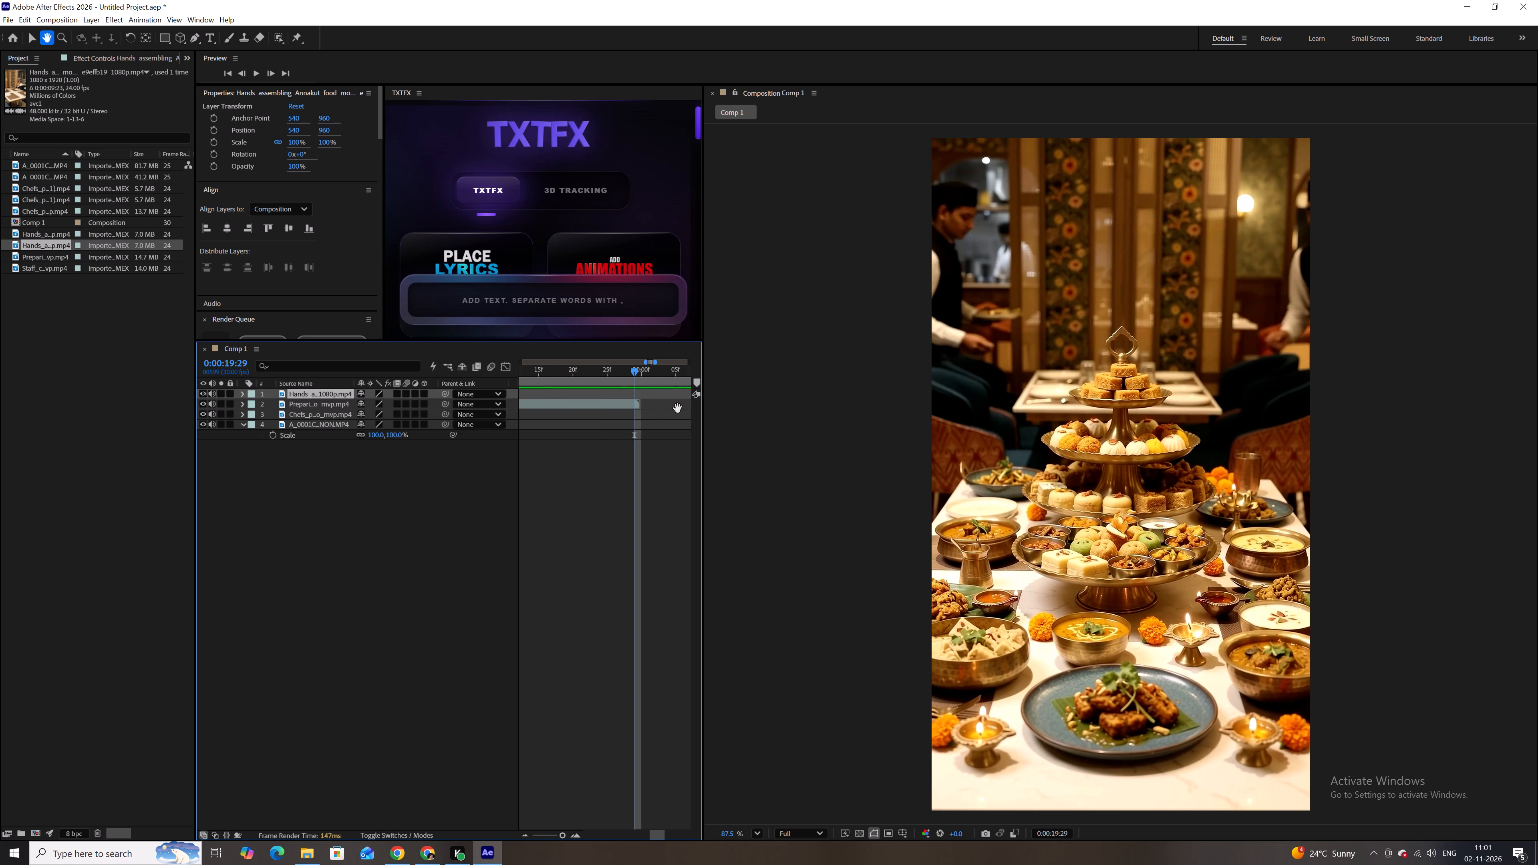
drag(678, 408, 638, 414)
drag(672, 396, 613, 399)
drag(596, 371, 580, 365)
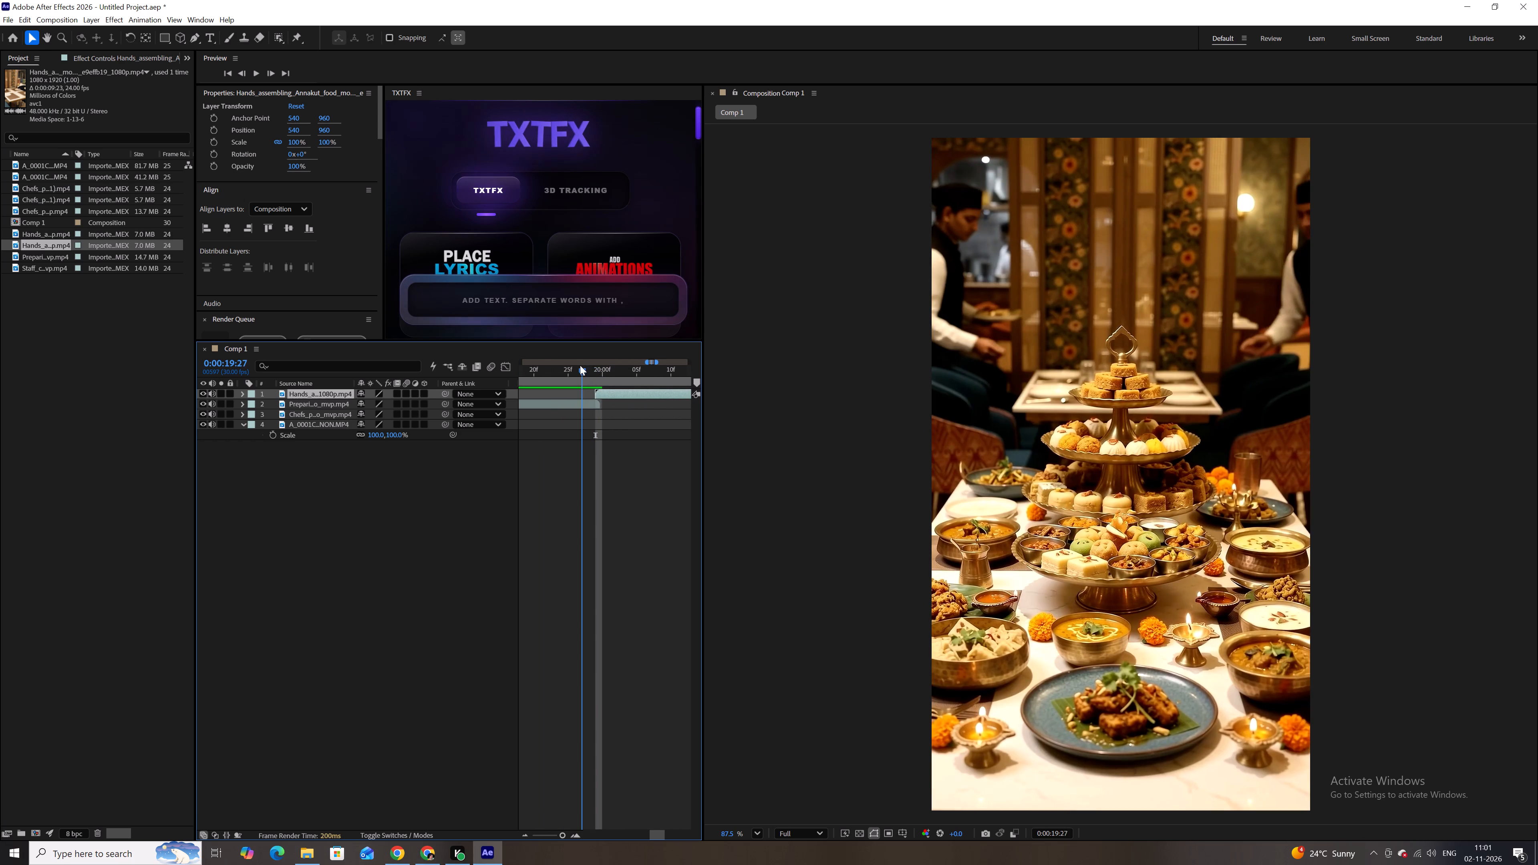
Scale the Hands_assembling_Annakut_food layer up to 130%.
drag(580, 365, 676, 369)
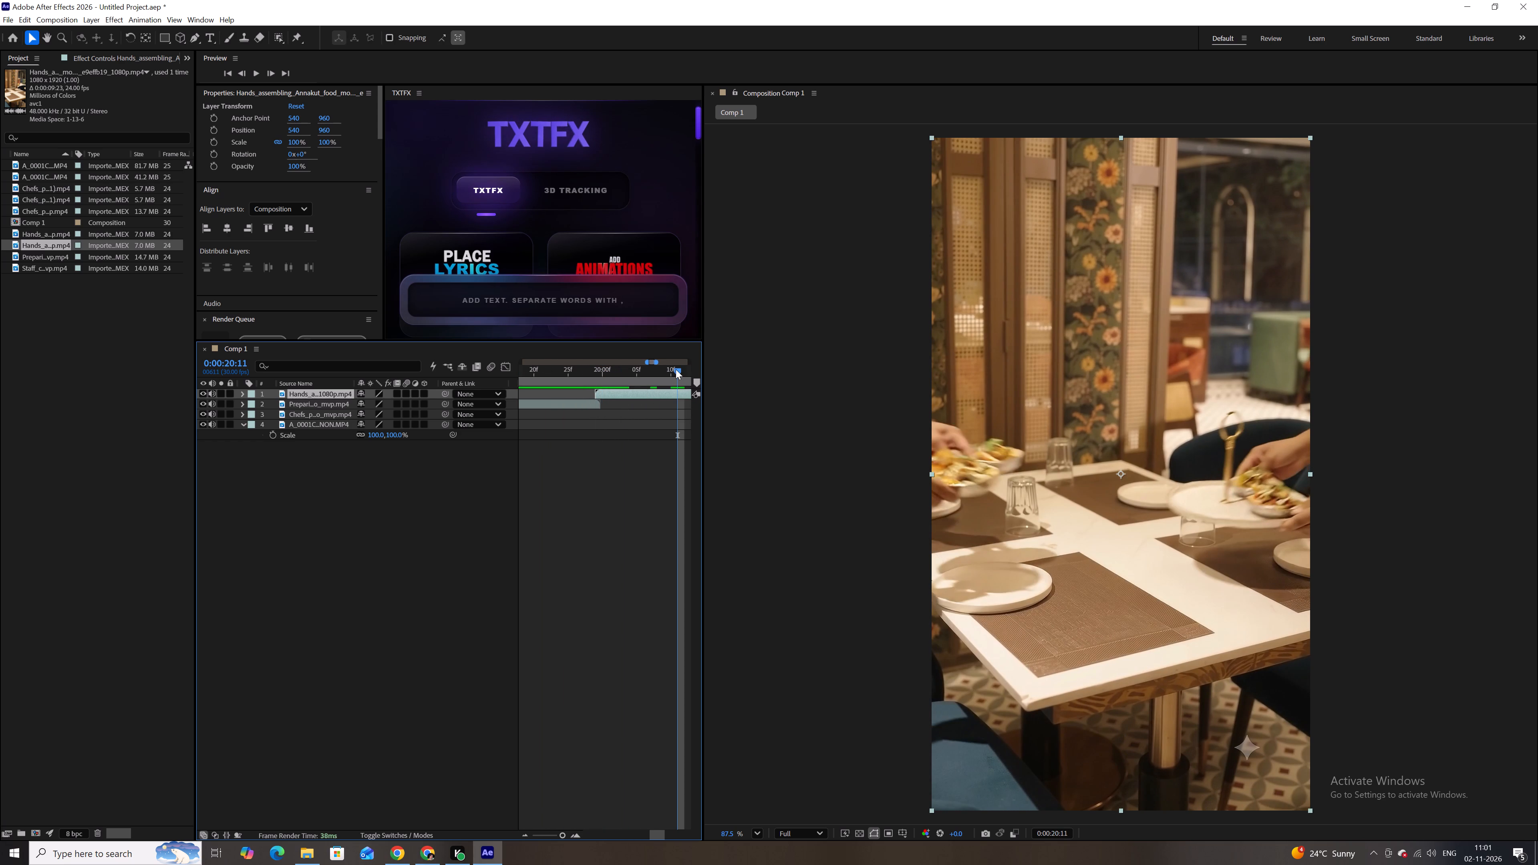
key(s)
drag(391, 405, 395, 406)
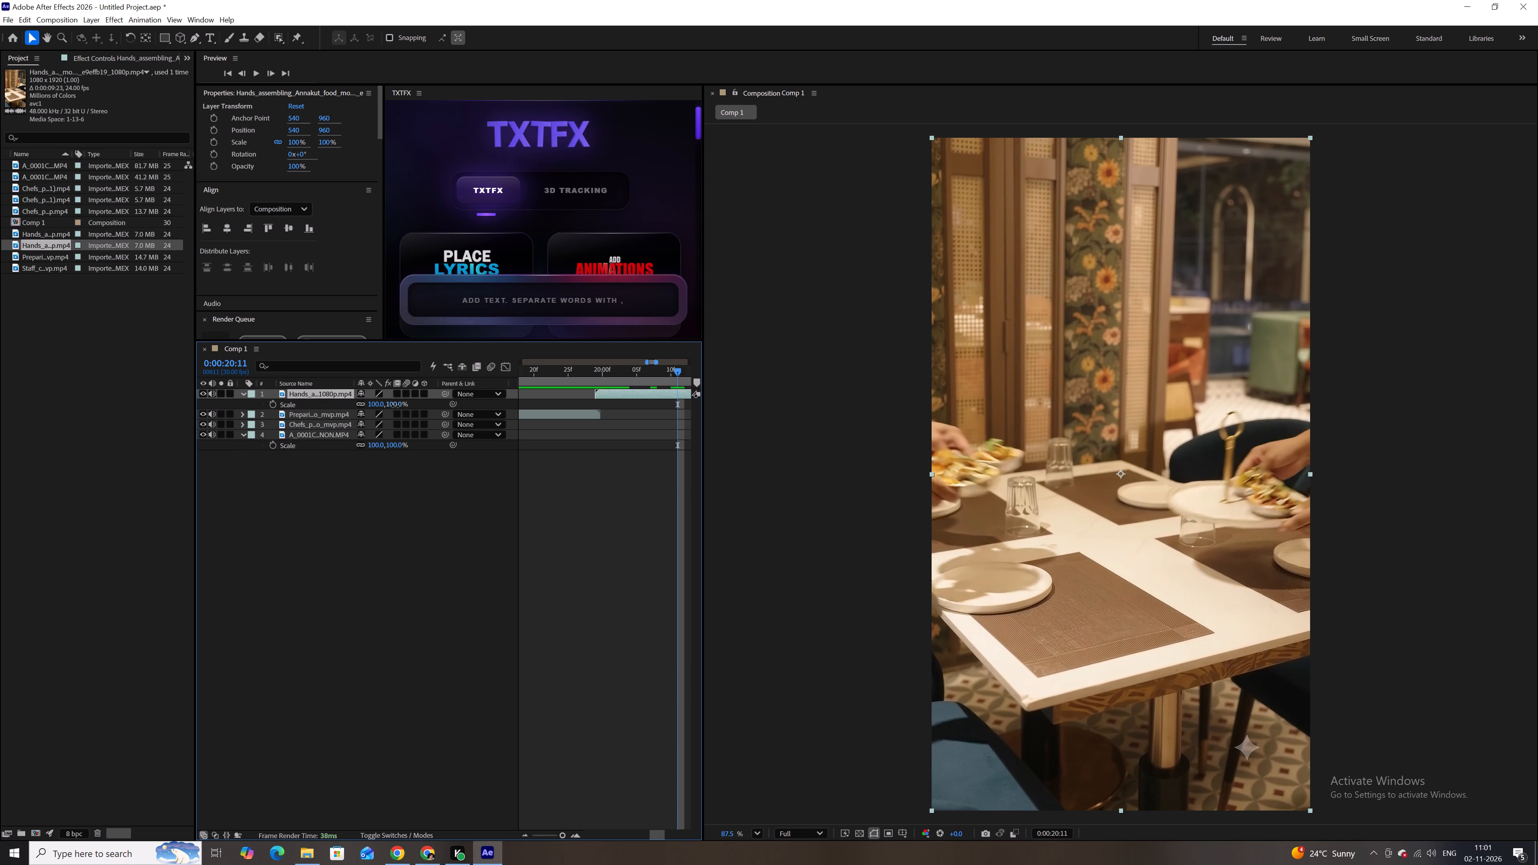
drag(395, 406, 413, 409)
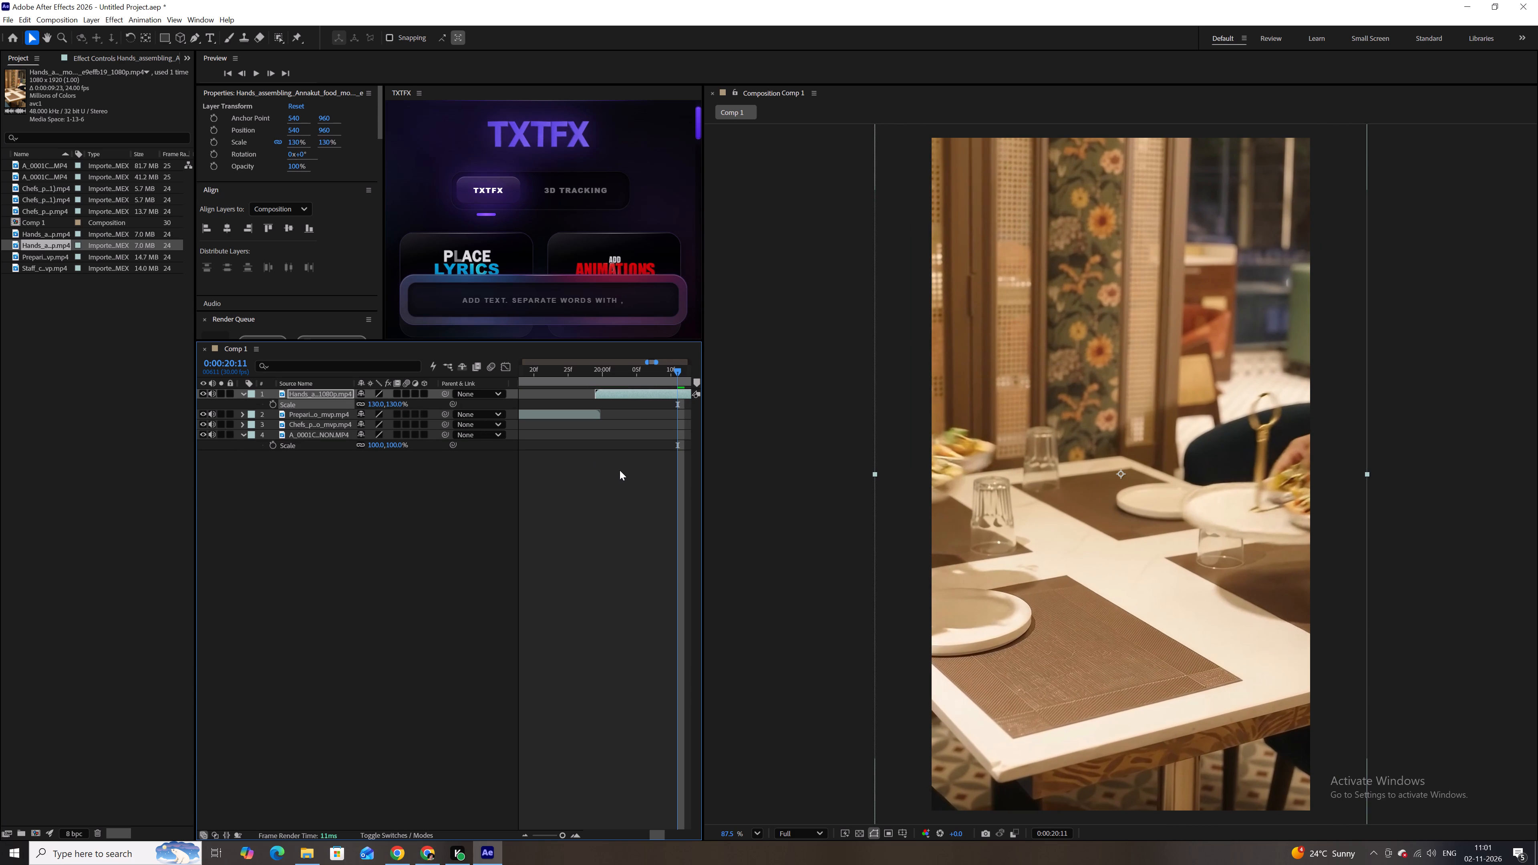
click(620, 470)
Play Comp 1 from the cut at 0:00:19:29 and review the enlarged Hands_assembling clip up to about 0:00:24:03.
drag(614, 379, 598, 371)
key(space)
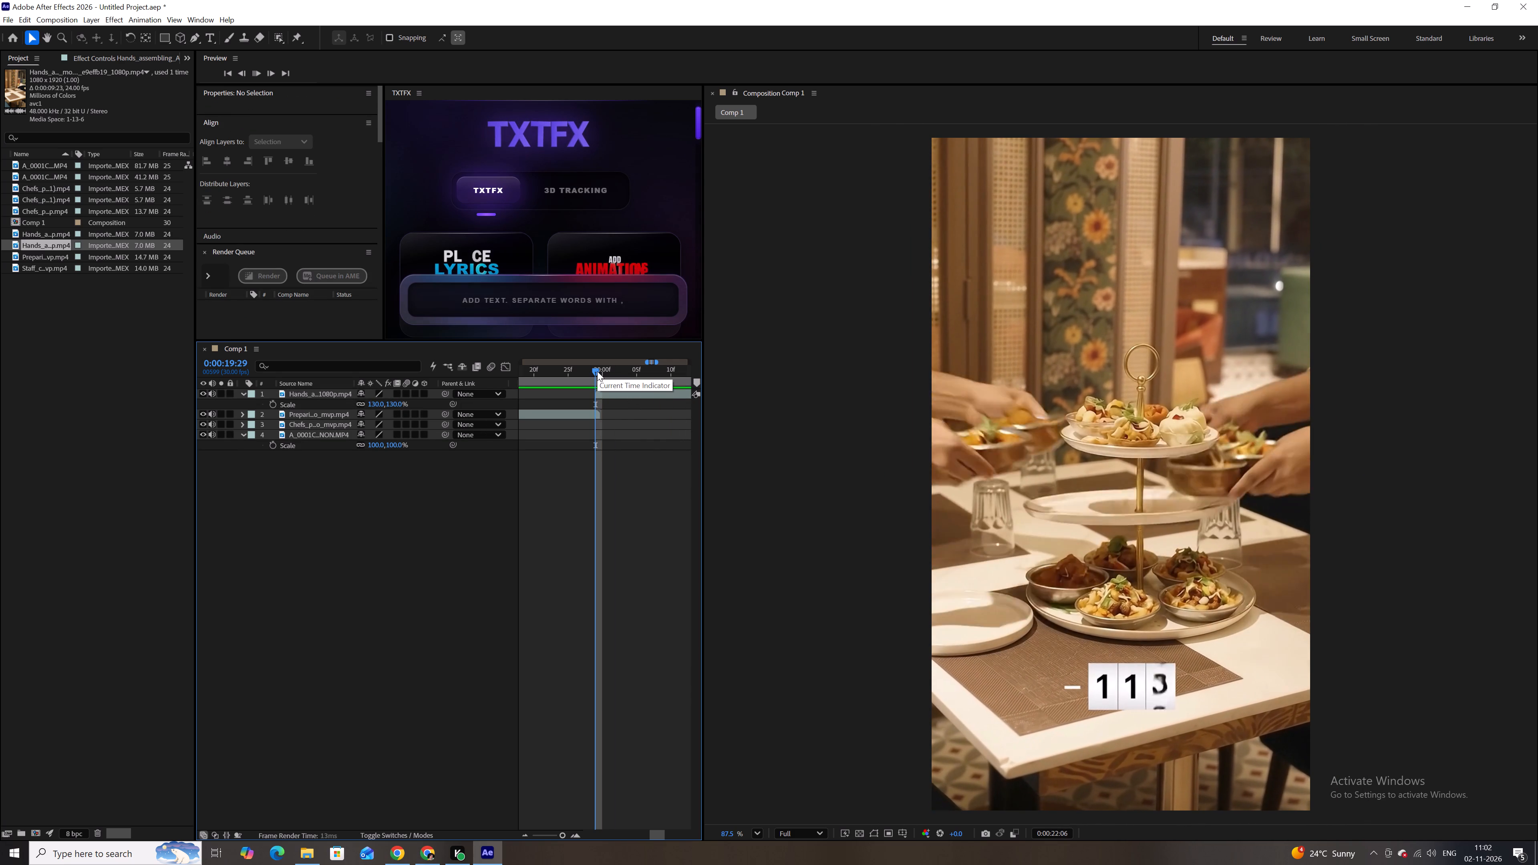
key(space)
key(space)
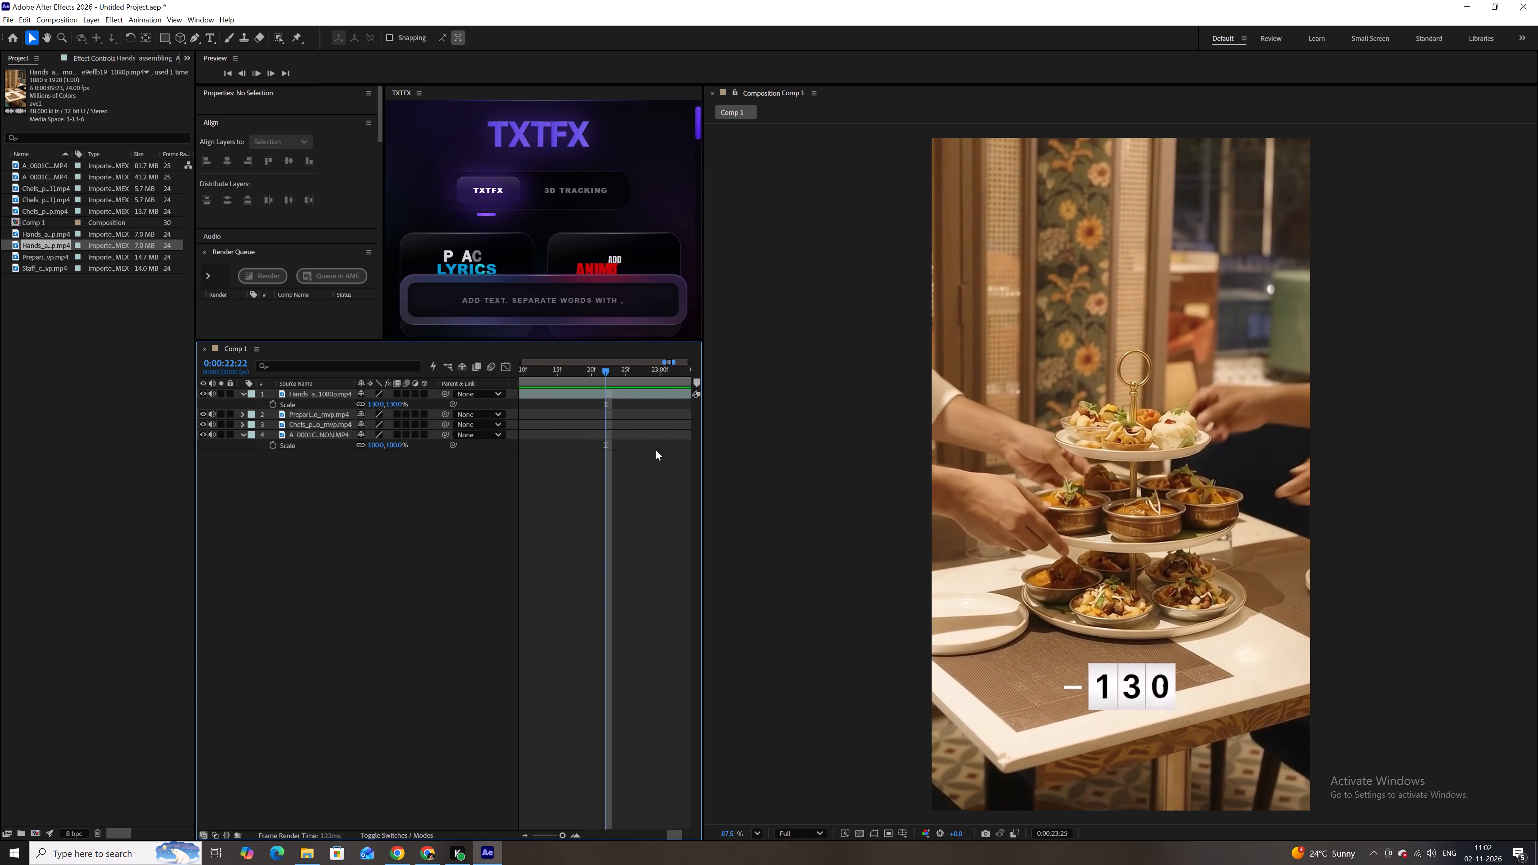
key(space)
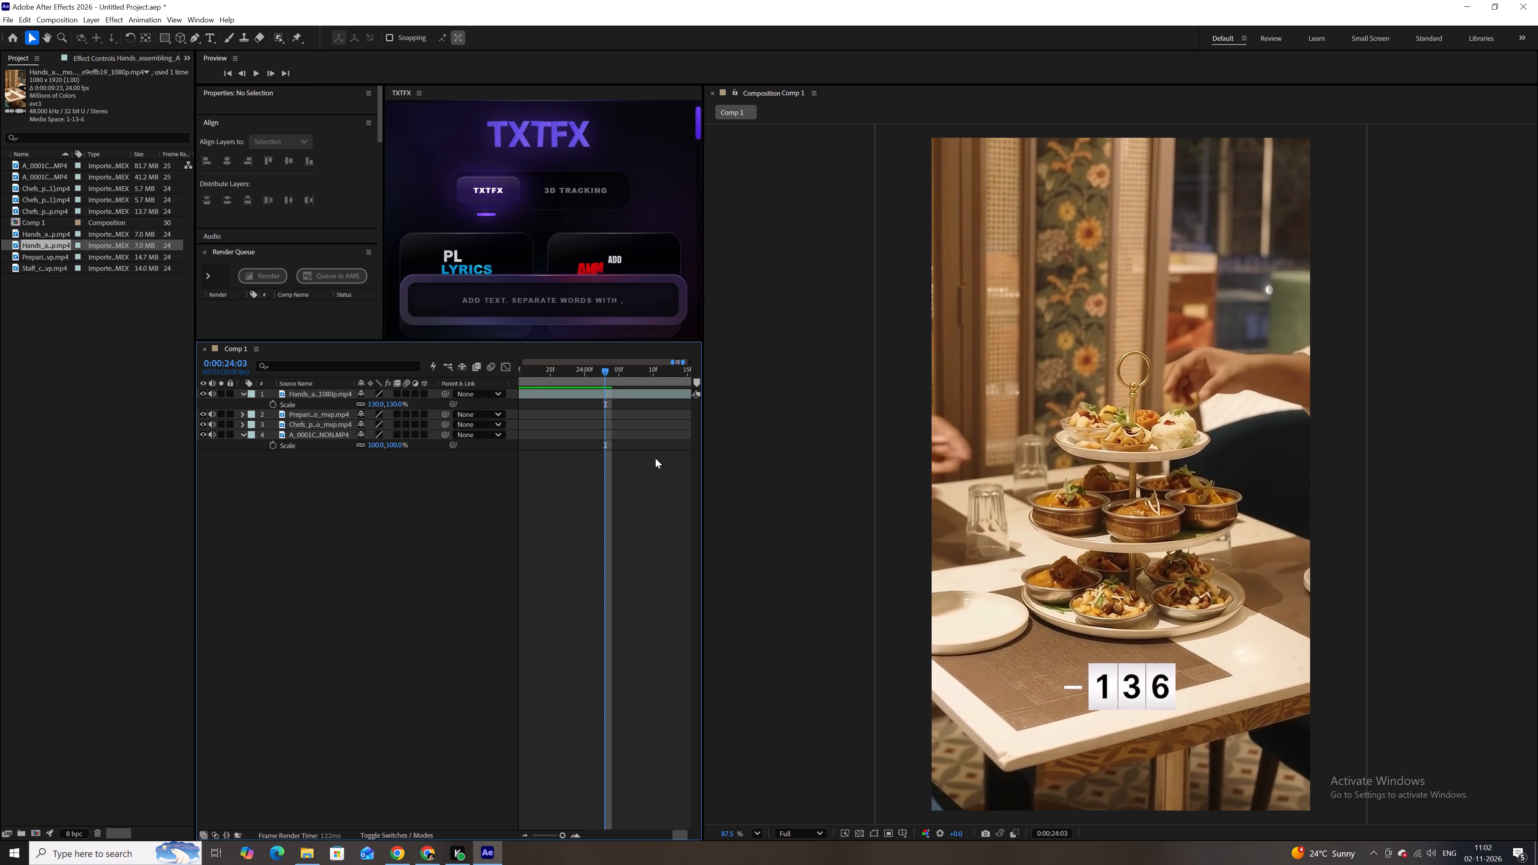
ctrl+scroll(655, 458, down, 5)
alt+scroll(655, 458, down, 4)
key(space)
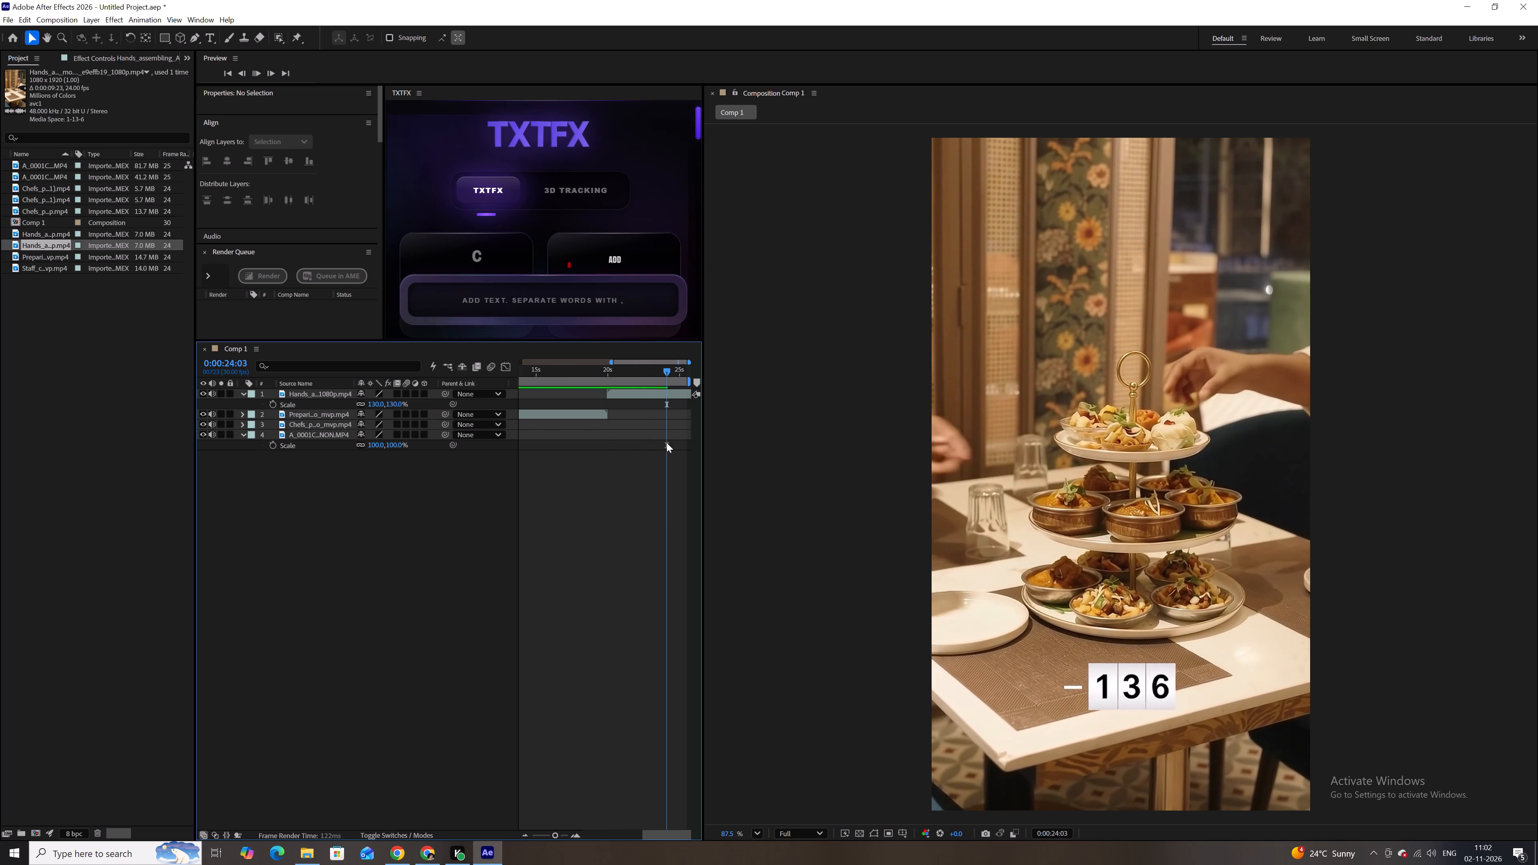
key(space)
Extend the Comp 1 duration to 0:00:55:16 in the composition settings.
key(ctrl+k)
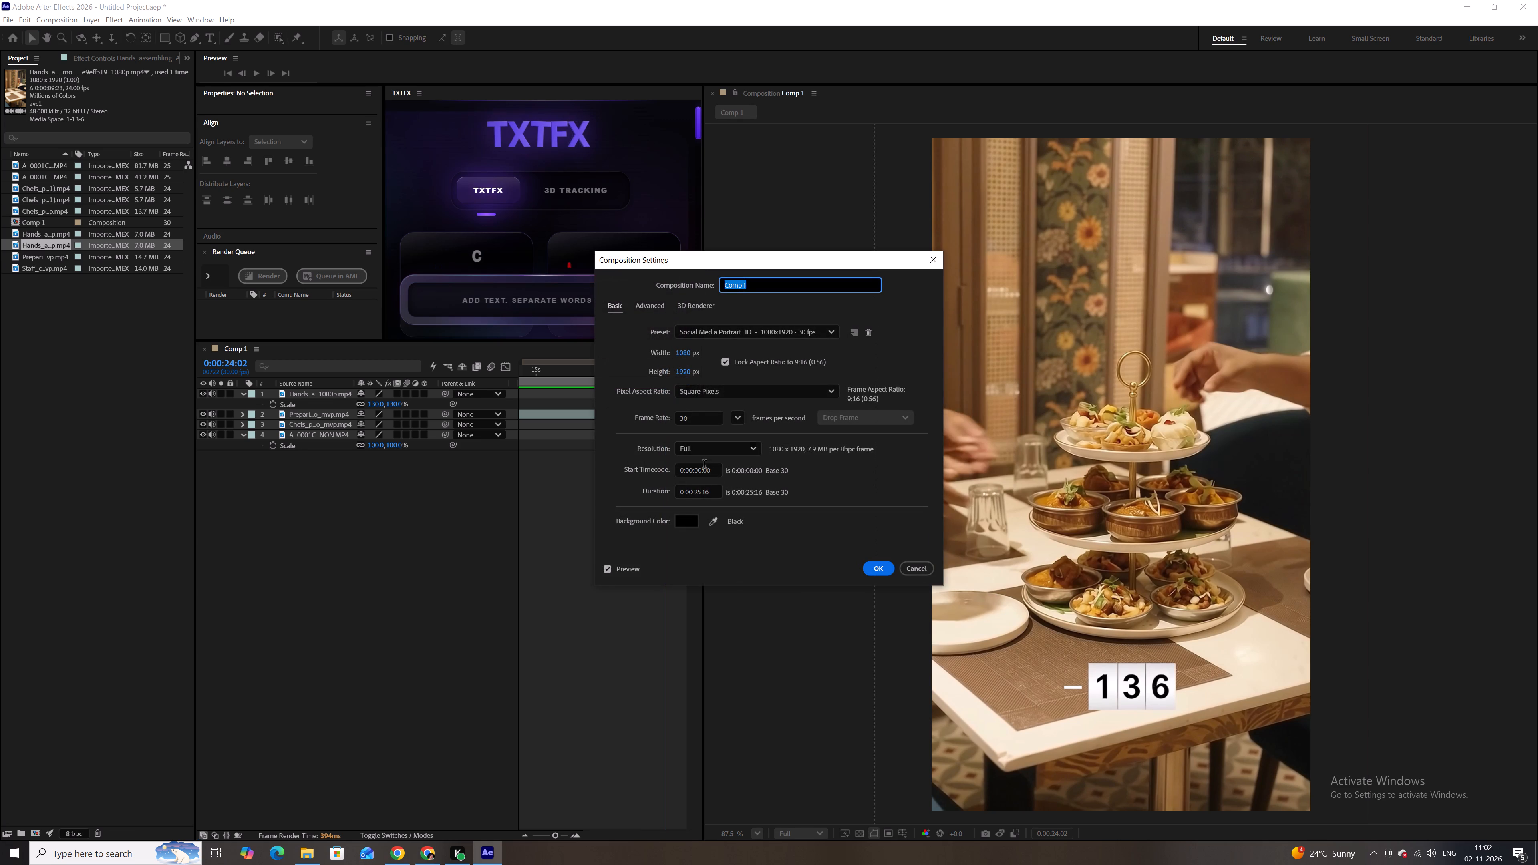
drag(697, 491, 701, 492)
key(Left)
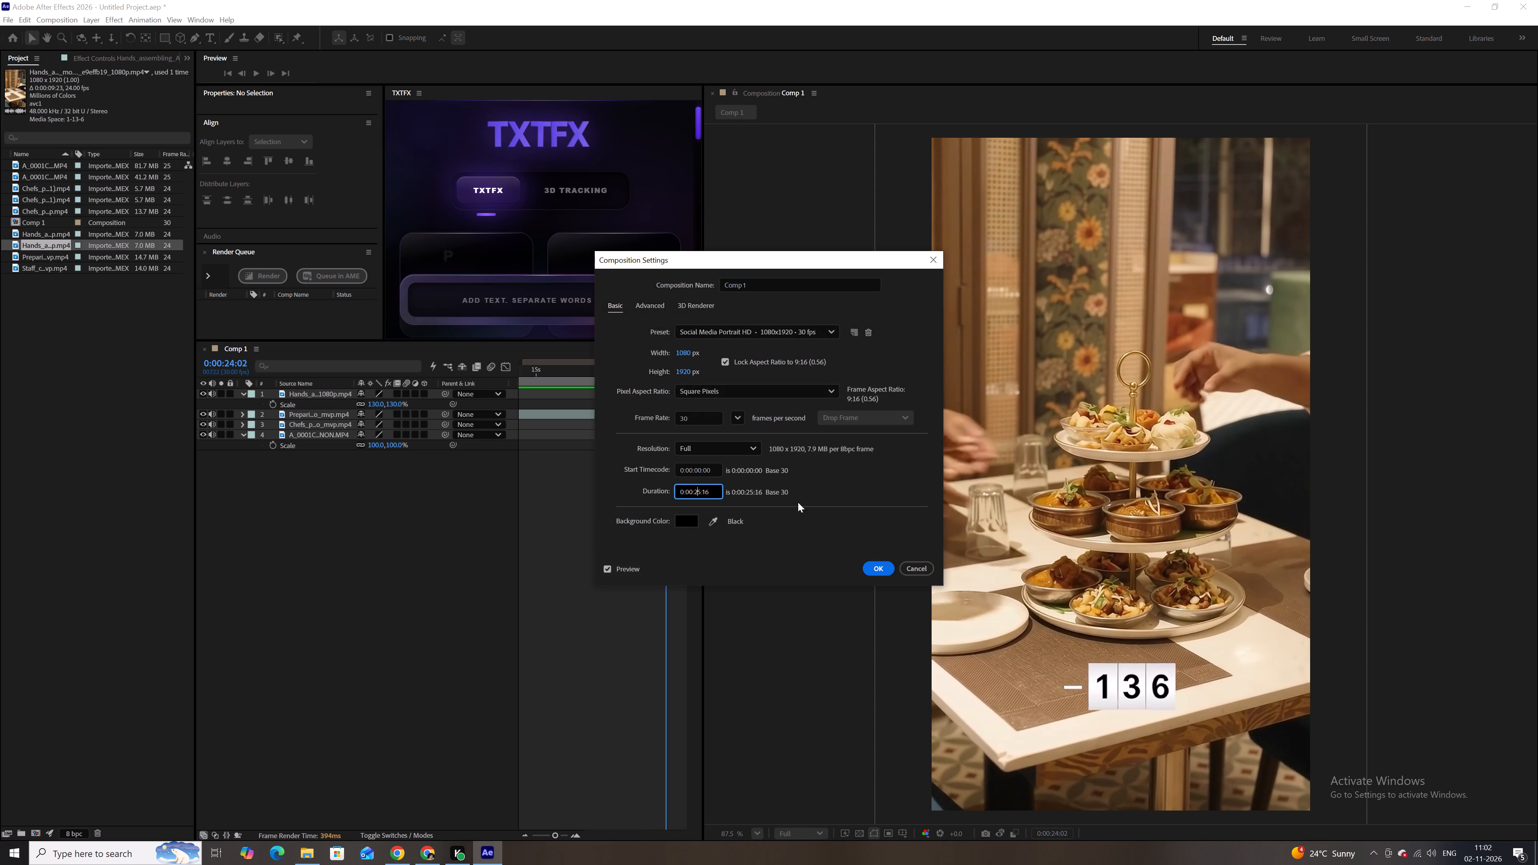
key(BackSpace)
key(5)
key(Return)
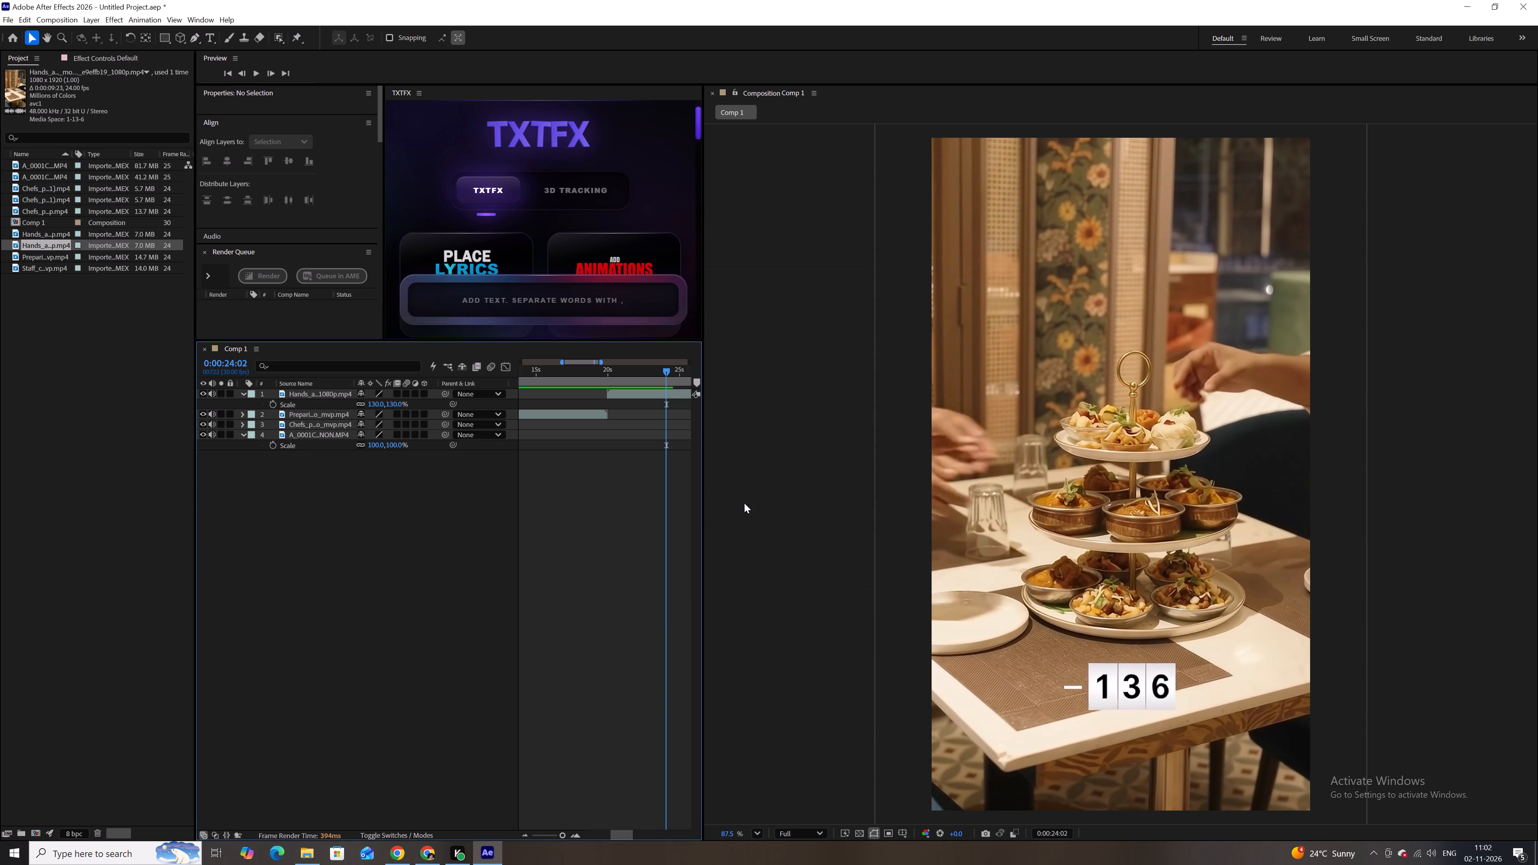
Play the rest of the Hands_assembling clip from 0:00:24:02 to about 0:00:28:05 to judge the Annakut assembly footage.
key(space)
scroll(658, 489, down, 6)
key(space)
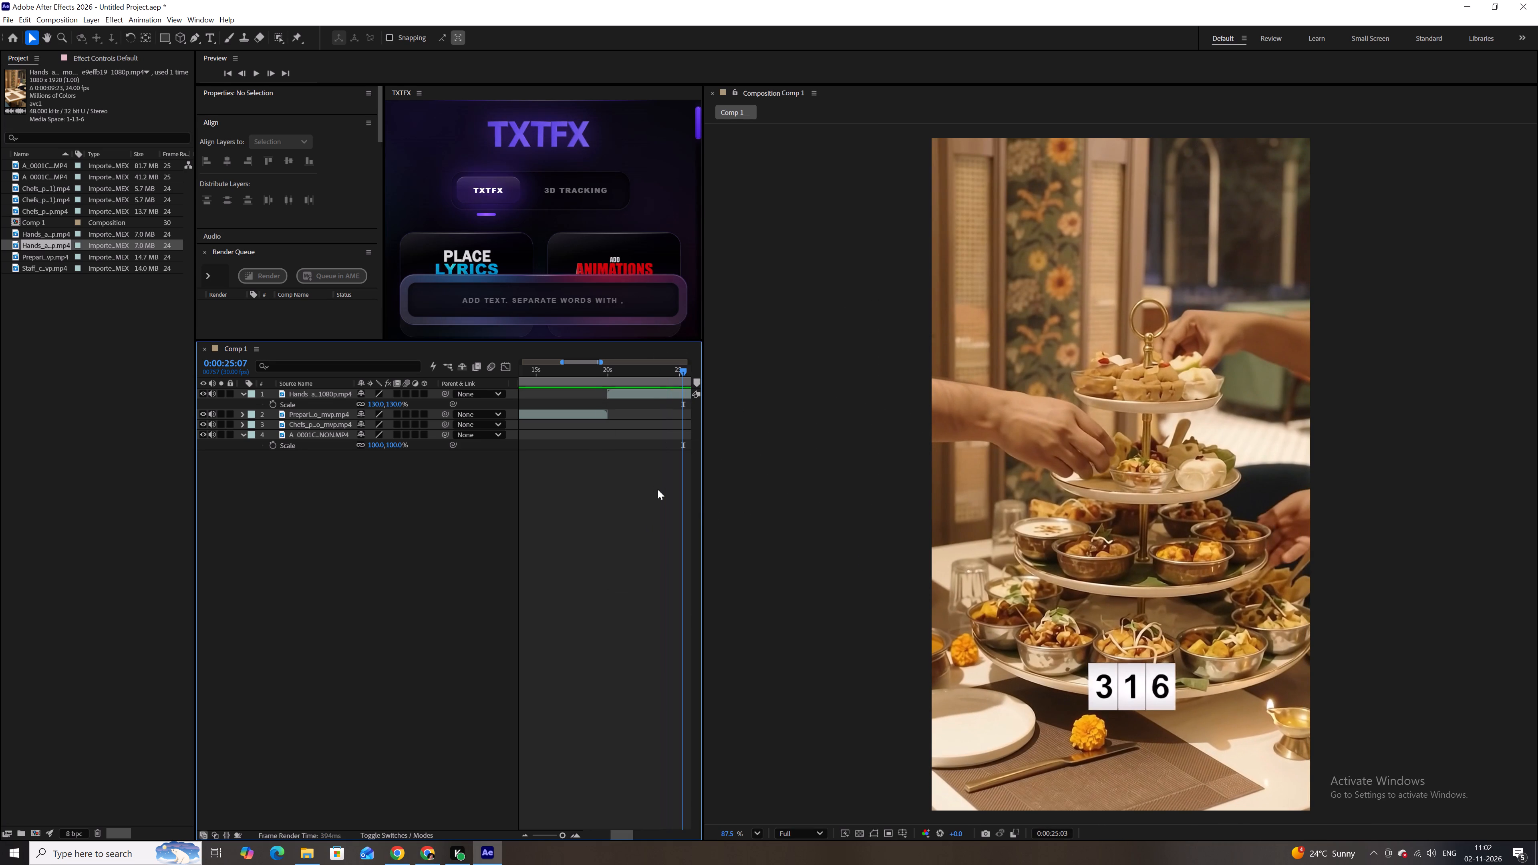
scroll(658, 489, down, 5)
alt+scroll(658, 489, down, 4)
key(space)
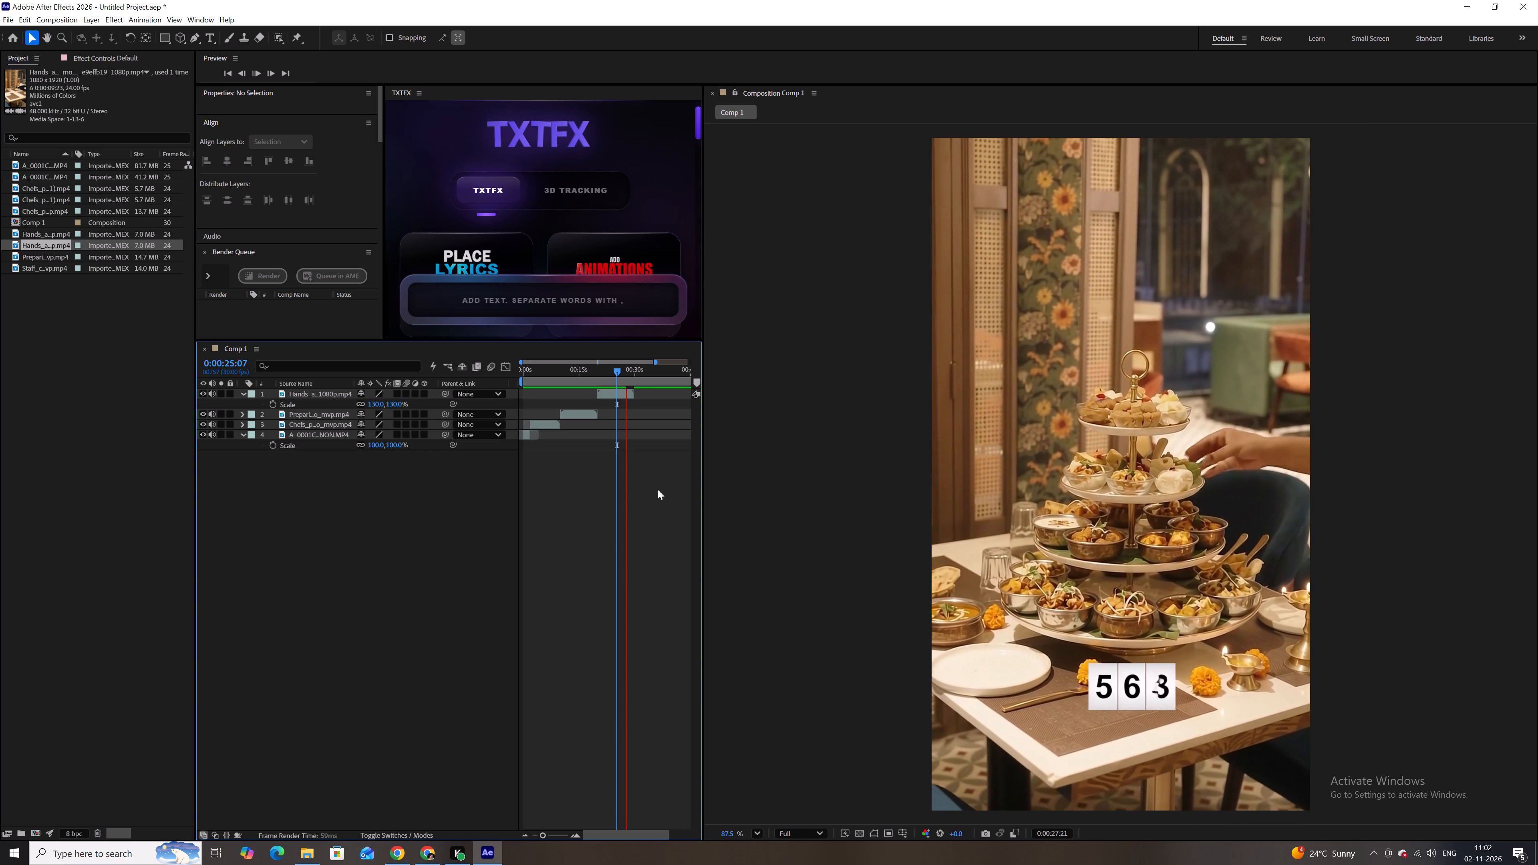
key(space)
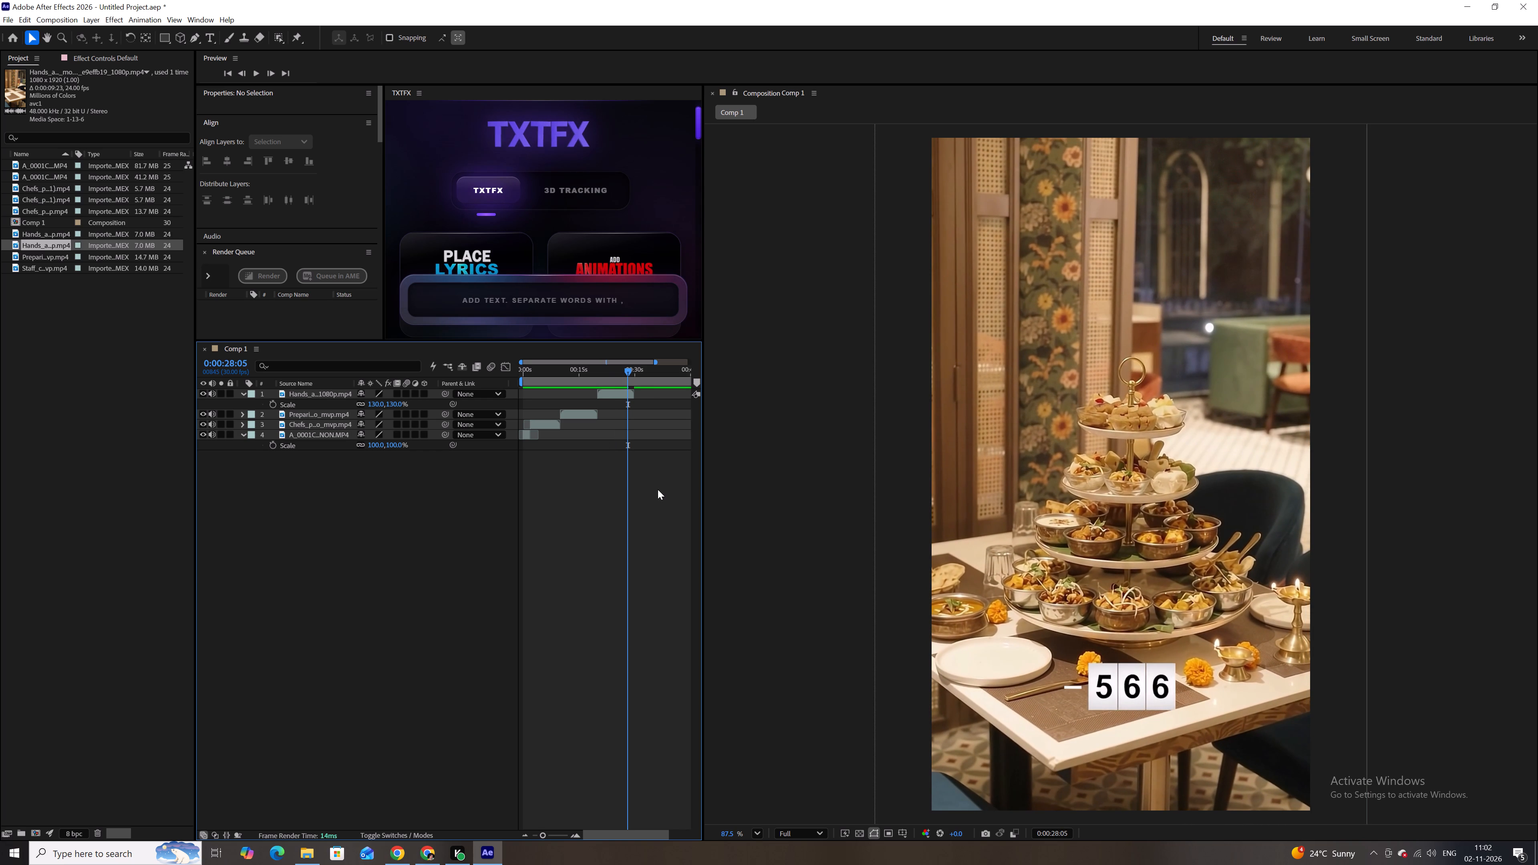
Delete the Hands_assembling_Annakut_food layer from Comp 1.
click(621, 391)
key(BackSpace)
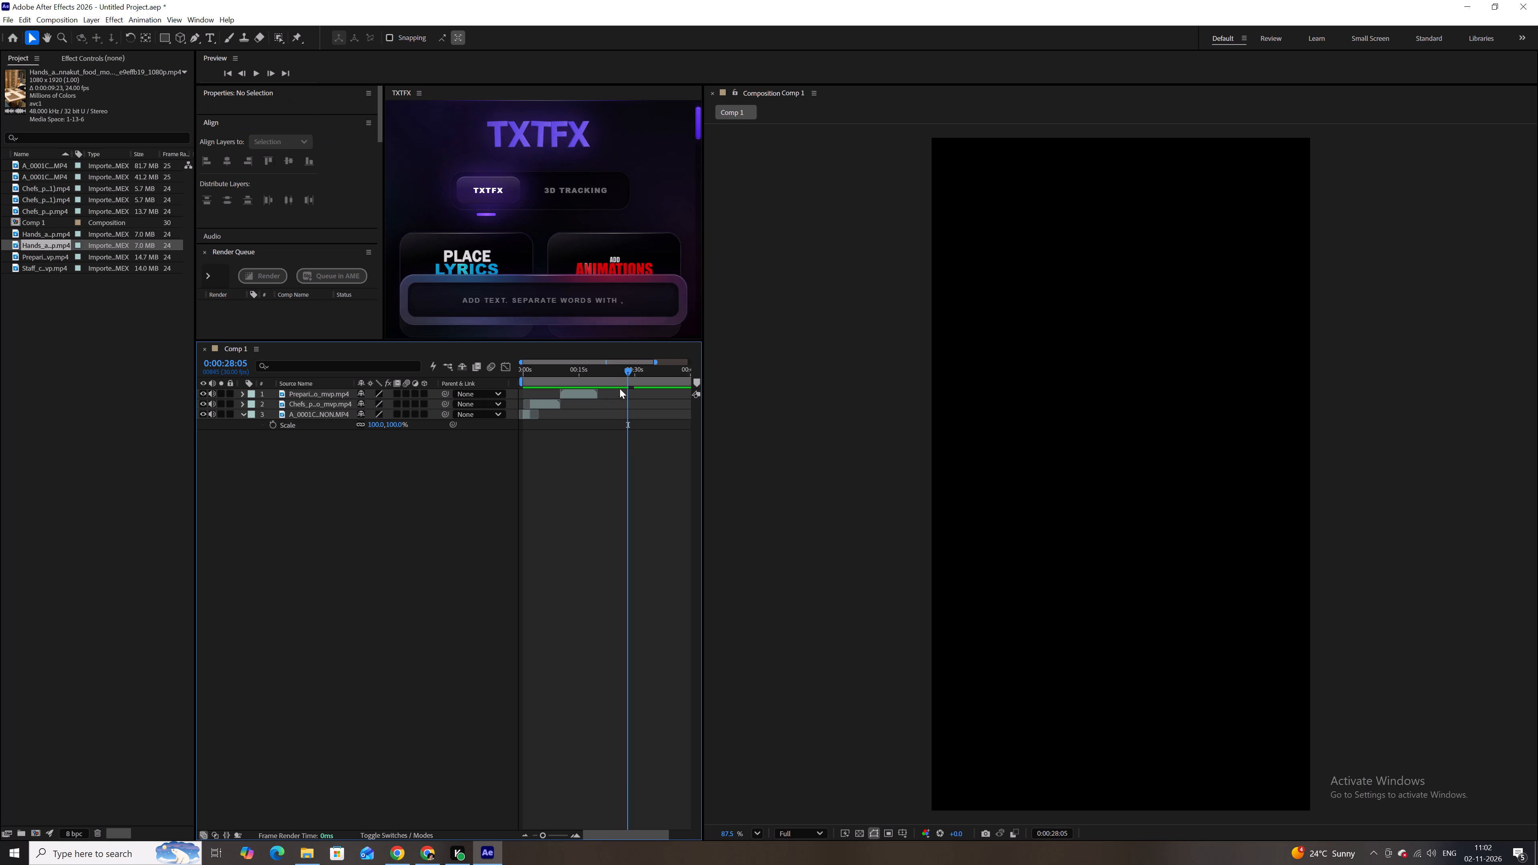
Import the Staff_celebrating_Annakut gwr_video_mvp clip from the Downloads folder and add it as the top layer of Comp 1.
drag(601, 374, 597, 375)
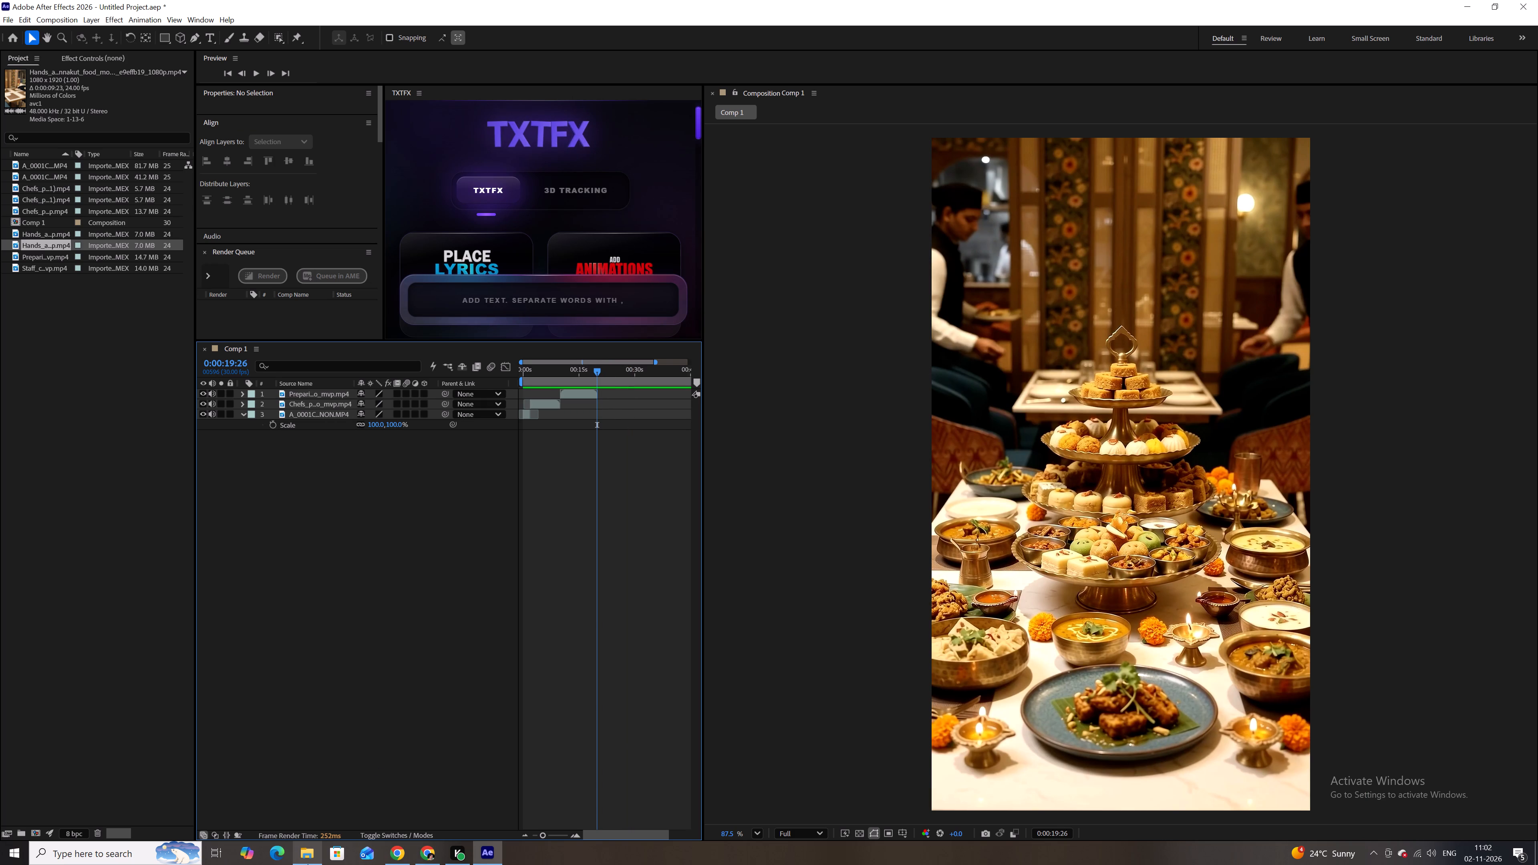
click(308, 864)
click(384, 99)
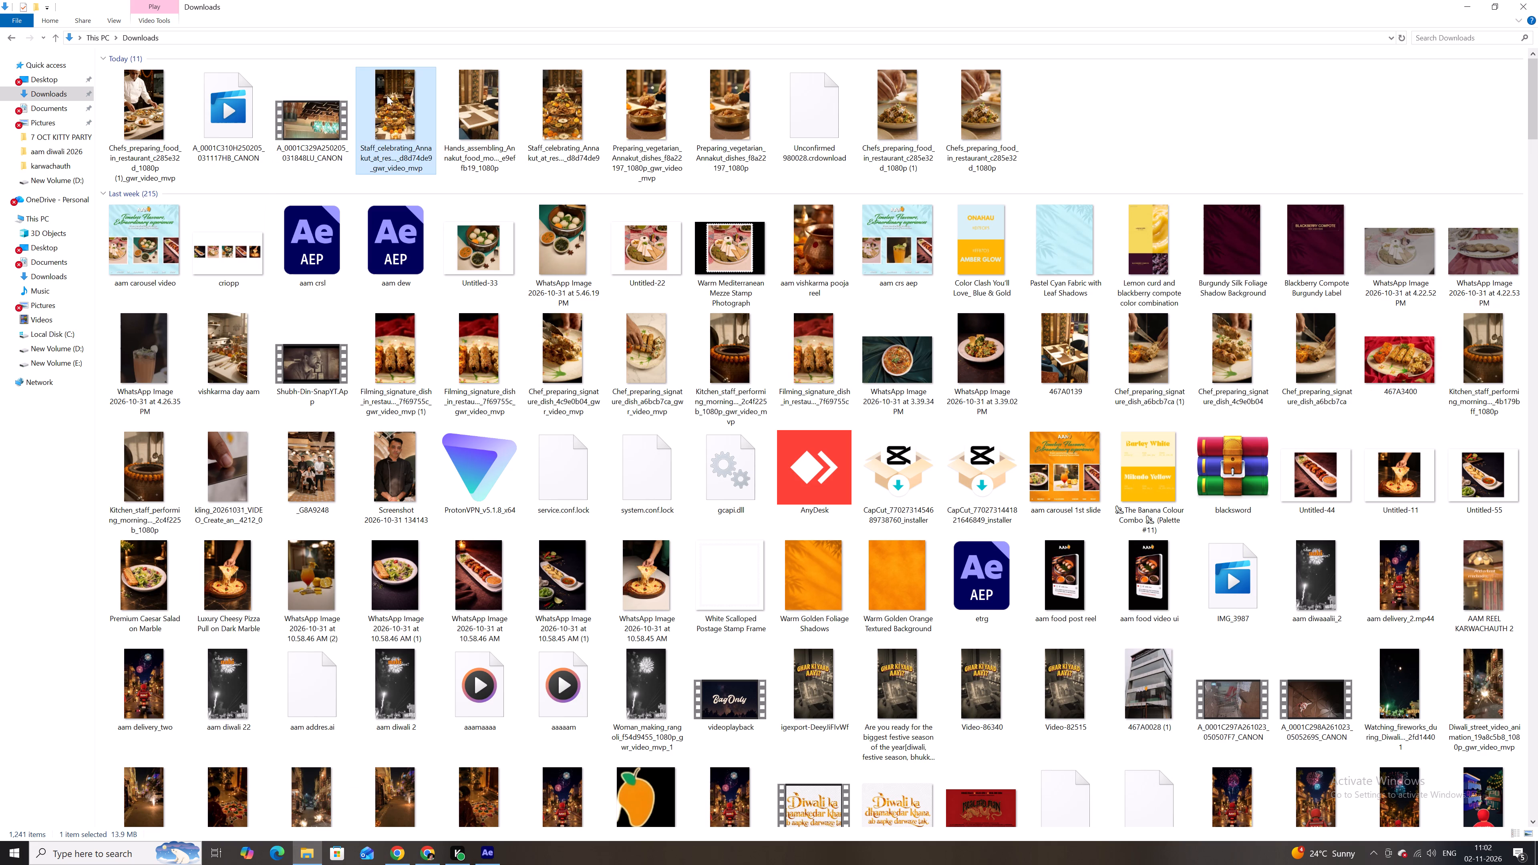
drag(387, 95, 489, 404)
key(alt+Tab)
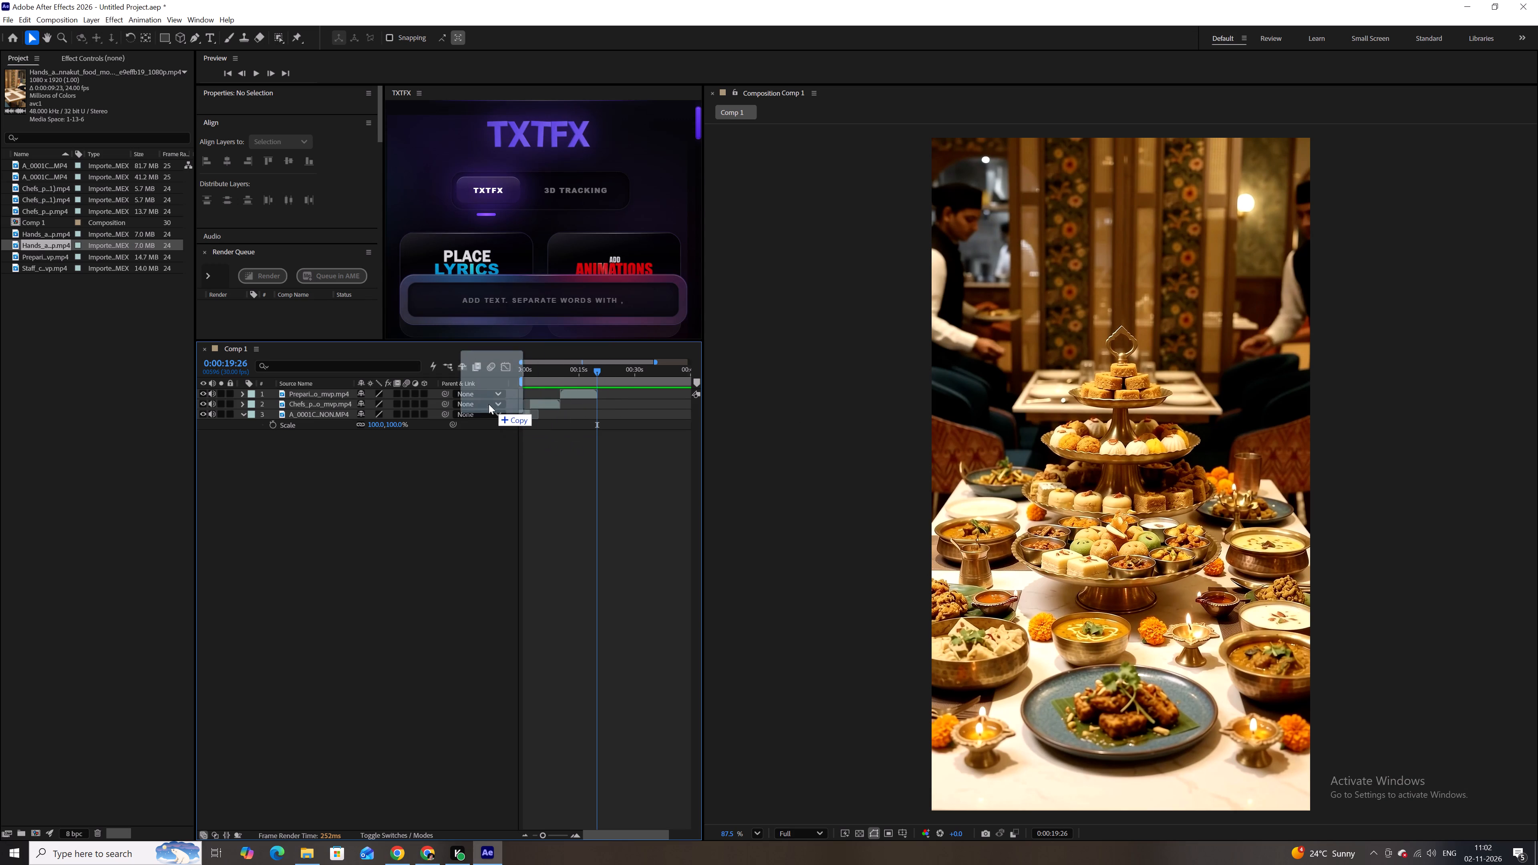
drag(489, 404, 441, 392)
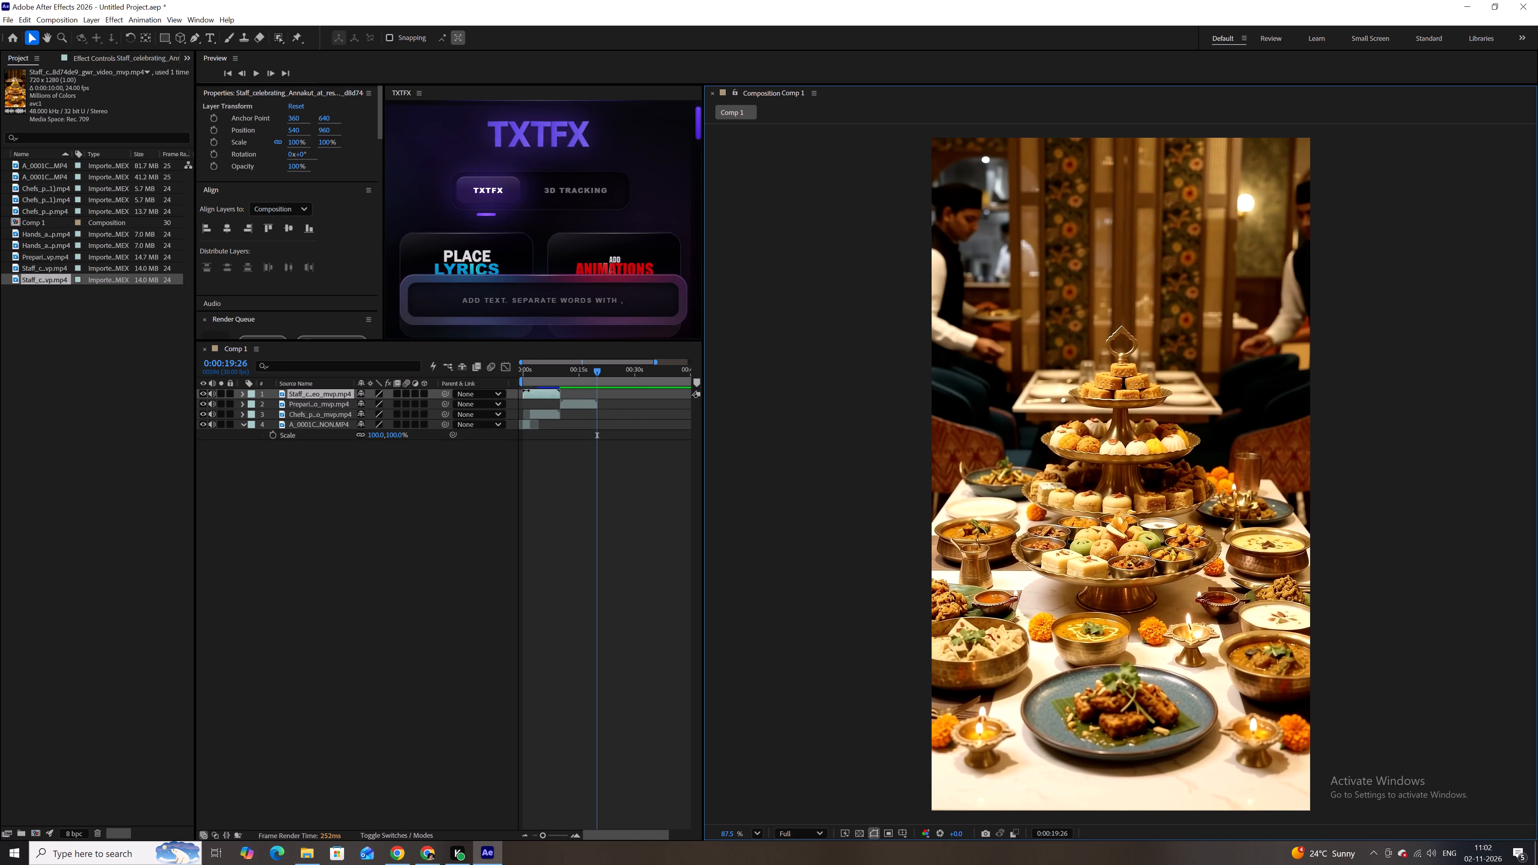
Move the Staff_celebrating_Annakut layer so it starts at the end of the Preparing clip, about 0:00:19:29.
drag(531, 390, 602, 390)
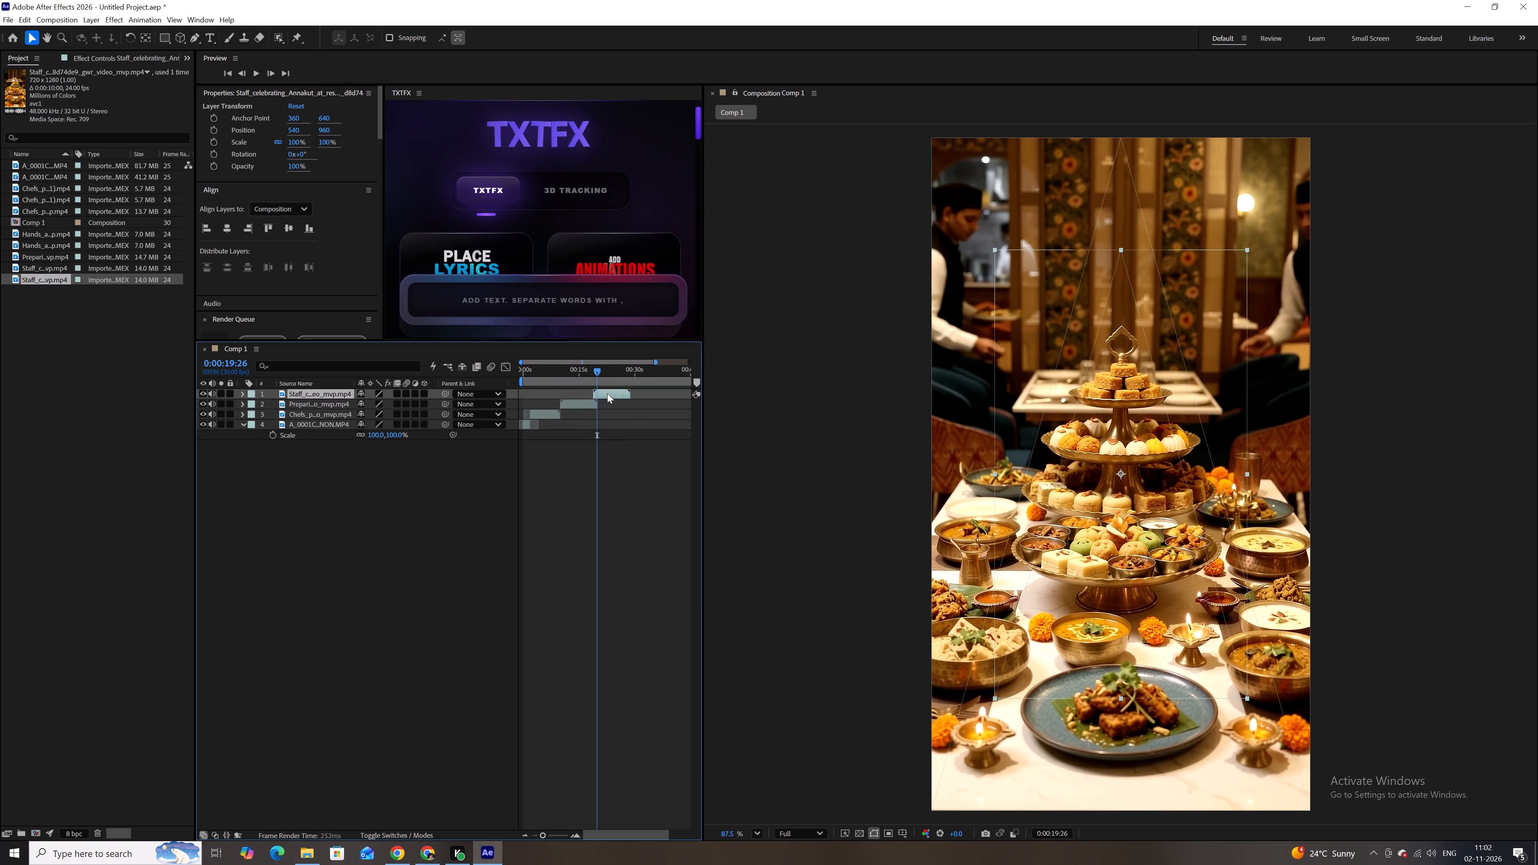
click(607, 393)
alt+scroll(592, 400, up, 6)
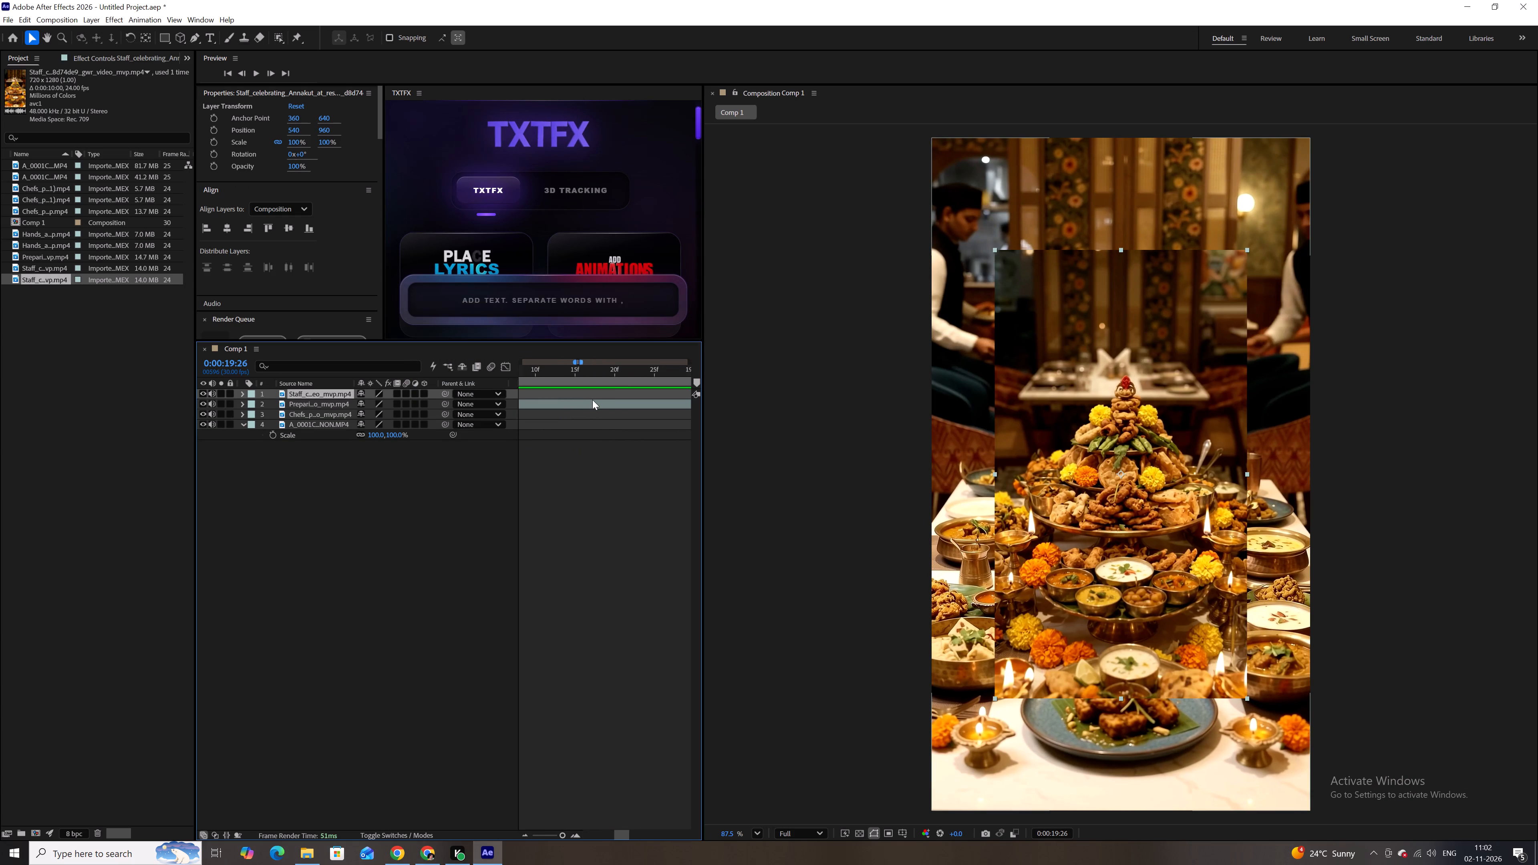
key(space)
key(space)
key(space)
key(space)
key(space)
key(space)
key(space)
key(space)
key(space)
key(space)
key(space)
key(space)
key(space)
key(space)
key(space)
key(space)
key(space)
key(space)
key(space)
key(space)
drag(654, 402, 508, 431)
drag(626, 408, 595, 414)
drag(645, 404, 524, 426)
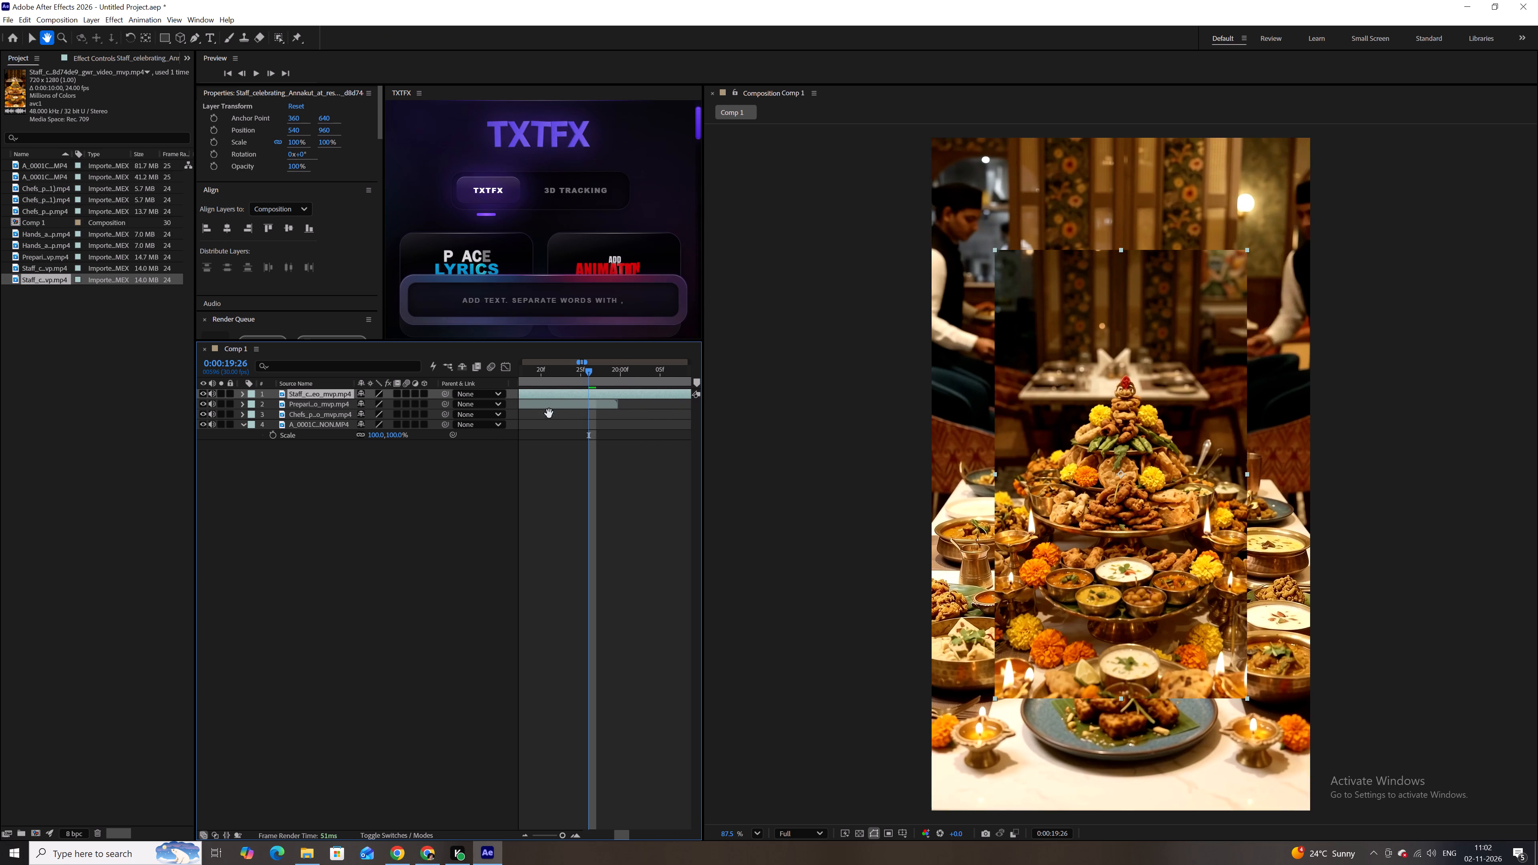
drag(594, 395, 699, 379)
key(space)
key(space)
key(space)
key(space)
drag(587, 415, 690, 418)
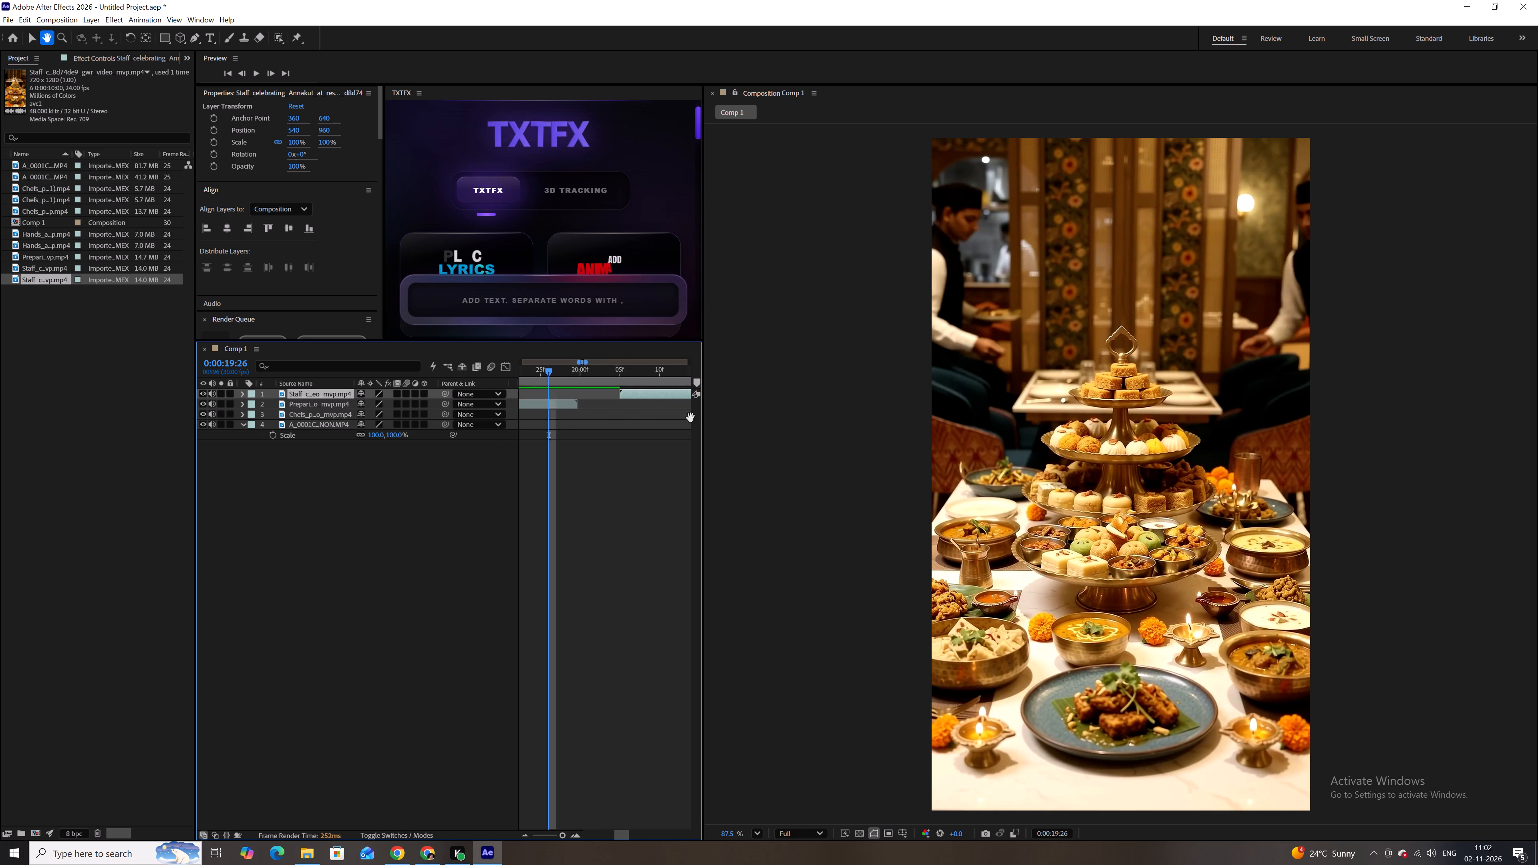
drag(690, 418, 691, 418)
drag(662, 393, 614, 398)
Scale the Staff_celebrating_Annakut layer to about 152% so it fills the 1080x1920 frame.
drag(570, 366, 576, 368)
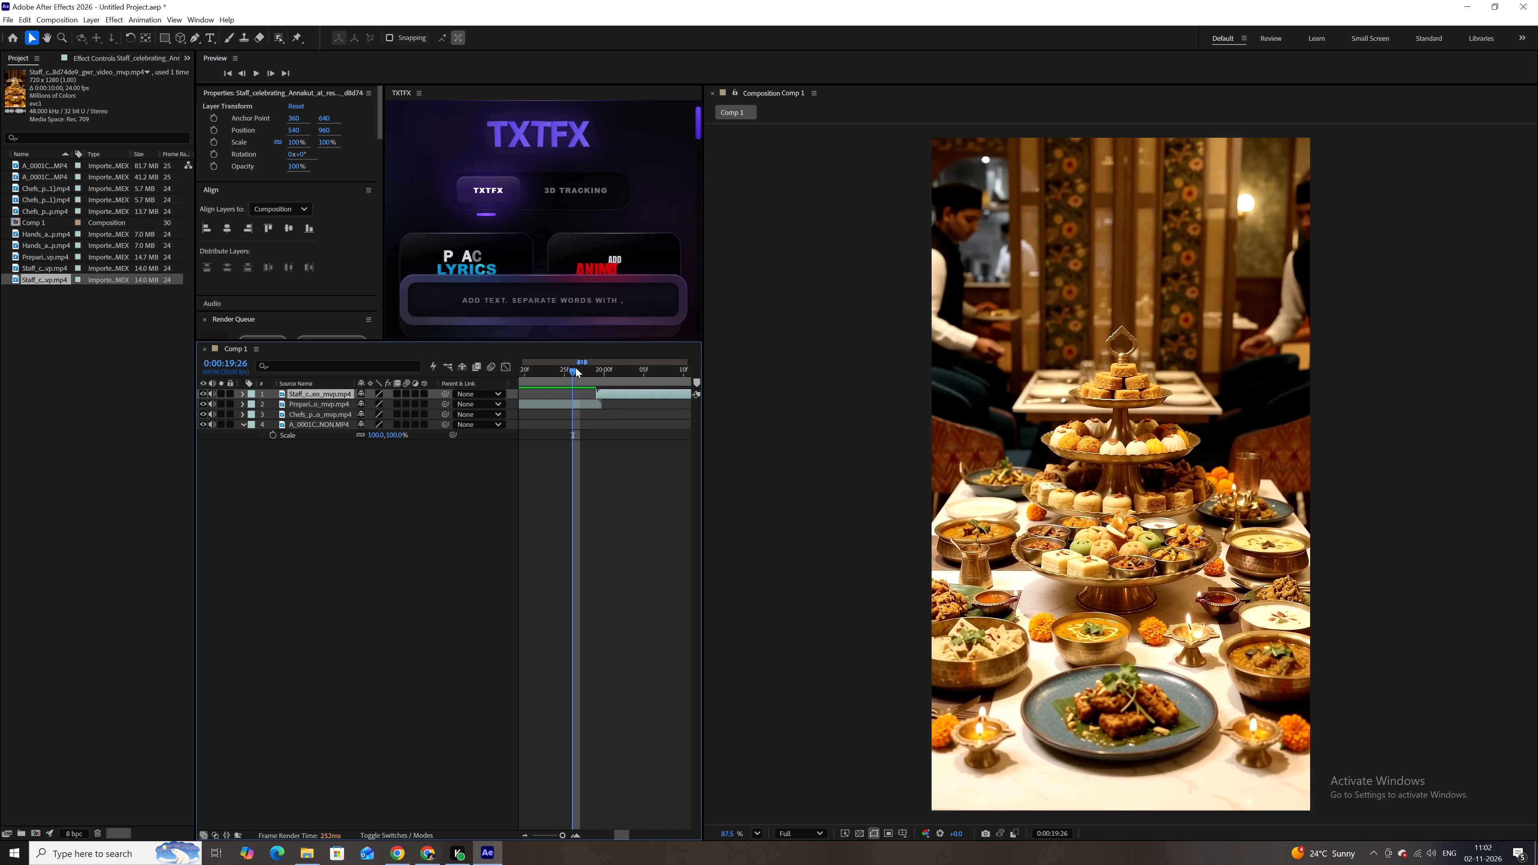
drag(576, 368, 623, 368)
key(s)
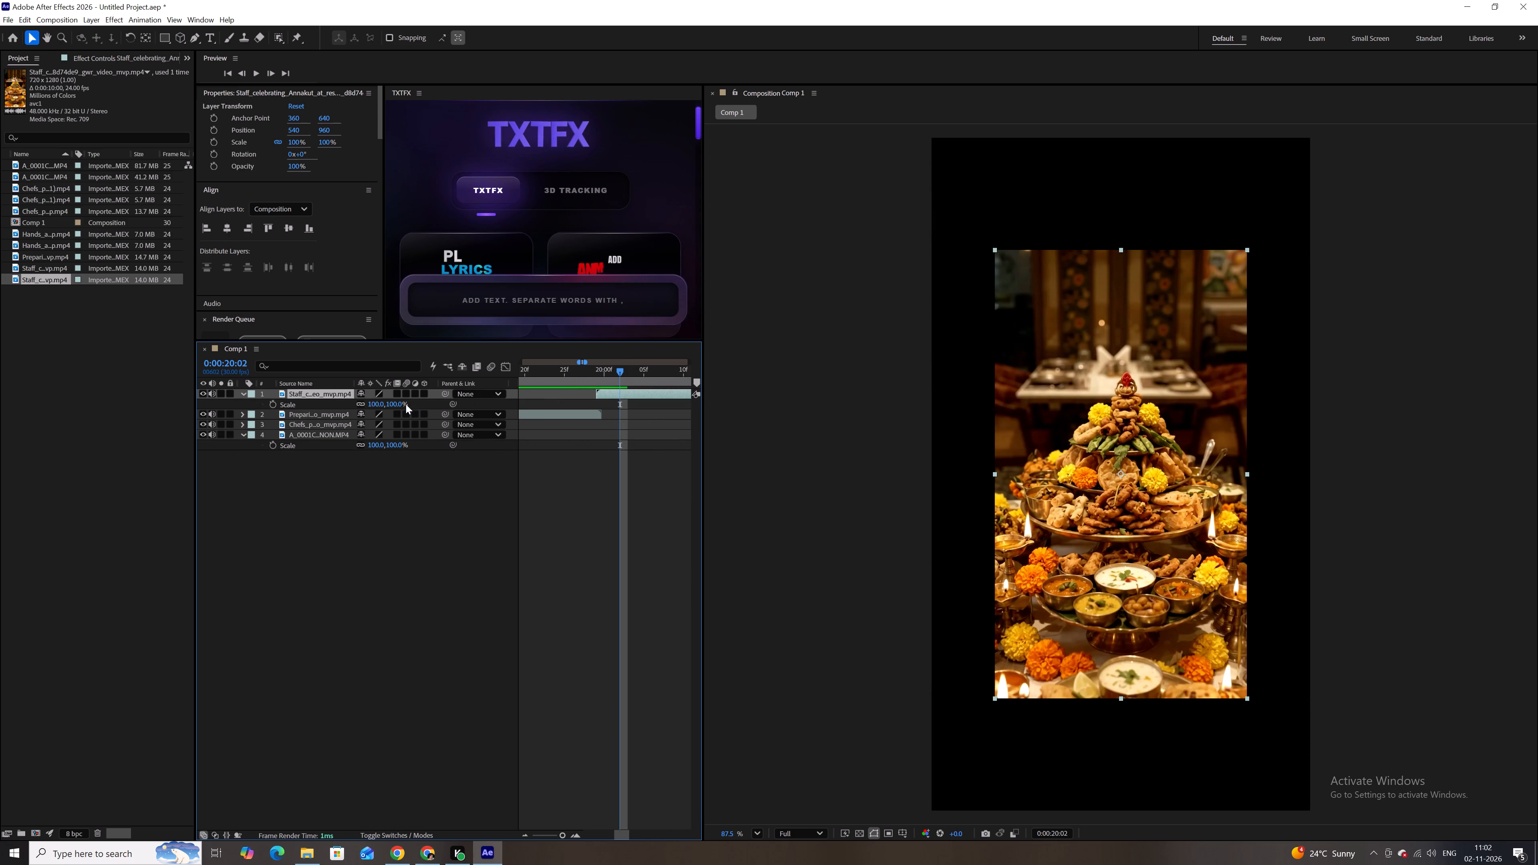
drag(394, 404, 423, 399)
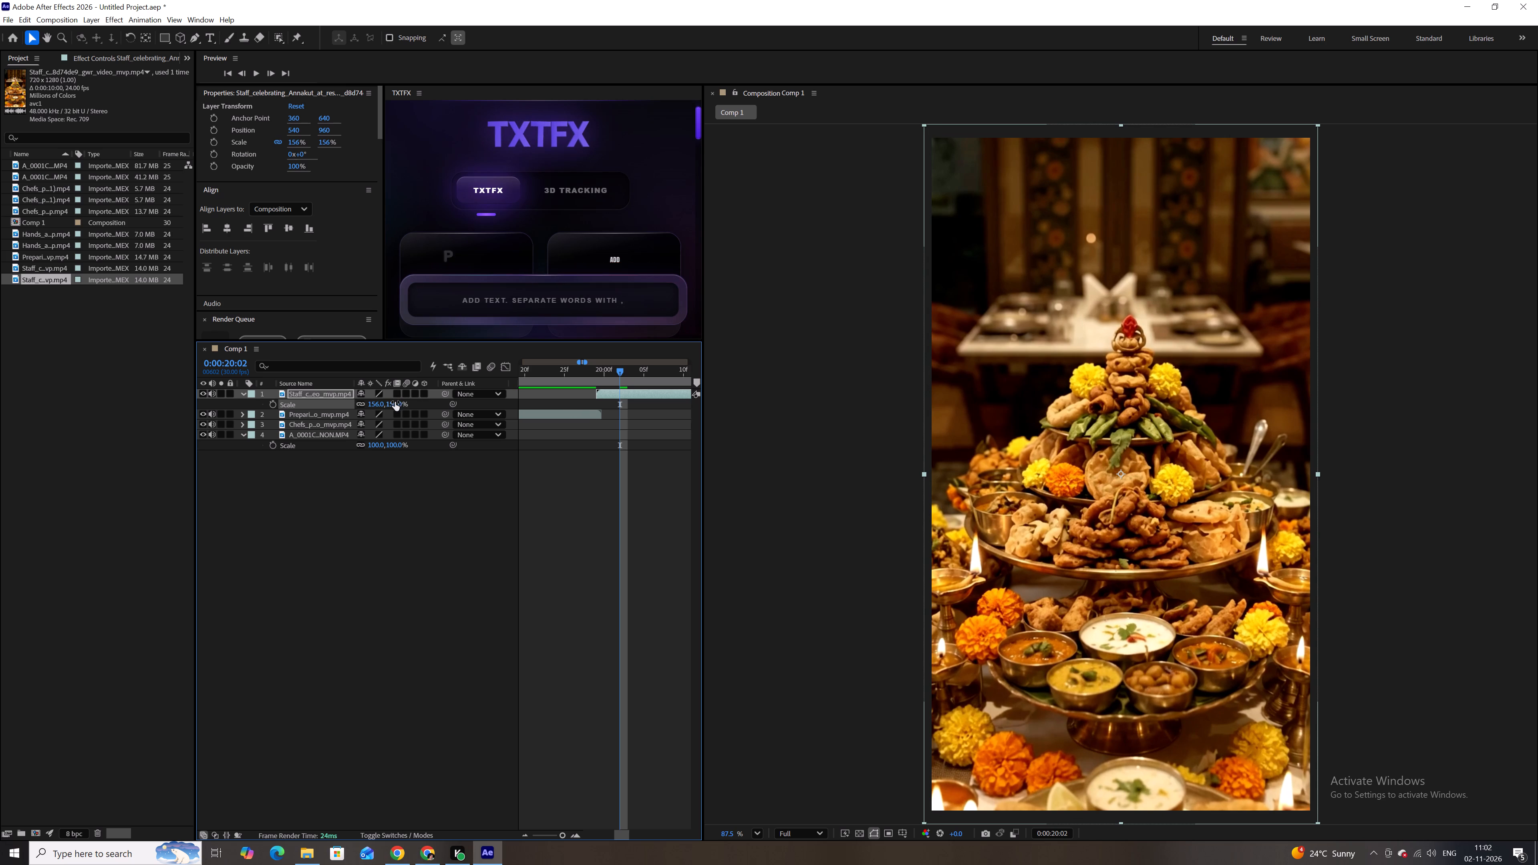
click(395, 402)
click(589, 480)
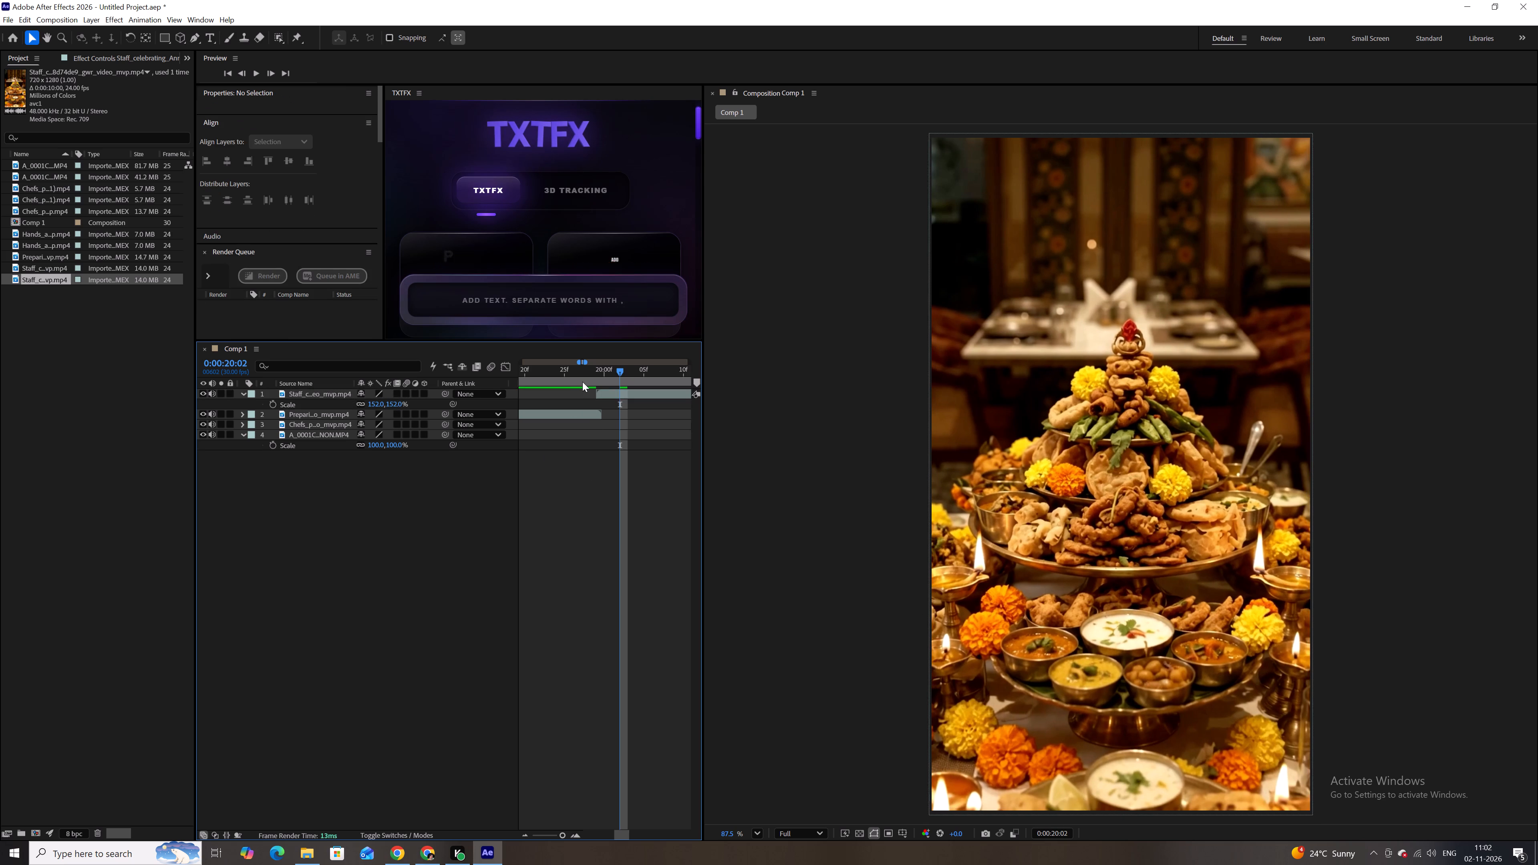
Preview Comp 1 from about 0:00:19:25 to the end to check the cut into the Staff_celebrating_Annakut clip and its closing title.
drag(578, 380, 563, 374)
key(space)
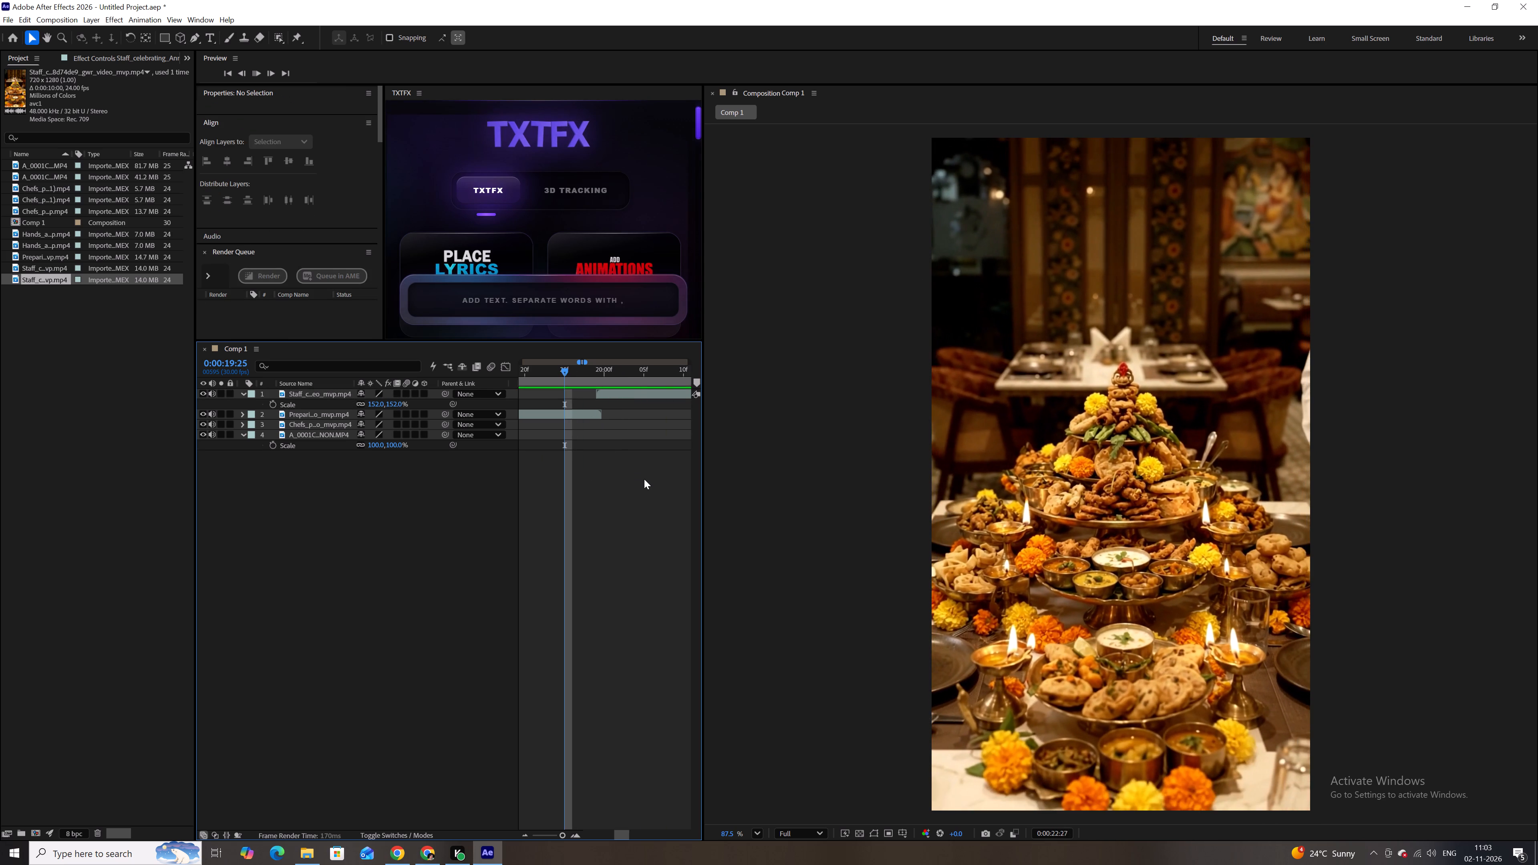
ctrl+scroll(644, 479, down, 5)
click(644, 479)
key(space)
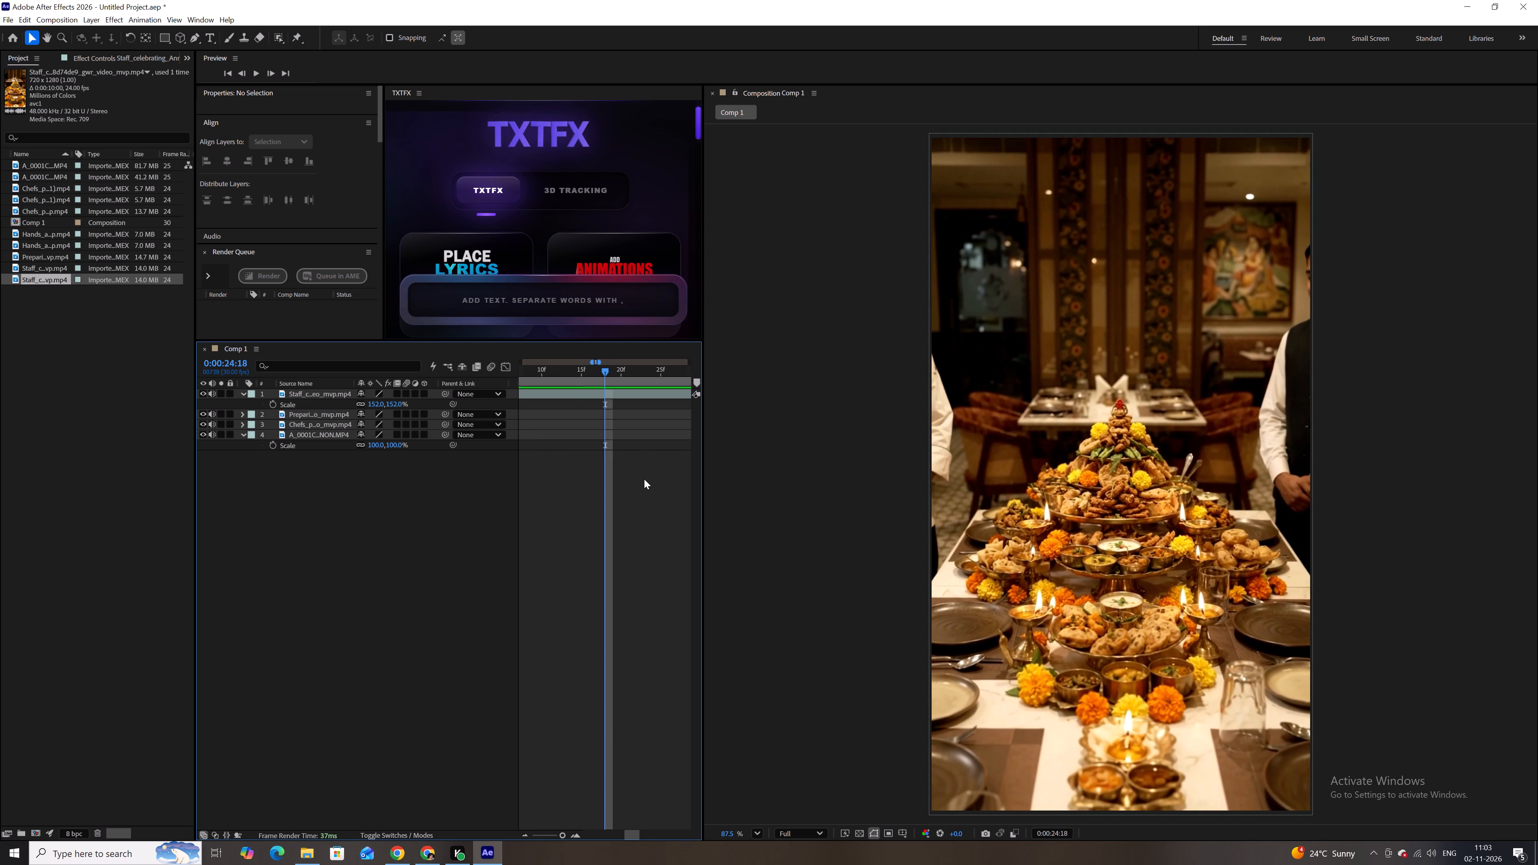
ctrl+scroll(644, 479, down, 7)
alt+scroll(644, 479, down, 6)
key(space)
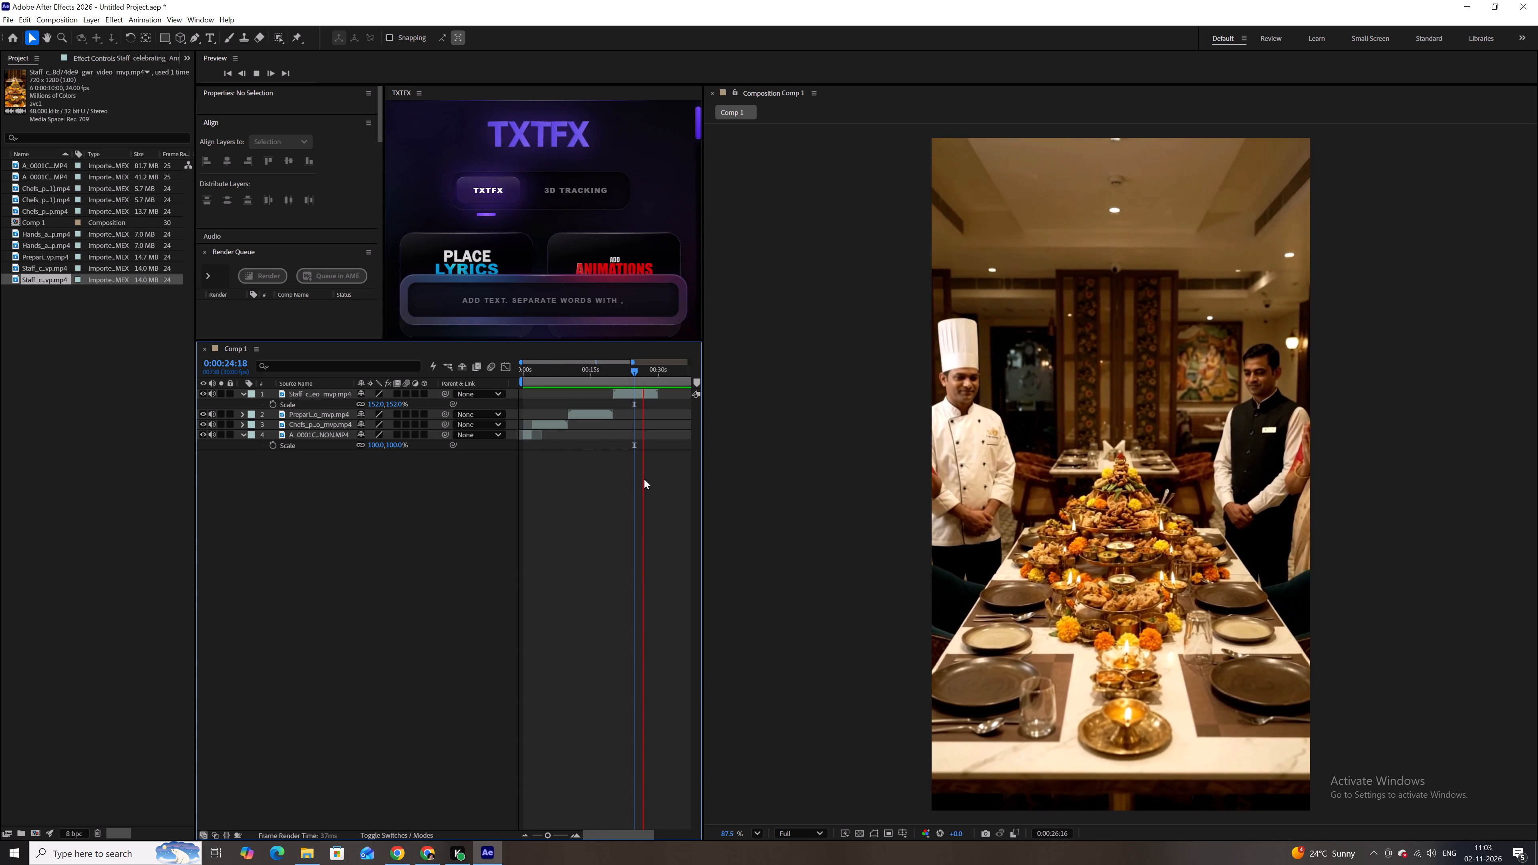
key(space)
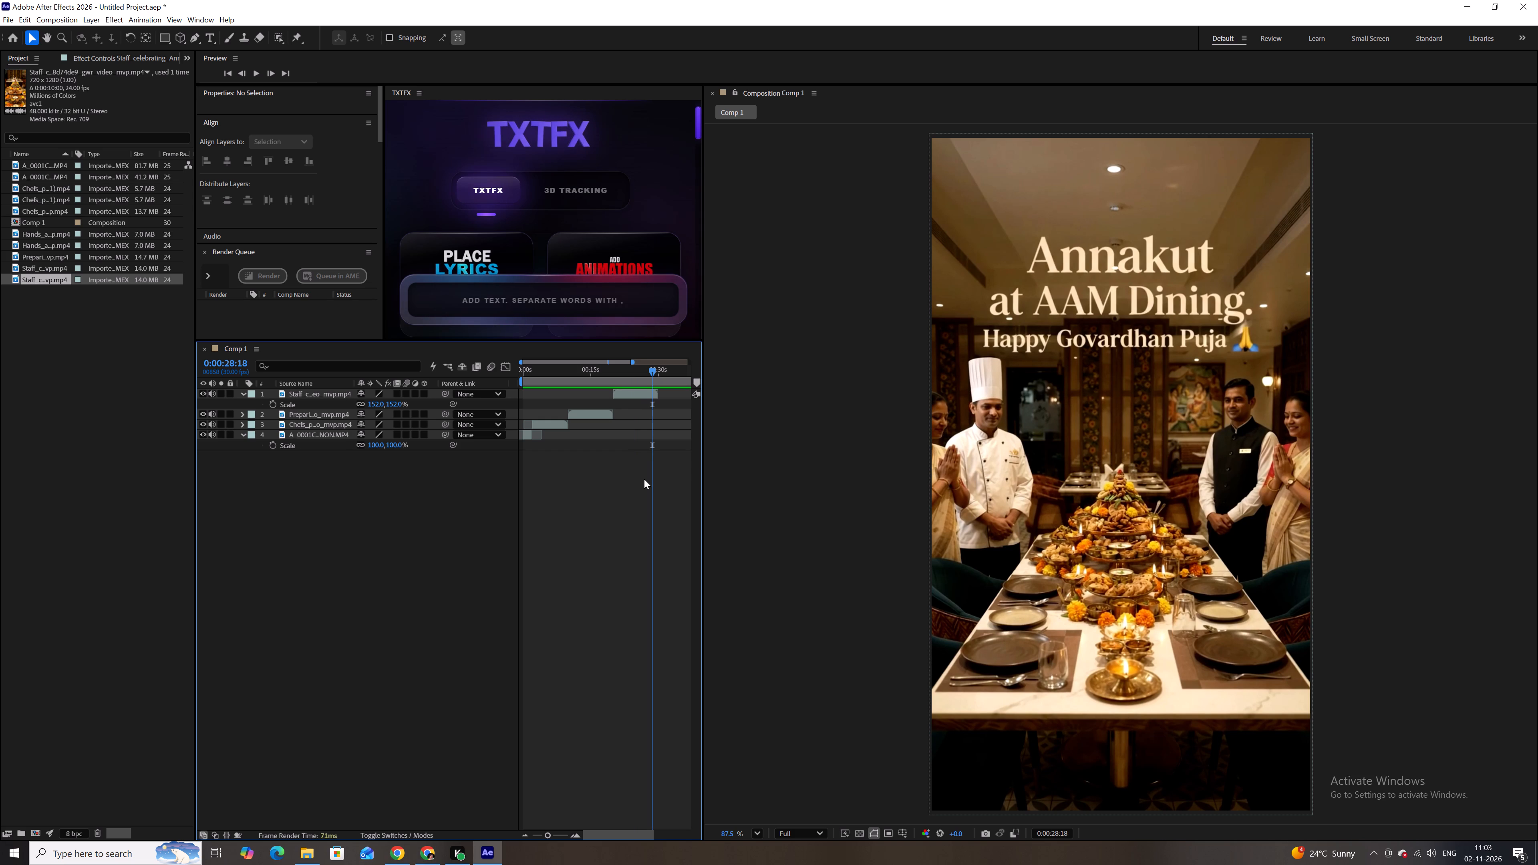
key(space)
key(space)
key(space)
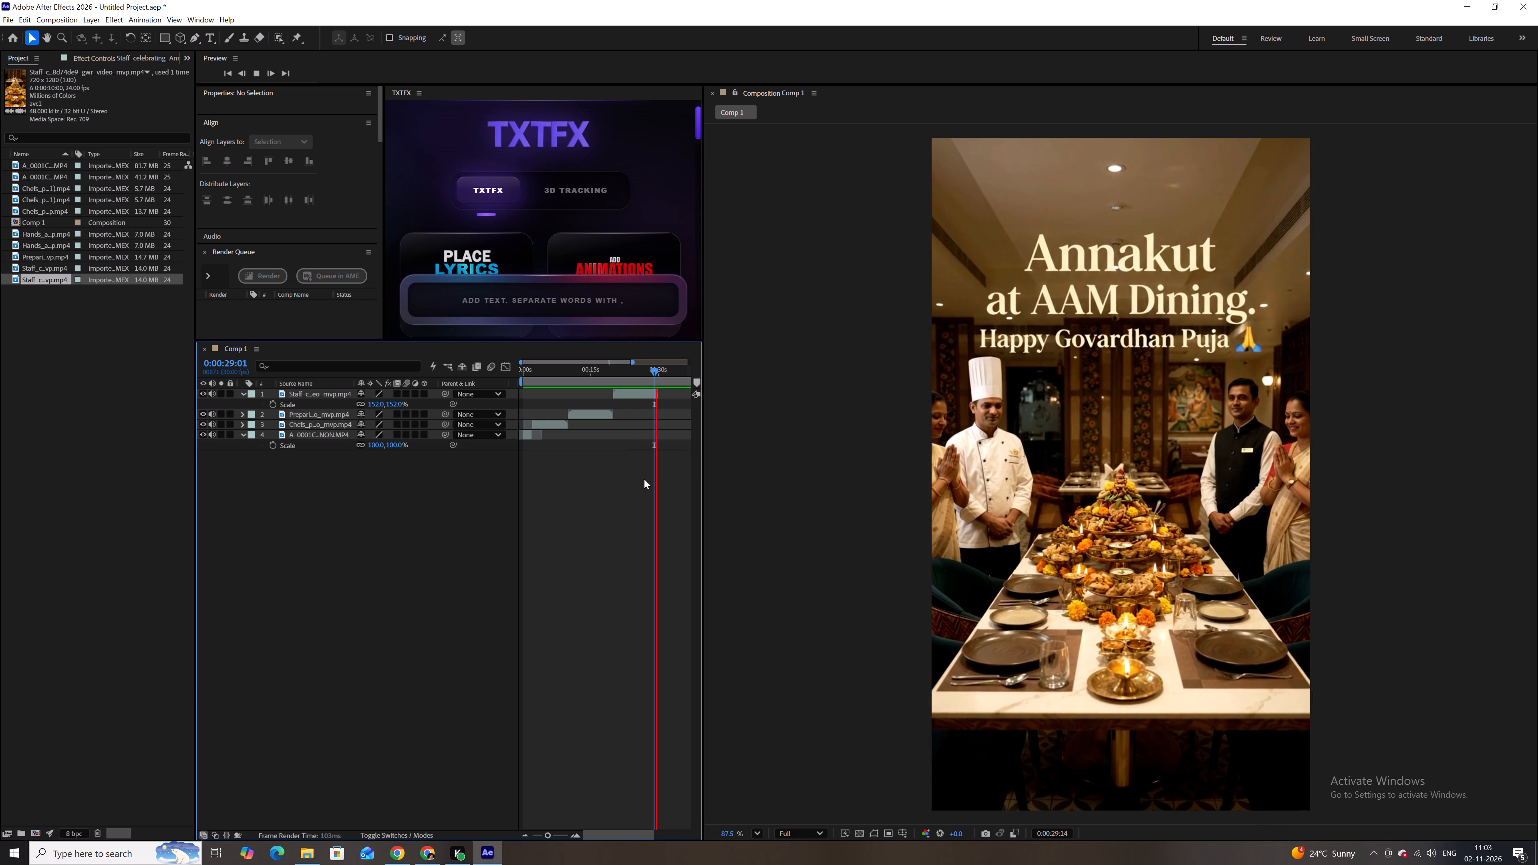
key(space)
scroll(644, 479, down, 3)
key(space)
key(space)
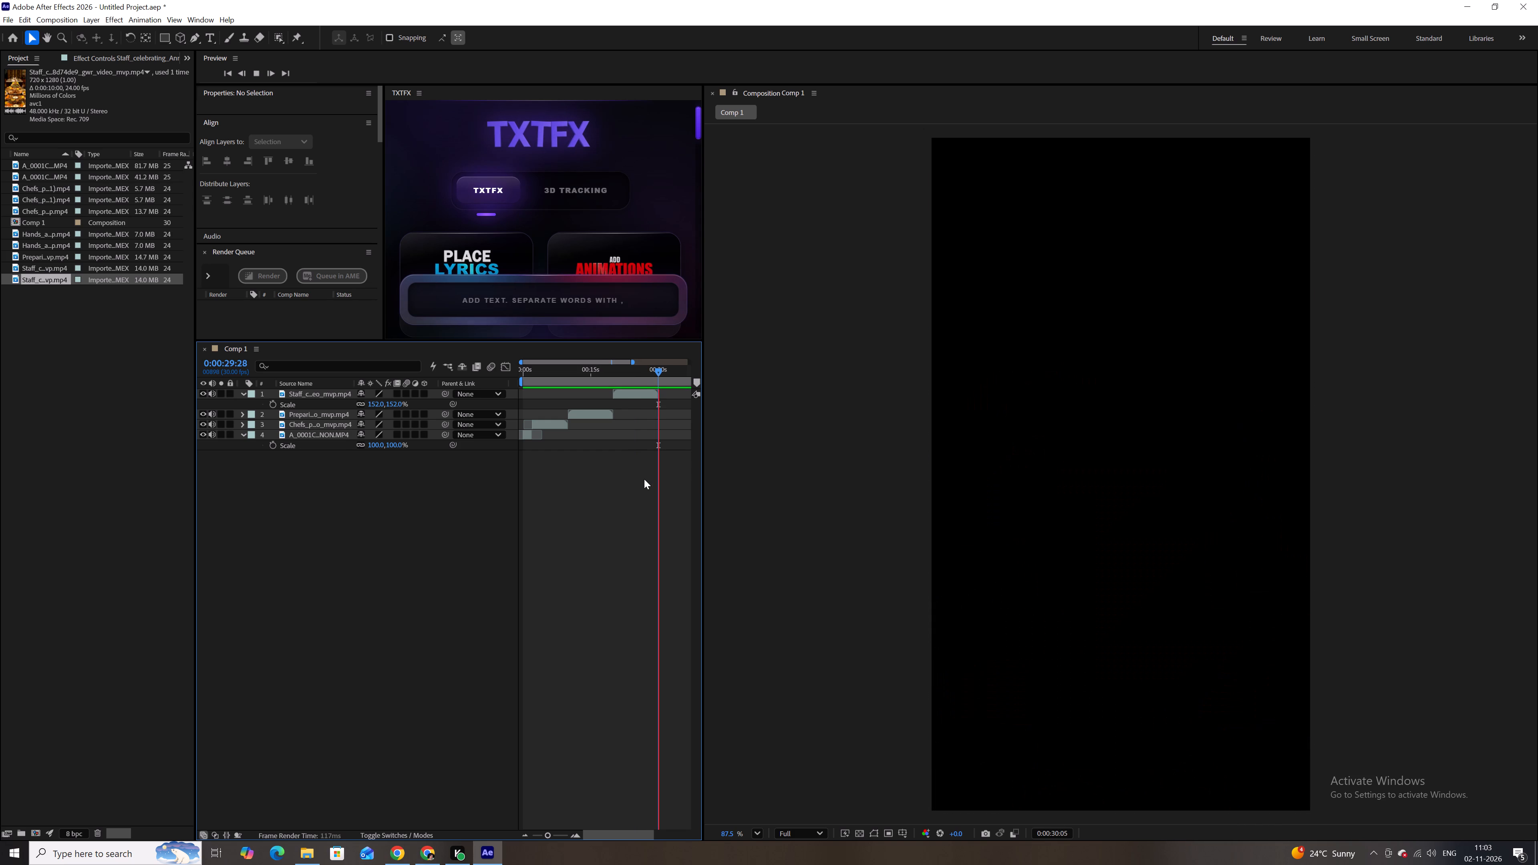
Save the project as "aam govardhan" in the Downloads folder.
key(ctrl+a)
key(ctrl+s)
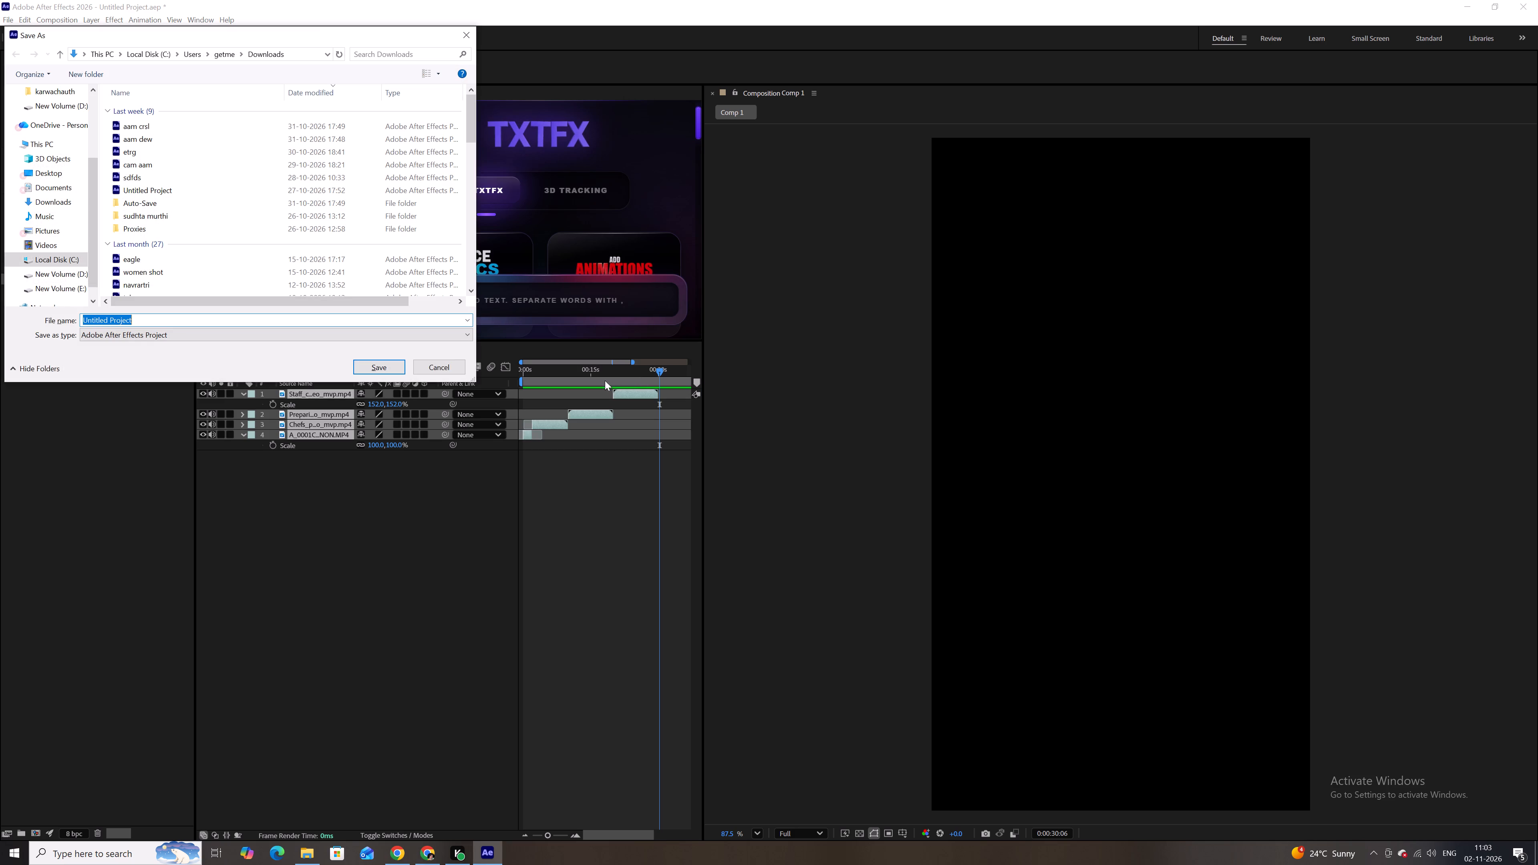
click(431, 366)
key(ctrl+s)
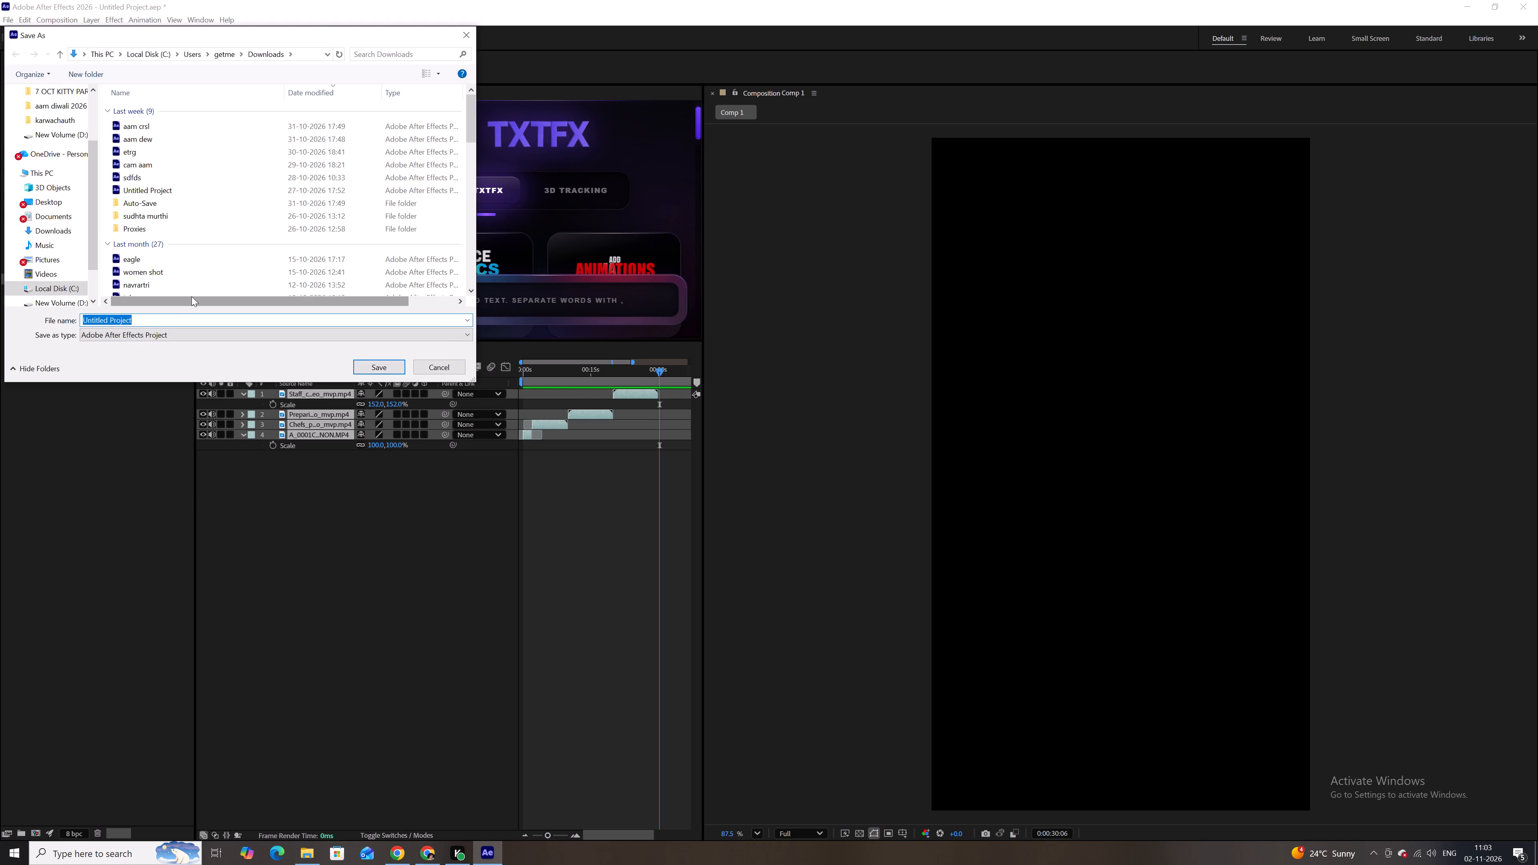
text(aam govardhan)
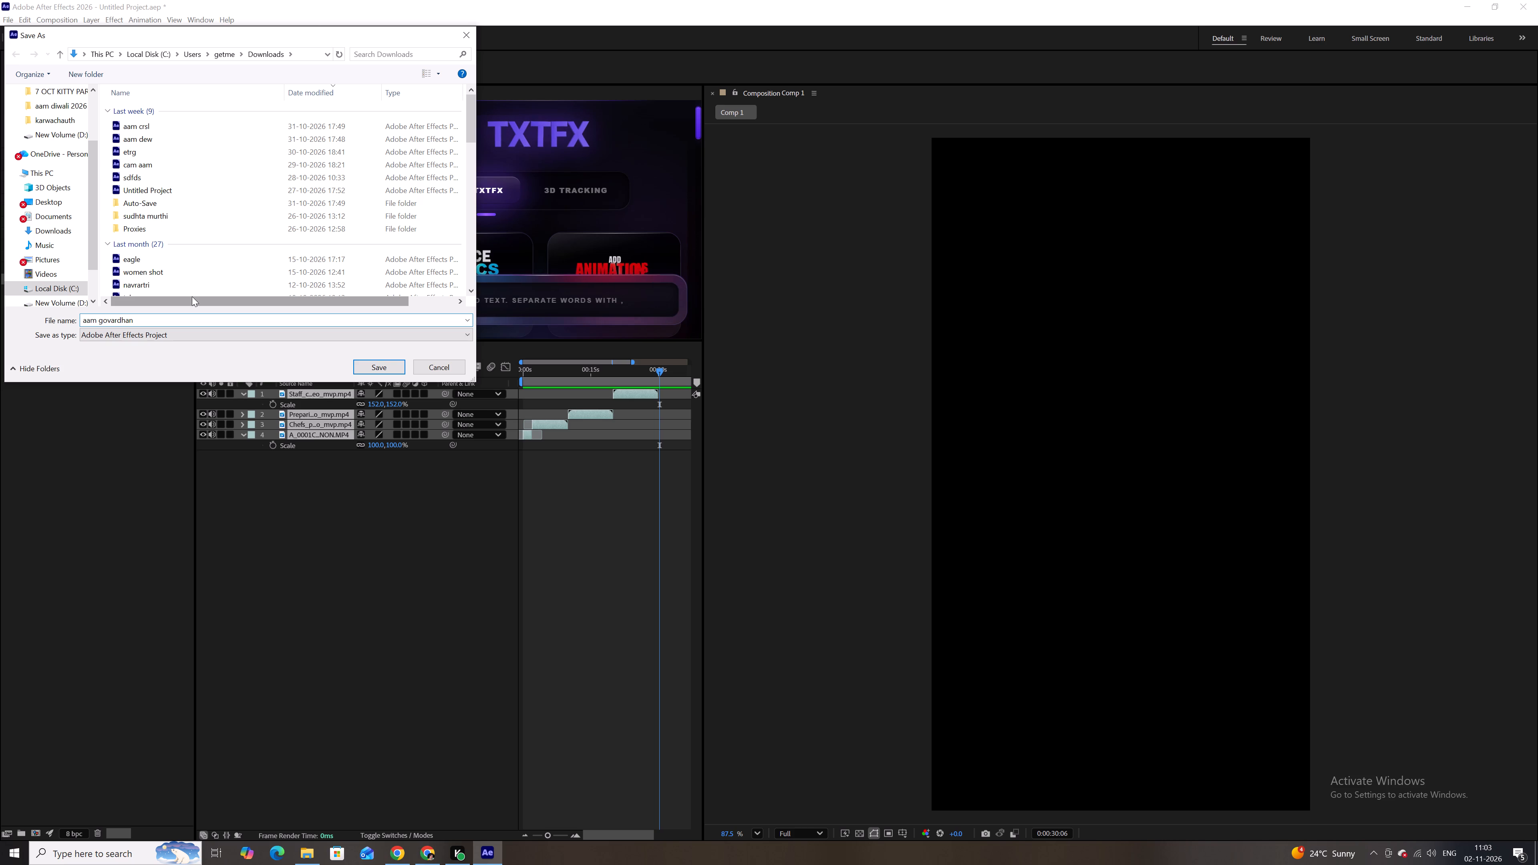
key(Return)
Return the current-time indicator to 0:00:00:00 in Comp 1 and deselect all layers.
drag(540, 372, 481, 383)
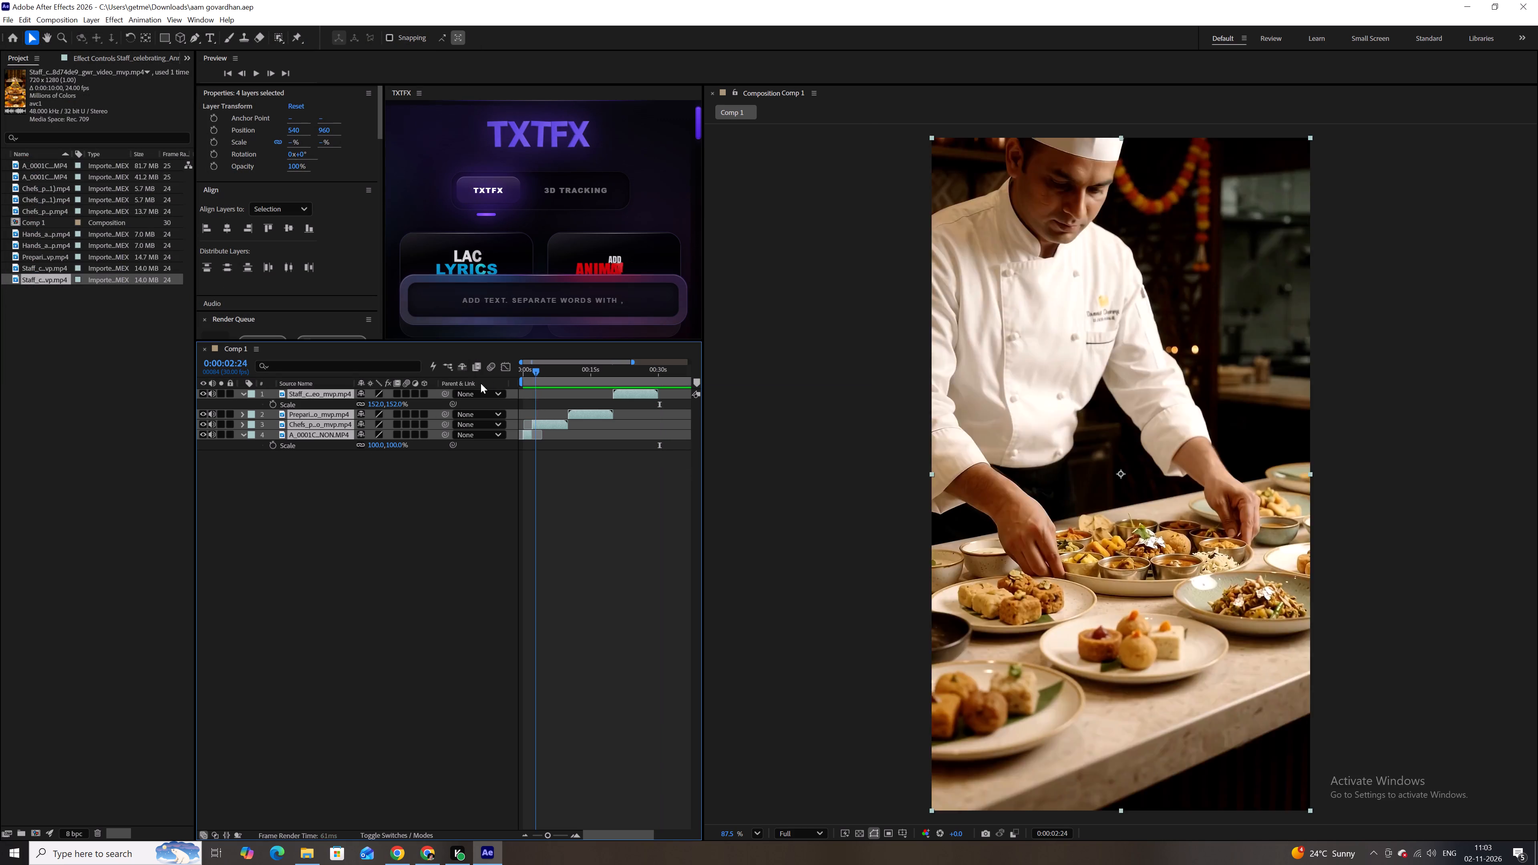
drag(481, 383, 475, 386)
click(402, 524)
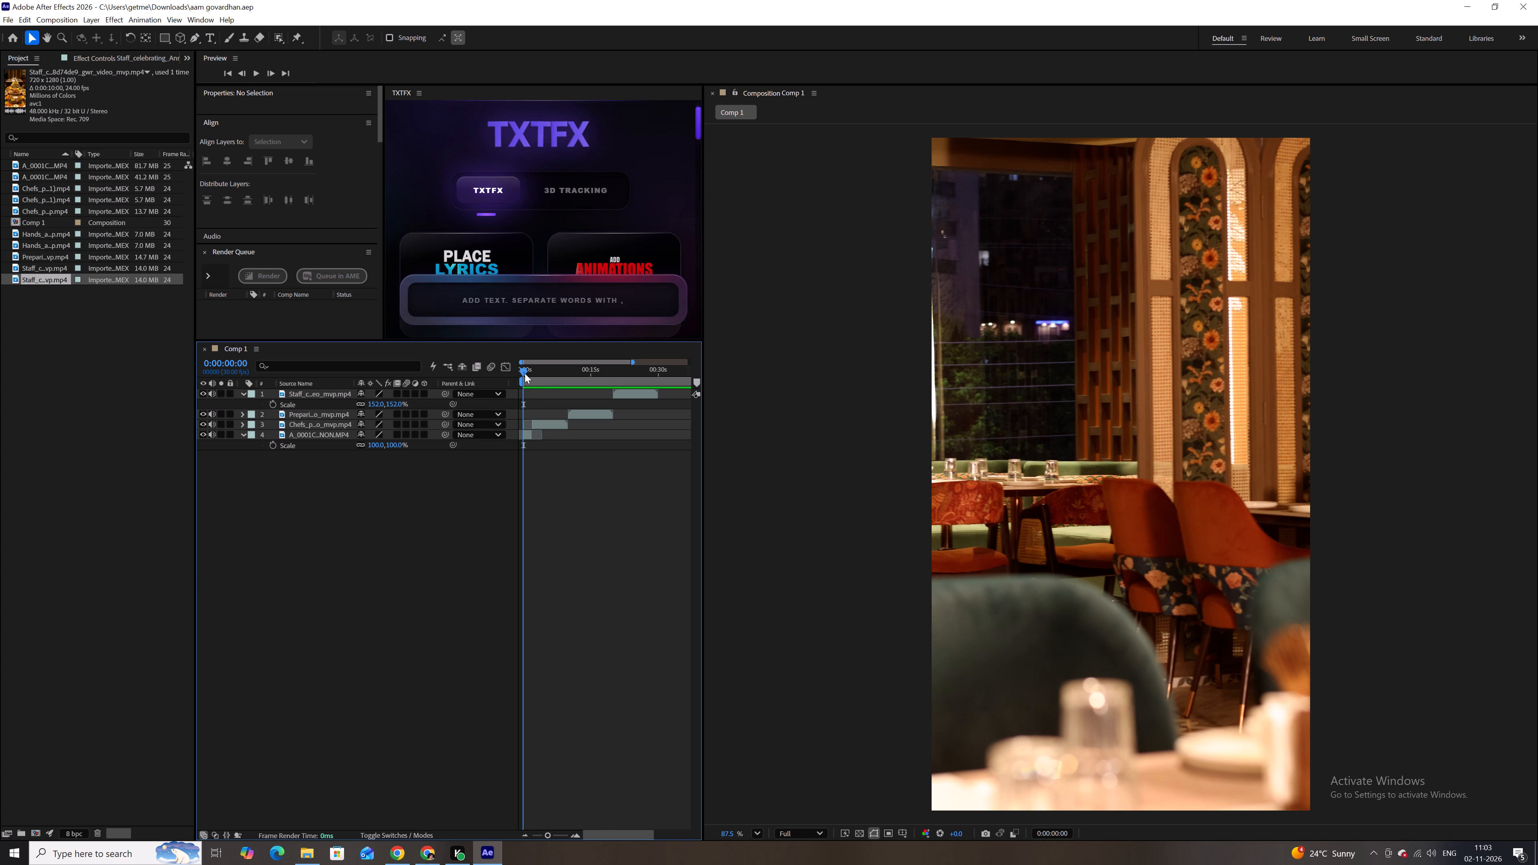
drag(526, 371, 501, 374)
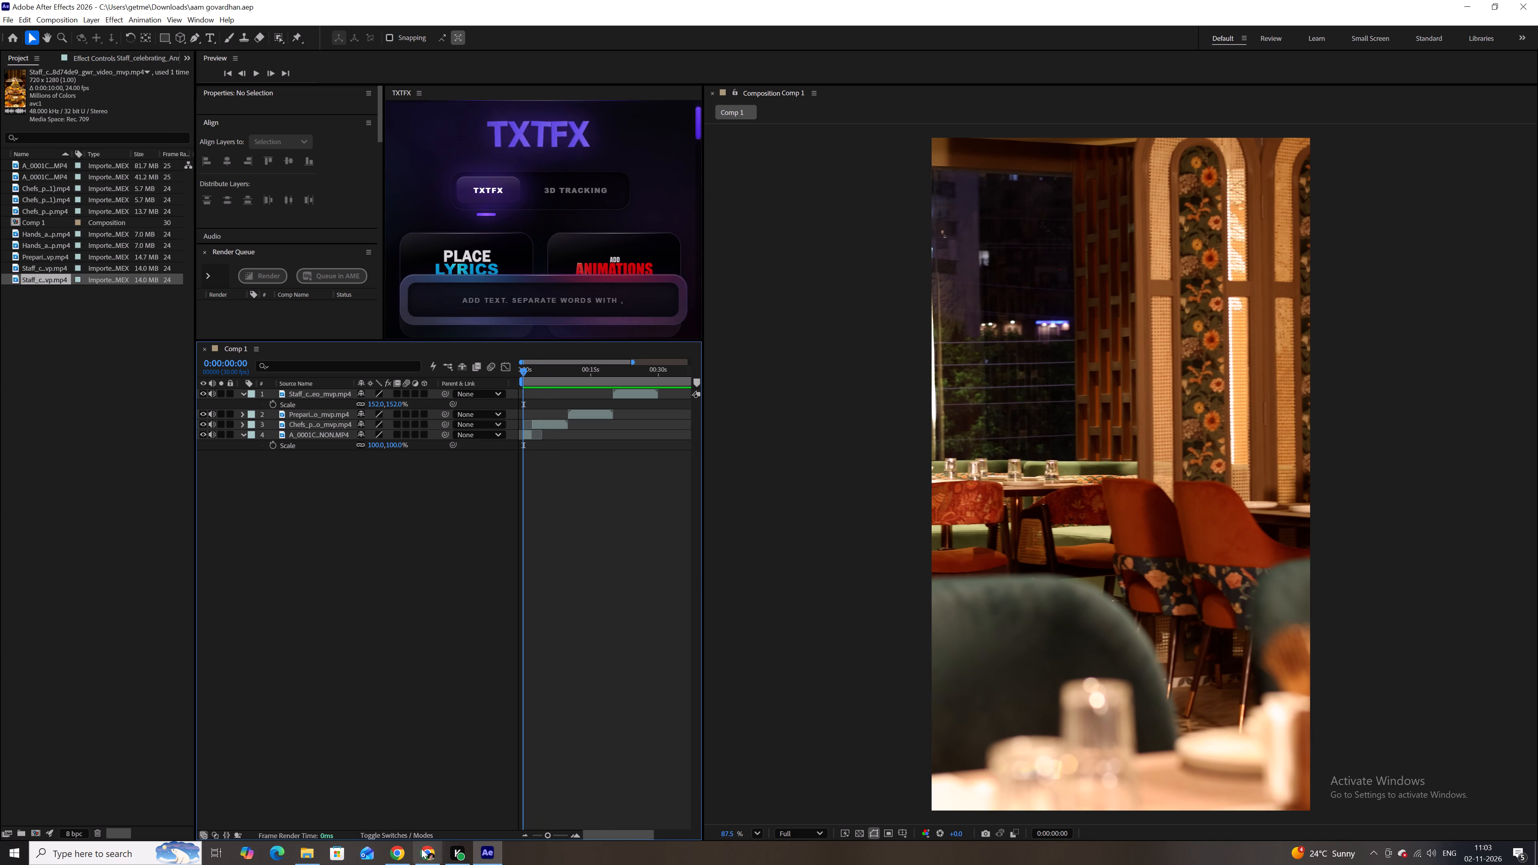
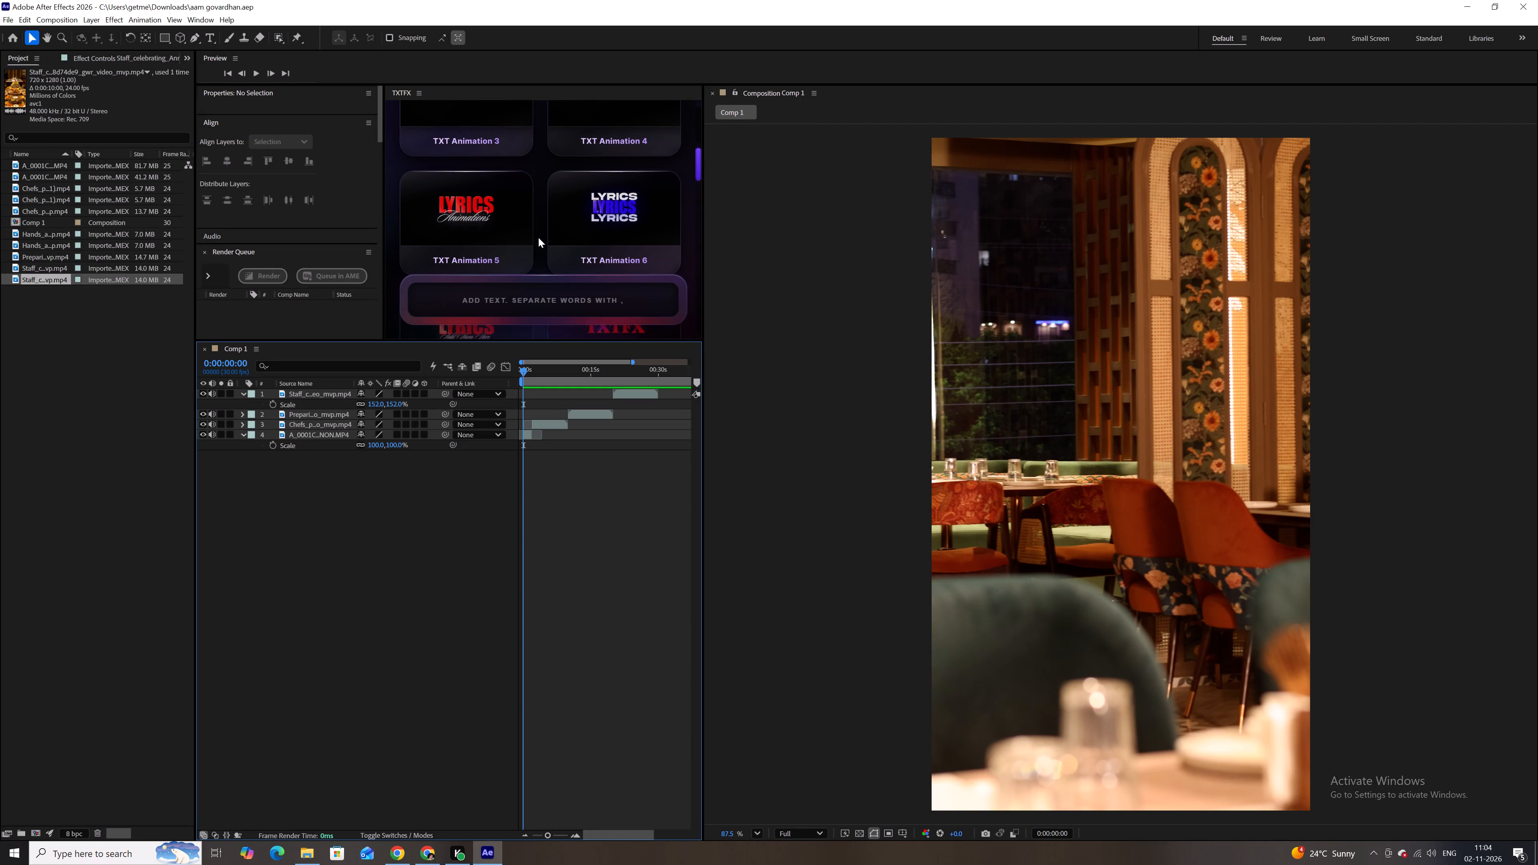
Browse the TXTFX text animations and apply TXT Animation 20, accepting substitution of the missing font.
scroll(538, 237, down, 1)
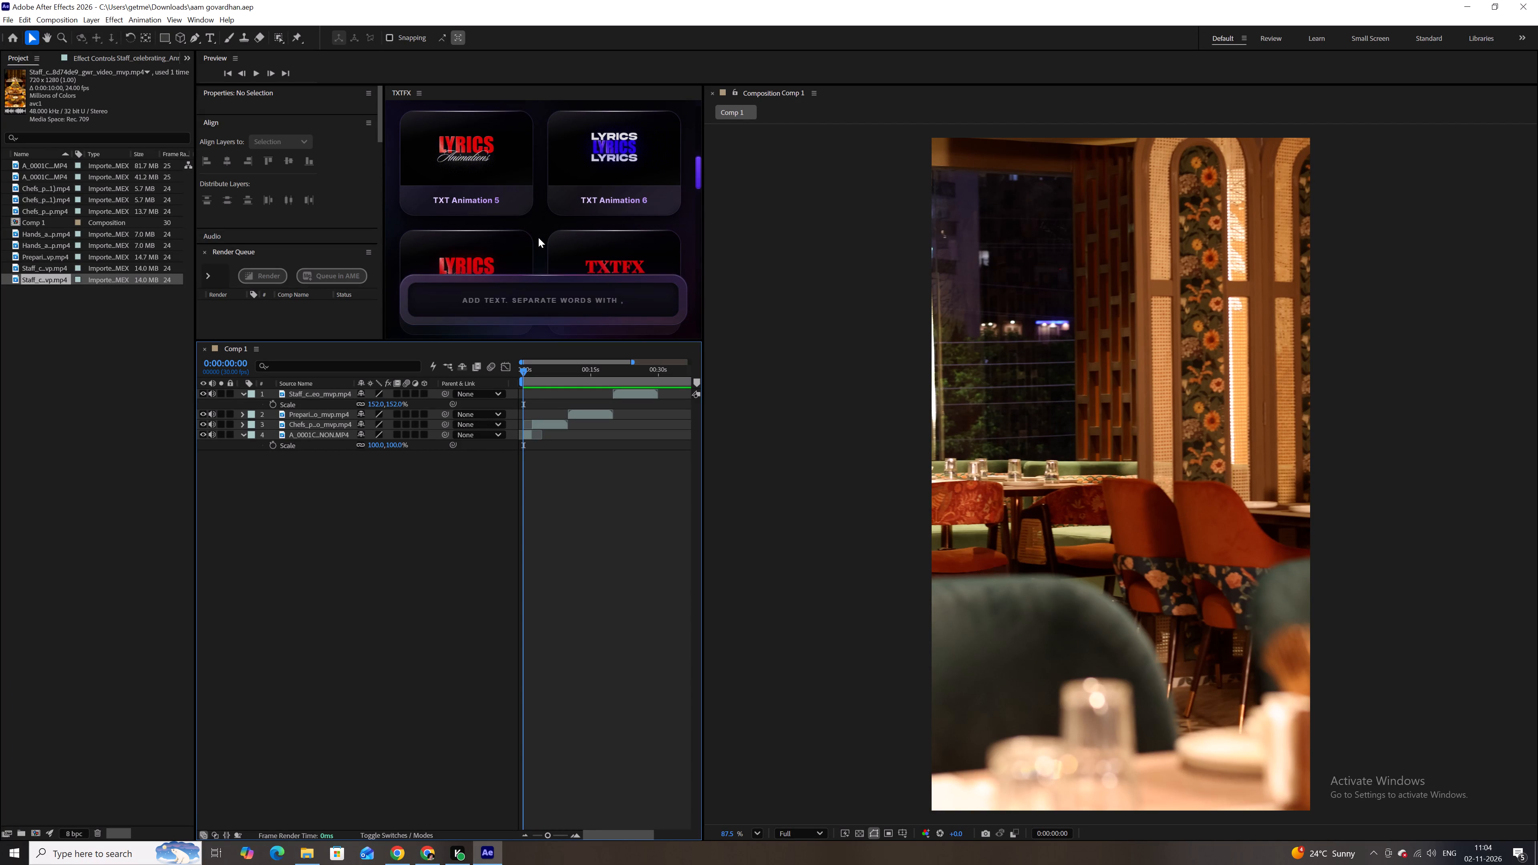
scroll(538, 237, down, 1)
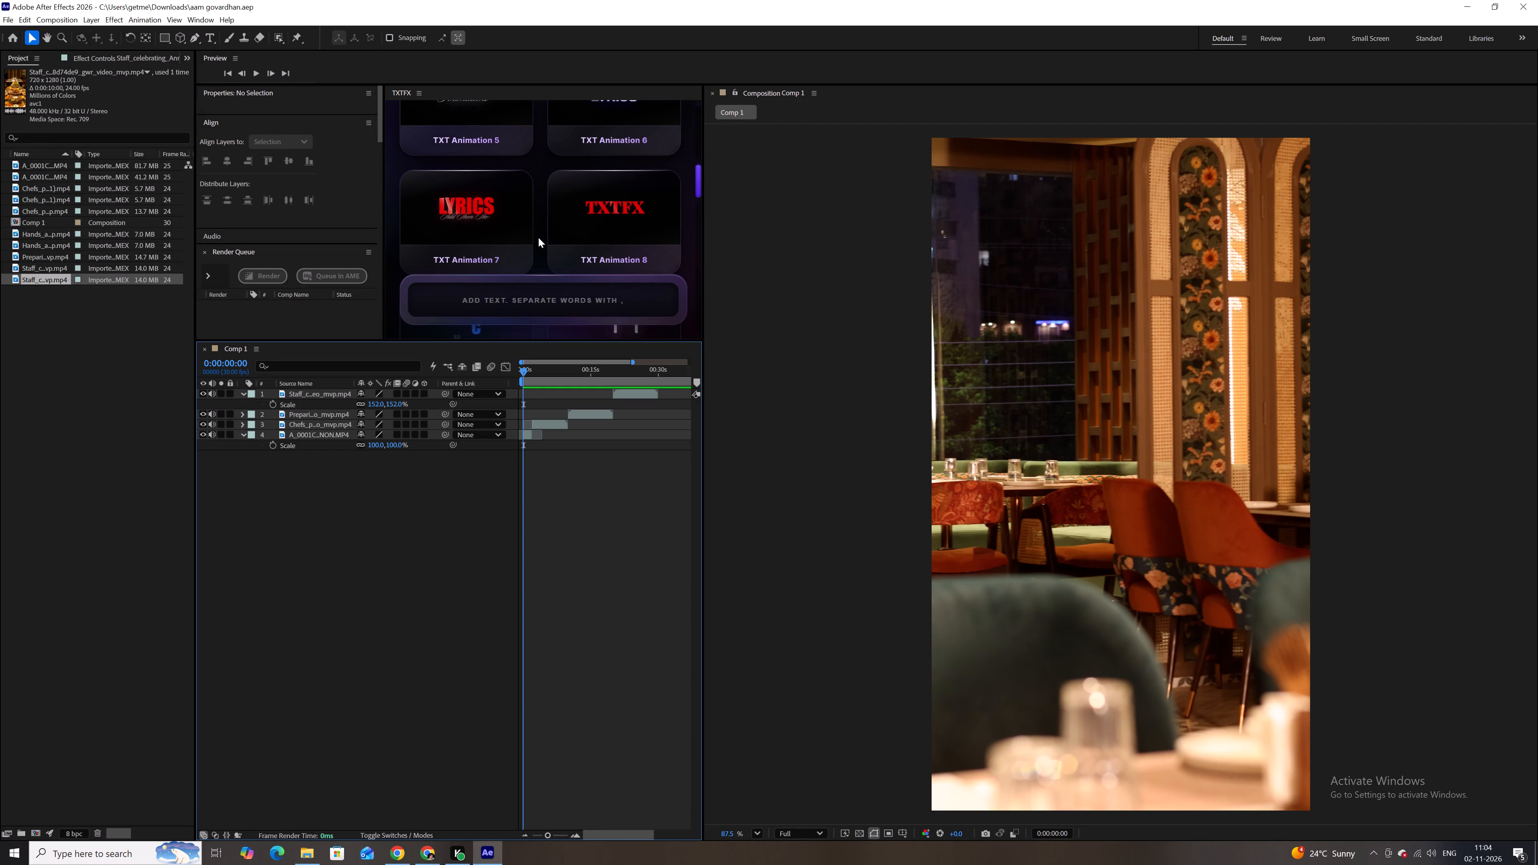
scroll(538, 237, down, 1)
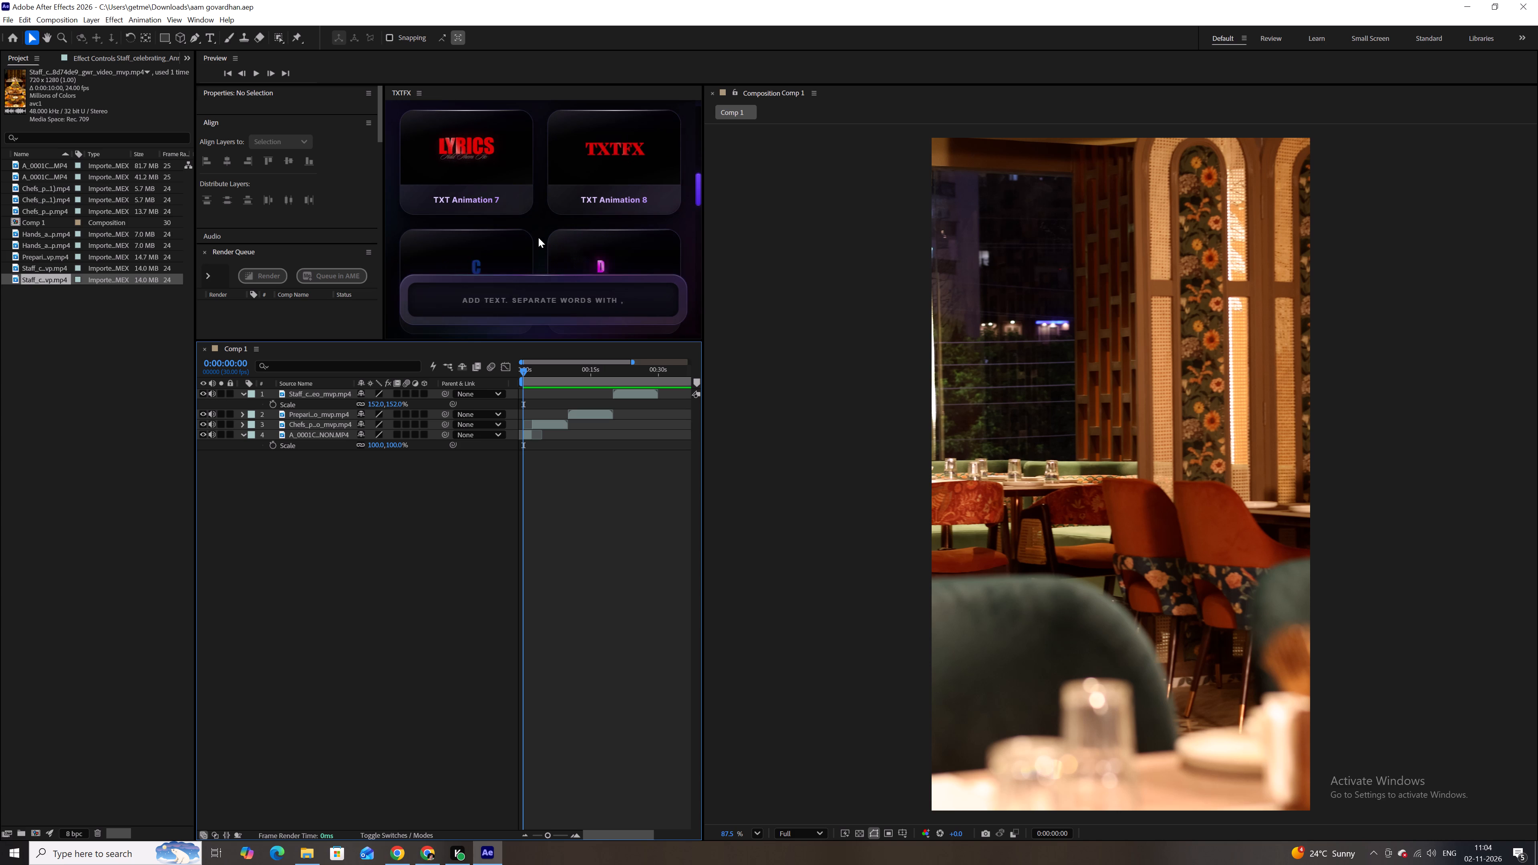
scroll(538, 237, down, 1)
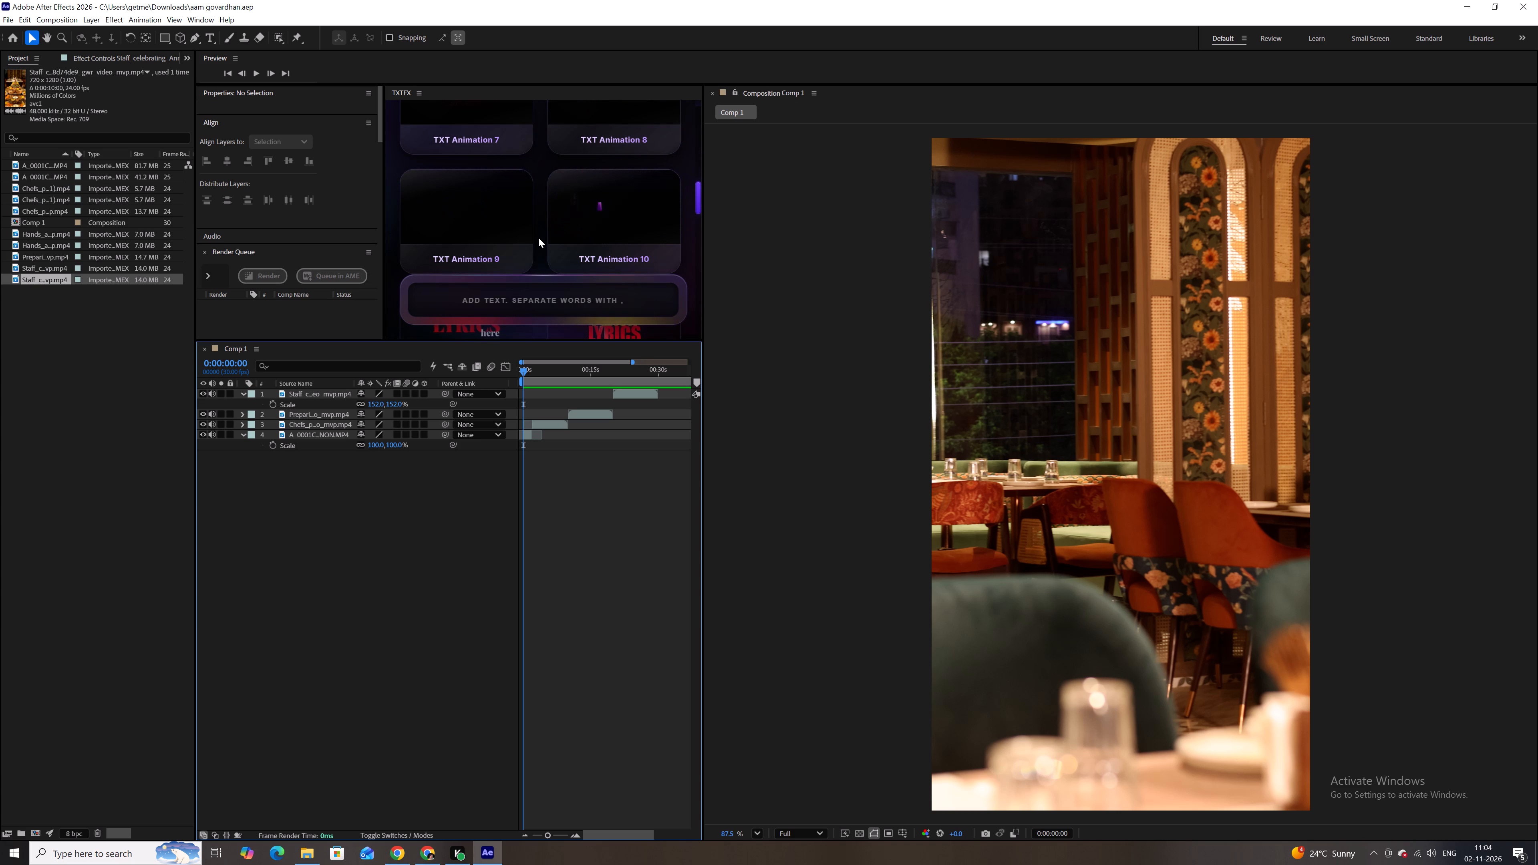
scroll(538, 237, down, 2)
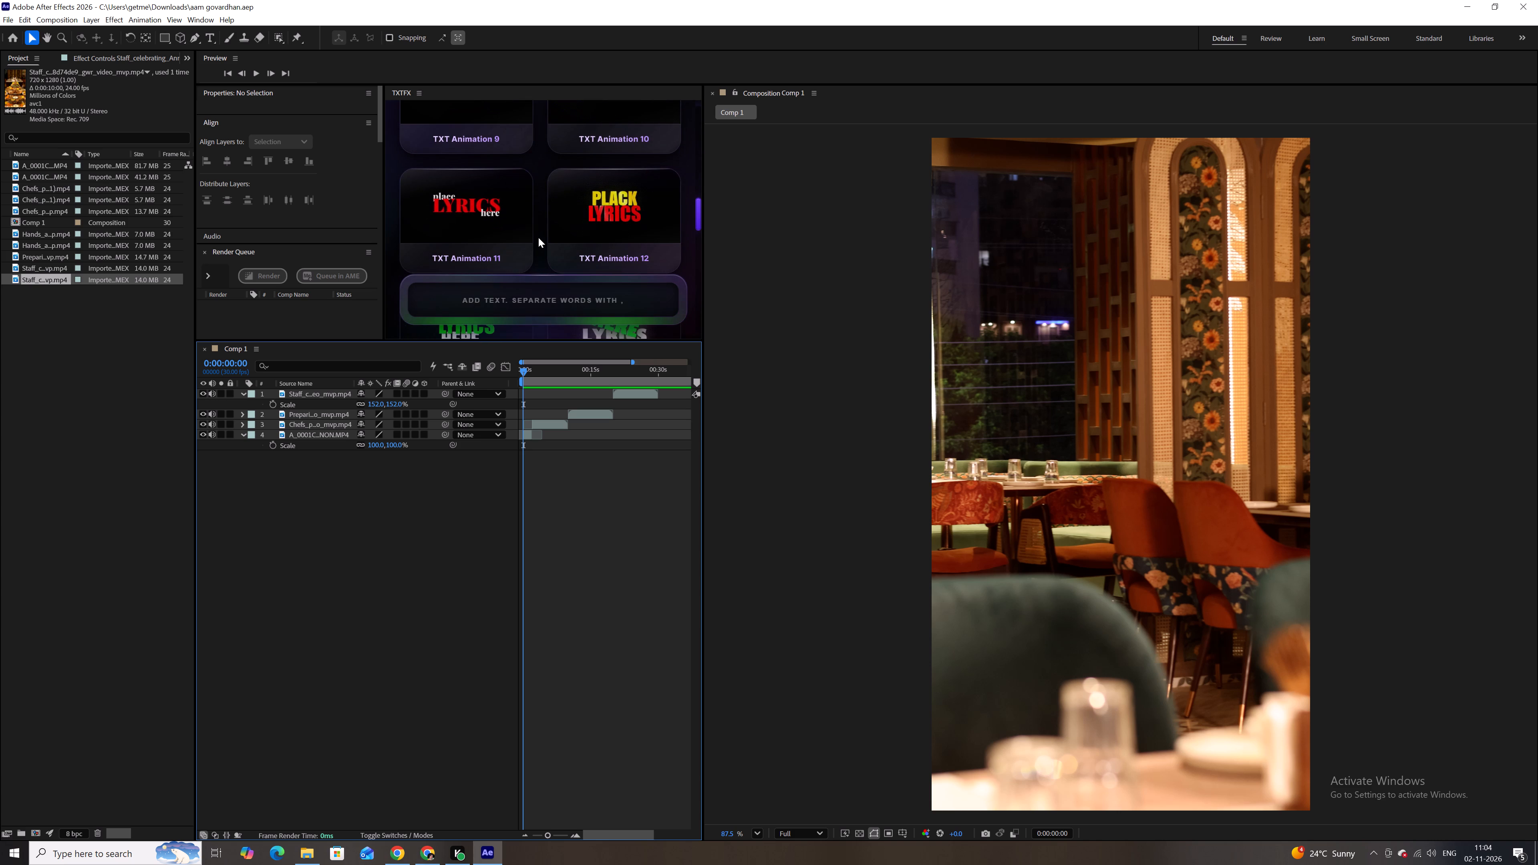
scroll(538, 237, down, 2)
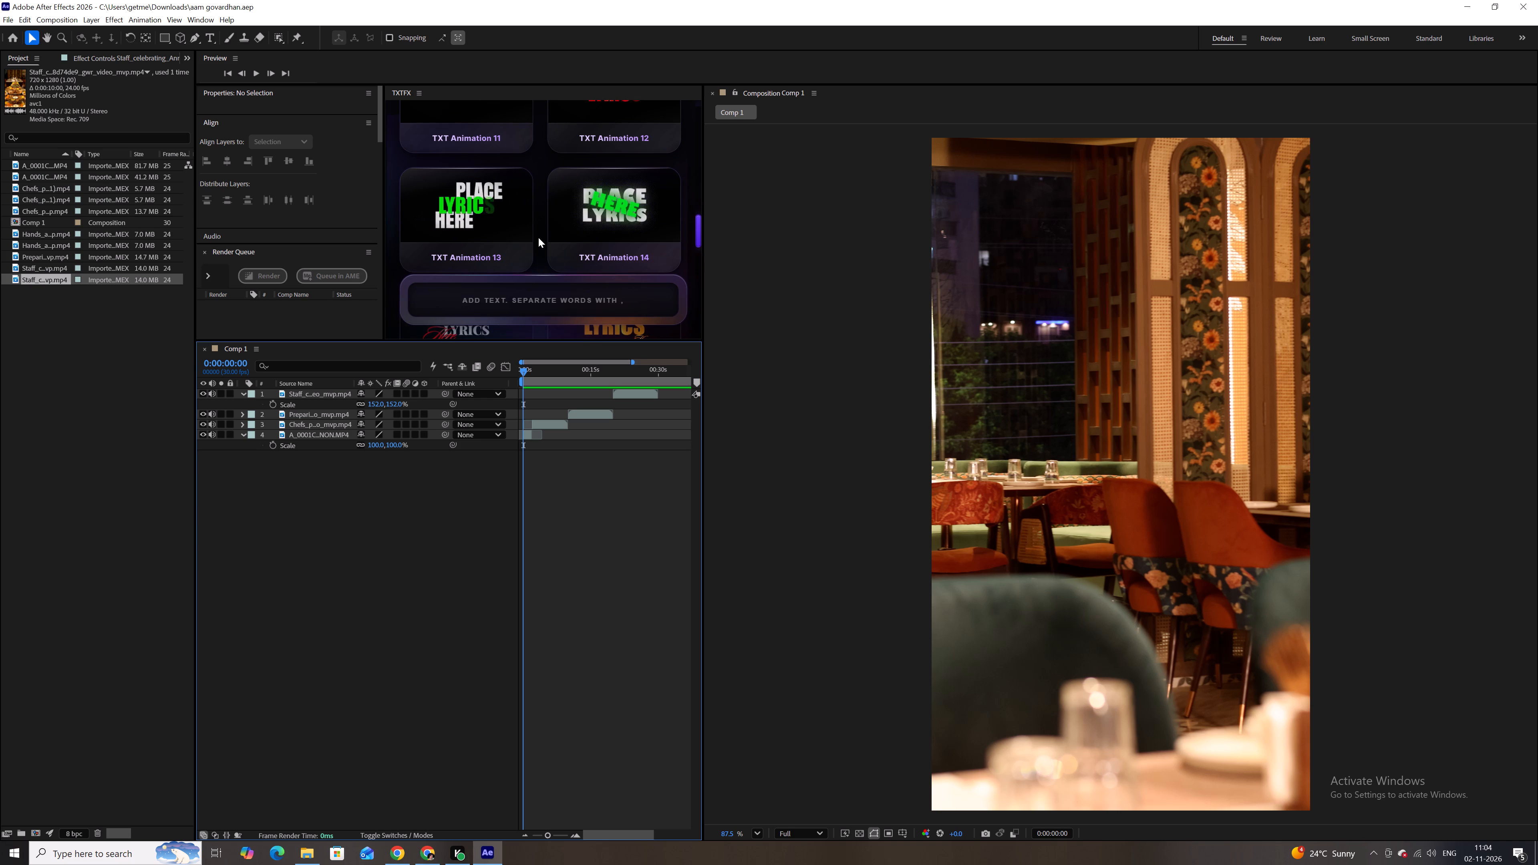
scroll(538, 237, up, 2)
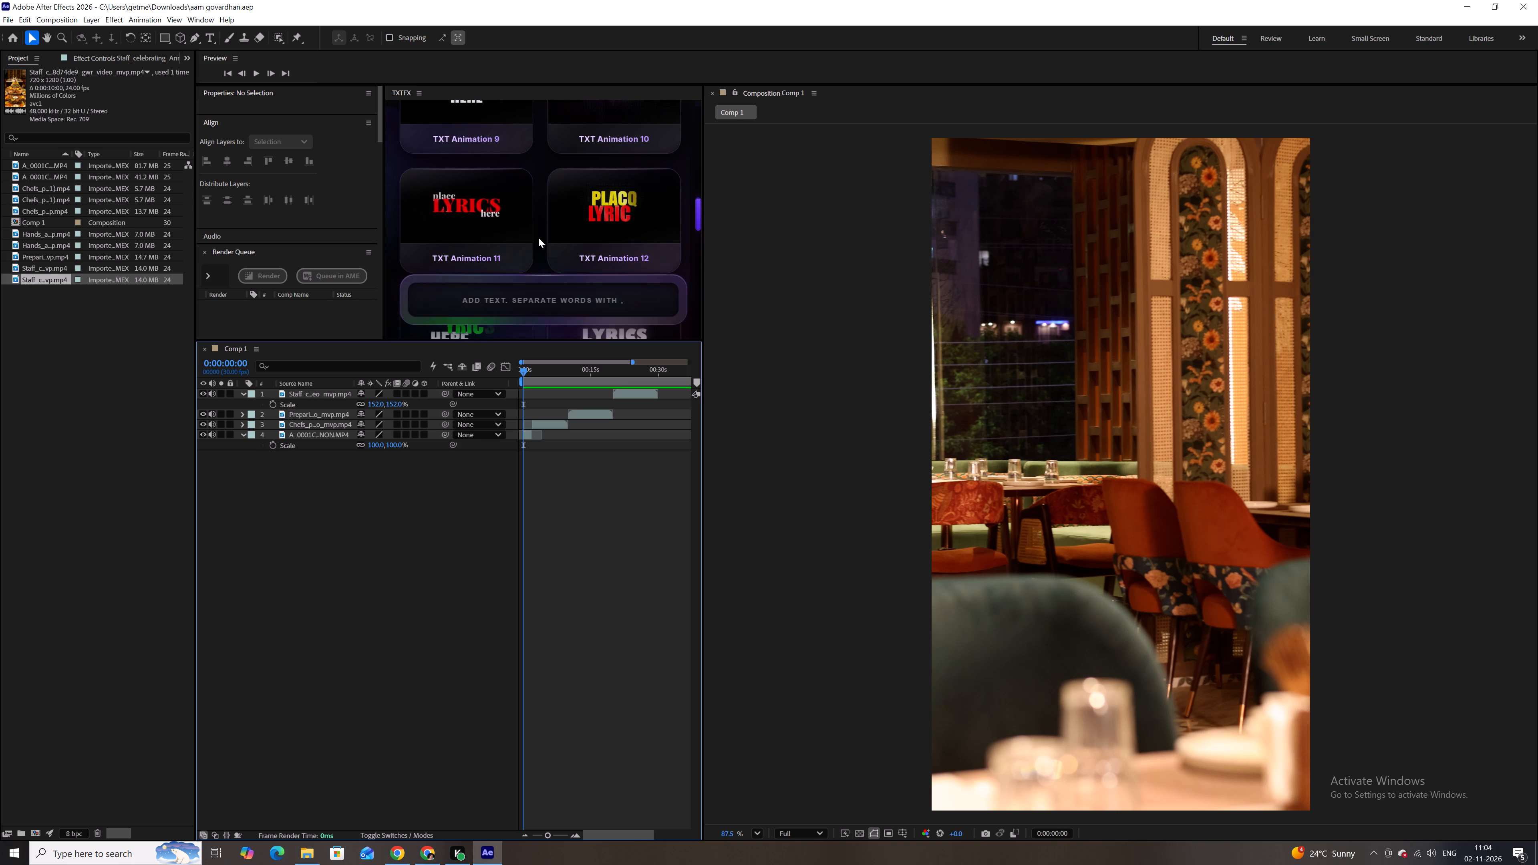
scroll(538, 237, down, 7)
scroll(538, 237, up, 3)
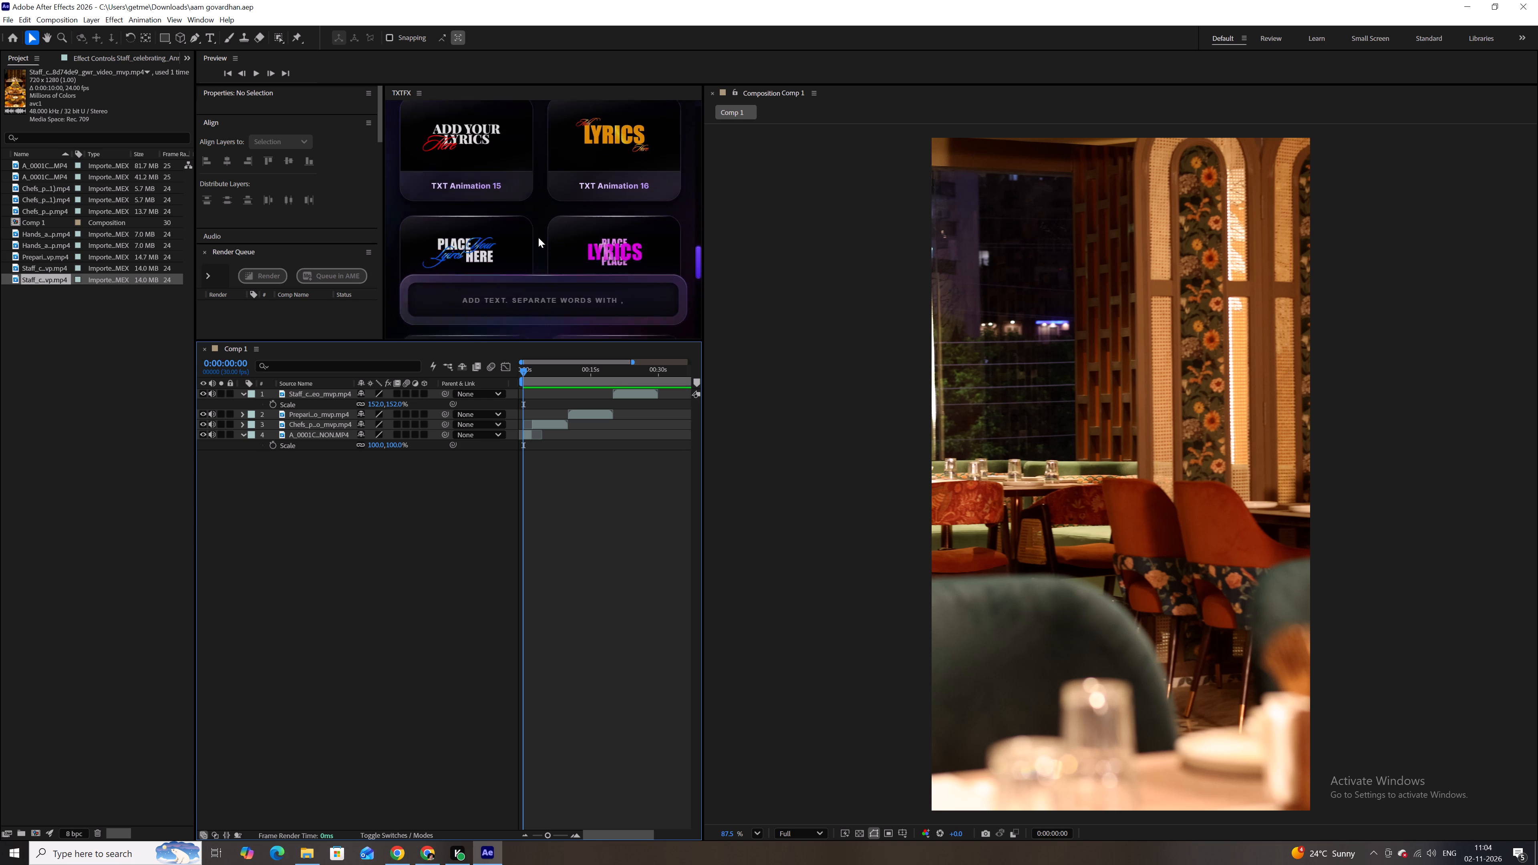
scroll(538, 237, down, 2)
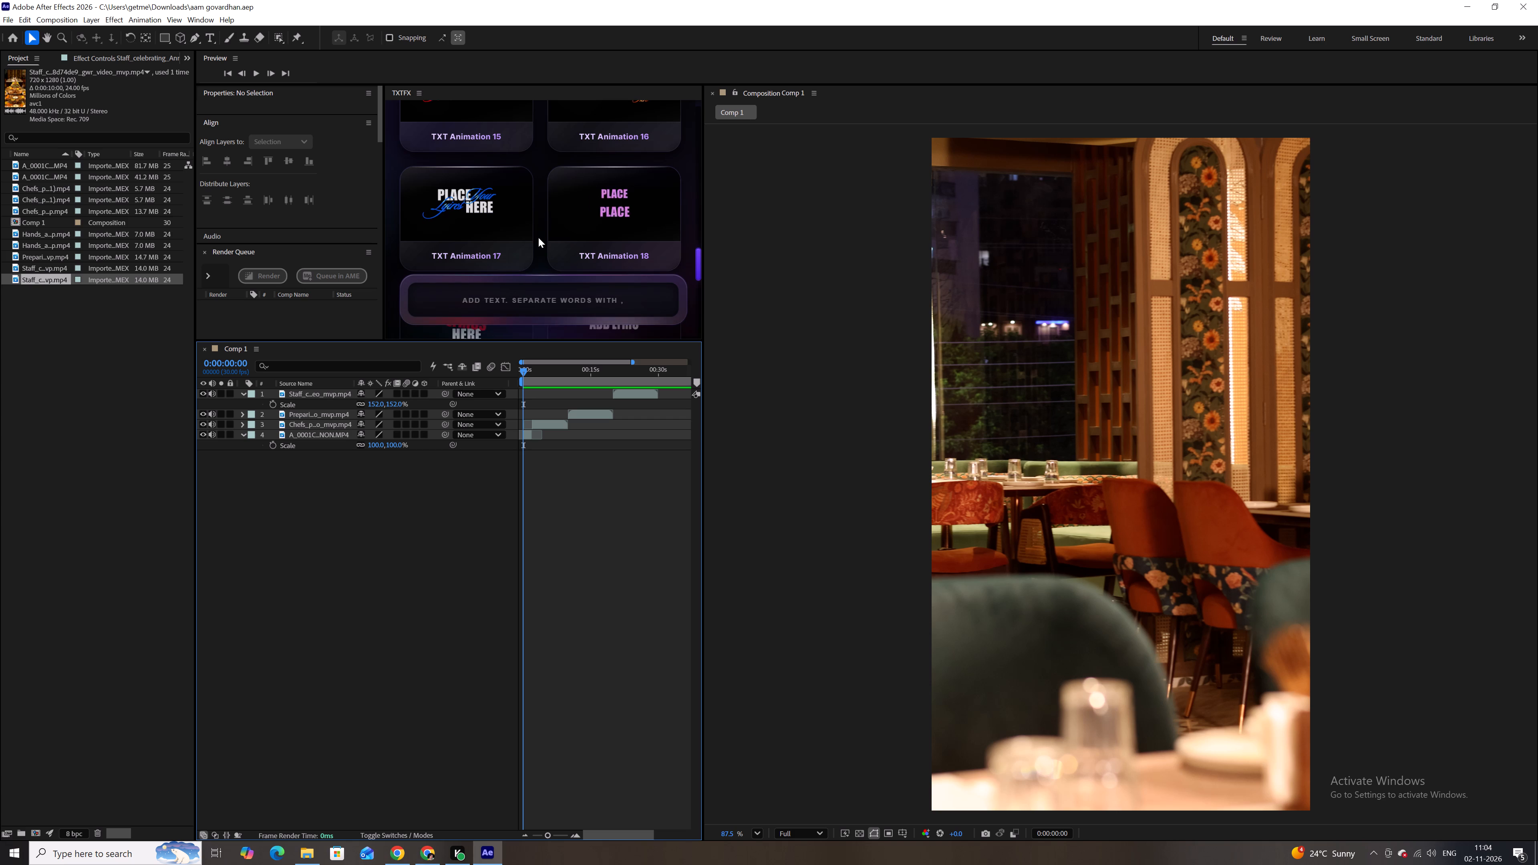
scroll(538, 237, down, 2)
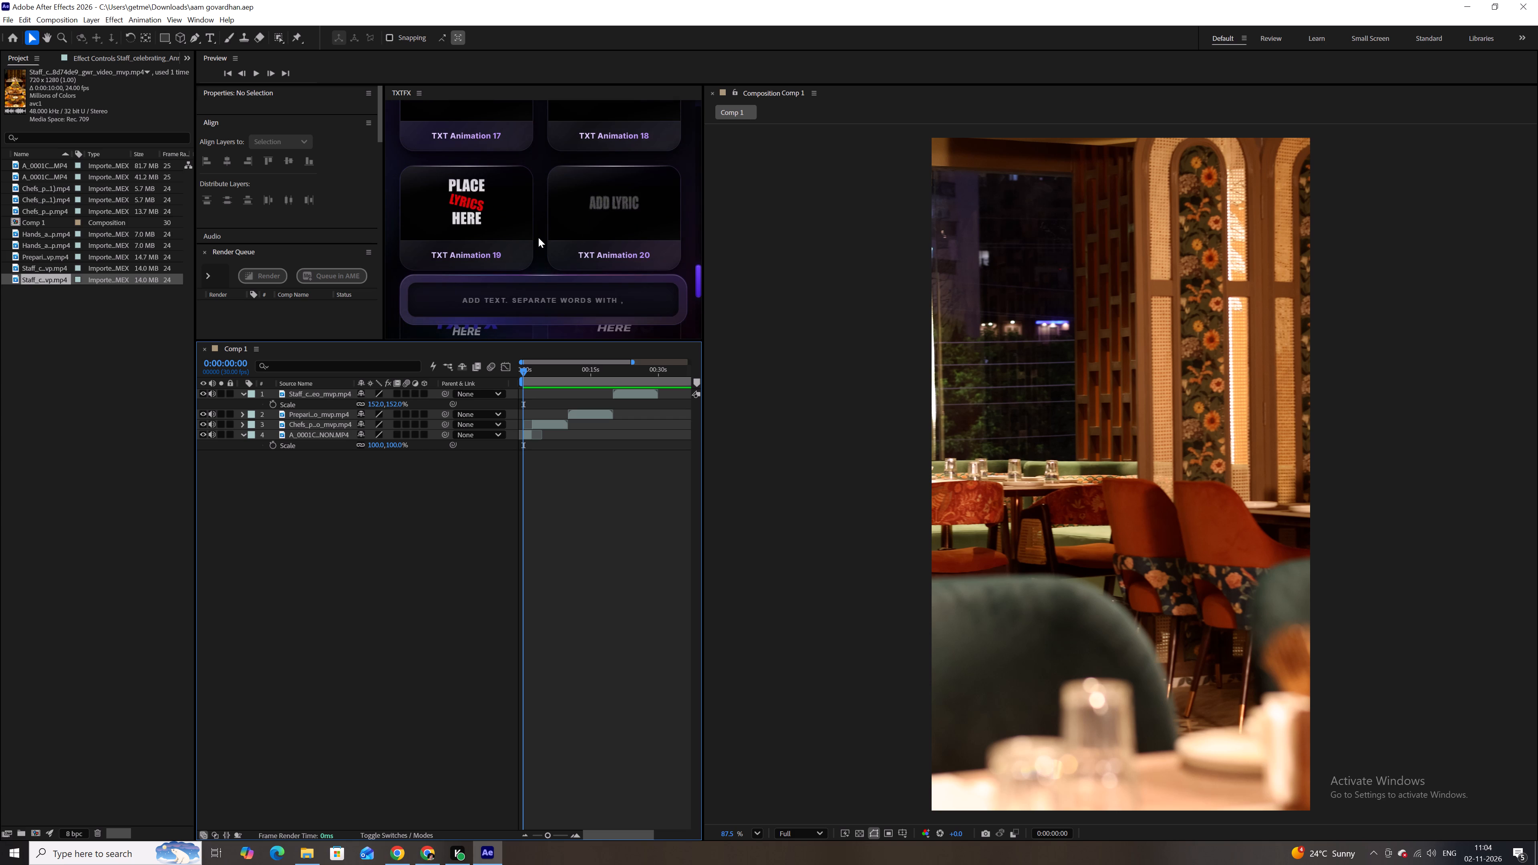
click(618, 206)
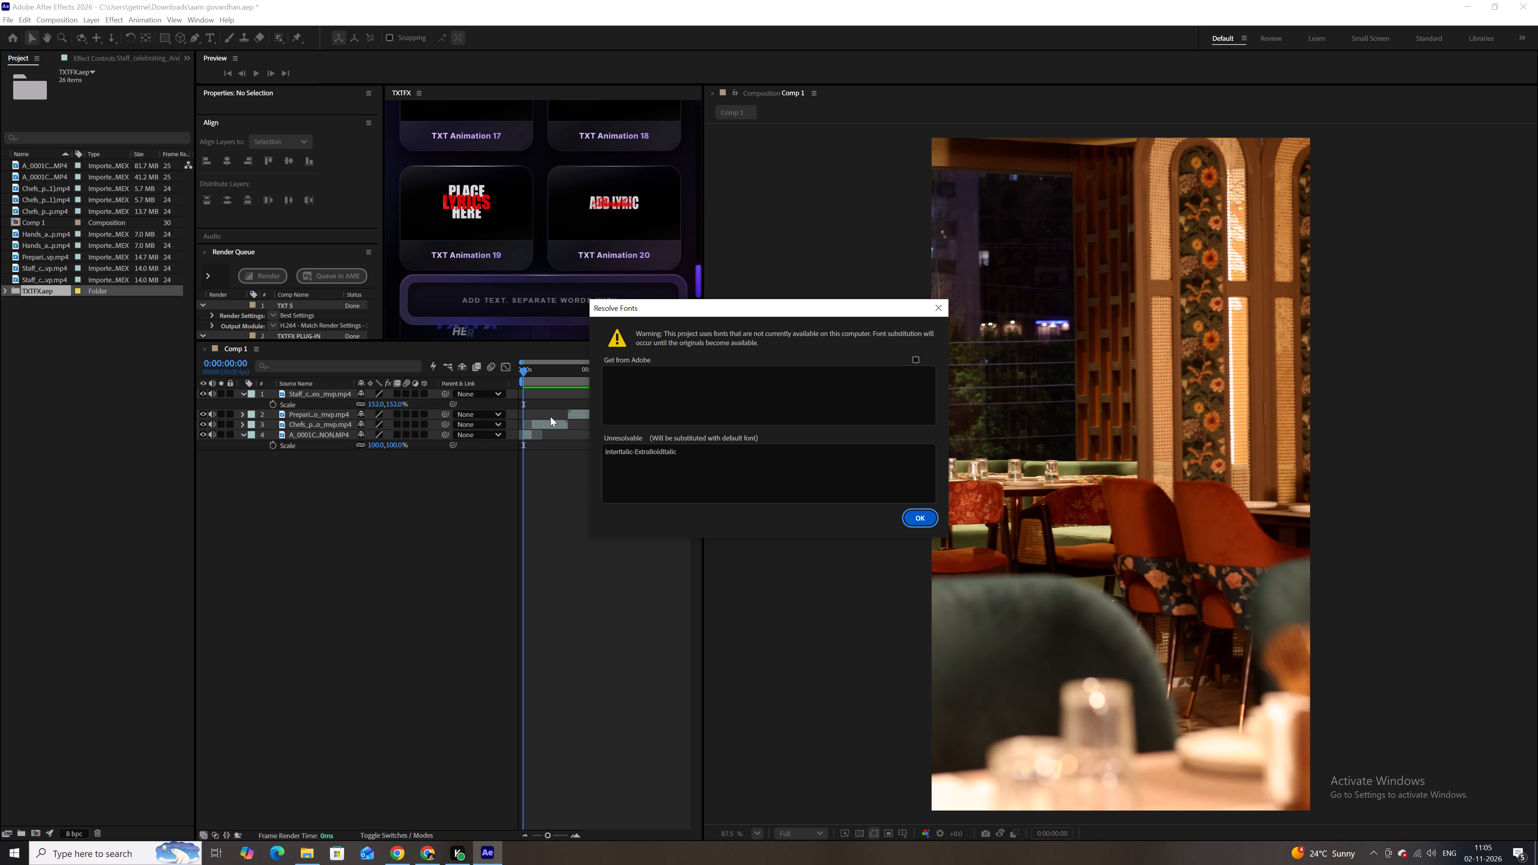
click(926, 513)
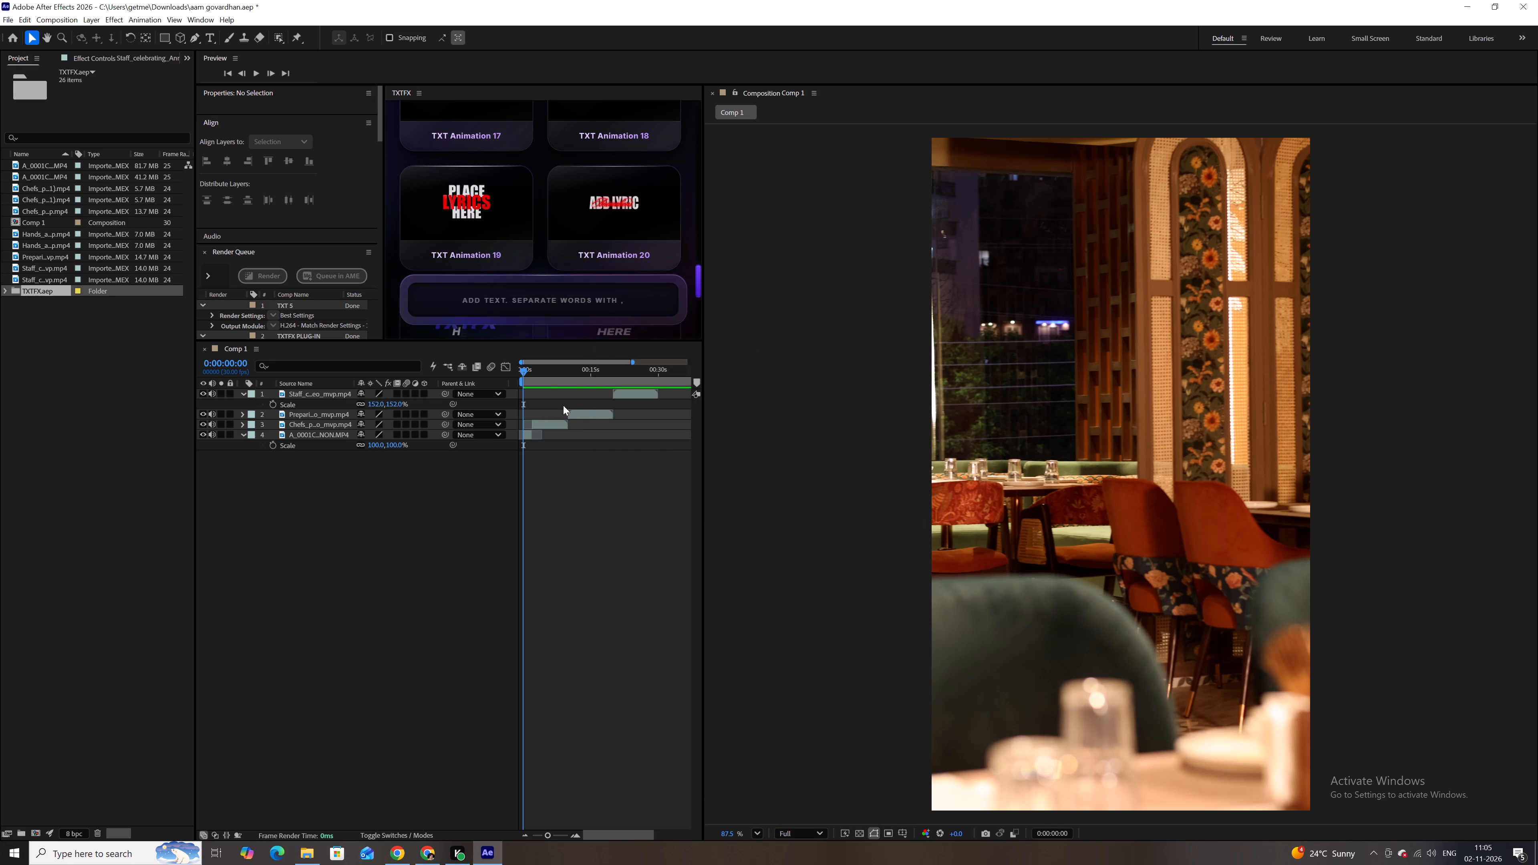
Add TXT Animation 20 to Comp 1 at 0:00:00:00, reapplying the preset until its layer is inserted.
ctrl+scroll(529, 368, up, 3)
scroll(532, 381, up, 3)
alt+scroll(532, 381, up, 4)
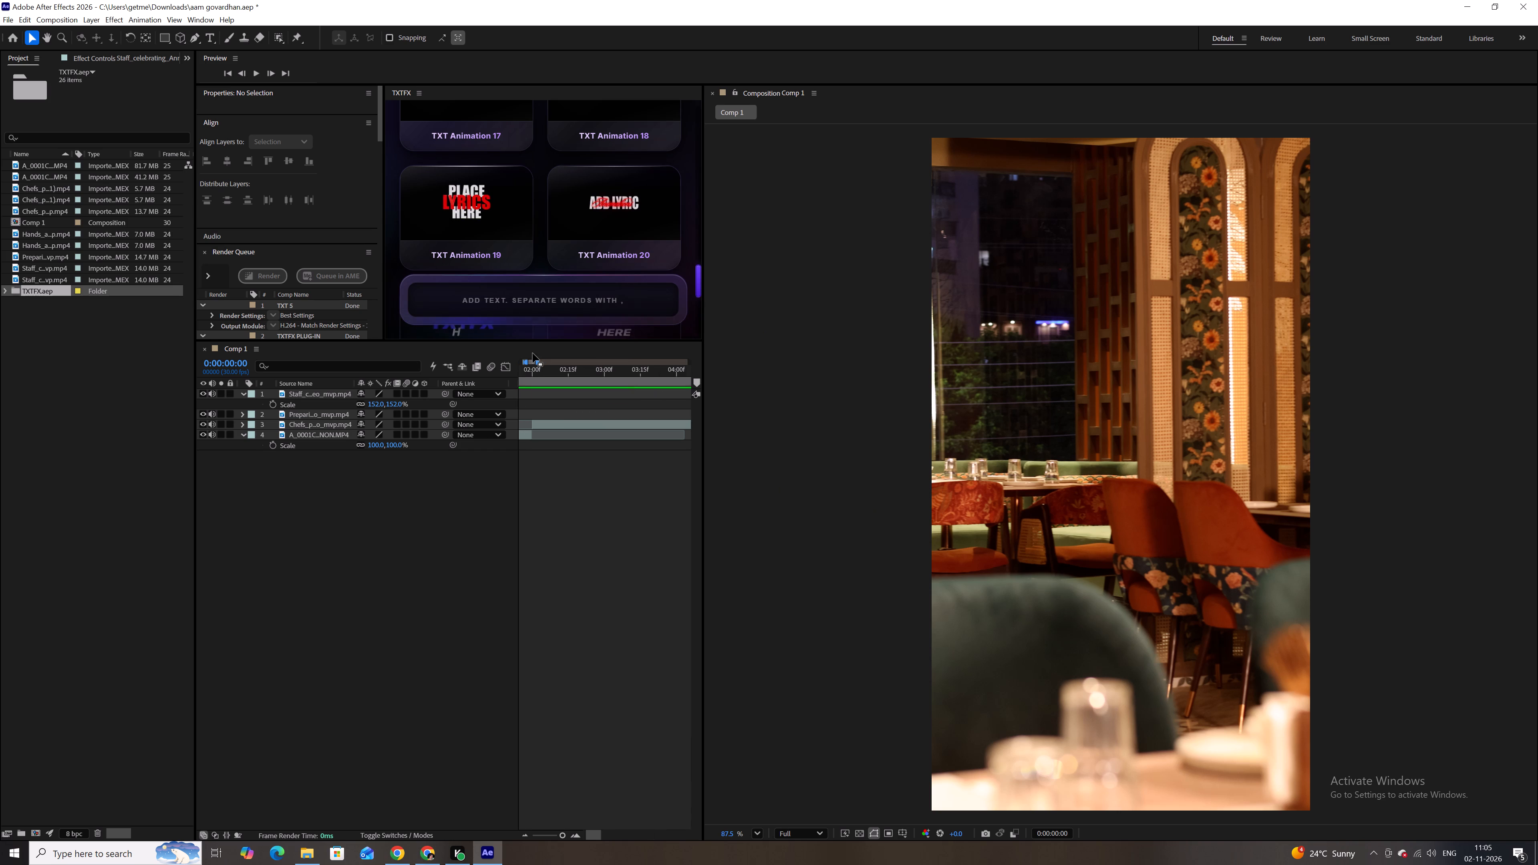
click(533, 353)
drag(537, 375, 468, 388)
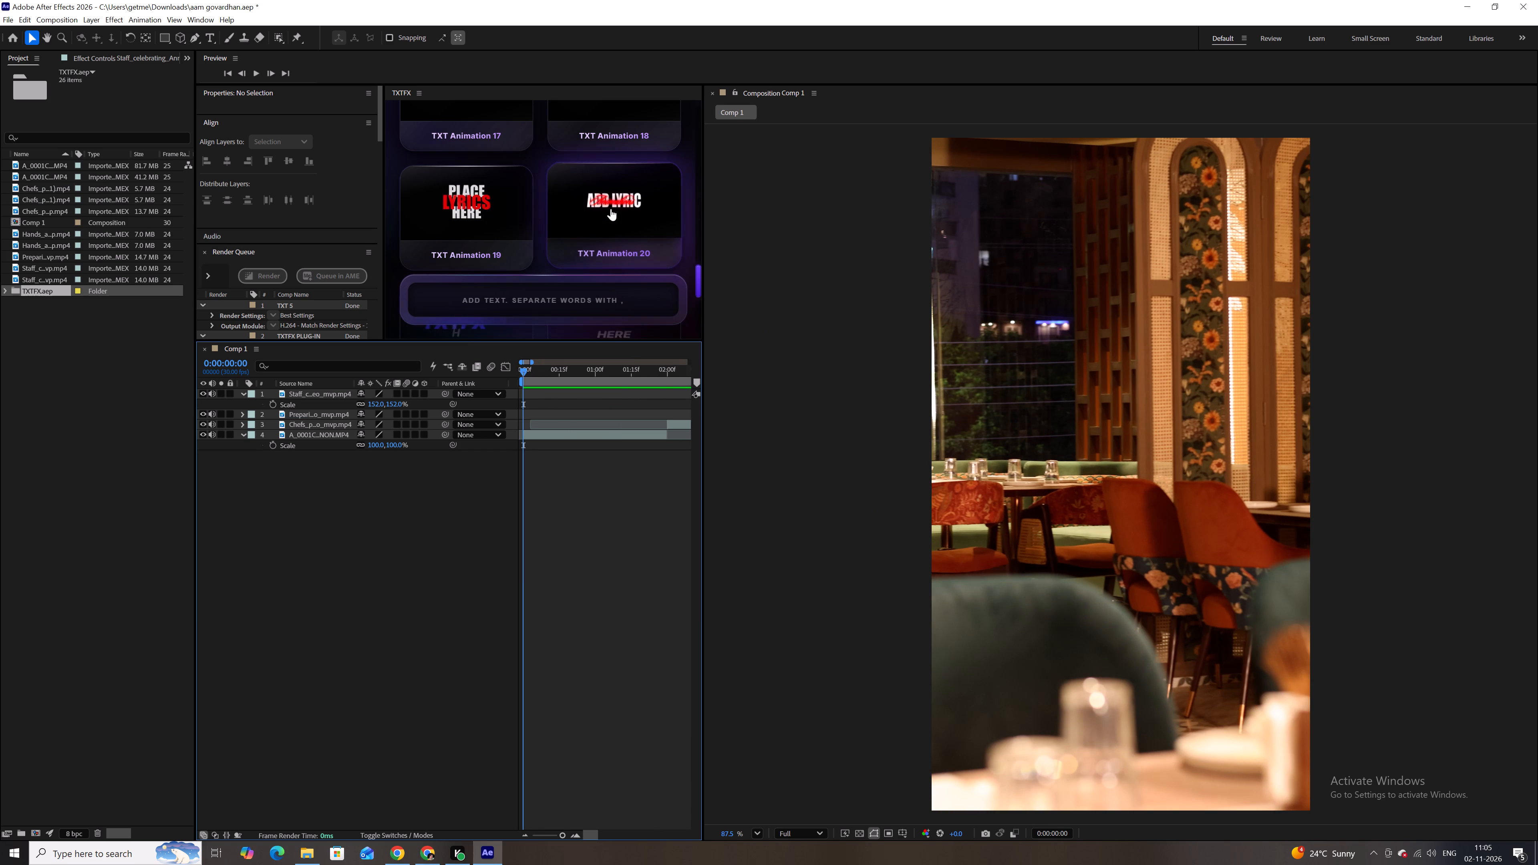
click(611, 209)
click(881, 464)
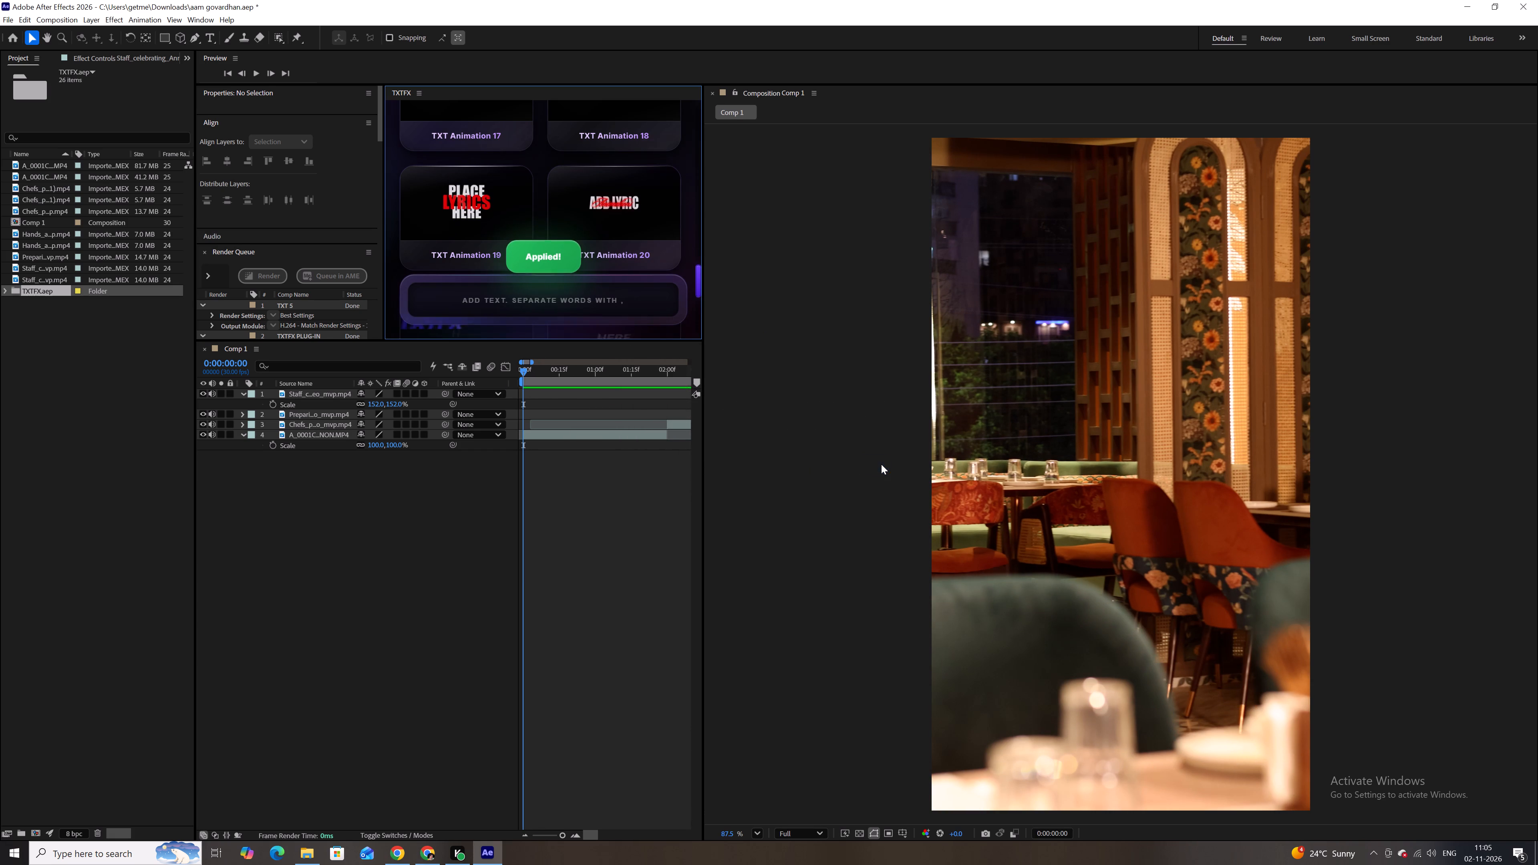
scroll(590, 421, up, 5)
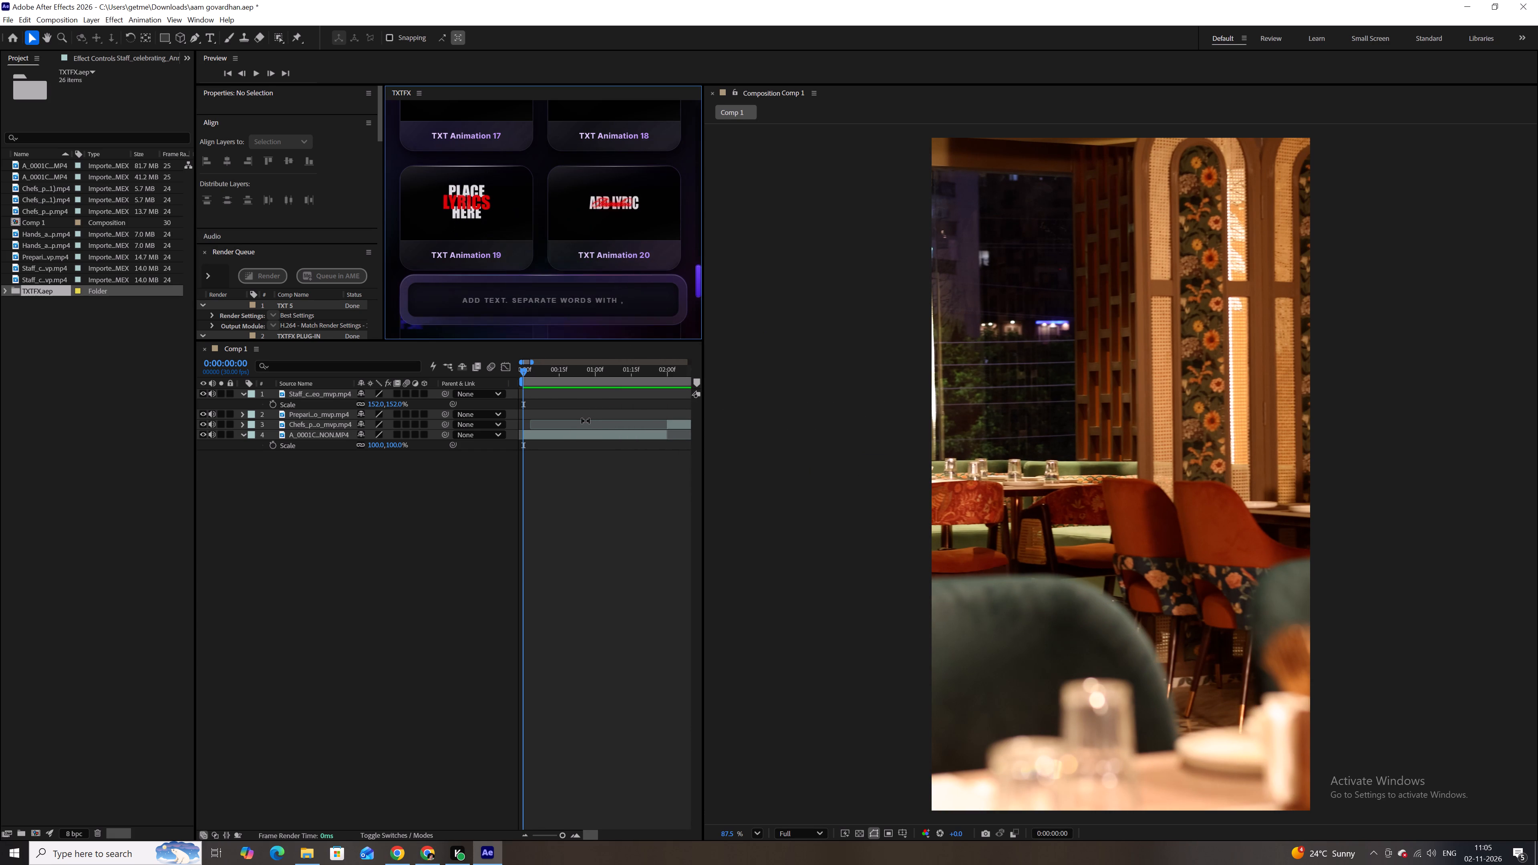
ctrl+scroll(586, 421, down, 5)
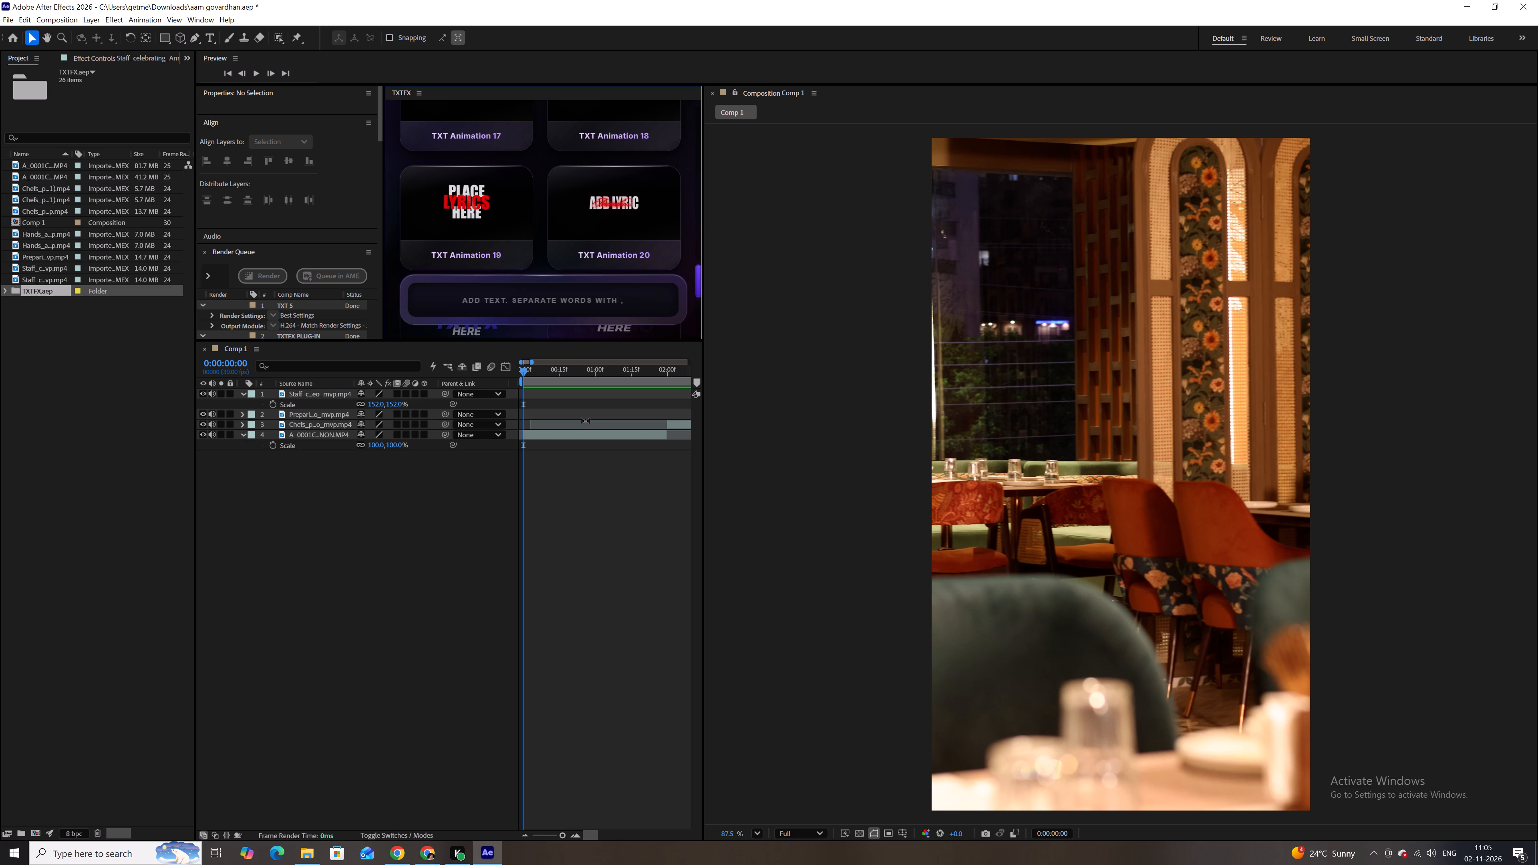
alt+scroll(586, 421, down, 9)
alt+scroll(526, 428, up, 7)
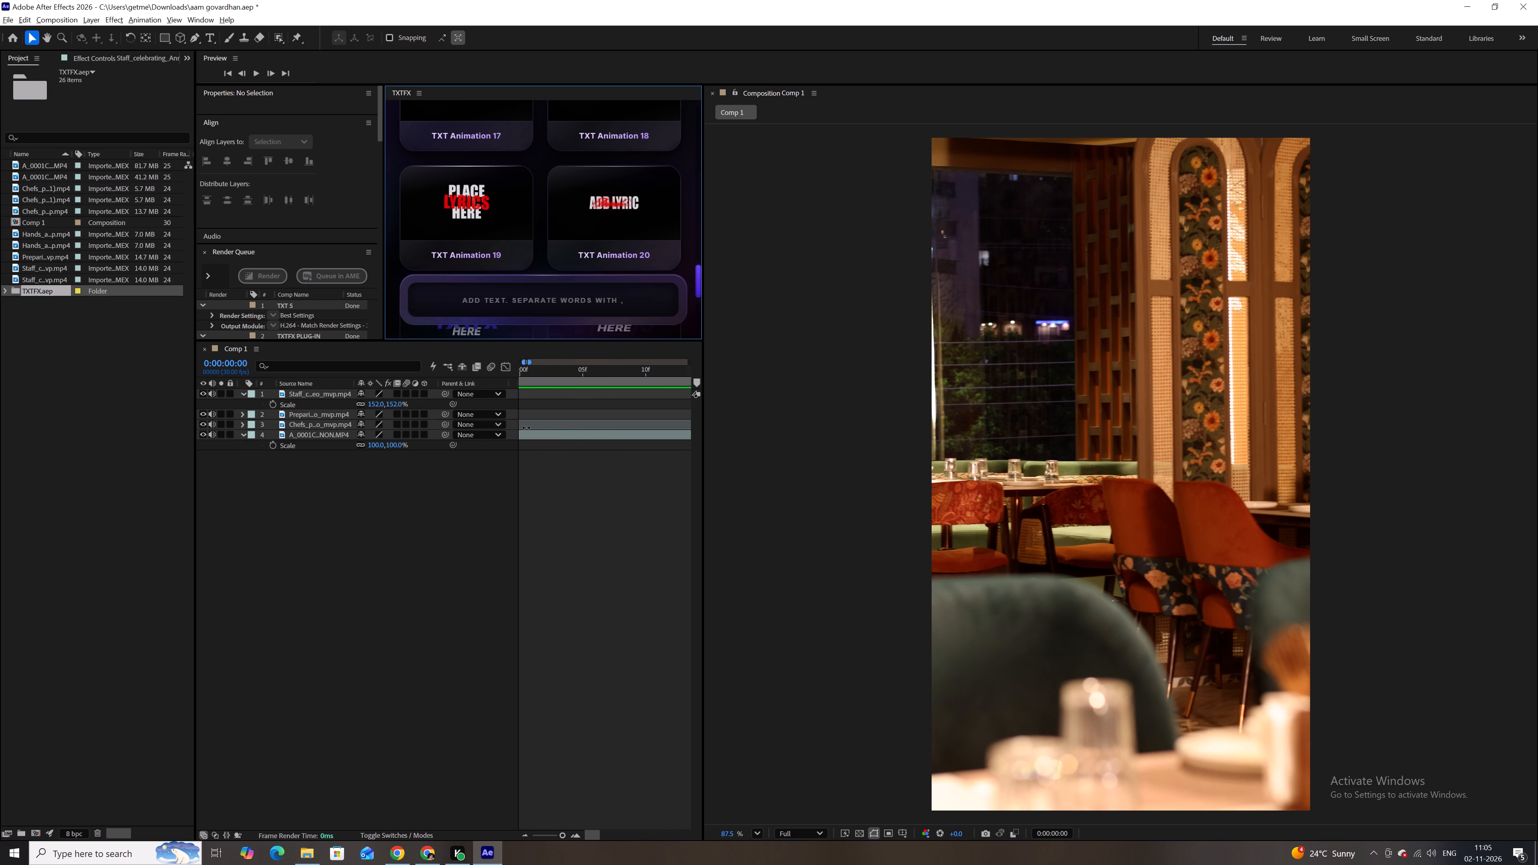
drag(547, 367, 455, 384)
click(617, 510)
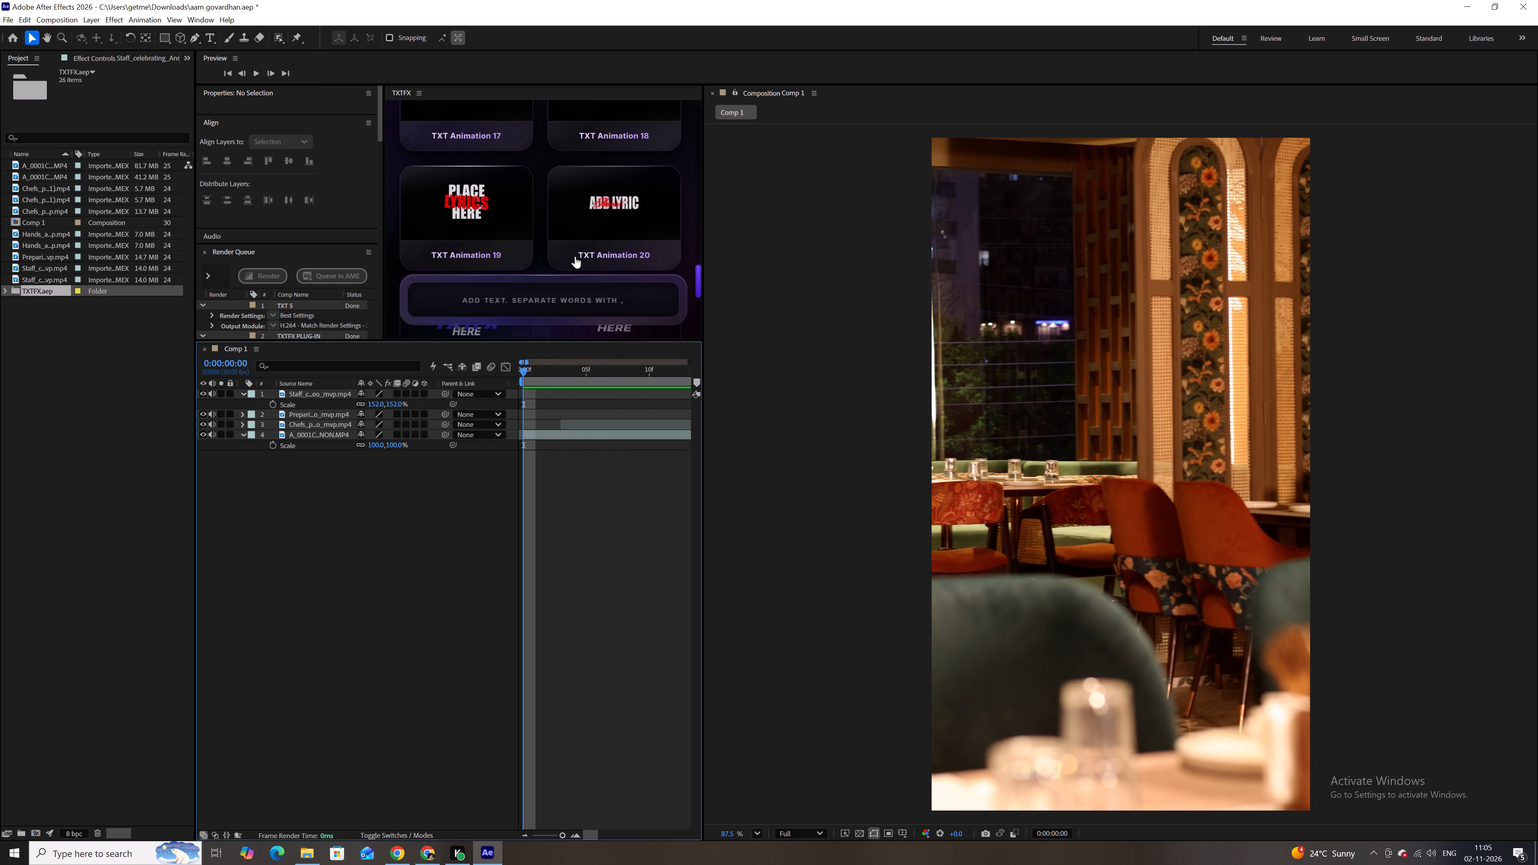
drag(596, 221, 557, 405)
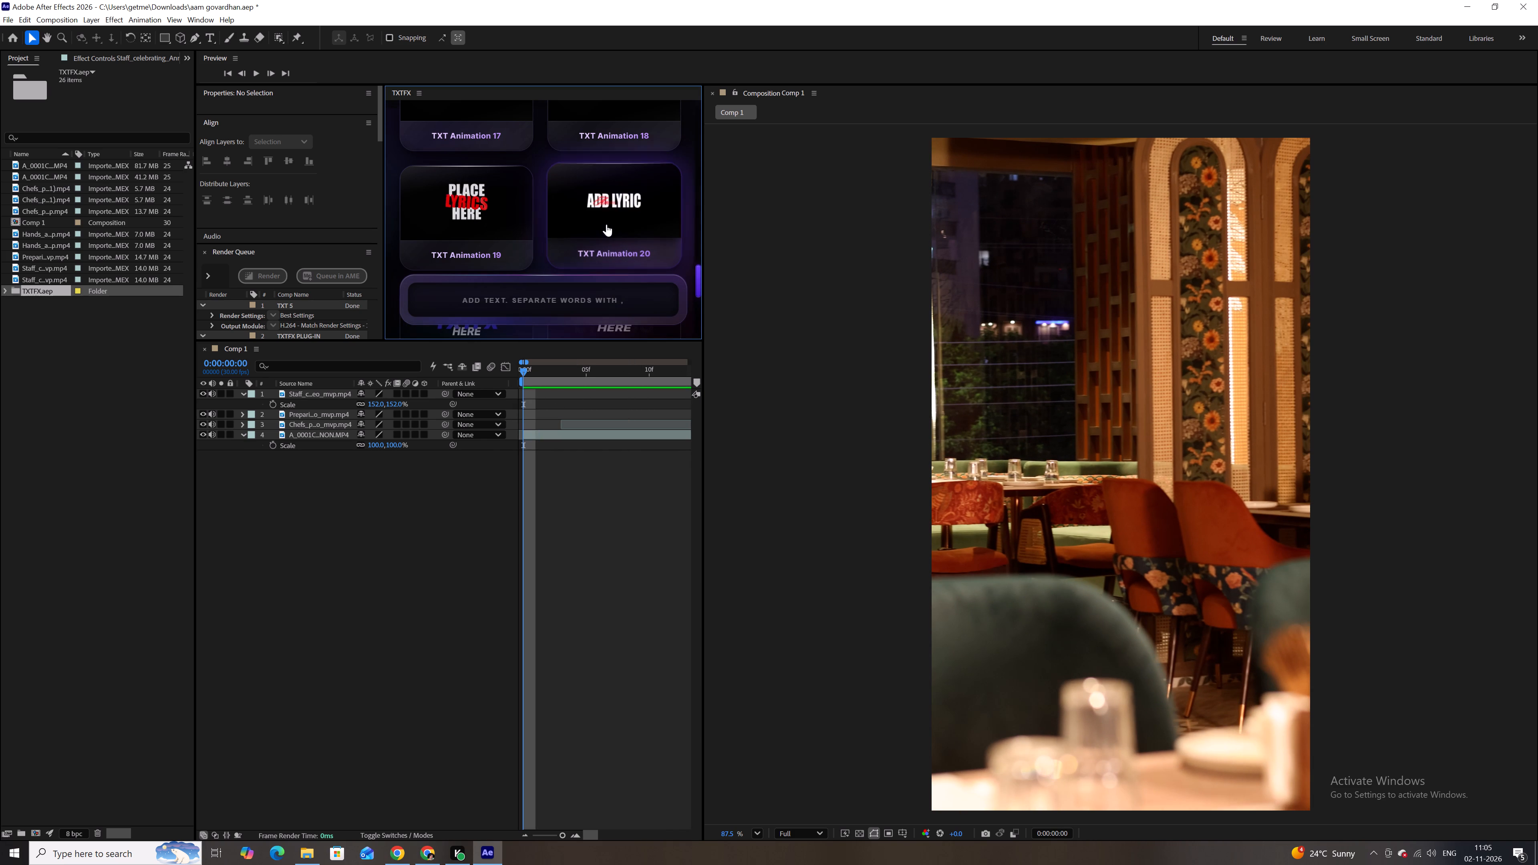
click(606, 224)
Preview the TXT 20 title over the opening restaurant footage from the start of Comp 1.
alt+scroll(555, 402, down, 5)
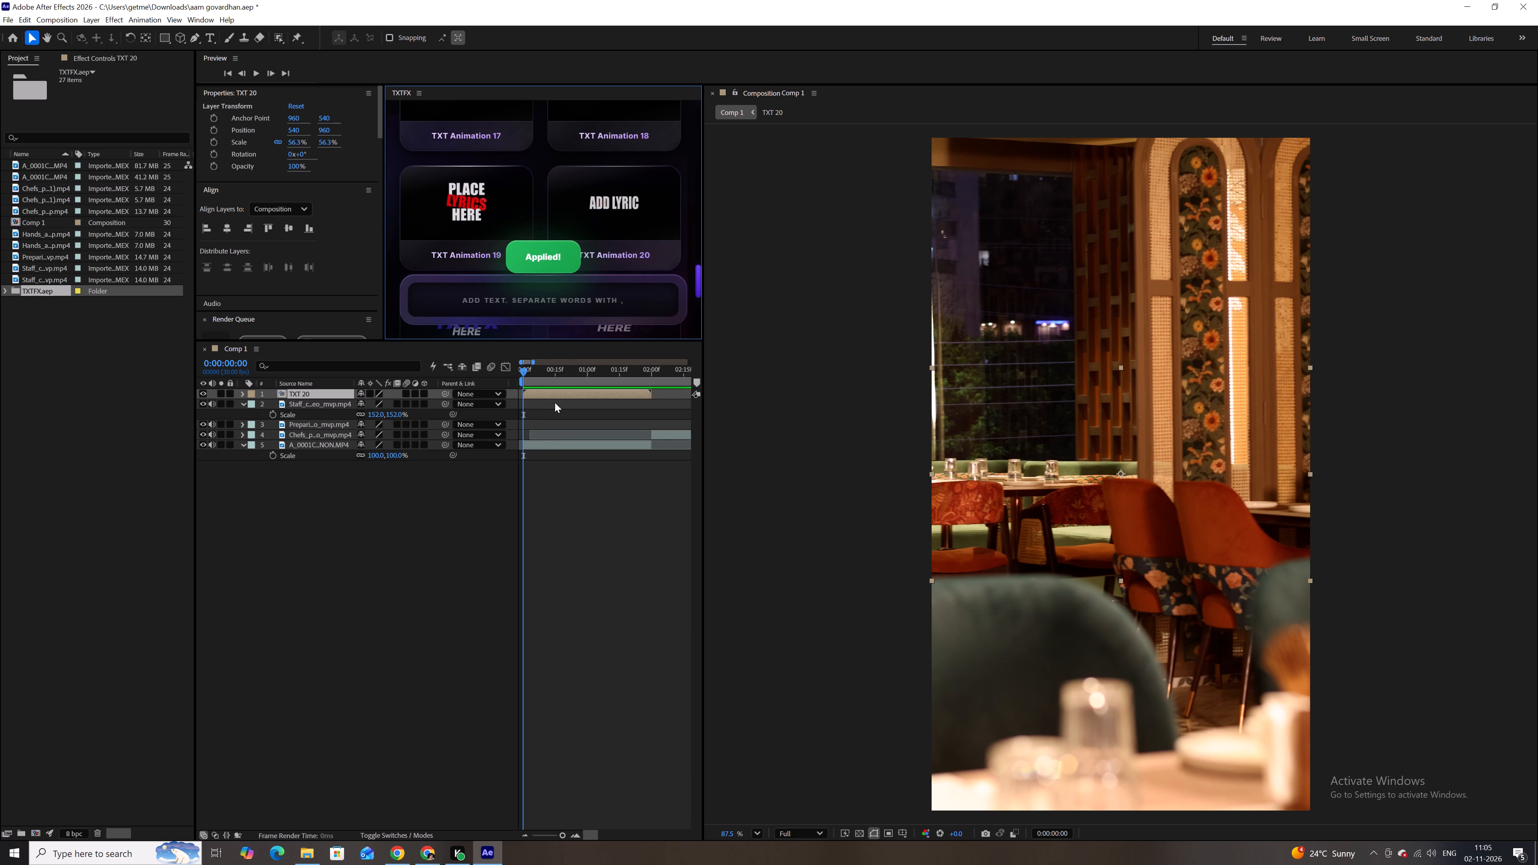
alt+scroll(555, 402, down, 1)
alt+scroll(542, 405, up, 1)
drag(533, 370, 532, 370)
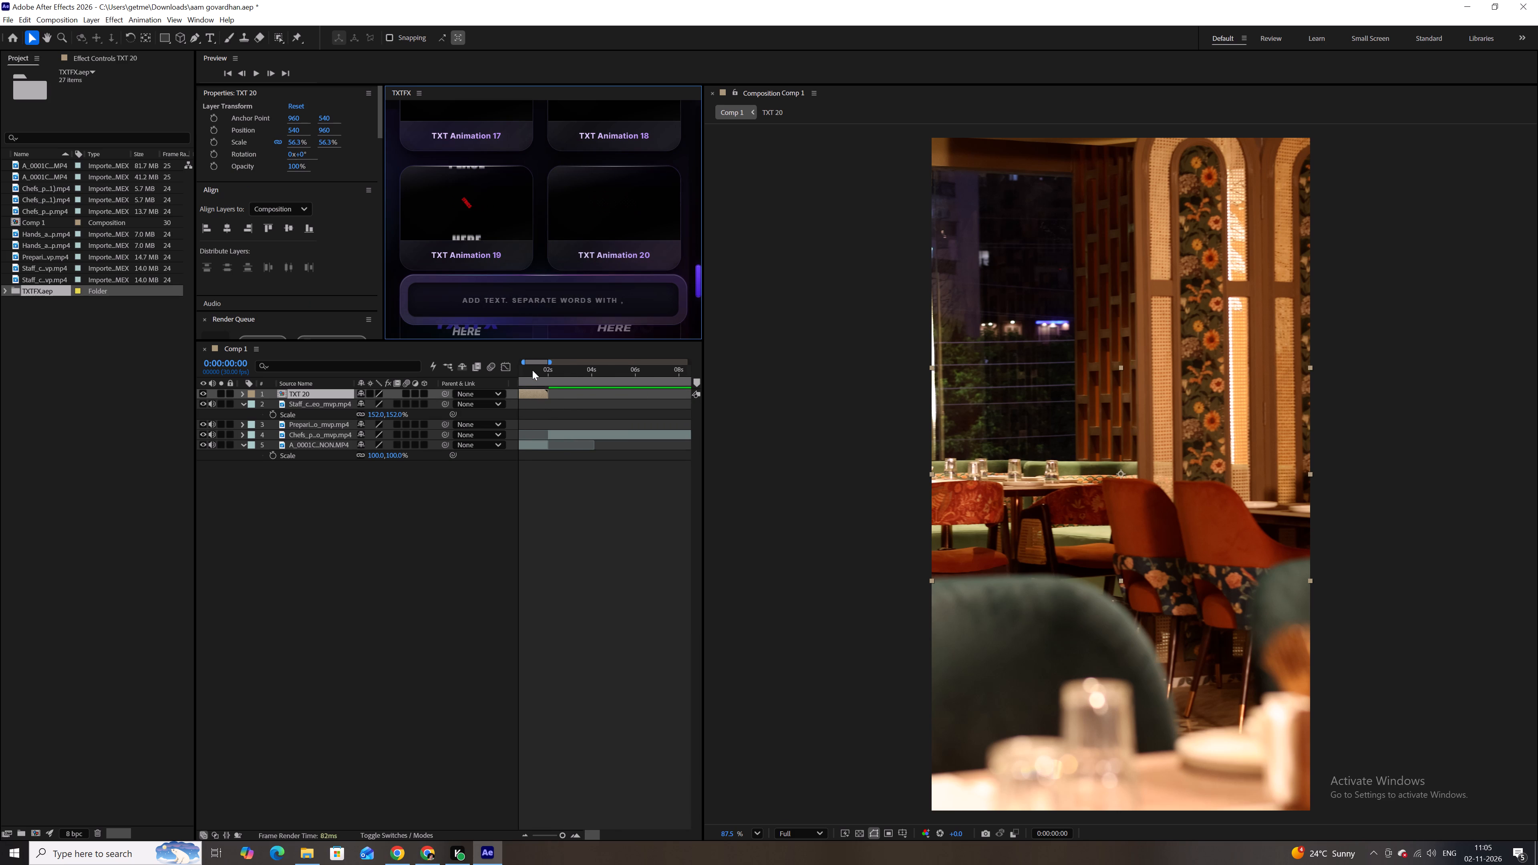
drag(532, 370, 484, 378)
key(space)
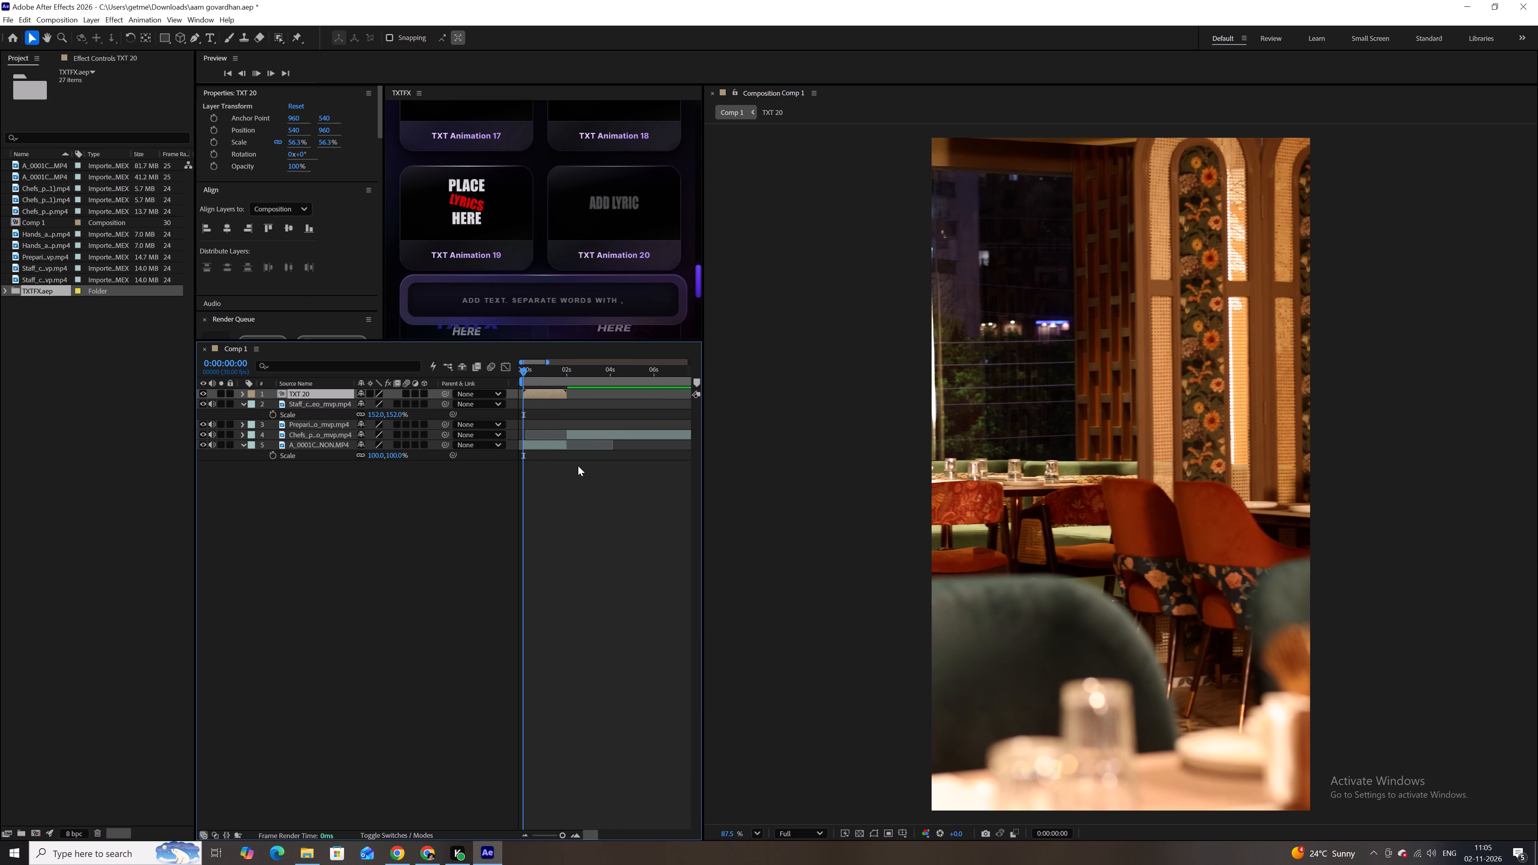
key(space)
Set the Comp 1 preview resolution to Quarter.
click(811, 830)
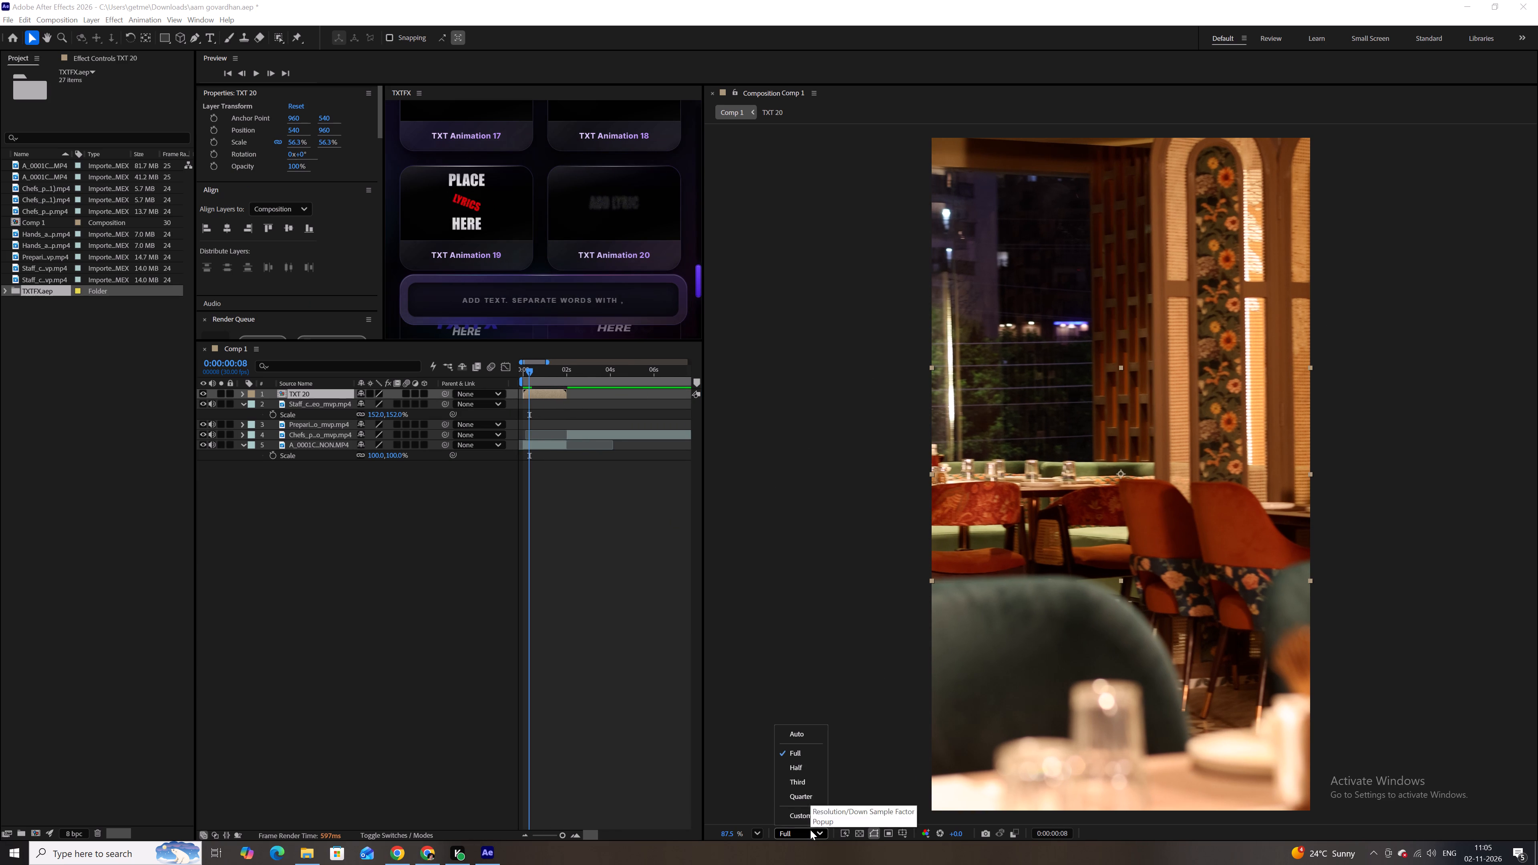
click(806, 801)
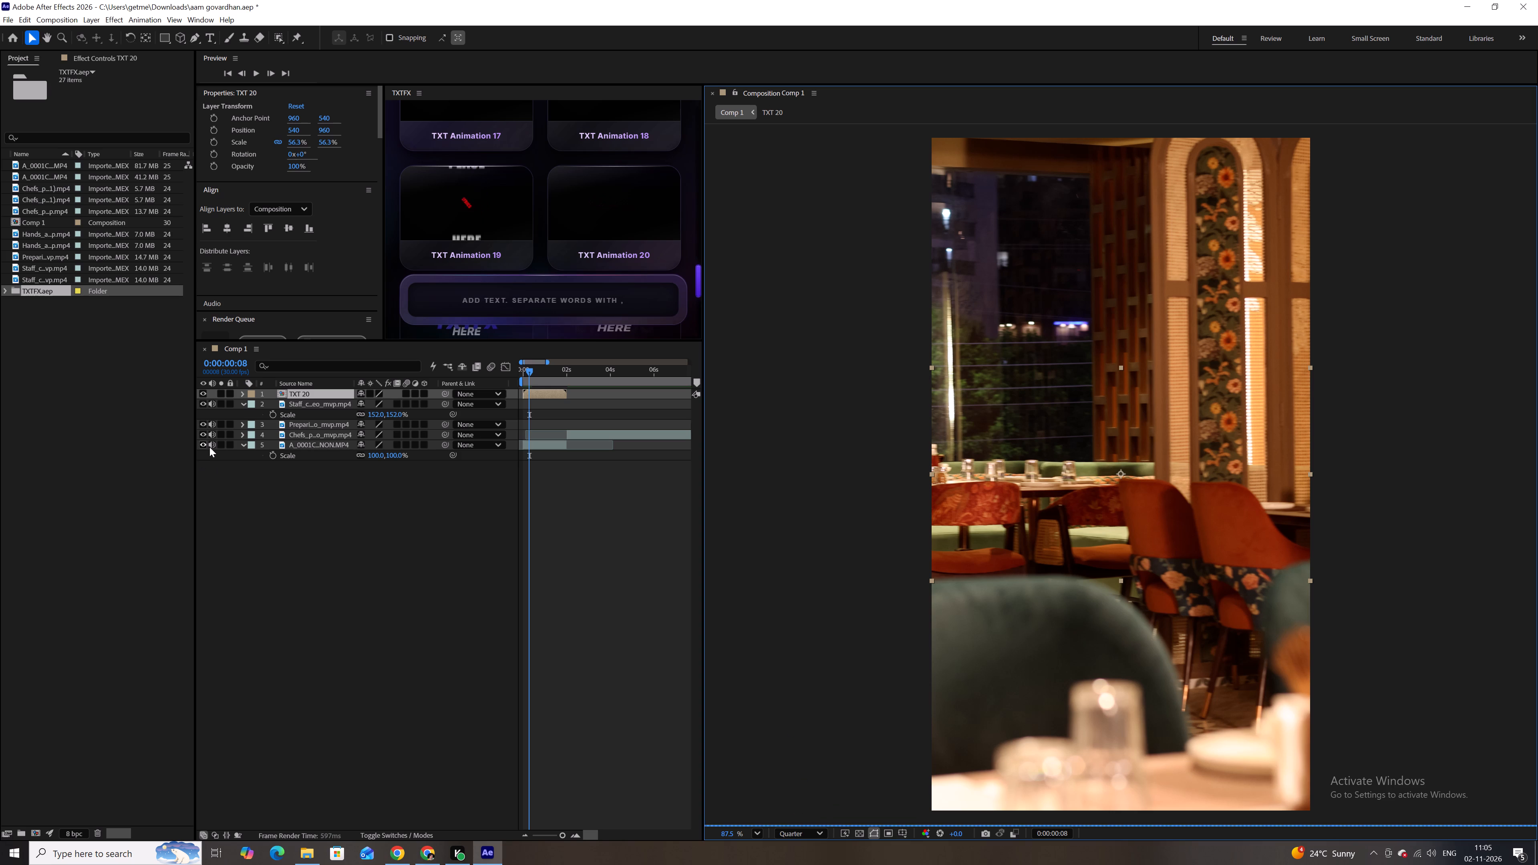
Mute the audio of the four video layers in Comp 1.
drag(209, 447, 210, 403)
Preview Comp 1 from 0:00:00:08 to check the TXT 20 title animation over the opening footage.
key(space)
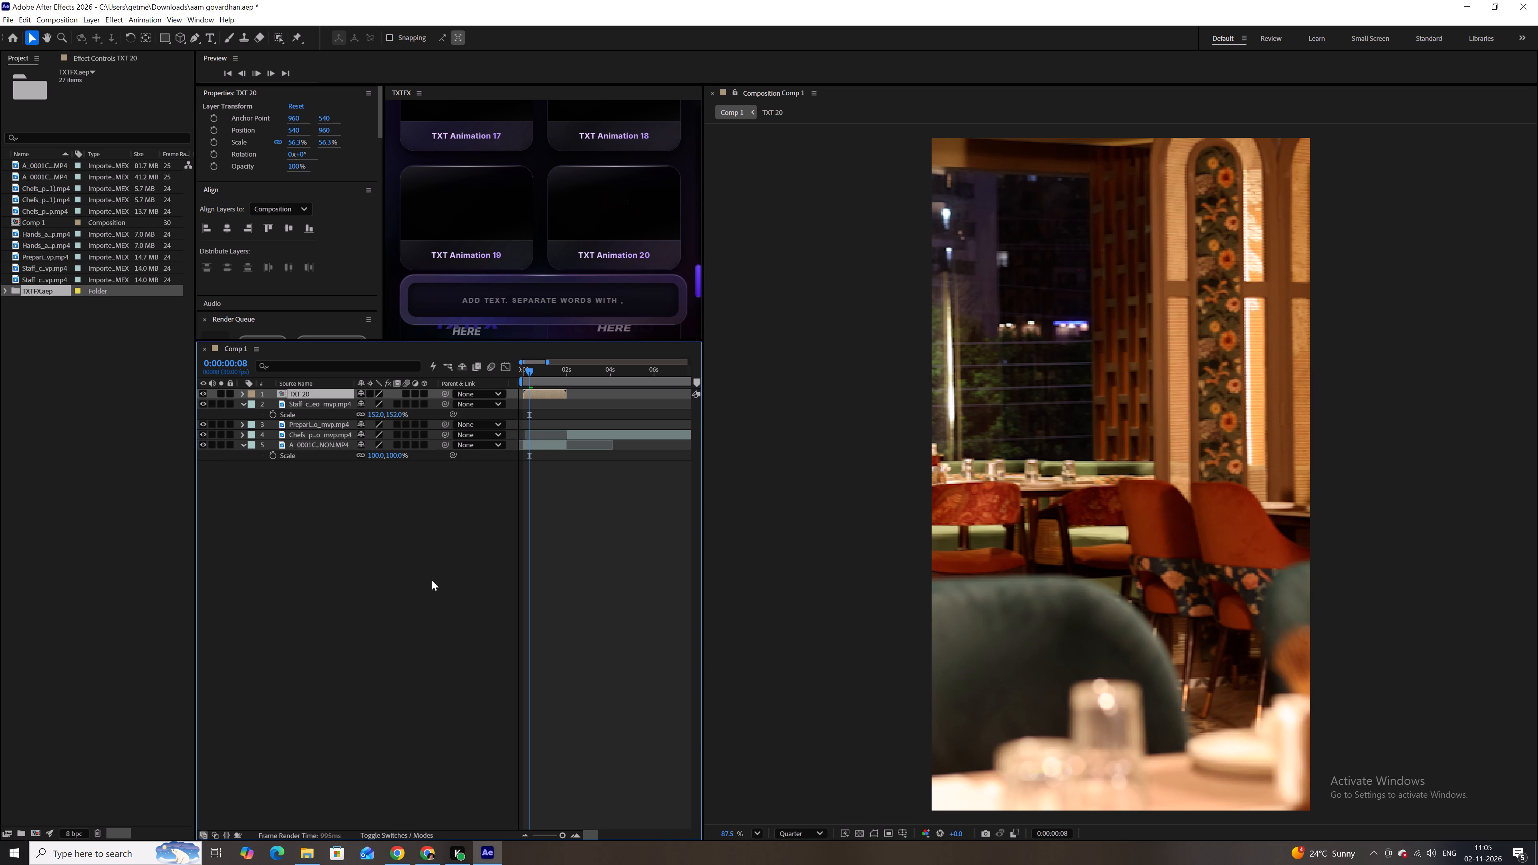
key(space)
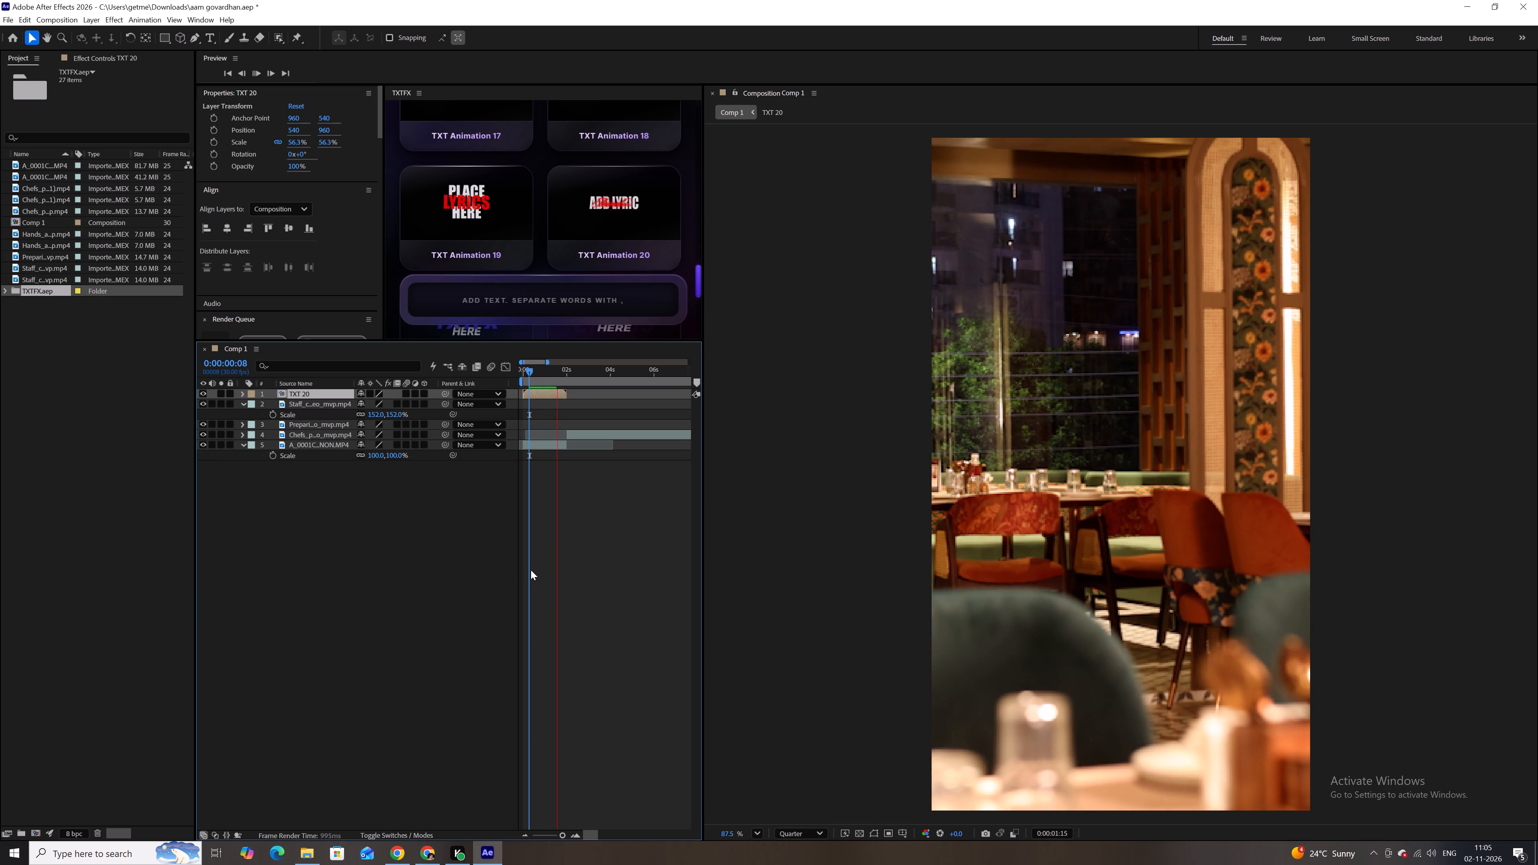
Move the current time to 0:00:01:06 and open the TXT 20 precomposition to access its text layers.
click(552, 393)
click(547, 374)
double_click(542, 393)
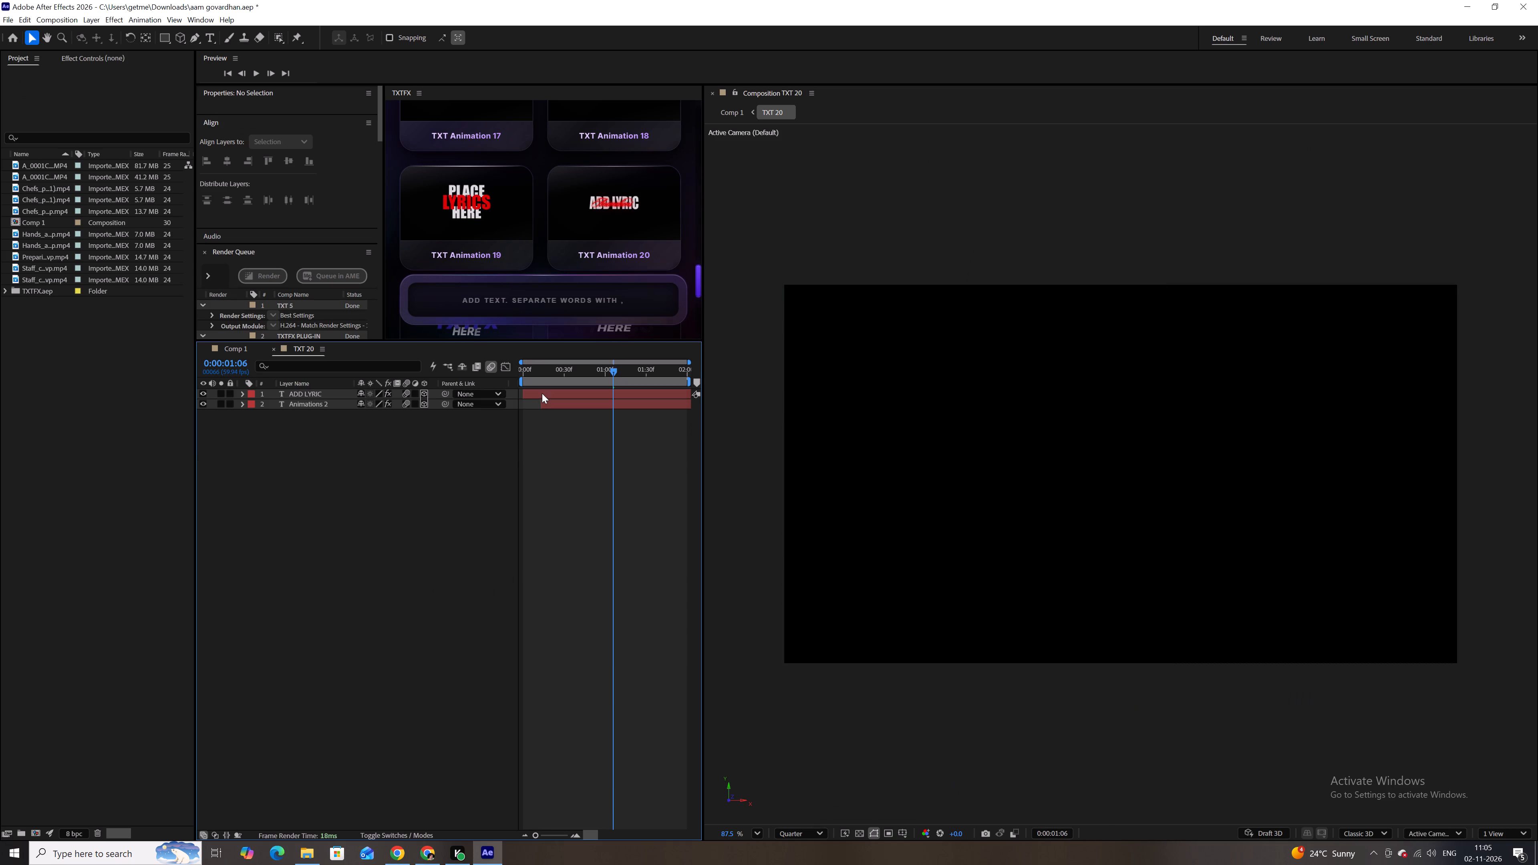
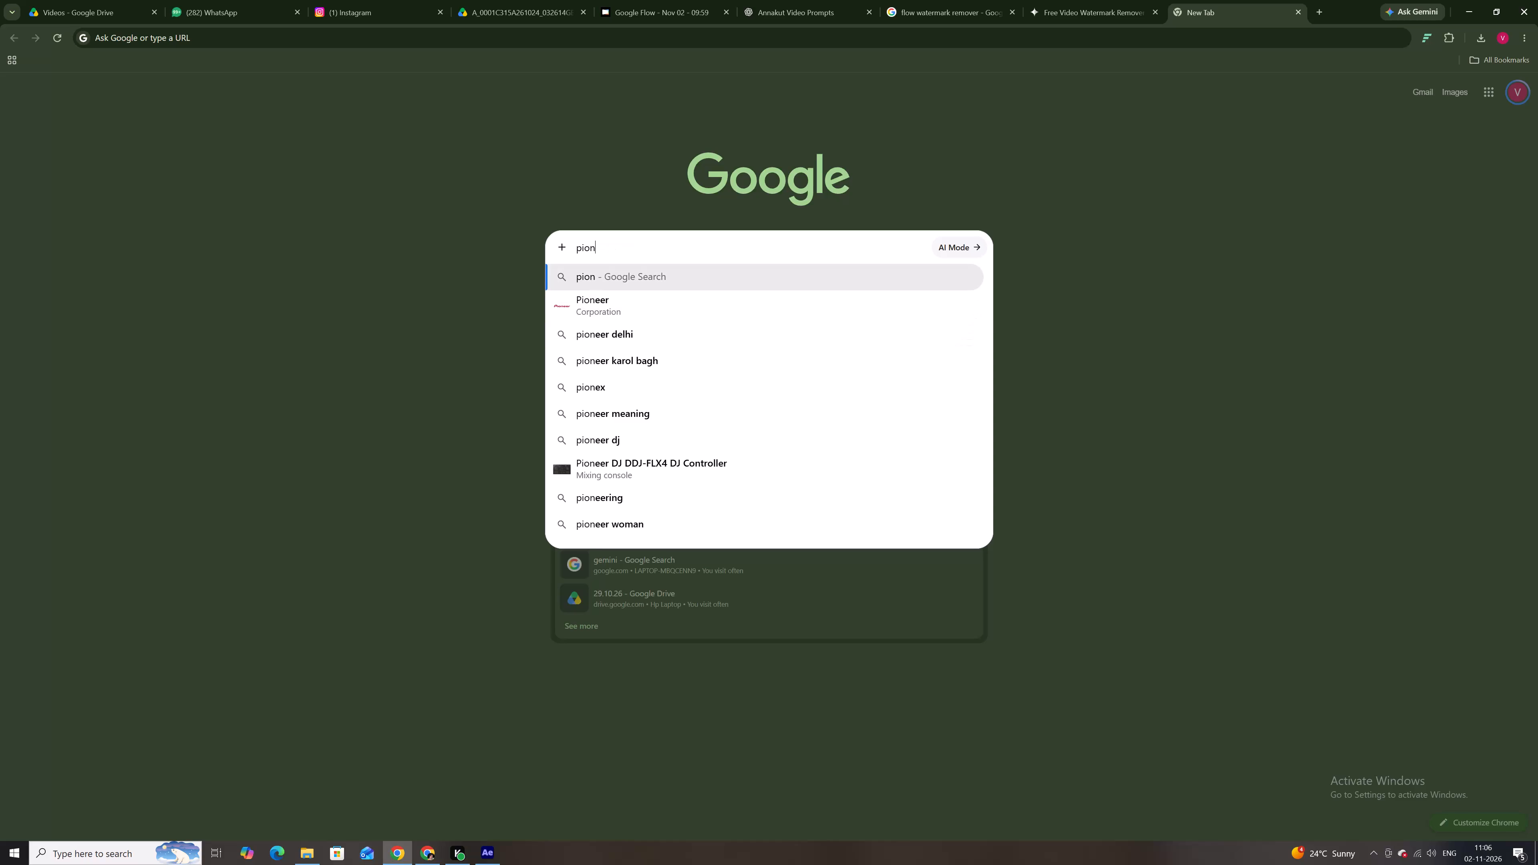
Search Google for "pinterest" and open the Pinterest site.
key(BackSpace)
key(BackSpace)
text(nterest)
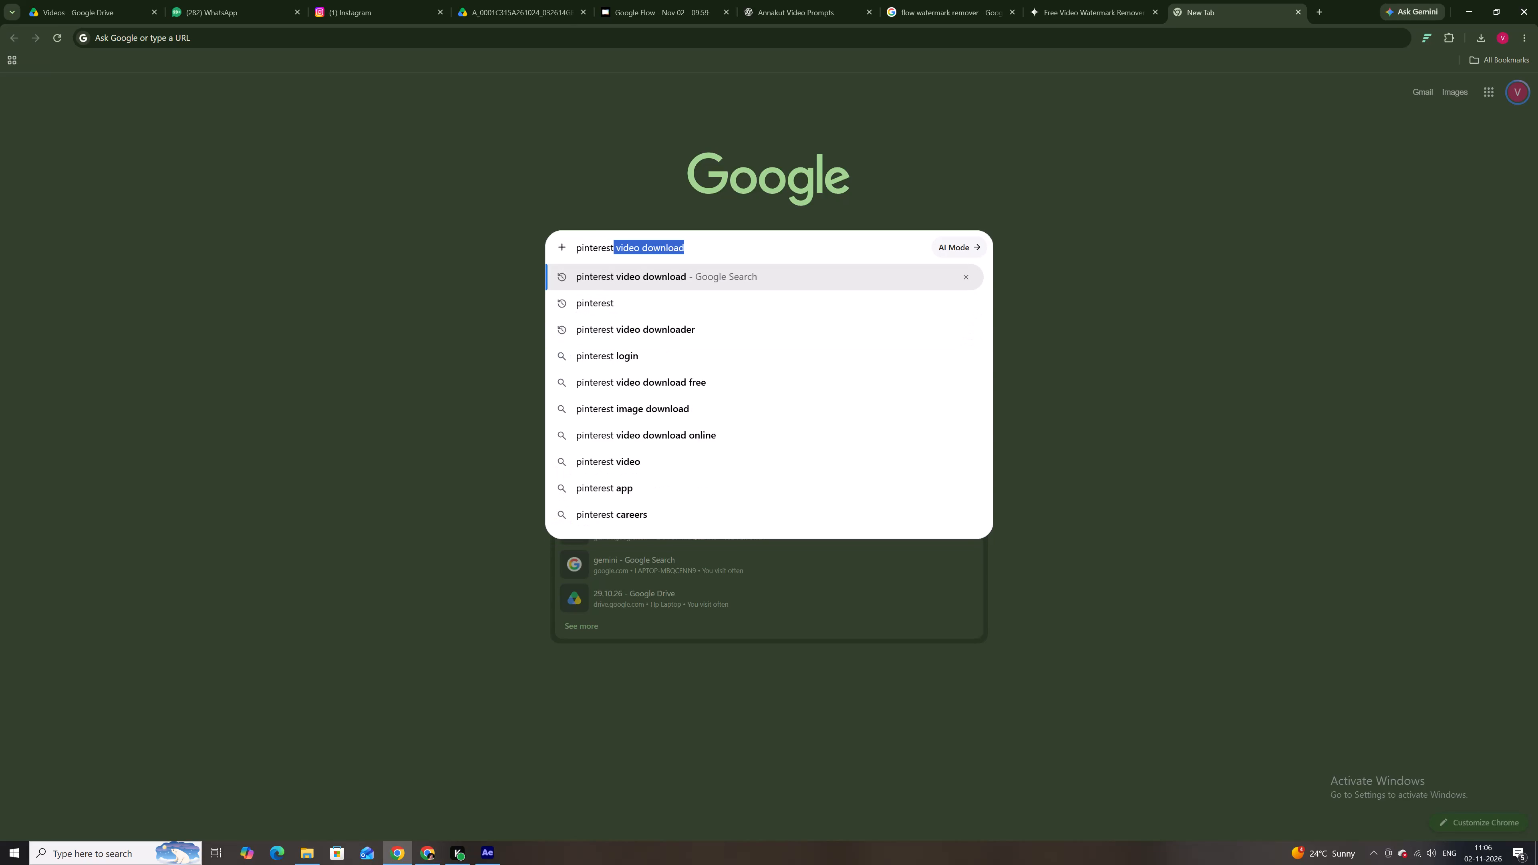
key(Return)
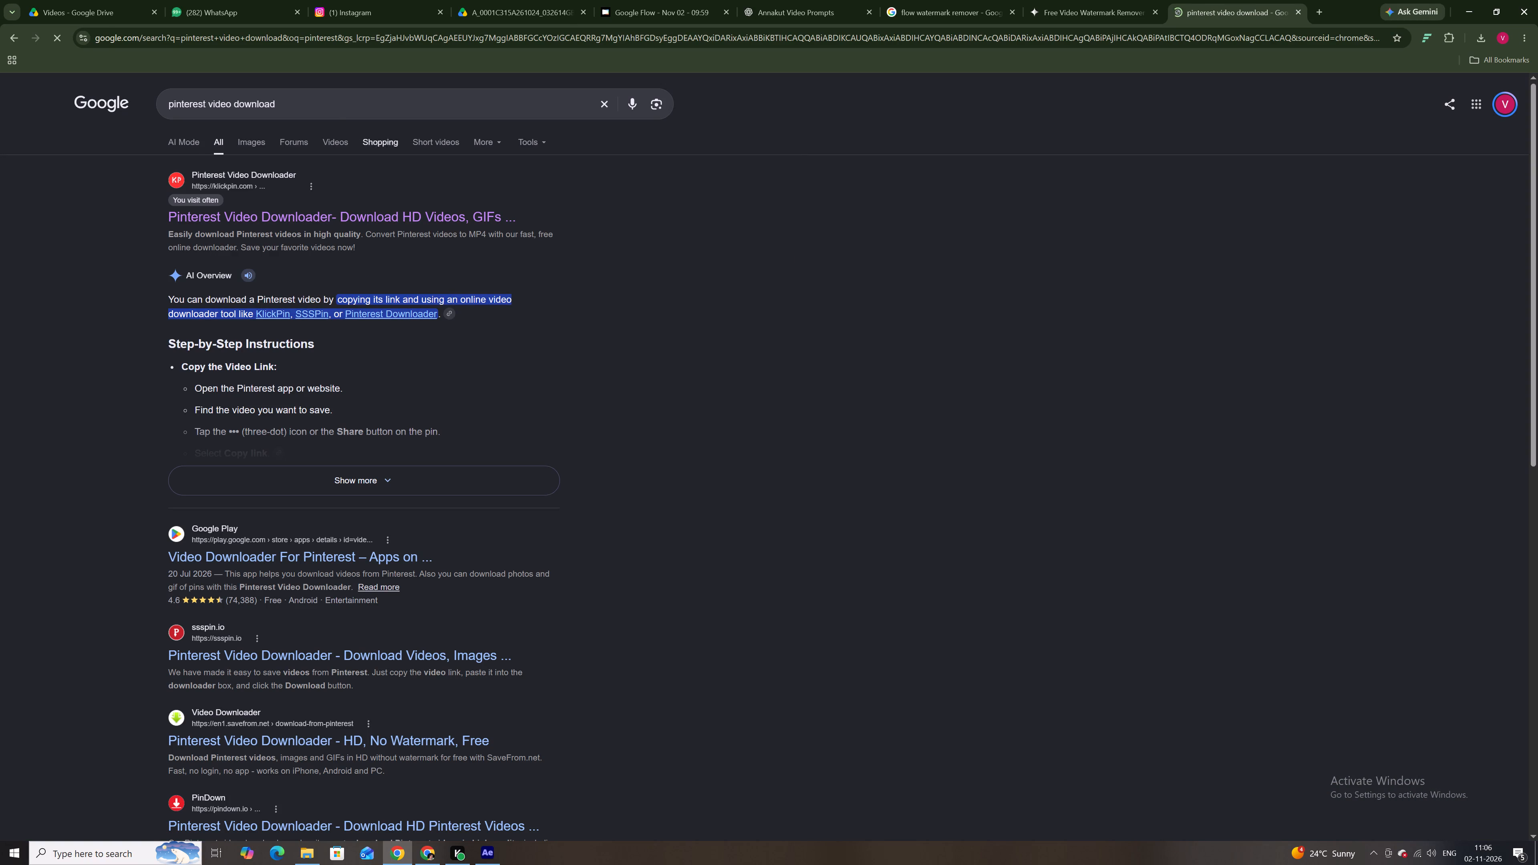
click(331, 113)
key(BackSpace)
key(backslash)
key(BackSpace)
key(BackSpace)
key(BackSpace)
key(BackSpace)
key(BackSpace)
key(BackSpace)
key(BackSpace)
key(BackSpace)
key(BackSpace)
key(BackSpace)
key(BackSpace)
key(BackSpace)
key(BackSpace)
key(BackSpace)
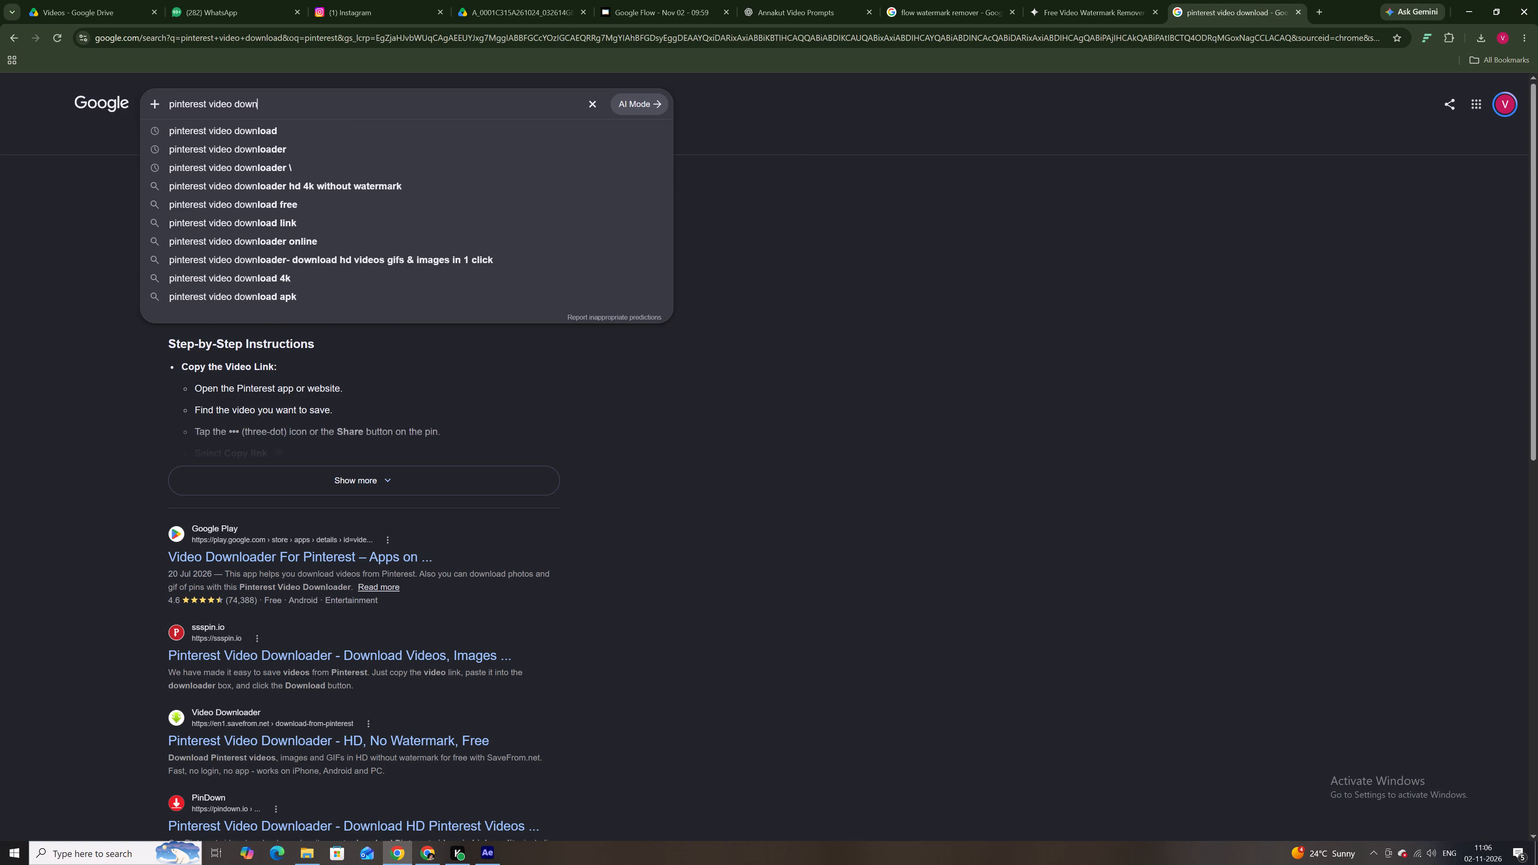
key(Return)
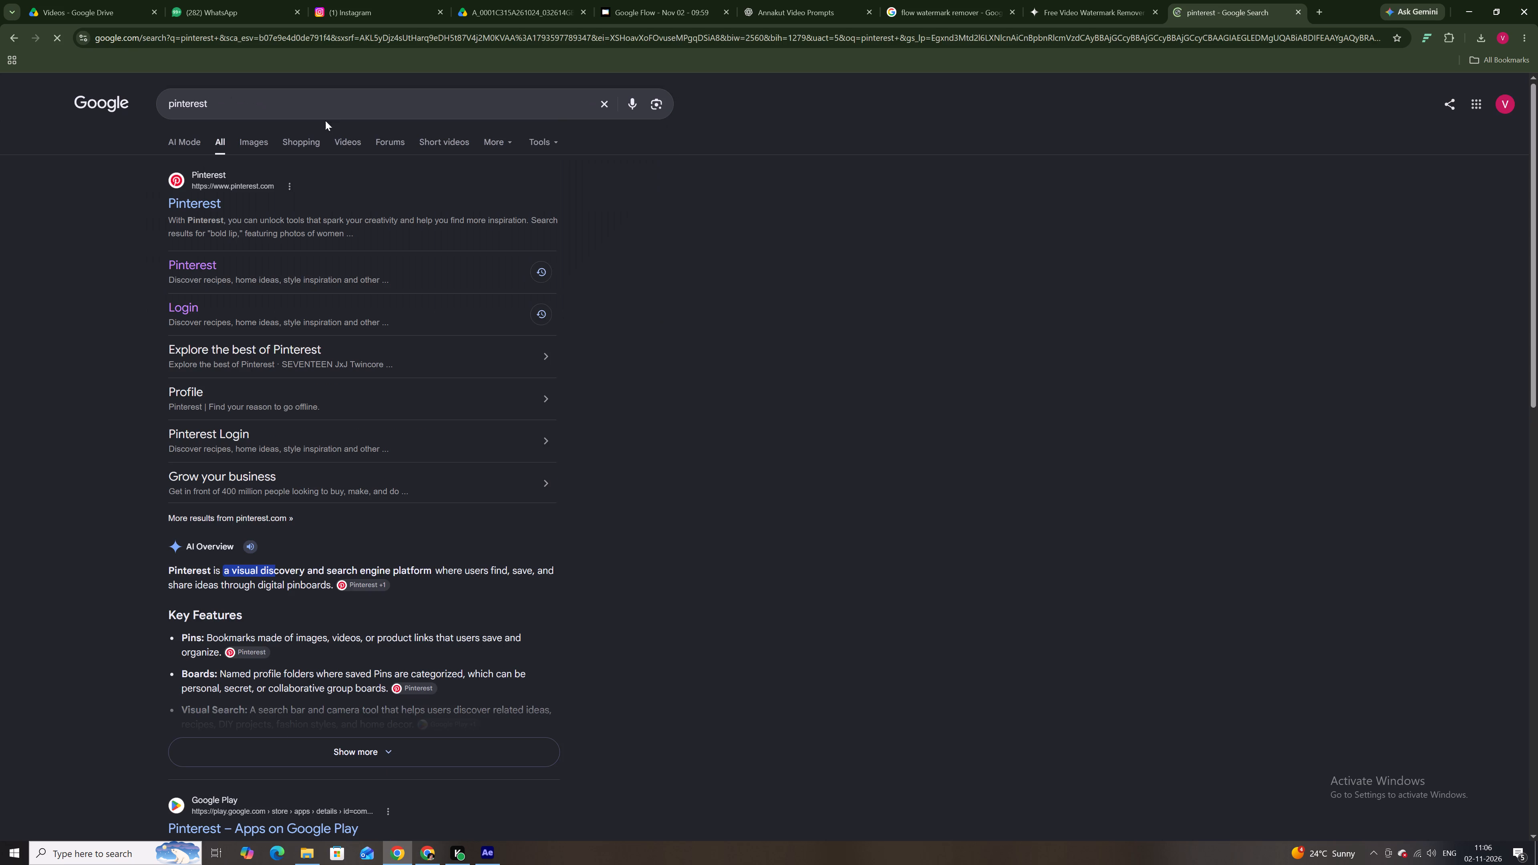
click(217, 207)
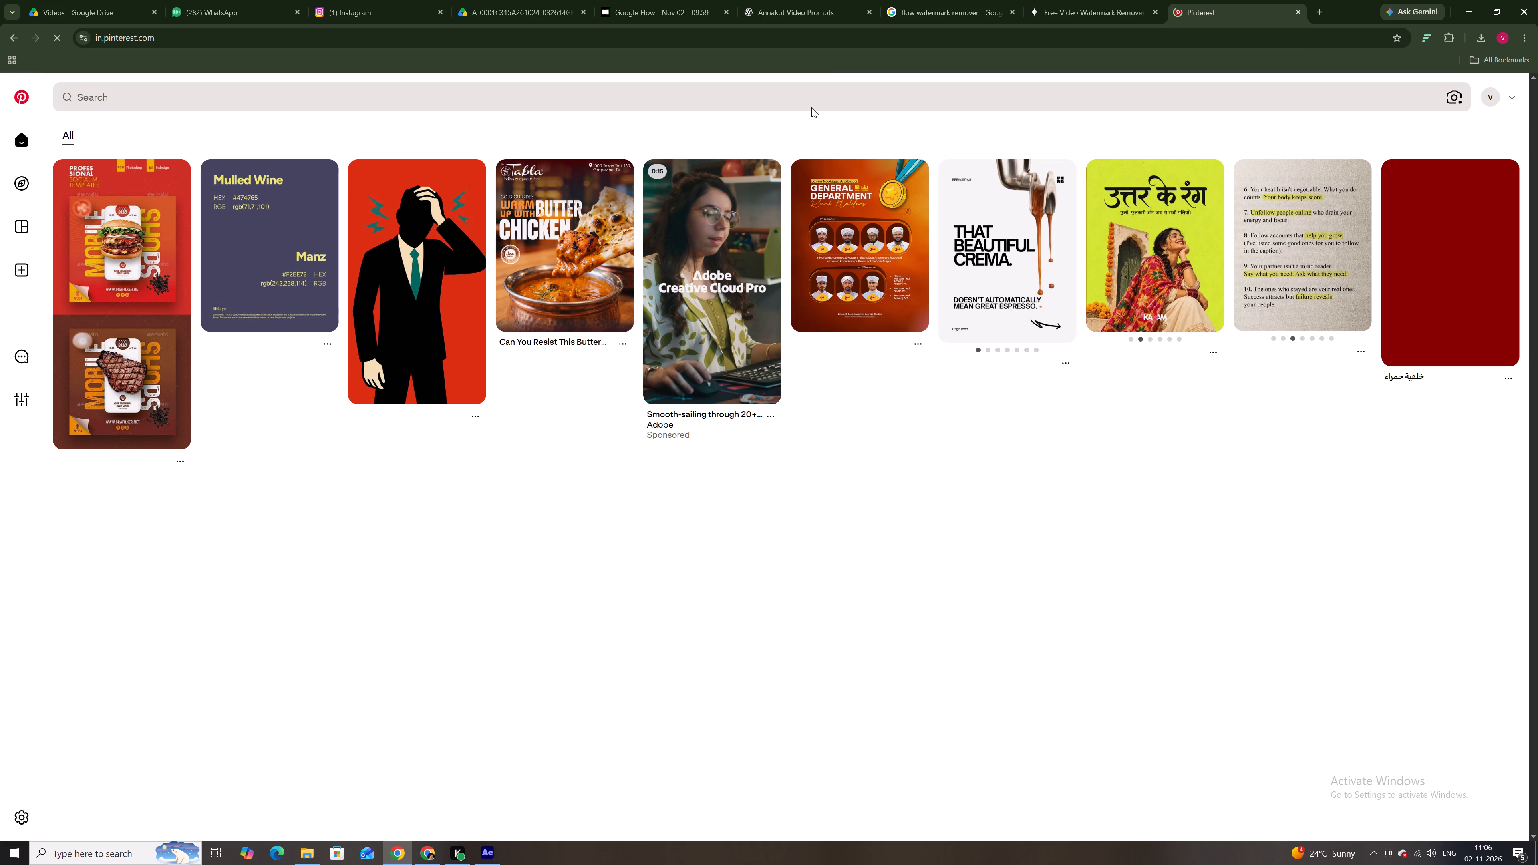
Search Pinterest for "white color pairing".
click(811, 107)
text(white)
key(space)
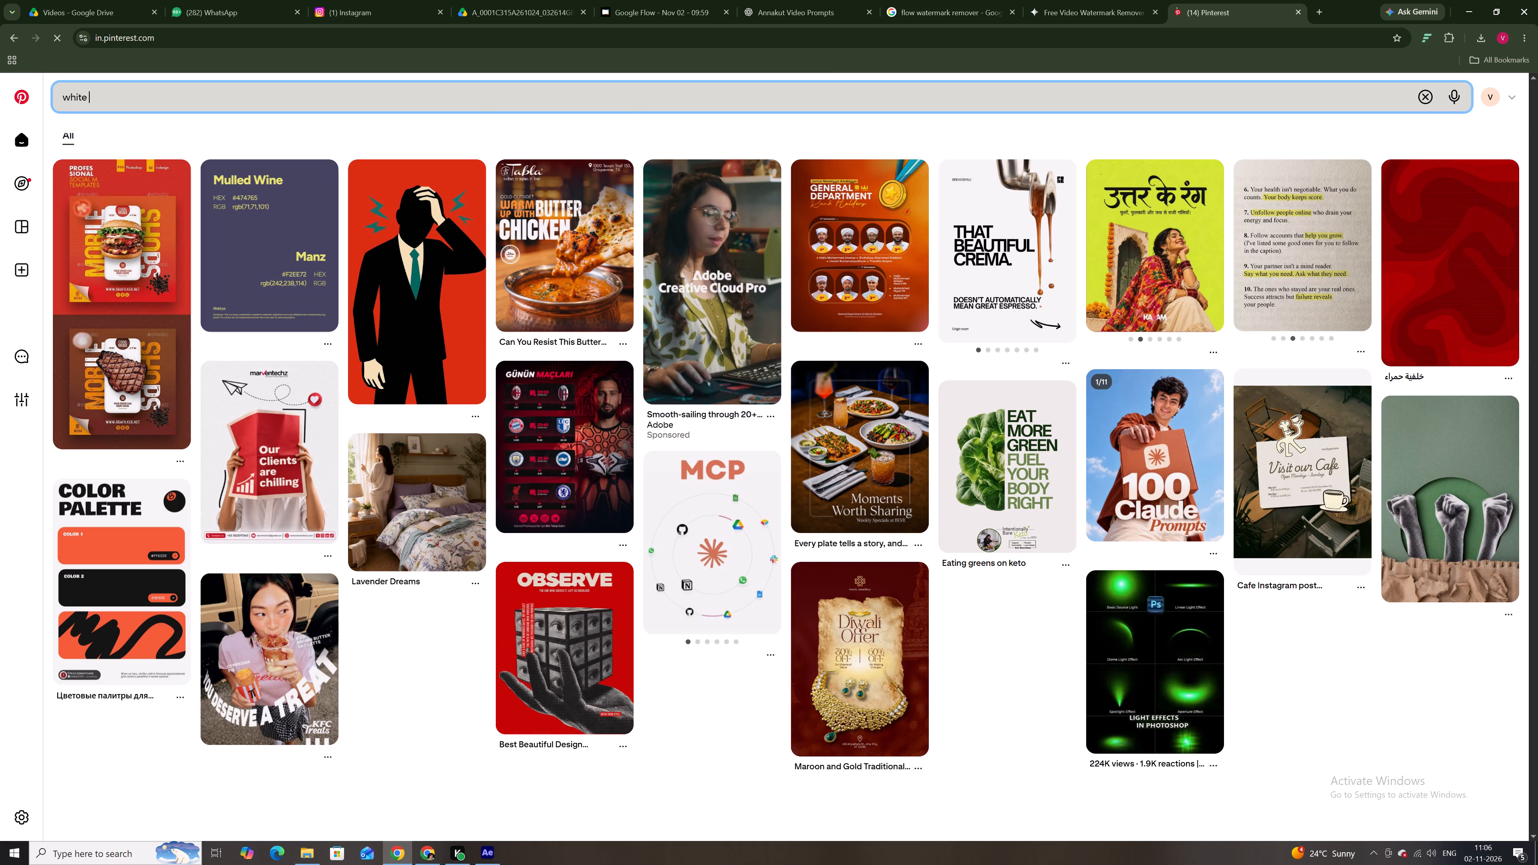
text(color fron=)
key(BackSpace)
key(BackSpace)
key(equal)
key(BackSpace)
key(BackSpace)
key(BackSpace)
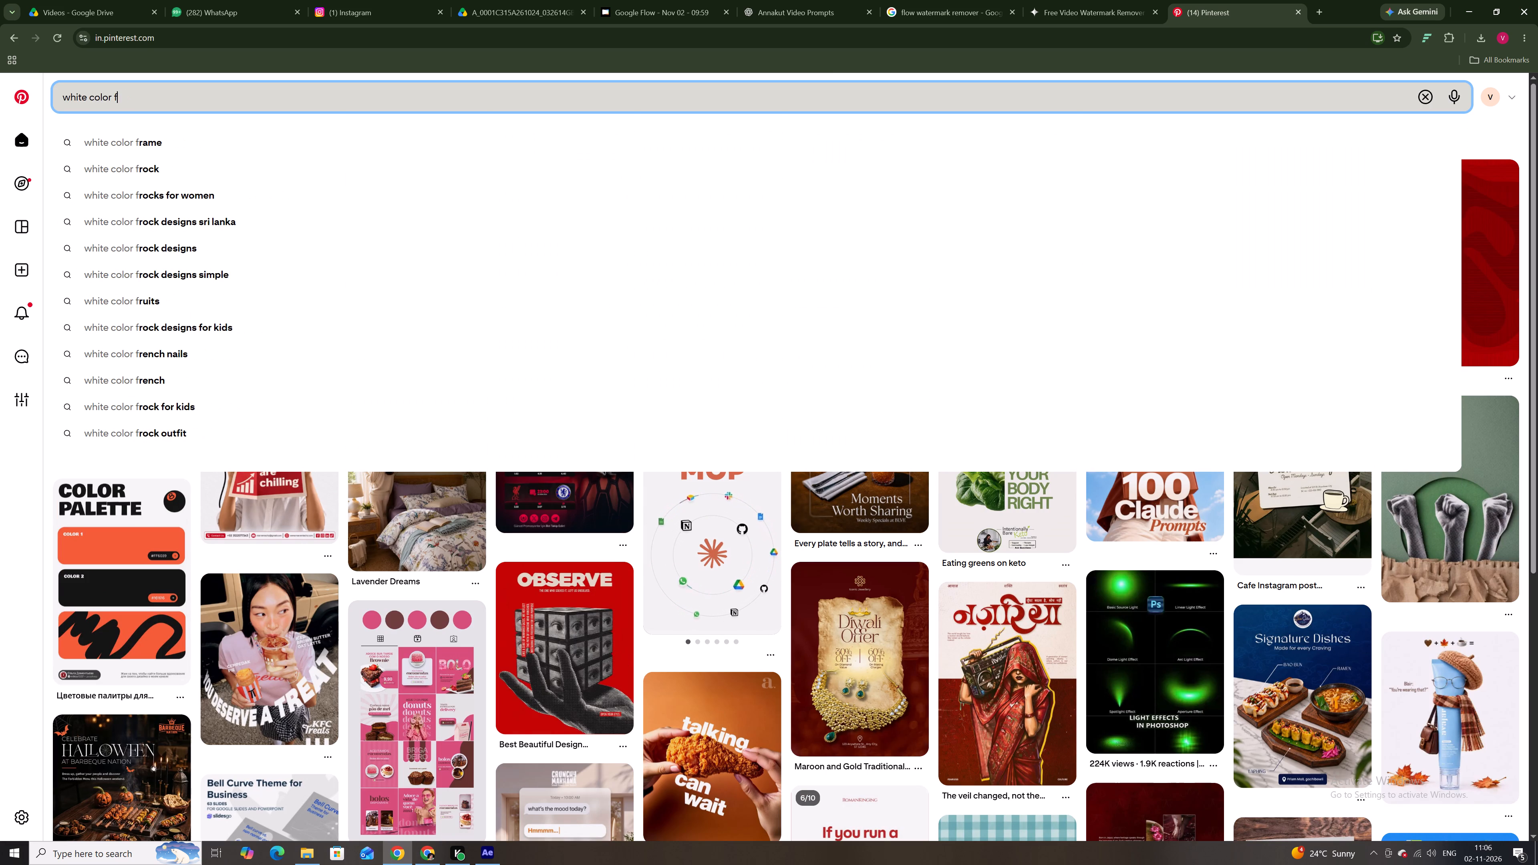
key(BackSpace)
text(pairing)
key(Return)
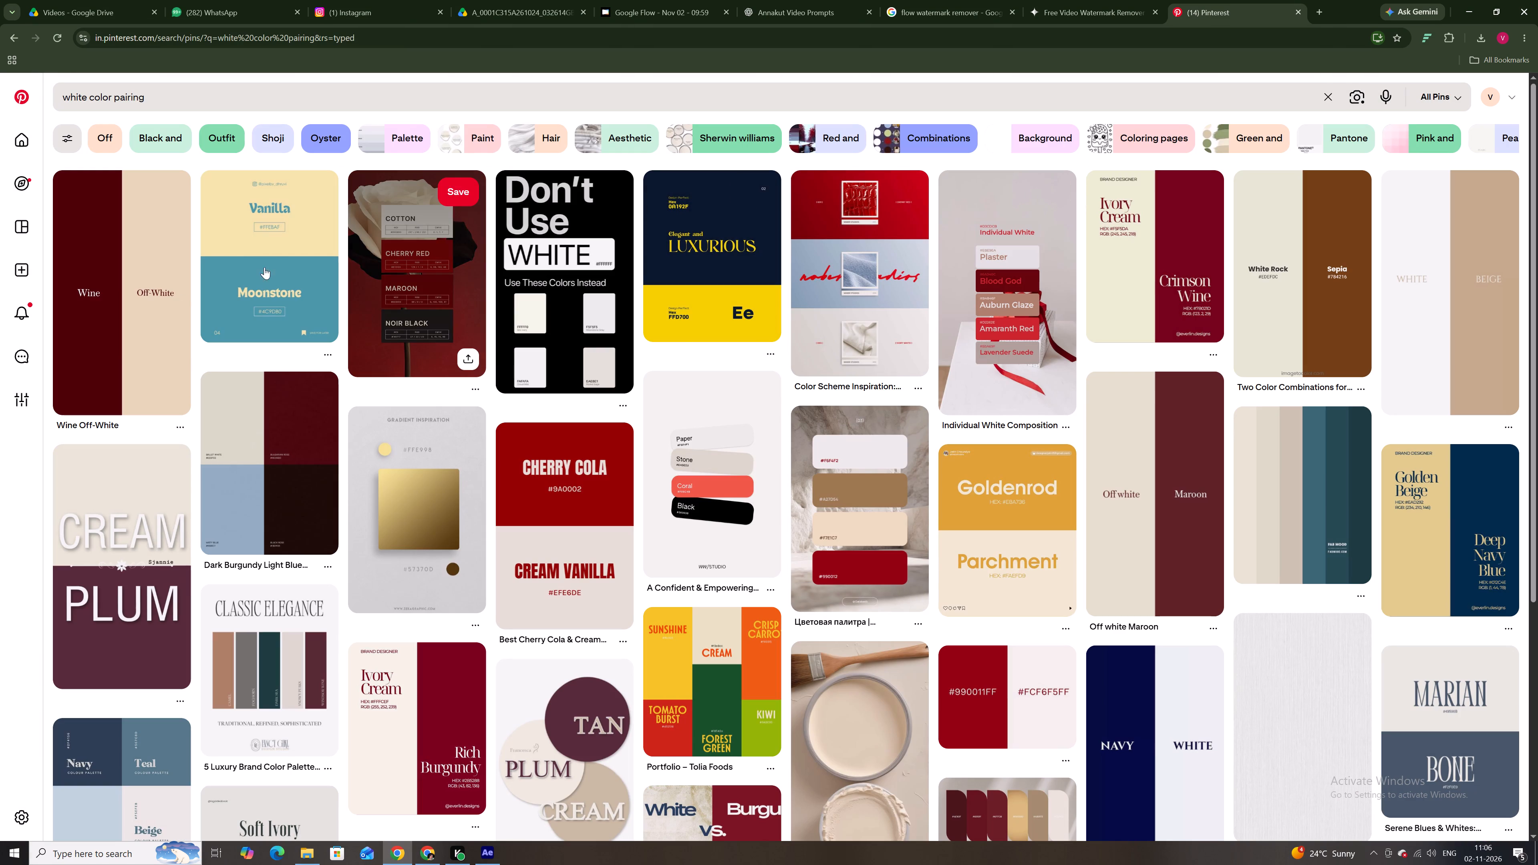
Open the White and Beige pin, examine its related colour pairings, and return to the search results.
click(1452, 254)
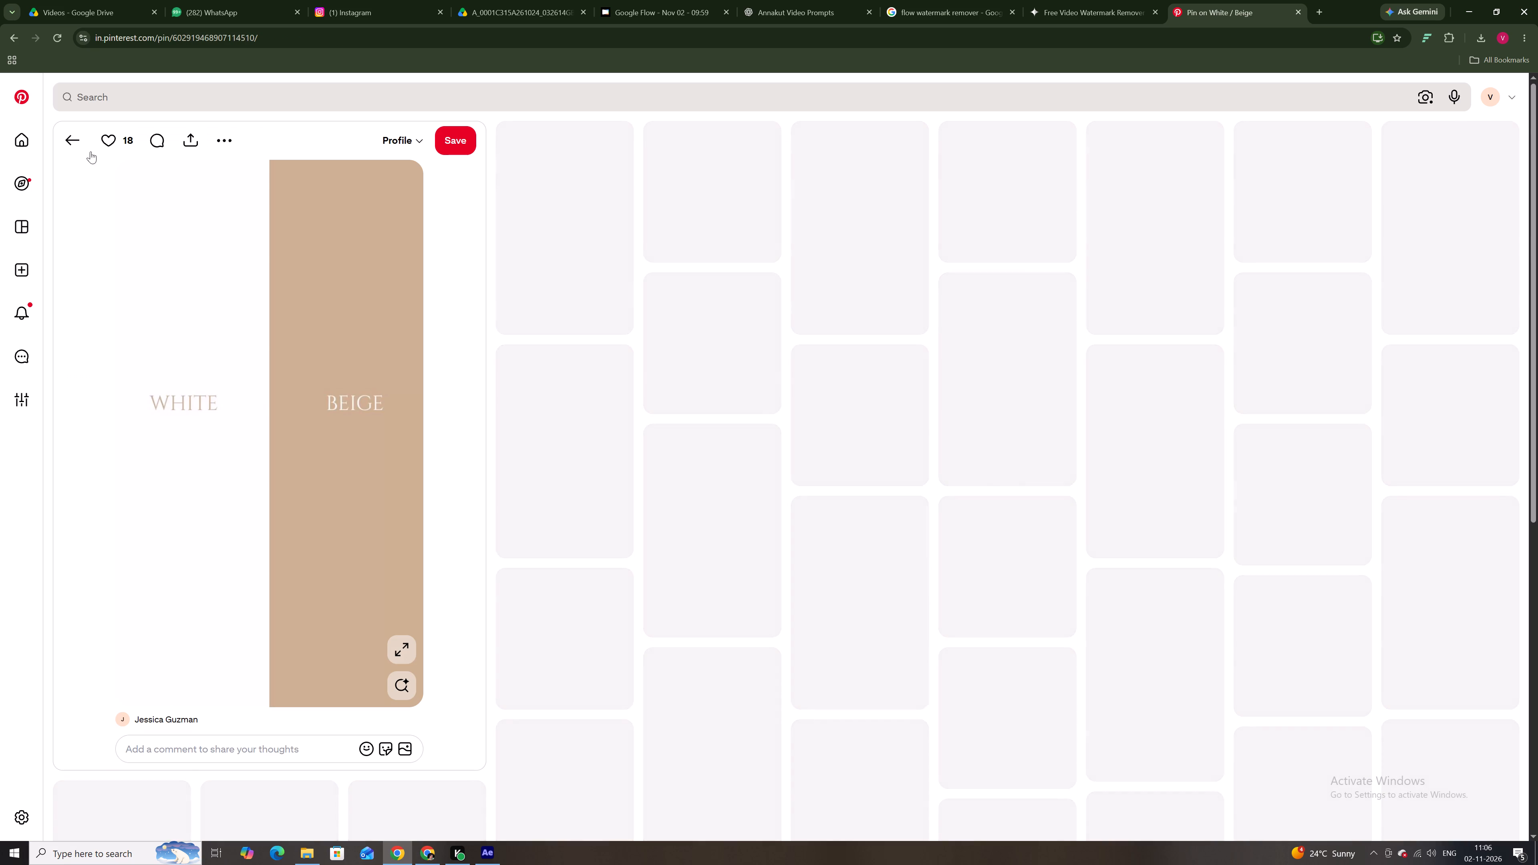
scroll(352, 398, down, 10)
scroll(358, 402, up, 5)
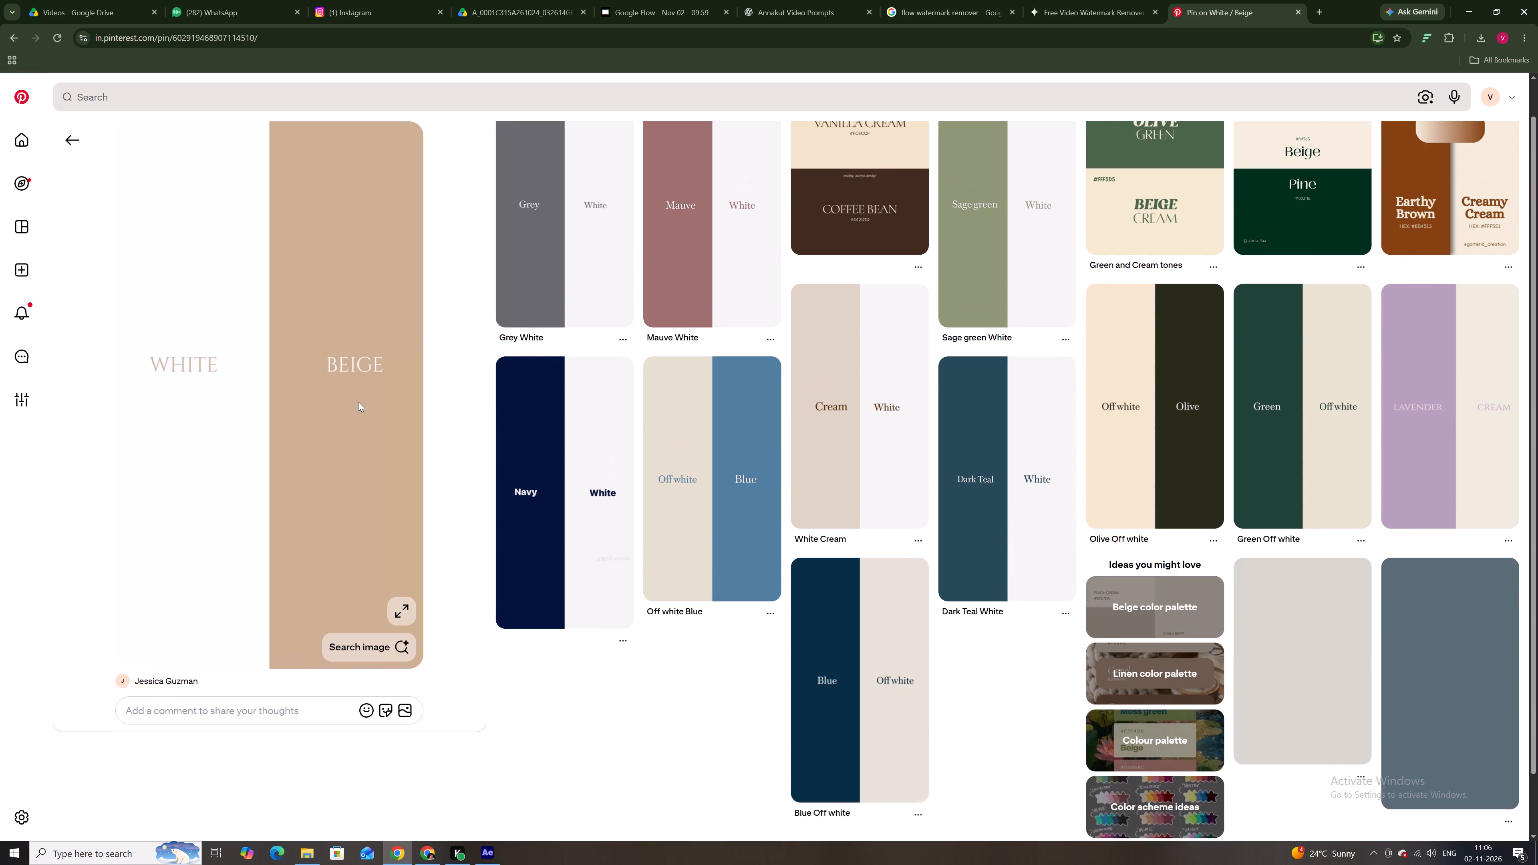
scroll(358, 402, up, 1)
scroll(358, 402, down, 10)
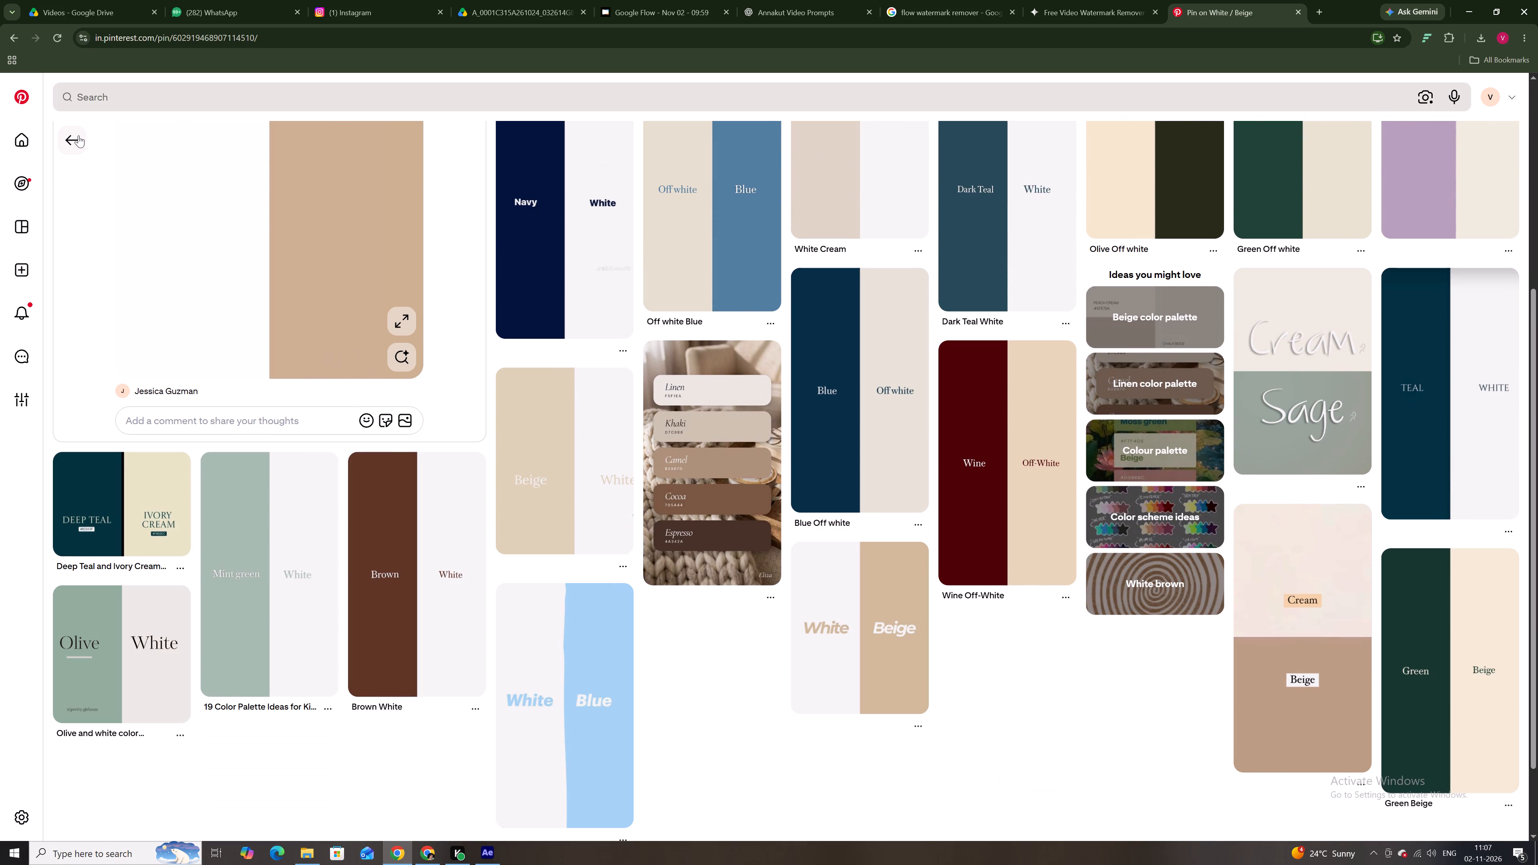
click(79, 138)
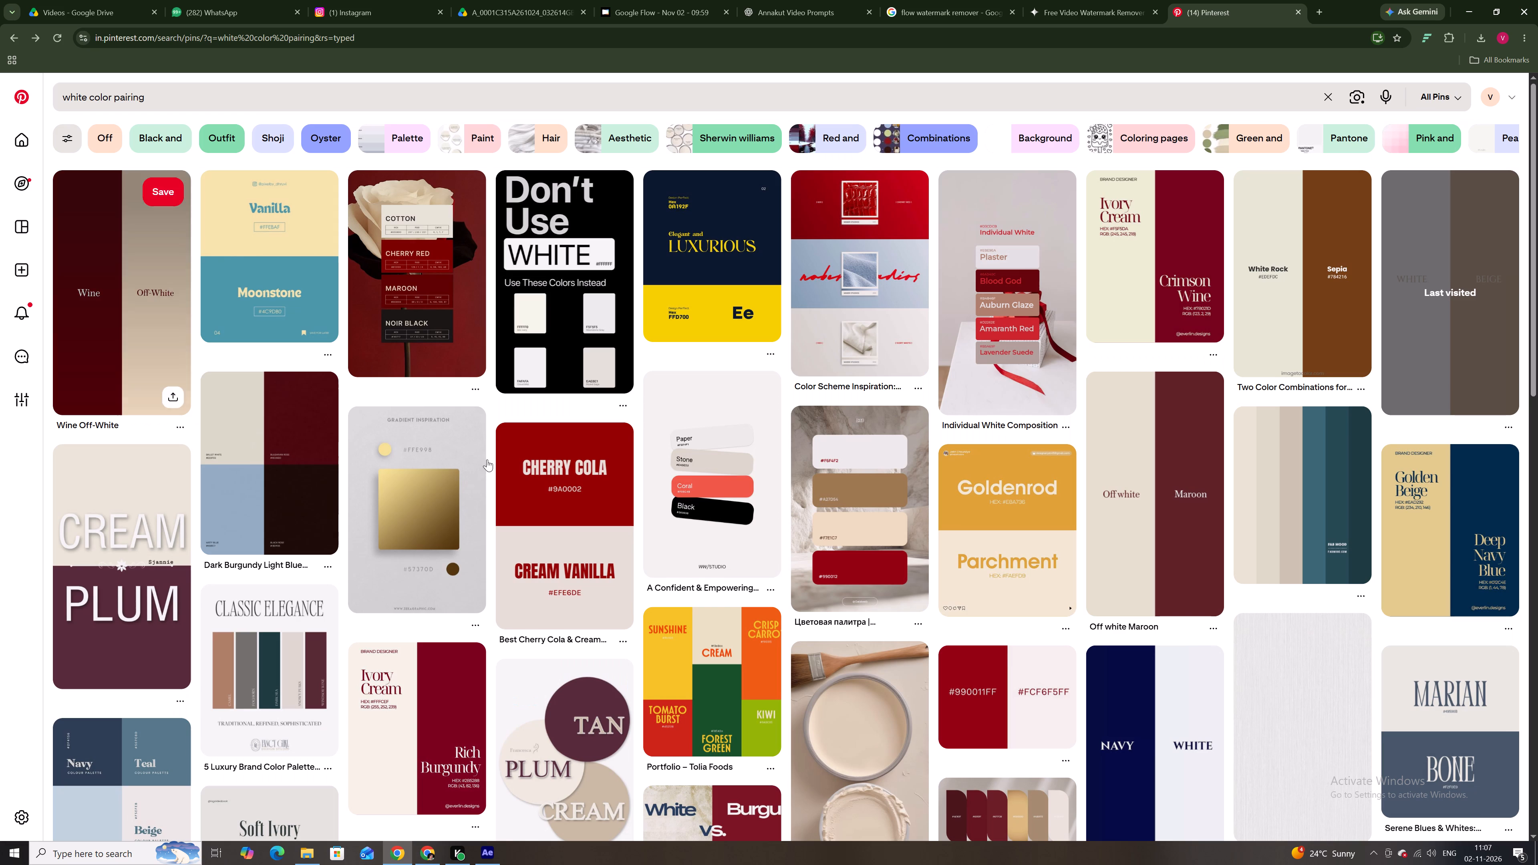
Browse the white color pairing results for two-colour combinations suited to the title text.
scroll(487, 459, down, 4)
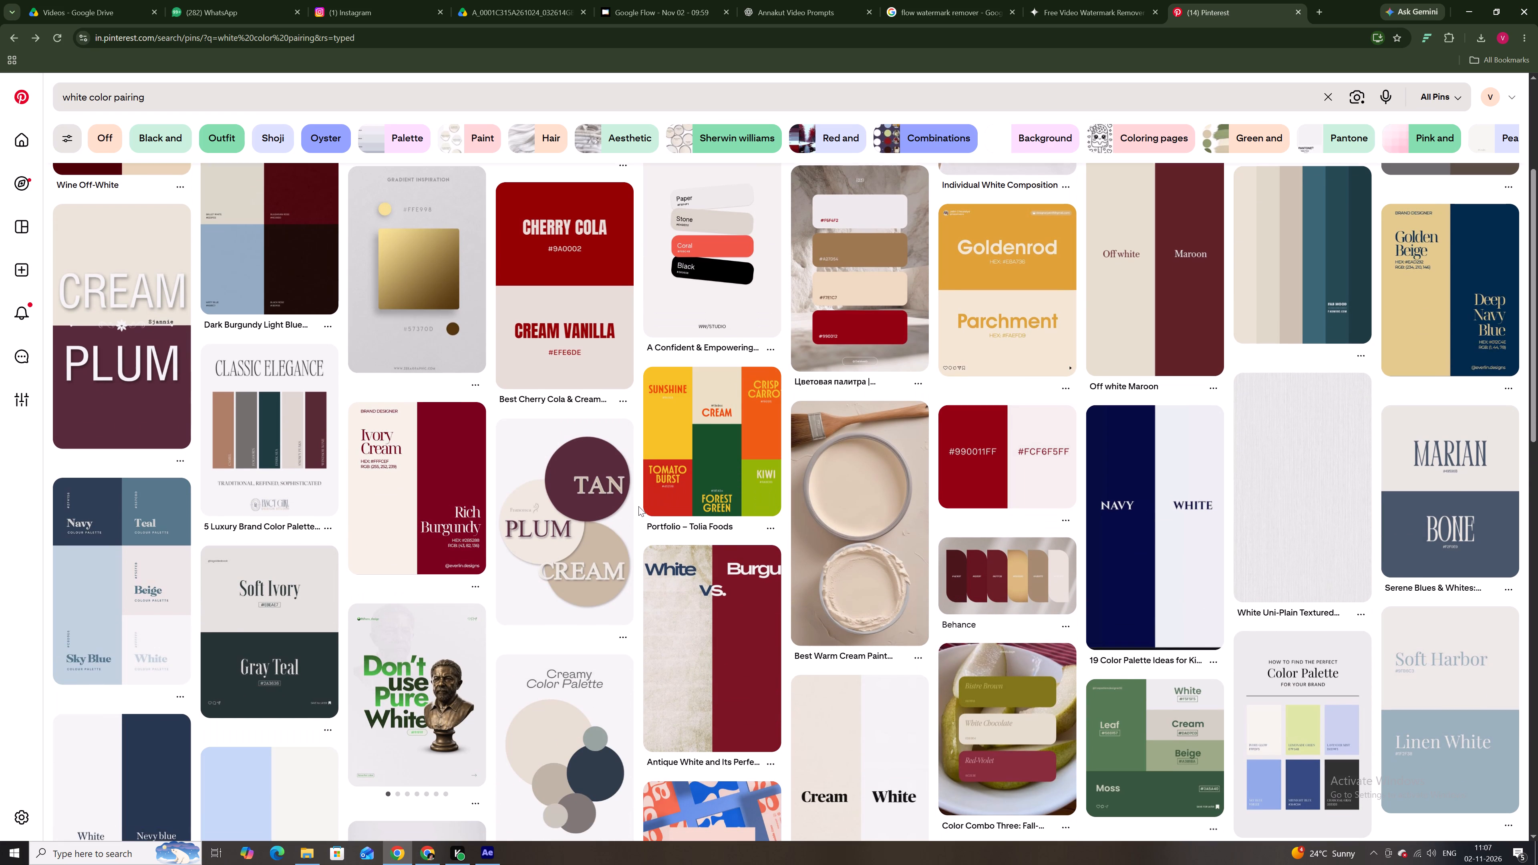
scroll(638, 506, down, 17)
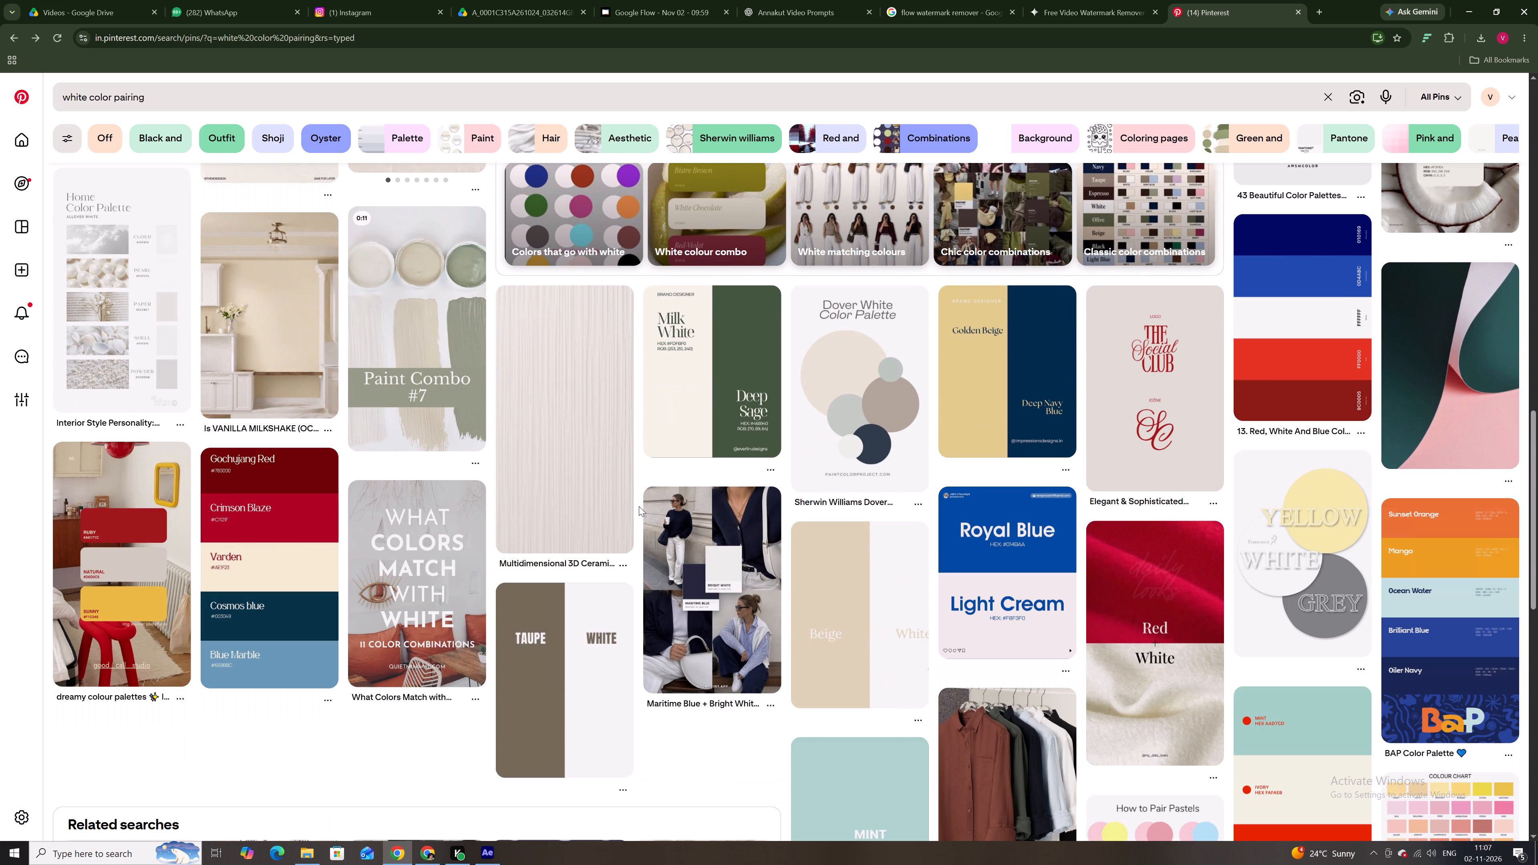
scroll(640, 507, down, 3)
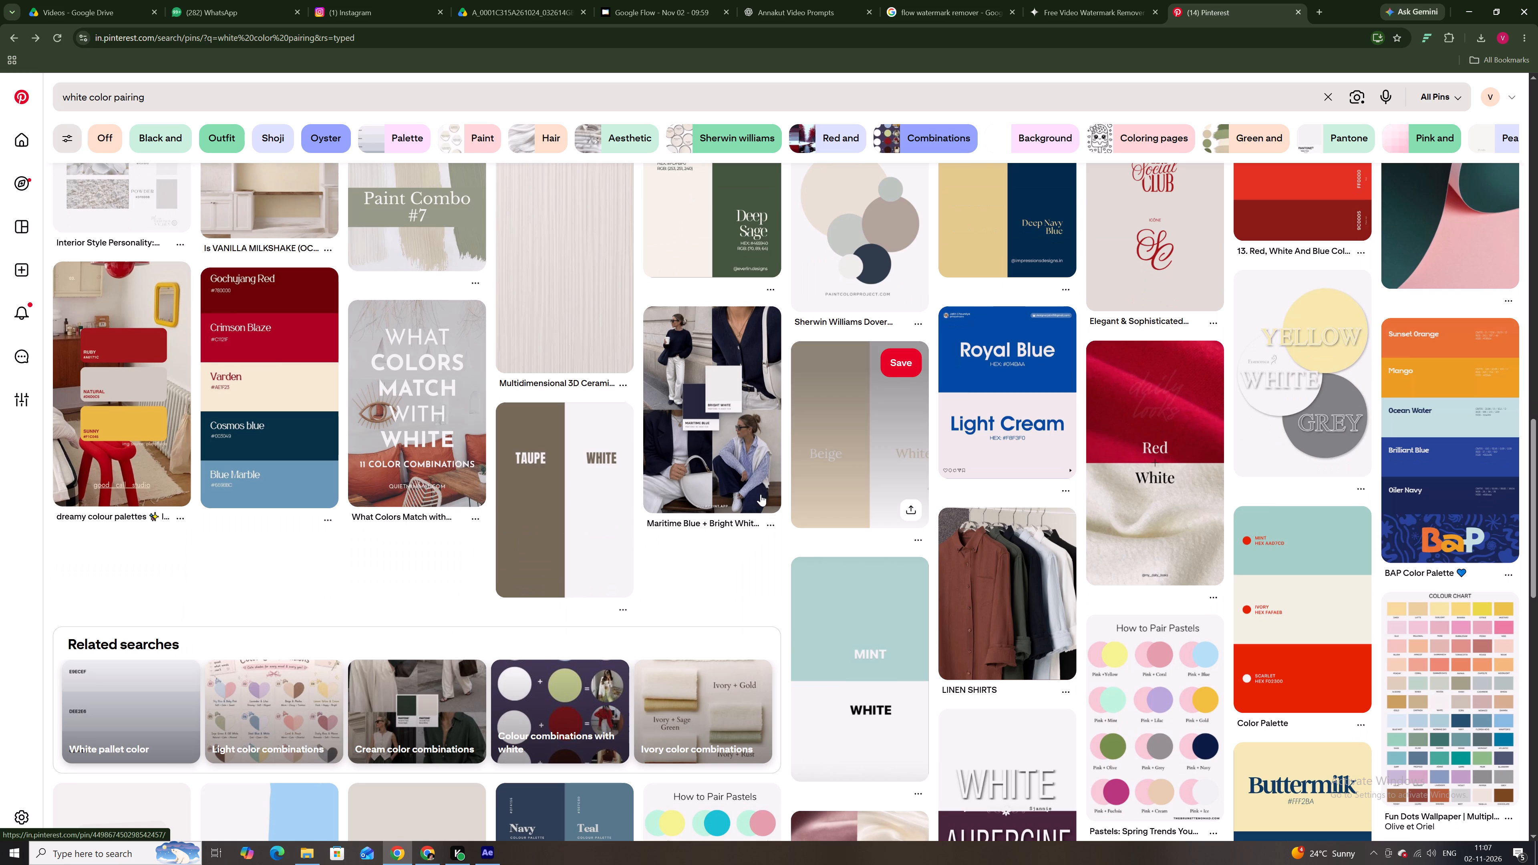
scroll(759, 507, down, 10)
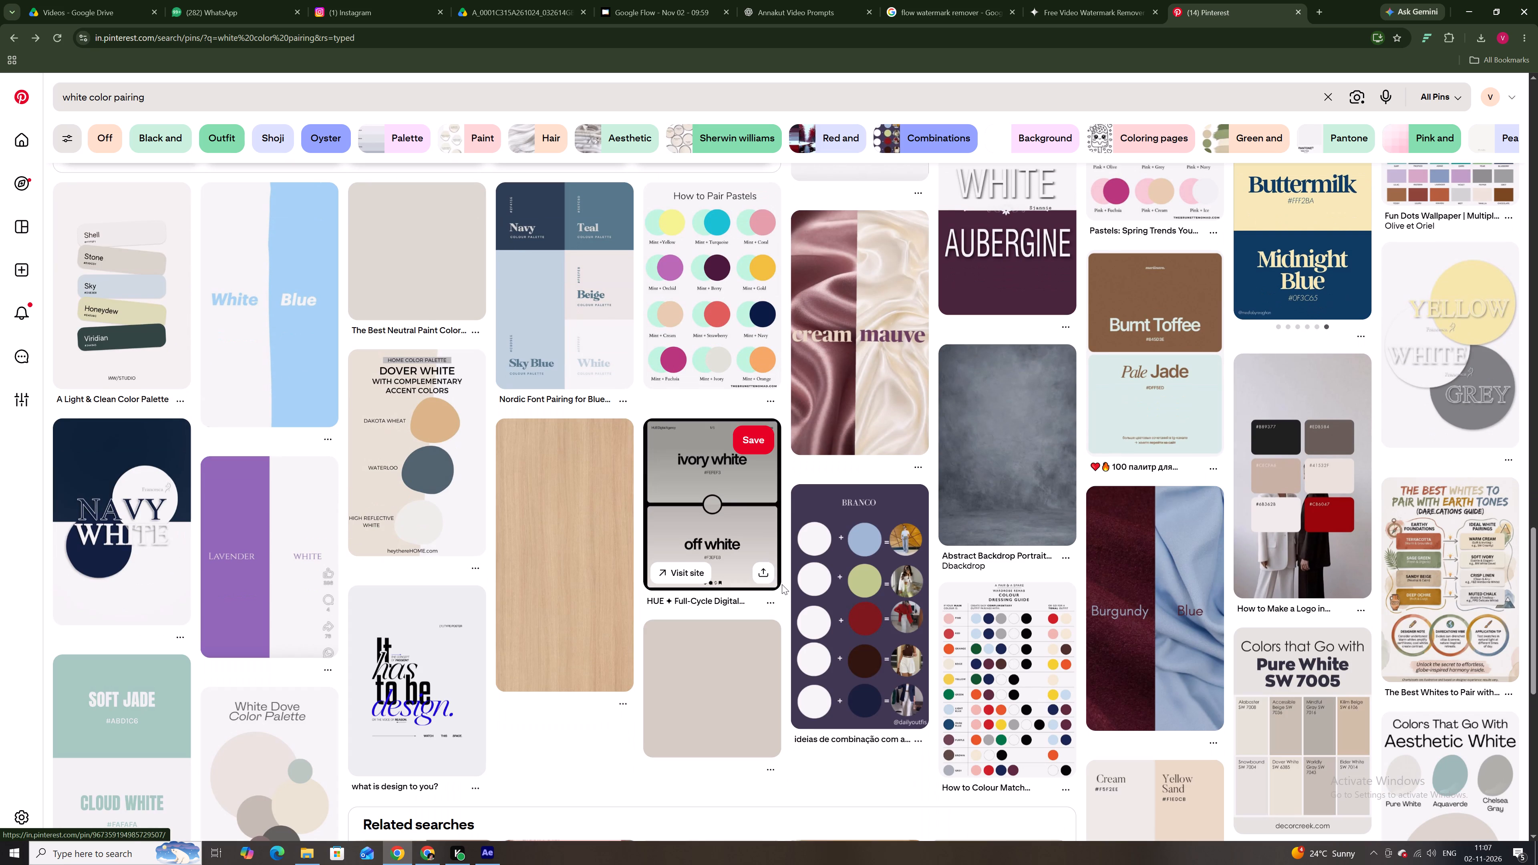
scroll(782, 585, down, 13)
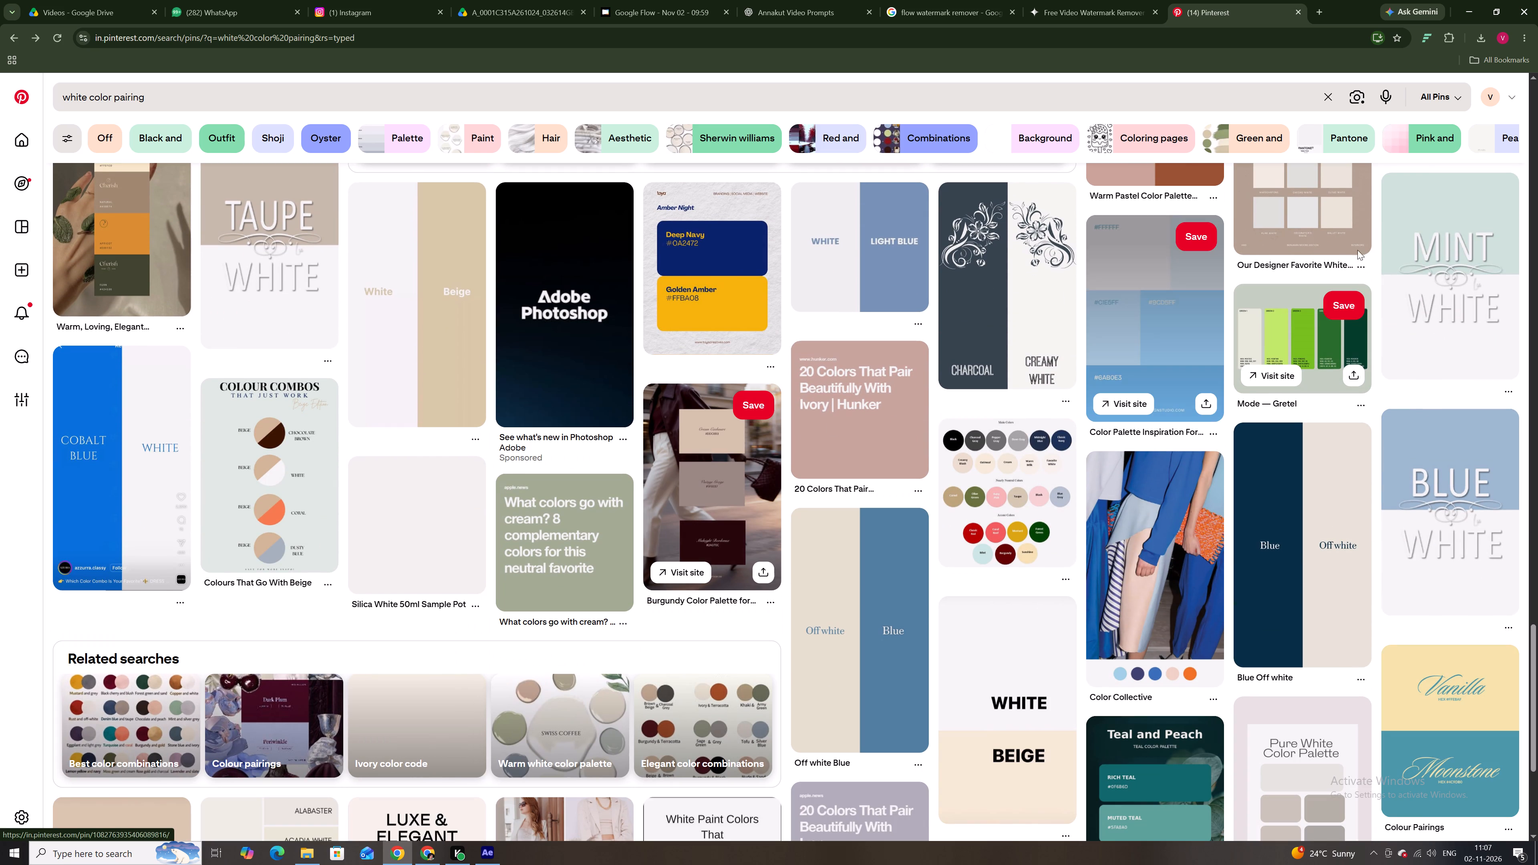
Open the Mint and White pin, examine its related pairings, open one of them, and return to After Effects.
click(1462, 282)
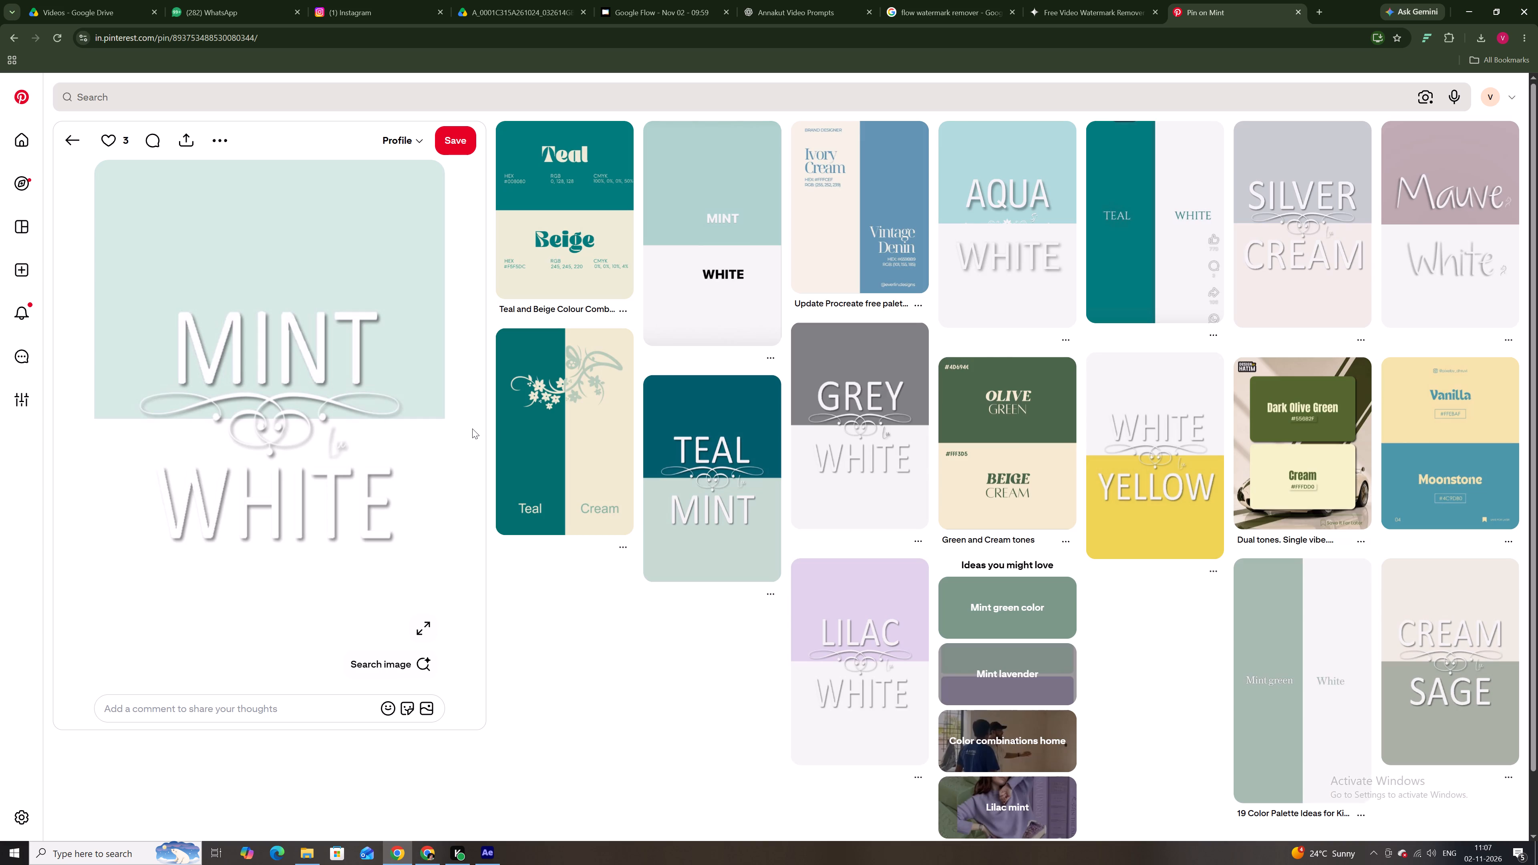
scroll(1037, 448, down, 4)
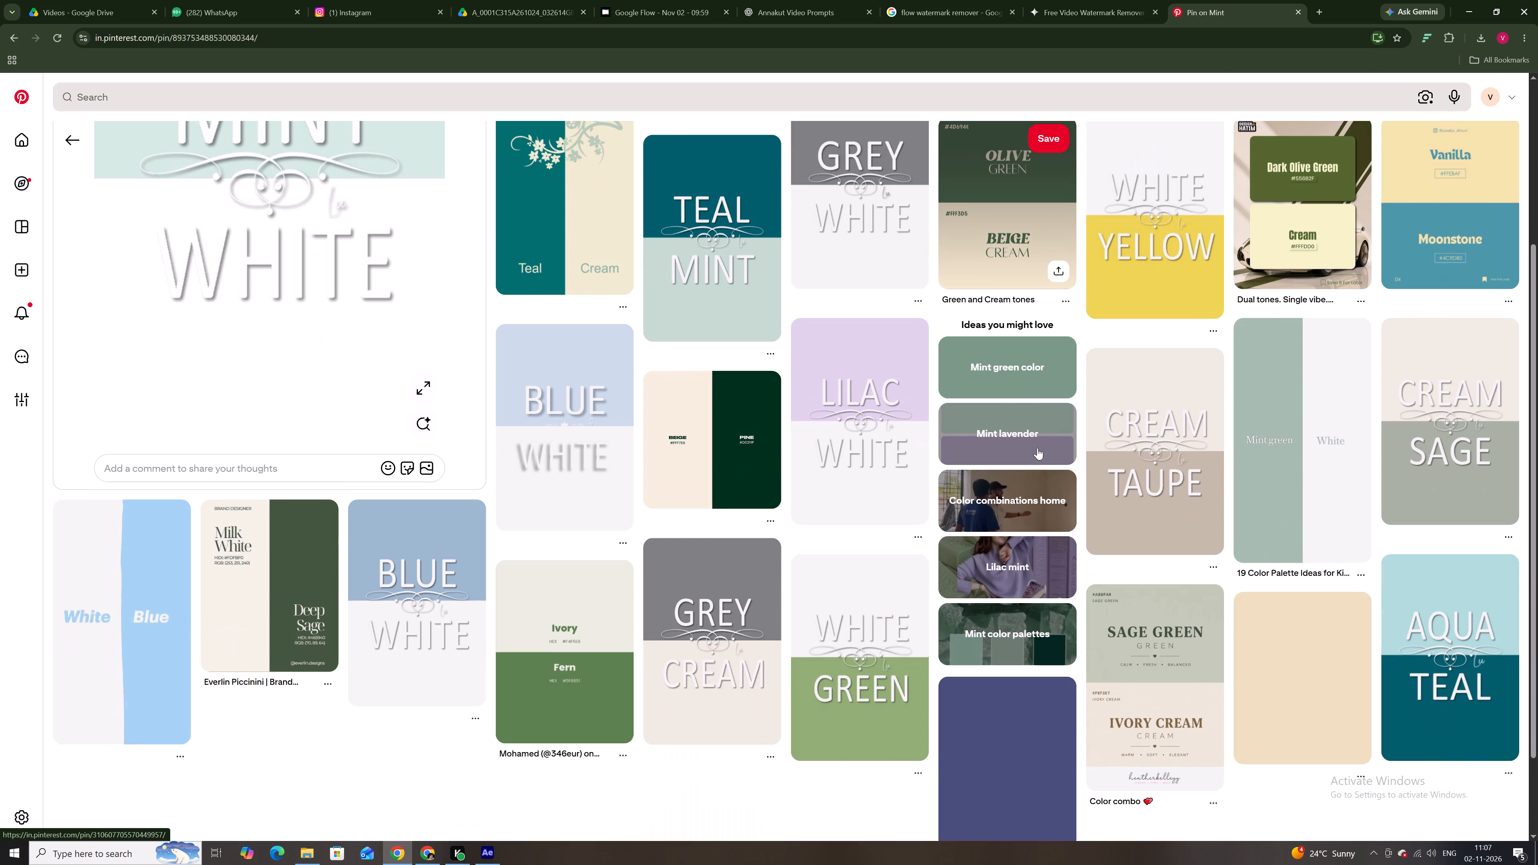
scroll(1037, 448, down, 7)
scroll(1037, 449, up, 9)
click(1194, 451)
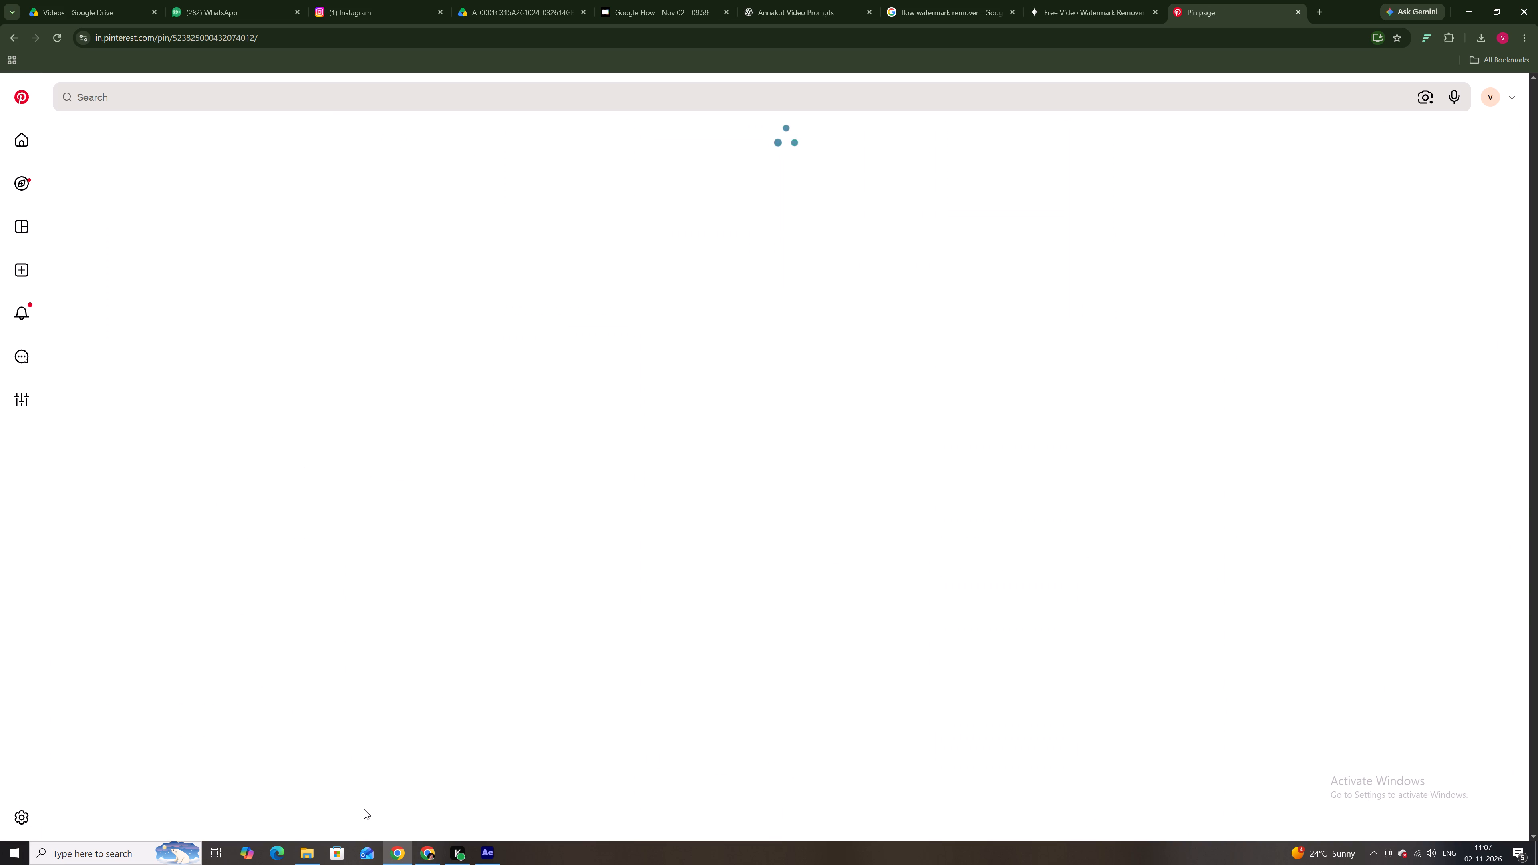
click(389, 854)
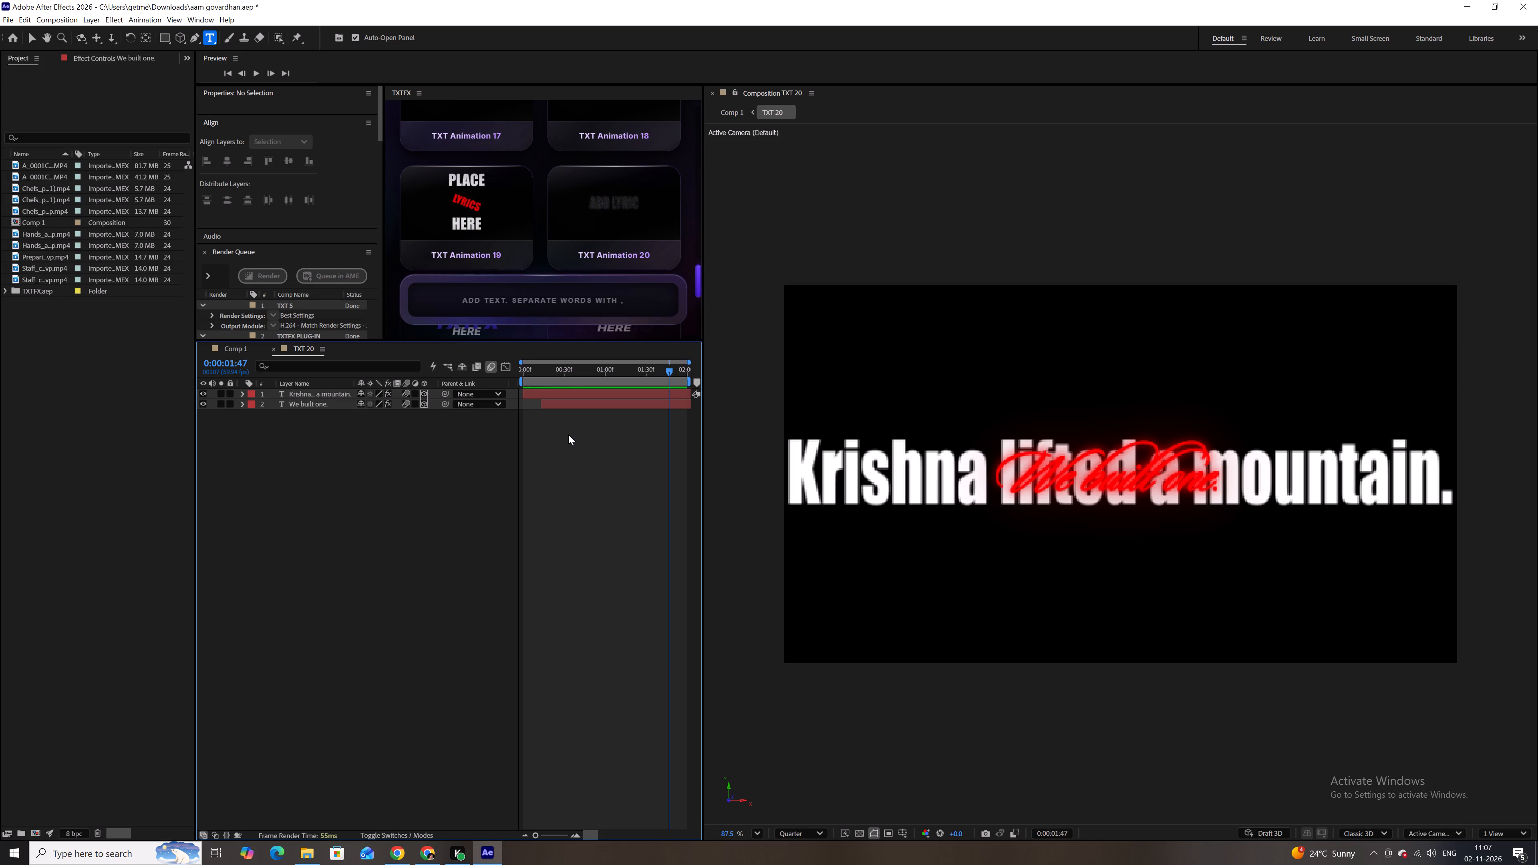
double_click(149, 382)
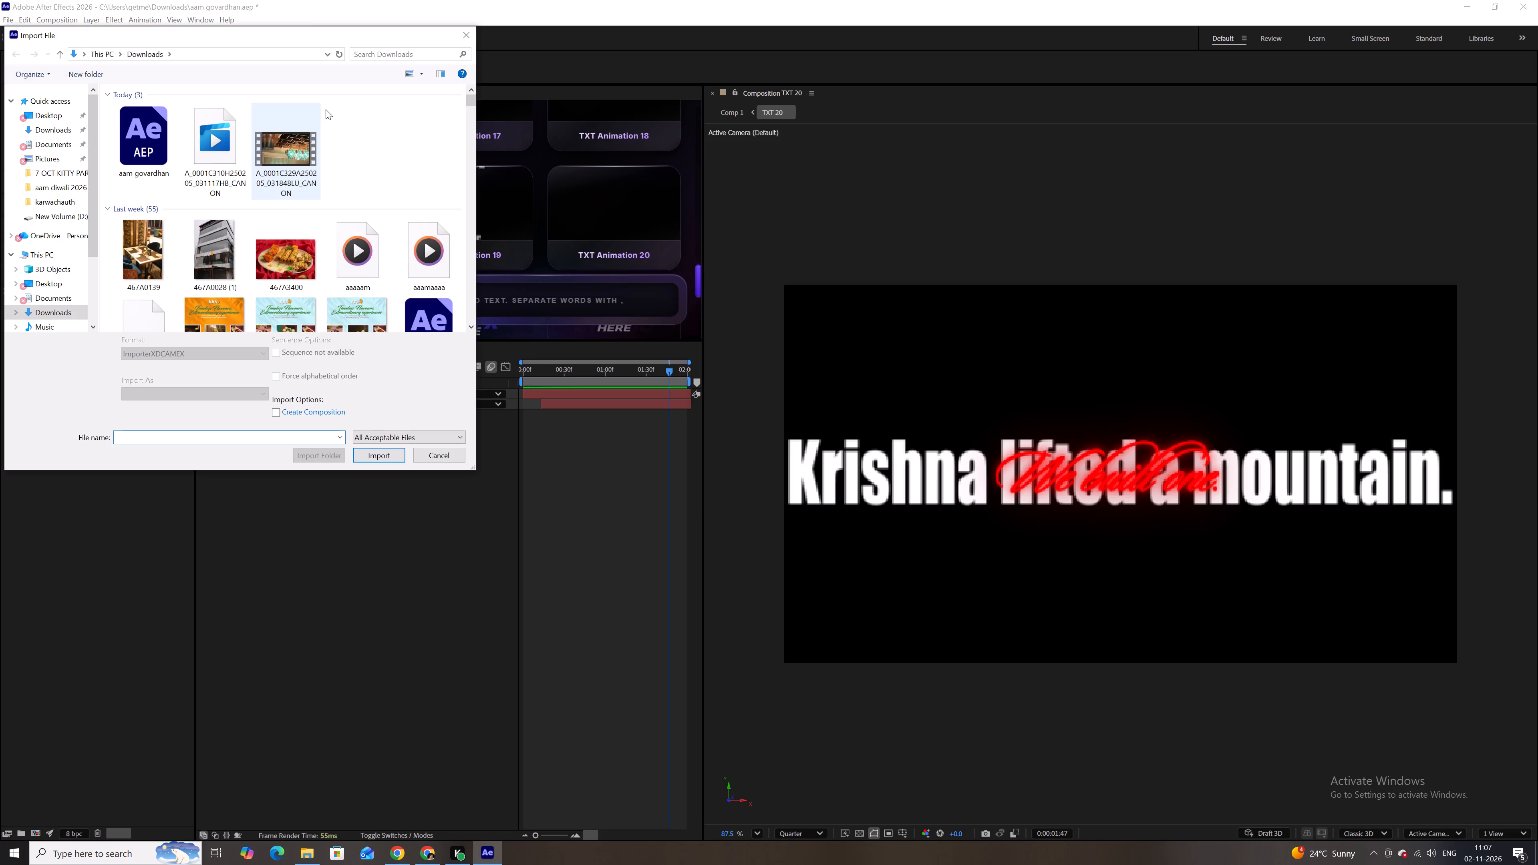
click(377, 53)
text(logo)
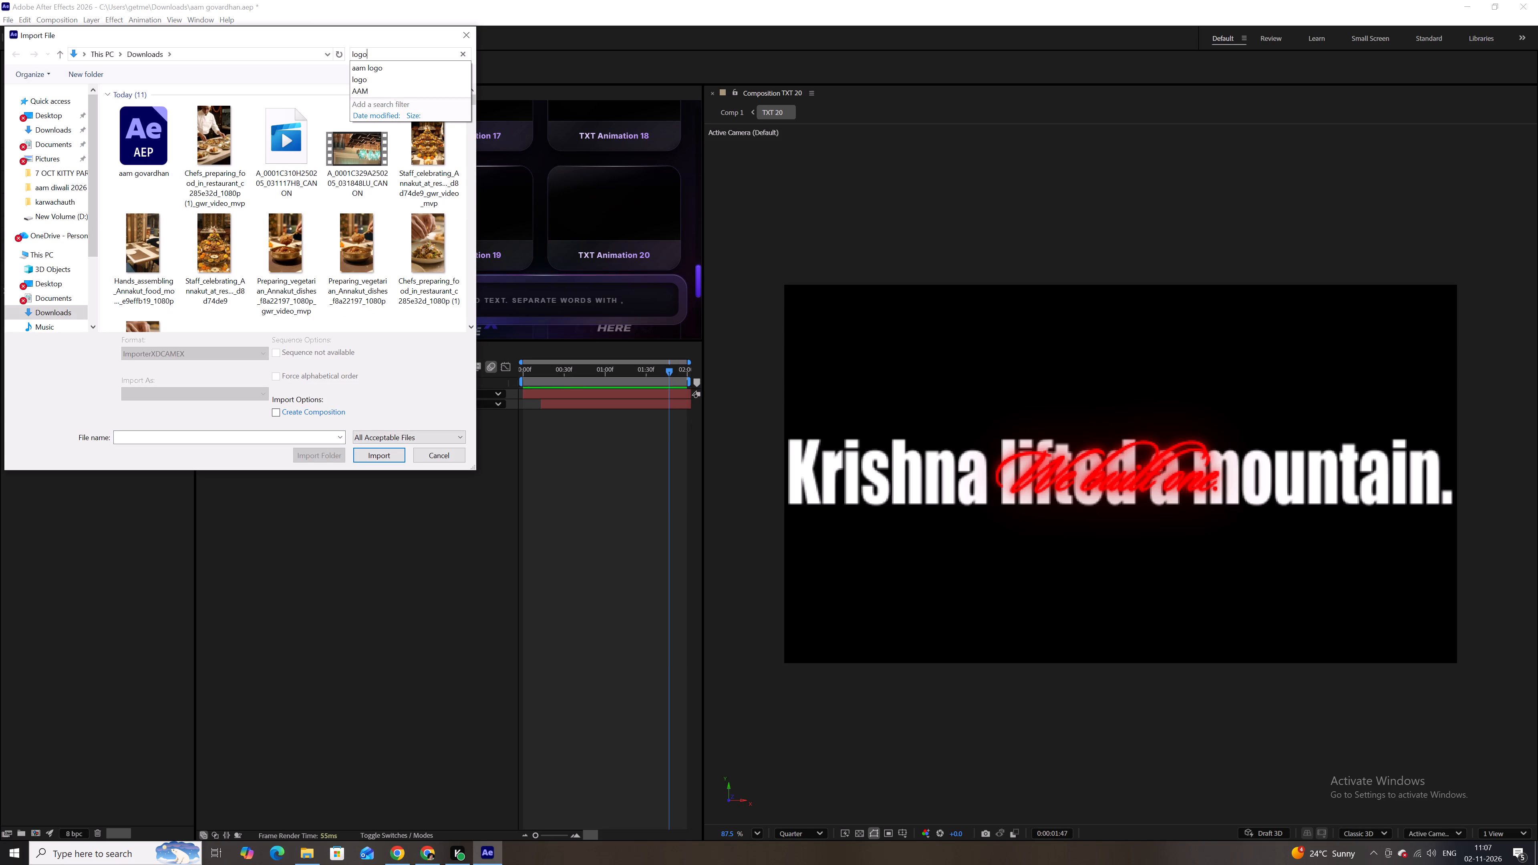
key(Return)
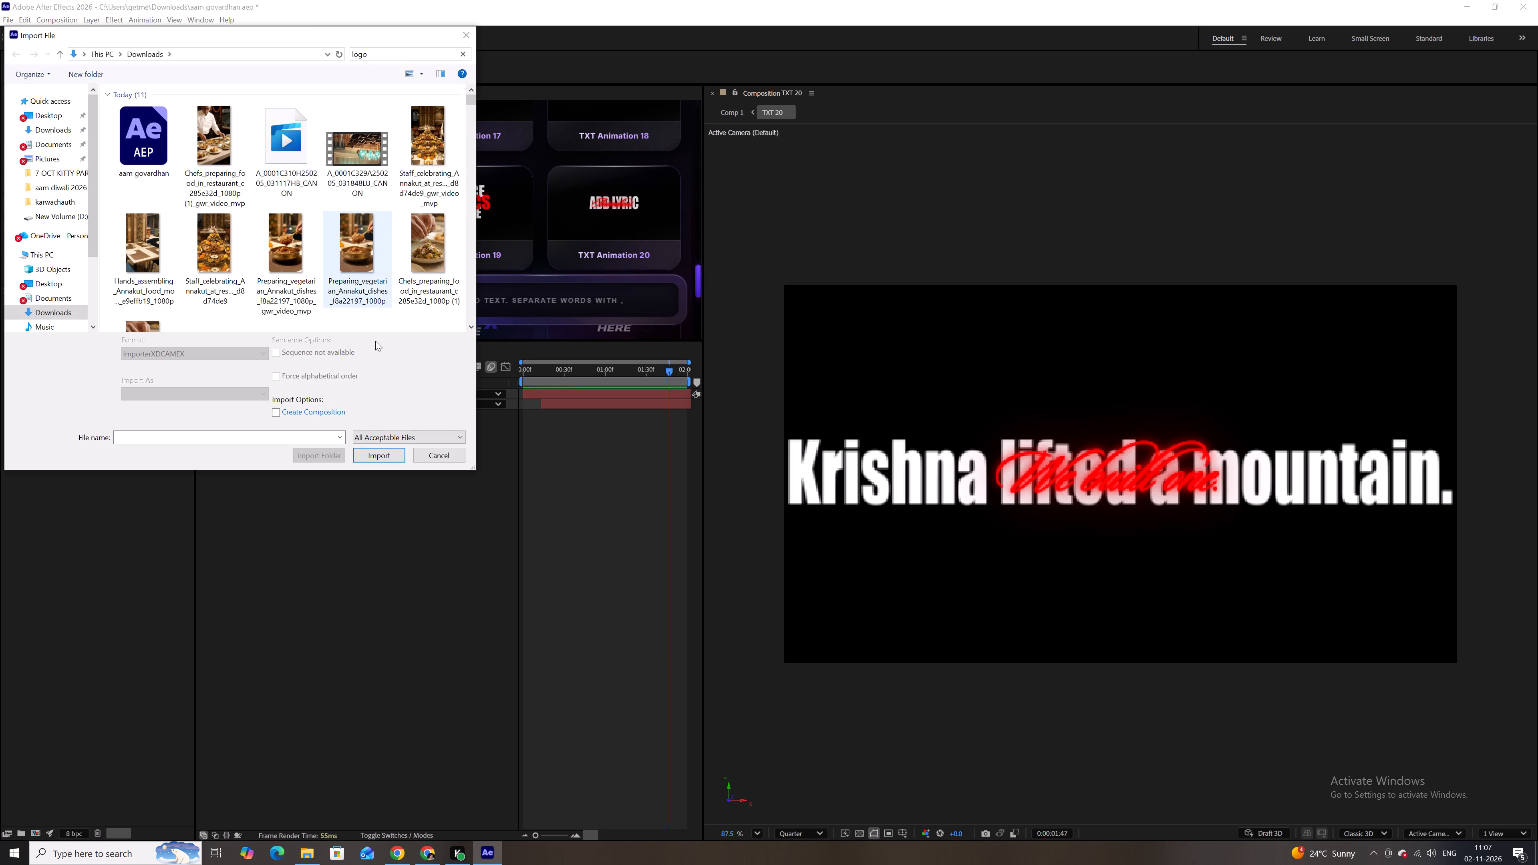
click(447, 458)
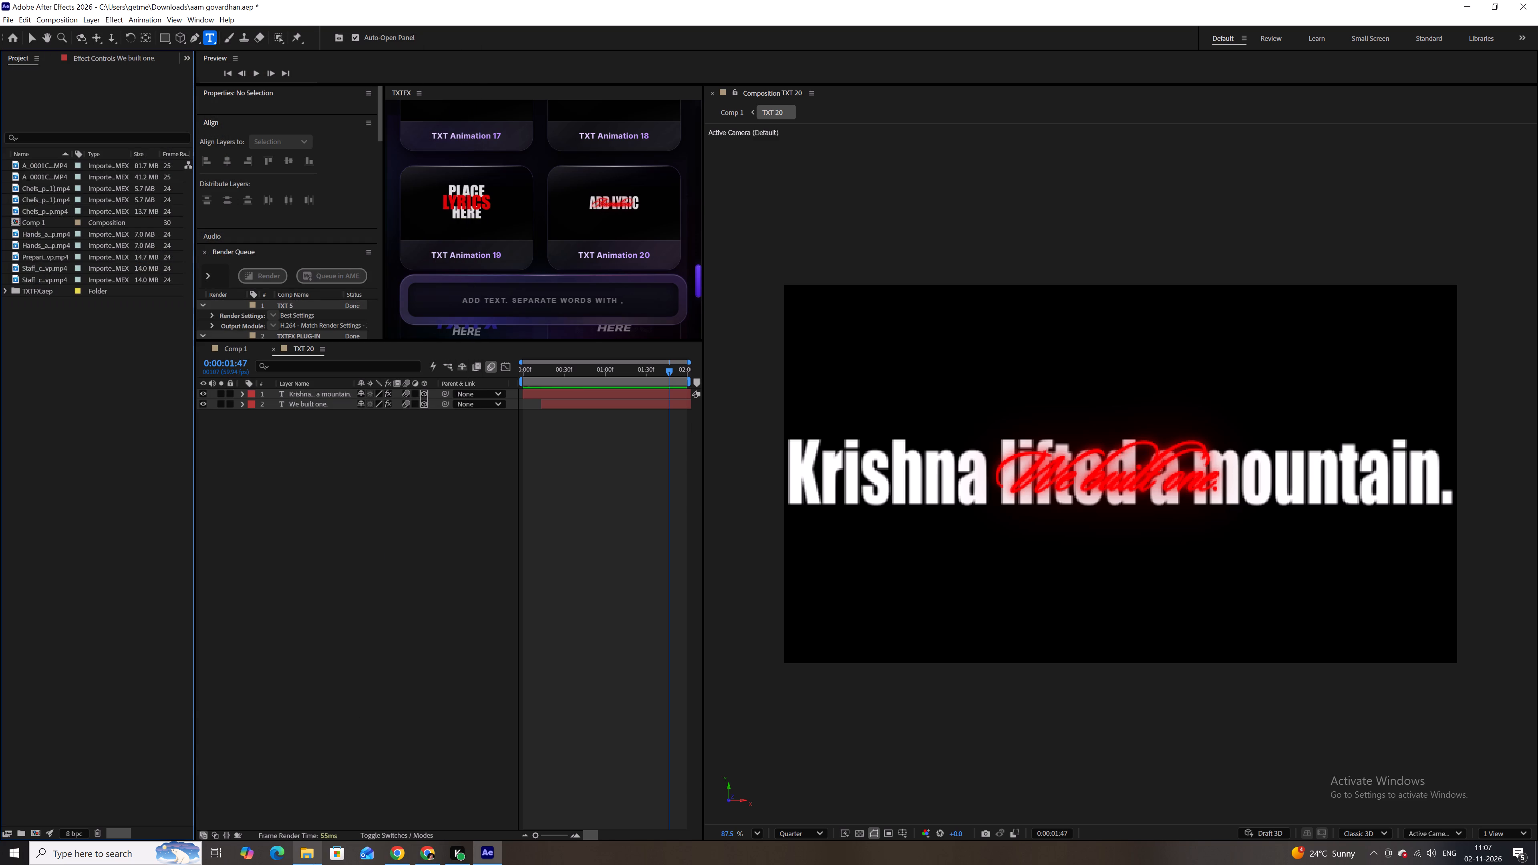
In File Explorer, search Downloads for "logo" and import Aam_logo_with_background-removebg-preview into the After Effects project.
click(314, 864)
click(1475, 38)
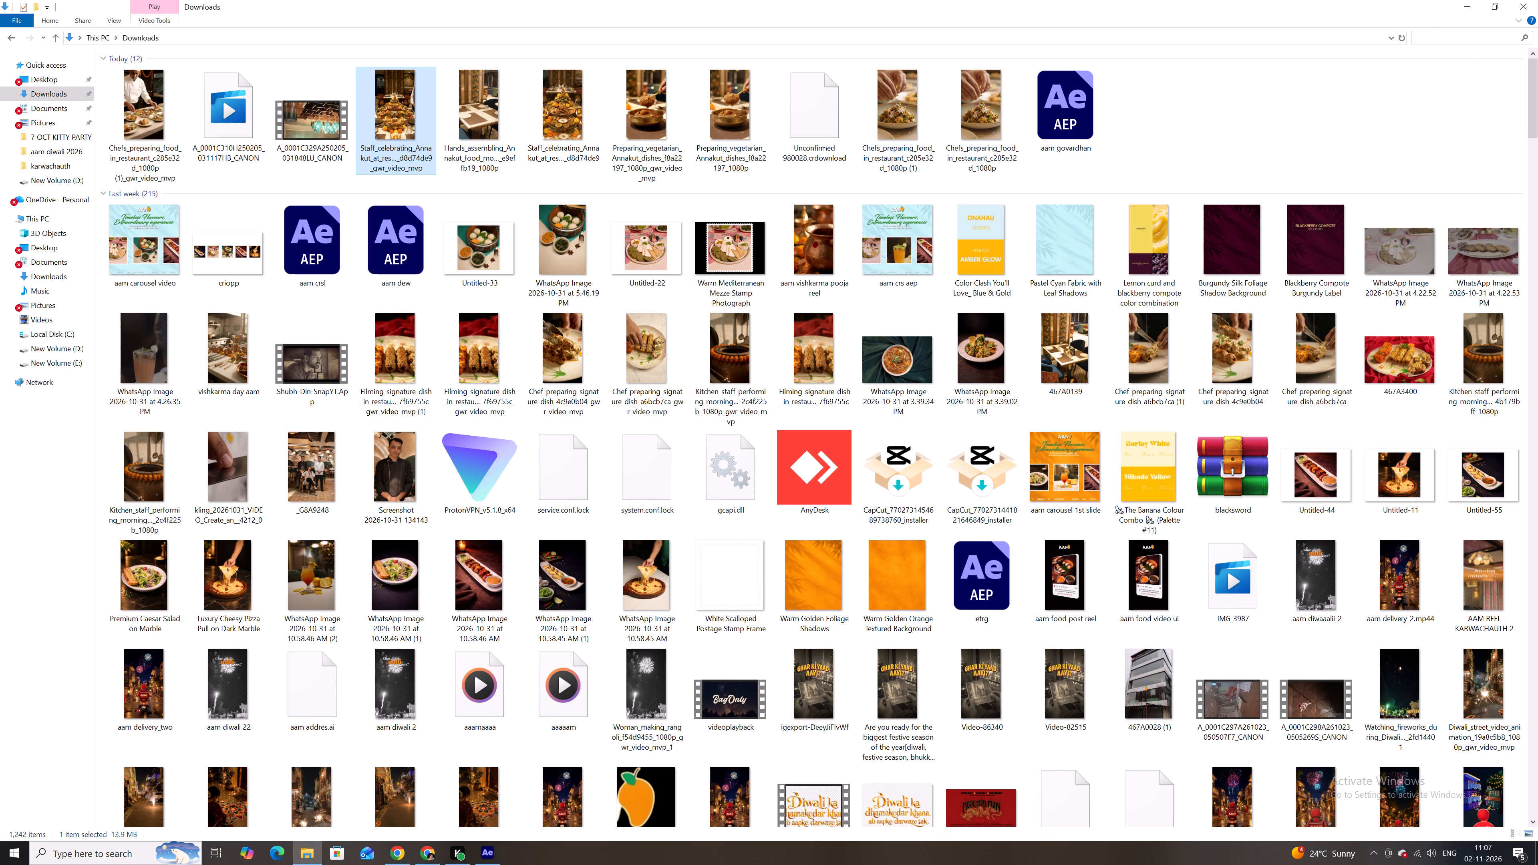
text(logo)
key(Return)
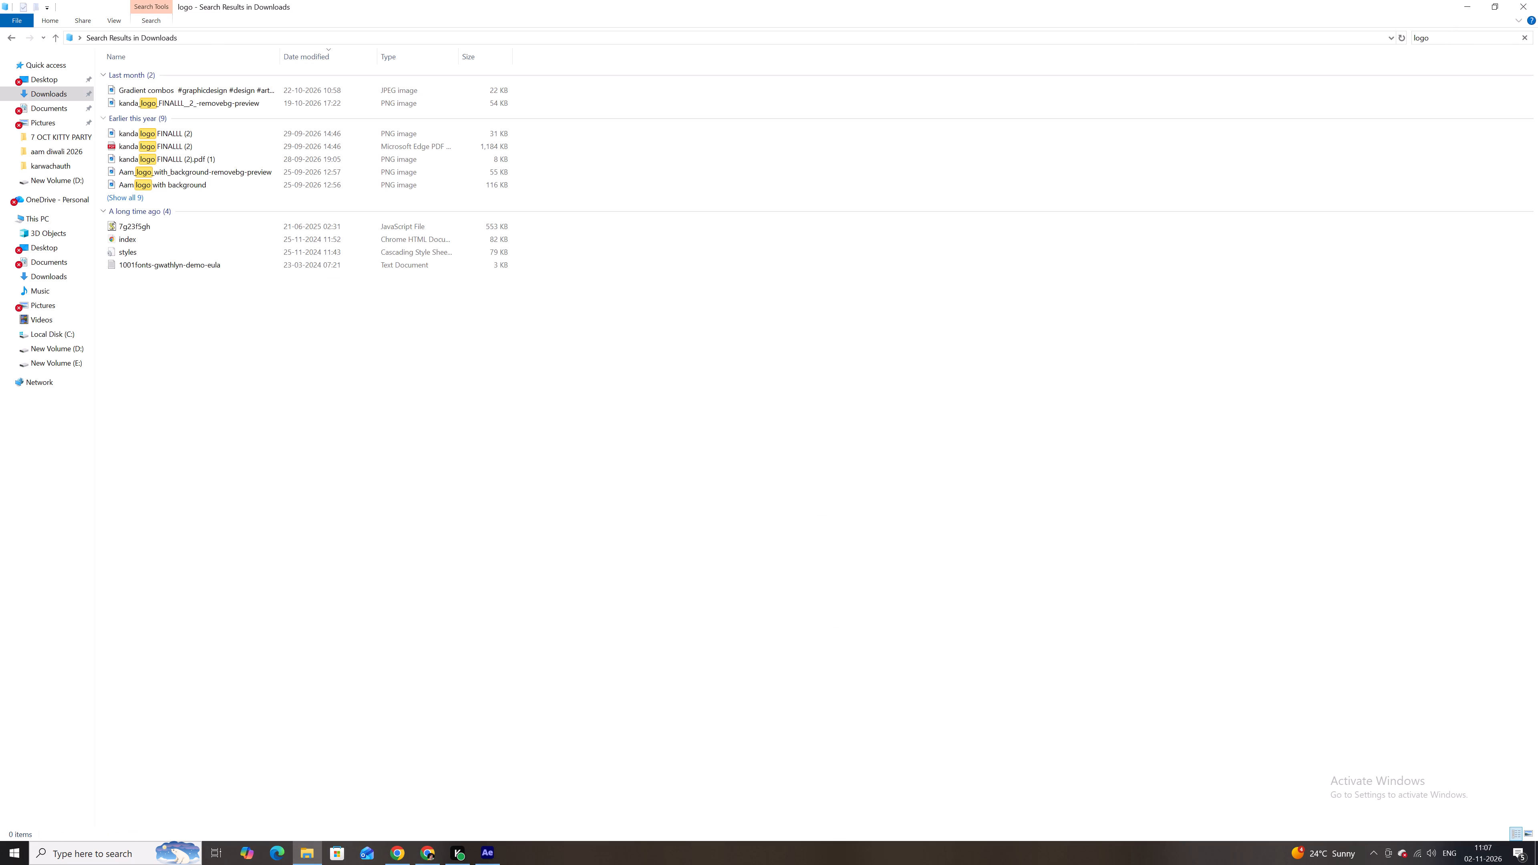
click(218, 177)
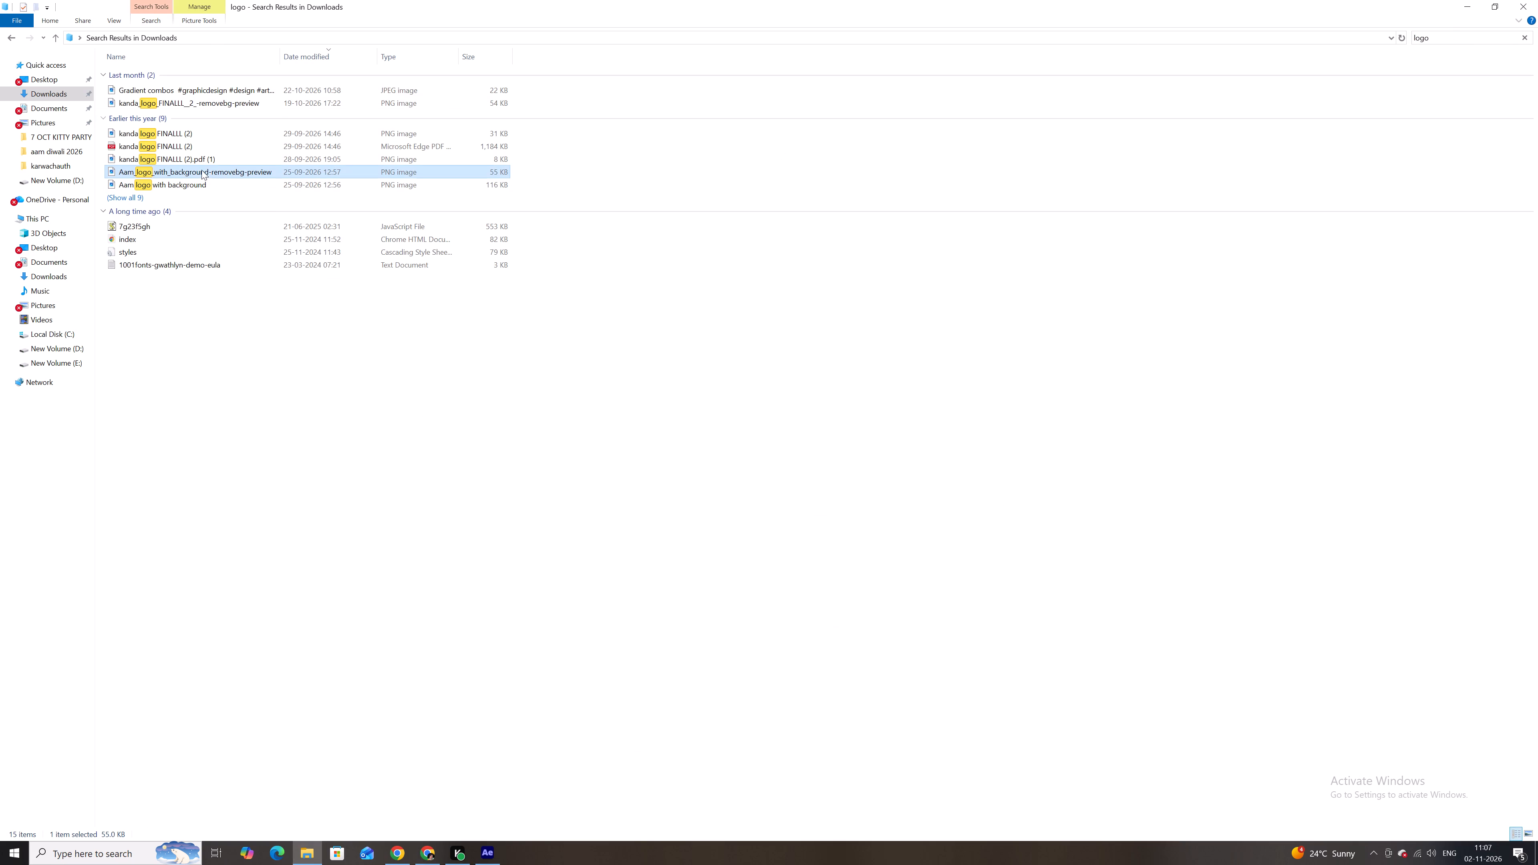
key(alt+Tab)
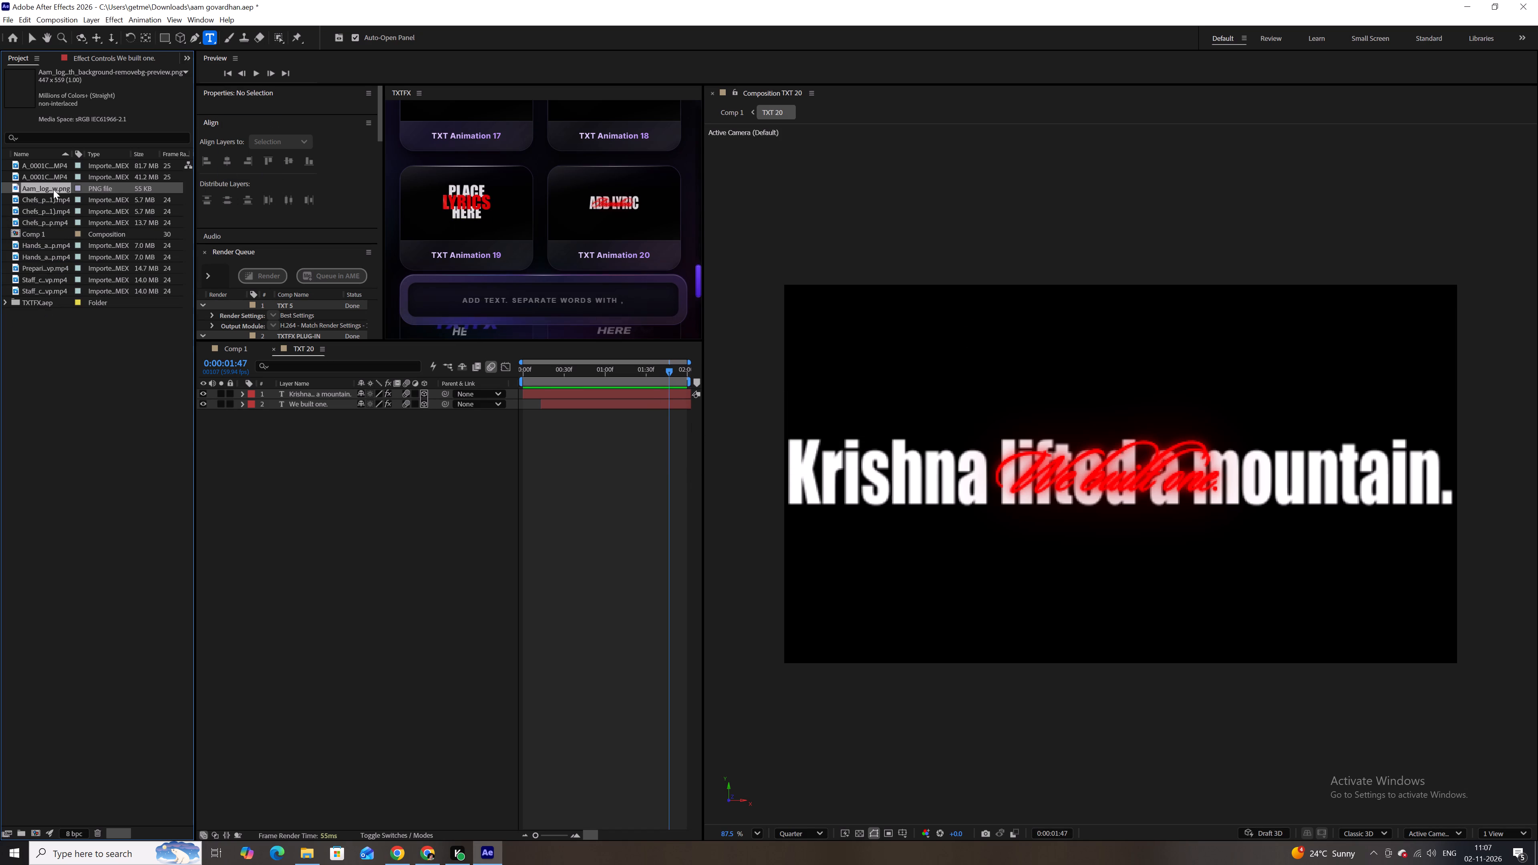
click(47, 202)
click(47, 187)
click(8, 95)
Add the AAM logo image to the TXT 20 composition and place it above both text layers.
drag(45, 185, 422, 496)
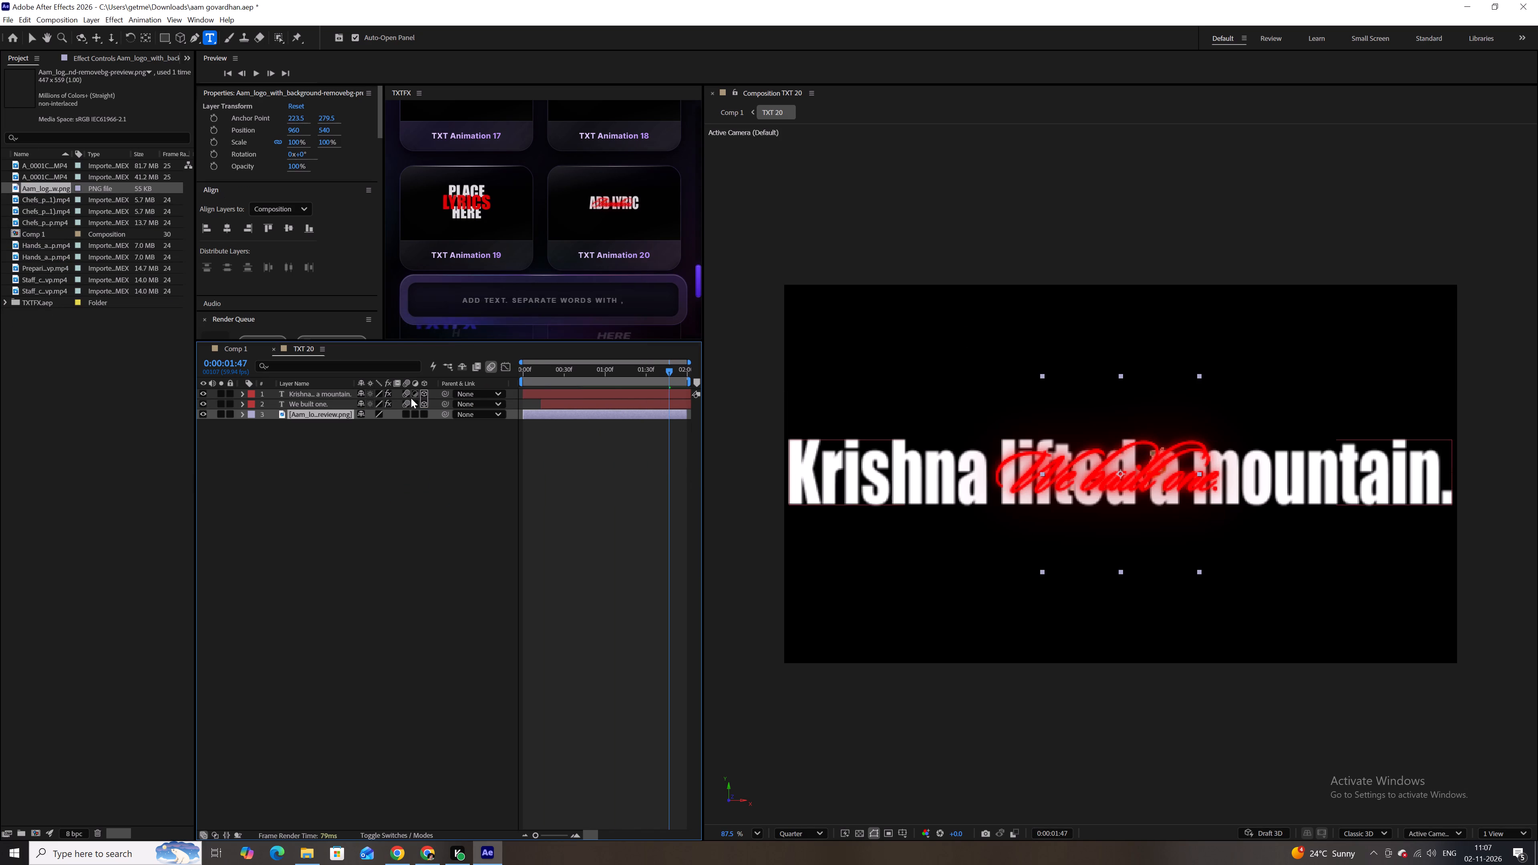
drag(343, 414, 336, 390)
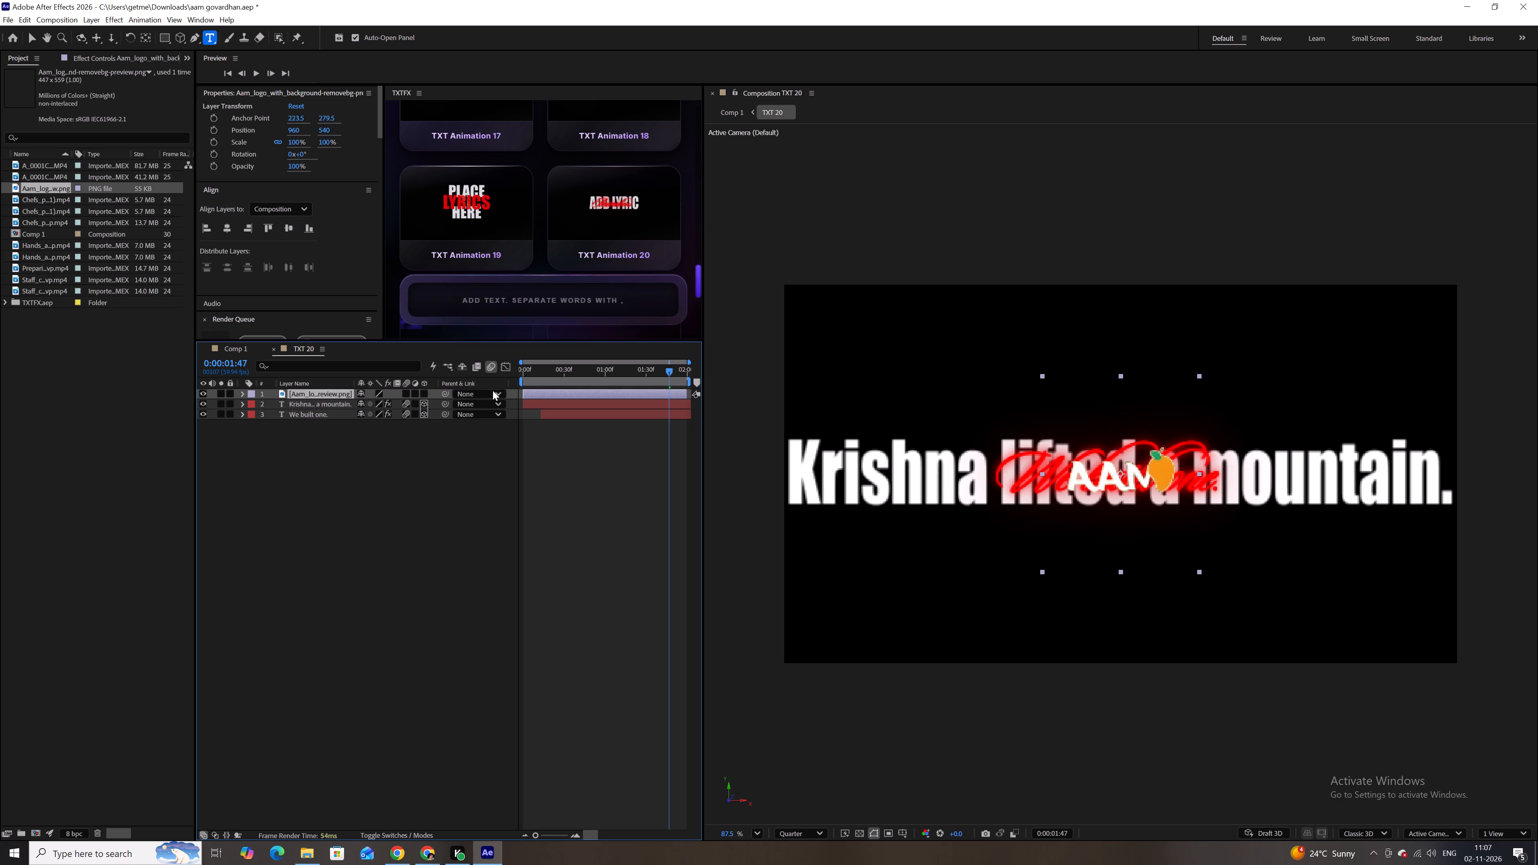
Recolour the "We built one." text fill to the orange sampled from the mango in the AAM logo.
double_click(562, 414)
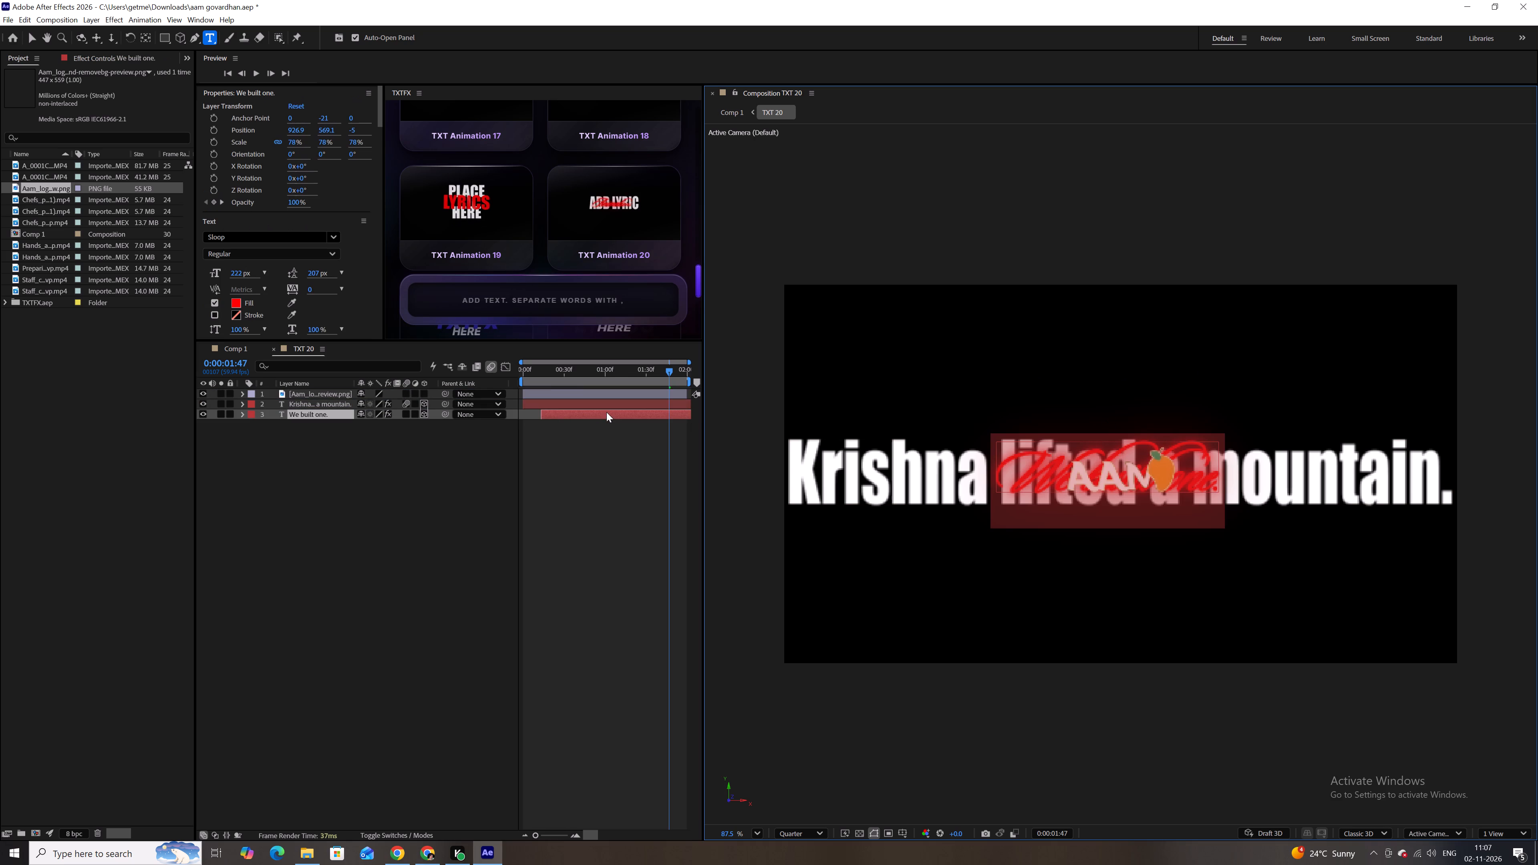
click(236, 302)
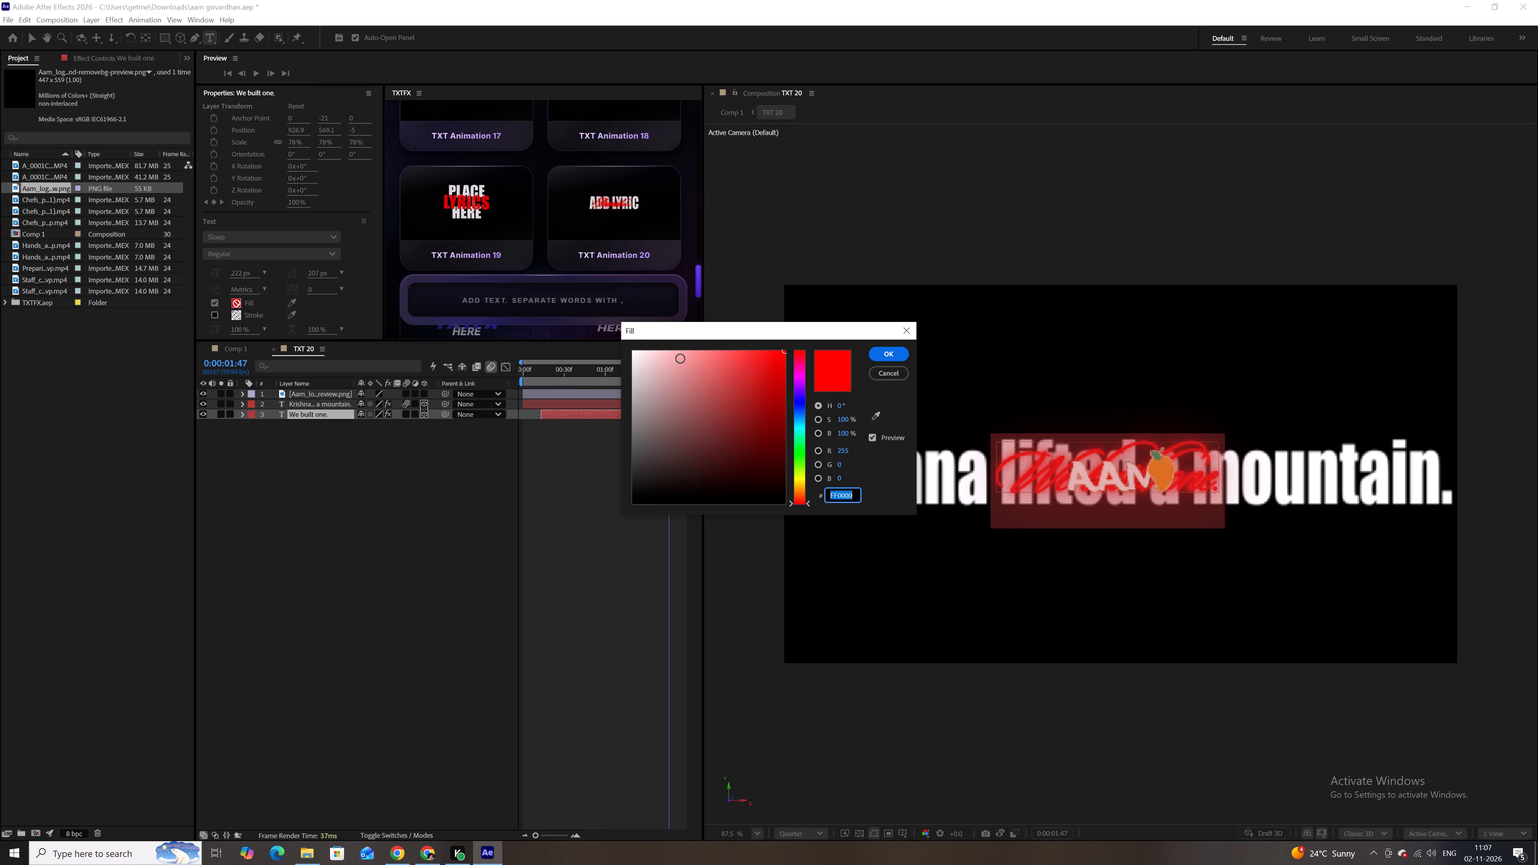
drag(869, 414, 876, 416)
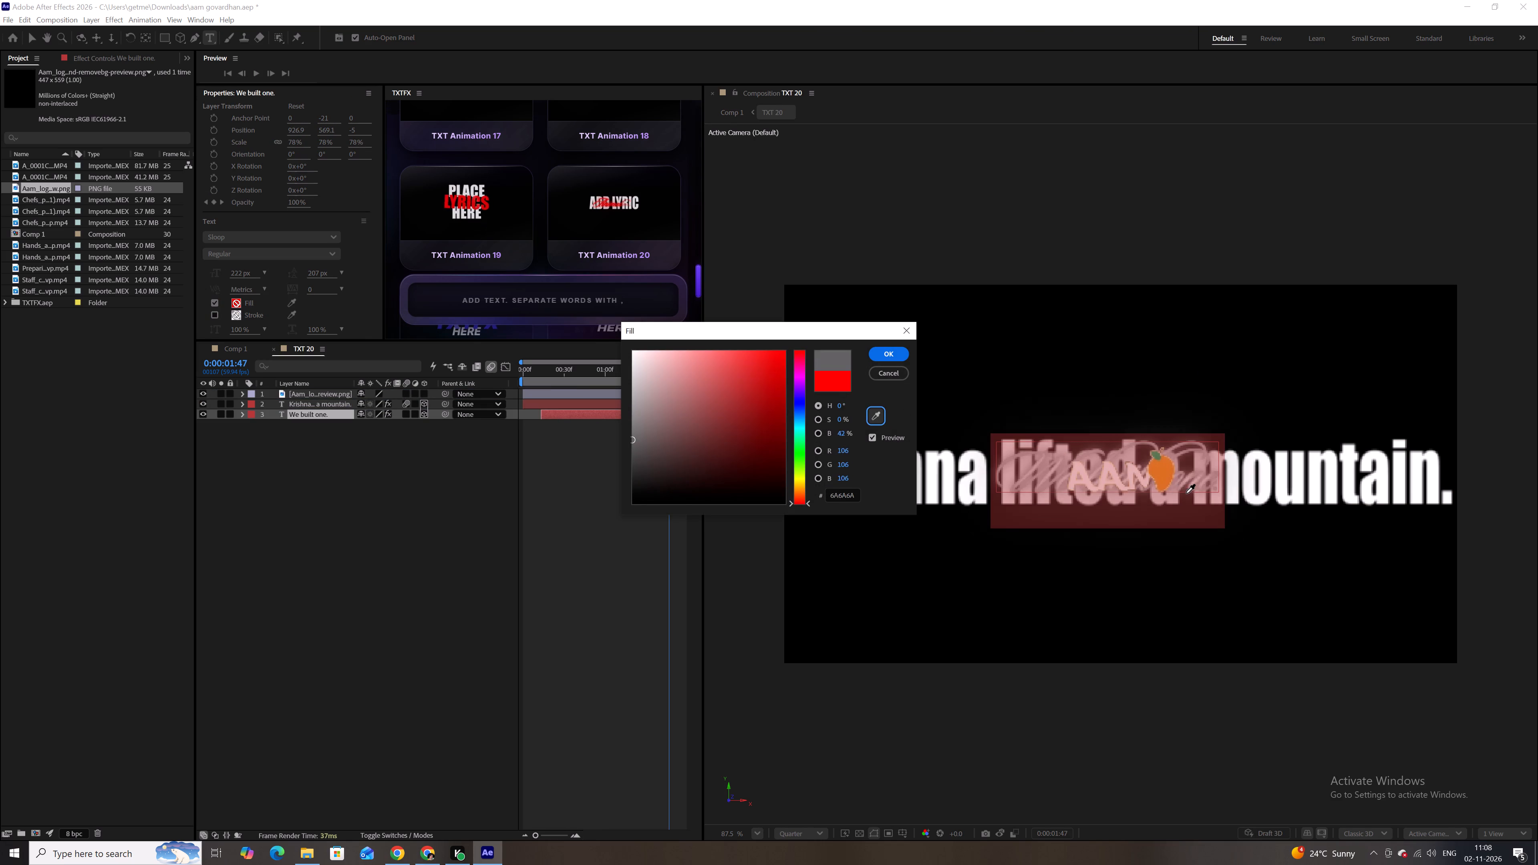
click(1163, 471)
click(890, 352)
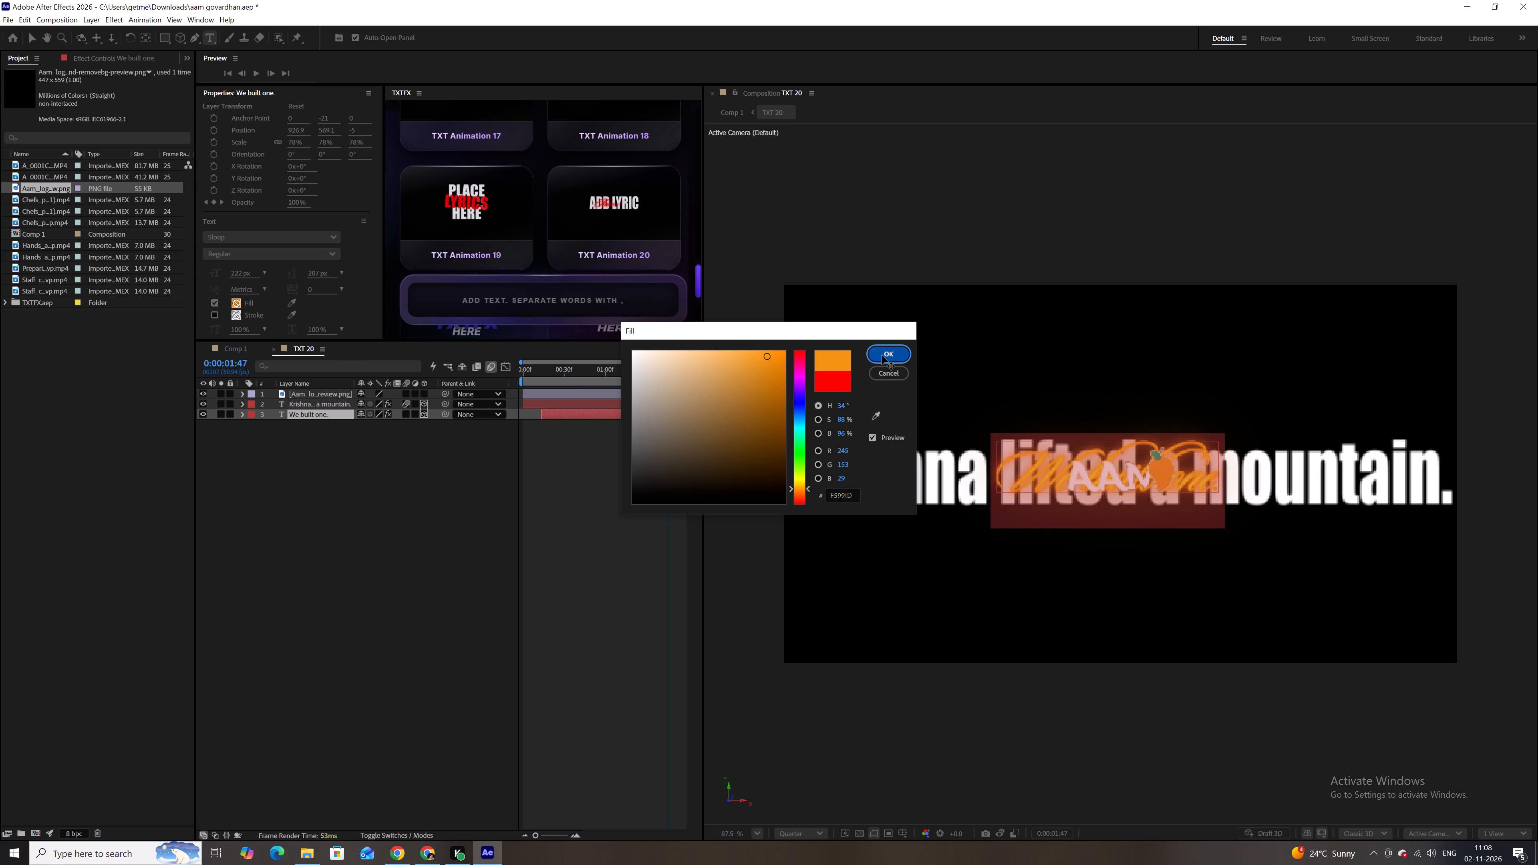
click(626, 495)
Delete the AAM logo layer from the TXT 20 composition.
click(573, 392)
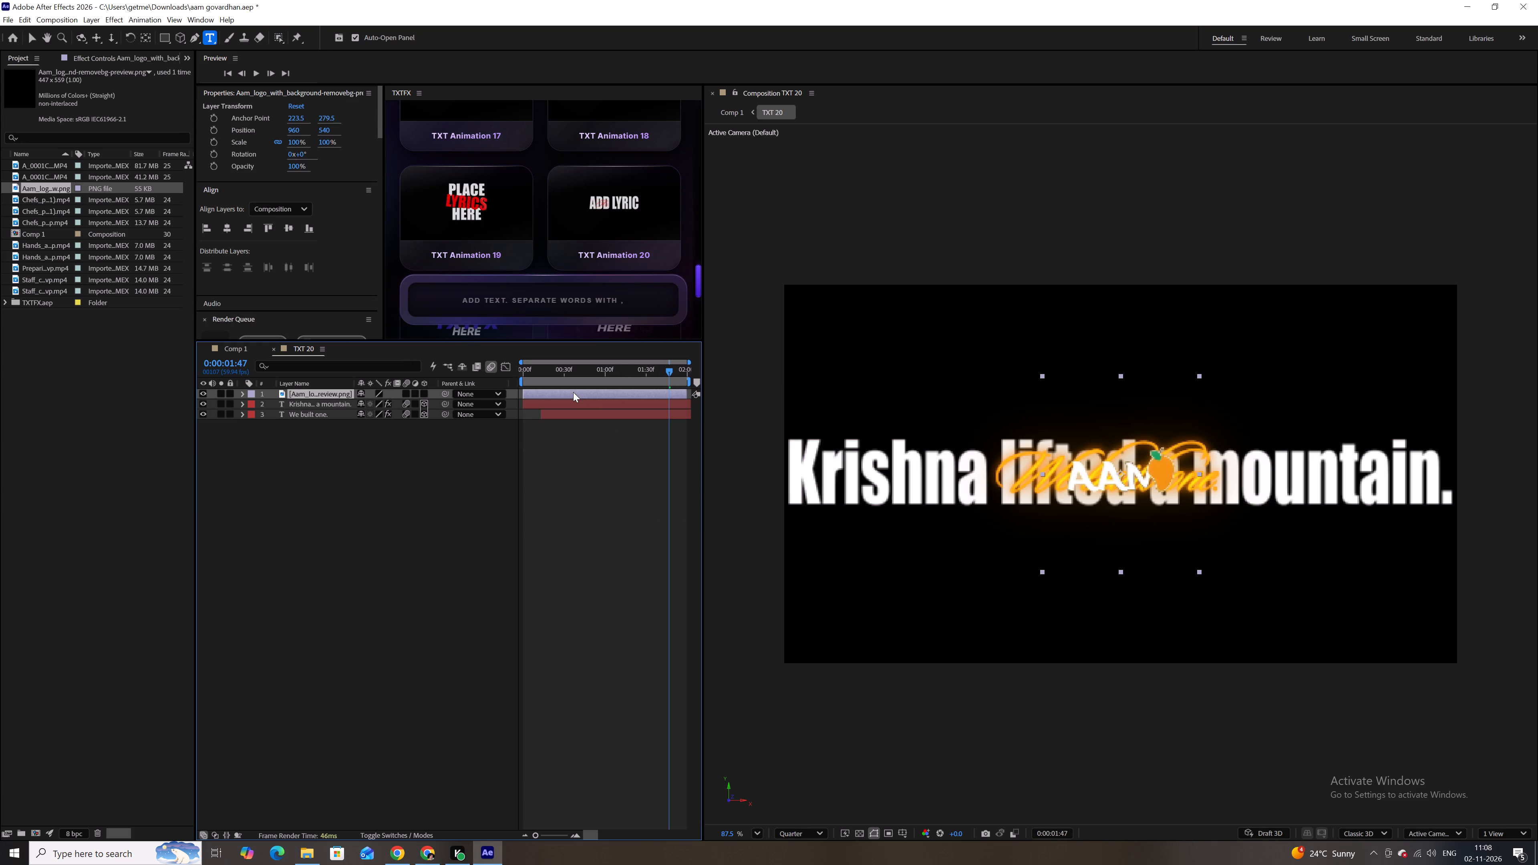
key(BackSpace)
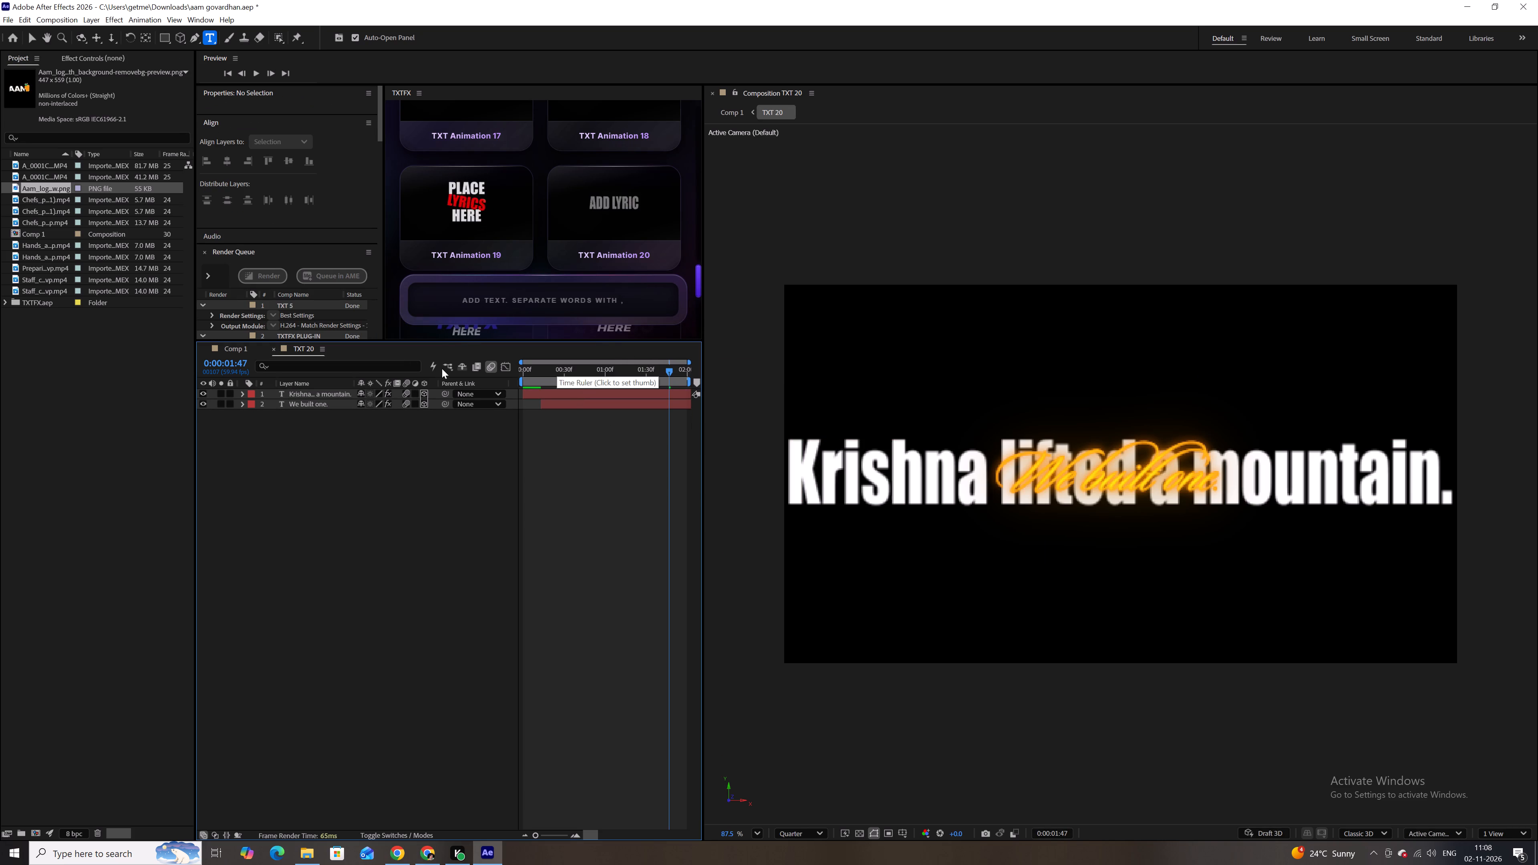
Play Comp 1 from the start through the thali clip to review the recoloured title and clip sequence.
click(223, 346)
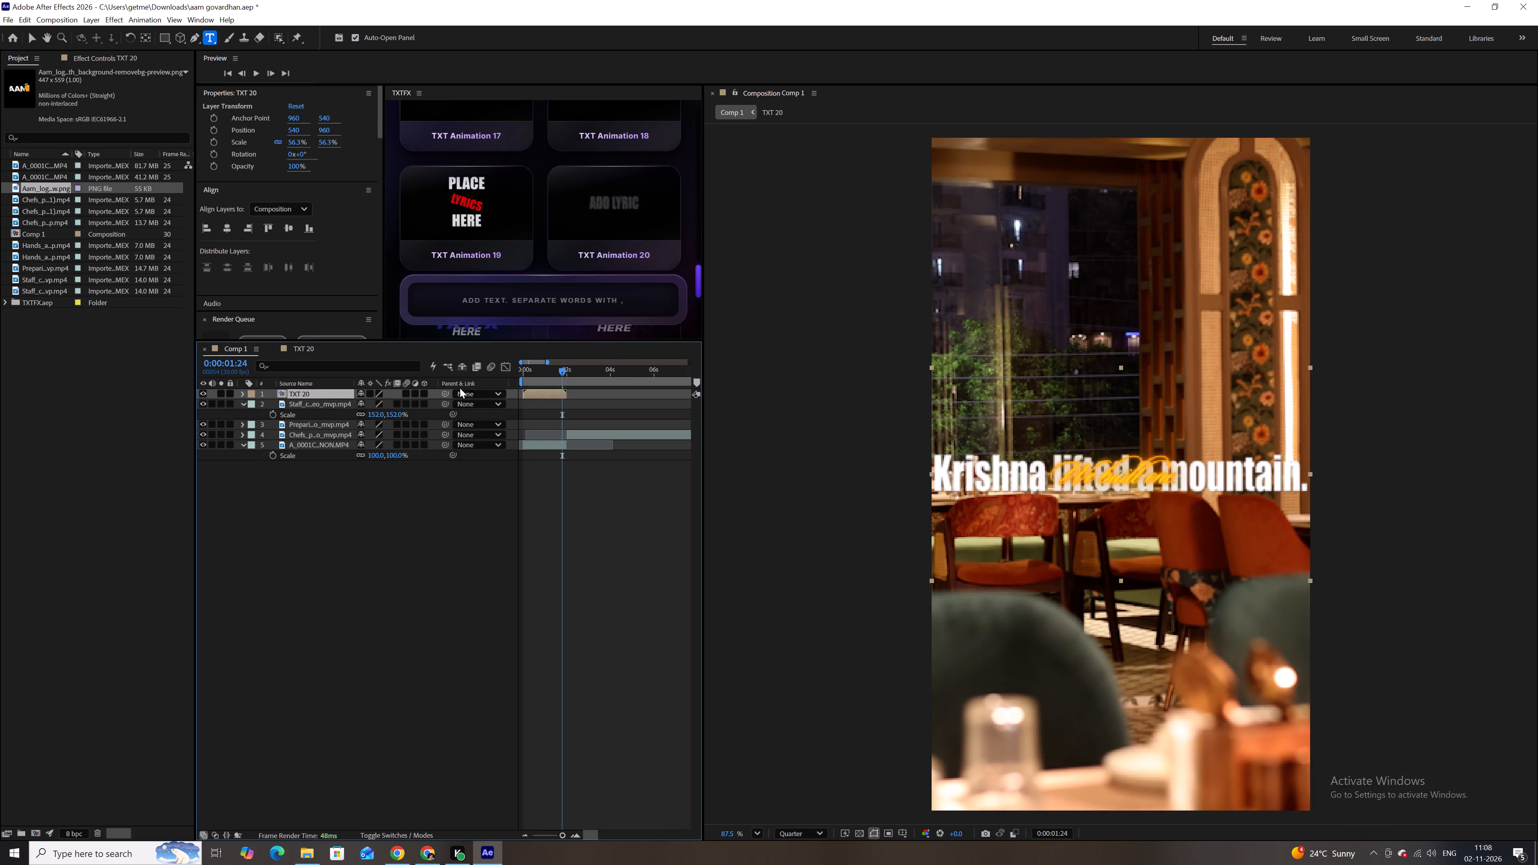
drag(551, 372, 486, 376)
key(space)
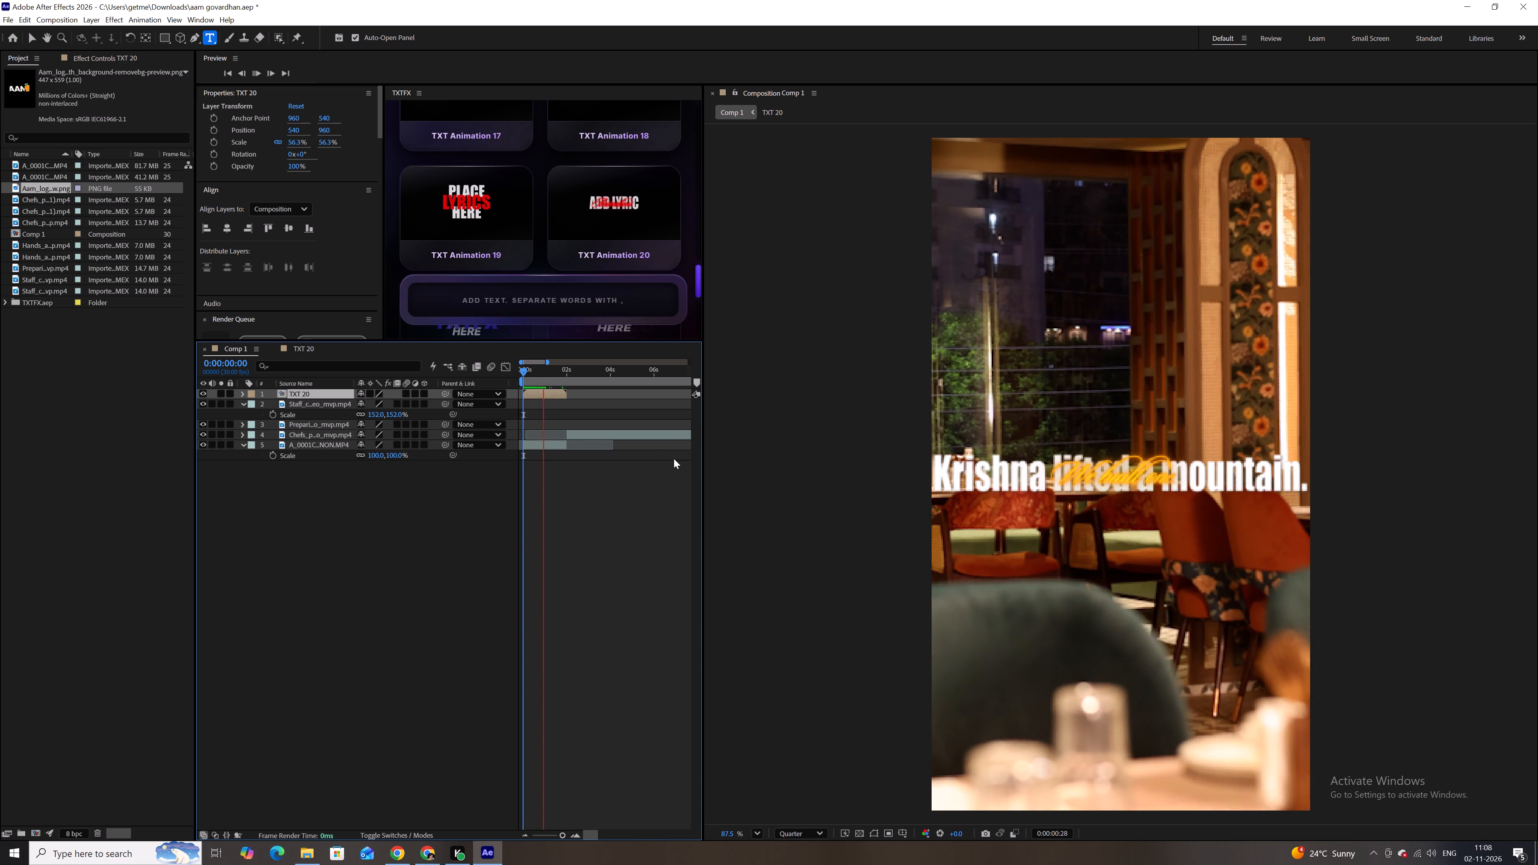
key(space)
key(space)
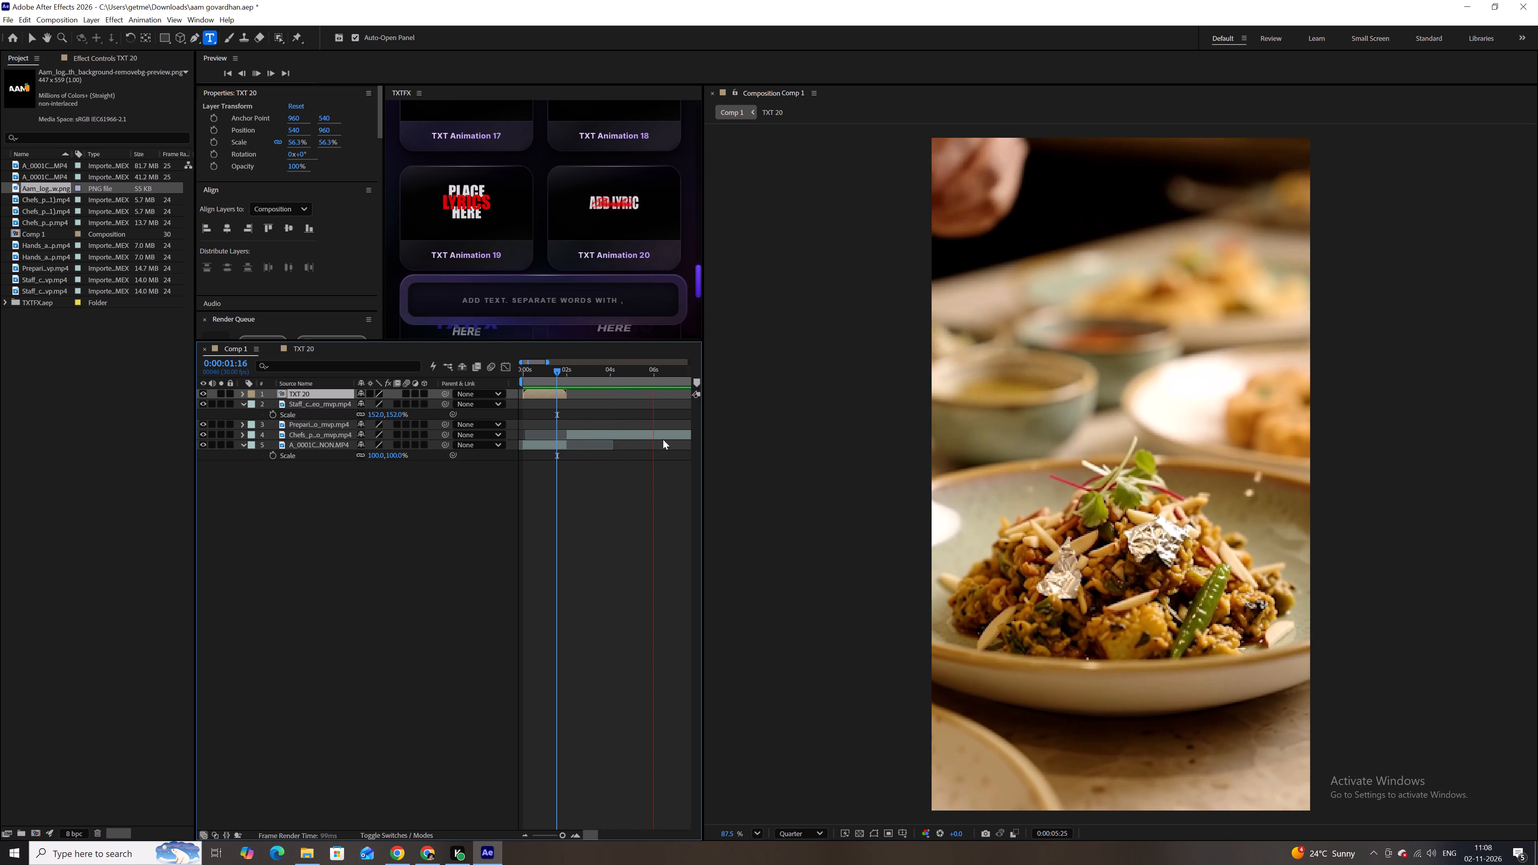
key(space)
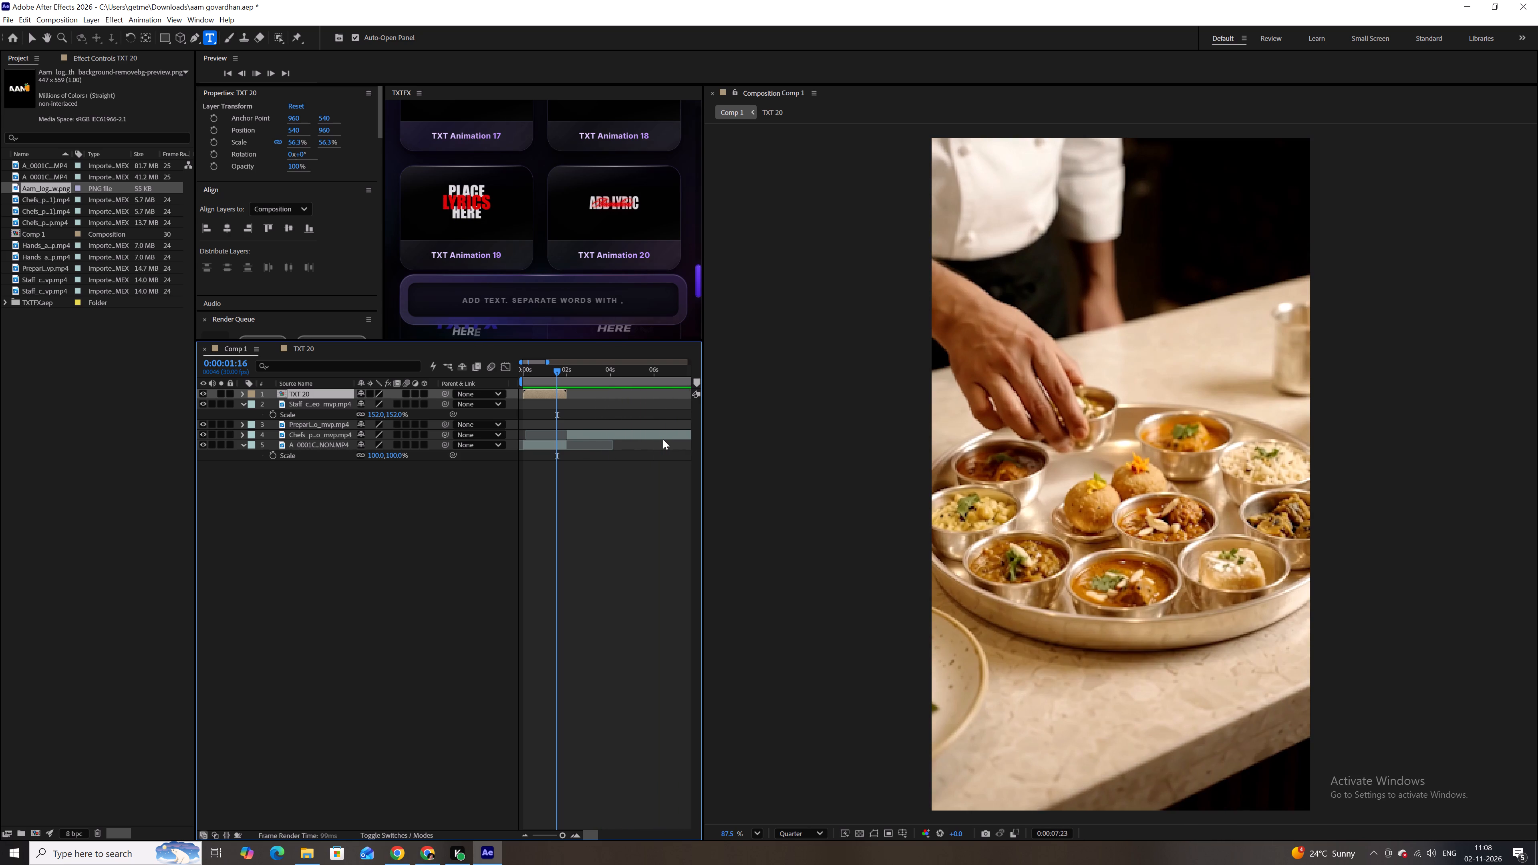
ctrl+scroll(663, 439, down, 8)
alt+scroll(663, 439, down, 3)
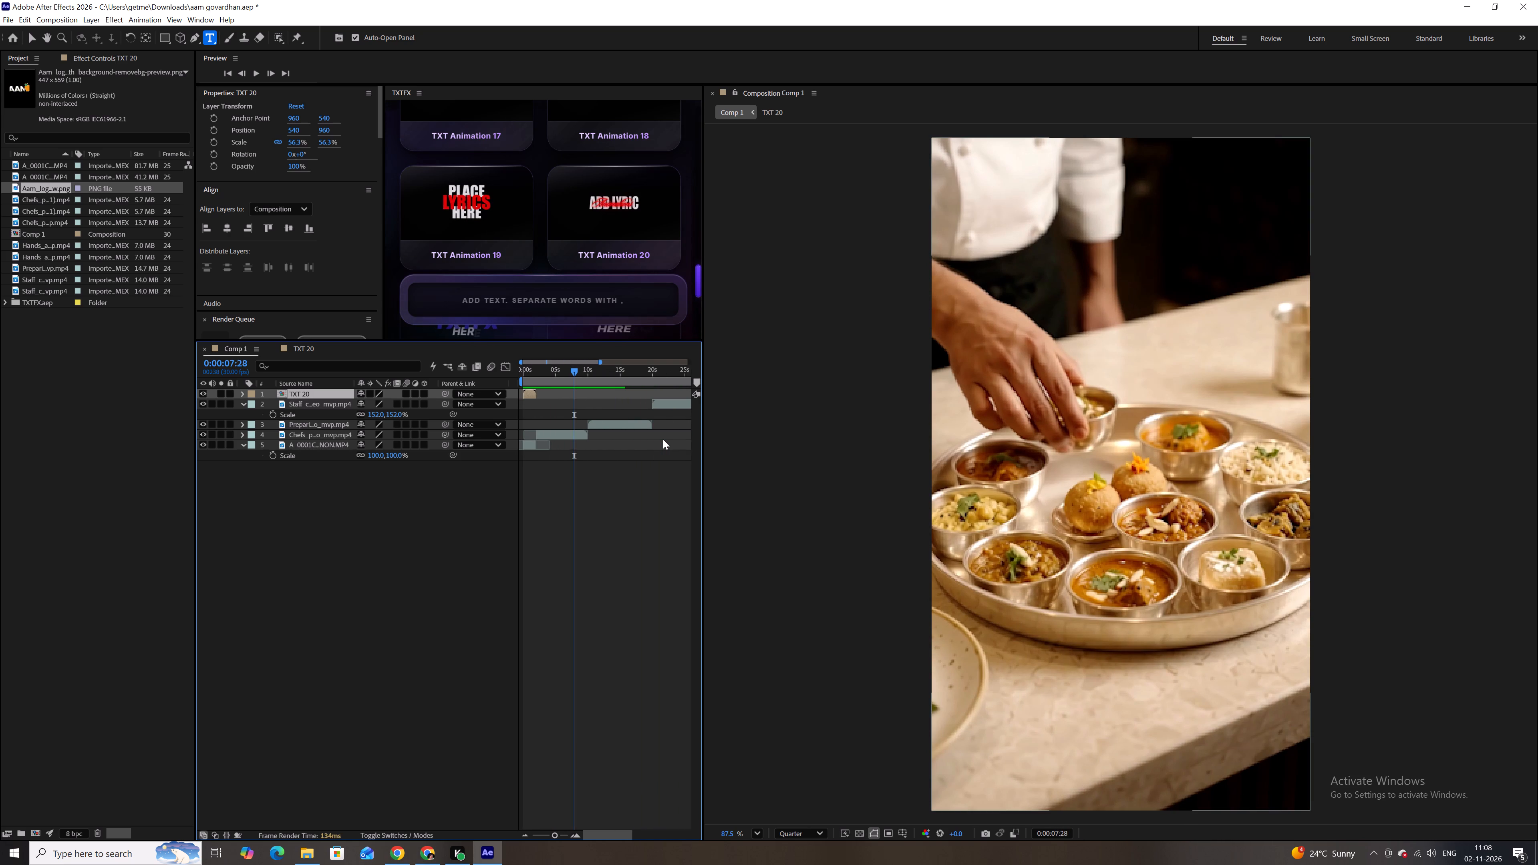
key(space)
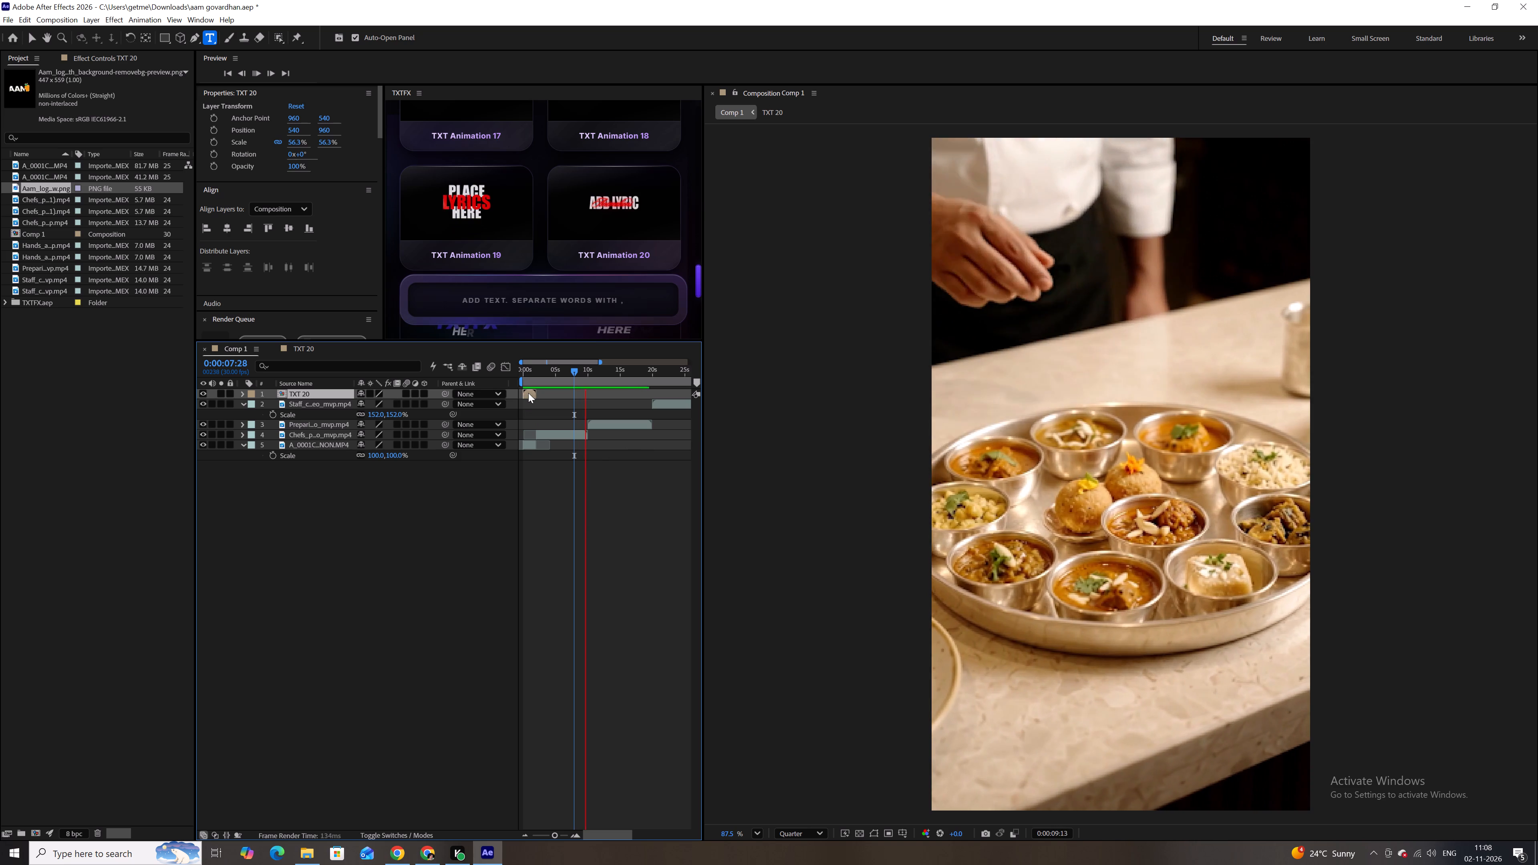
key(space)
Move the TXT 20 title layer in Comp 1 to start just after 10 seconds, checking its timing over the table-serving clip by playback.
drag(528, 393, 600, 400)
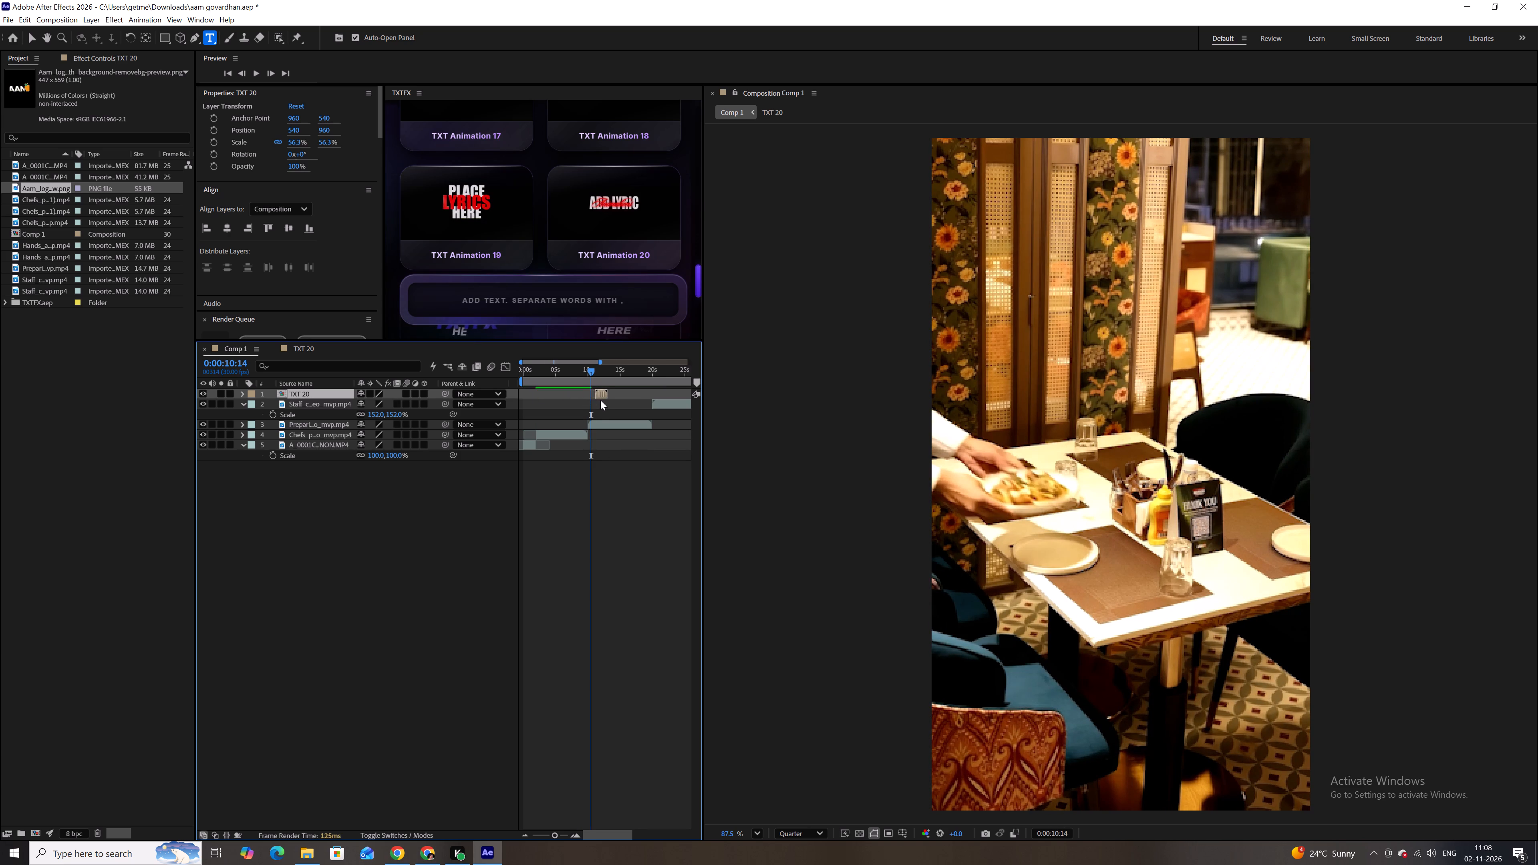
drag(600, 400, 594, 401)
ctrl+scroll(594, 401, up, 6)
alt+scroll(594, 401, up, 4)
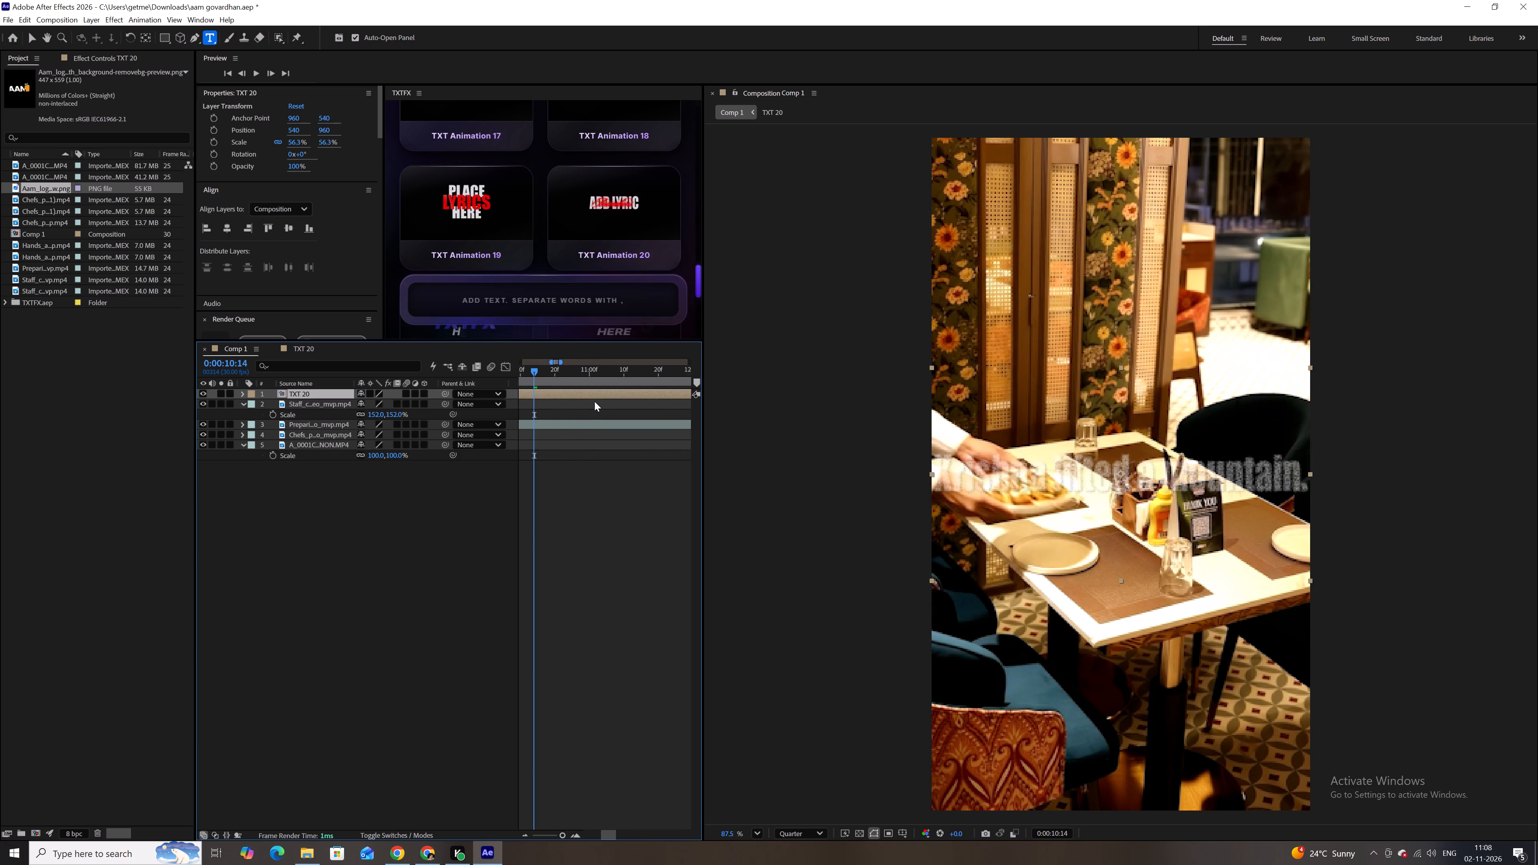
alt+scroll(578, 393, down, 2)
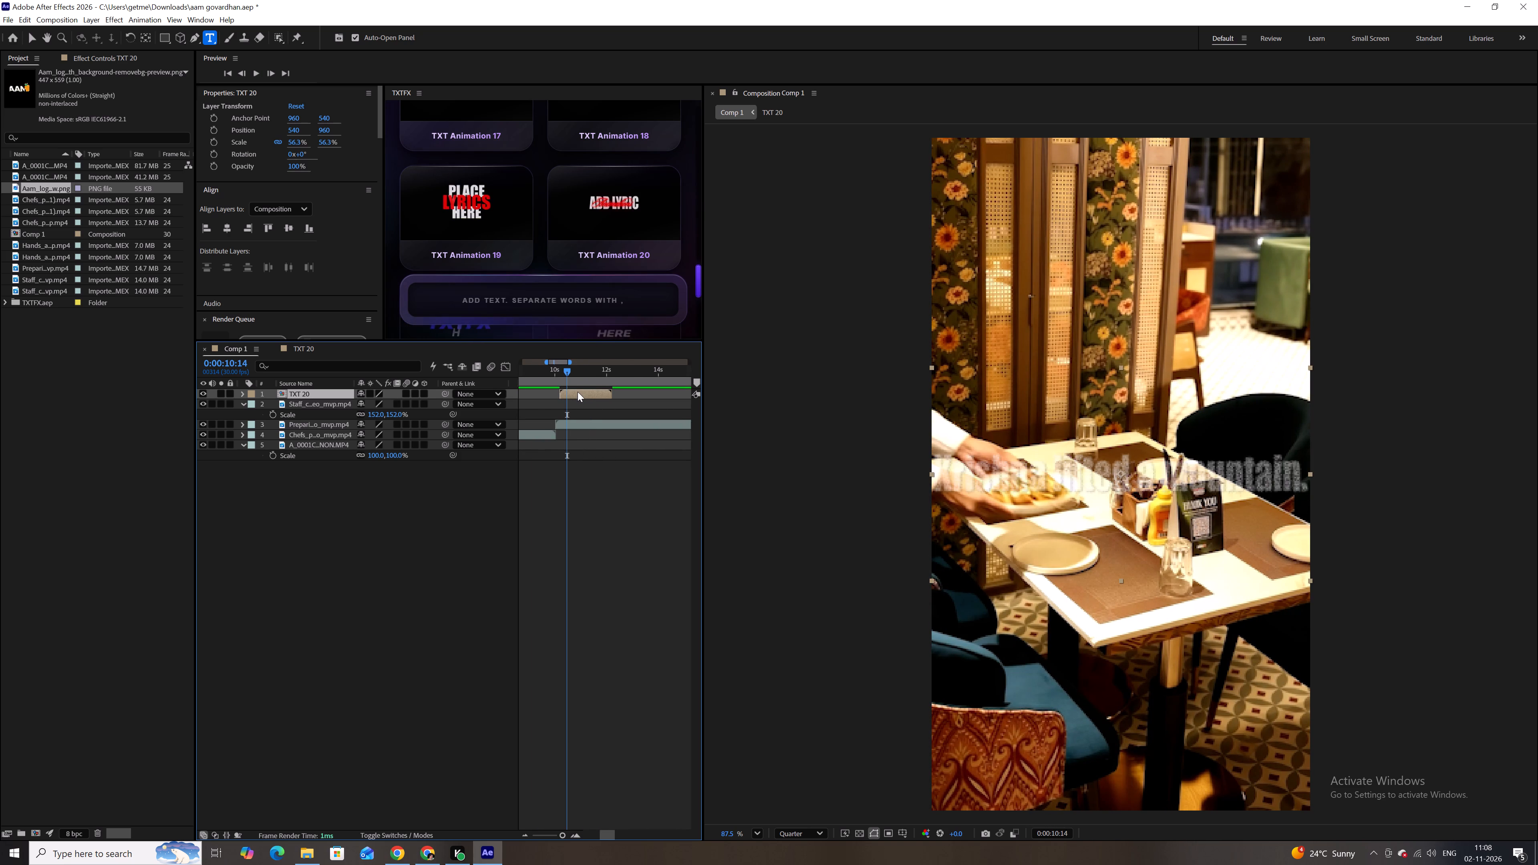
drag(561, 372, 551, 366)
key(space)
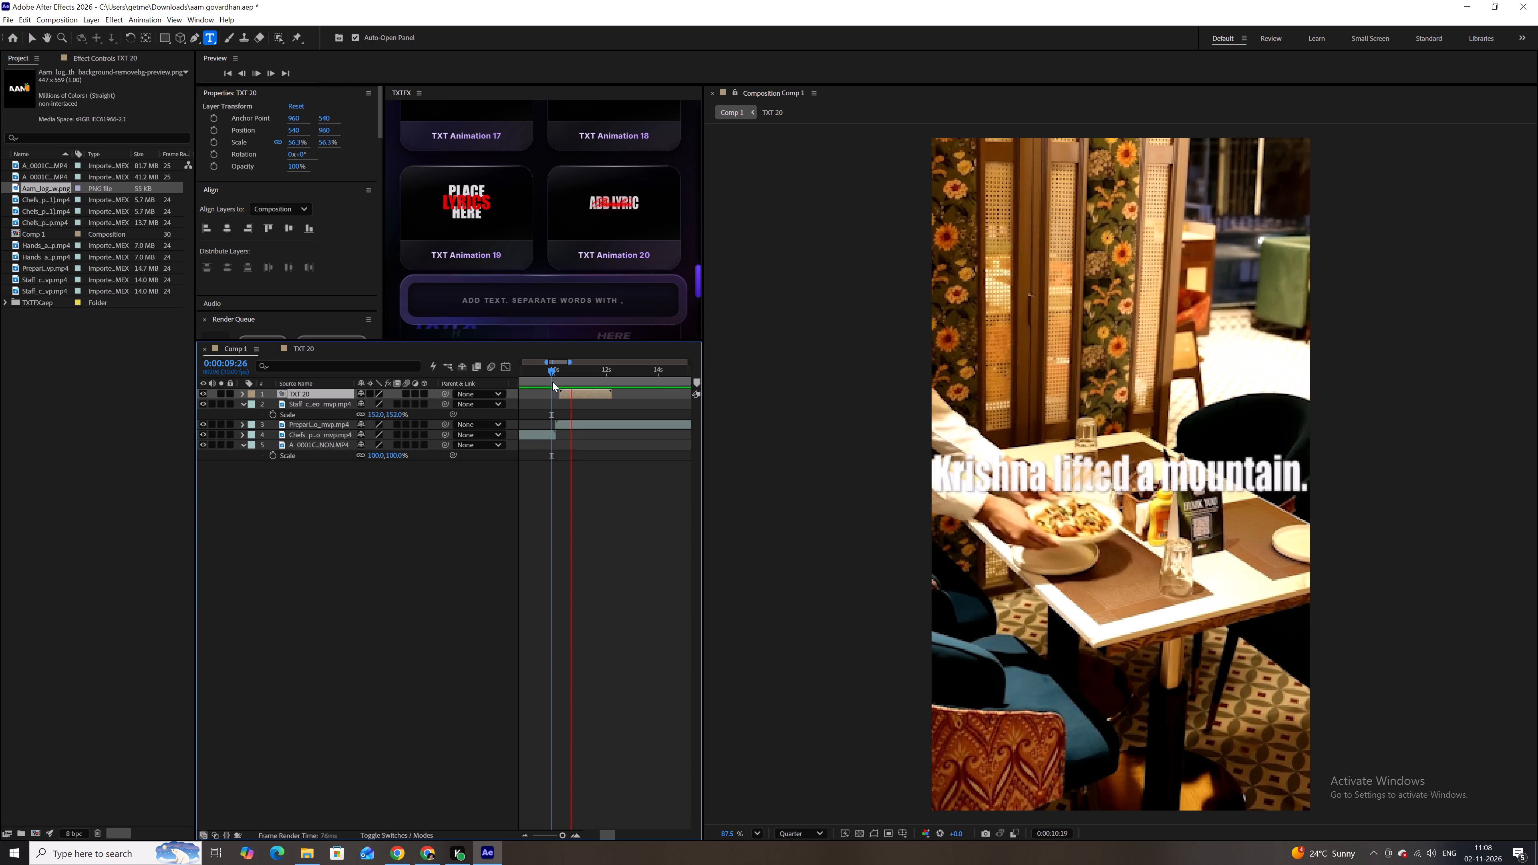
key(space)
key(space)
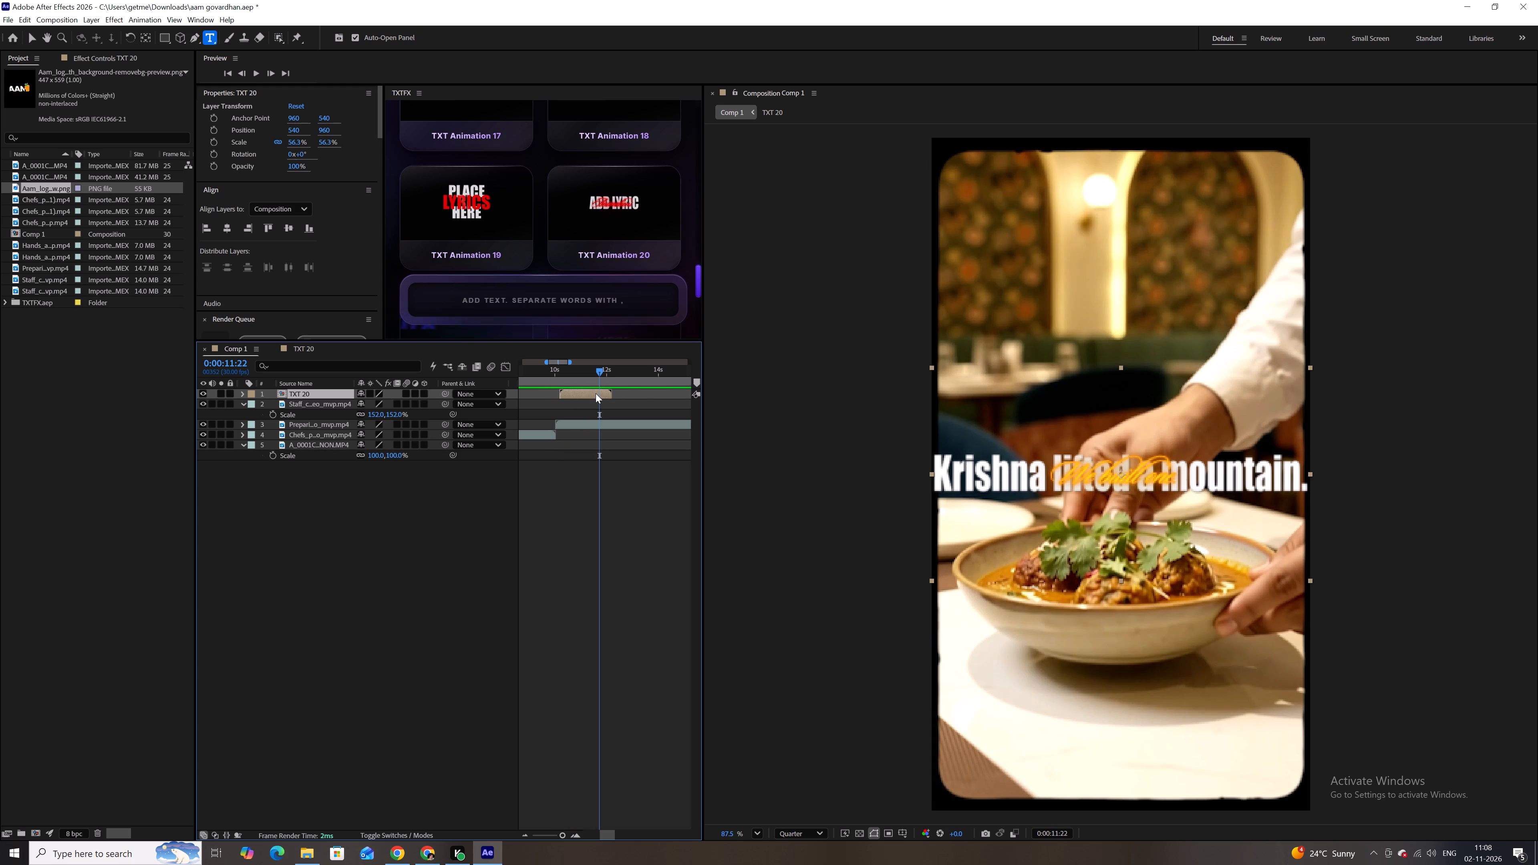
key(space)
drag(586, 395, 593, 394)
Set the TXT 20 composition's duration to 6 seconds.
click(301, 348)
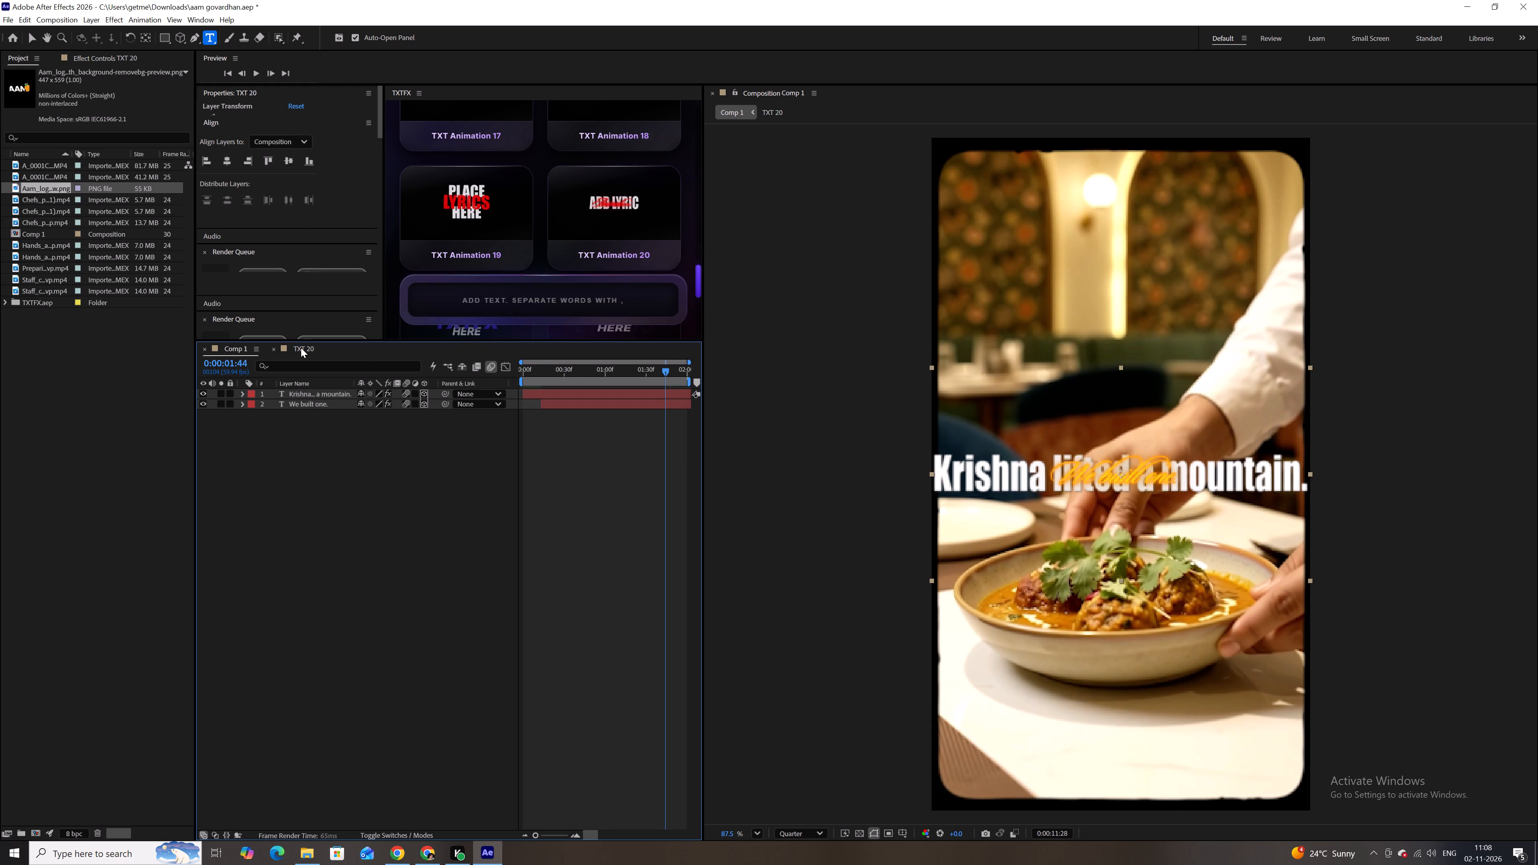
drag(582, 487, 579, 418)
key(ctrl+k)
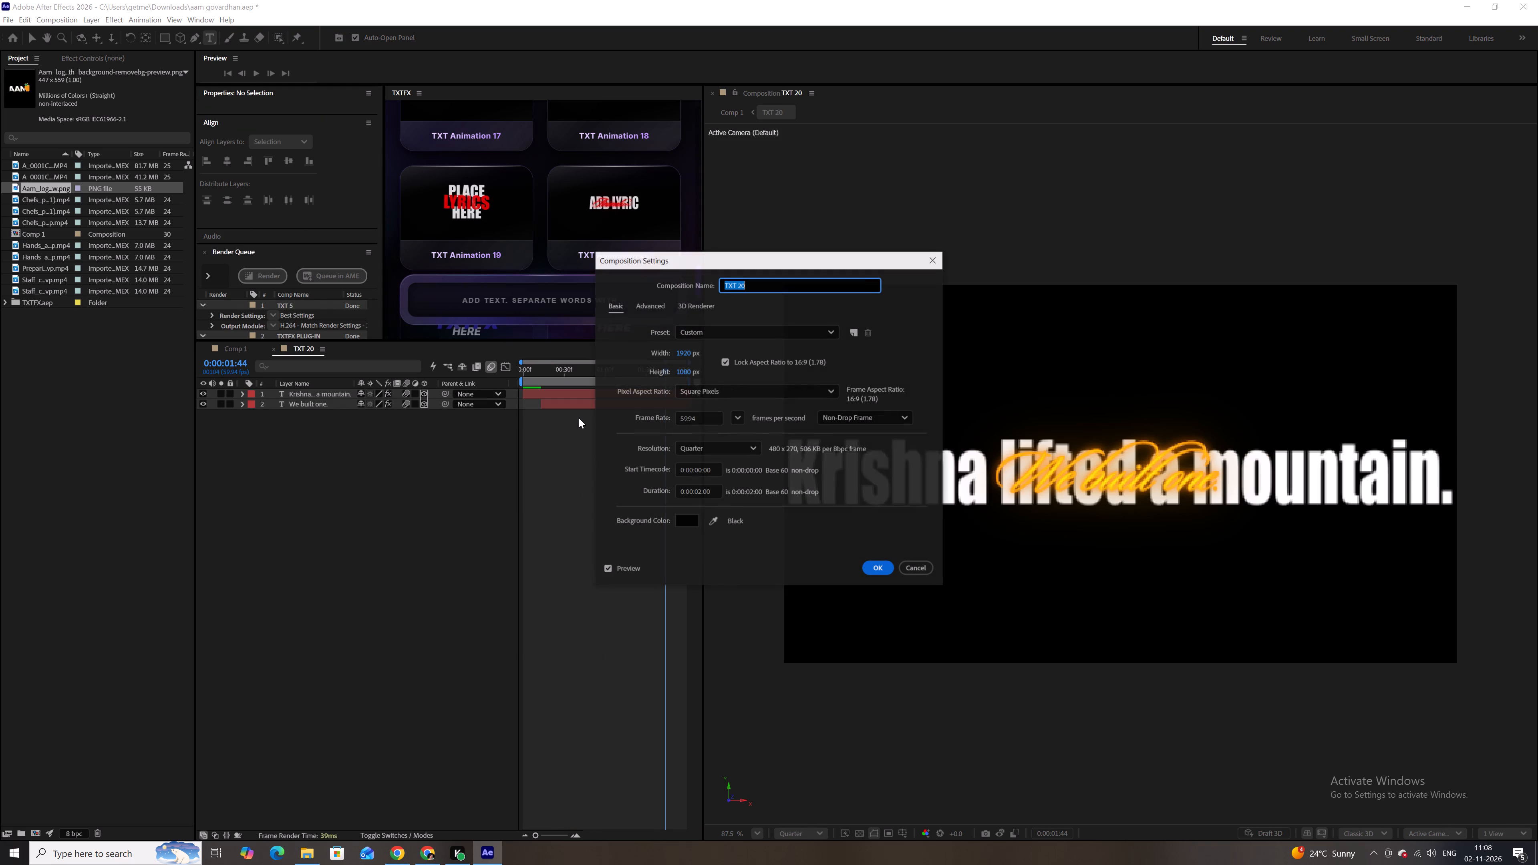
drag(697, 491, 701, 491)
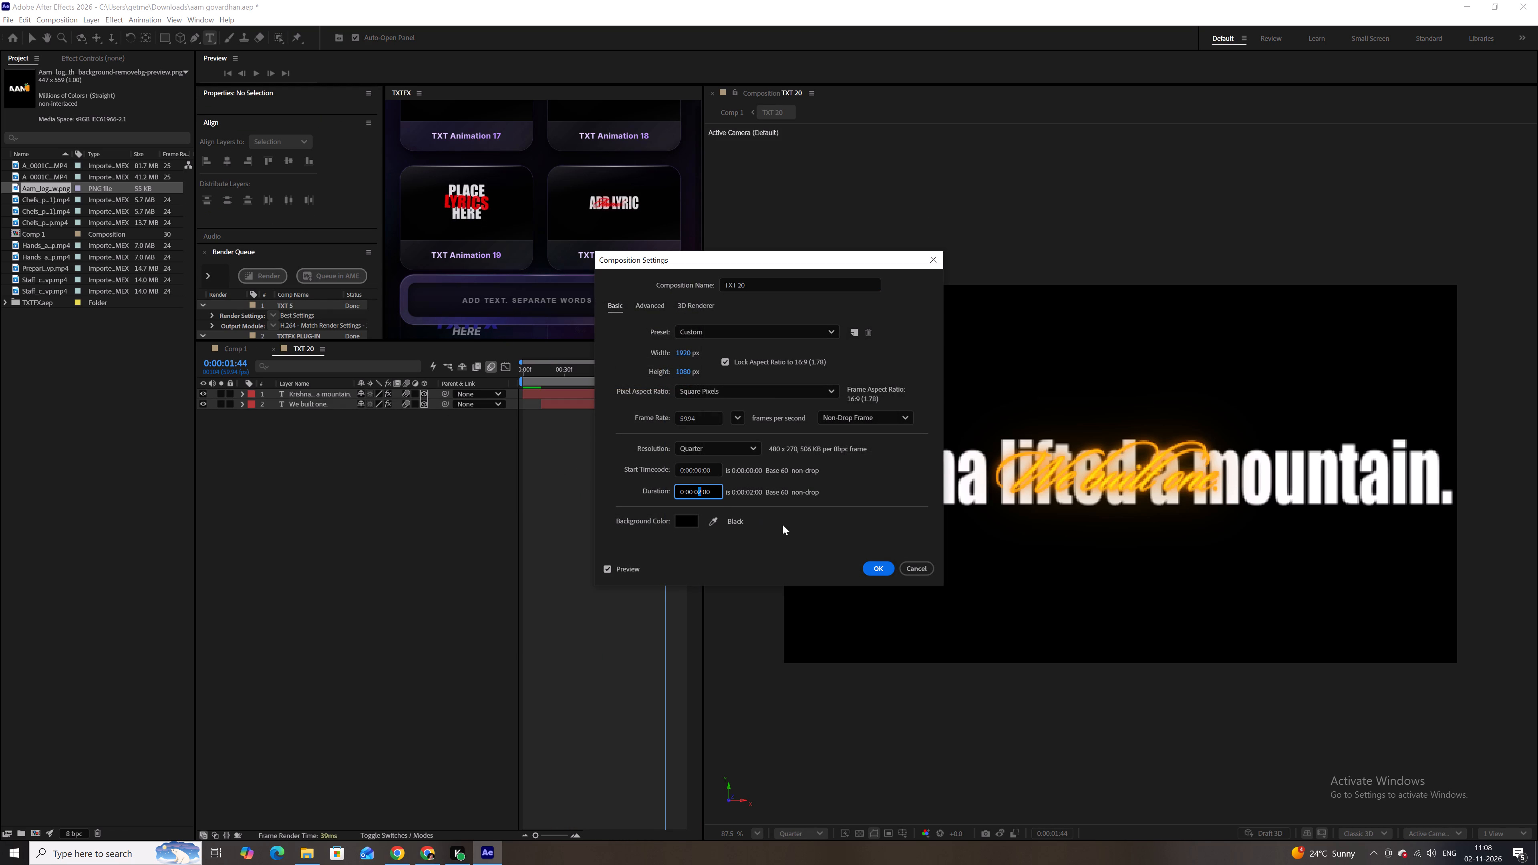
key(Down)
key(Left)
key(Right)
key(BackSpace)
key(6)
key(Return)
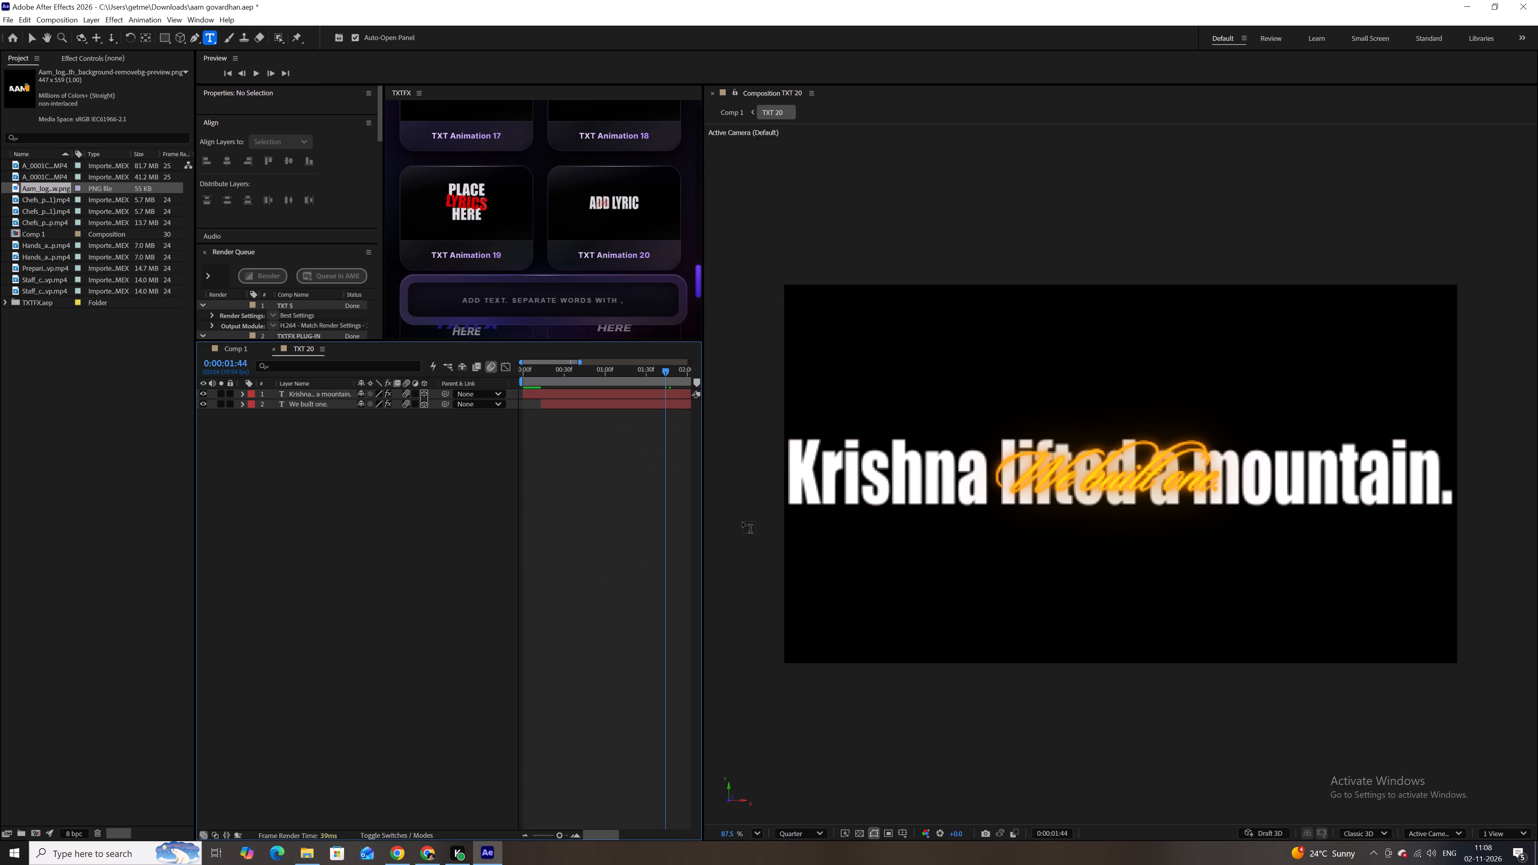
Extend both text layers in TXT 20 to the end of the 6-second composition.
alt+scroll(664, 534, down, 7)
drag(626, 500, 546, 385)
drag(408, 460, 391, 388)
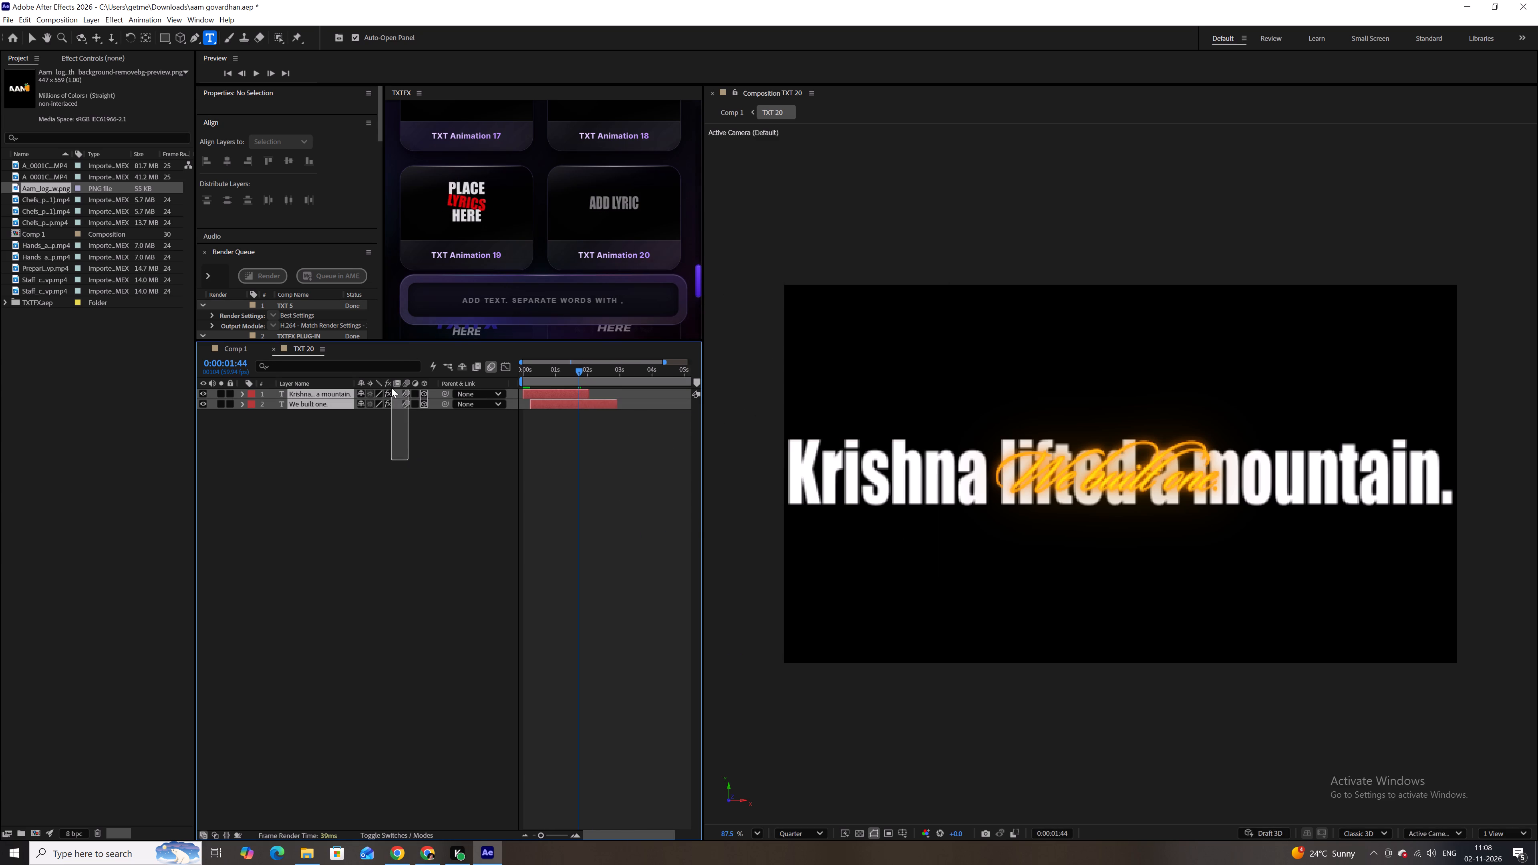
drag(391, 388, 392, 387)
drag(588, 391, 718, 402)
Return to the start of TXT 20 and reveal the keyframes of both text layers.
drag(561, 375, 525, 381)
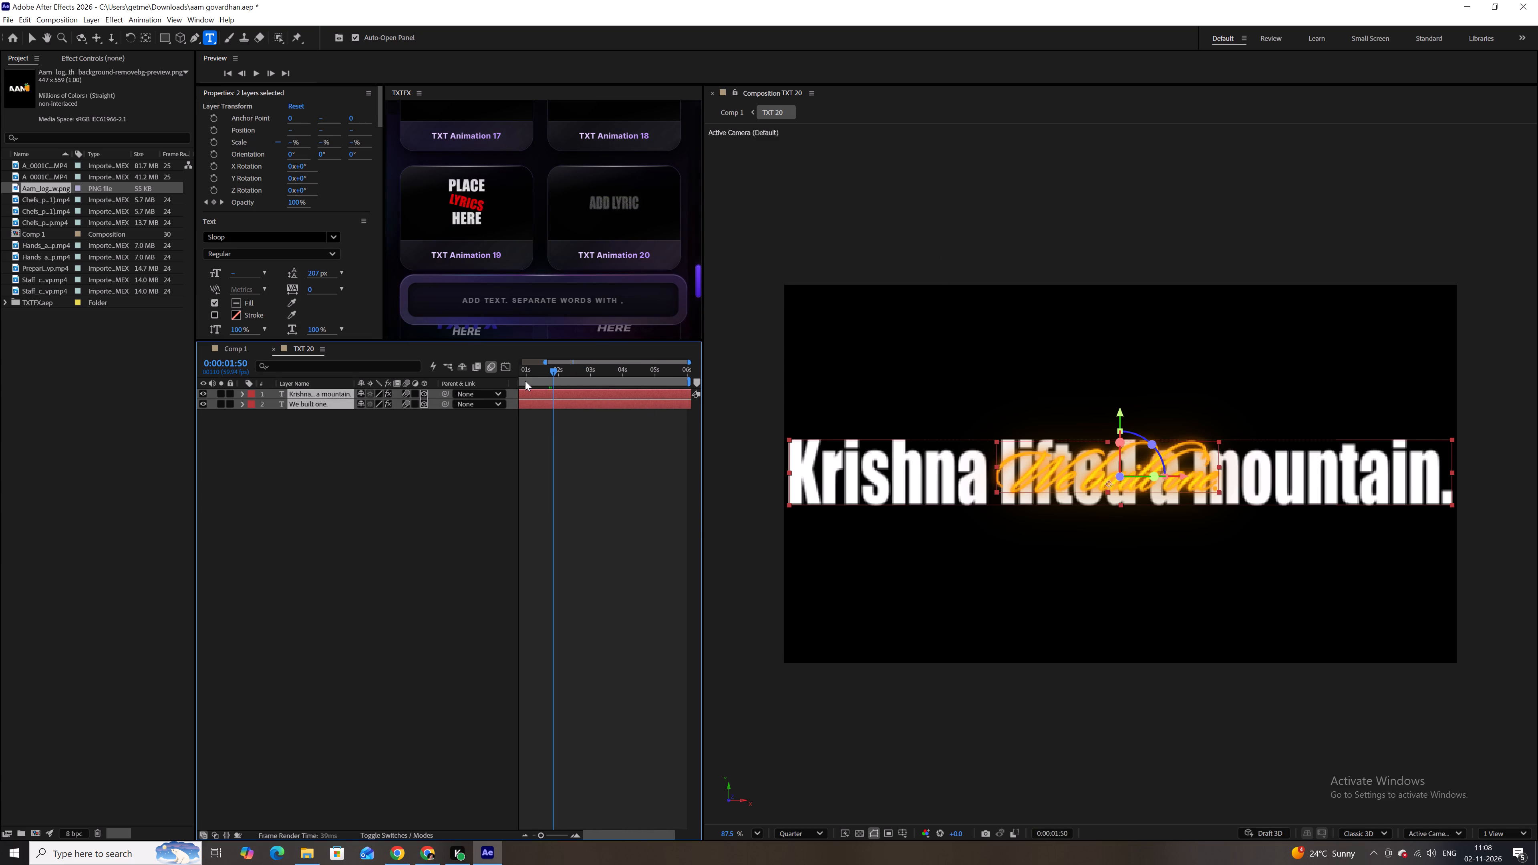
drag(525, 381, 505, 385)
alt+scroll(612, 432, down, 8)
drag(534, 376, 525, 377)
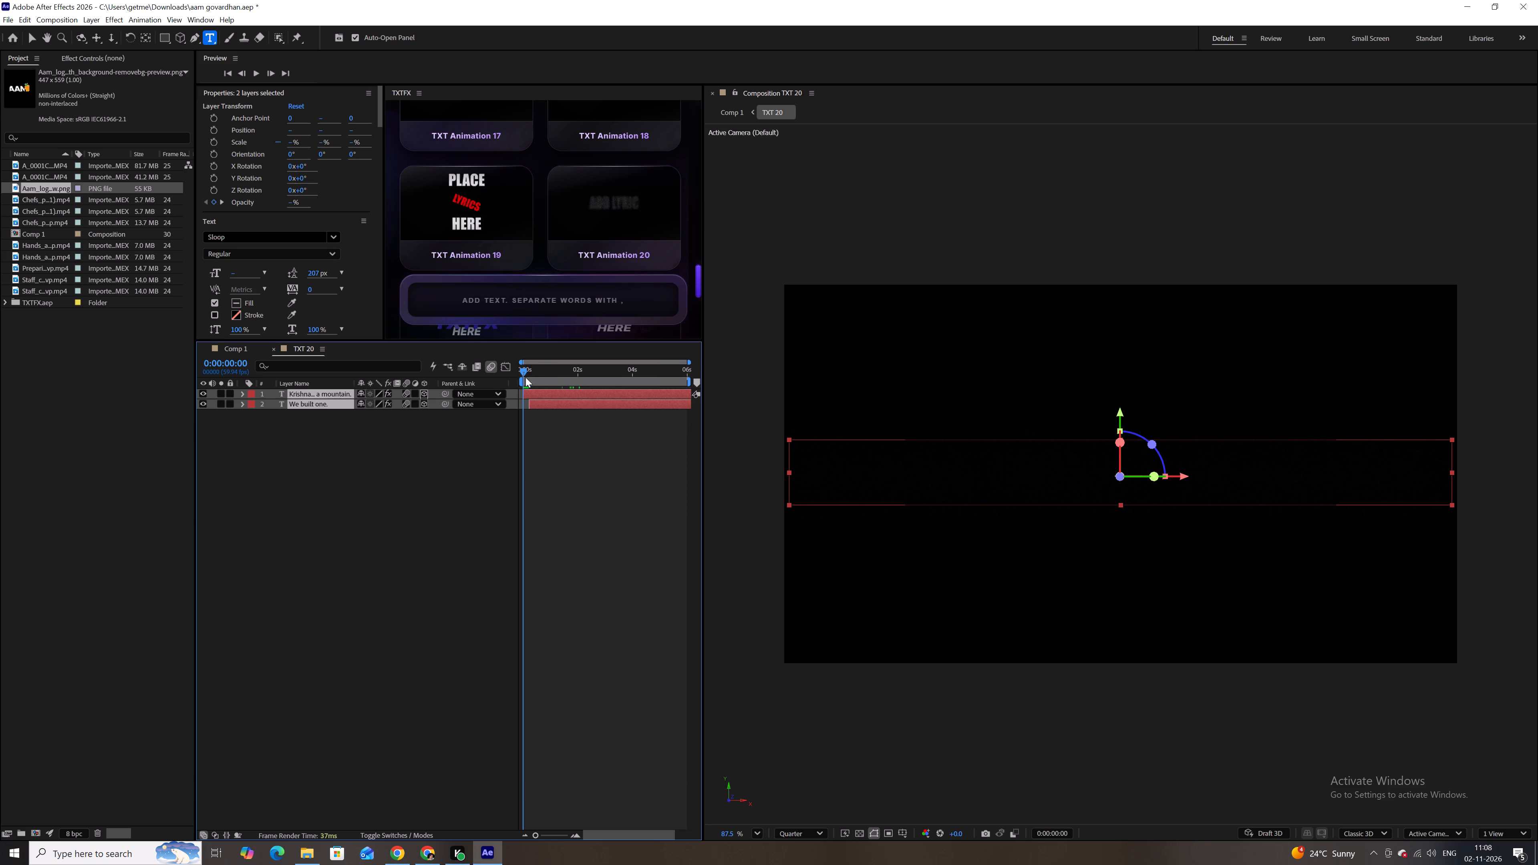
drag(525, 377, 496, 380)
click(580, 485)
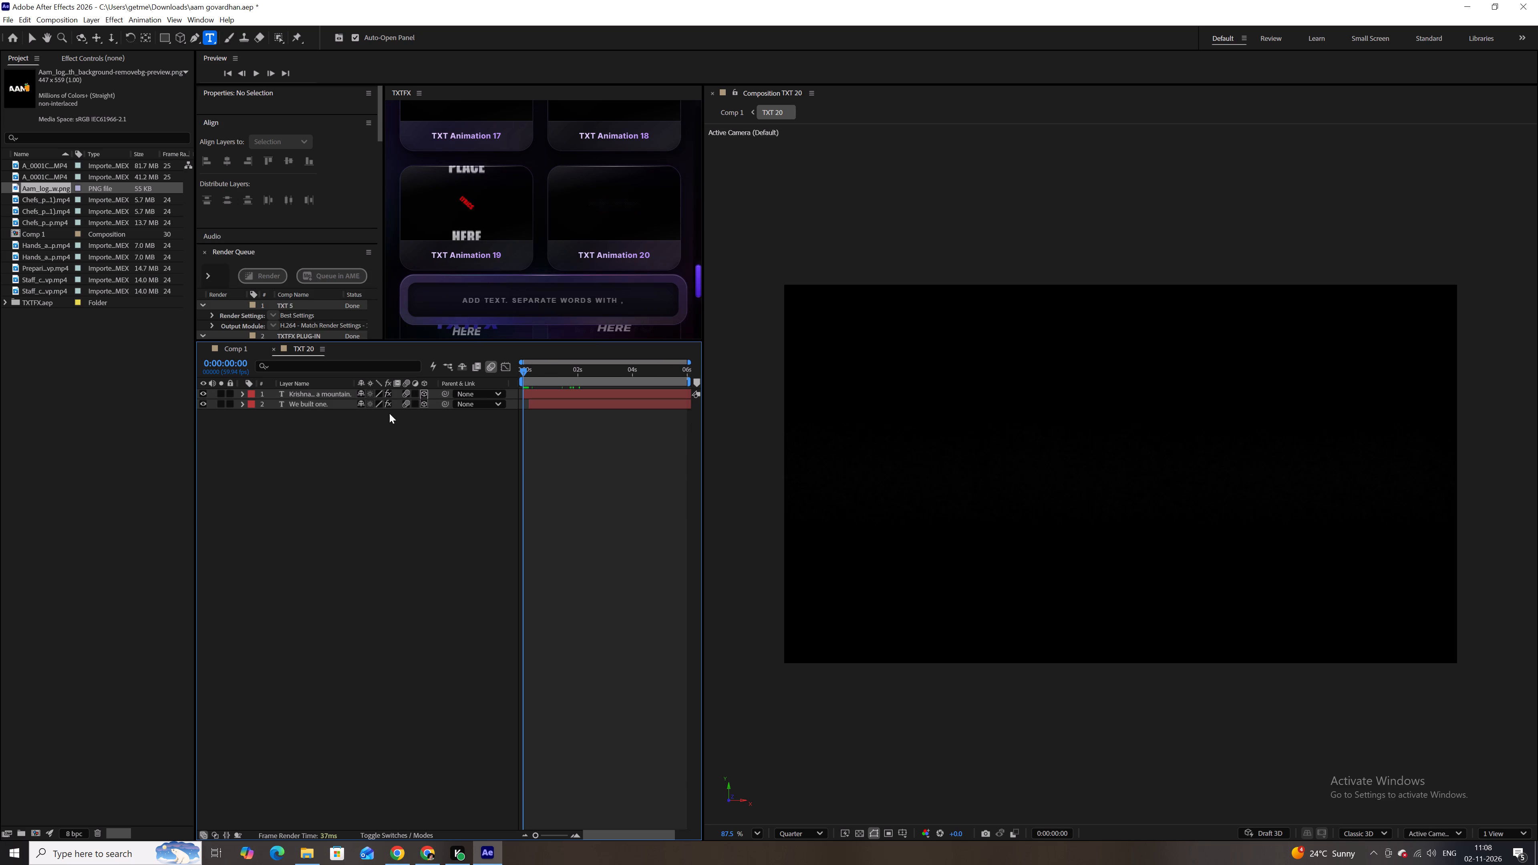
drag(340, 436, 325, 390)
key(i)
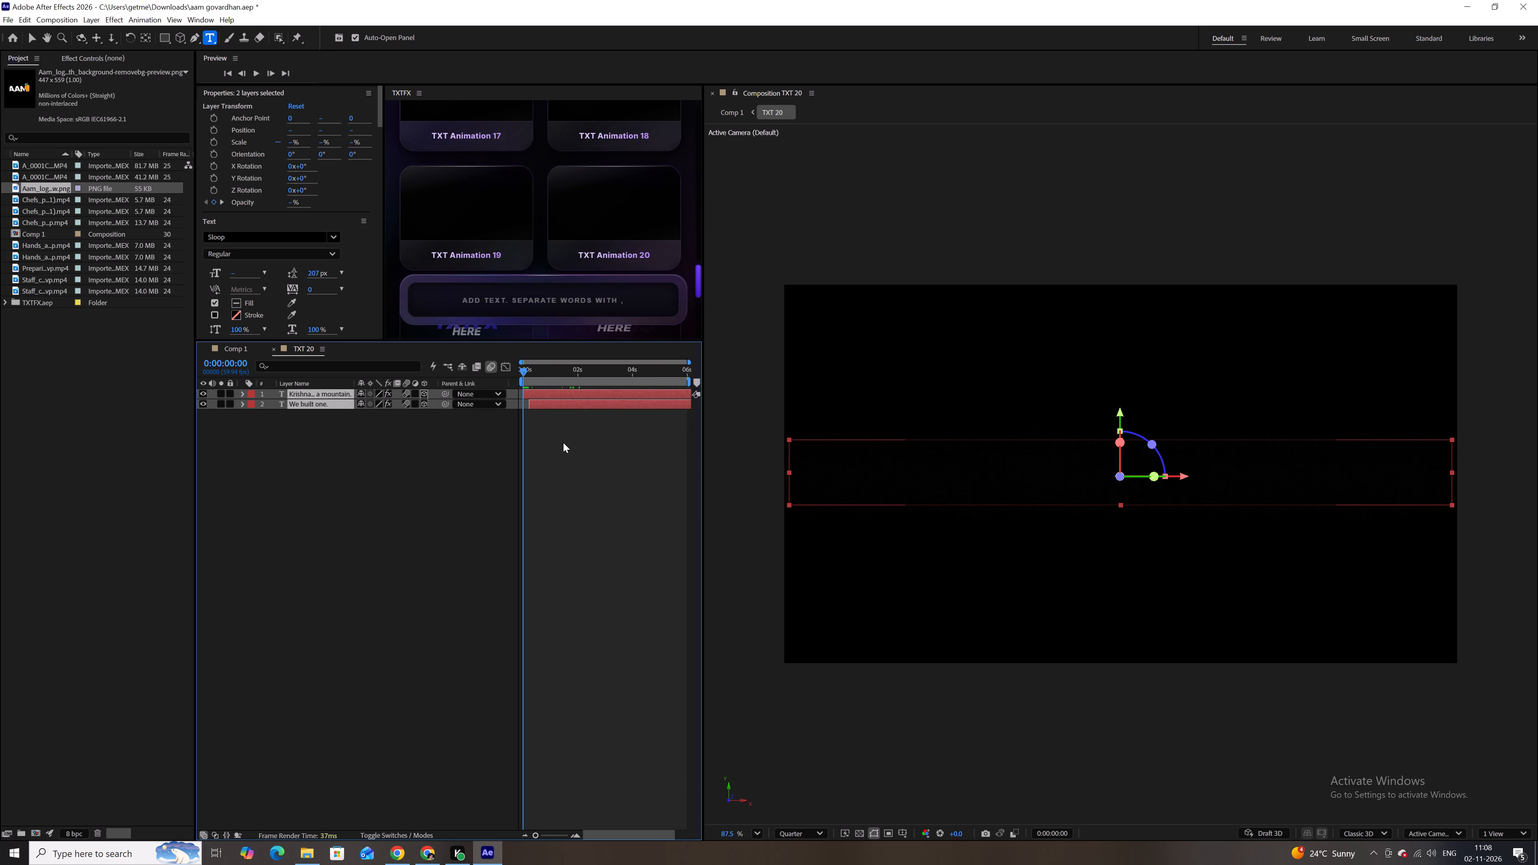
key(u)
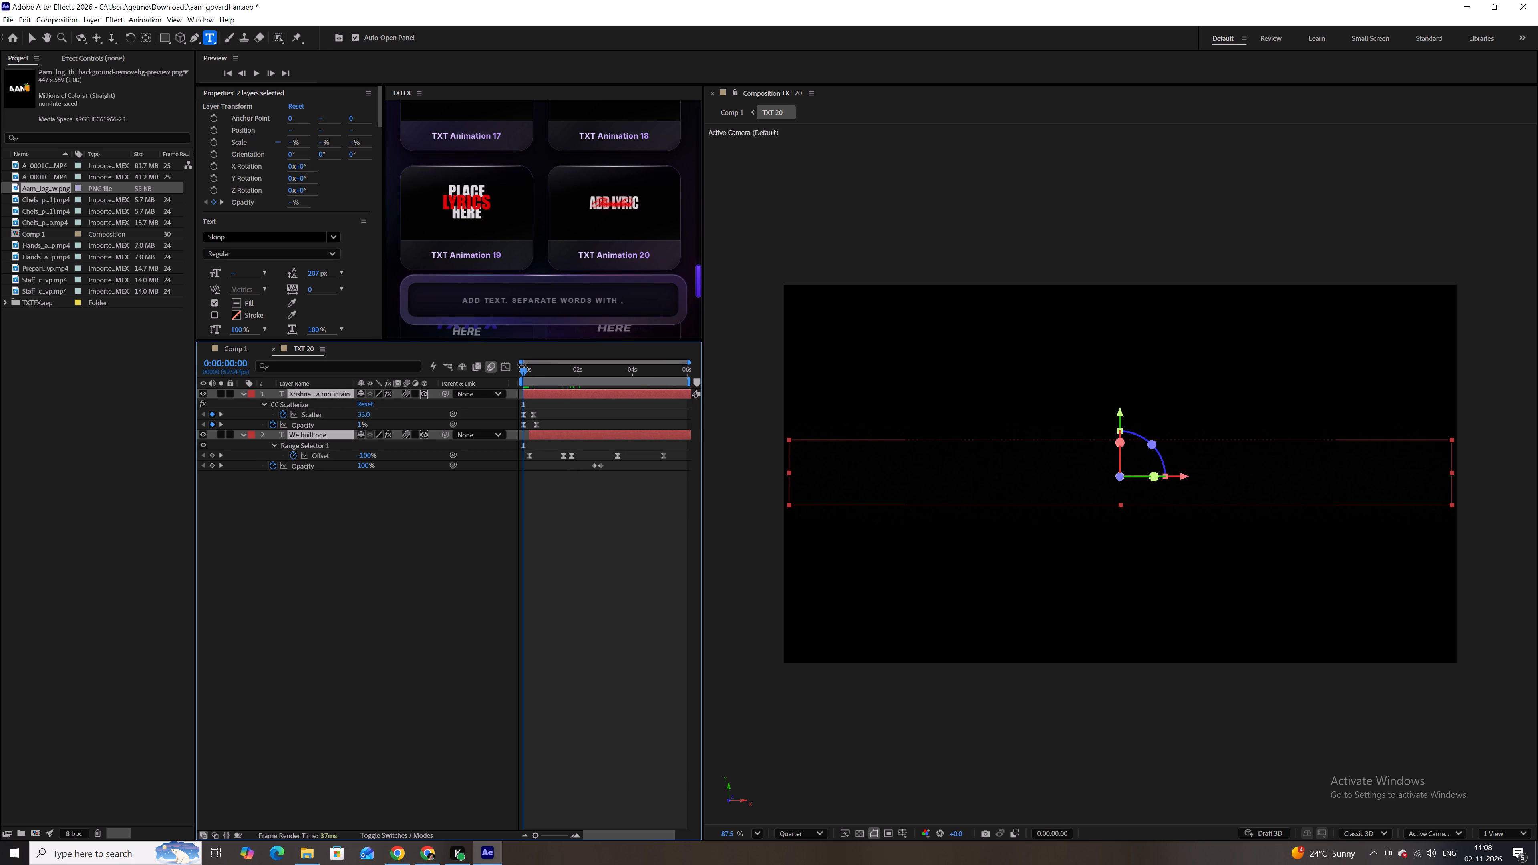
Scrub through the whole TXT 20 composition to examine the timing of both text animations.
drag(522, 369, 532, 370)
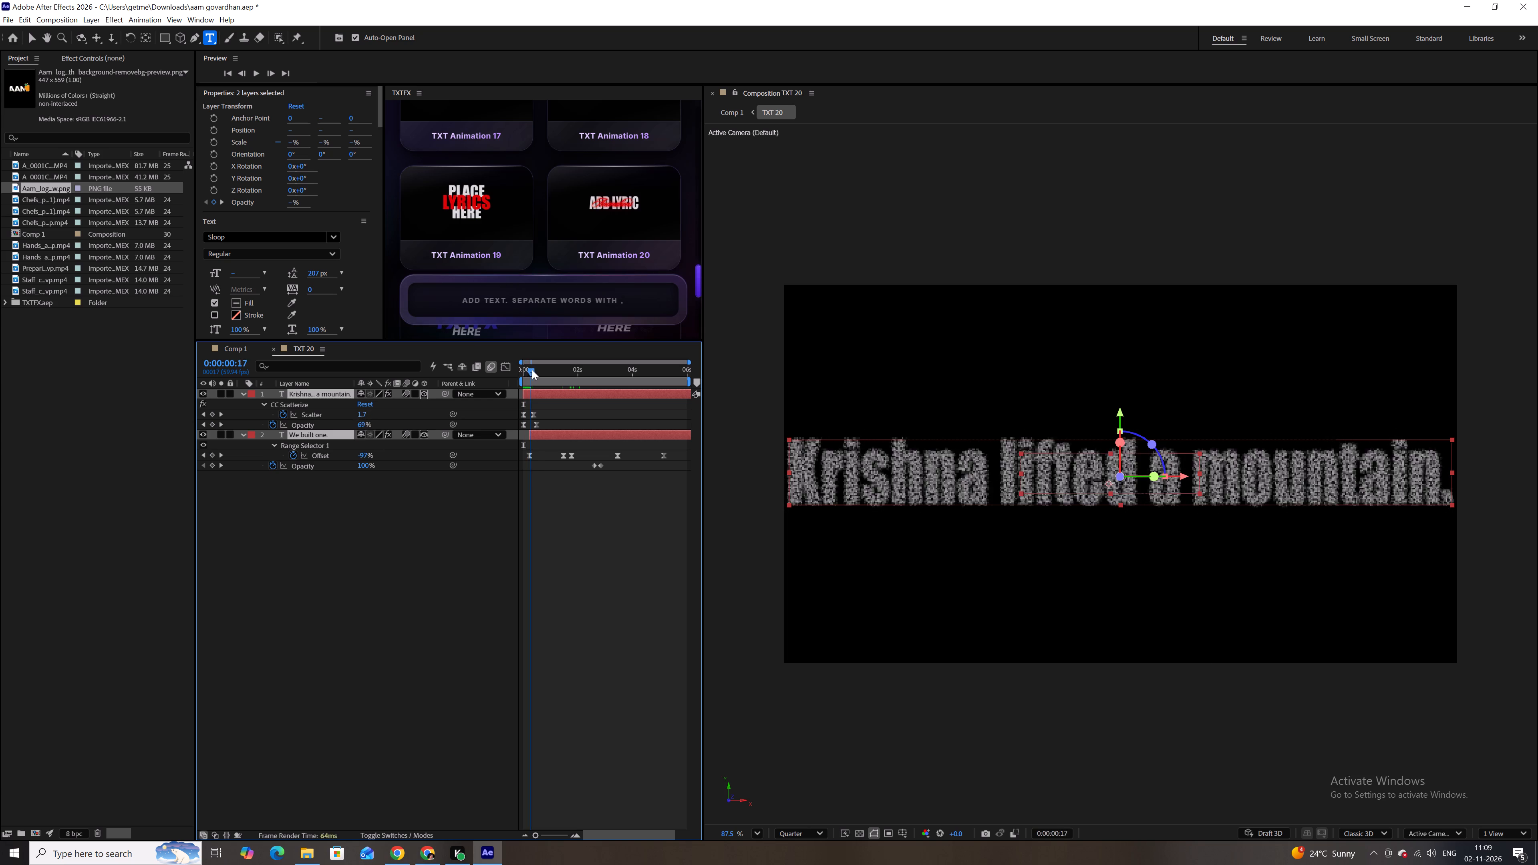
drag(532, 370, 549, 370)
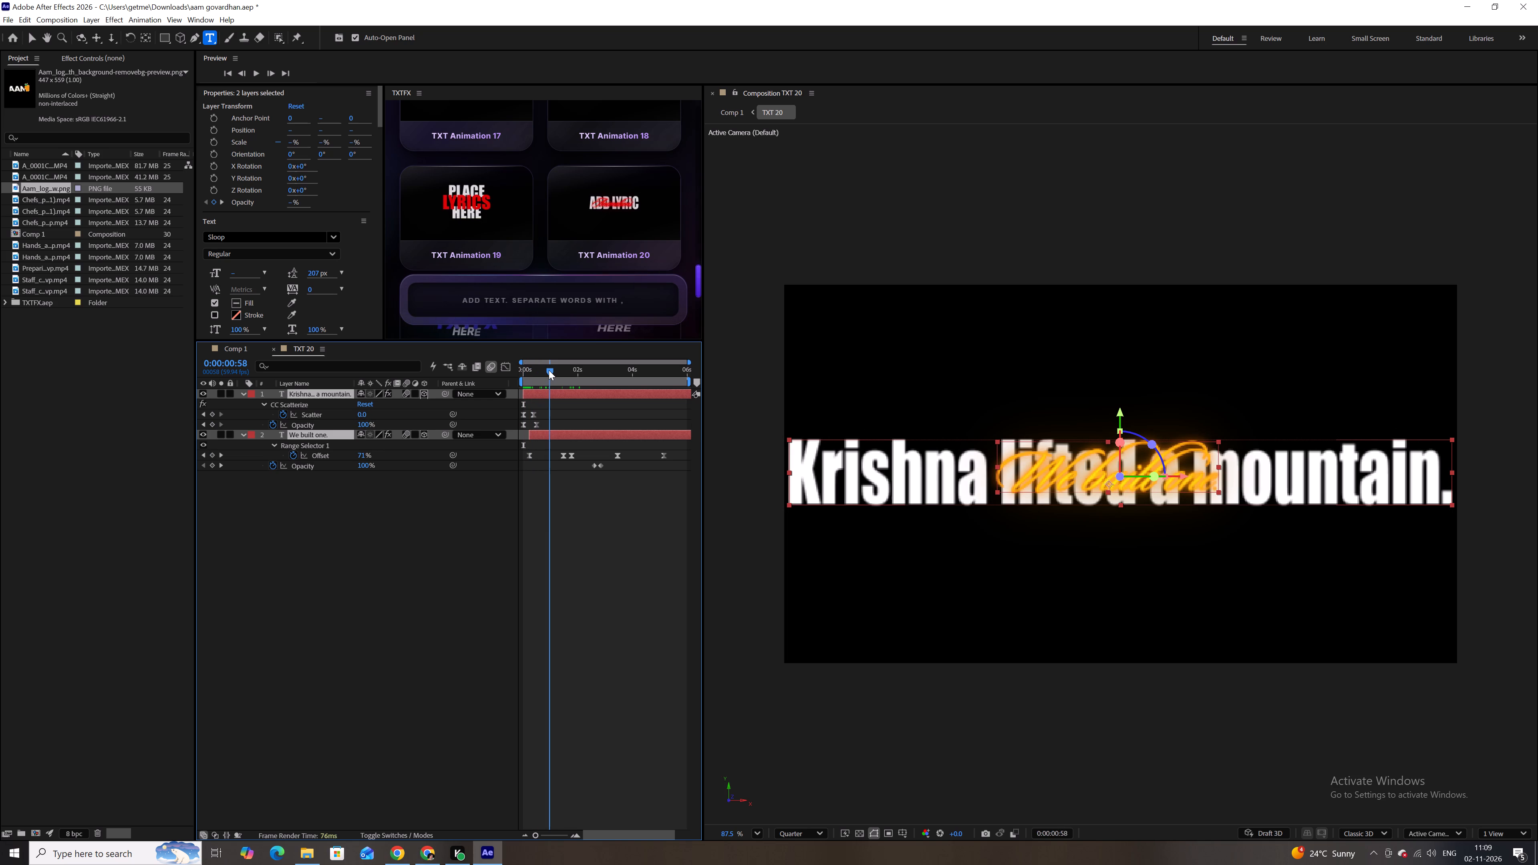
drag(549, 370, 552, 372)
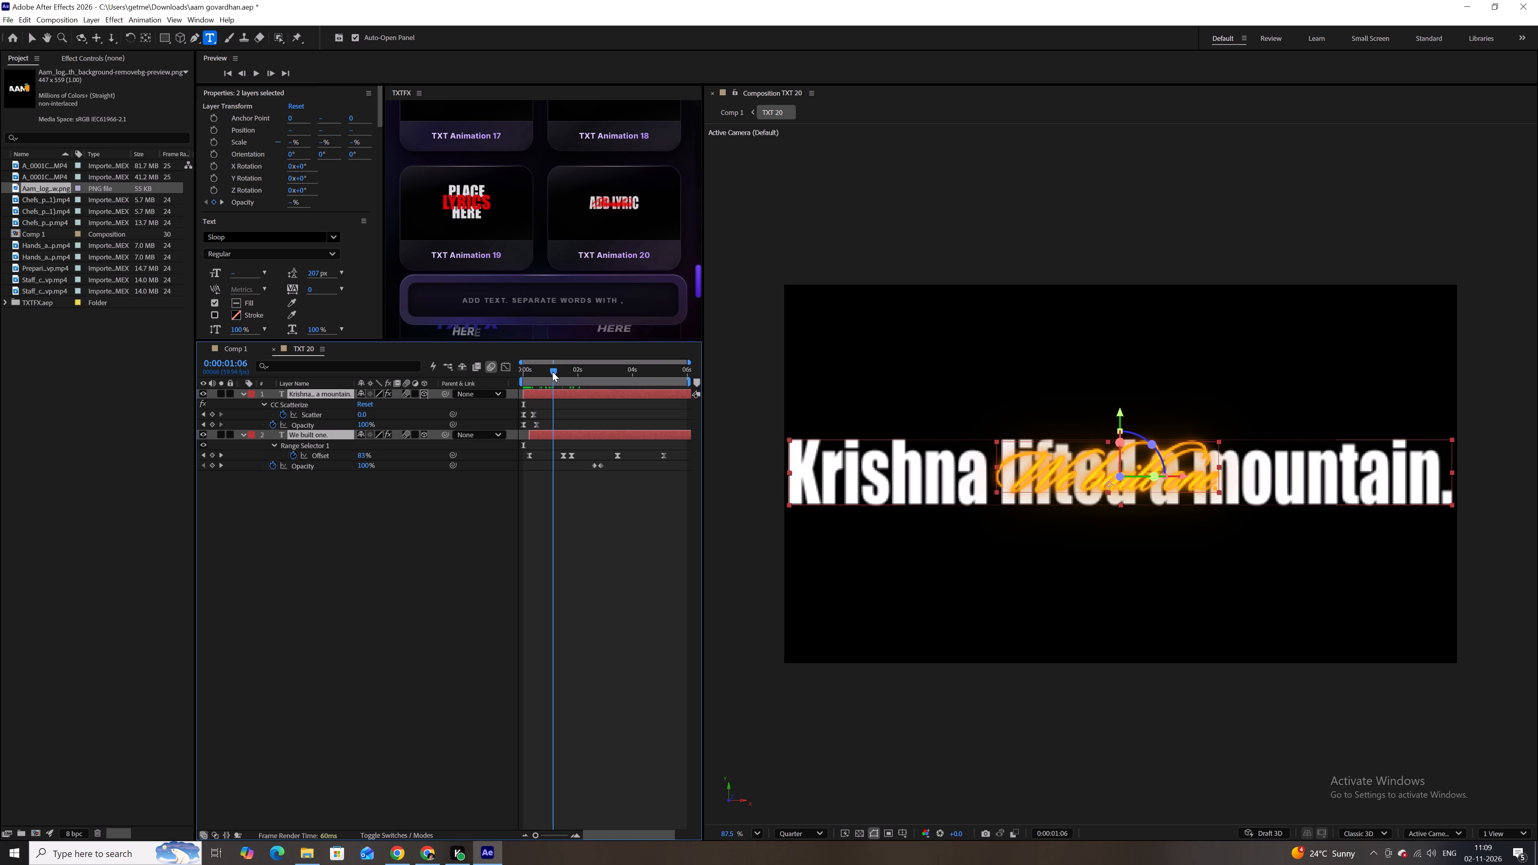
drag(552, 372, 553, 372)
drag(553, 372, 554, 372)
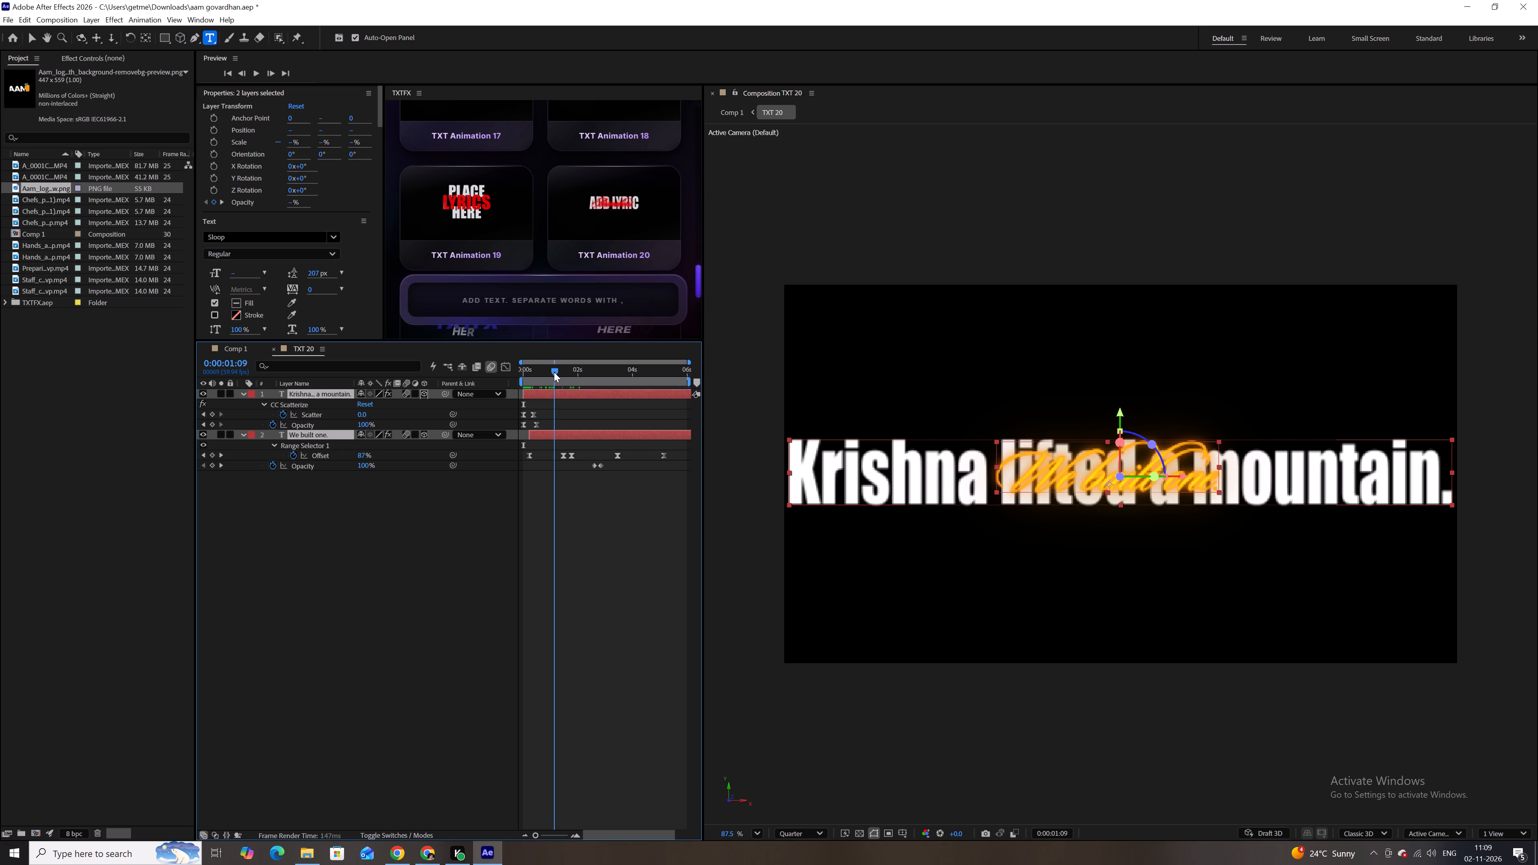
drag(554, 372, 578, 380)
scroll(612, 486, down, 3)
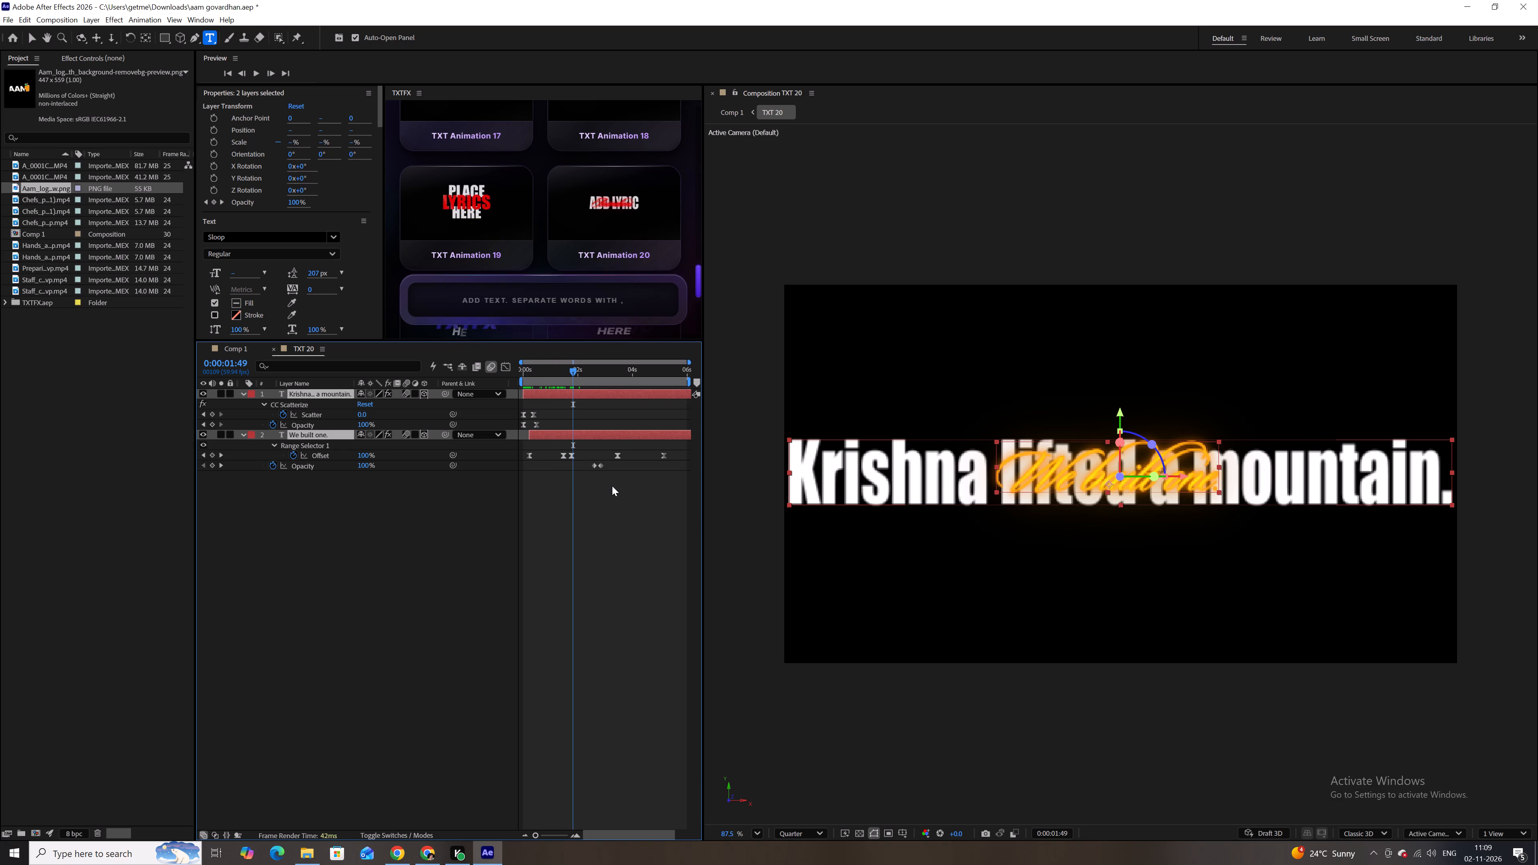
ctrl+scroll(626, 498, down, 4)
alt+scroll(626, 498, down, 3)
drag(576, 367, 717, 370)
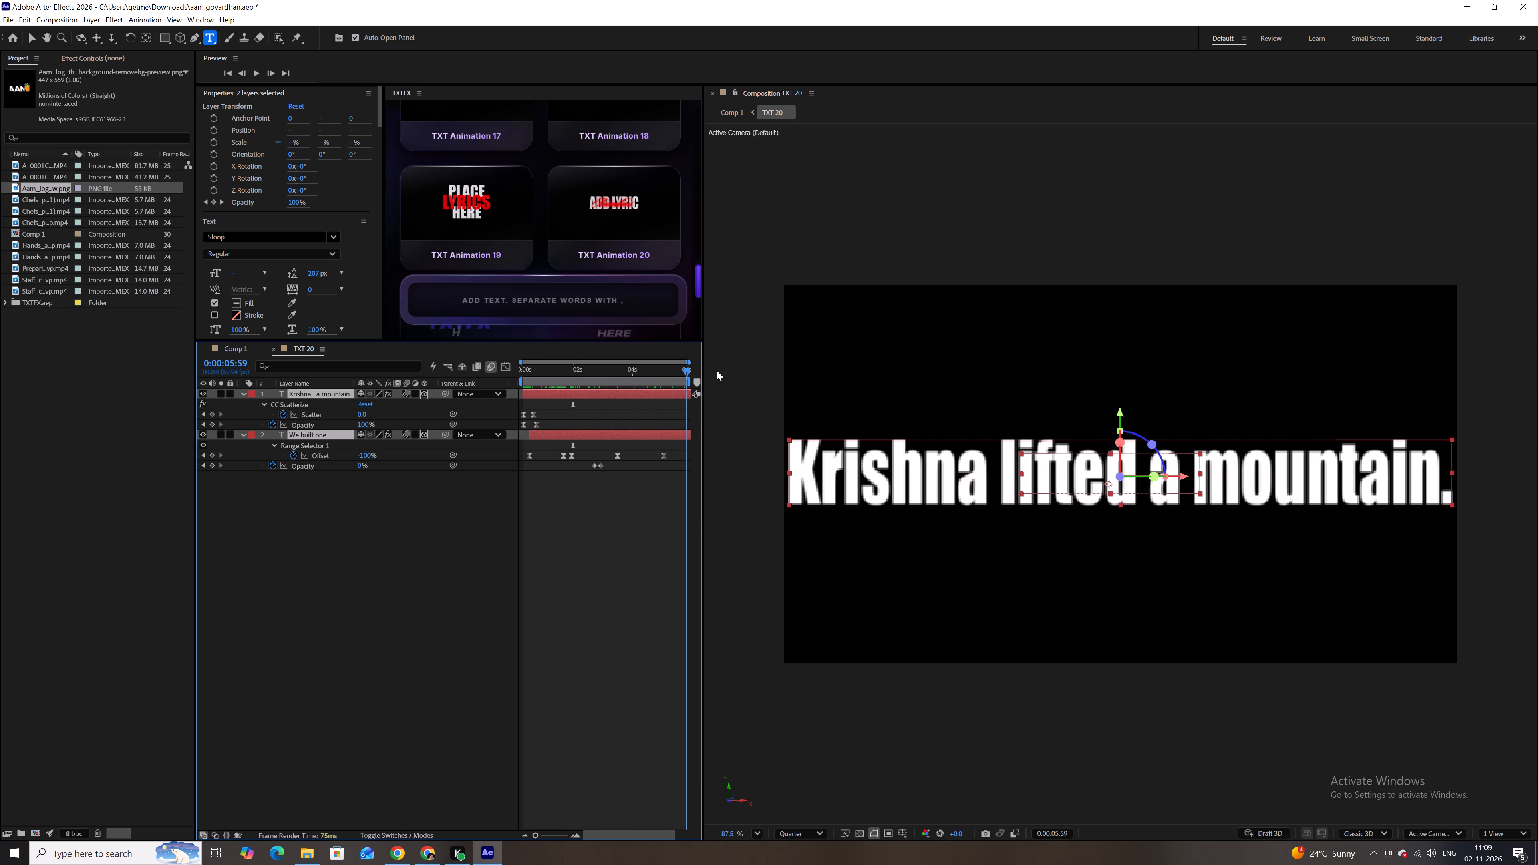
drag(717, 370, 557, 391)
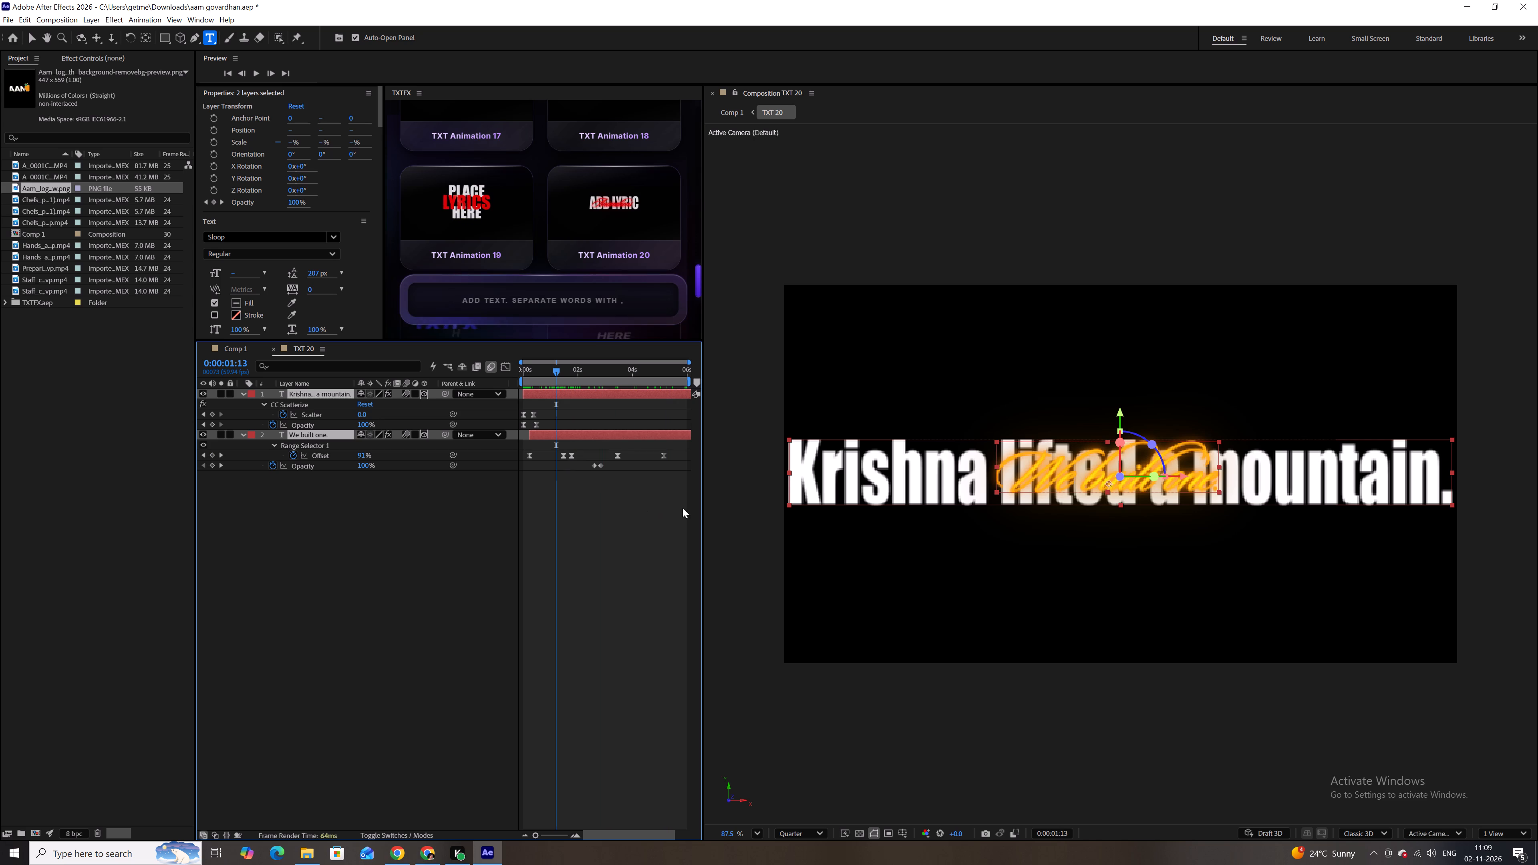
Stretch the later Offset and Opacity keyframes of the "We built one." layer so its exit happens later, previewing the animation.
drag(682, 508, 552, 446)
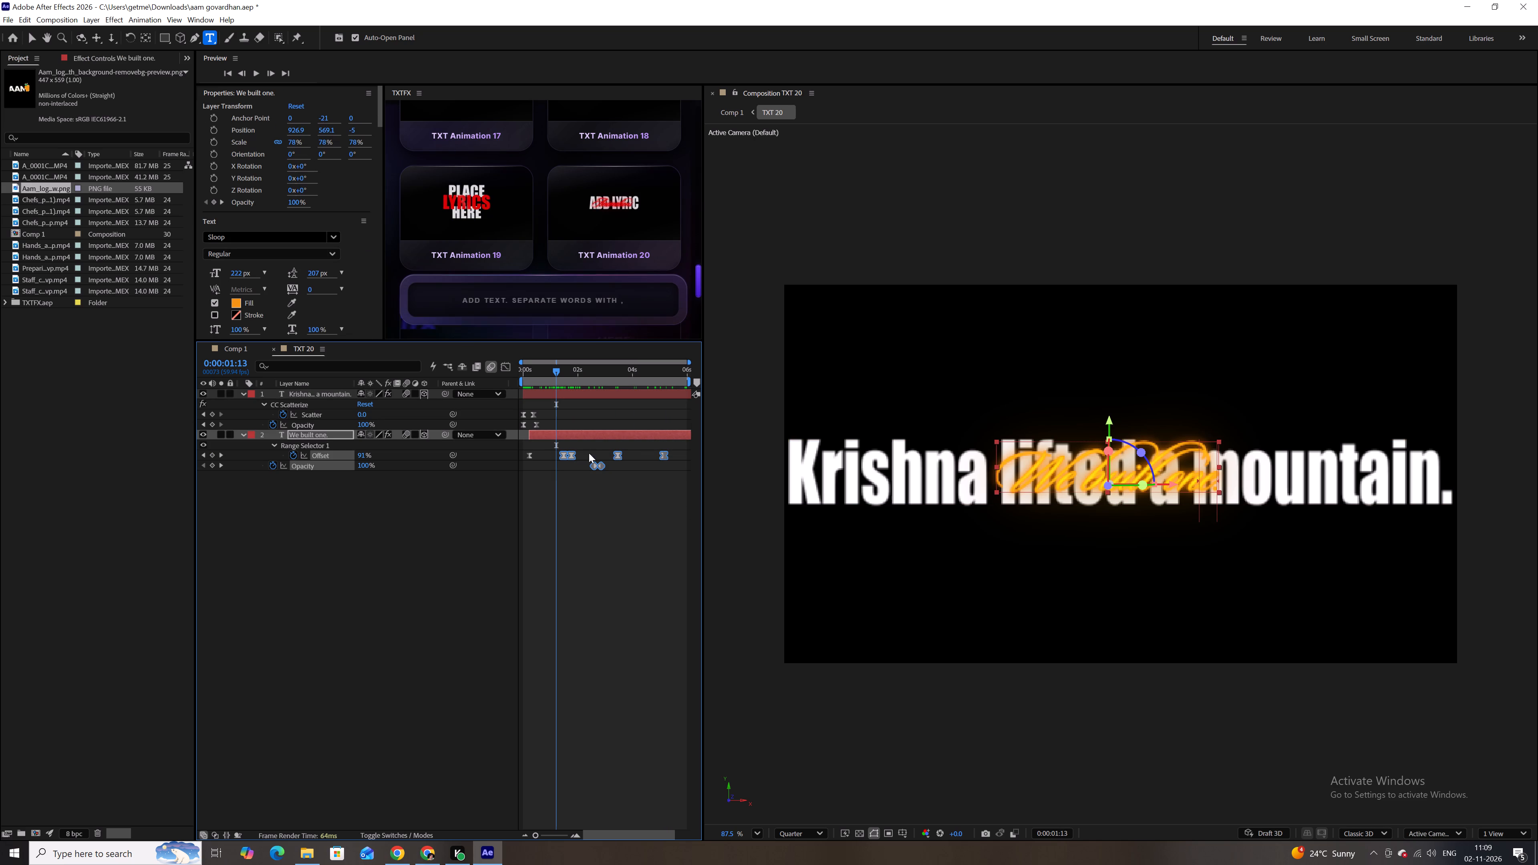
alt+drag(665, 456, 730, 454)
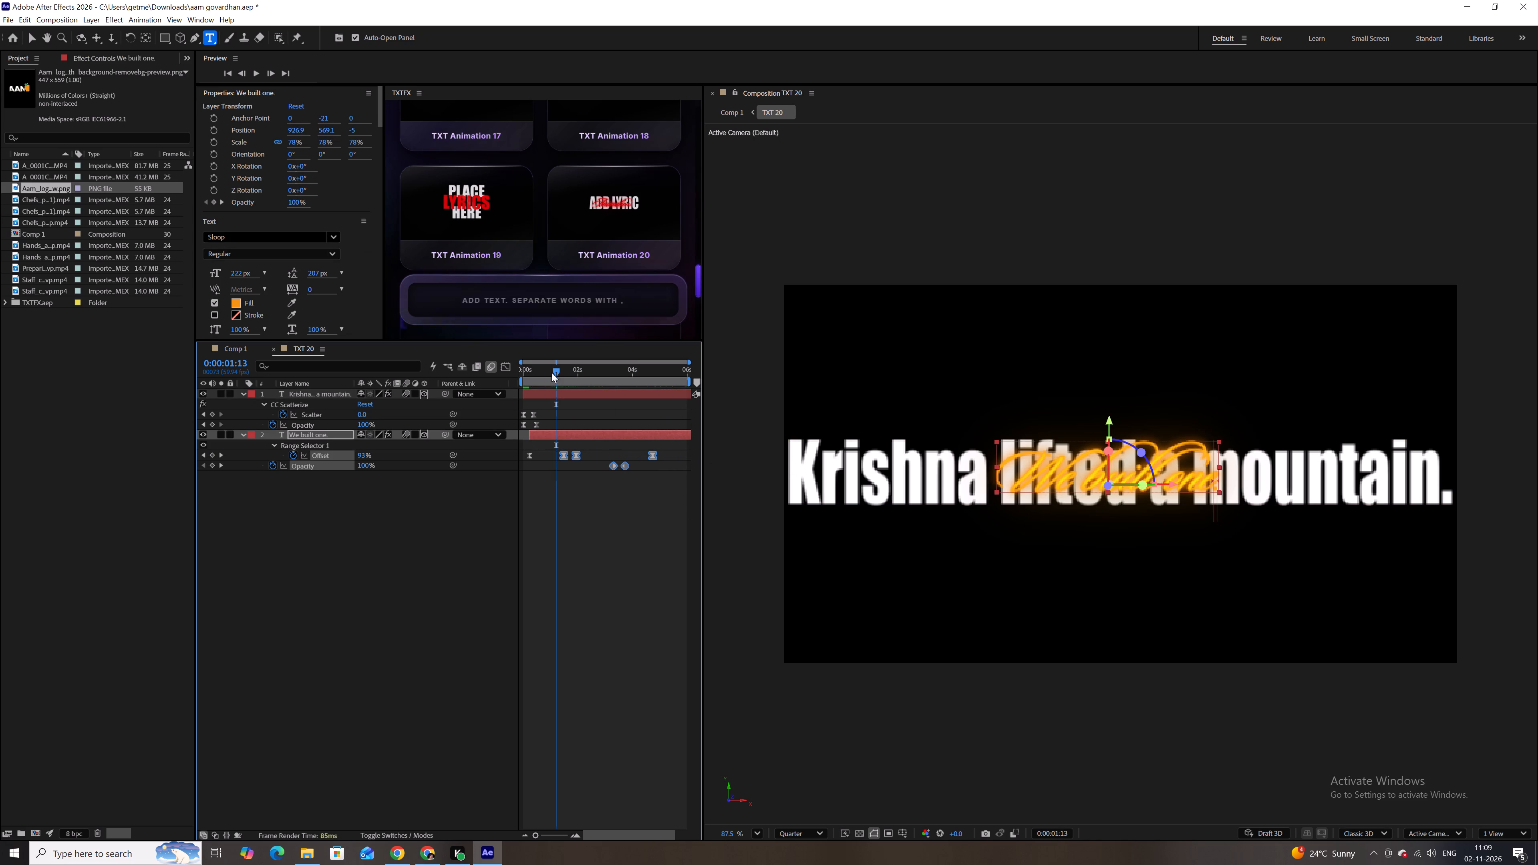
drag(546, 370, 535, 376)
key(space)
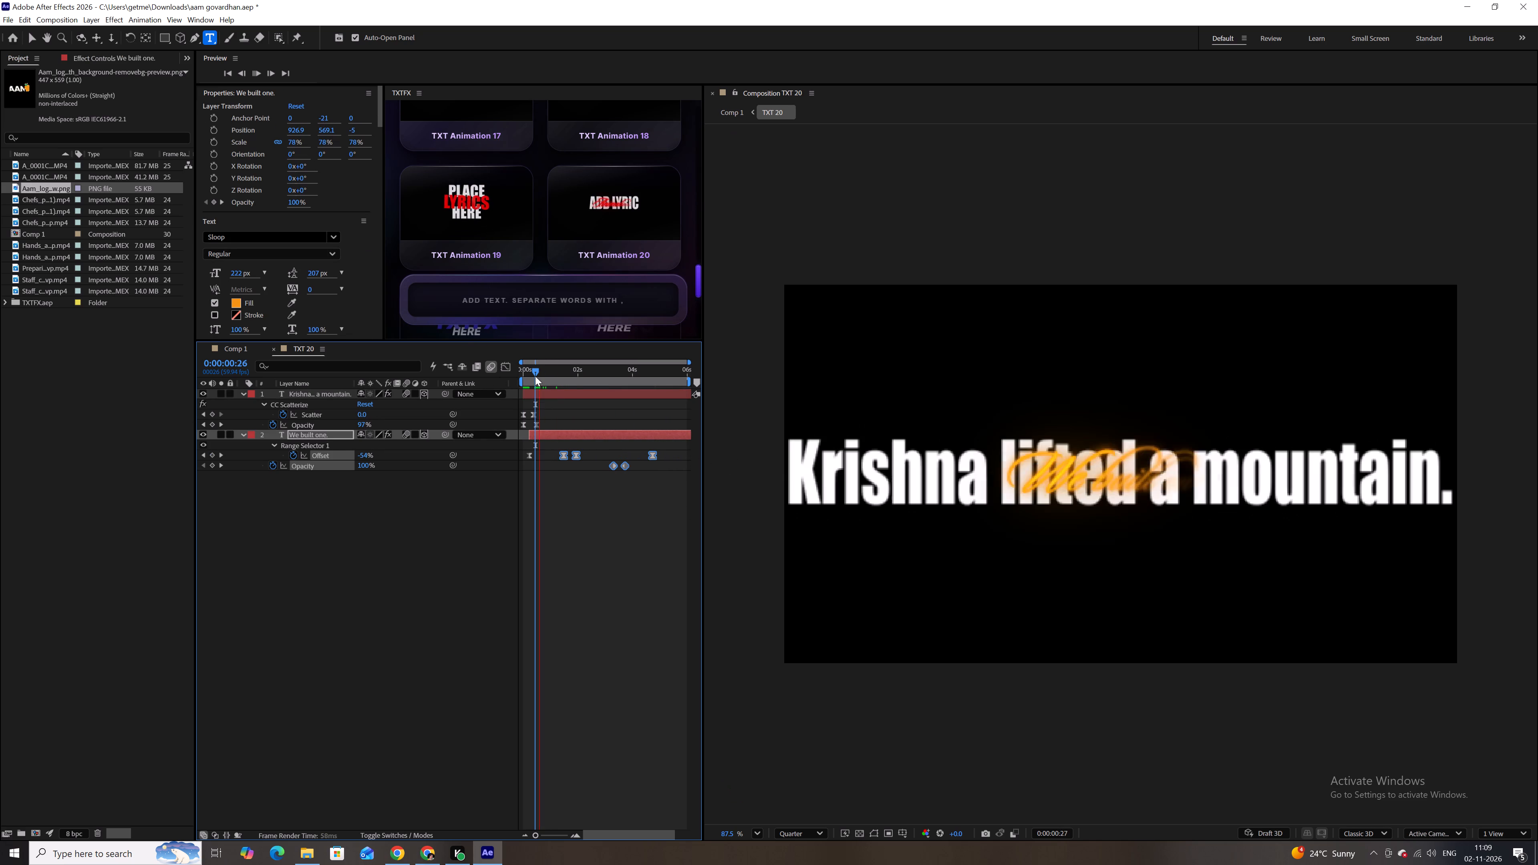
key(space)
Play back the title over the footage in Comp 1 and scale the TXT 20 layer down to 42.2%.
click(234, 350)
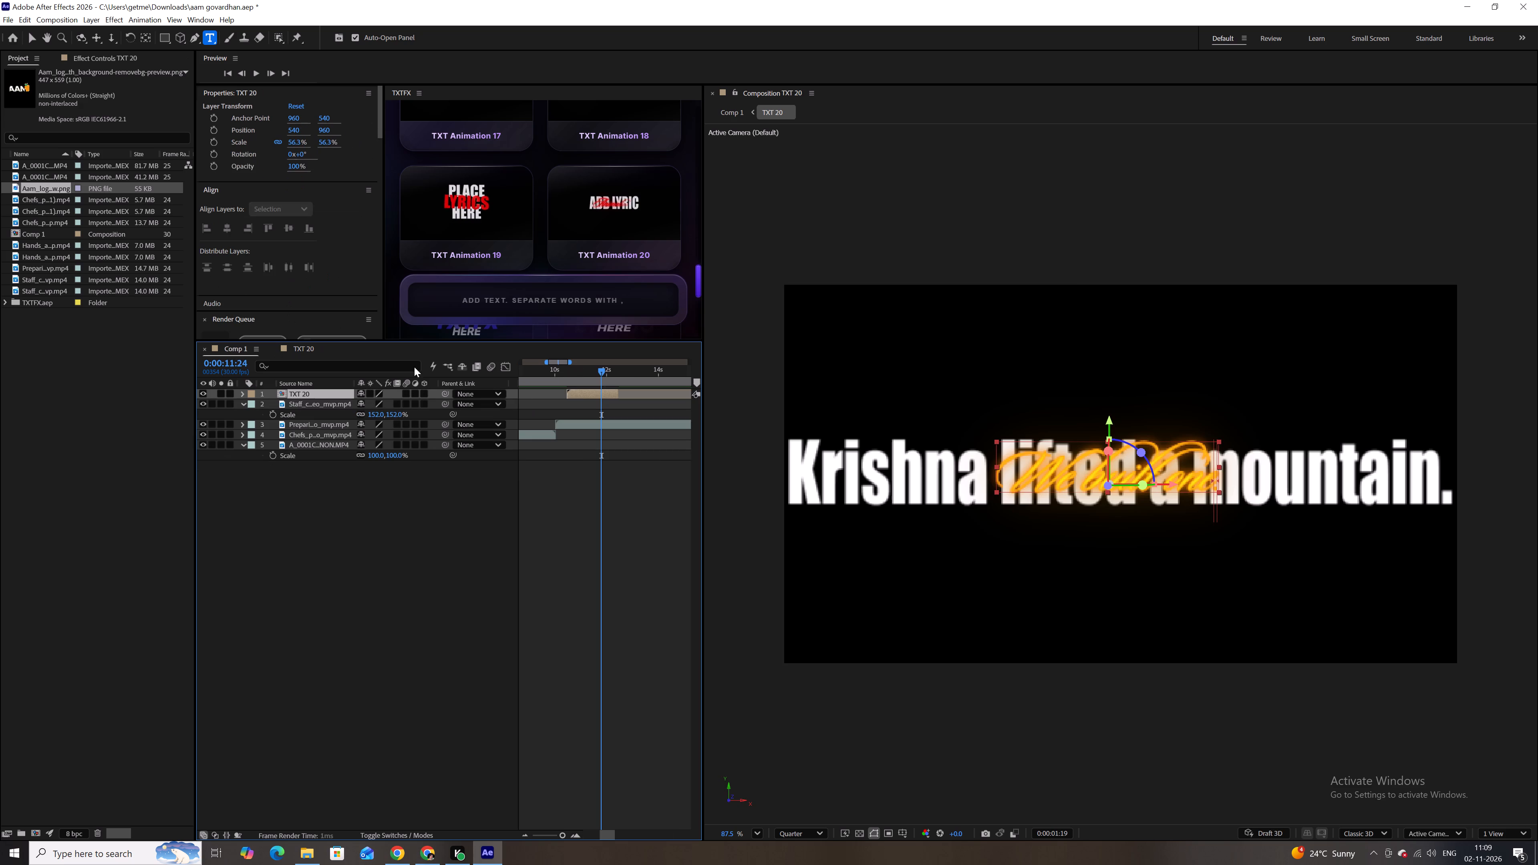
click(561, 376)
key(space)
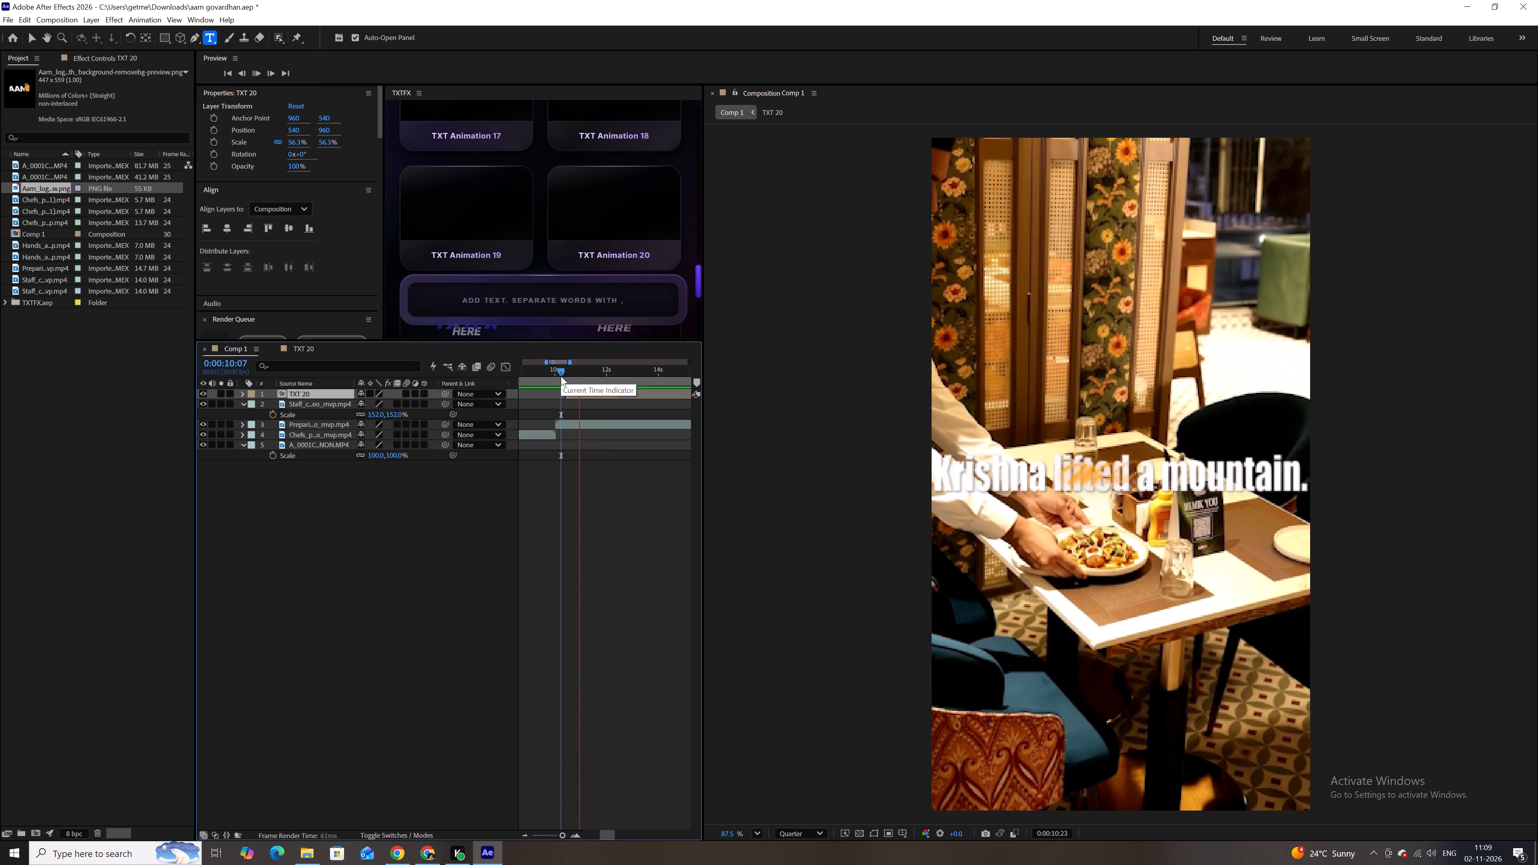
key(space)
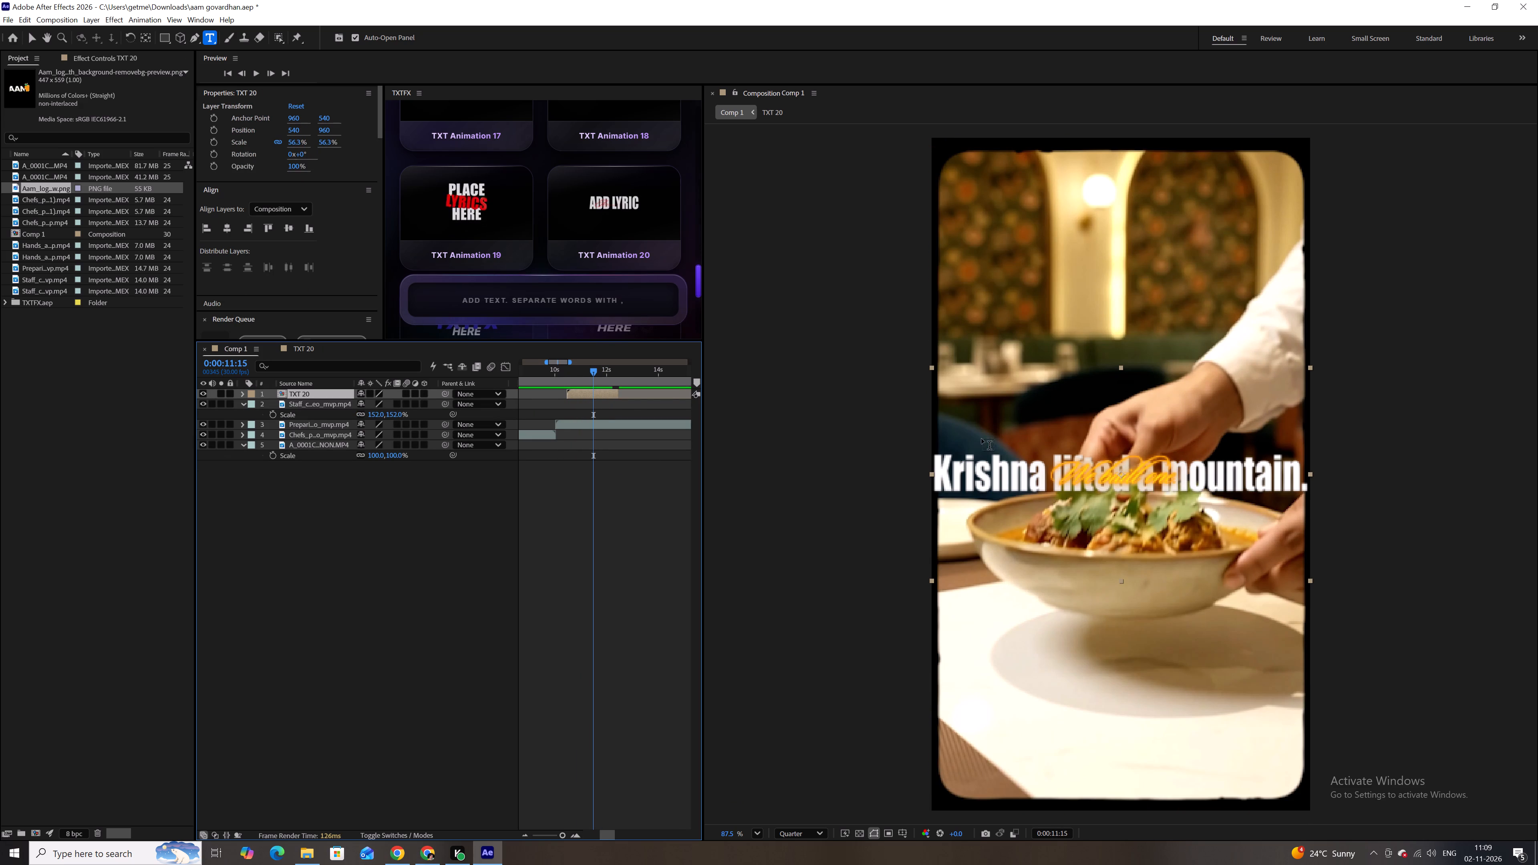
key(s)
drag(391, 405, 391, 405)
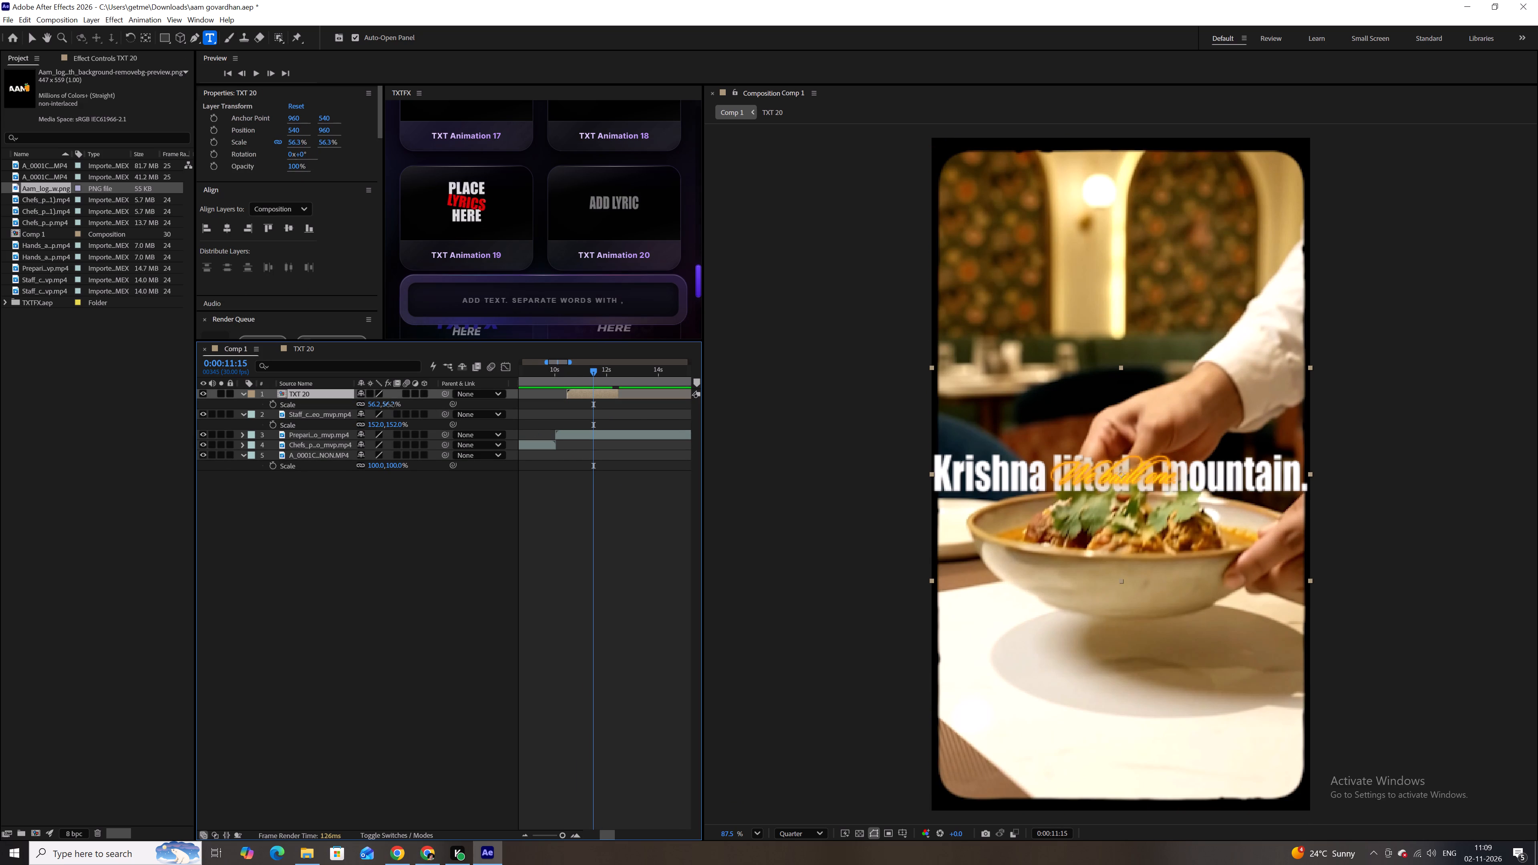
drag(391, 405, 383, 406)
Move the TXT 20 title layer down in the frame to a Y position of 1450.
key(shift+Up)
key(shift+Down)
key(shift+Down)
key(shift+Down)
key(shift+Down)
key(shift+Down)
key(shift+Down)
key(shift+Down)
key(shift+Down)
key(shift+Down)
key(shift+Down)
key(shift+Down)
key(shift+Down)
key(shift+Down)
key(shift+Down)
key(shift+Down)
key(shift+Down)
key(shift+Down)
key(shift+Down)
key(shift+Down)
key(shift+Down)
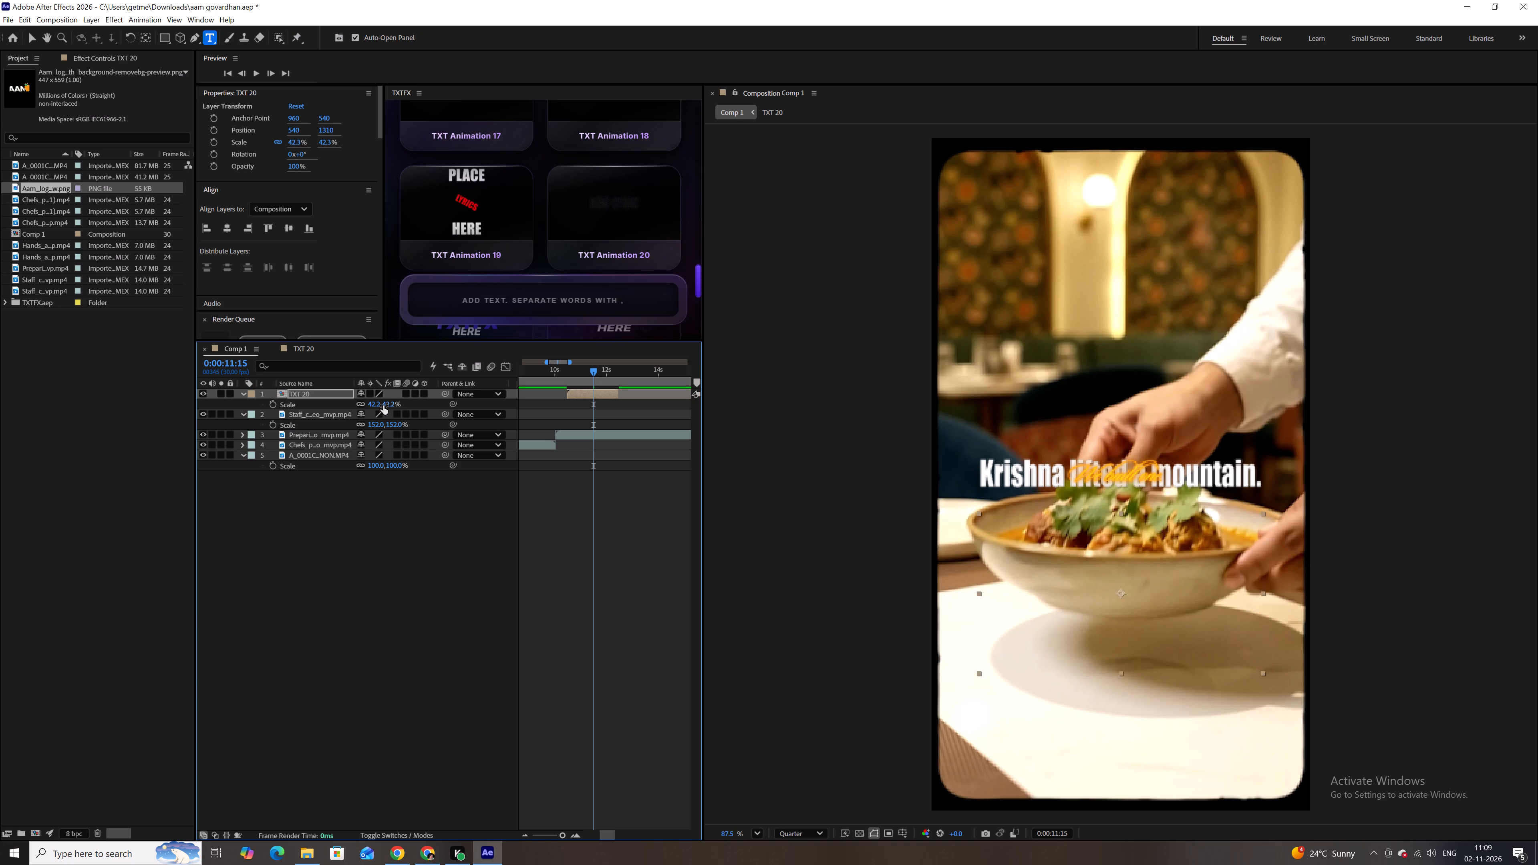
key(shift+Down)
key(shift+Down)
key(shift+Down)
key(shift+Down)
key(shift+Down)
key(shift+Down)
key(shift+Down)
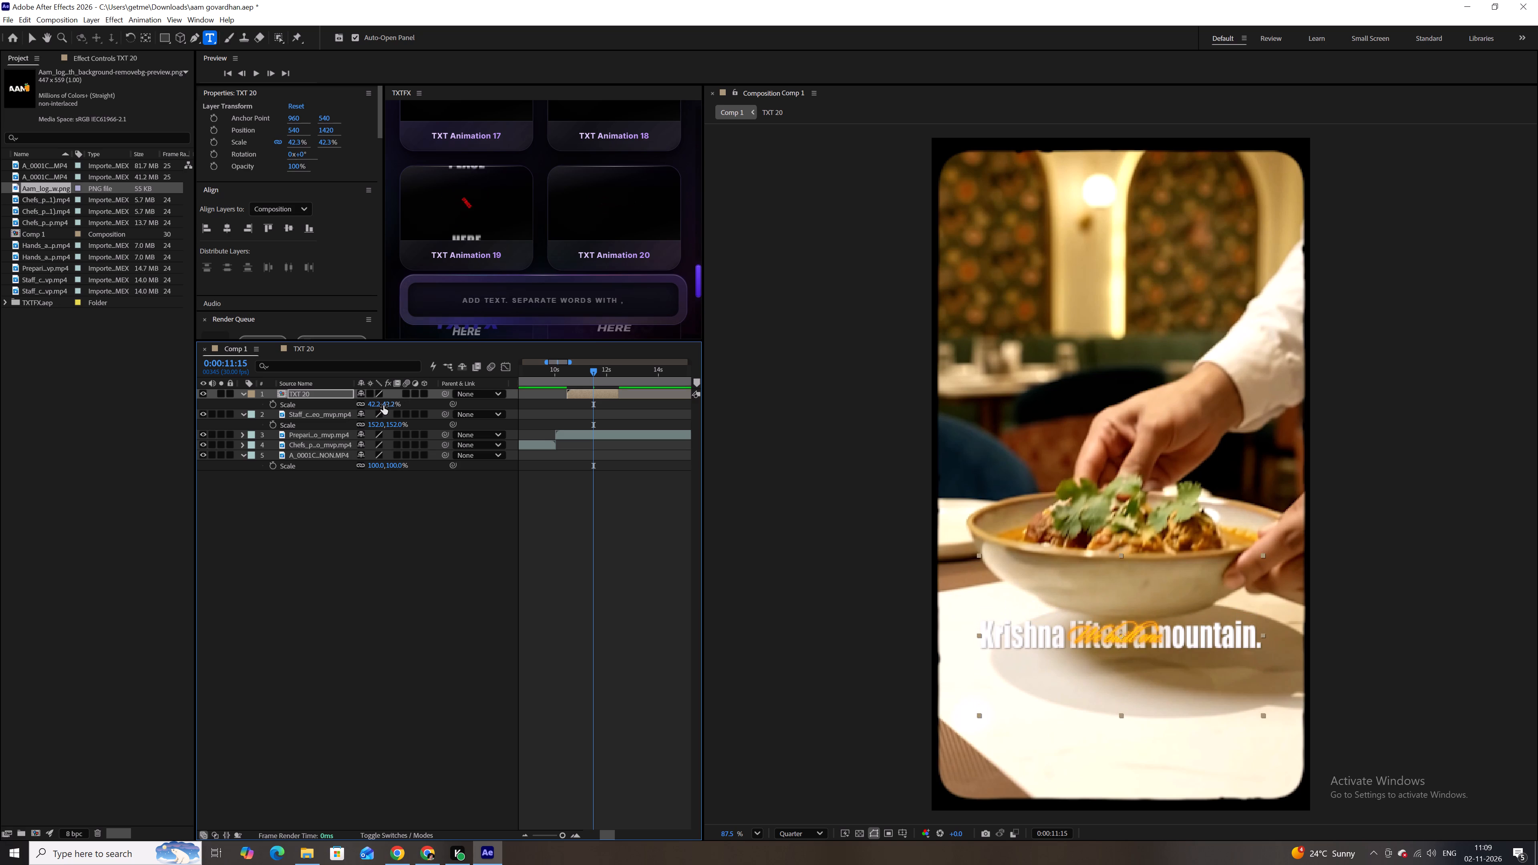
key(shift+Down)
key(shift+Down)
key(shift+Down)
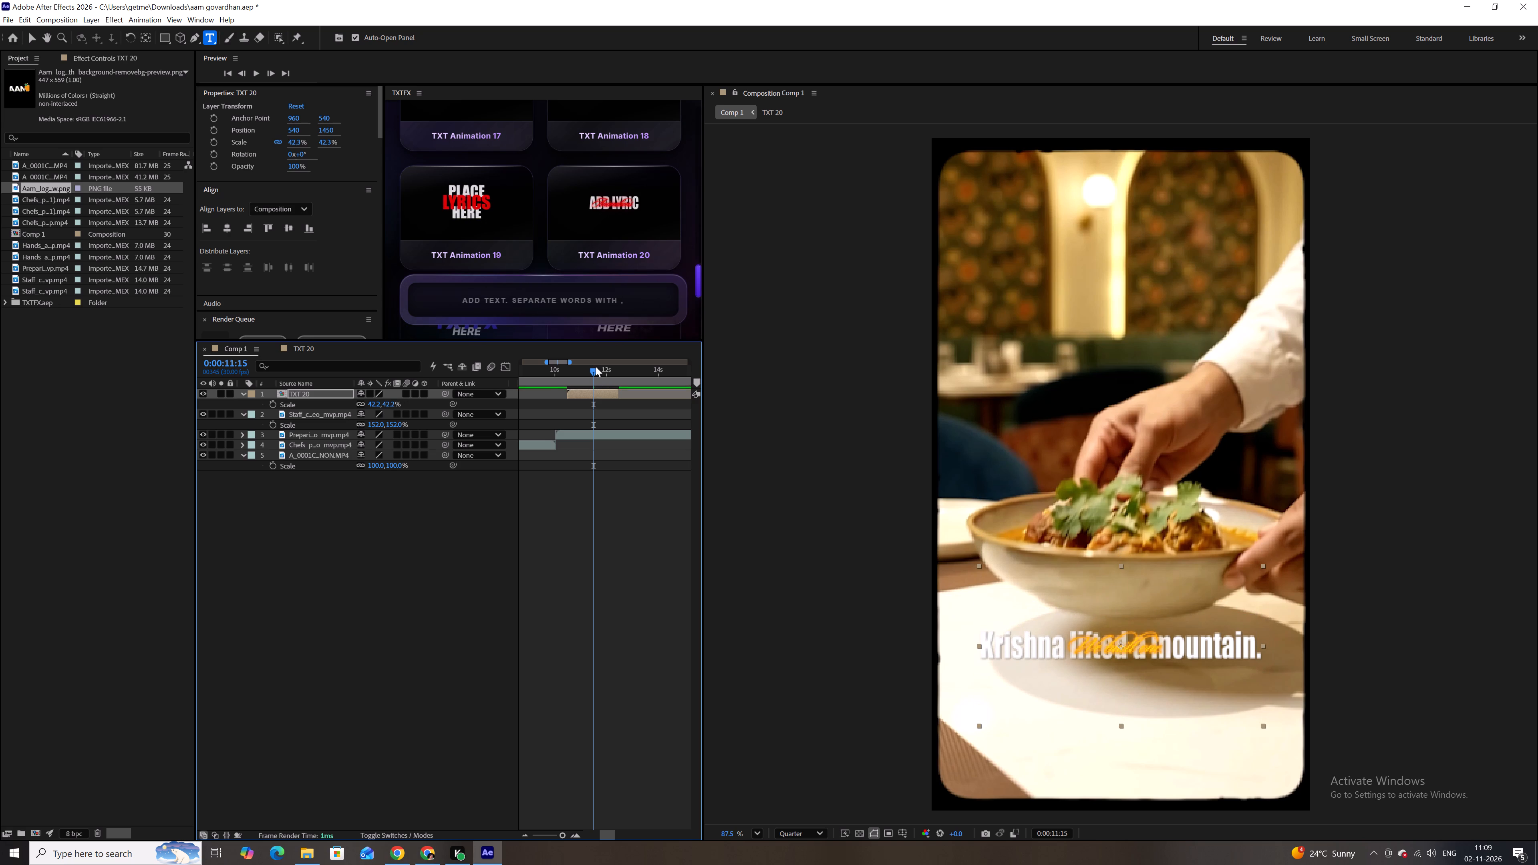
Check the title over the table-serving clip and scale the TXT 20 layer up to 46.2%.
drag(592, 366, 586, 369)
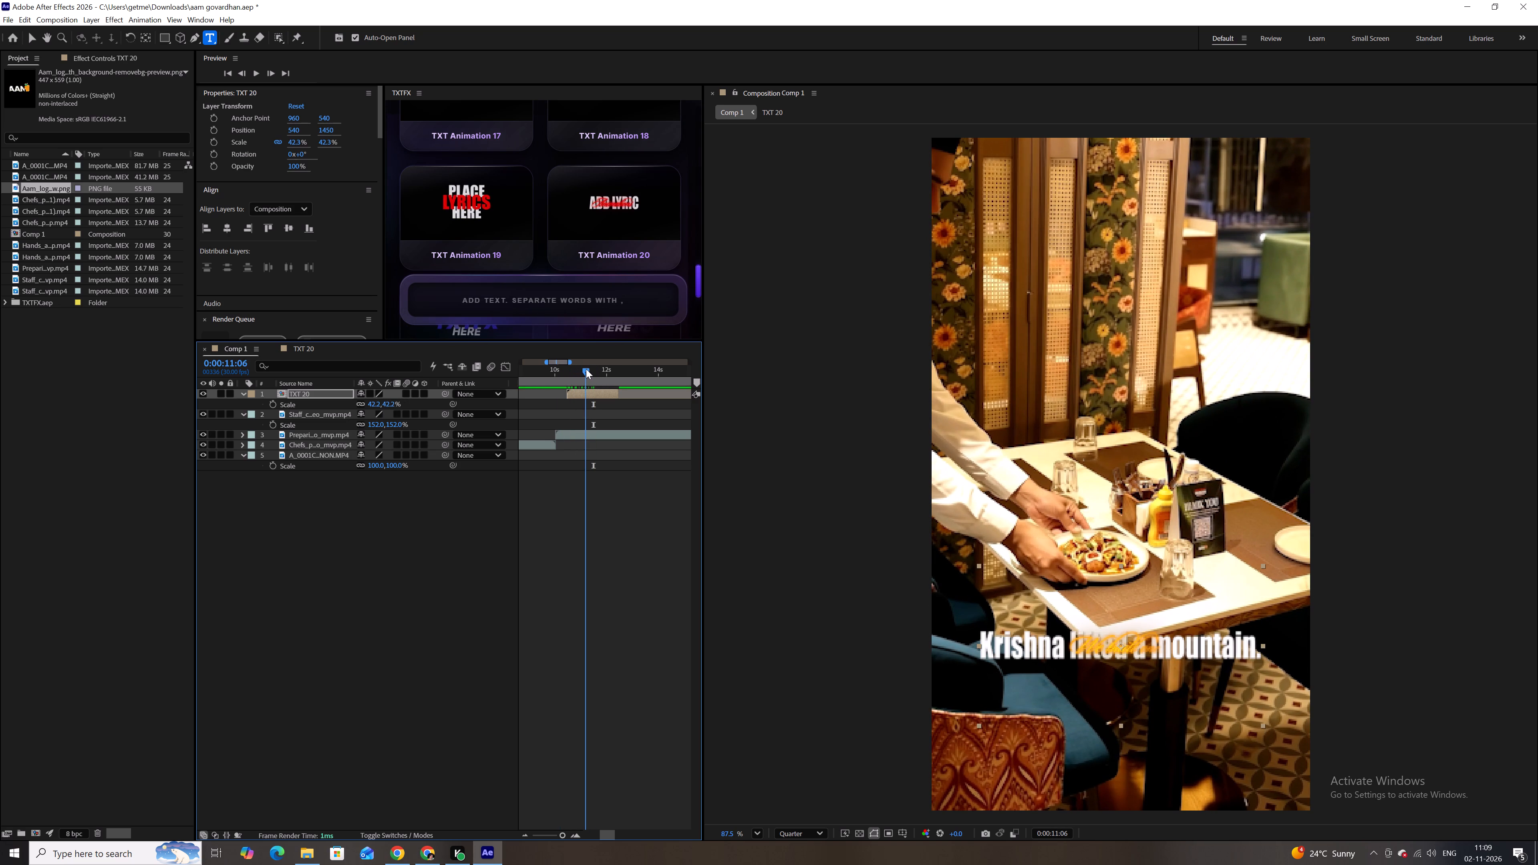
drag(586, 369, 588, 368)
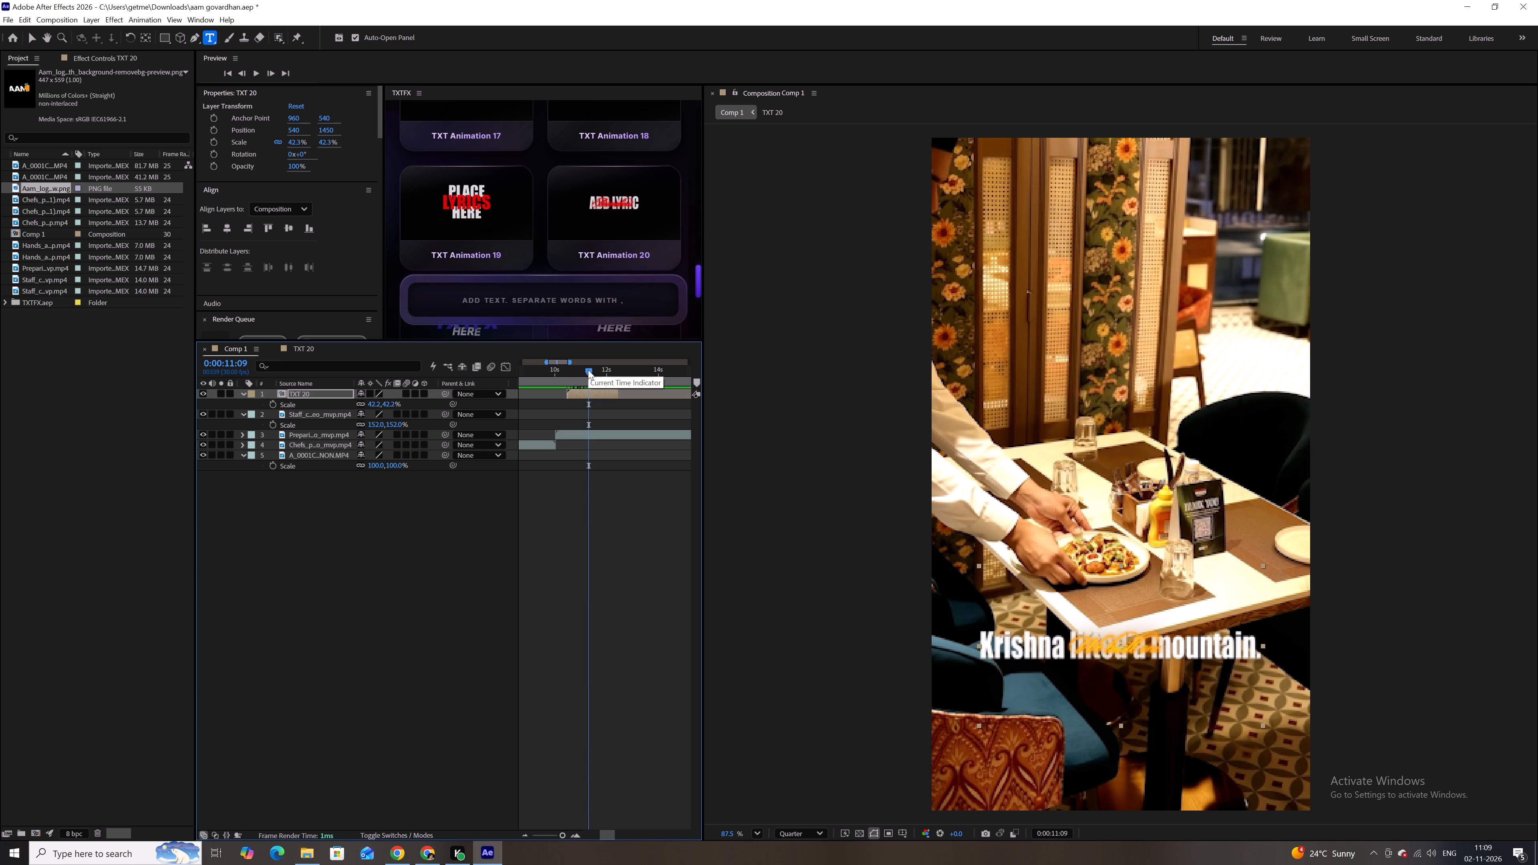
key(s)
key(s)
click(388, 406)
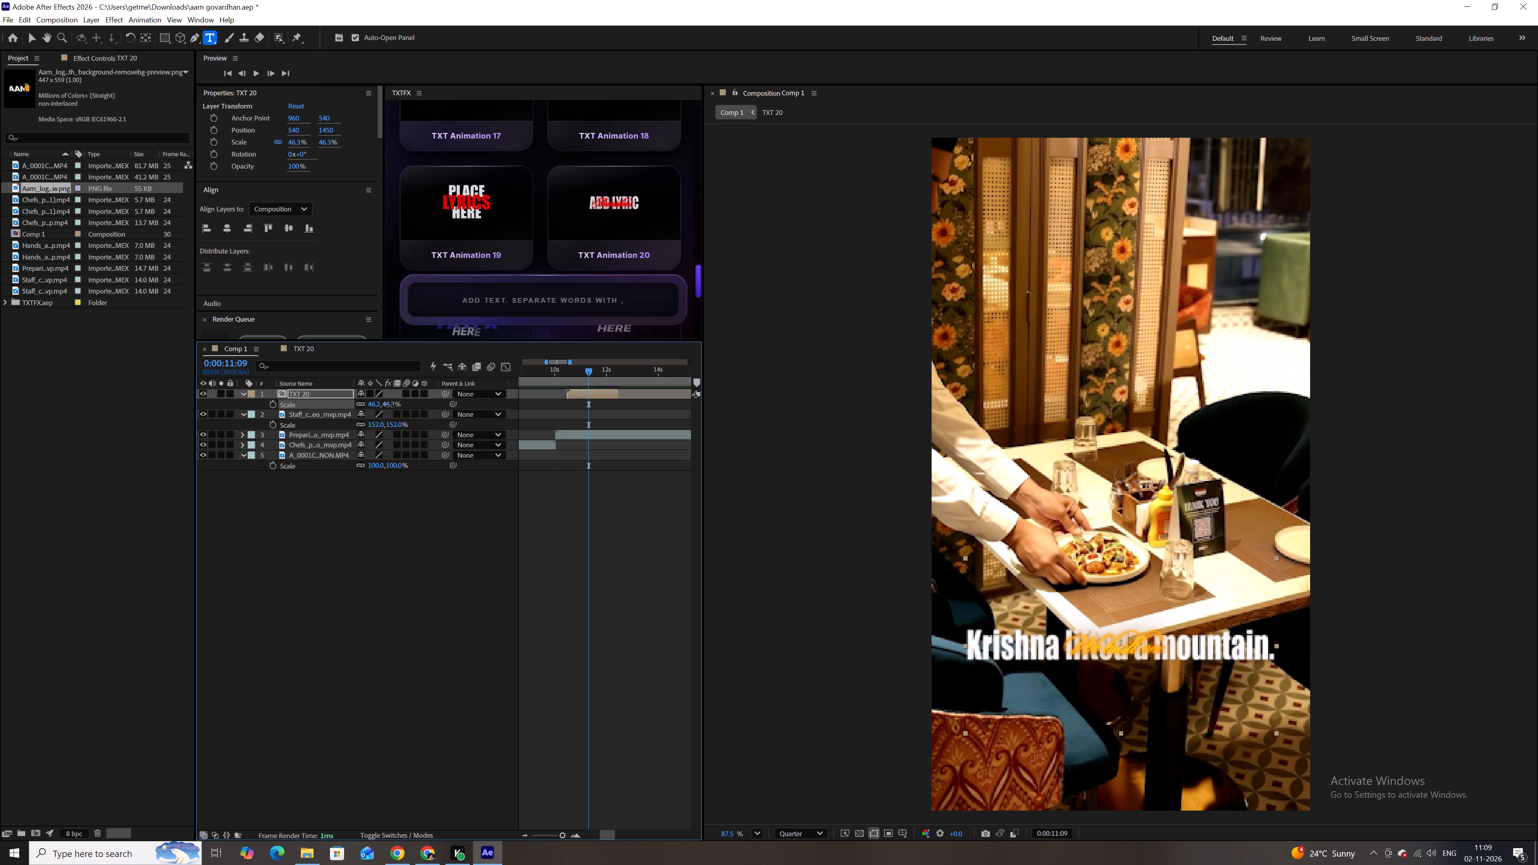
Add a Drop Shadow layer style to both text layers in TXT 20 and check the title in Comp 1.
double_click(582, 393)
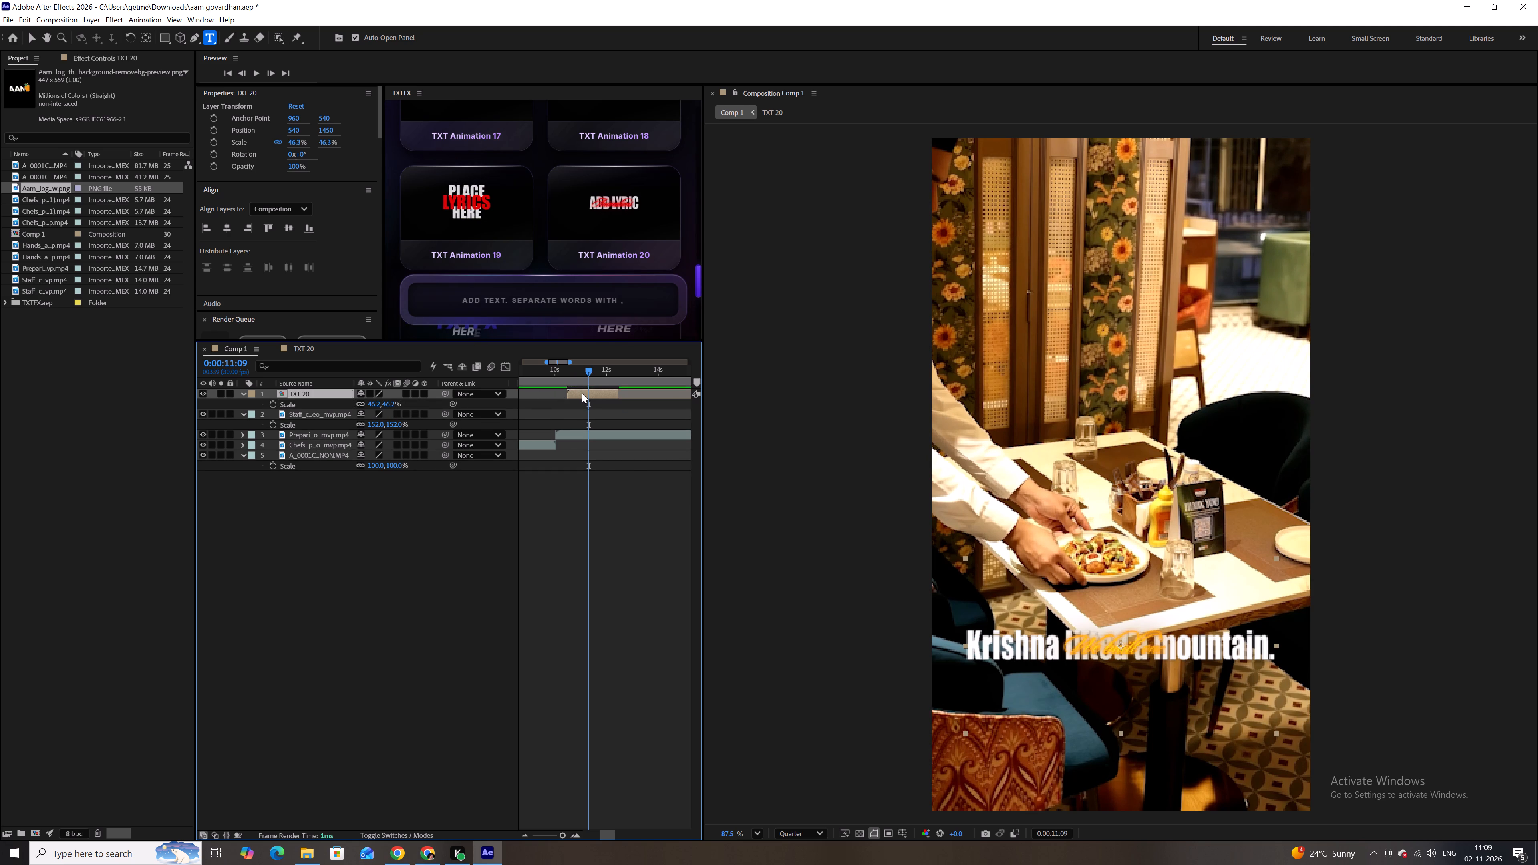
drag(625, 558, 578, 507)
drag(364, 548, 321, 396)
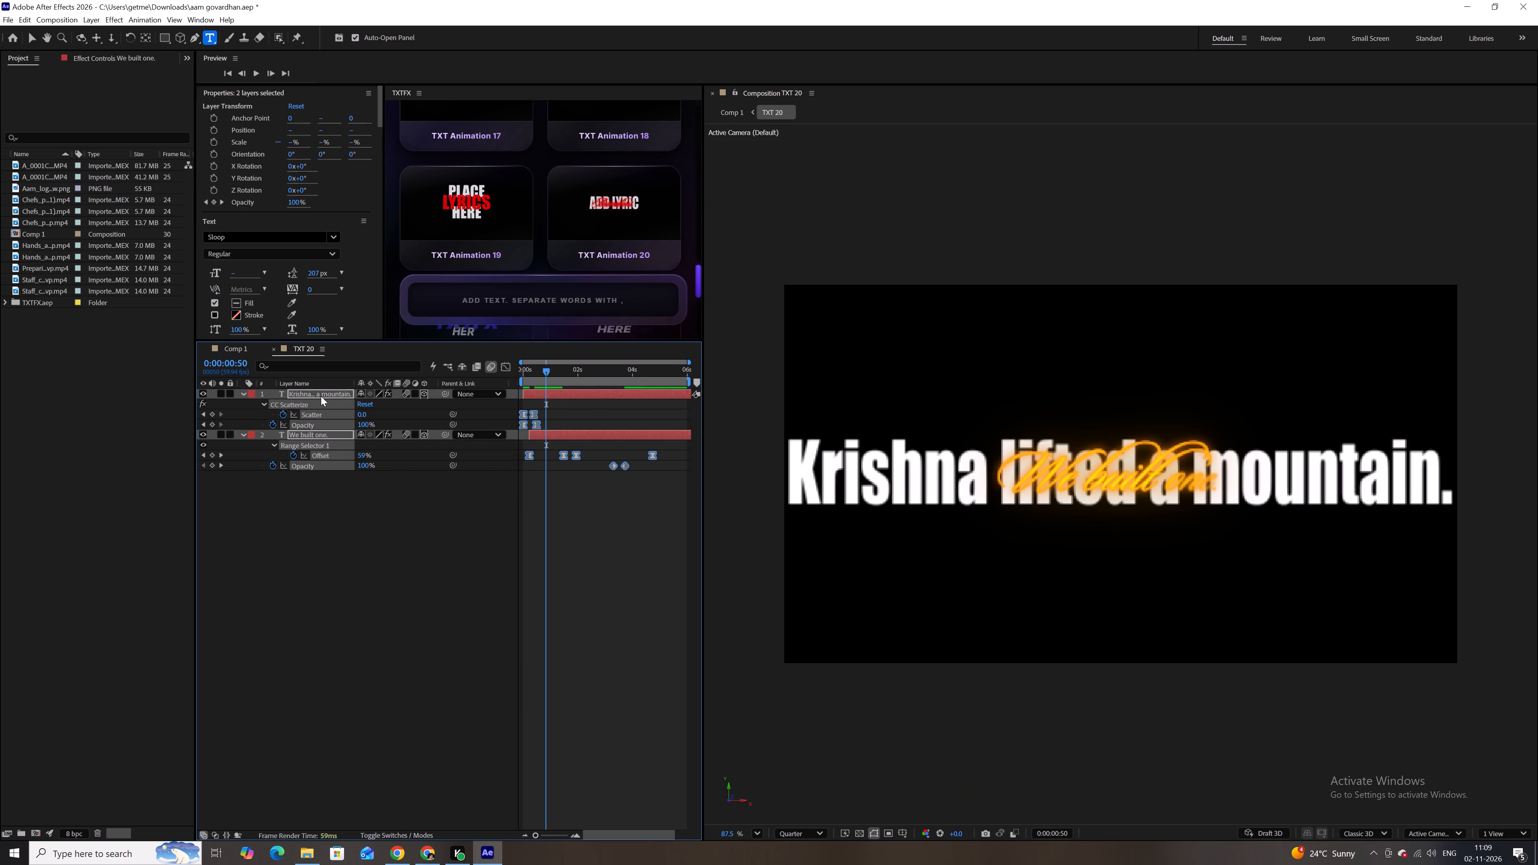
right_click(321, 396)
click(398, 550)
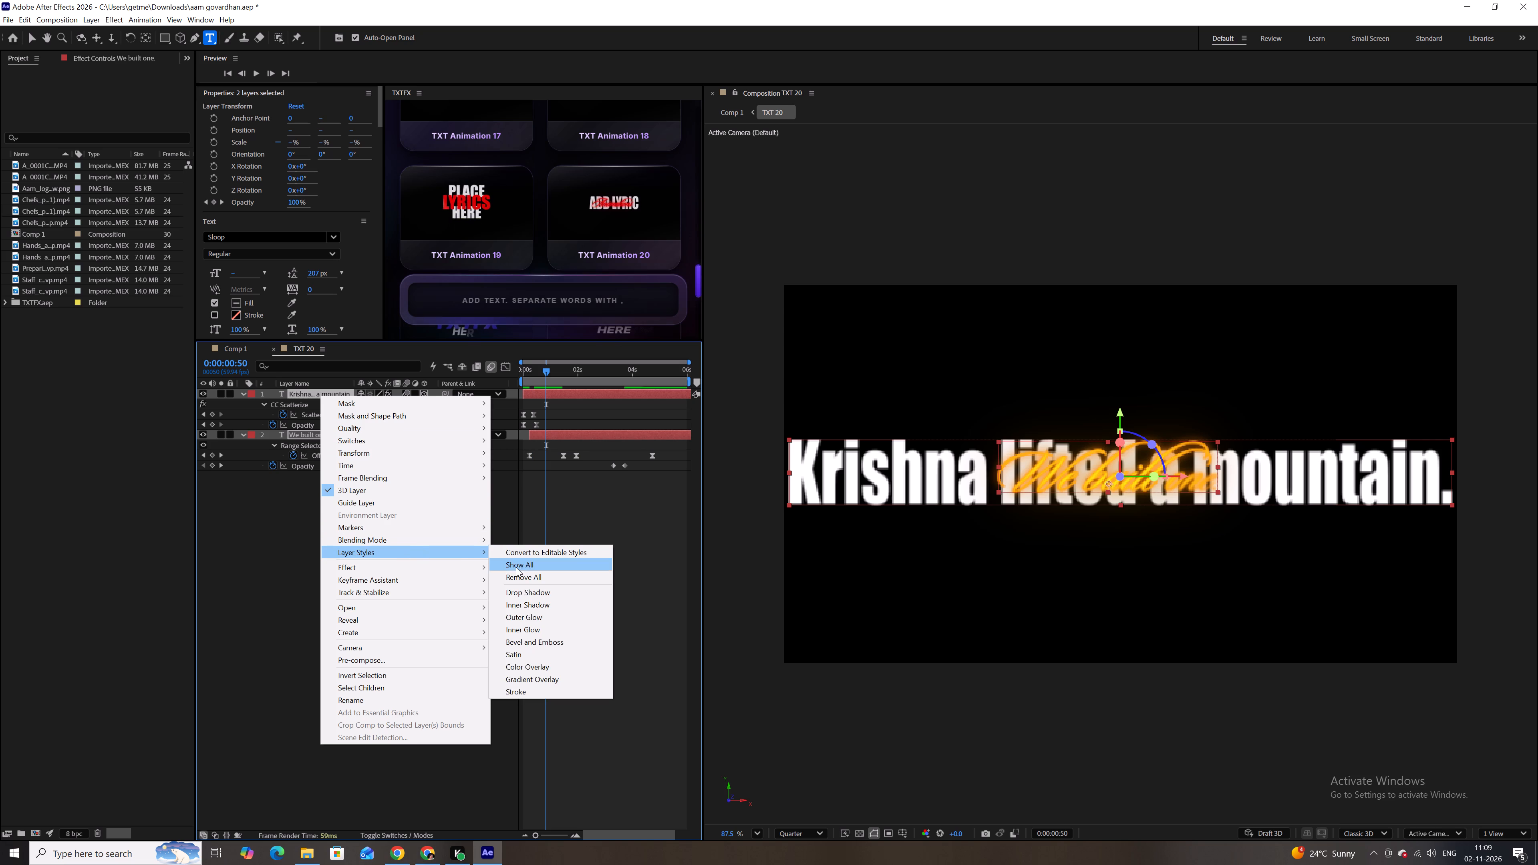
click(530, 587)
click(231, 346)
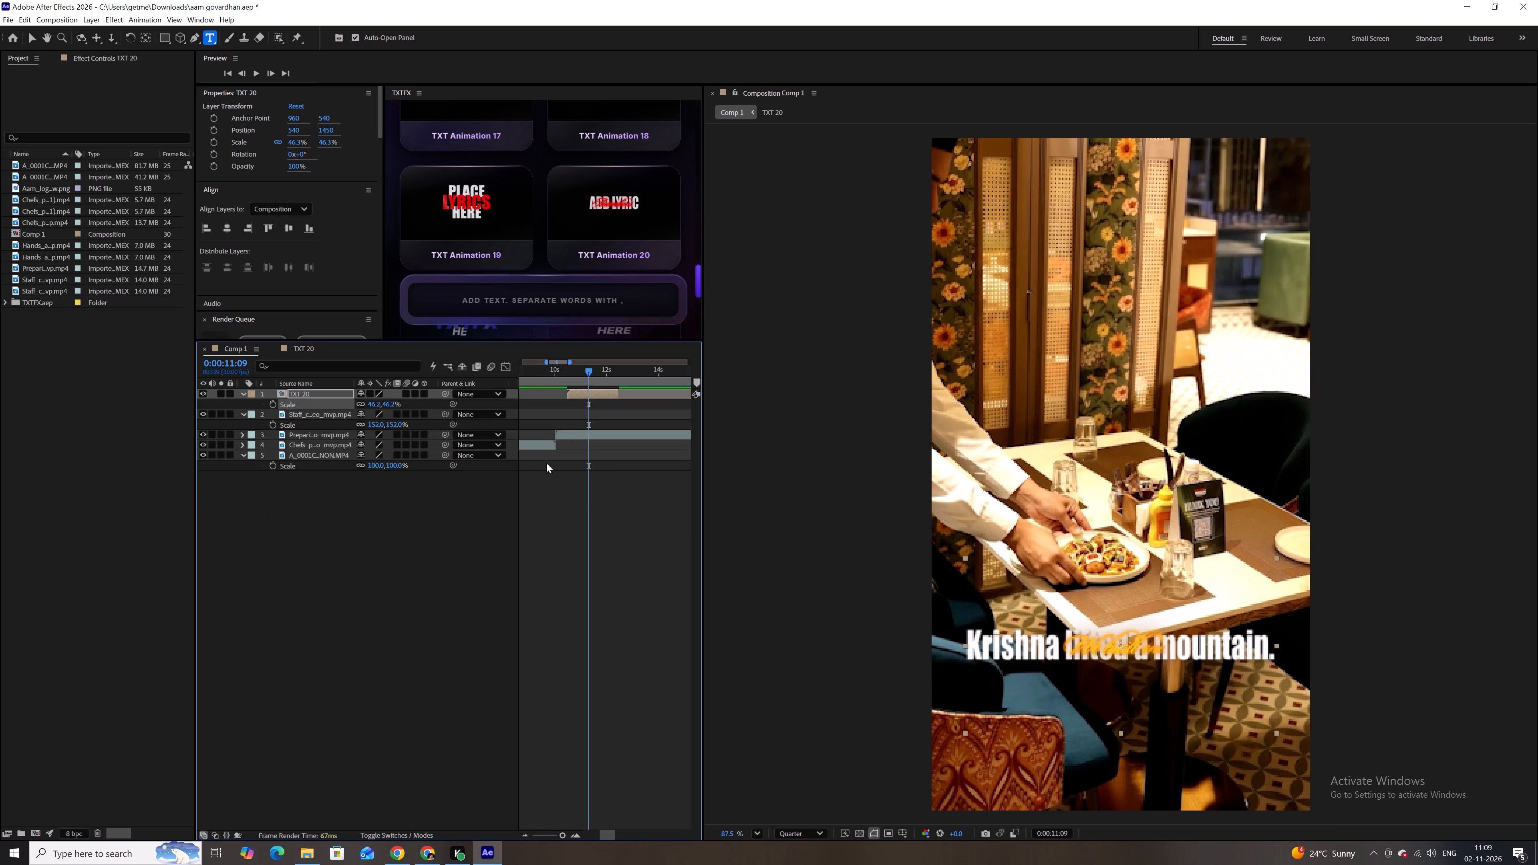
drag(576, 375, 593, 373)
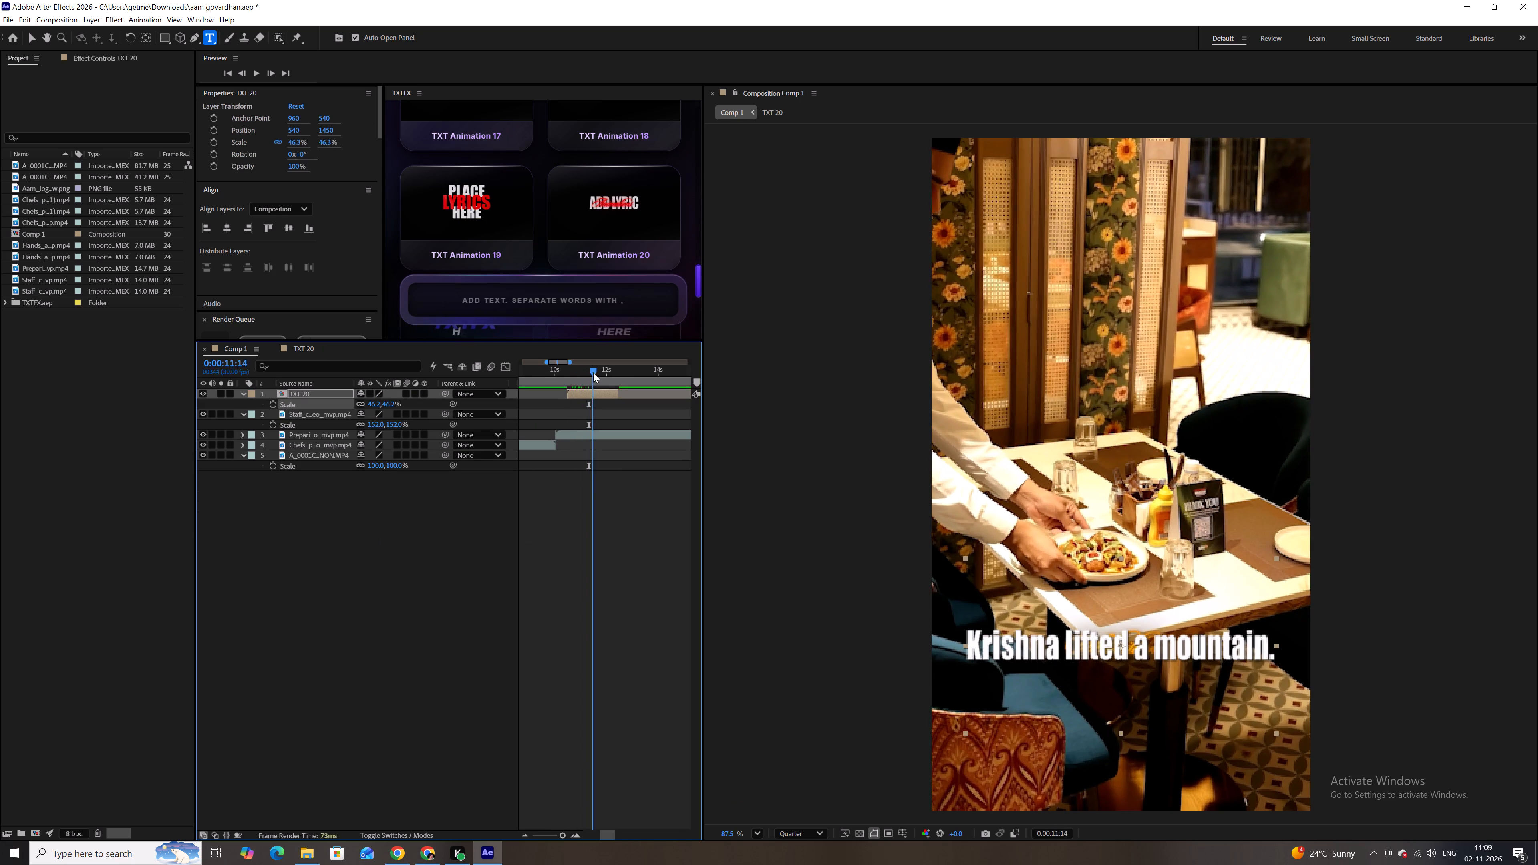
drag(593, 373, 608, 371)
Place the "Krishna lifted a mountain." layer below "We built one." in TXT 20, and check the title in Comp 1.
double_click(322, 396)
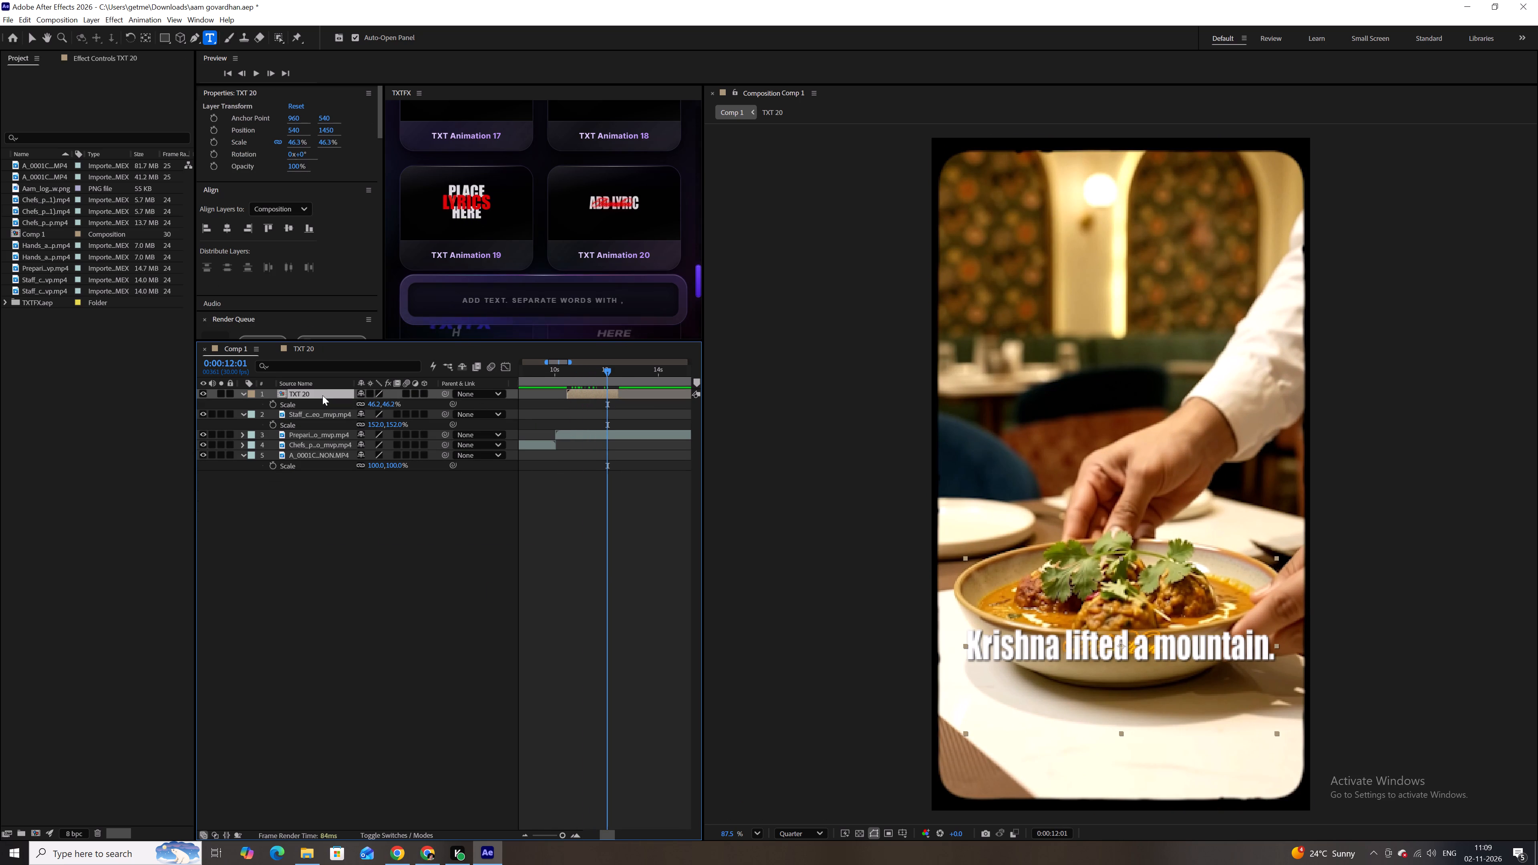
click(385, 621)
click(321, 463)
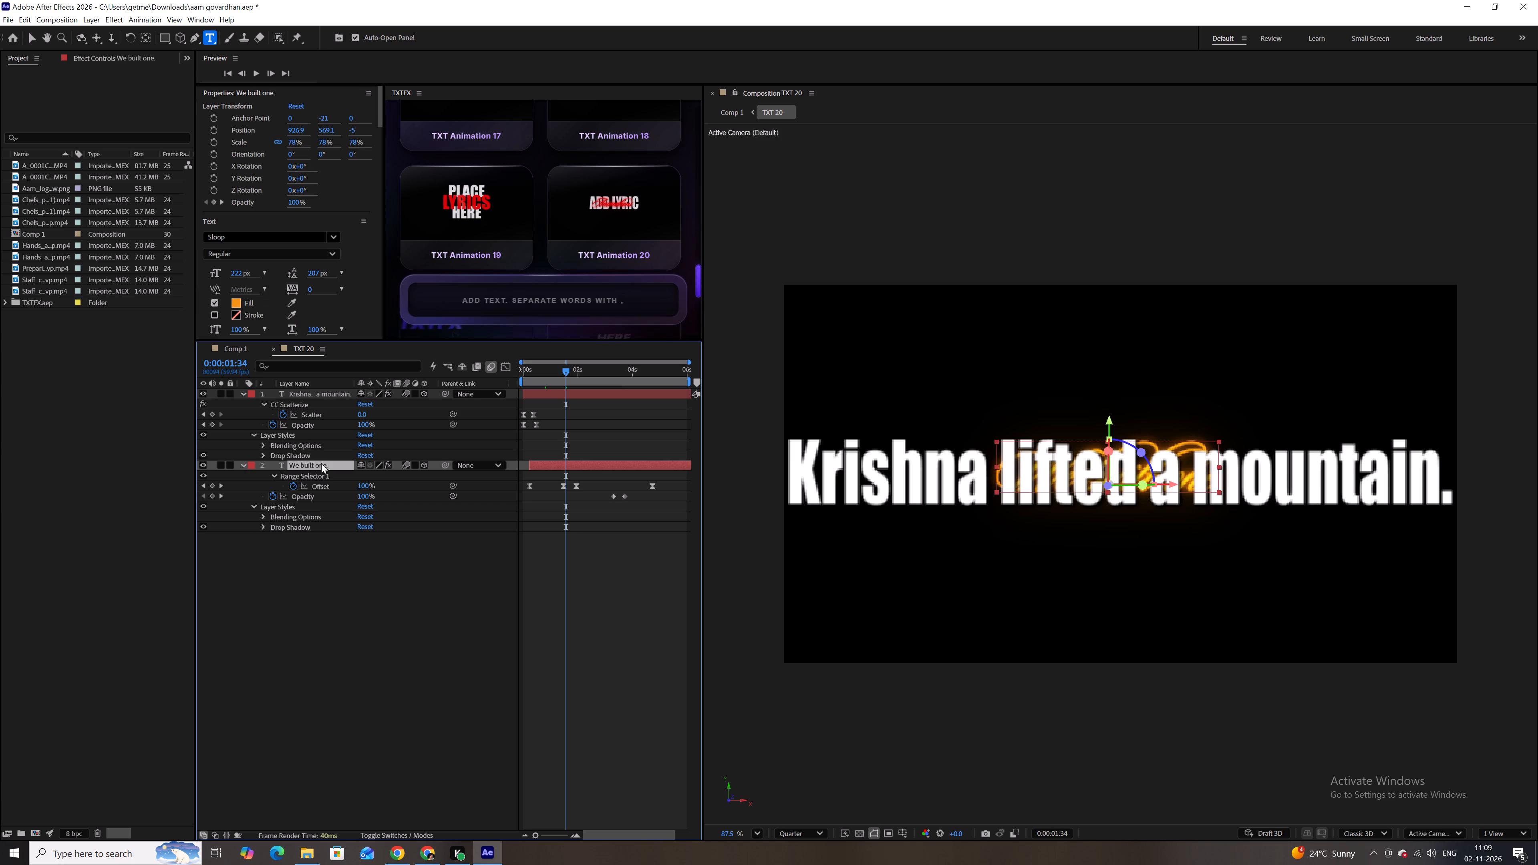
click(311, 396)
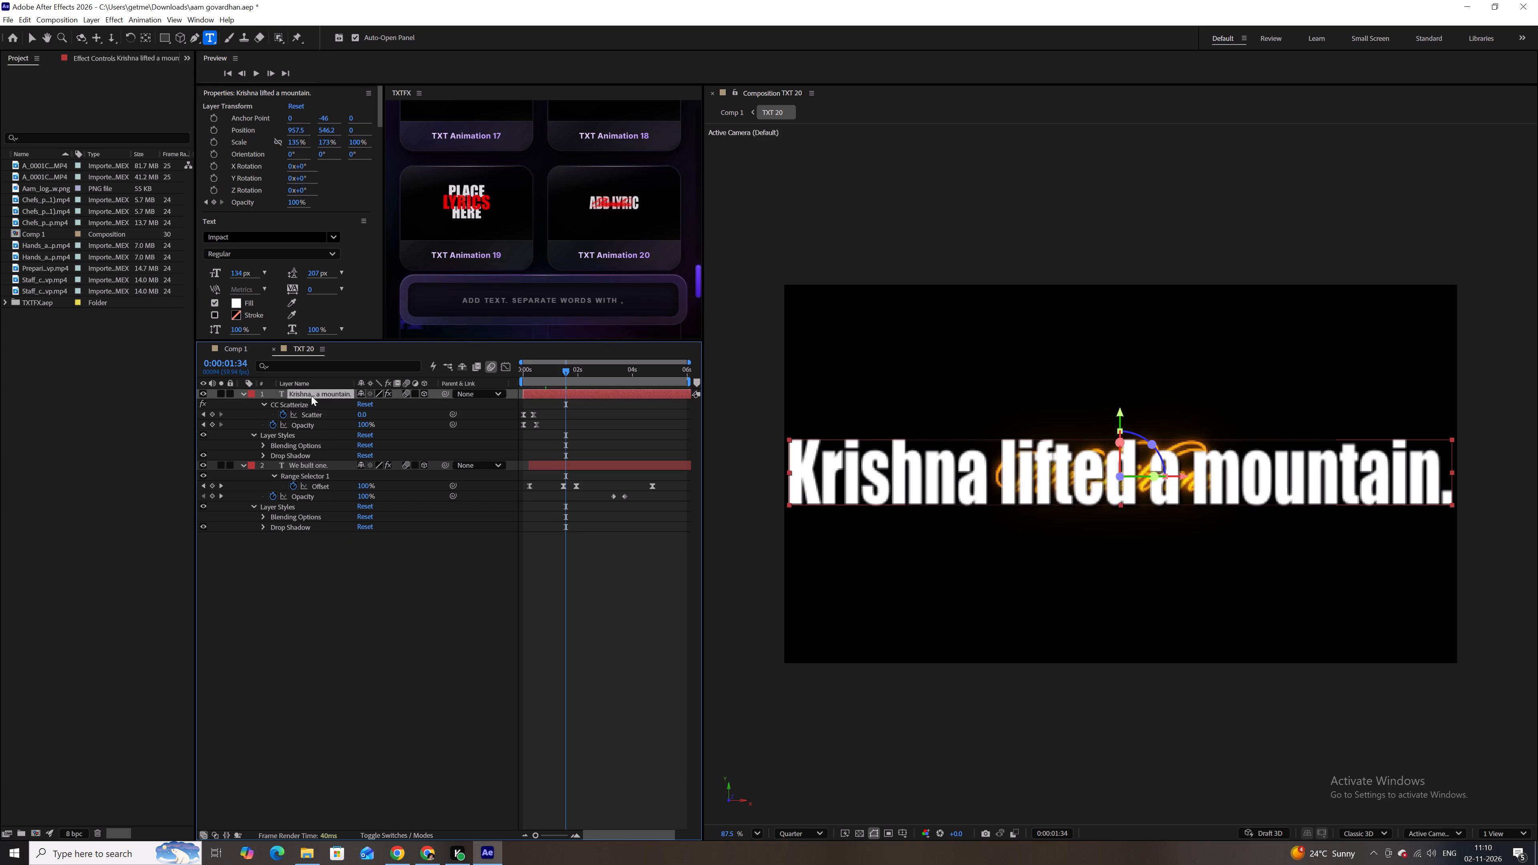
drag(311, 396, 310, 524)
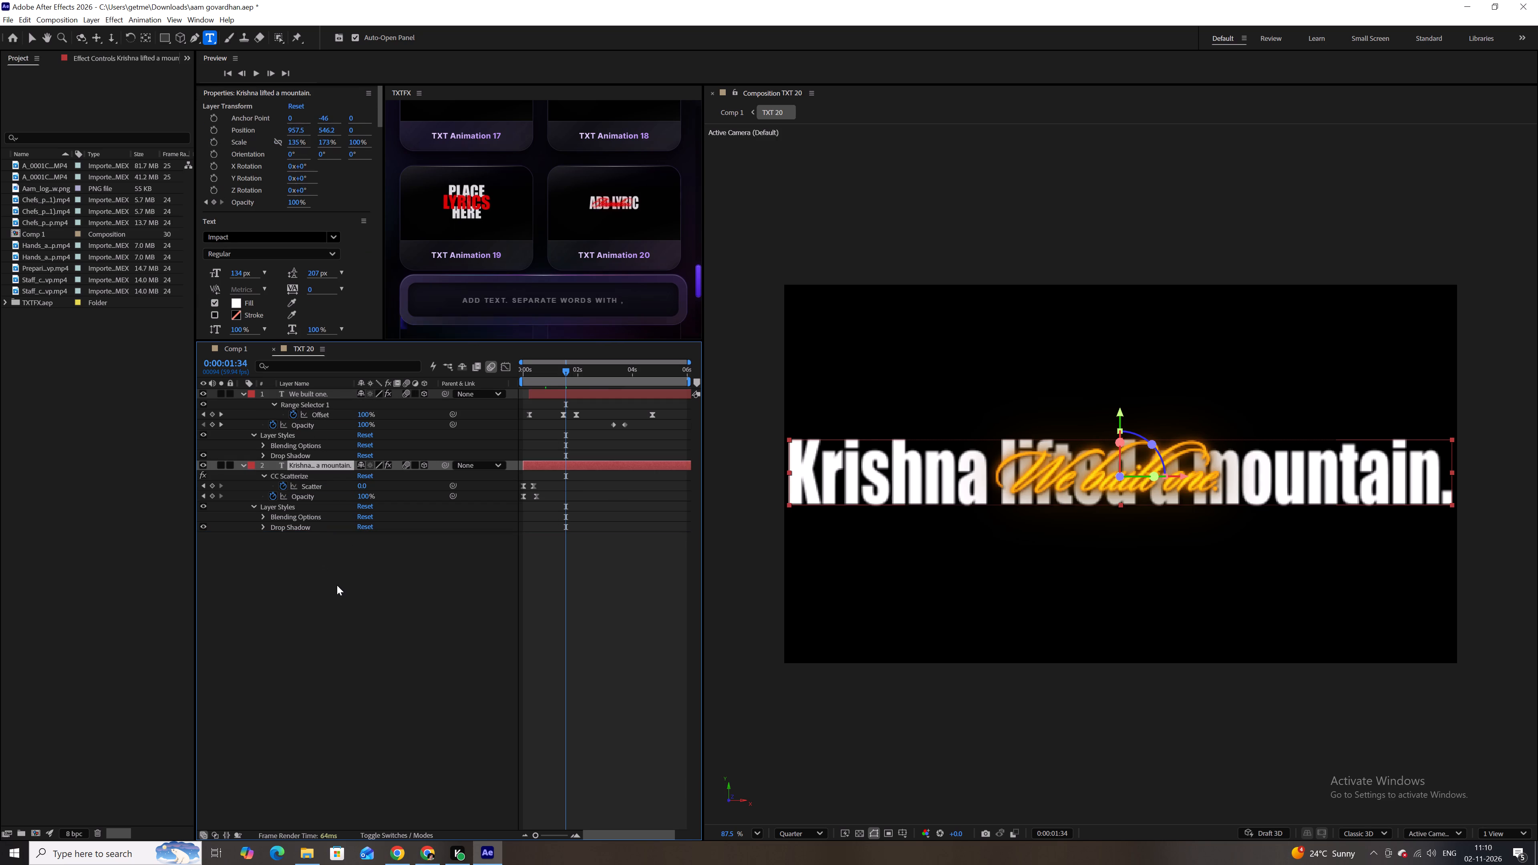
click(337, 585)
drag(540, 367, 501, 371)
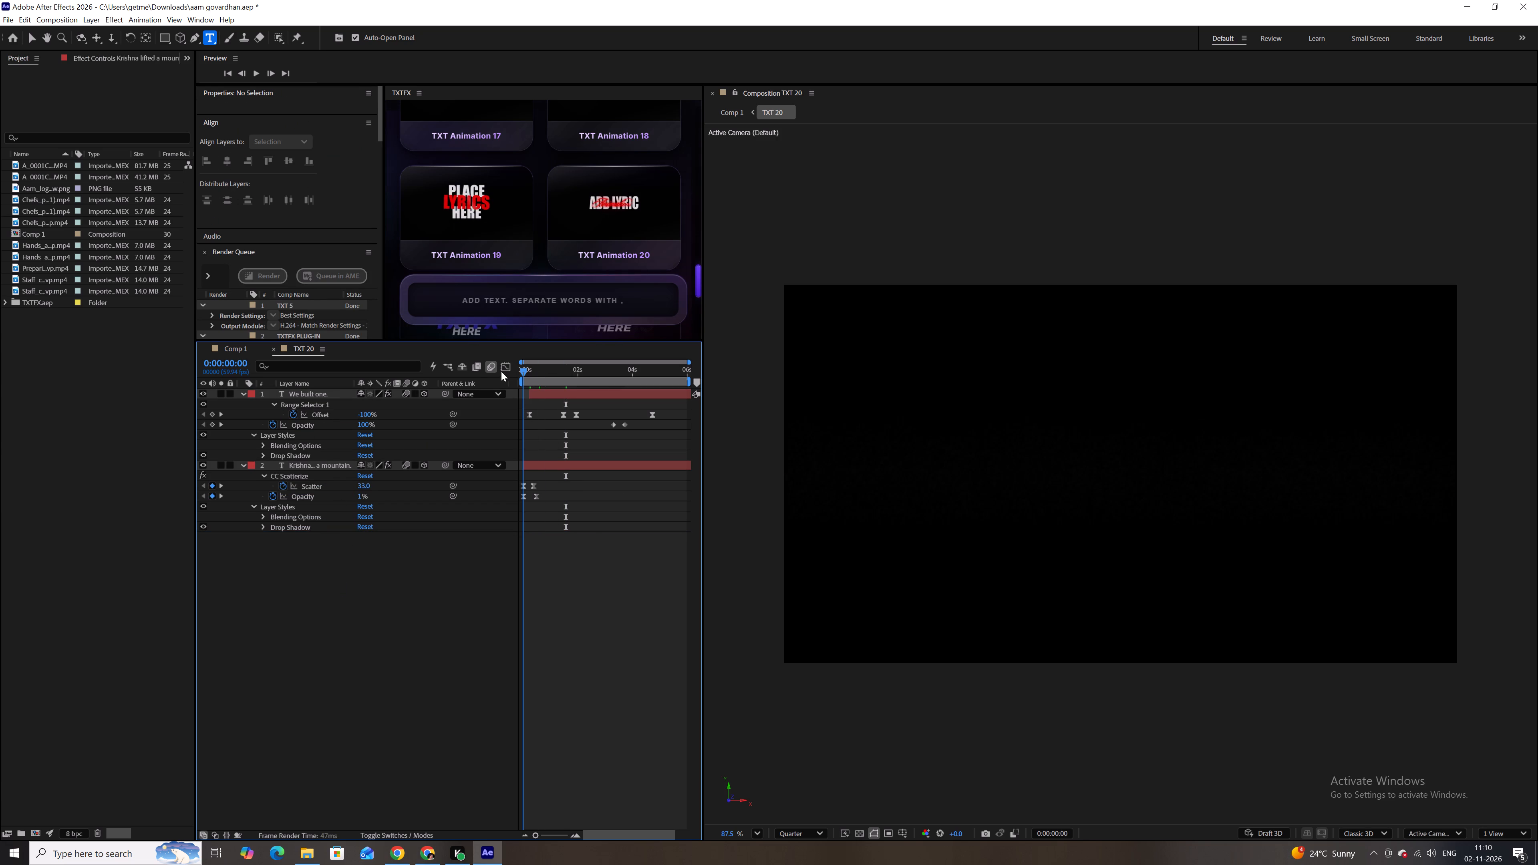
drag(501, 371, 587, 372)
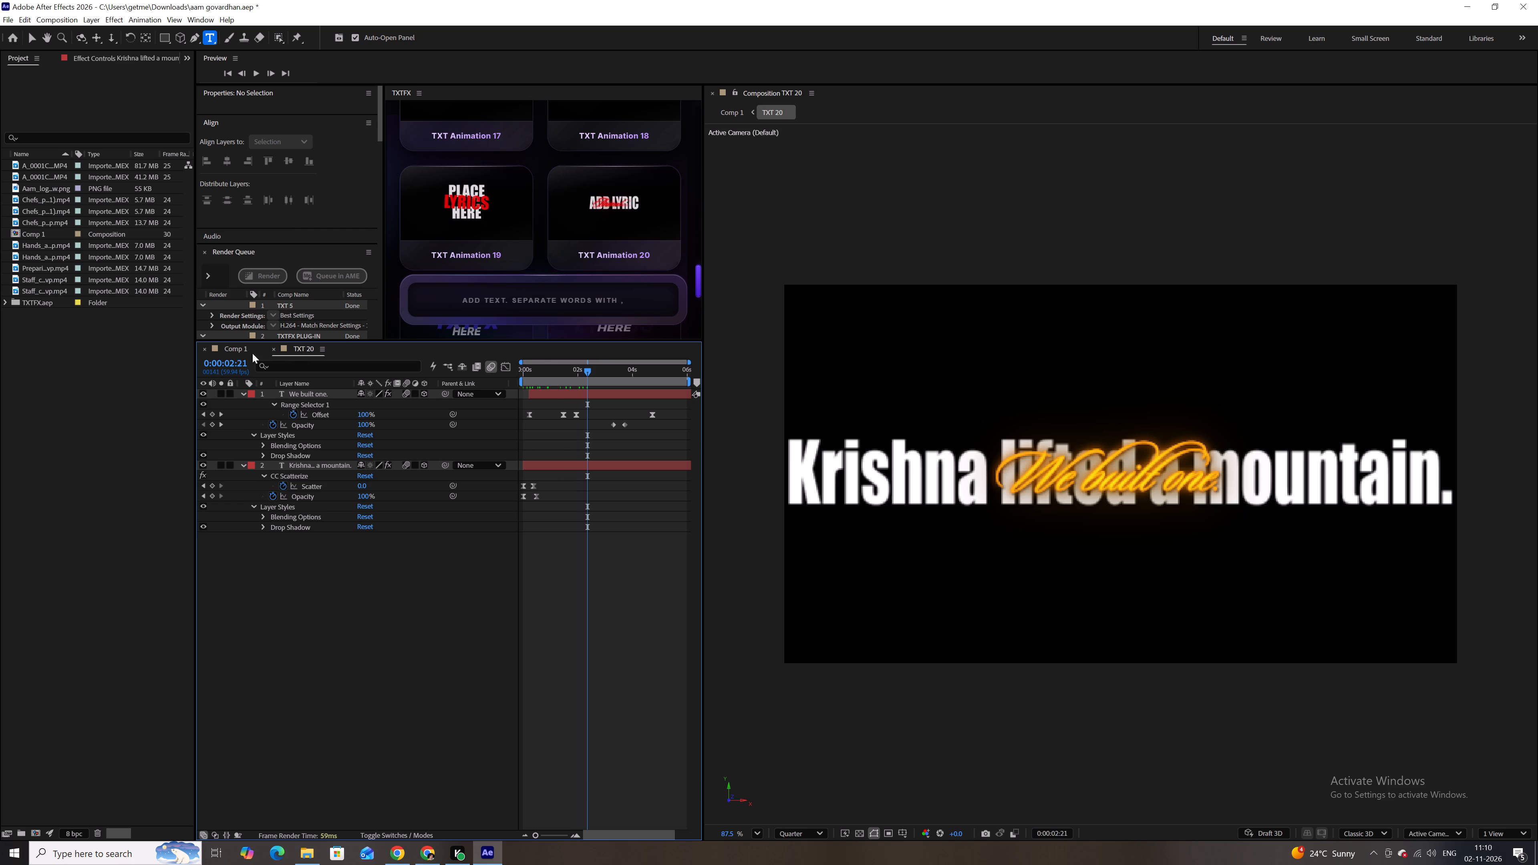
click(228, 354)
drag(558, 372, 591, 368)
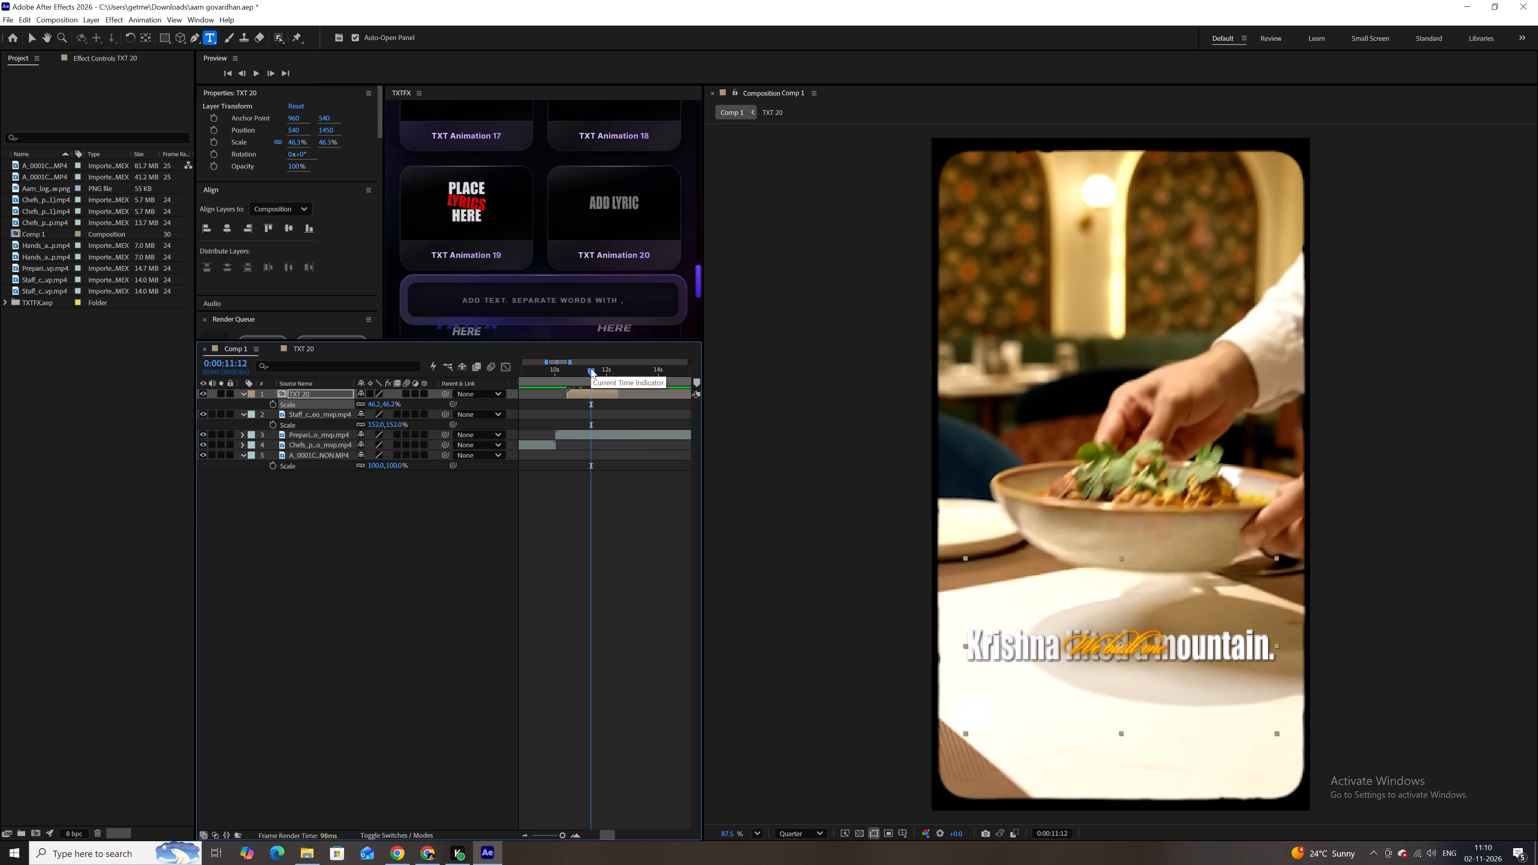
alt+scroll(618, 402, down, 6)
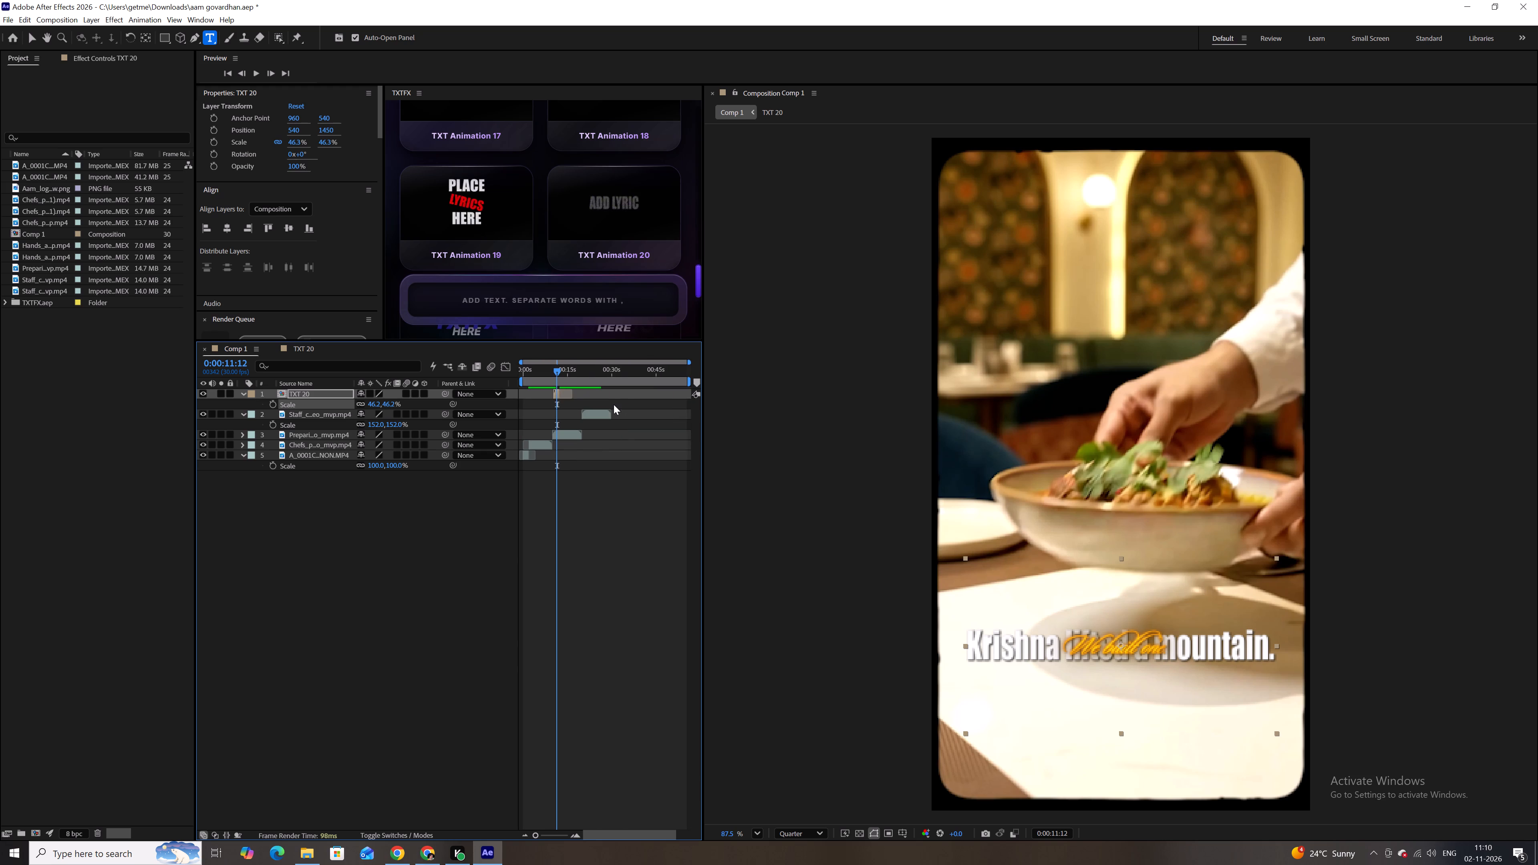
Review the Comp 1 sequence from the opening restaurant clip through the TXT 20 title over the table-serving clip.
alt+scroll(554, 391, up, 4)
alt+scroll(626, 396, down, 2)
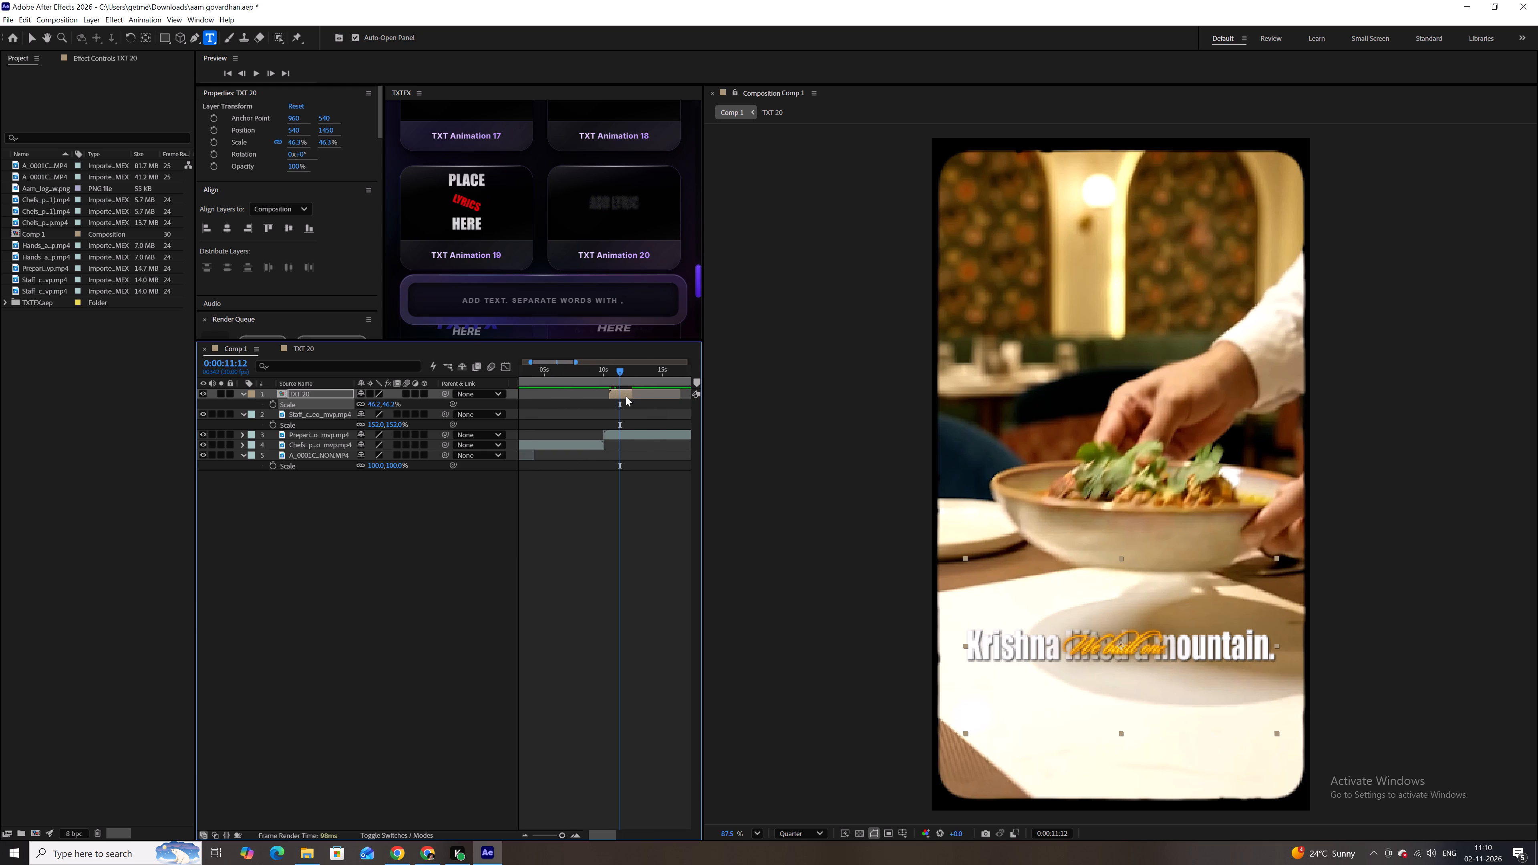
drag(636, 395, 721, 392)
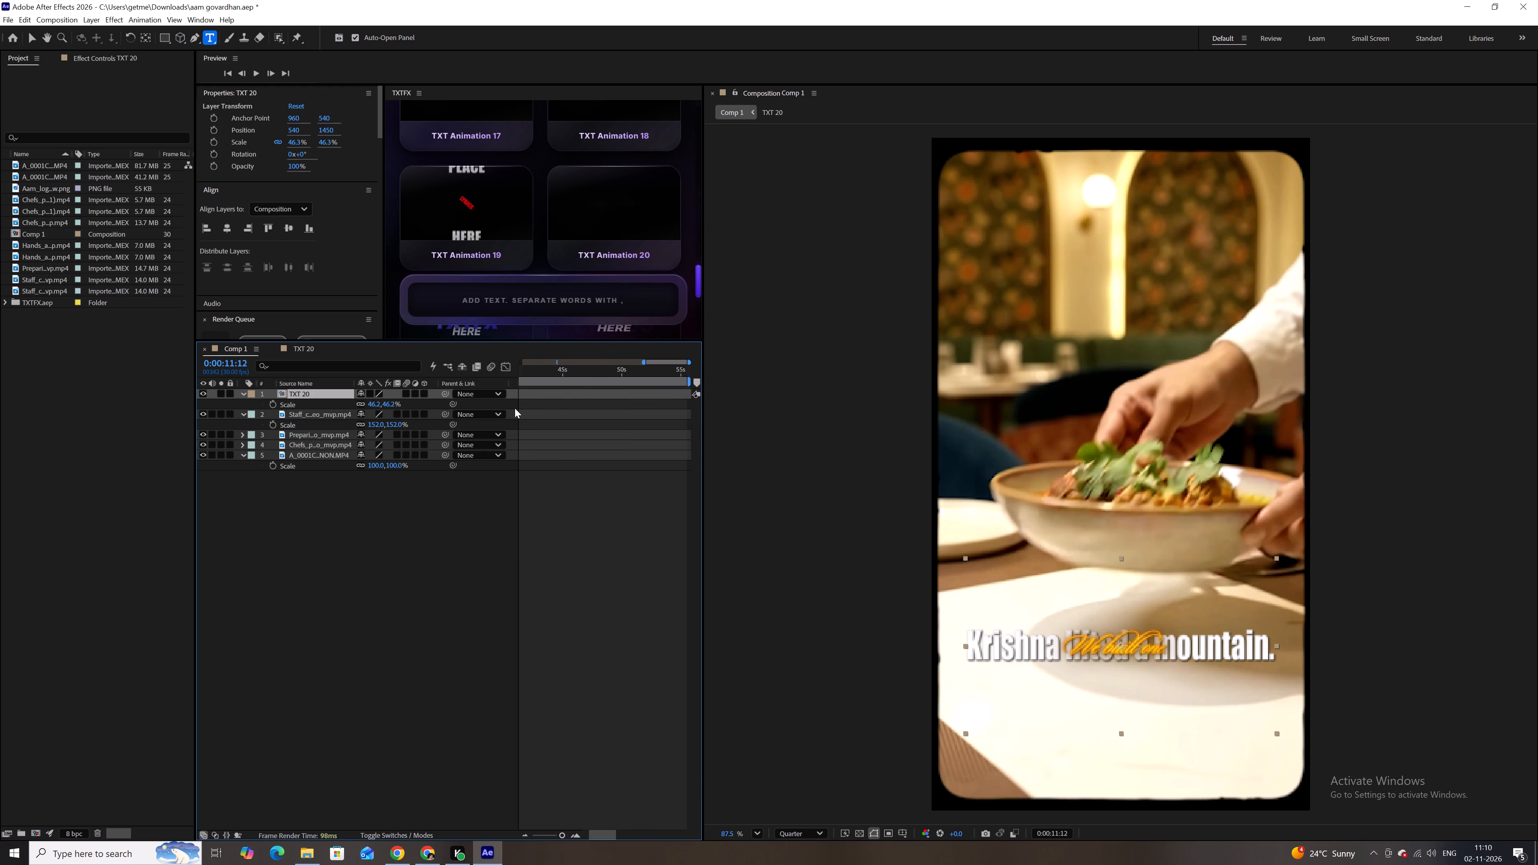
drag(537, 364, 513, 368)
drag(535, 365, 506, 371)
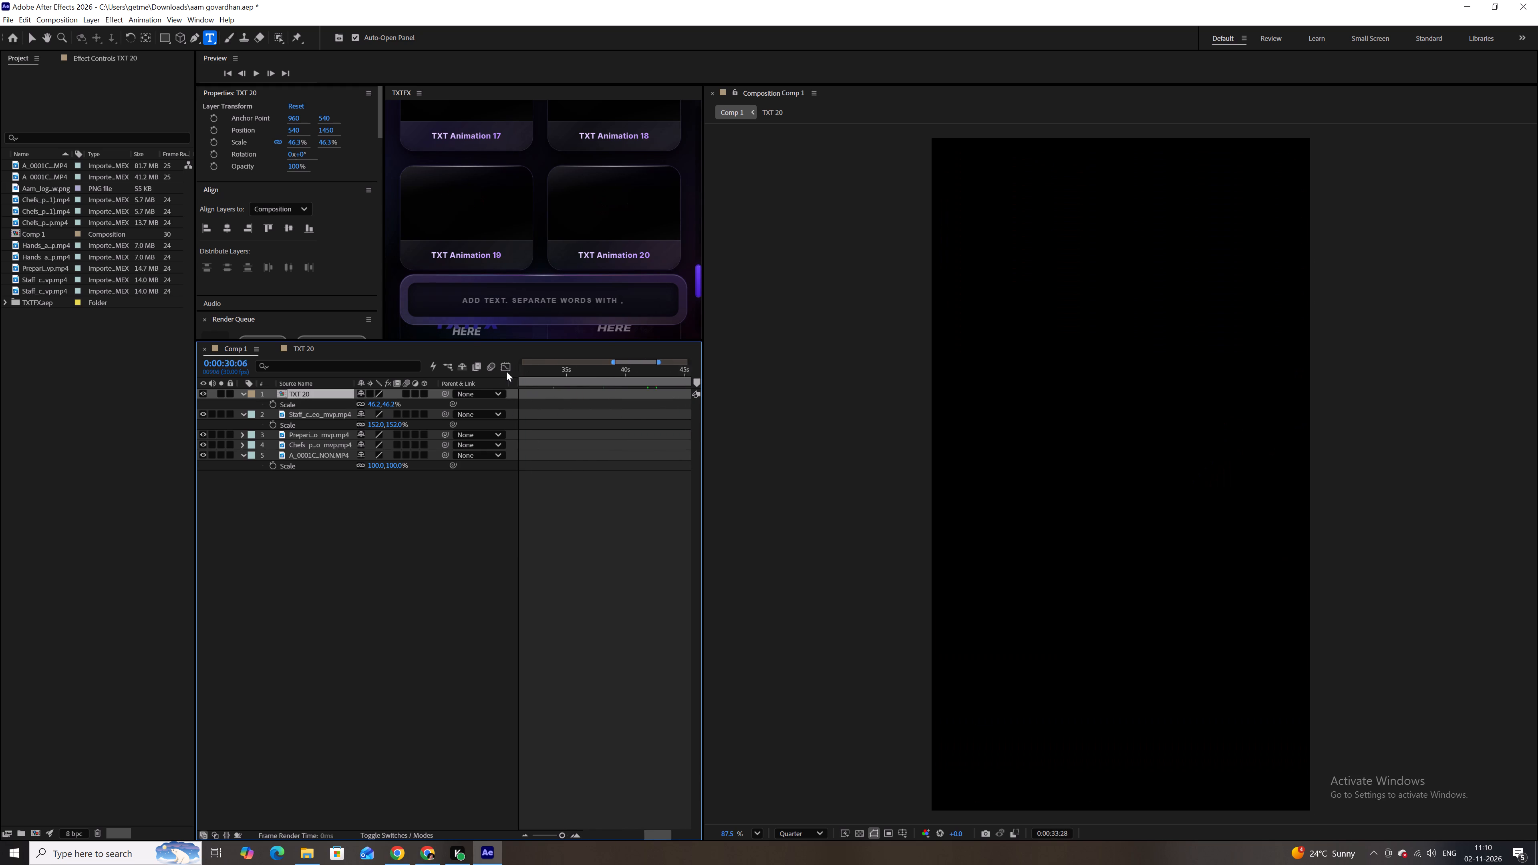
drag(506, 371, 526, 367)
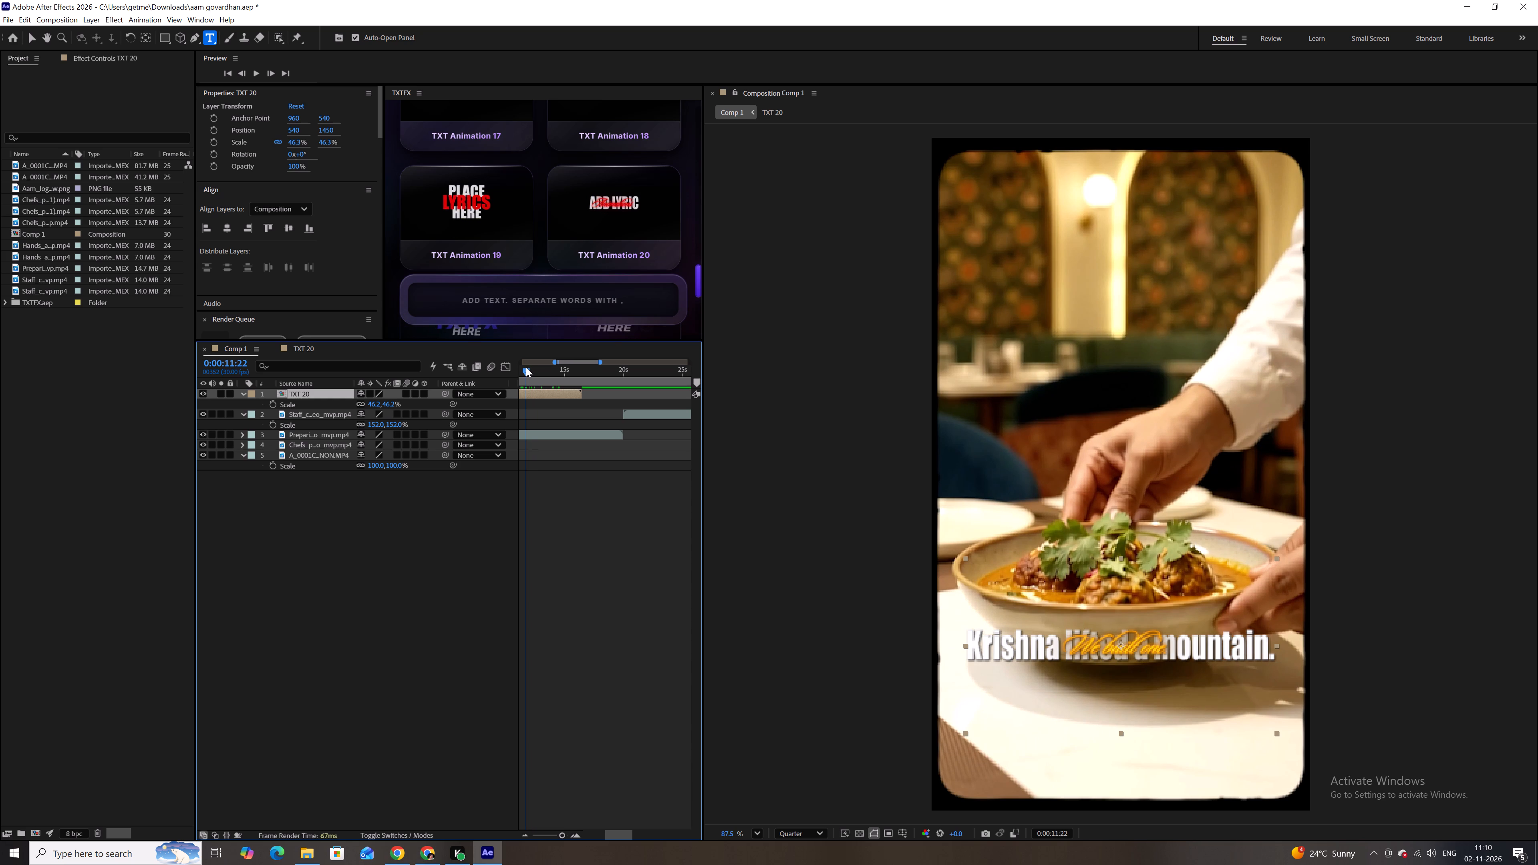
drag(526, 367, 662, 354)
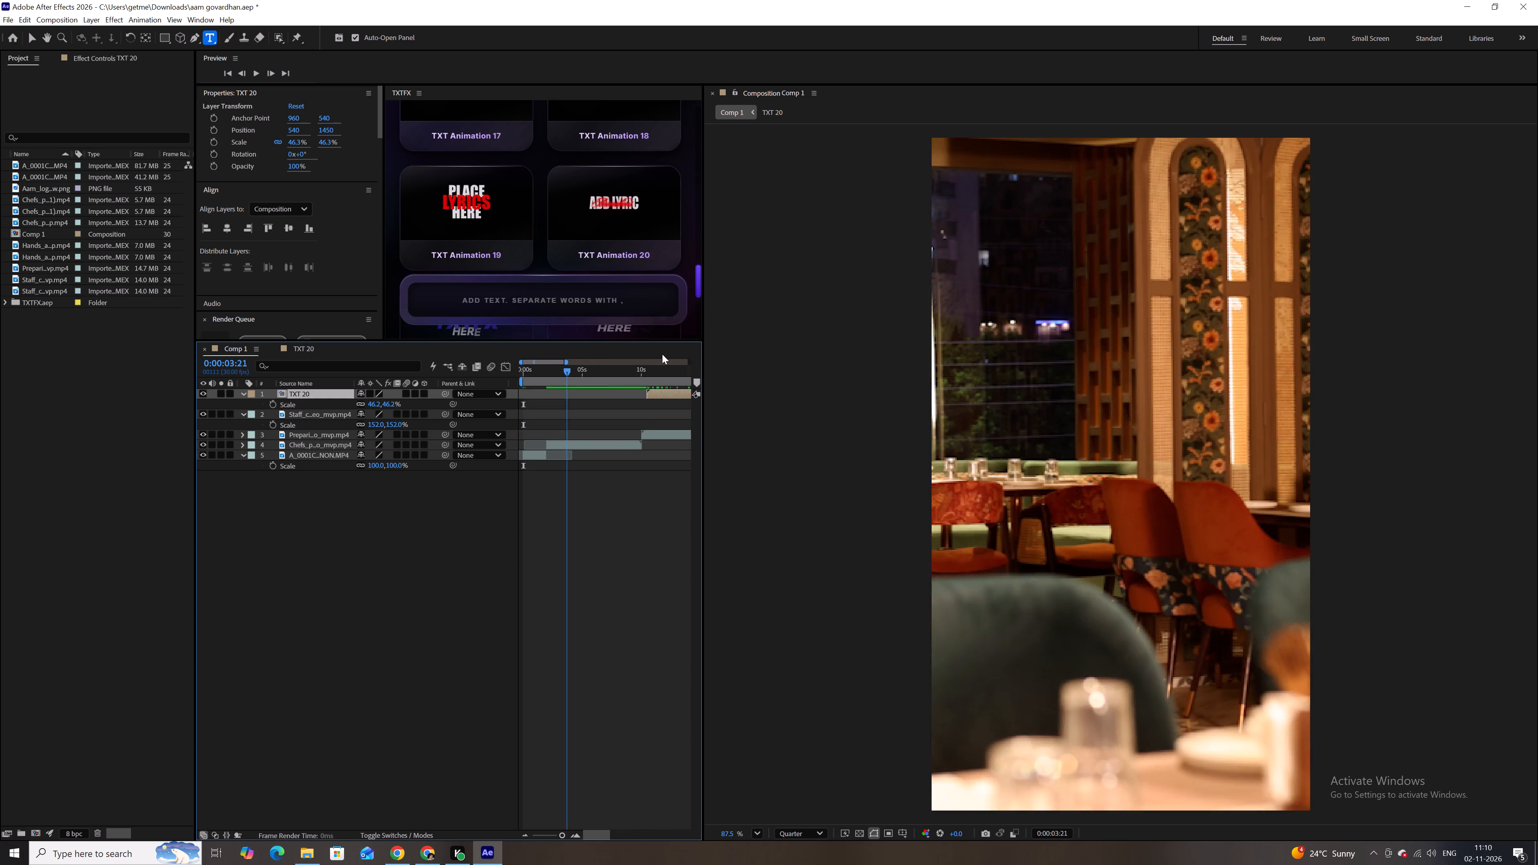
drag(662, 354, 511, 386)
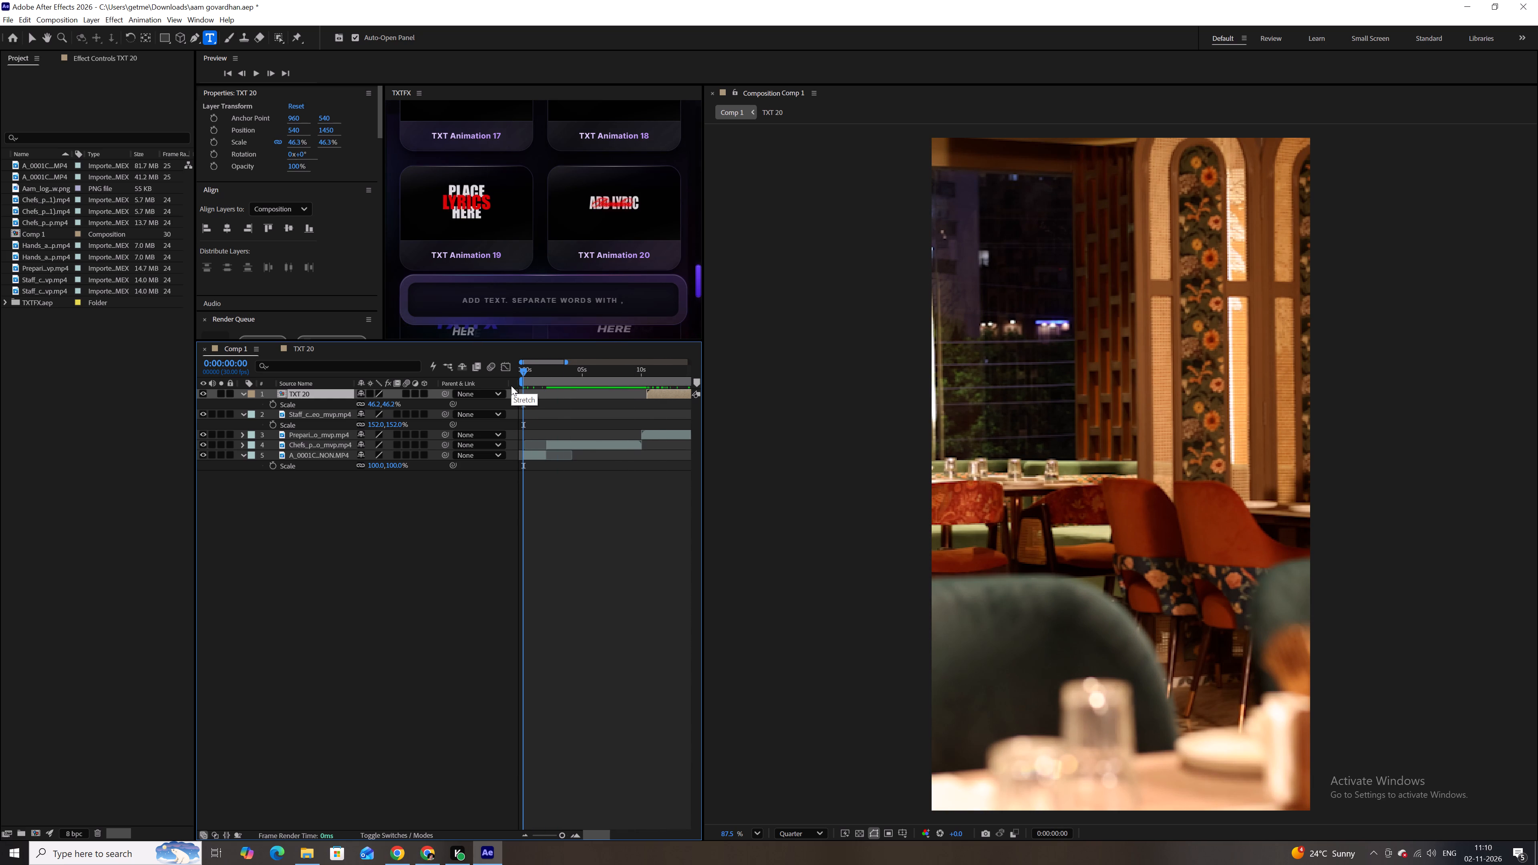
key(space)
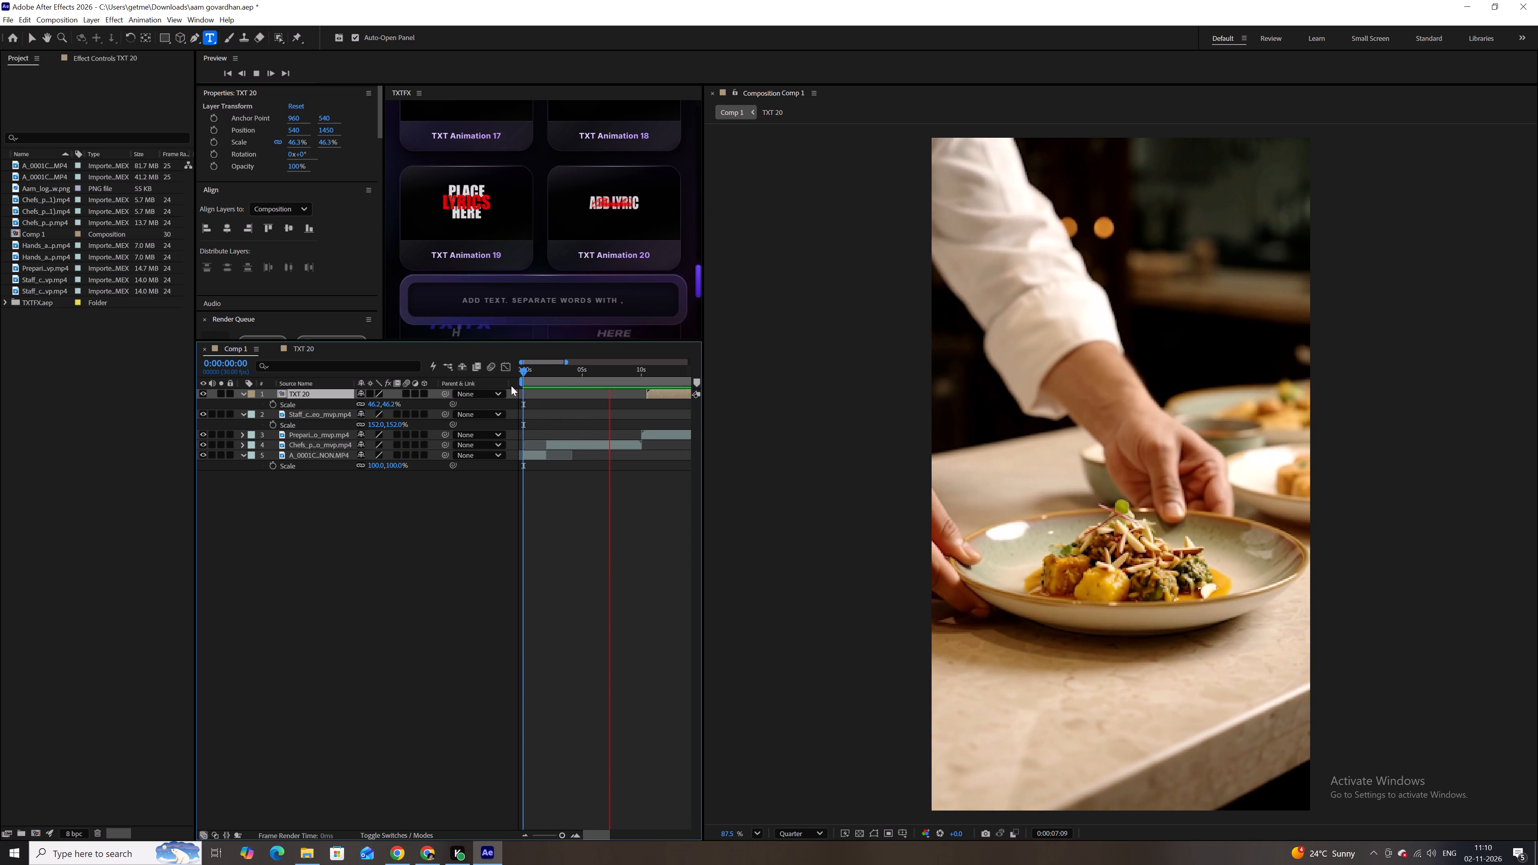
key(space)
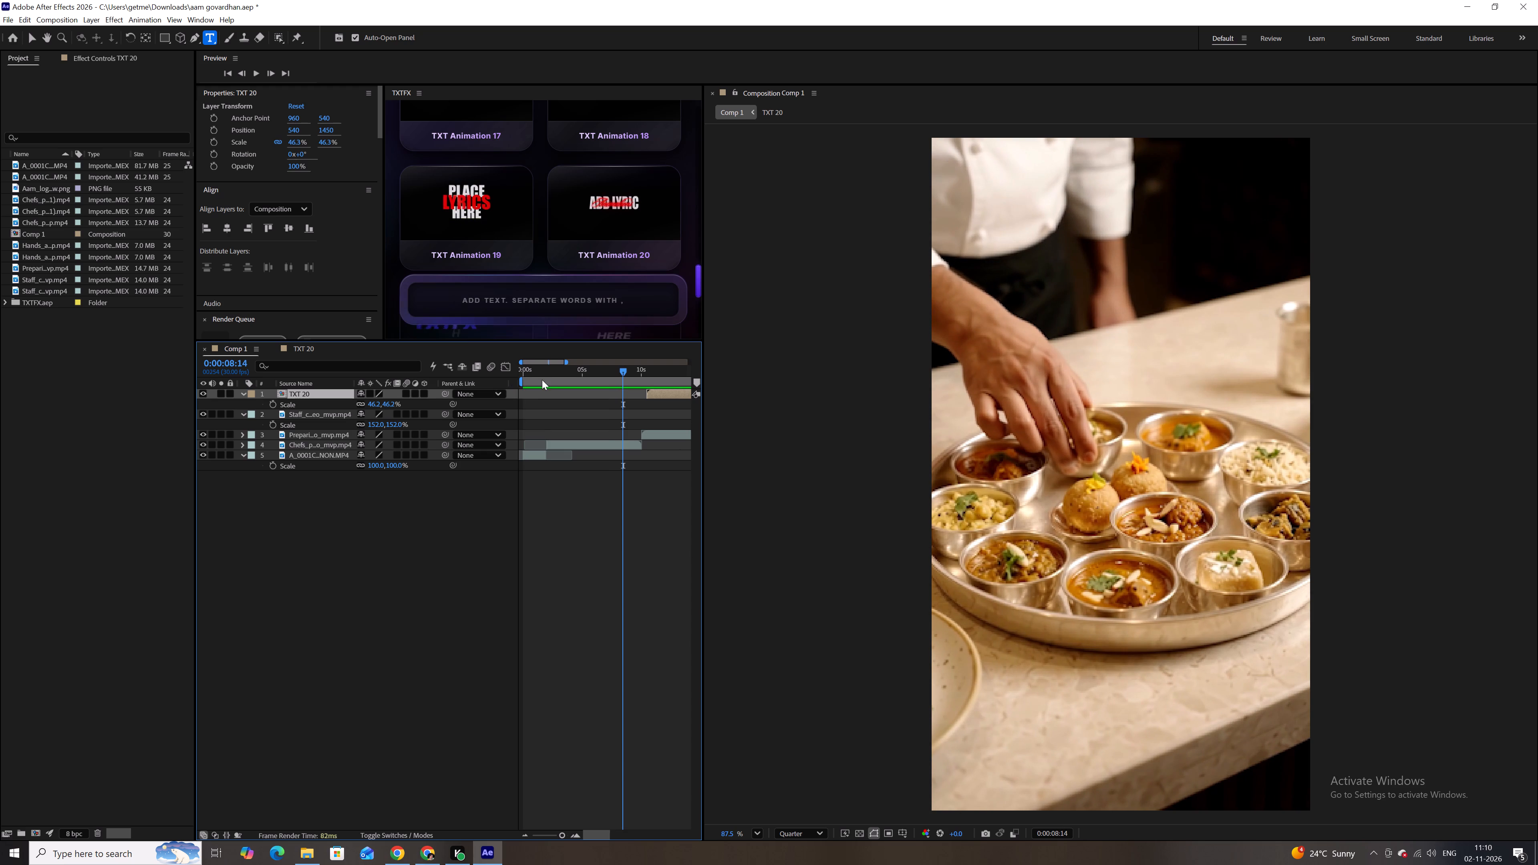
drag(542, 380, 484, 383)
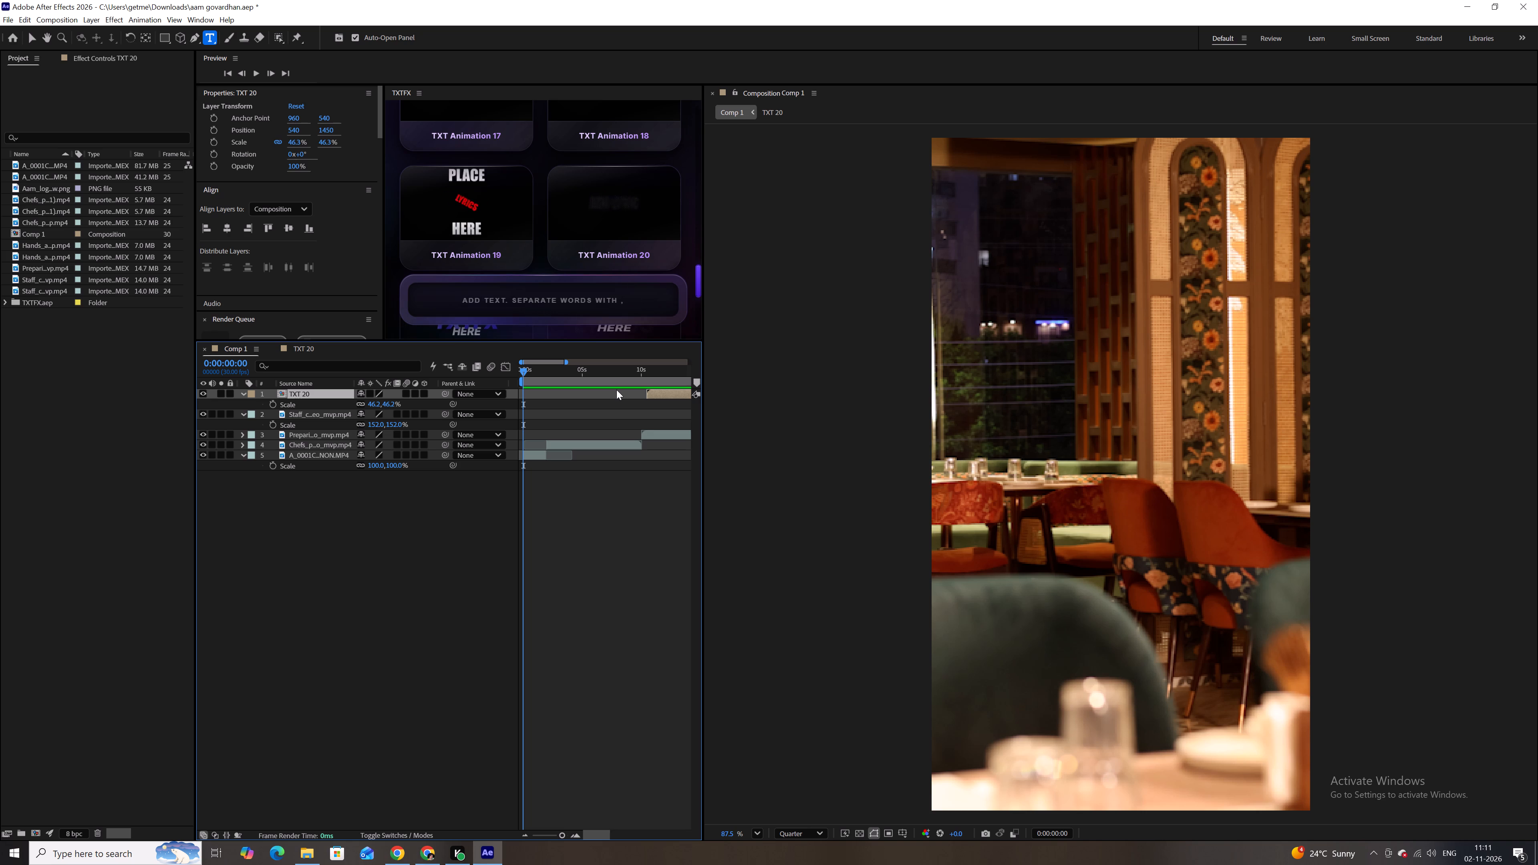
drag(647, 376, 653, 374)
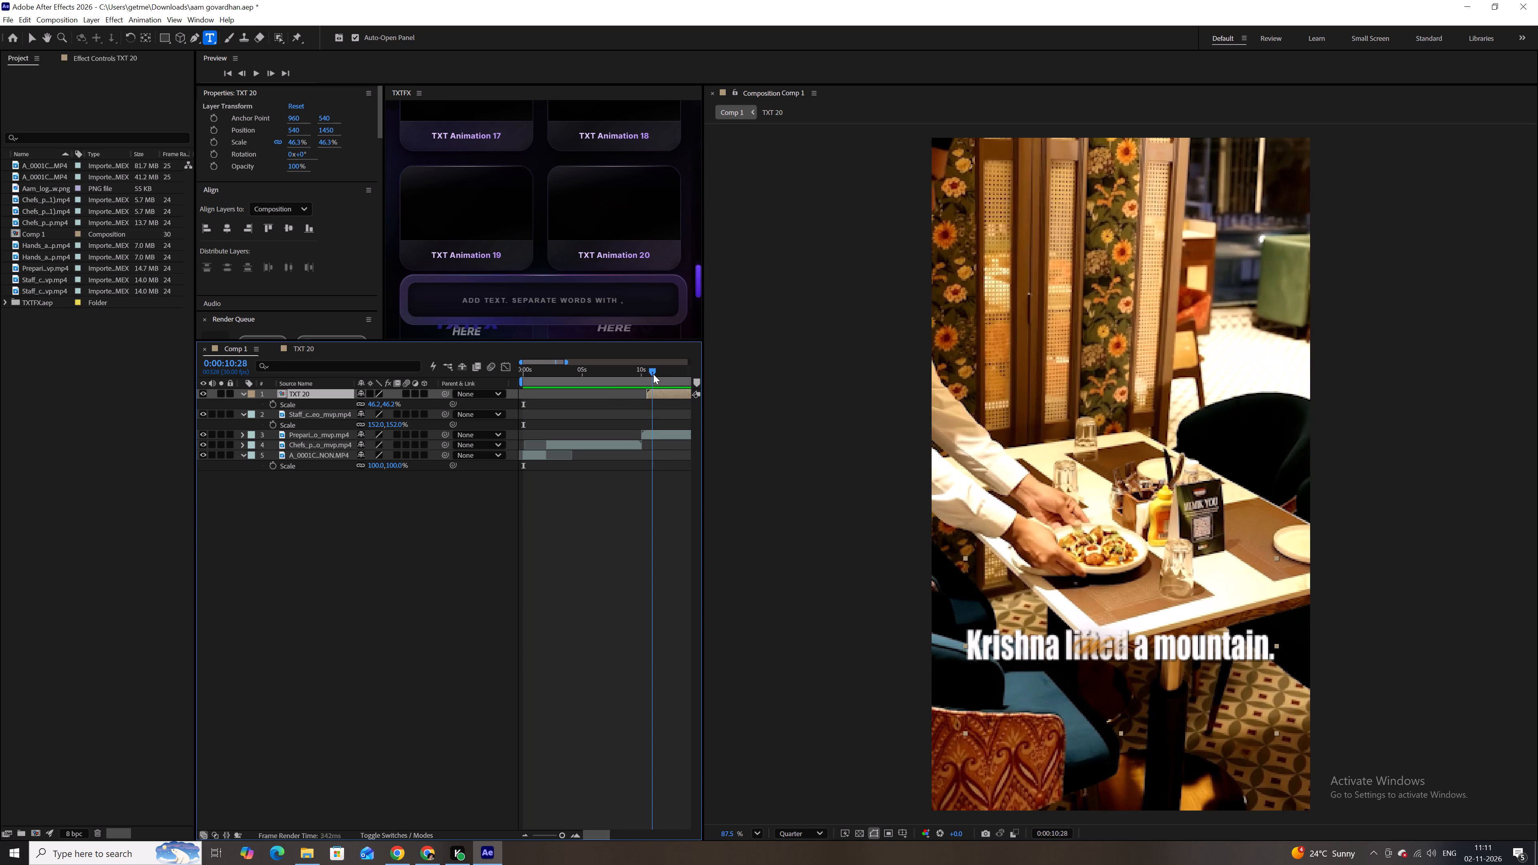
drag(653, 374, 663, 372)
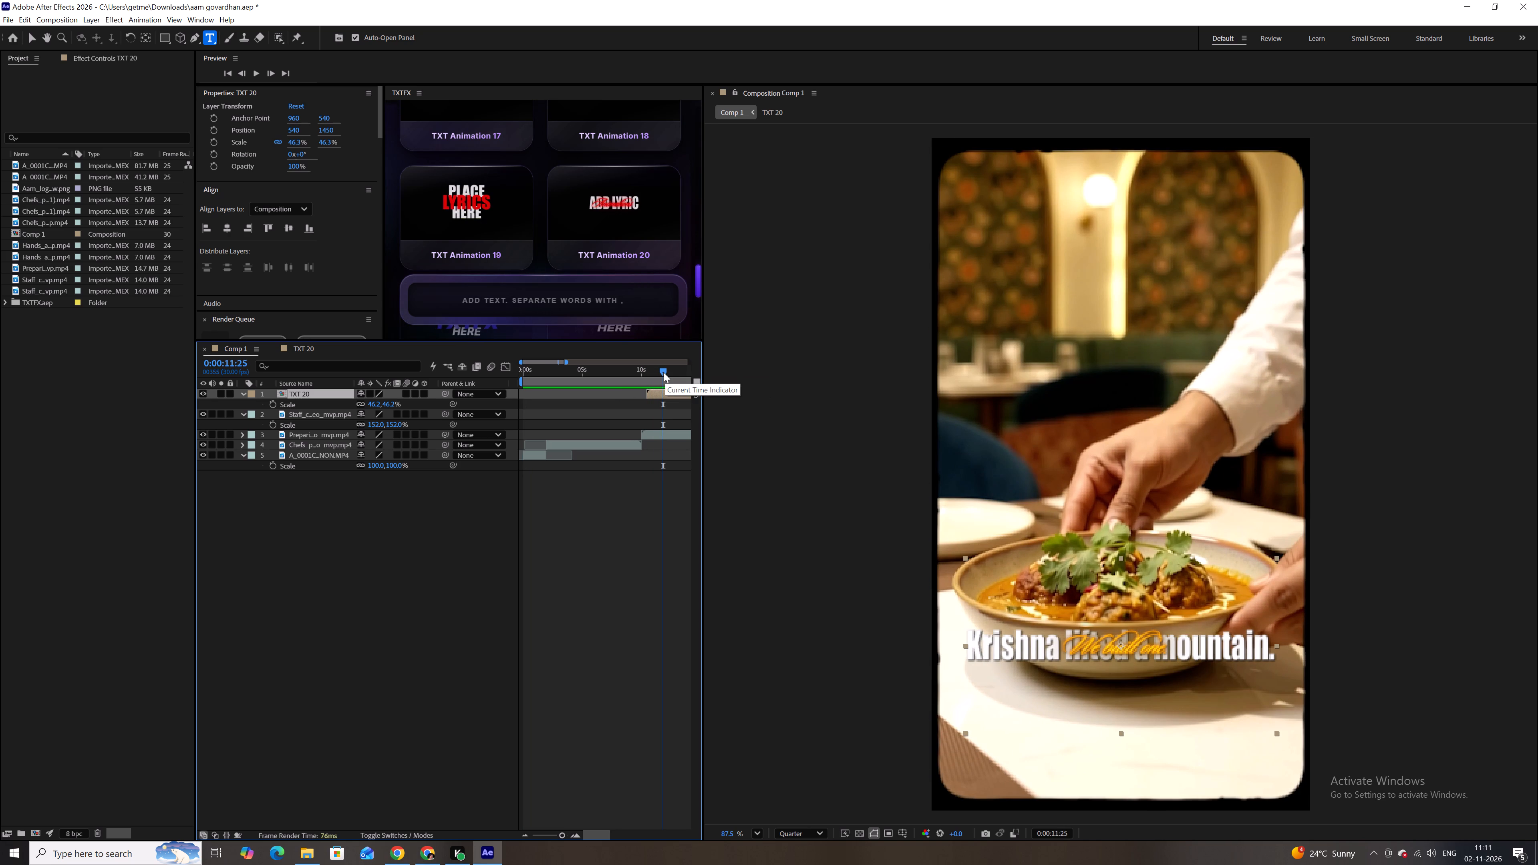
Open the TXT 20 title composition from Comp 1.
double_click(668, 396)
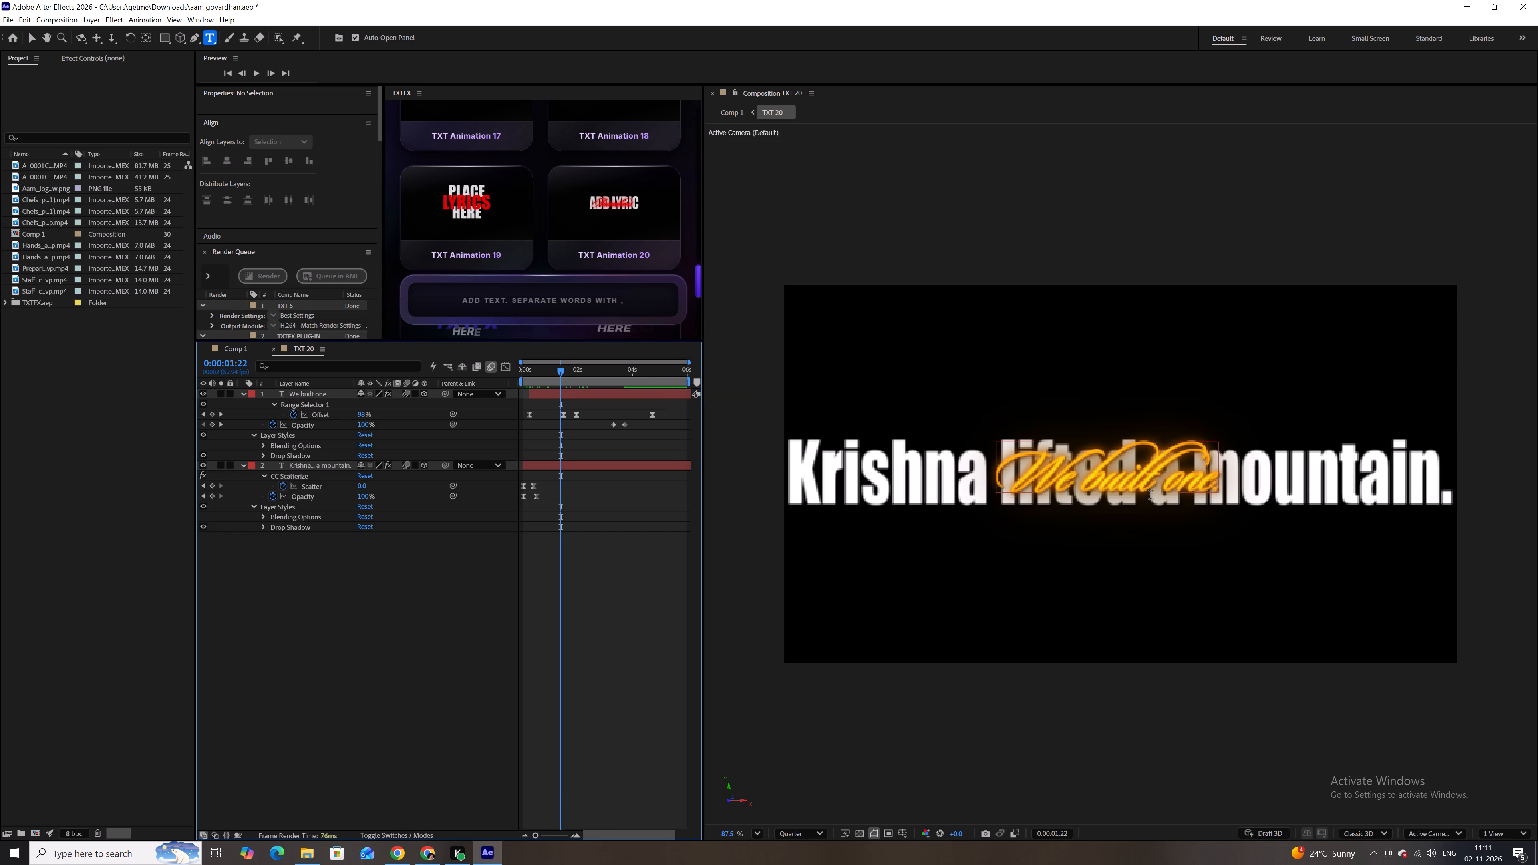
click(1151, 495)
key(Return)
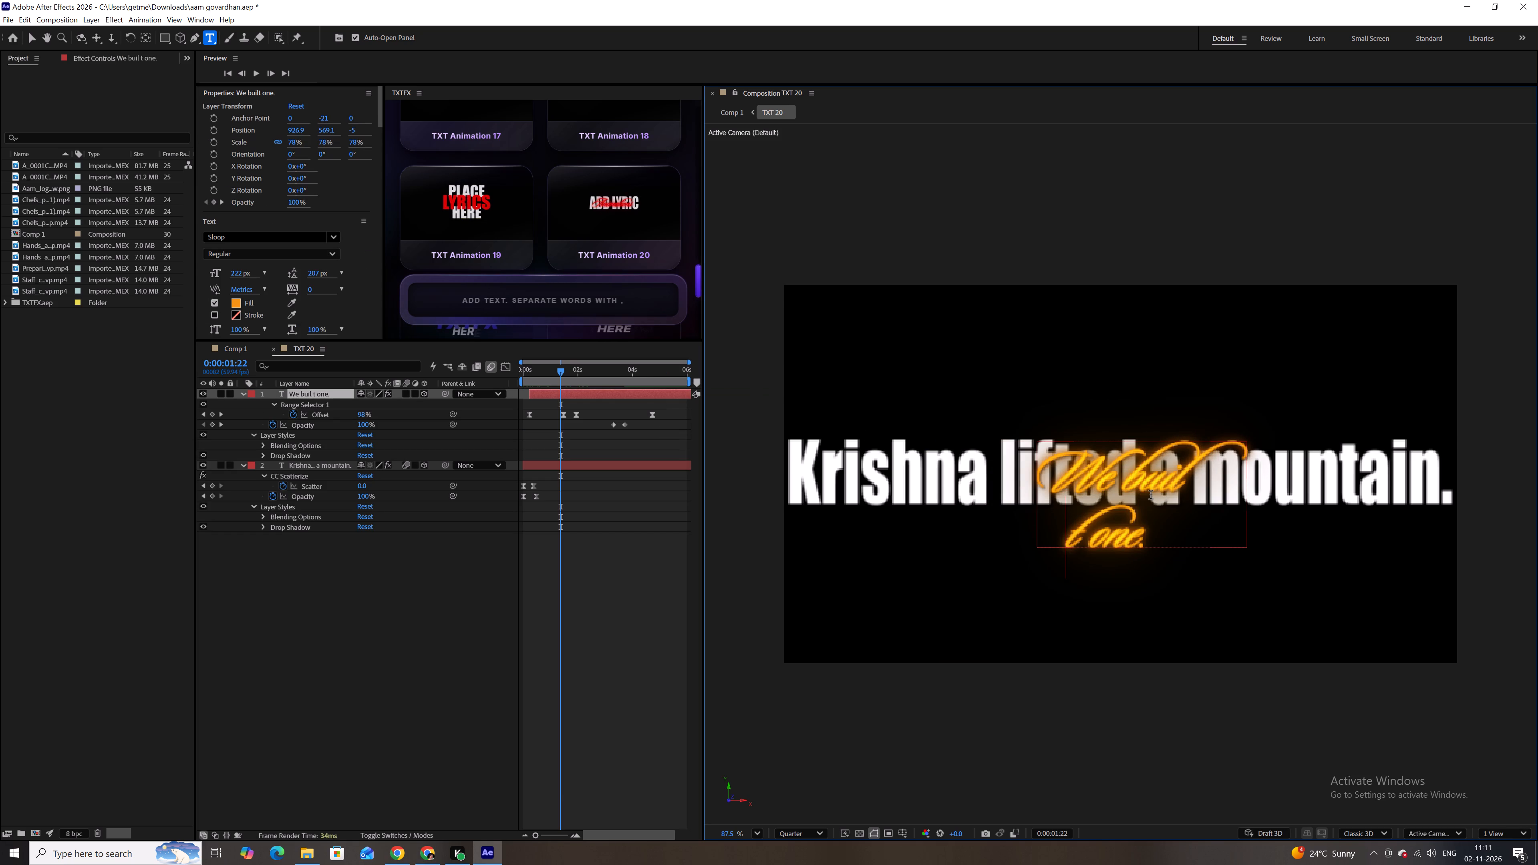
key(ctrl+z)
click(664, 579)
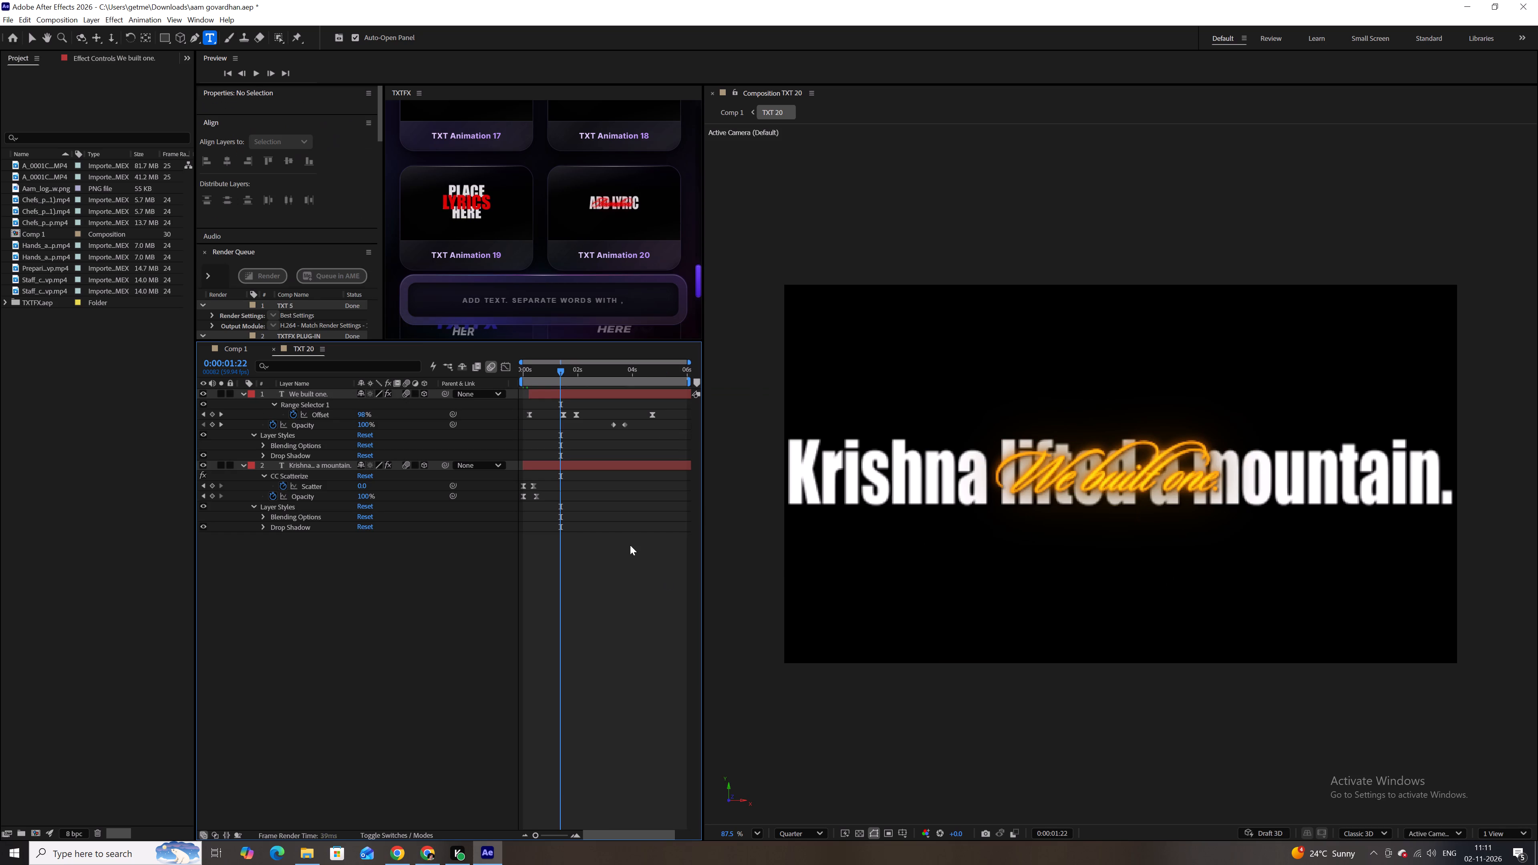
Break the white "Krishna lifted a mountain." text onto two lines before "a mountain." and tighten its leading to 108 px.
click(626, 465)
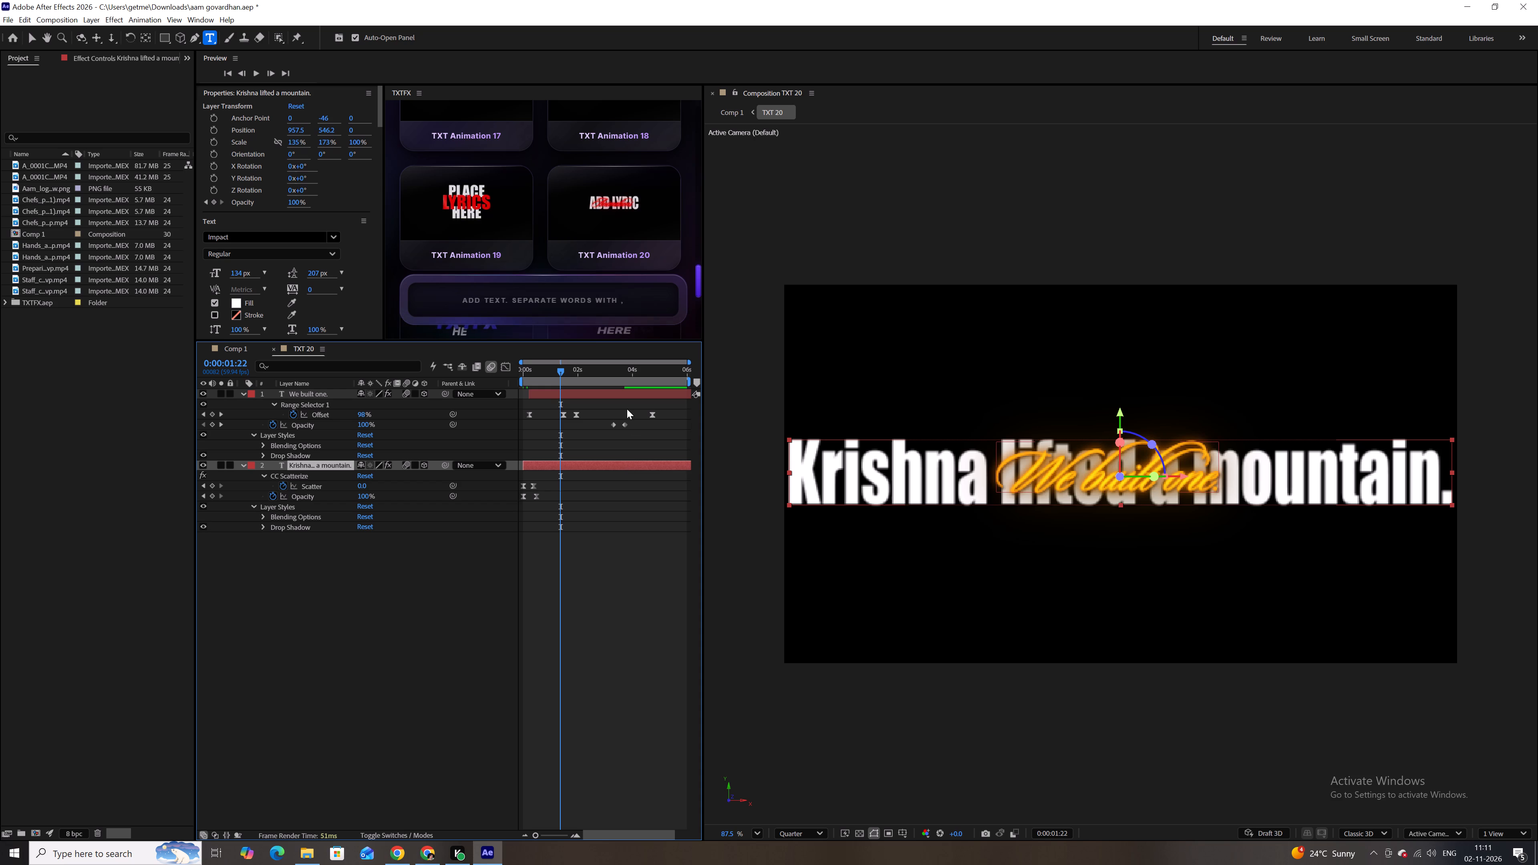
click(1298, 492)
key(Left)
key(Left)
key(Left)
key(Left)
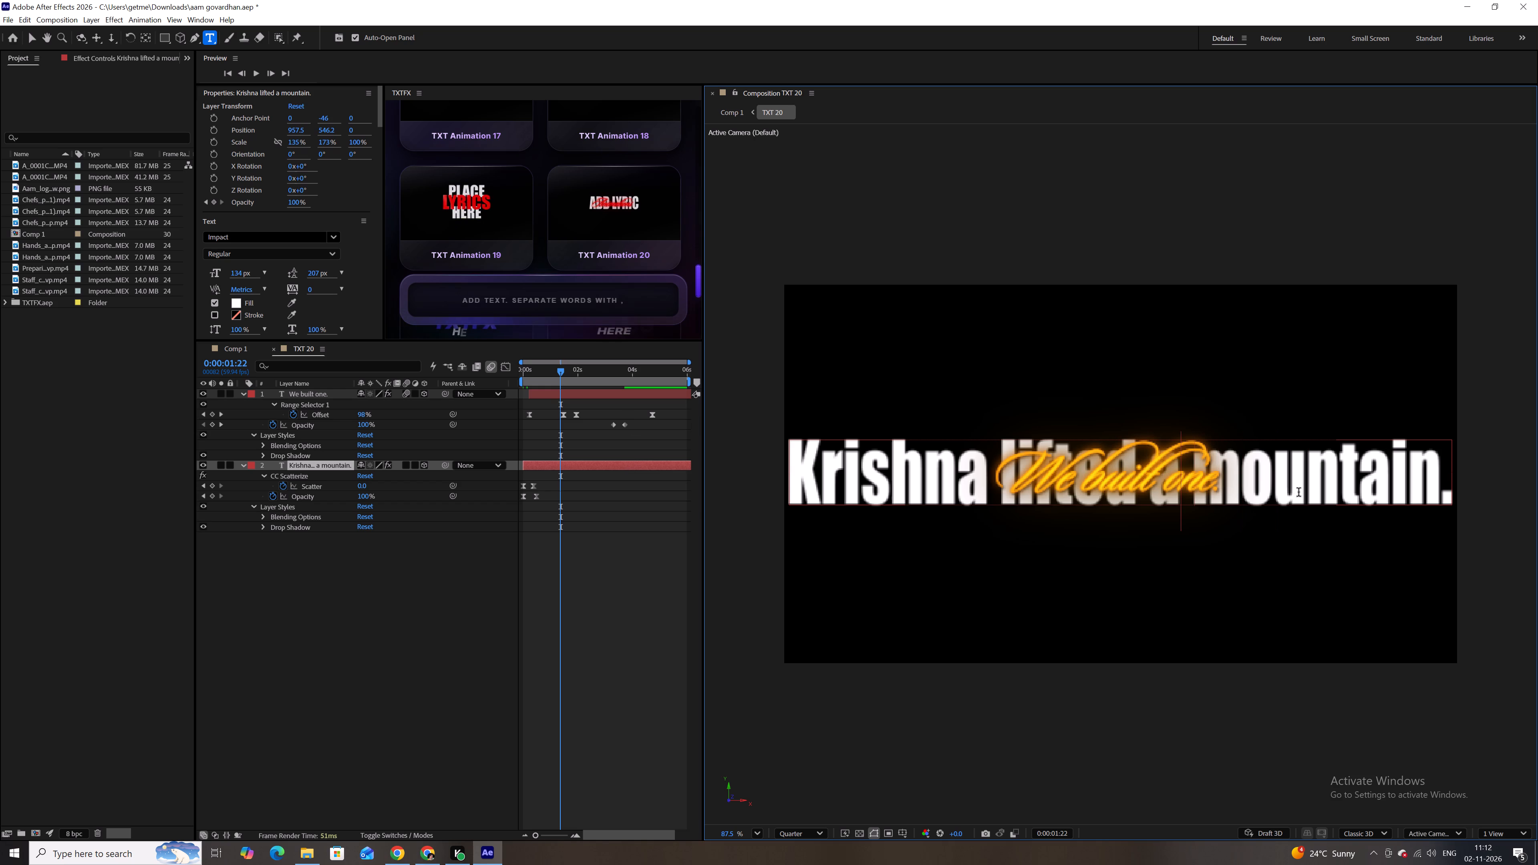
key(Left)
key(Return)
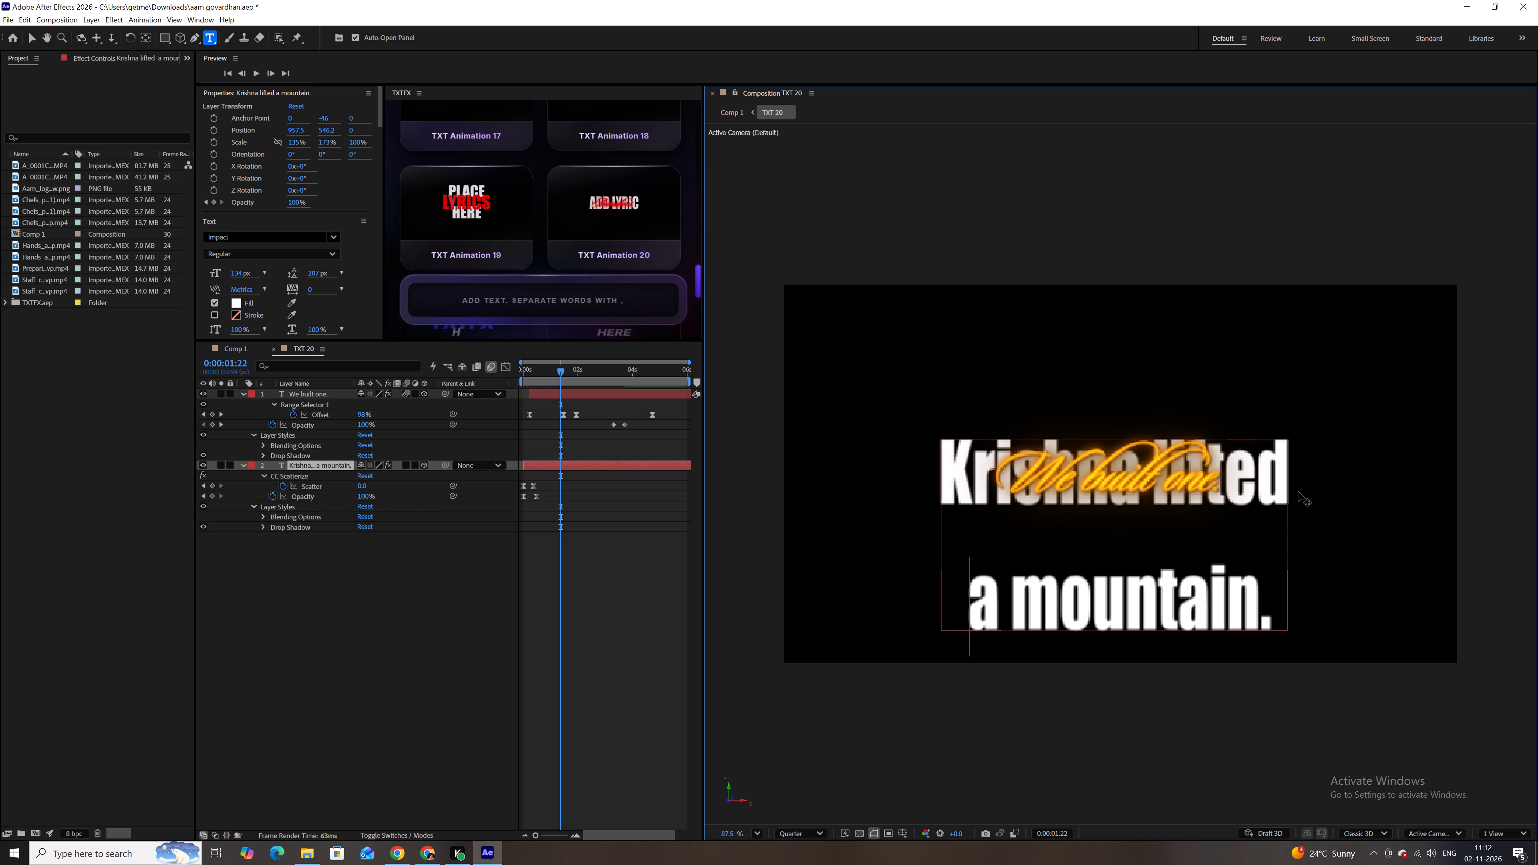
key(ctrl+a)
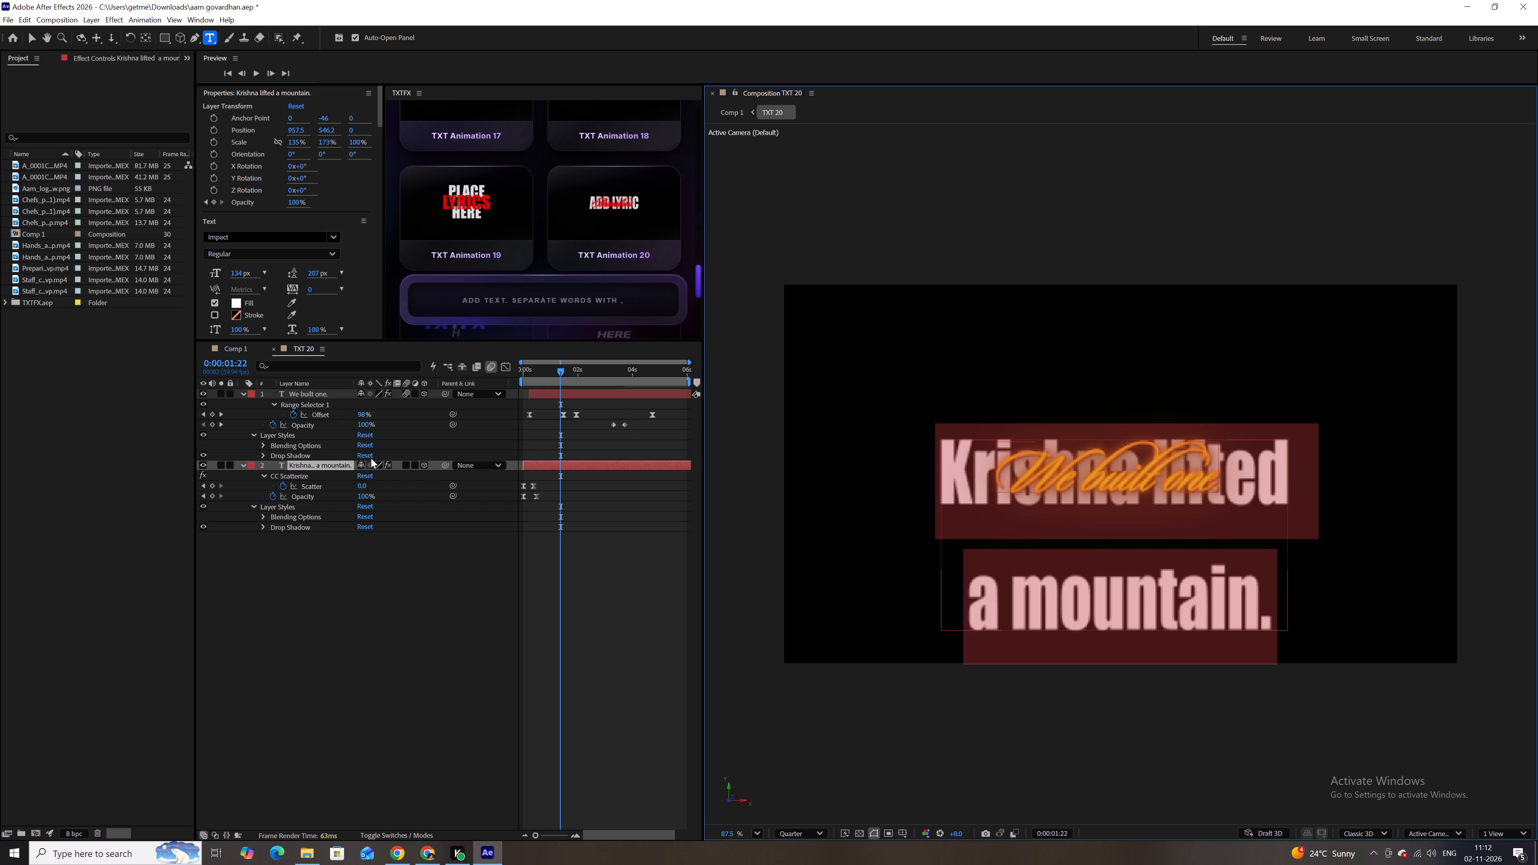
drag(313, 271, 305, 271)
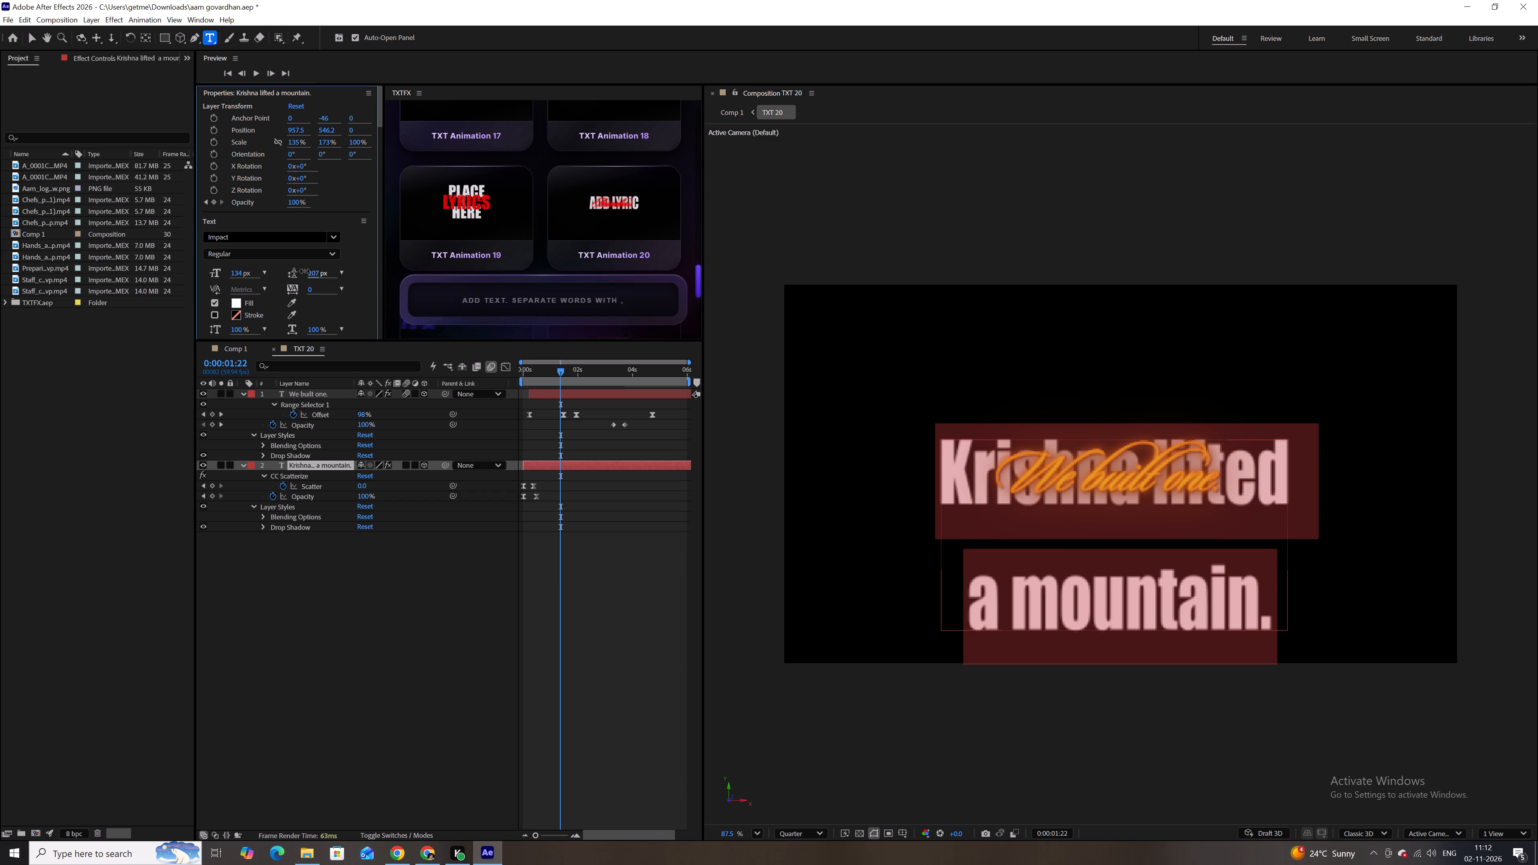
drag(305, 271, 257, 278)
Capitalize the second line of the white title so that it reads "A Mountain.".
click(1056, 541)
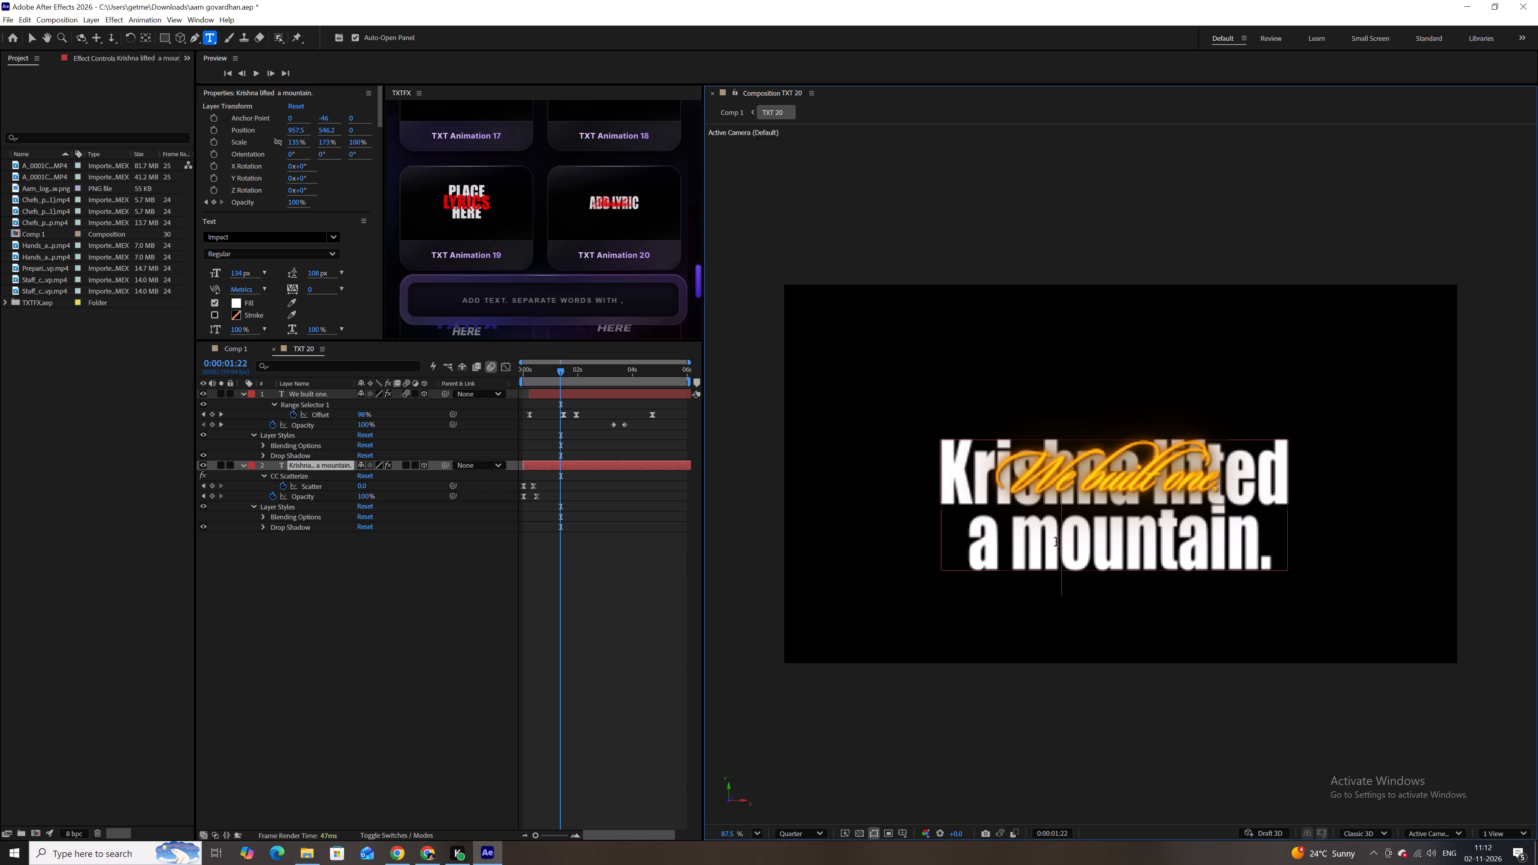
key(BackSpace)
key(m)
key(Left)
key(Left)
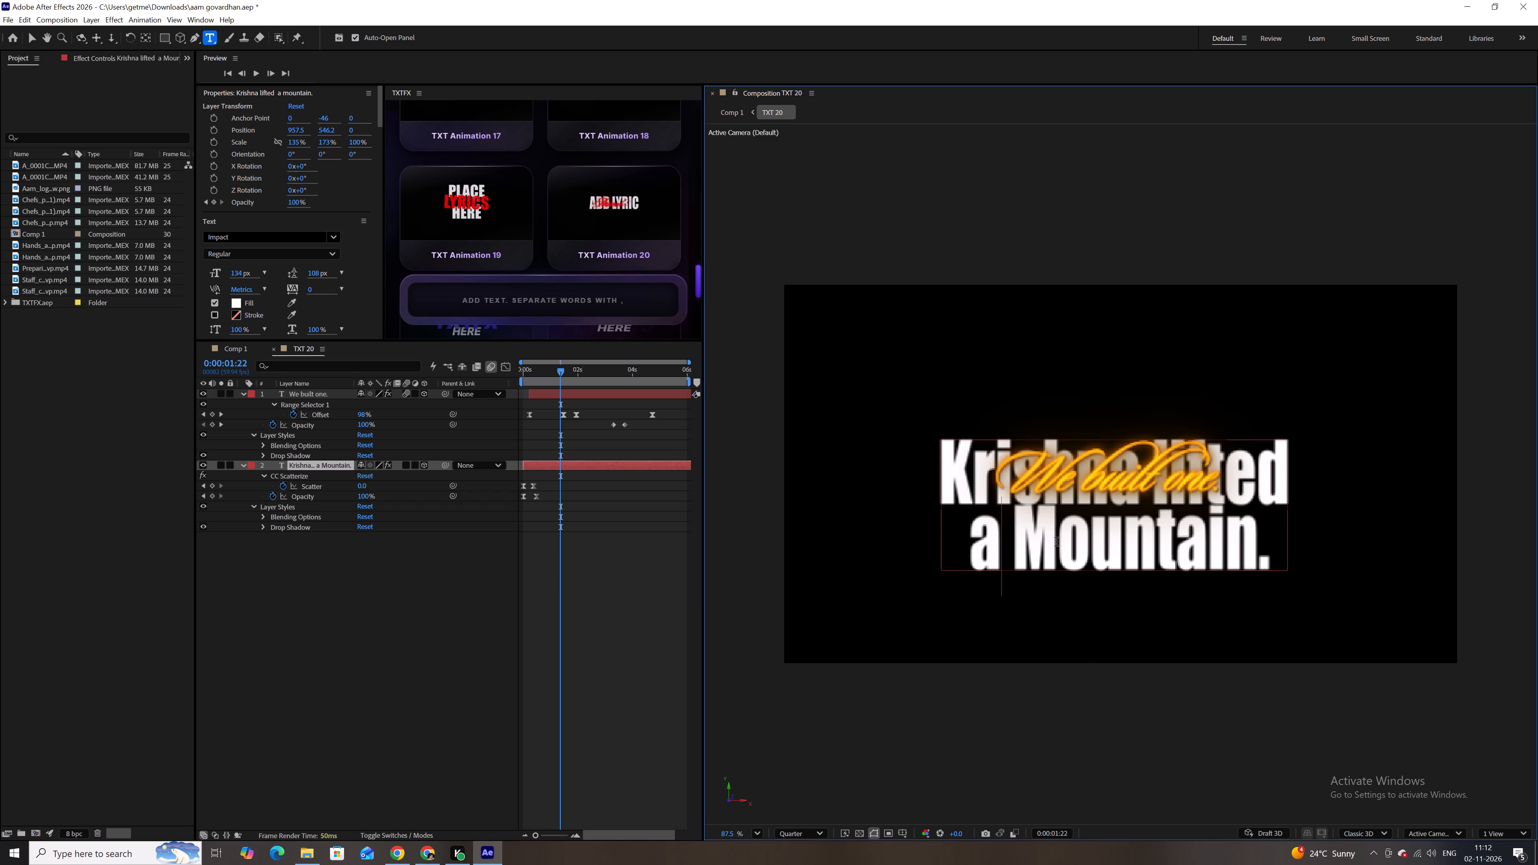
key(a)
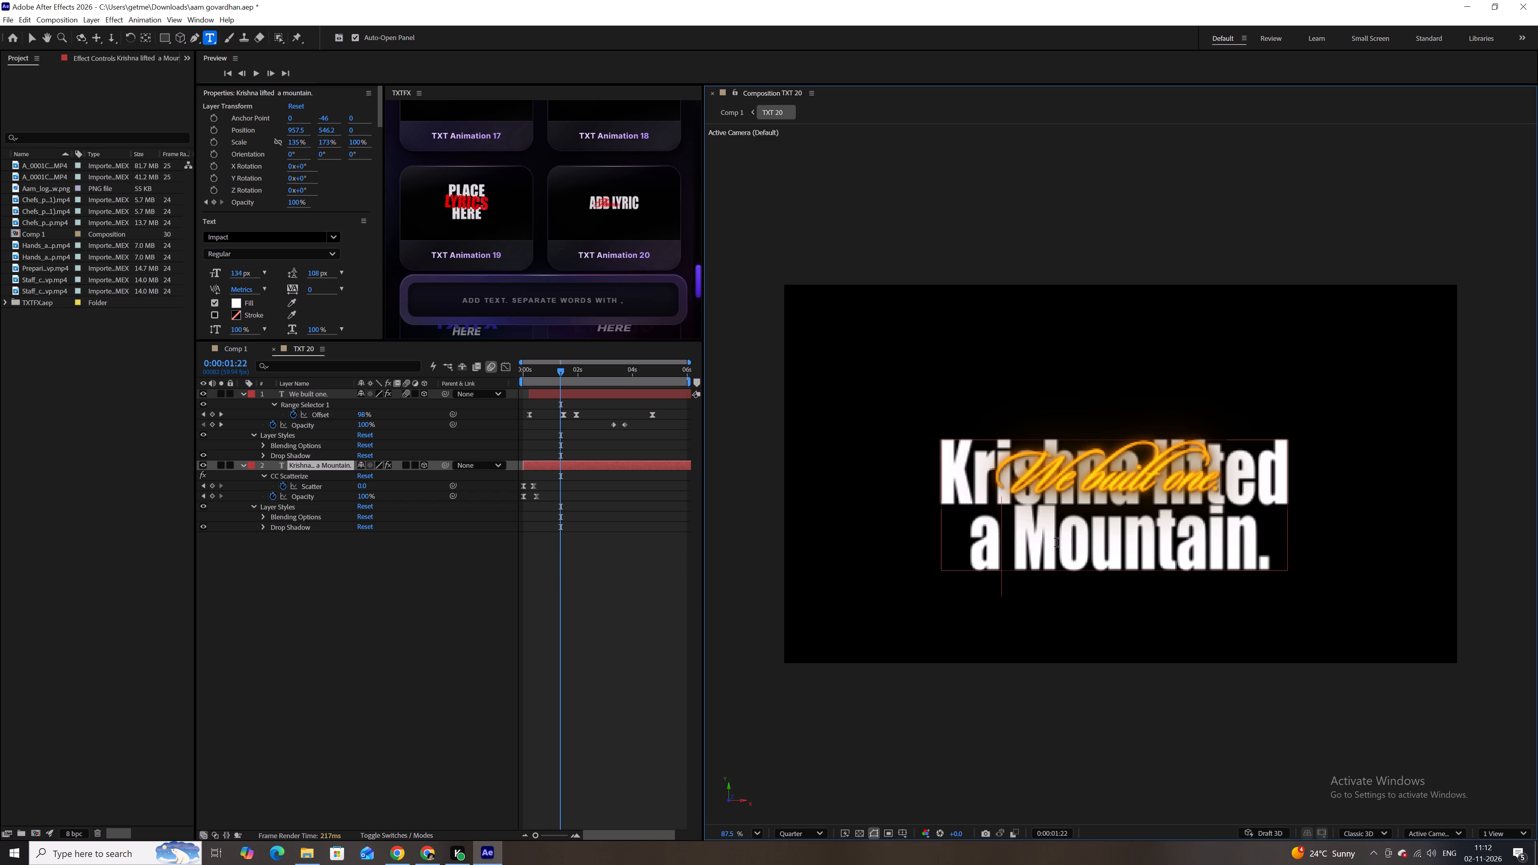
key(a)
key(a)
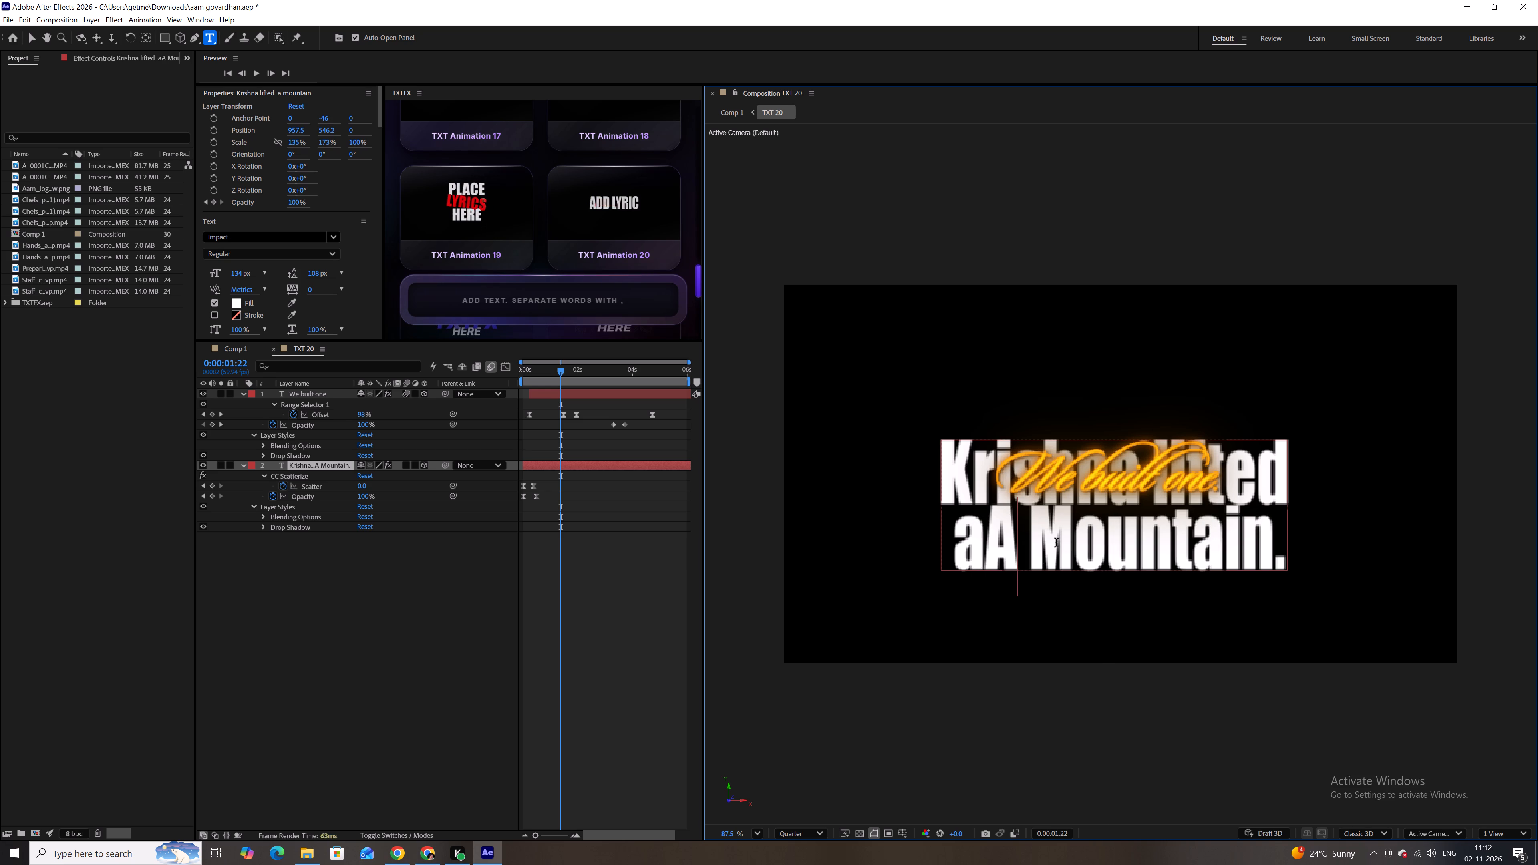
key(Left)
key(BackSpace)
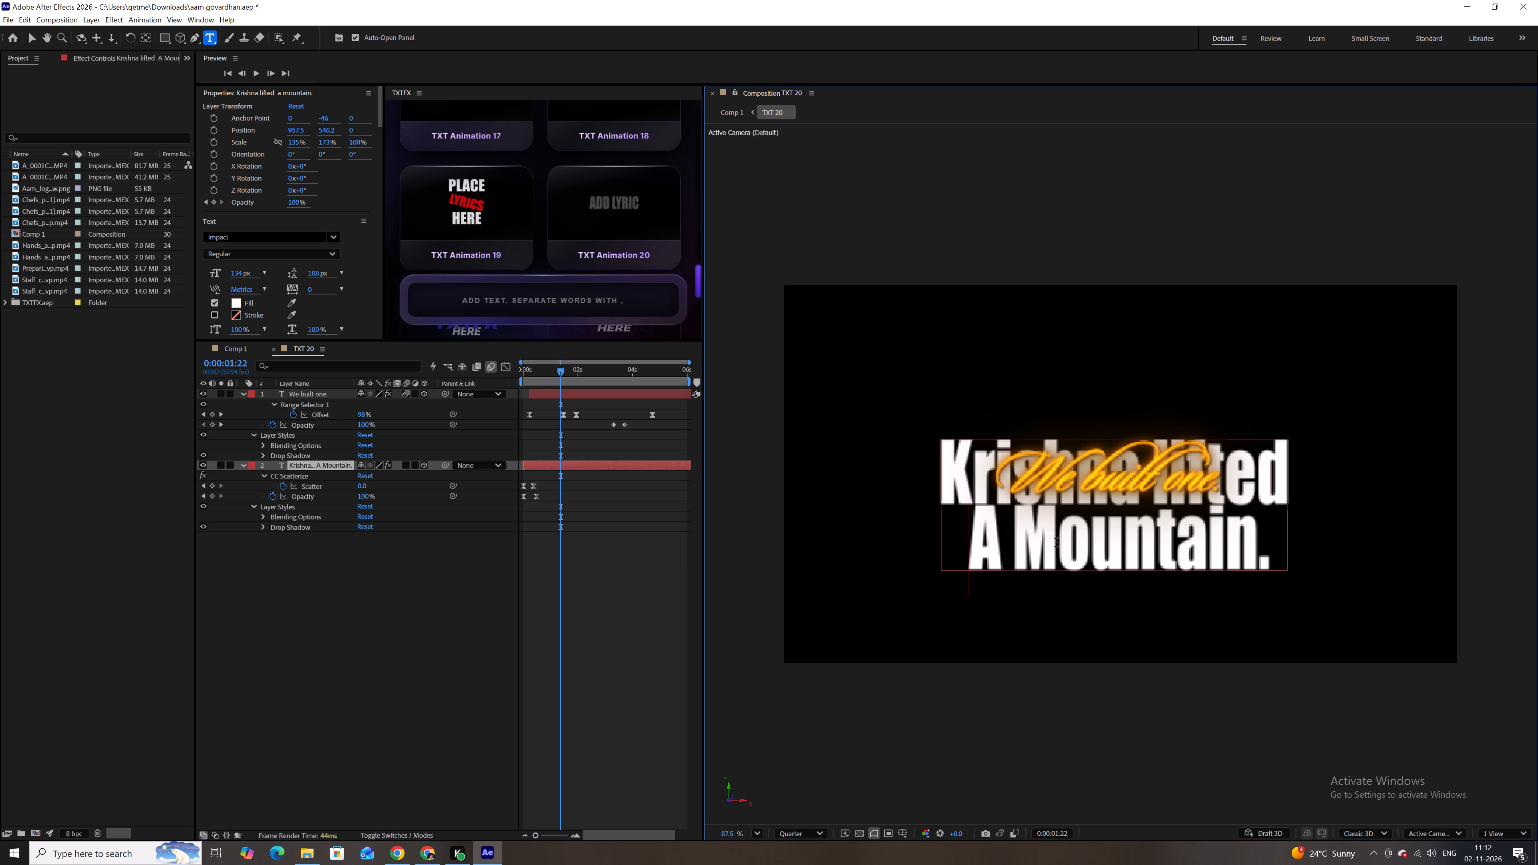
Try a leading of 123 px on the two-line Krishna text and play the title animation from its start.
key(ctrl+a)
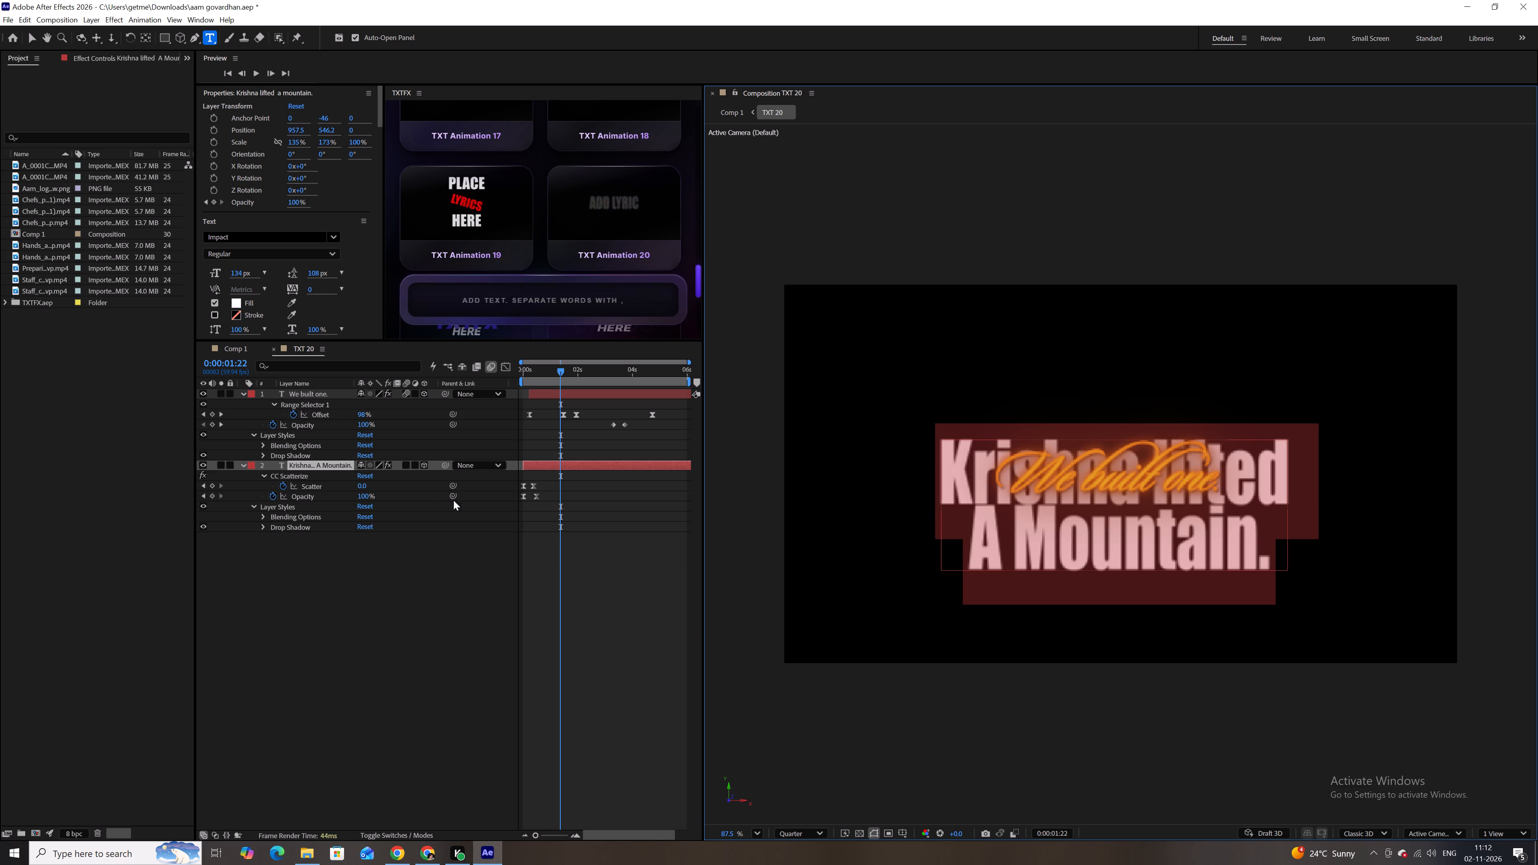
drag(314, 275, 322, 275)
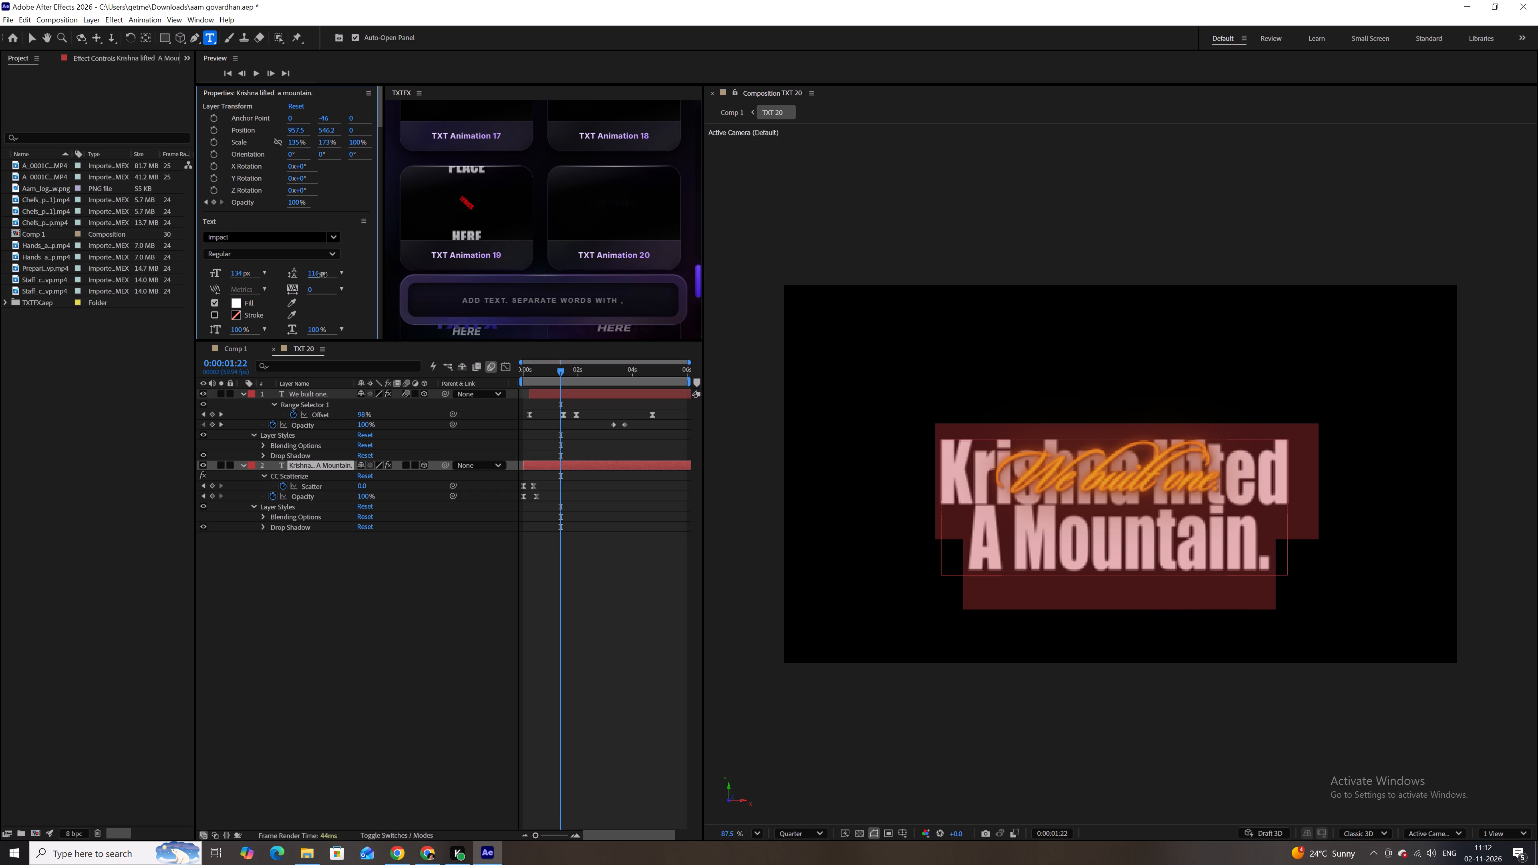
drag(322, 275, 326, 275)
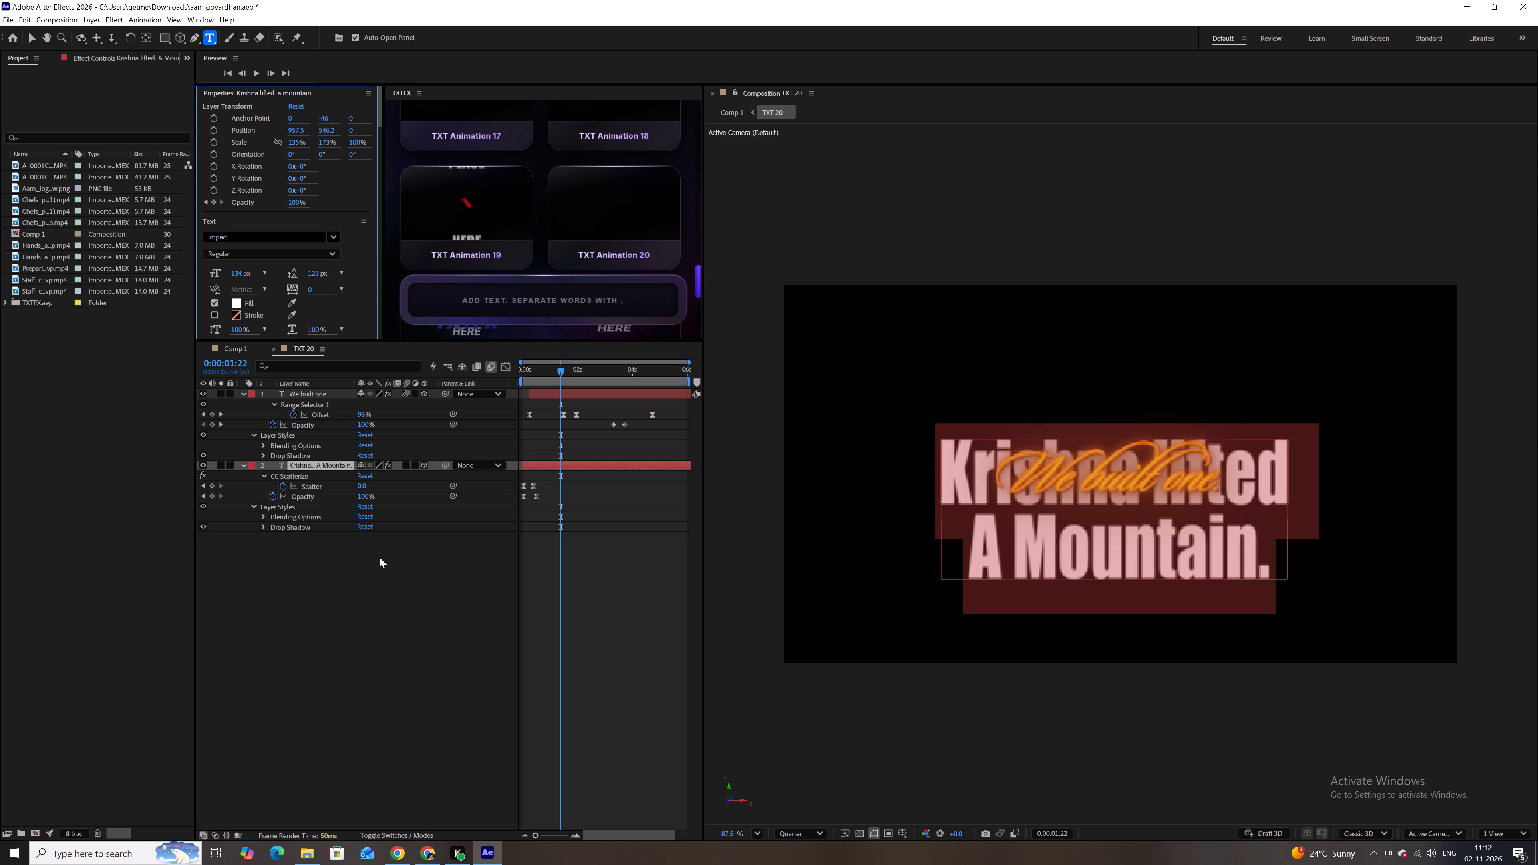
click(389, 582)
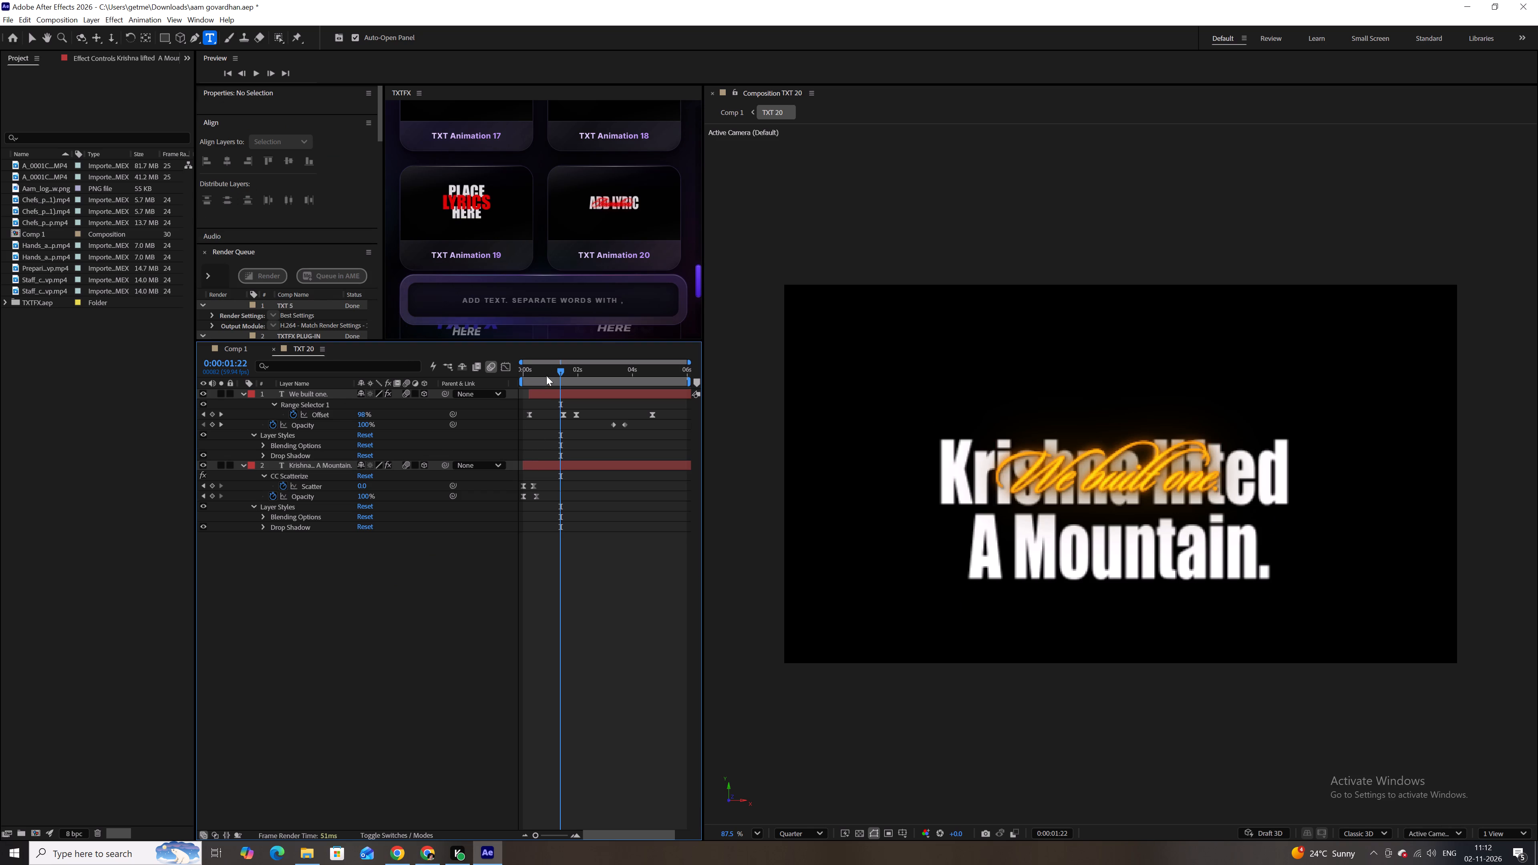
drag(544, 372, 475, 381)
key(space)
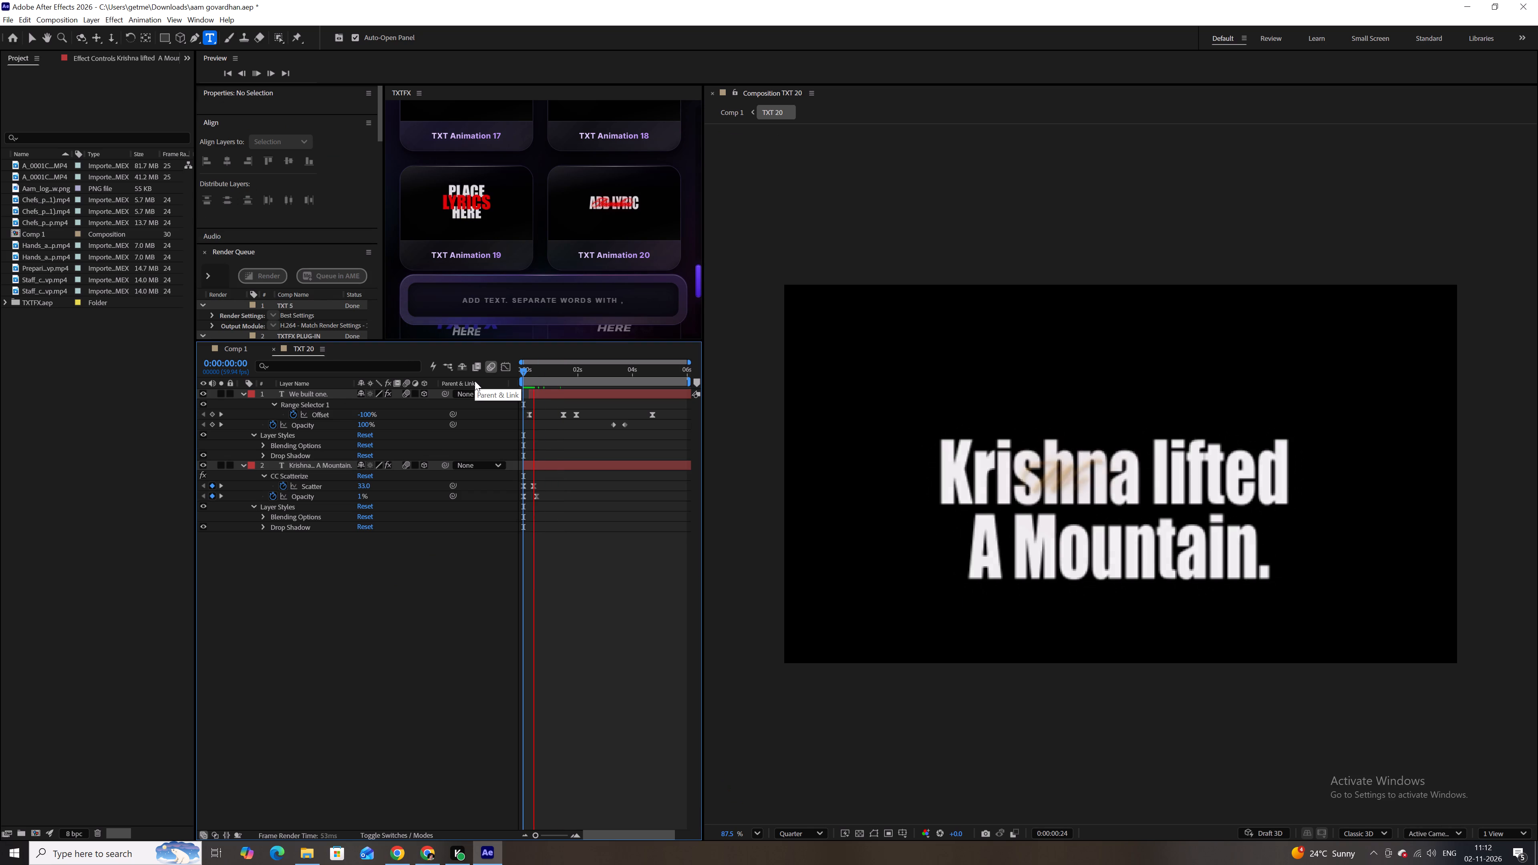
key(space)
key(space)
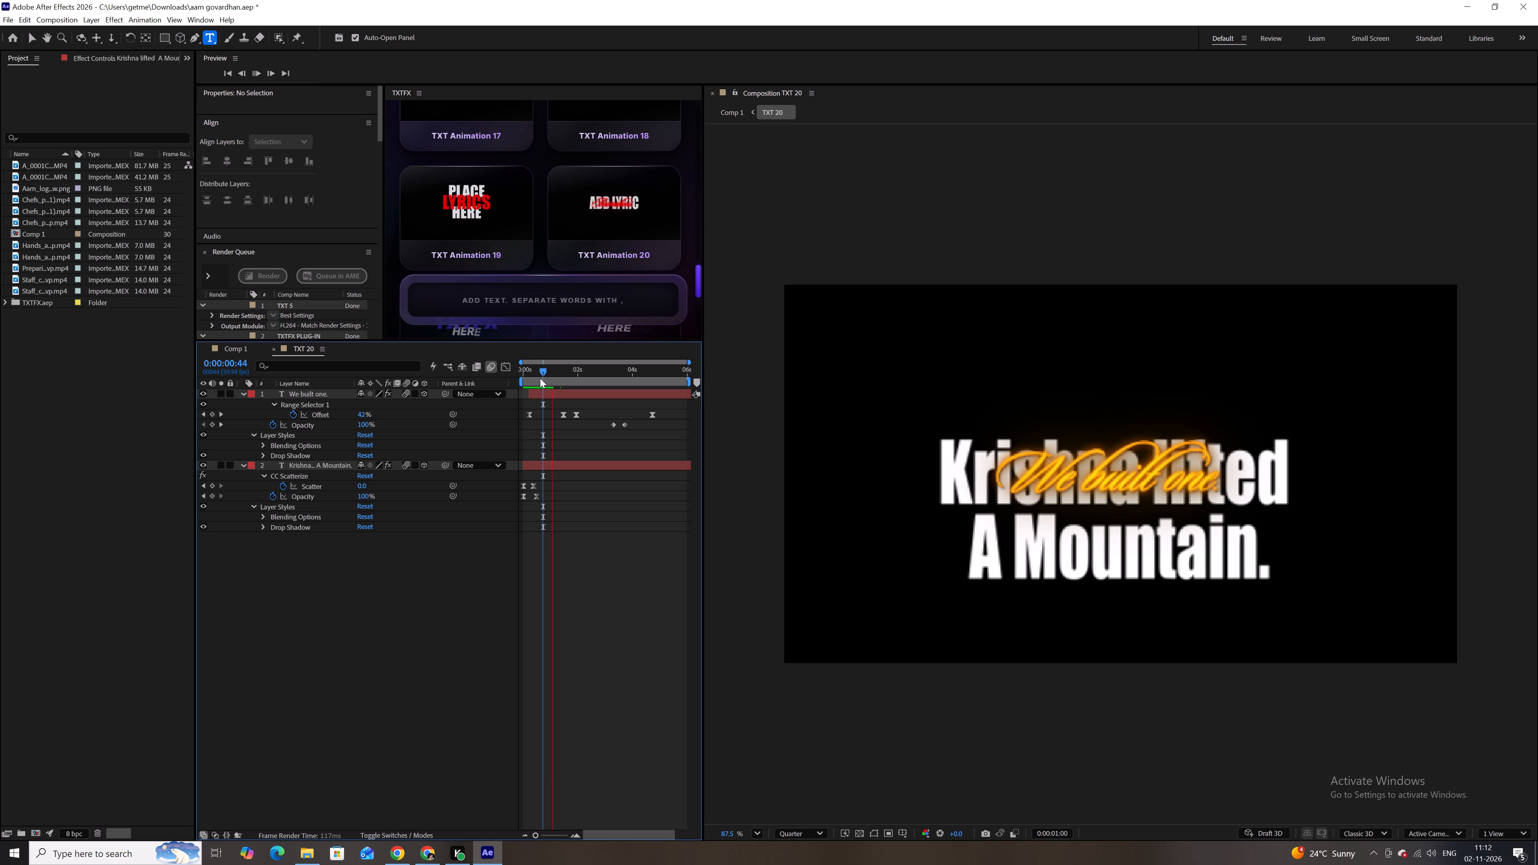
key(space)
Set the leading of the entire two-line "Krishna lifted A Mountain." text to 110 px.
click(594, 392)
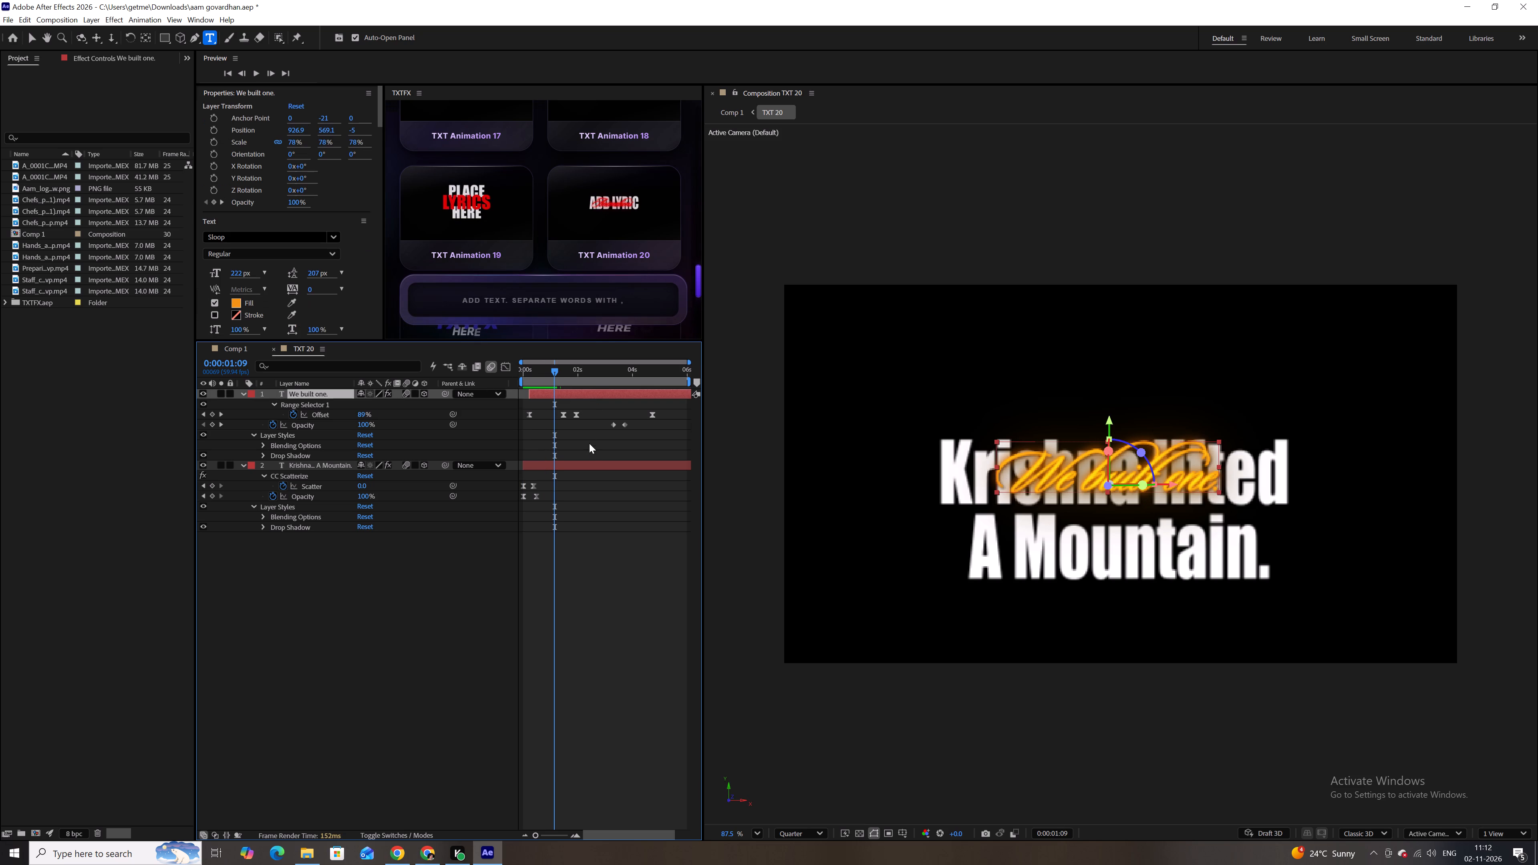
click(591, 463)
double_click(591, 463)
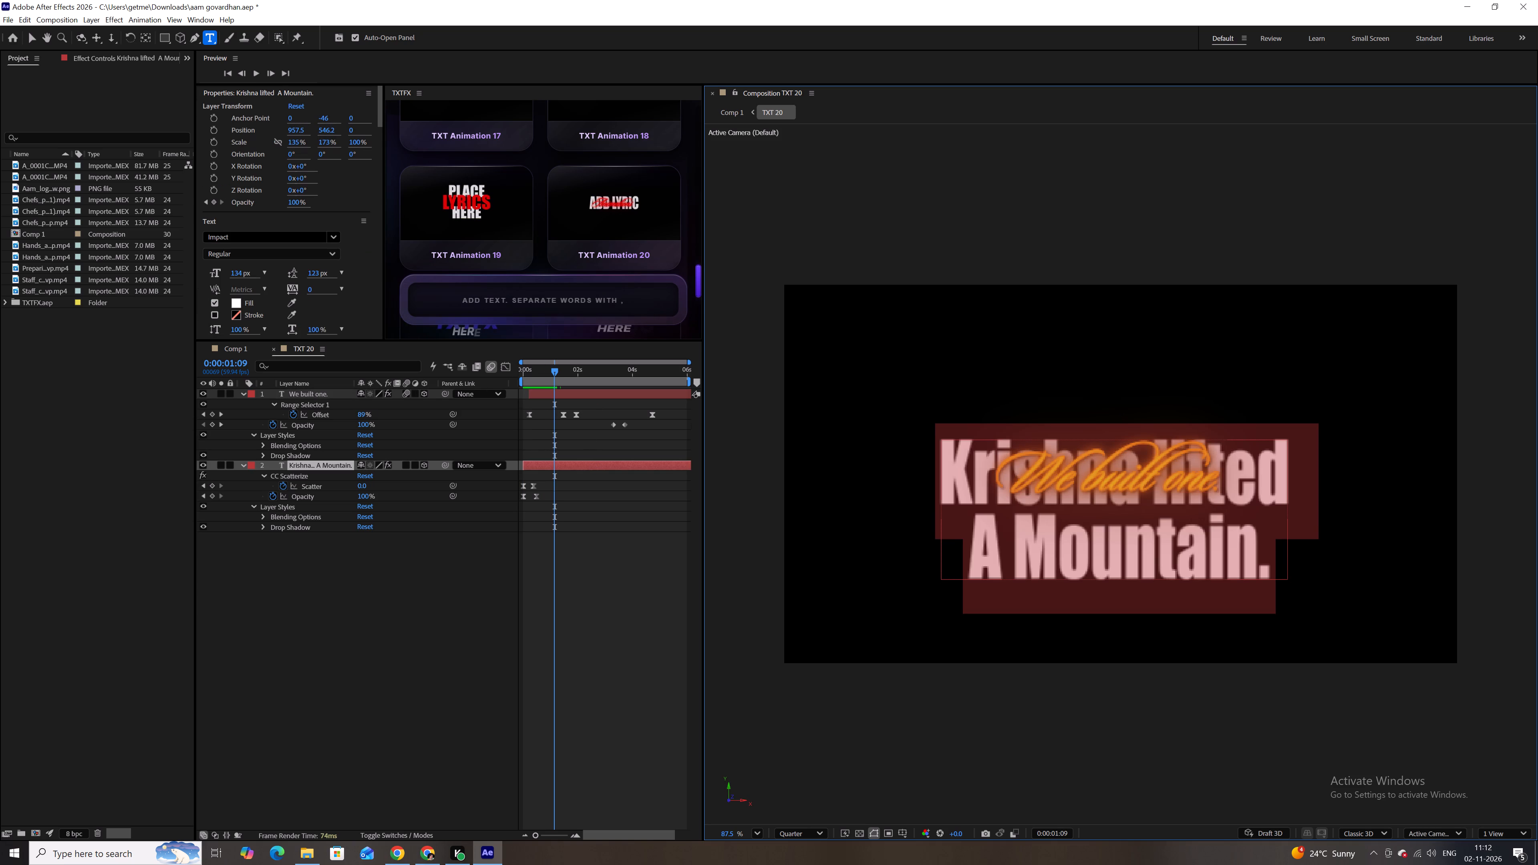
drag(313, 276, 302, 277)
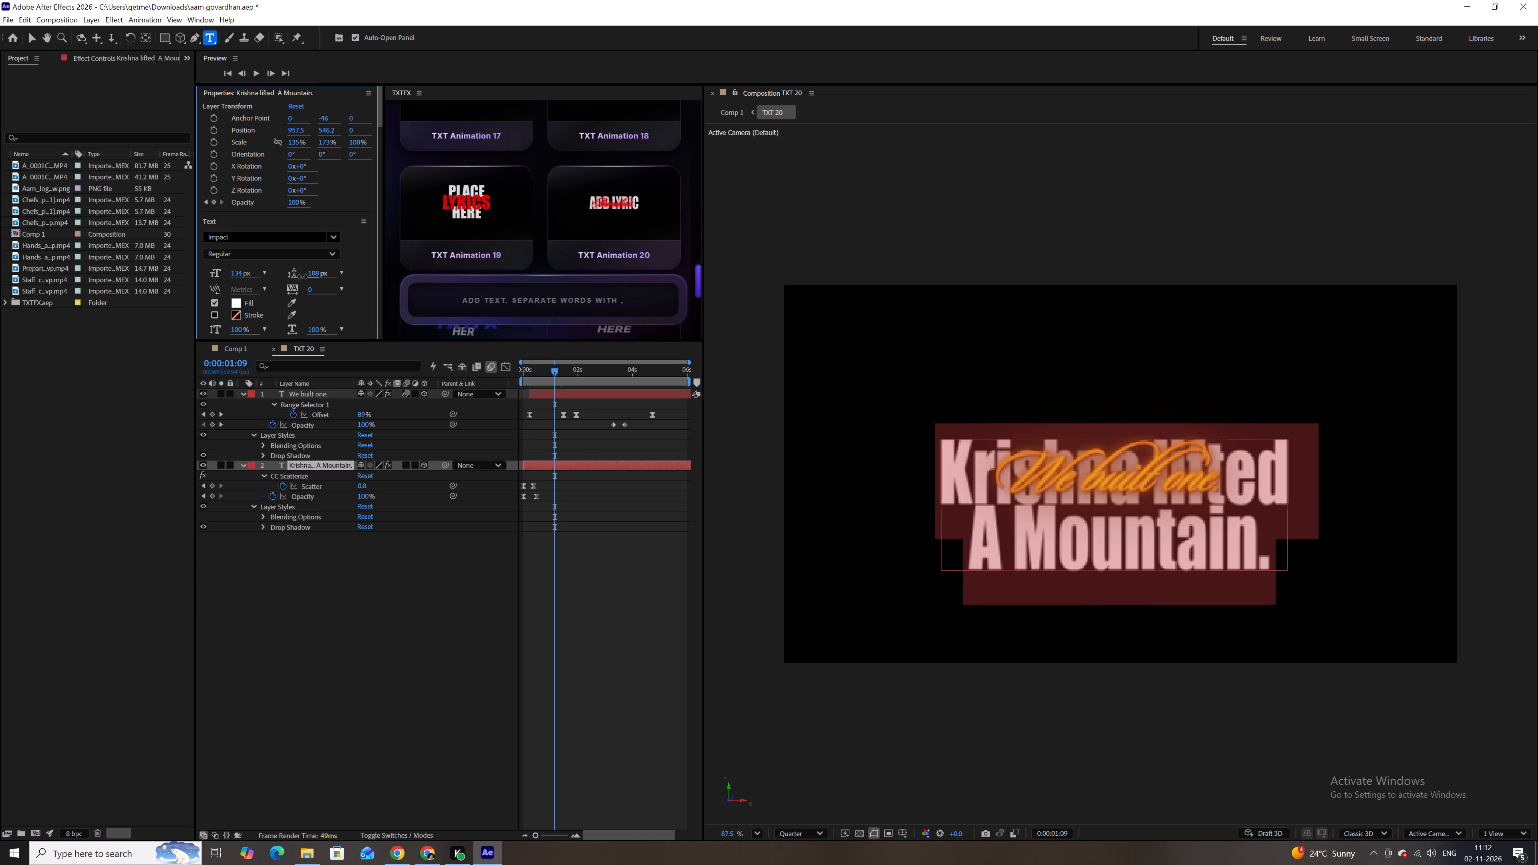
drag(302, 277, 304, 277)
Lower the orange "We built one." text over the two-line white title by setting its Y position to 656.1.
click(560, 394)
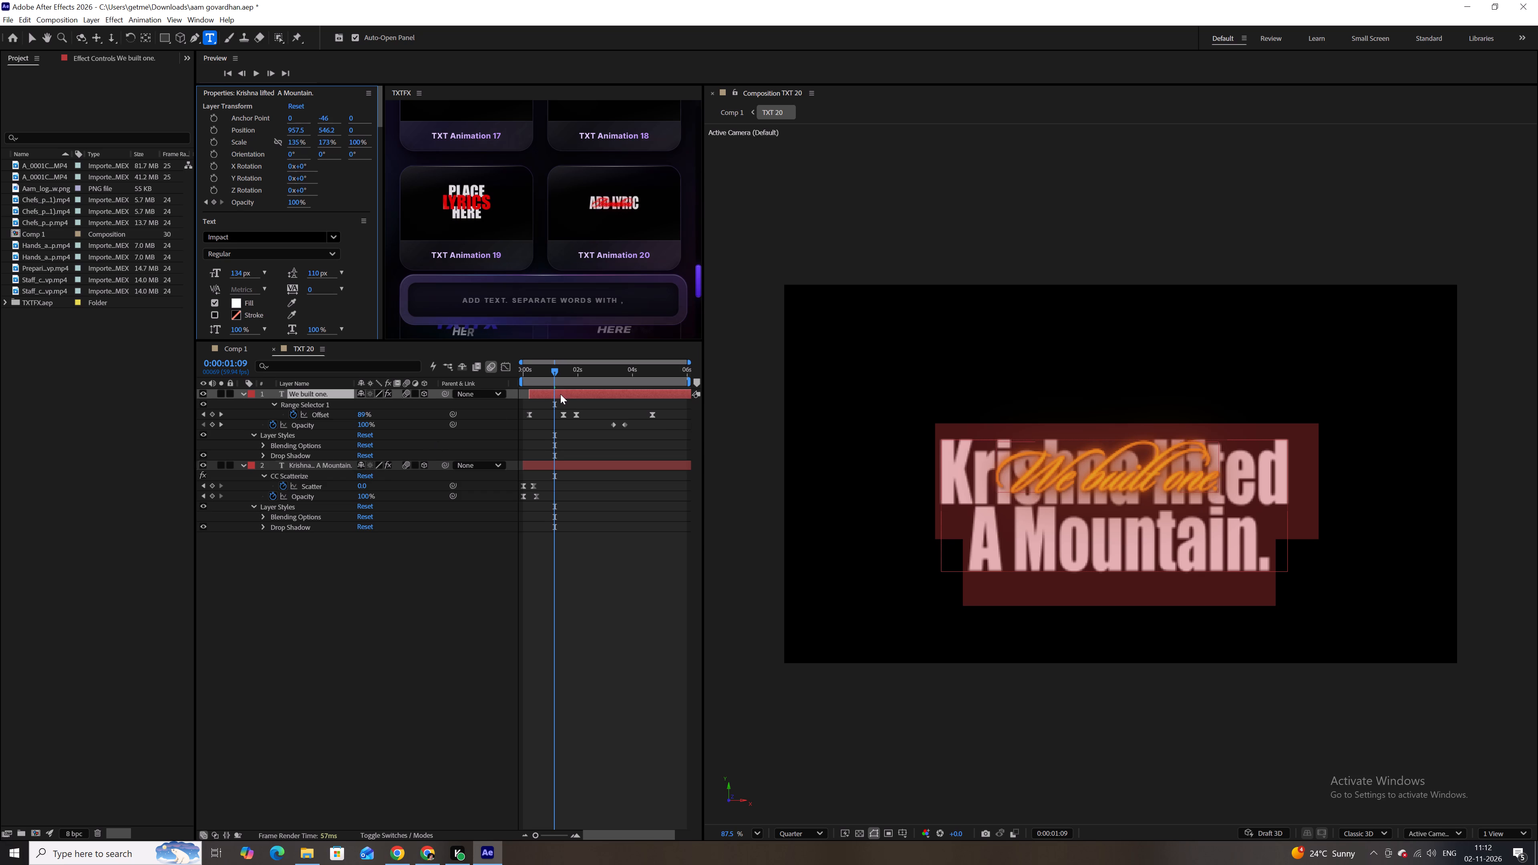
drag(554, 370, 564, 369)
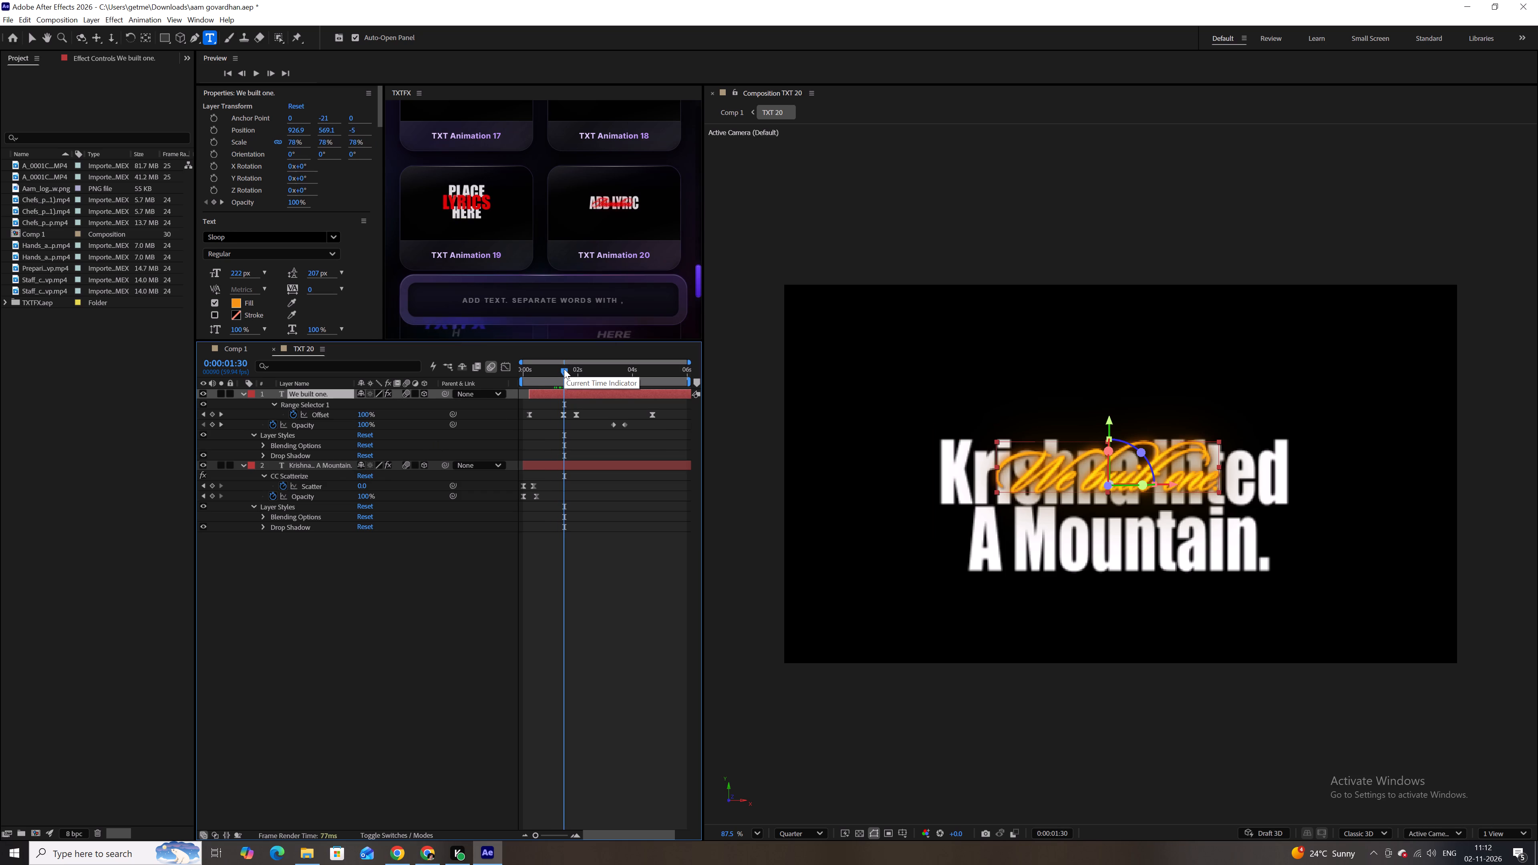
key(p)
key(p)
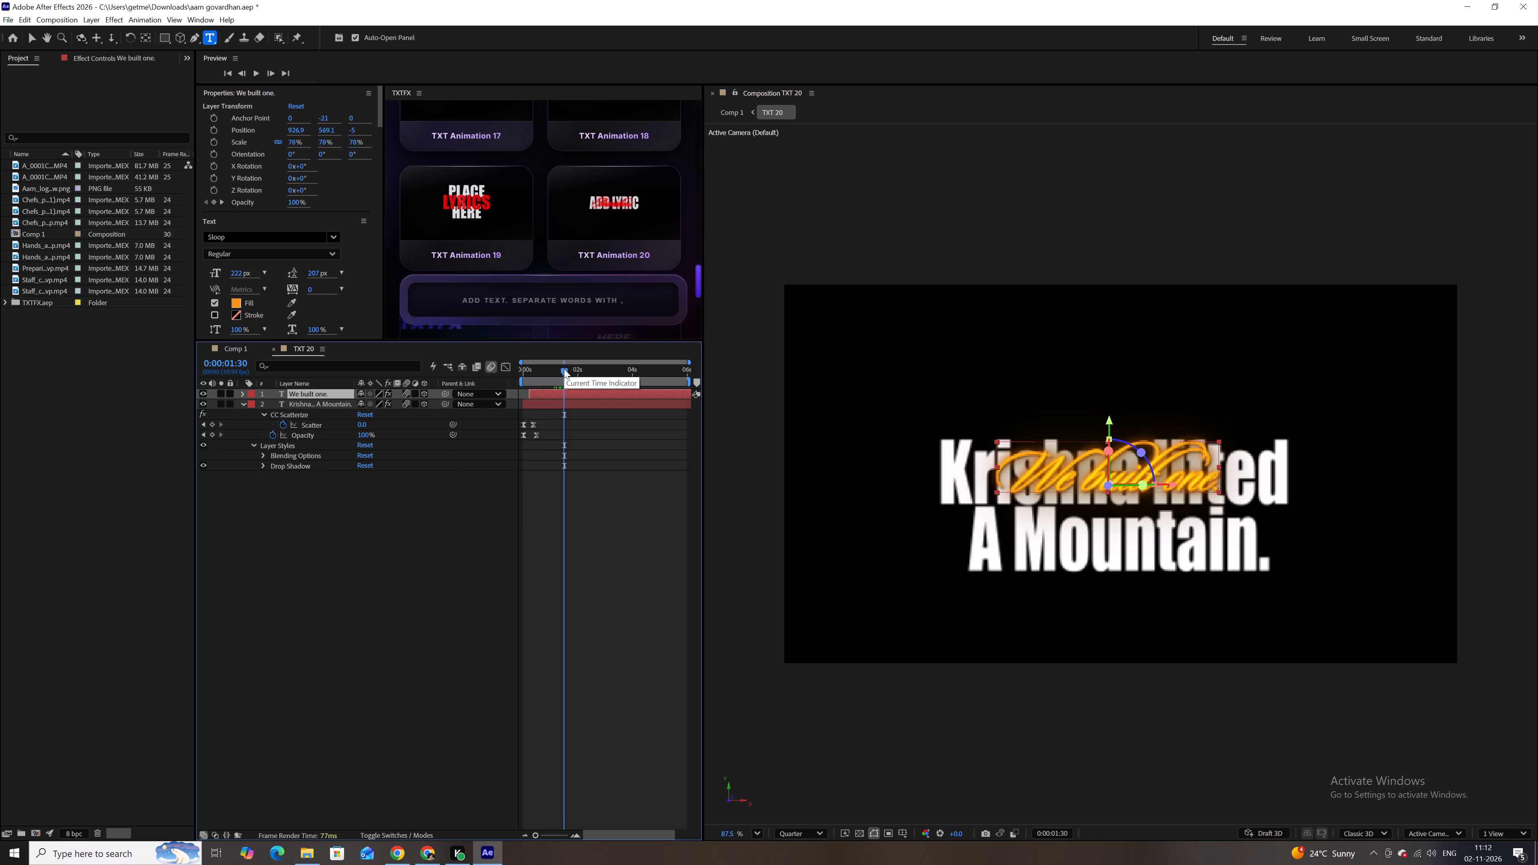
key(u)
click(564, 369)
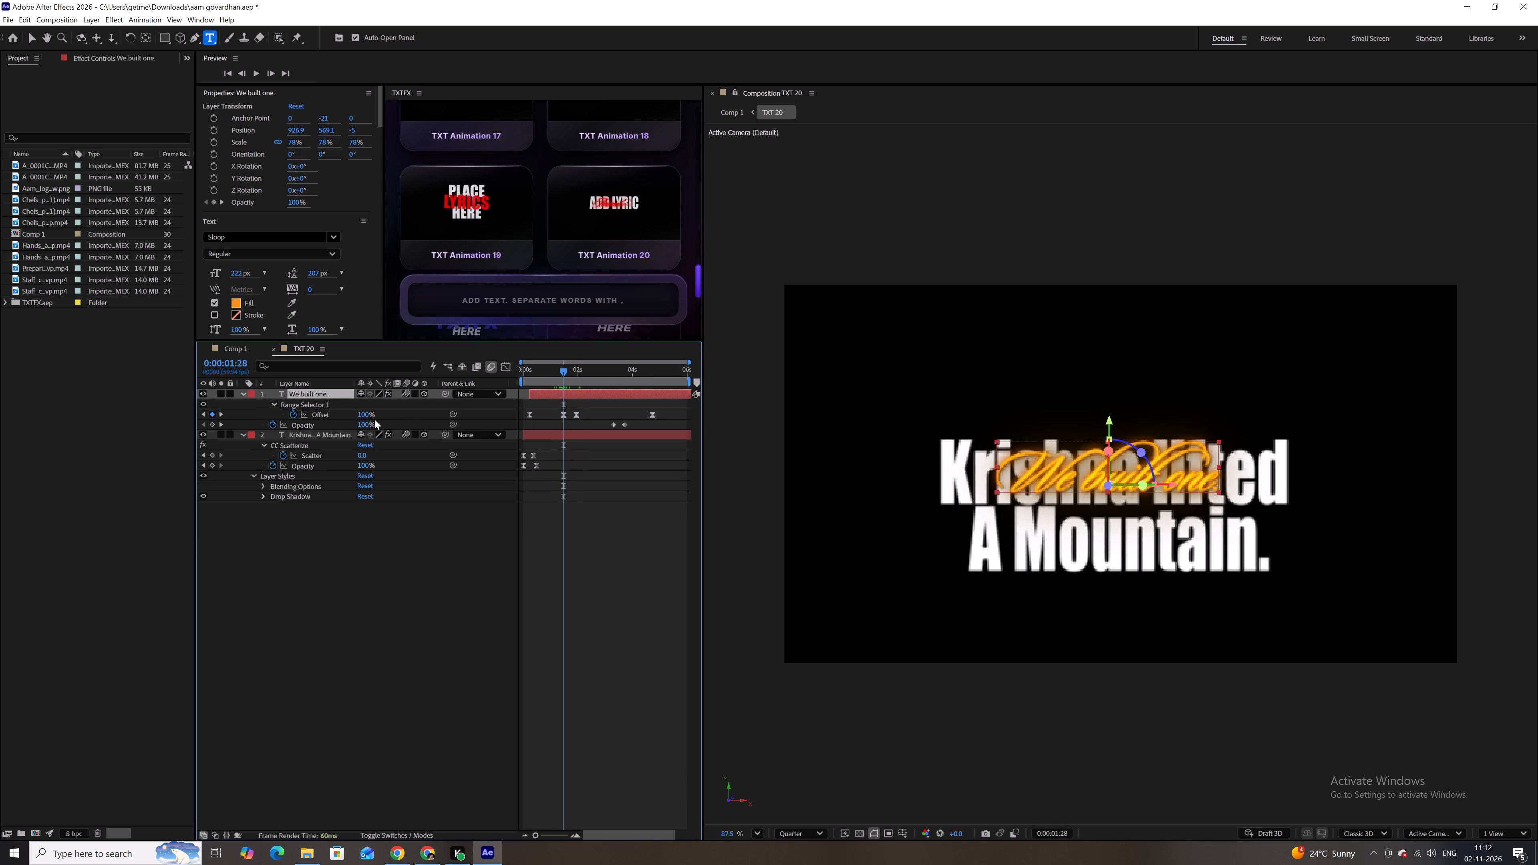
click(278, 405)
click(274, 404)
click(274, 404)
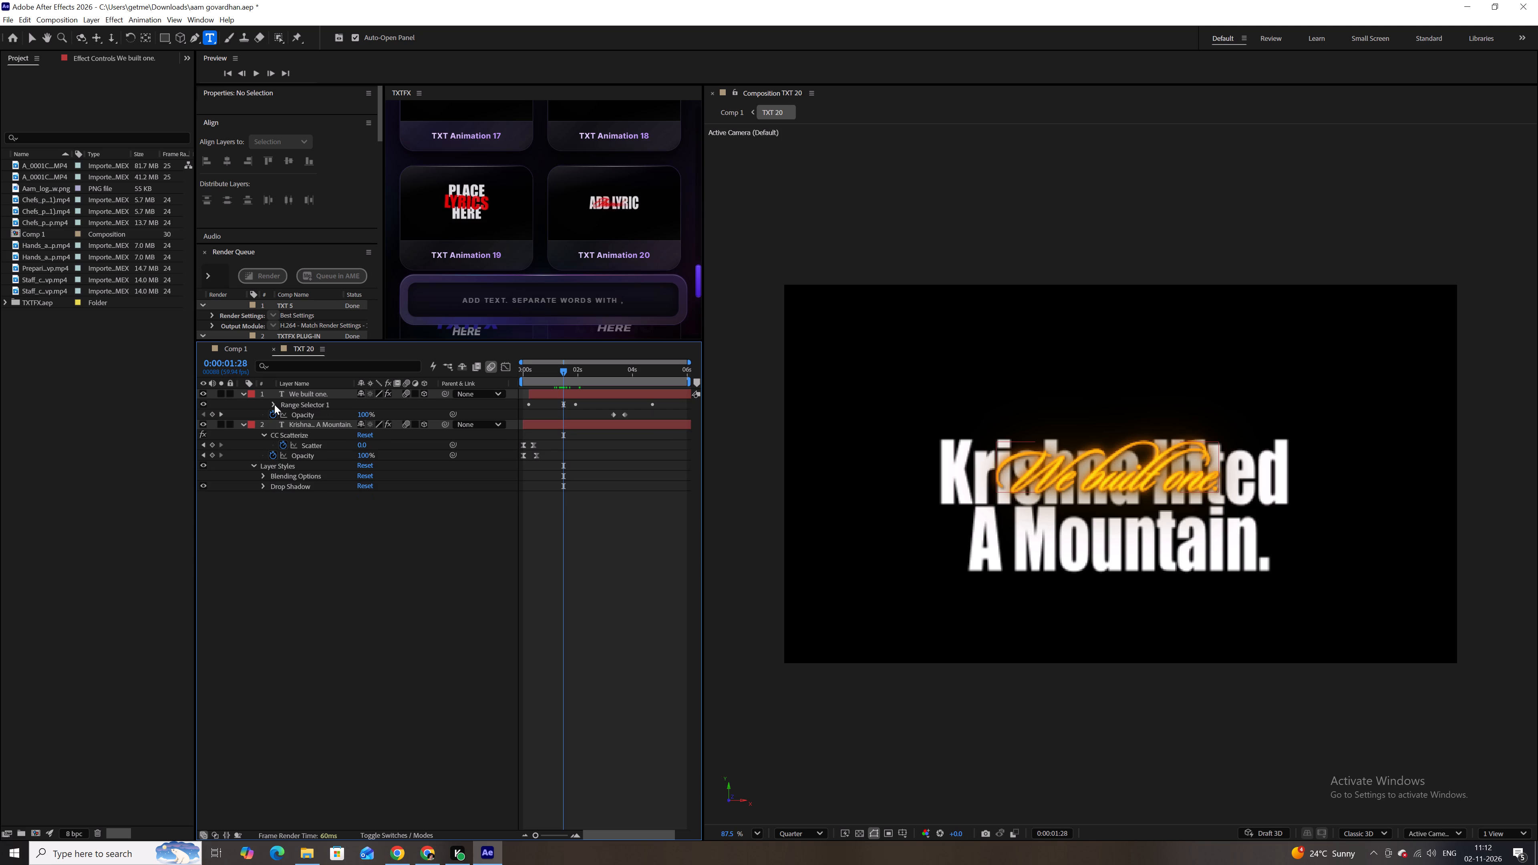
click(274, 404)
click(543, 398)
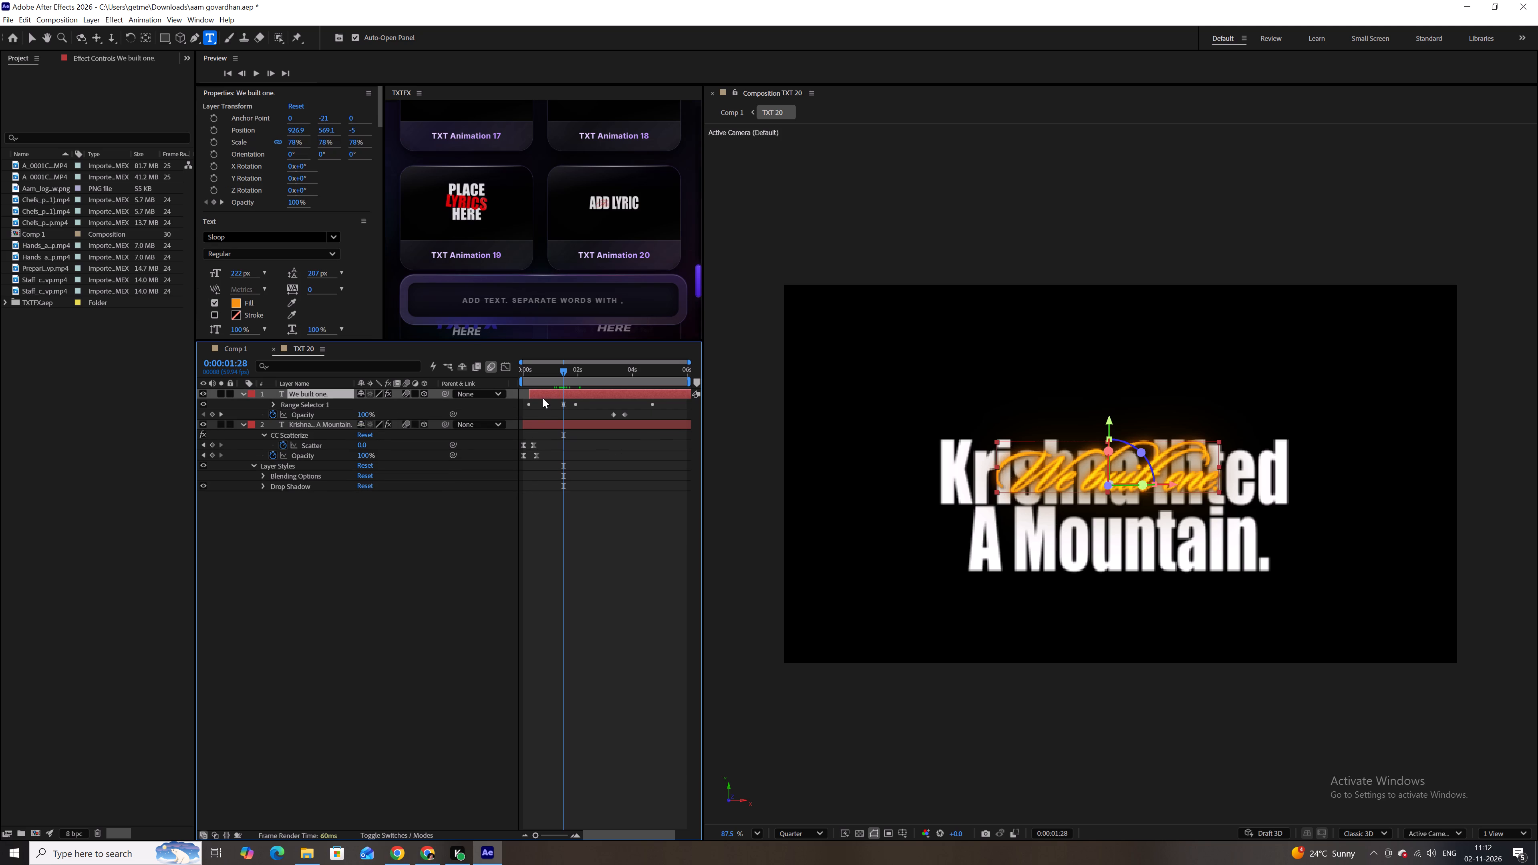
key(p)
text(pp)
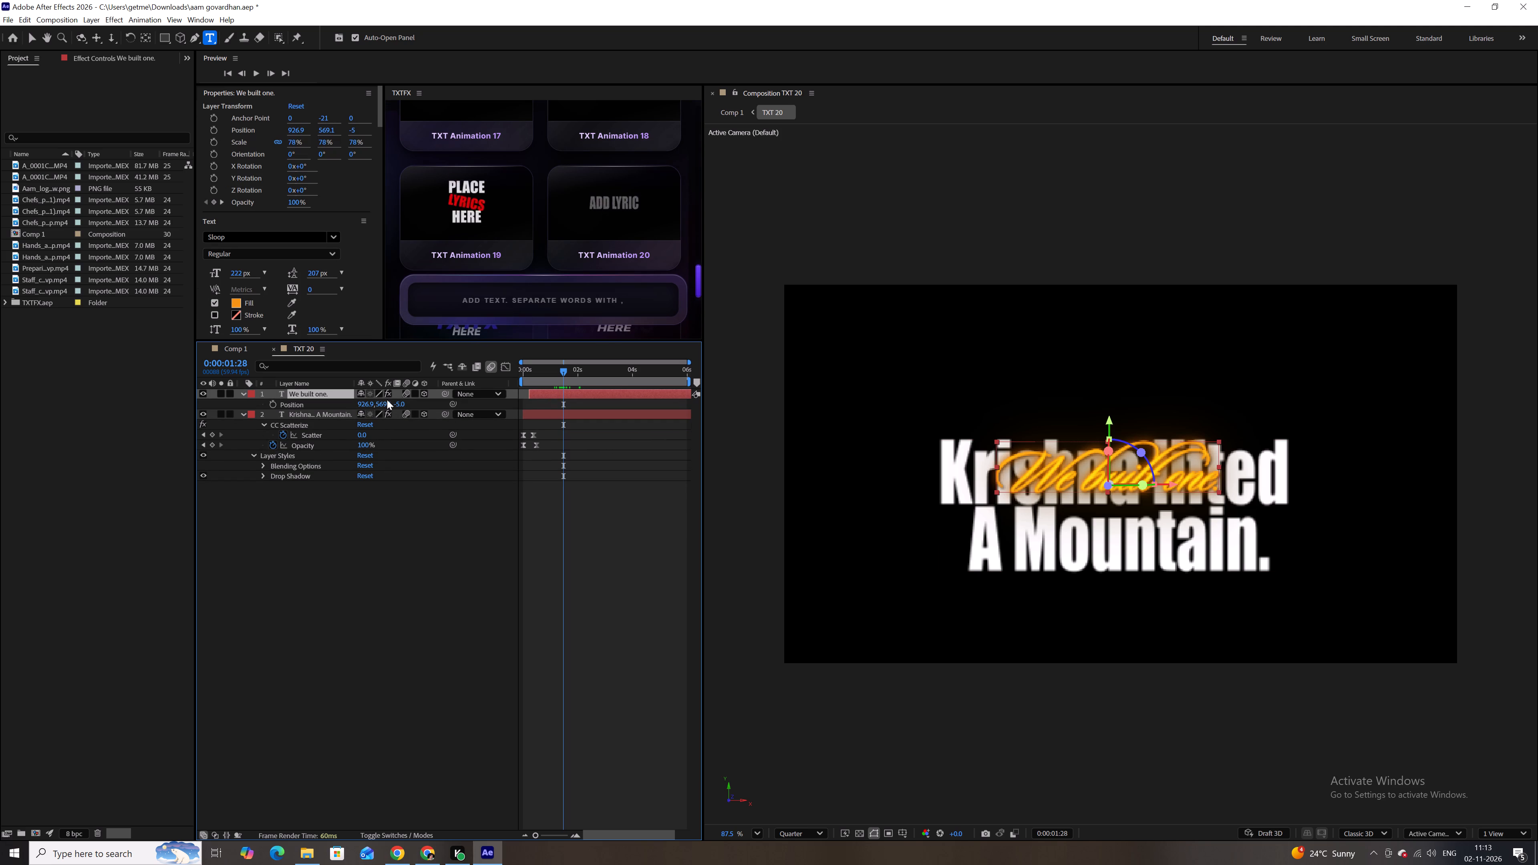
drag(387, 401, 421, 408)
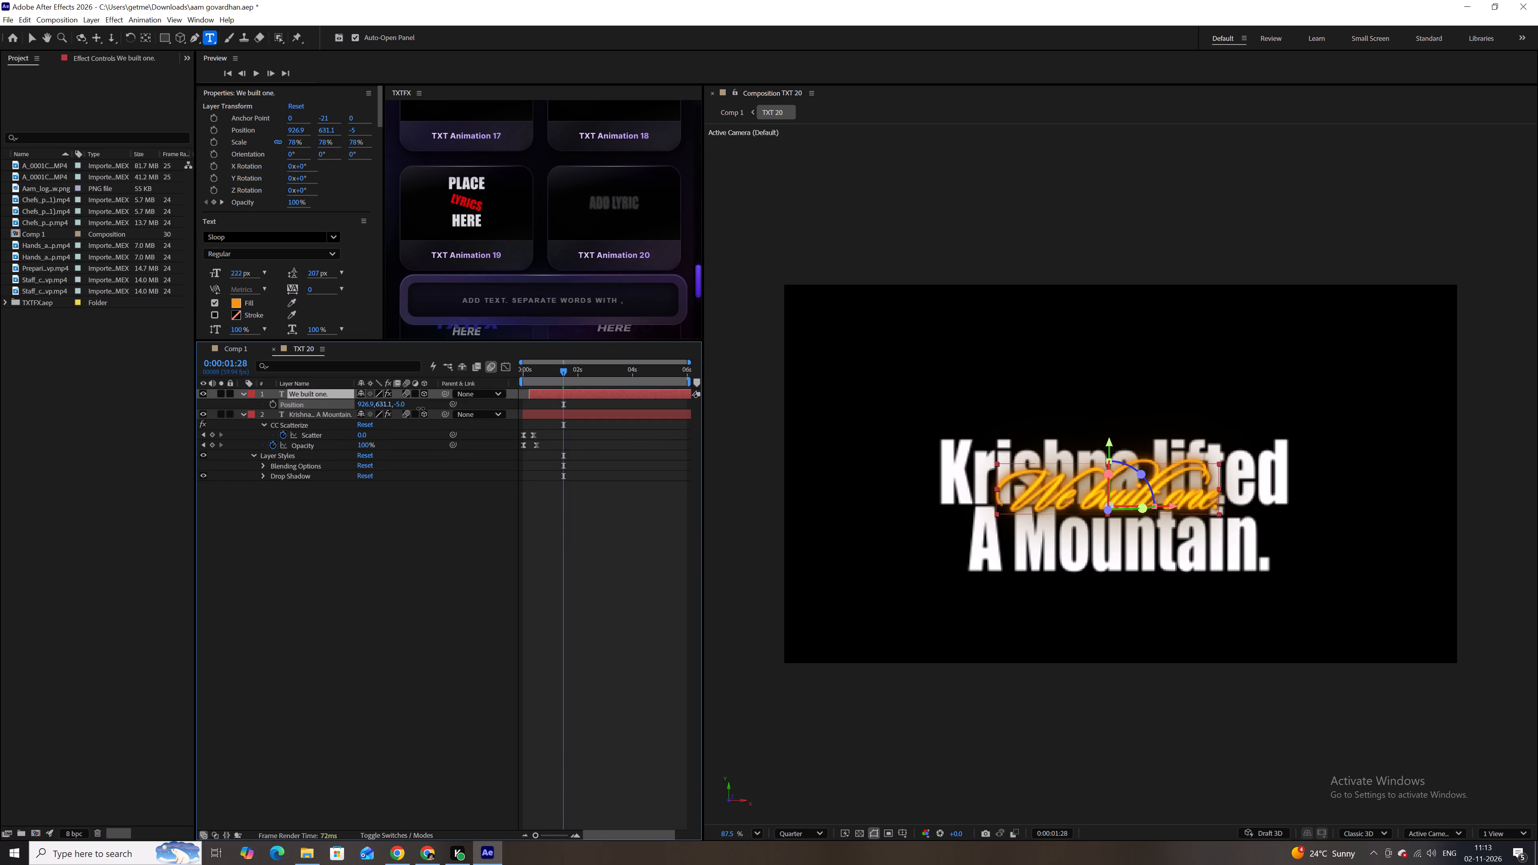
drag(421, 408, 431, 408)
Delay the "We built one." layer so it starts at about 0.9 seconds, playing the title animation from the beginning to check the timing.
drag(555, 373, 523, 376)
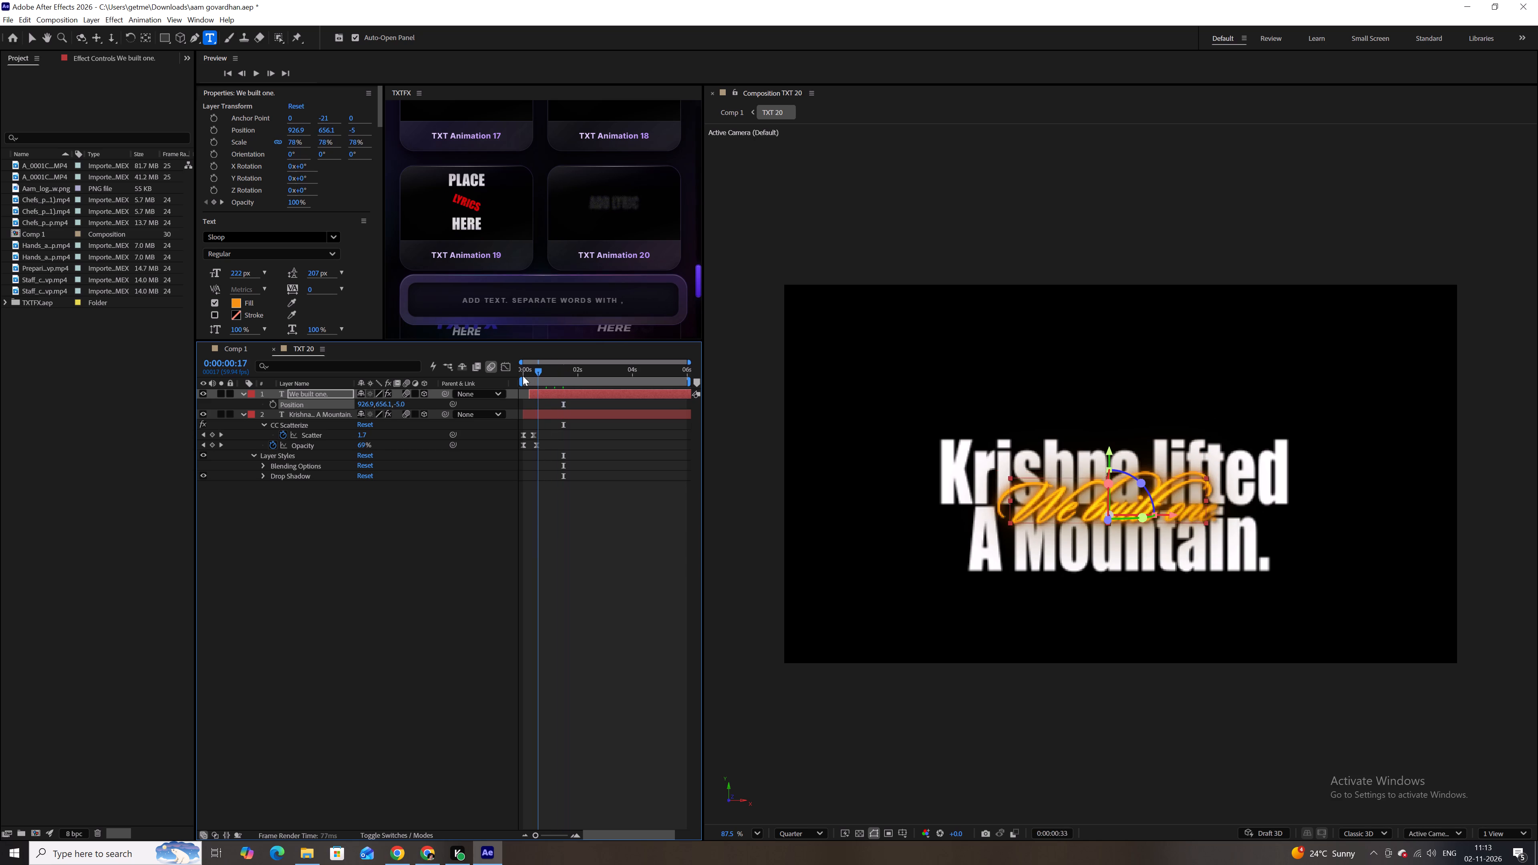
drag(523, 376, 503, 380)
key(space)
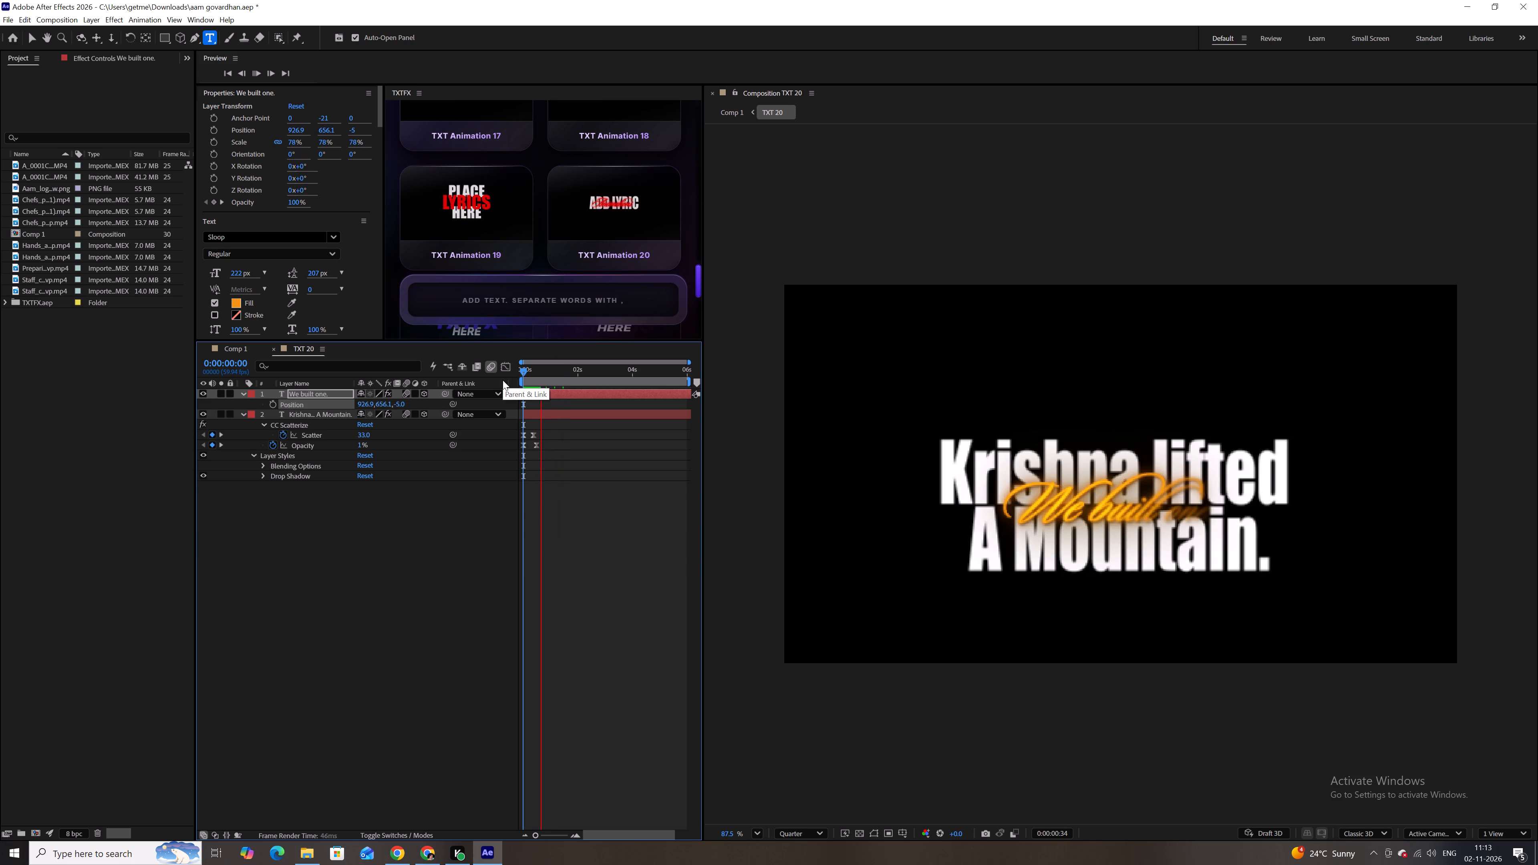
key(space)
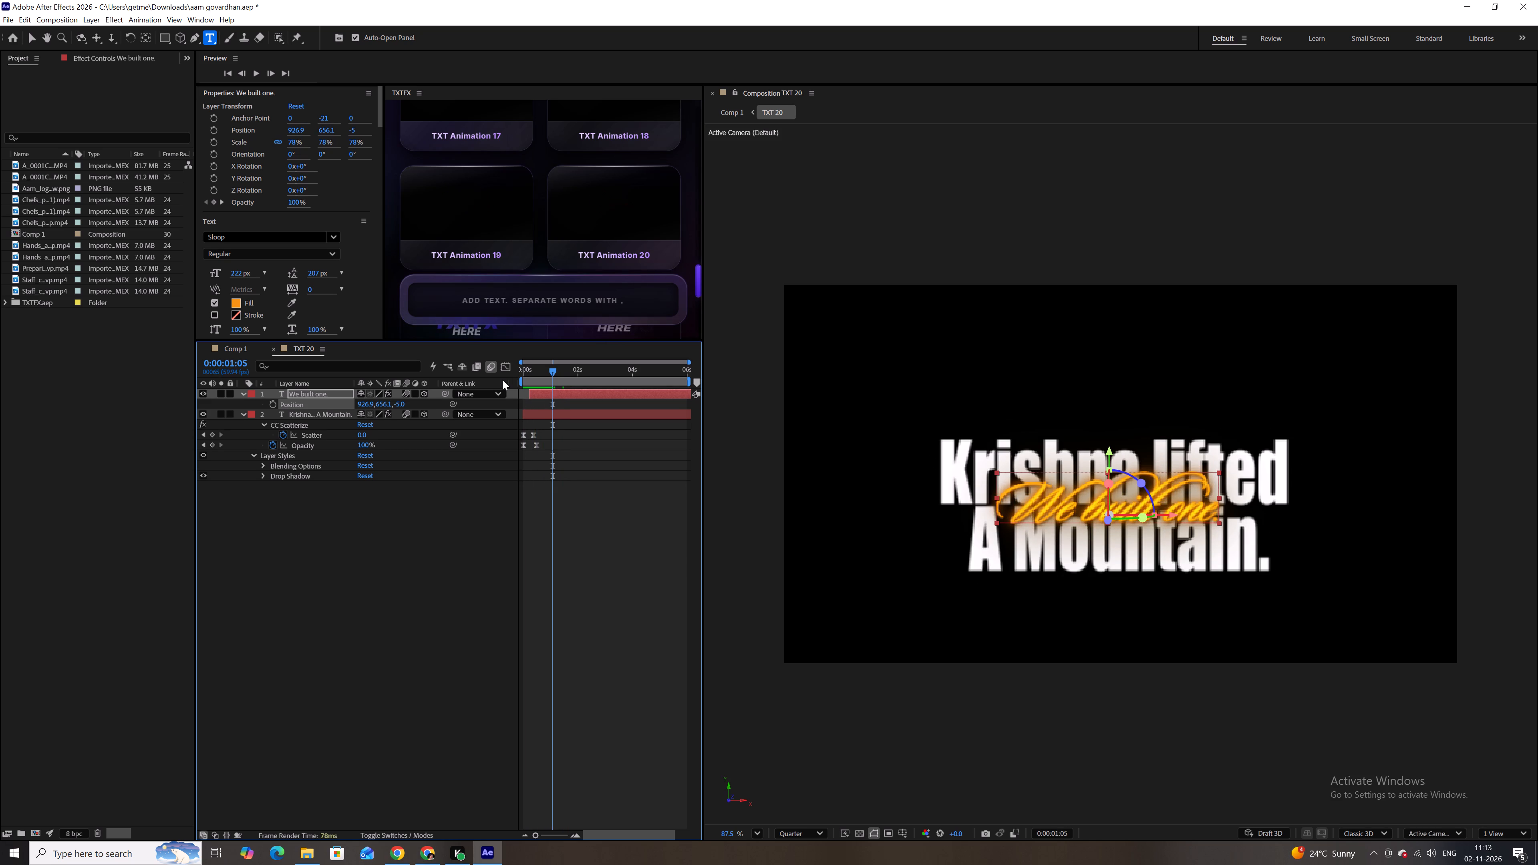
alt+scroll(562, 398, down, 3)
drag(562, 395, 562, 395)
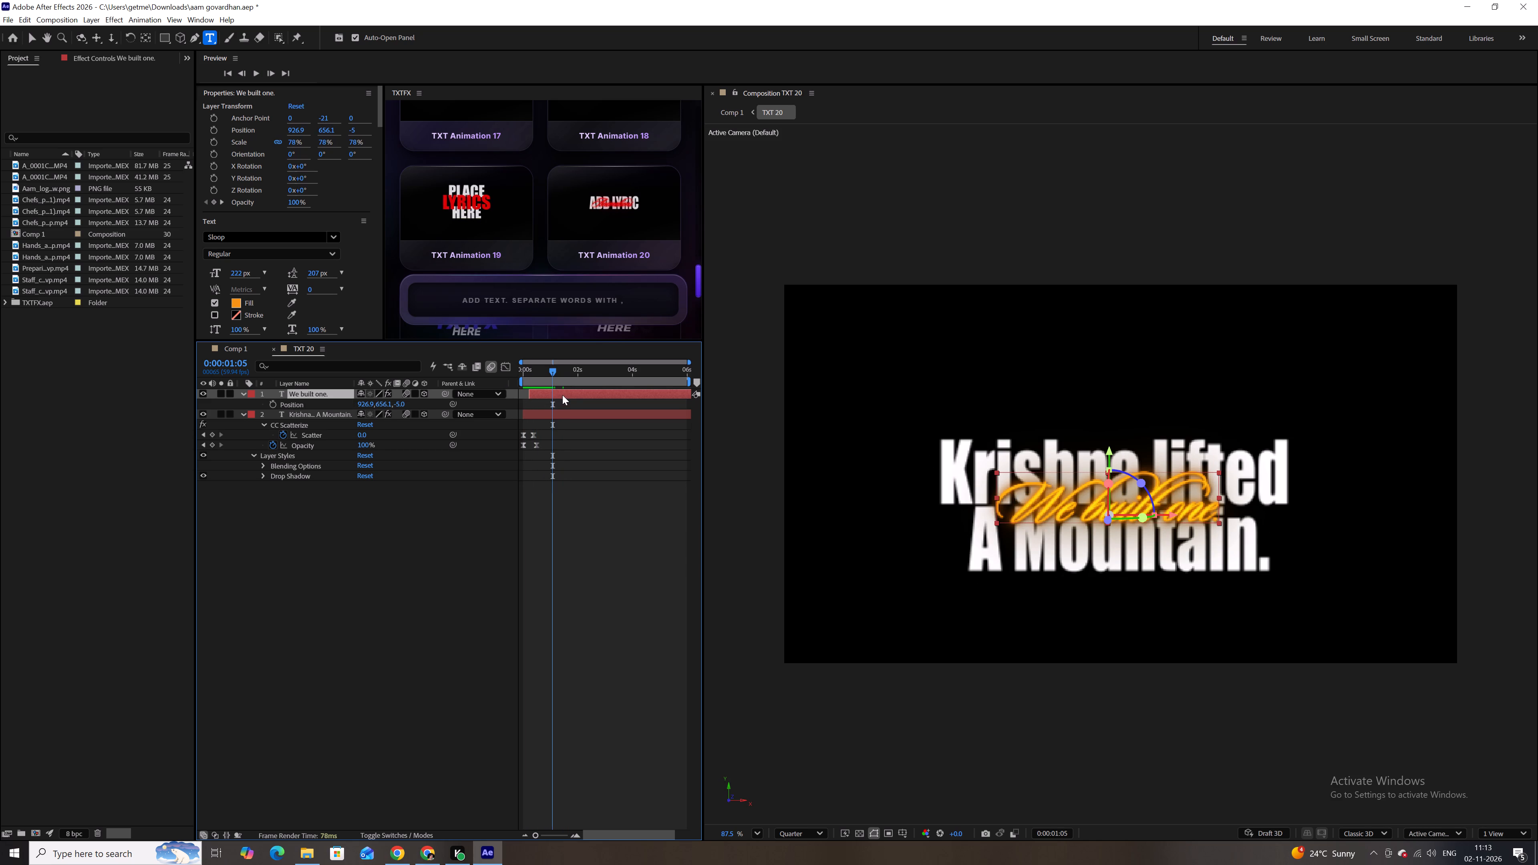
drag(562, 395, 590, 393)
drag(552, 374, 500, 378)
key(space)
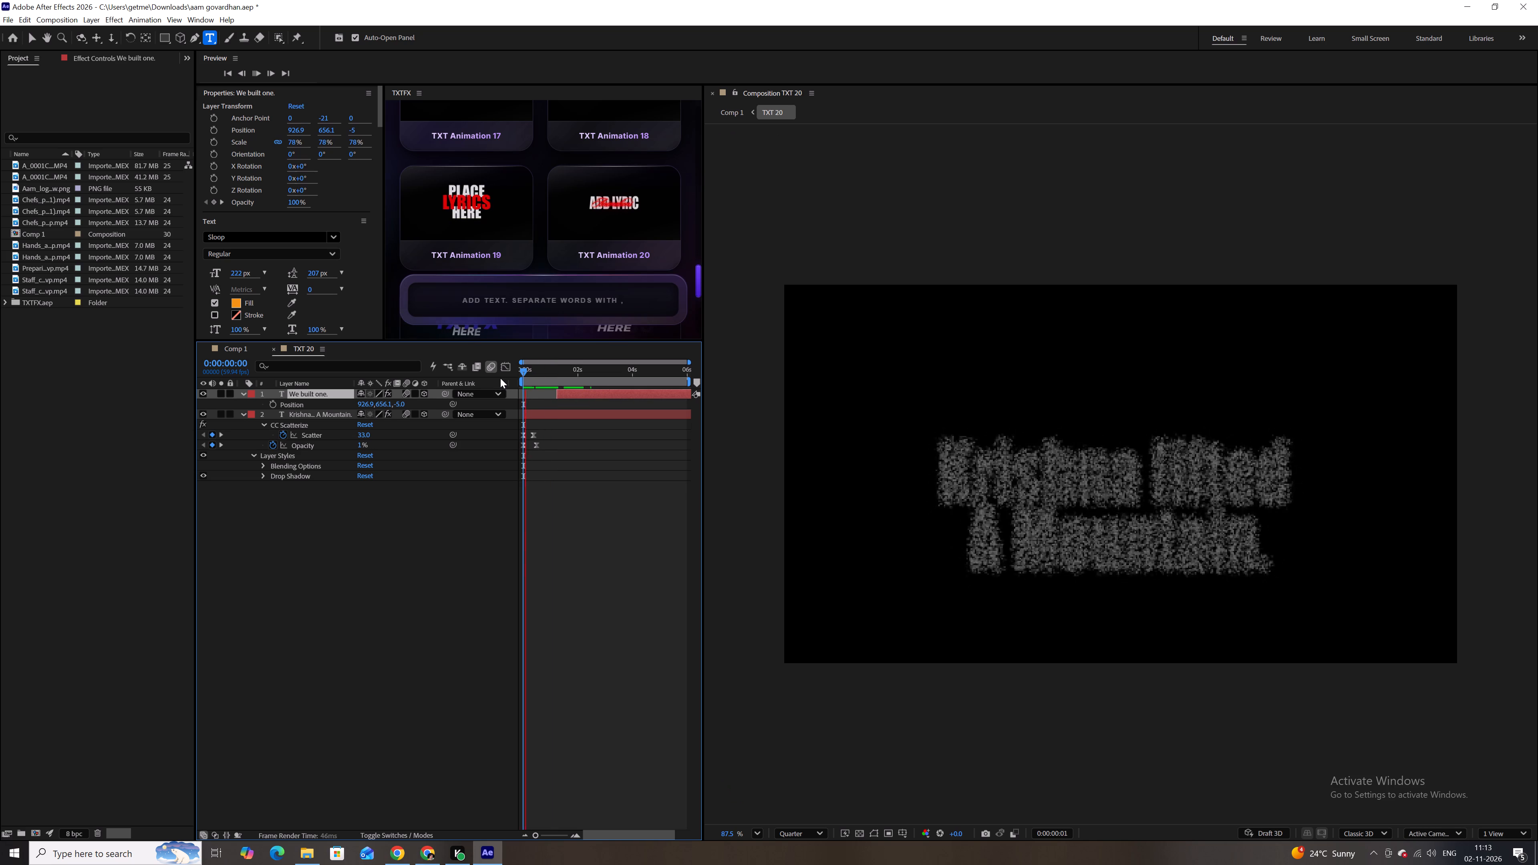
key(space)
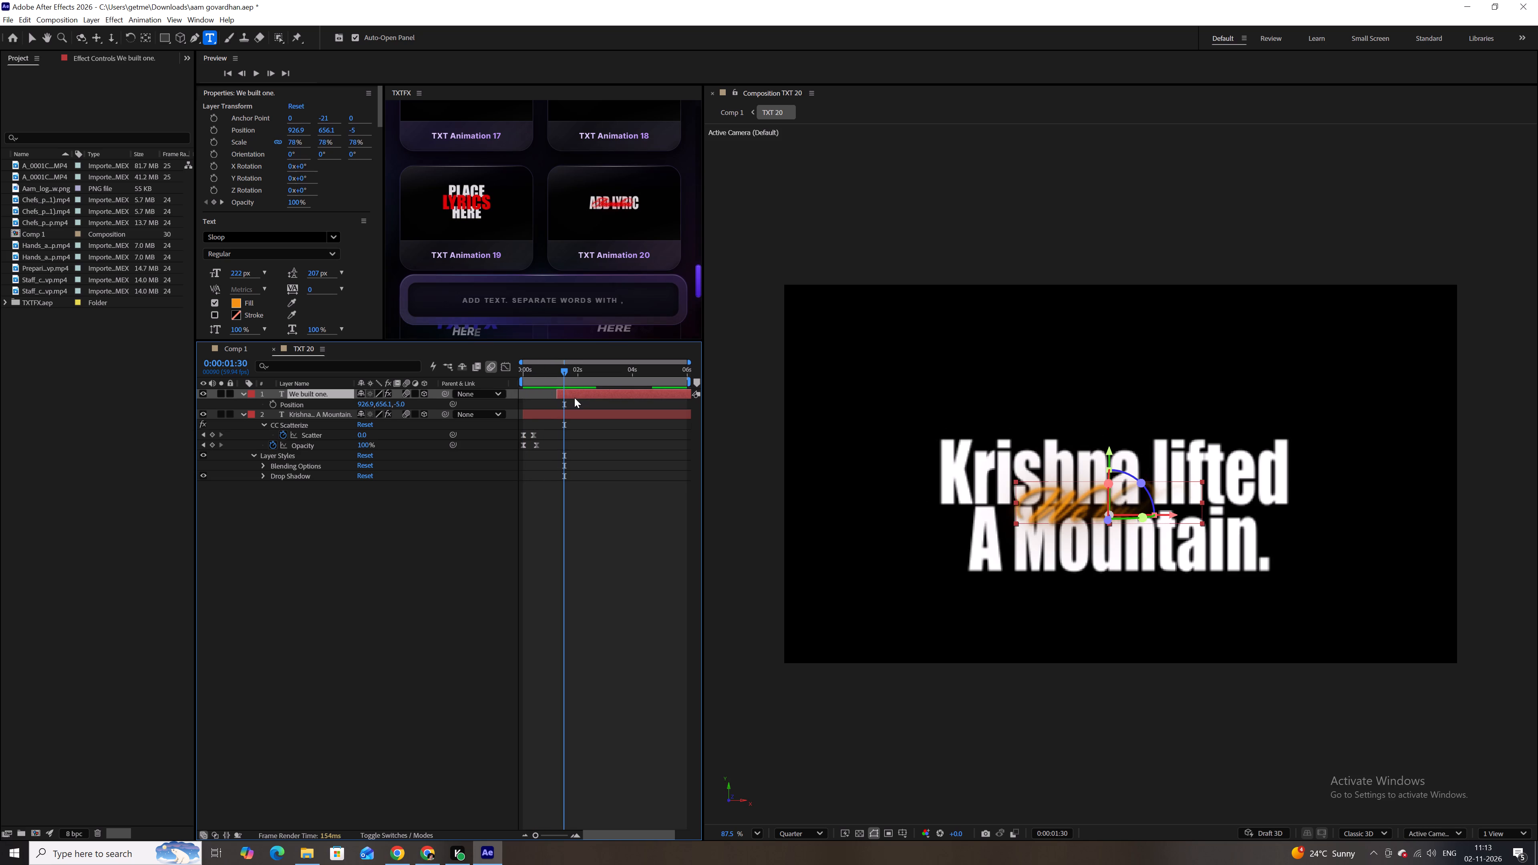
drag(574, 398, 564, 398)
drag(542, 376, 511, 376)
key(space)
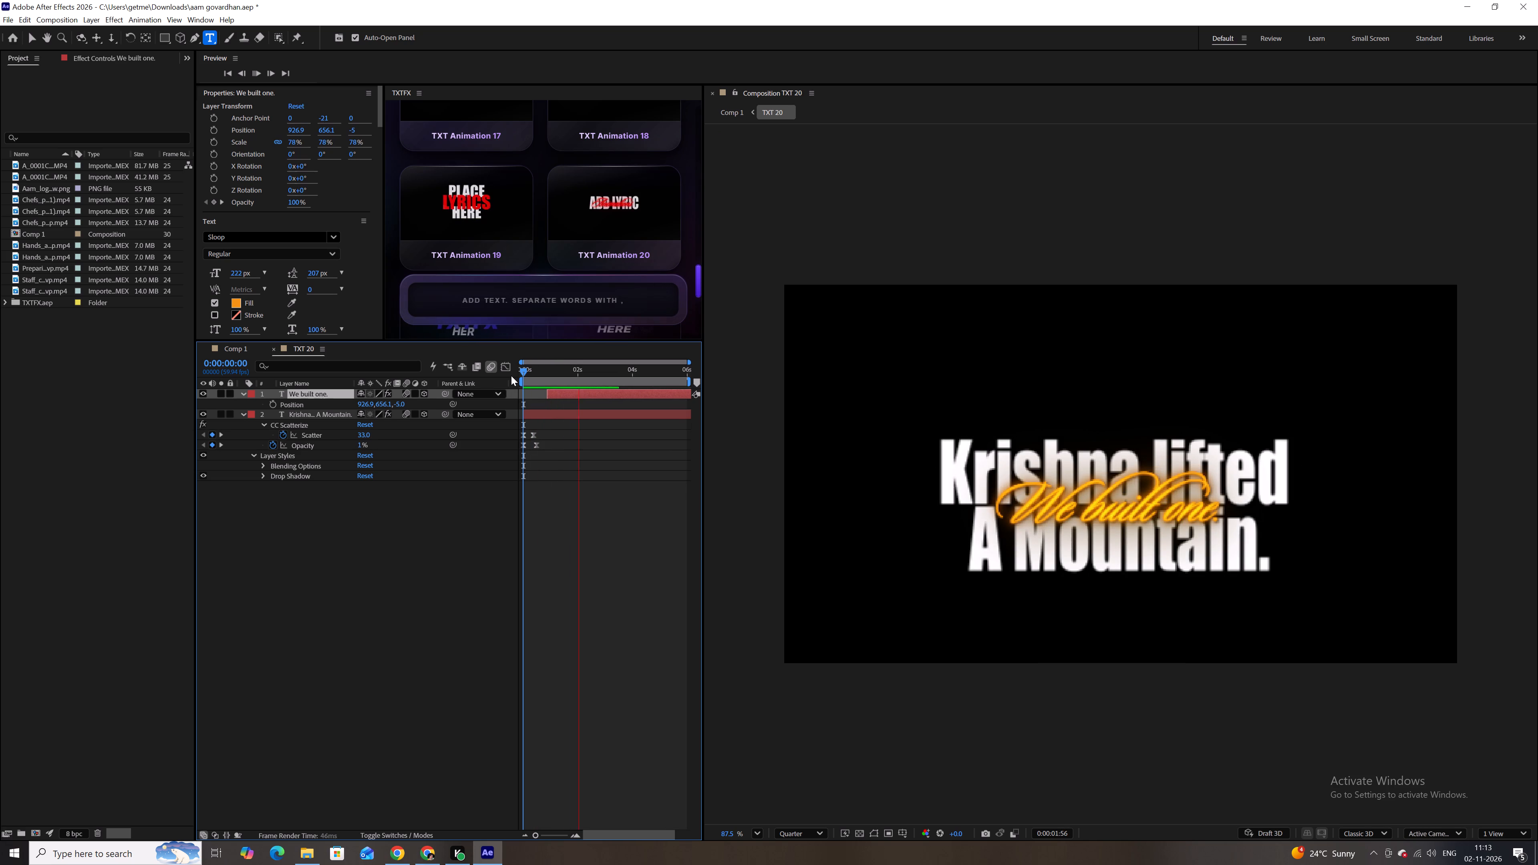
key(space)
Play Comp 1 from 0:00:09:00, enlarge the TXT 20 title layer to about 62% scale and nudge it up to Y 1410.
click(243, 352)
click(629, 371)
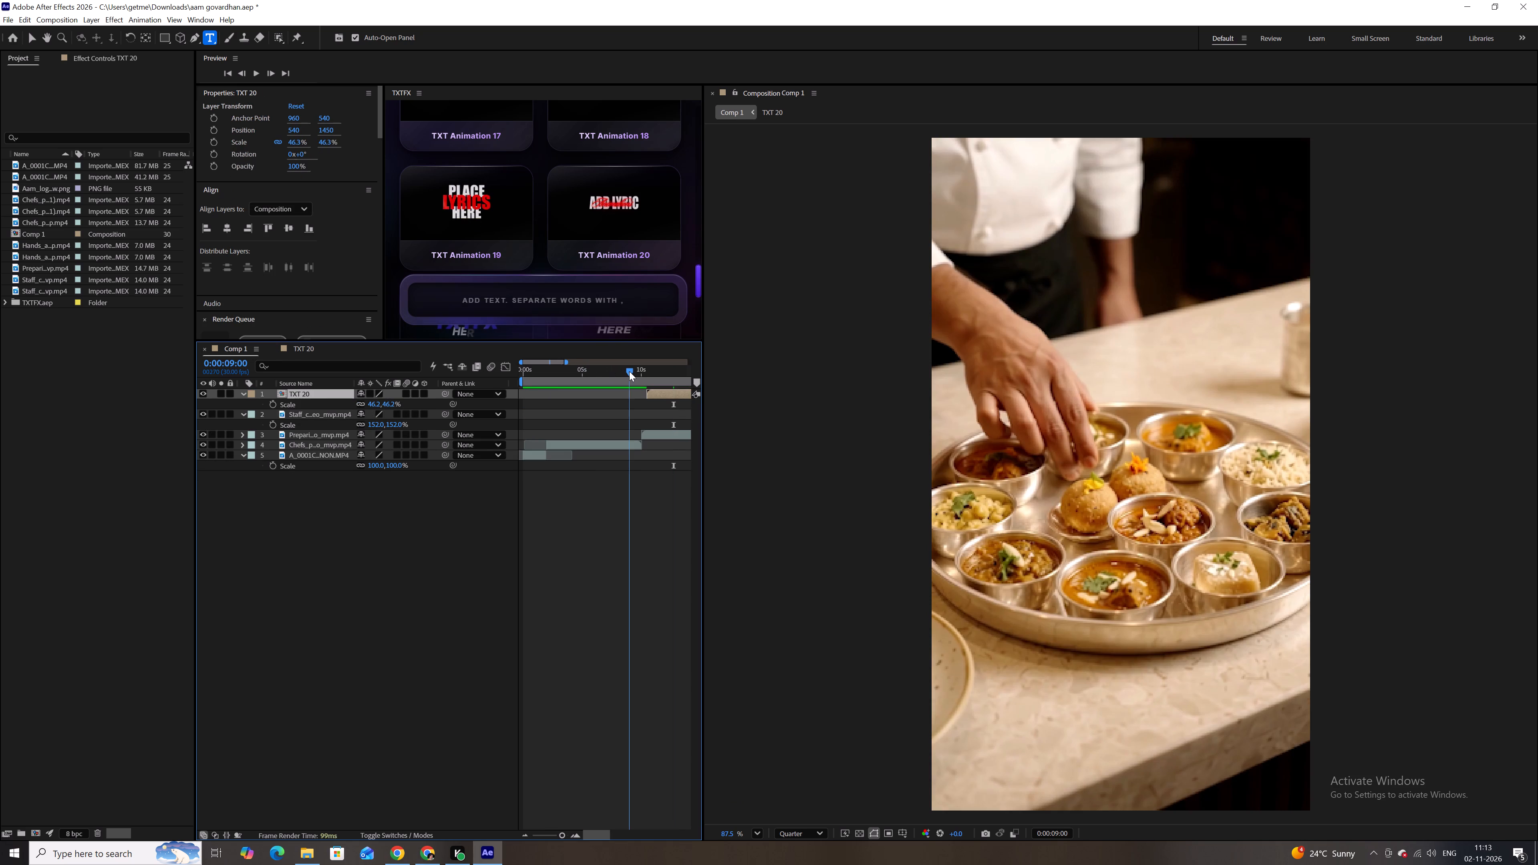
key(space)
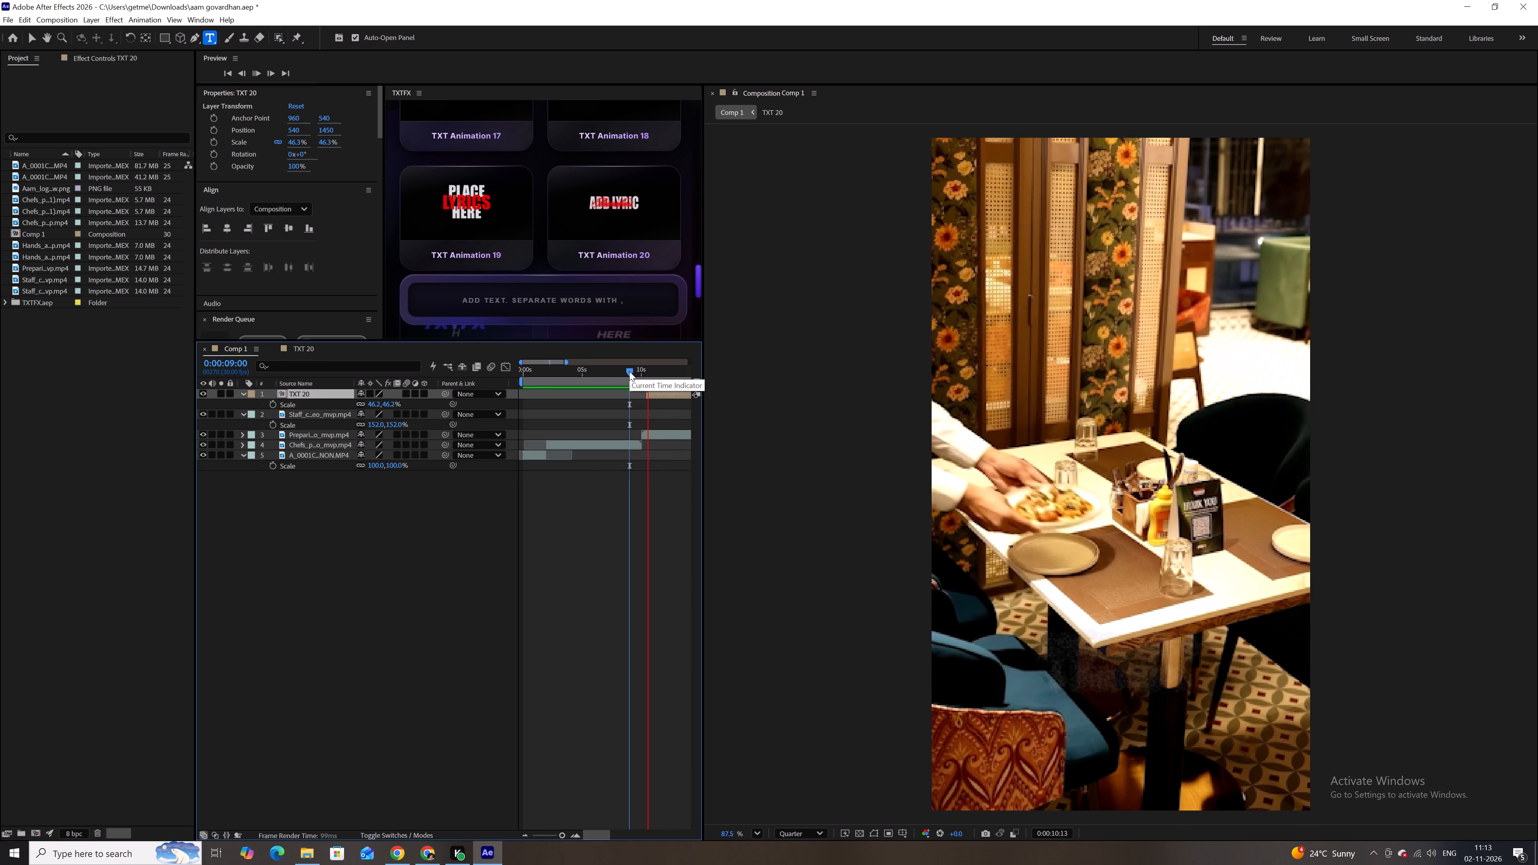
key(space)
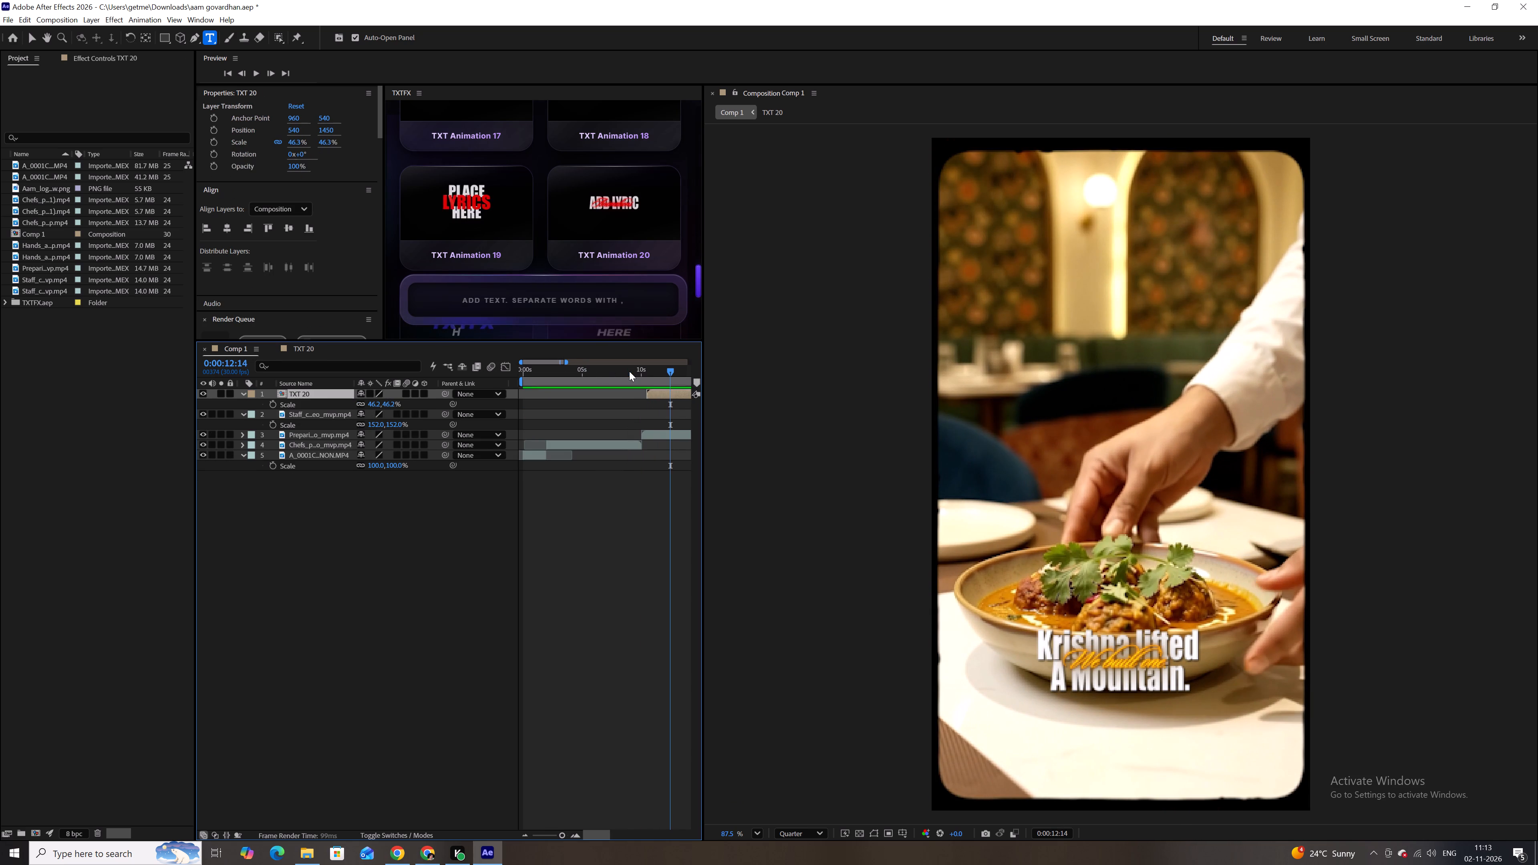
key(s)
key(s)
key(s)
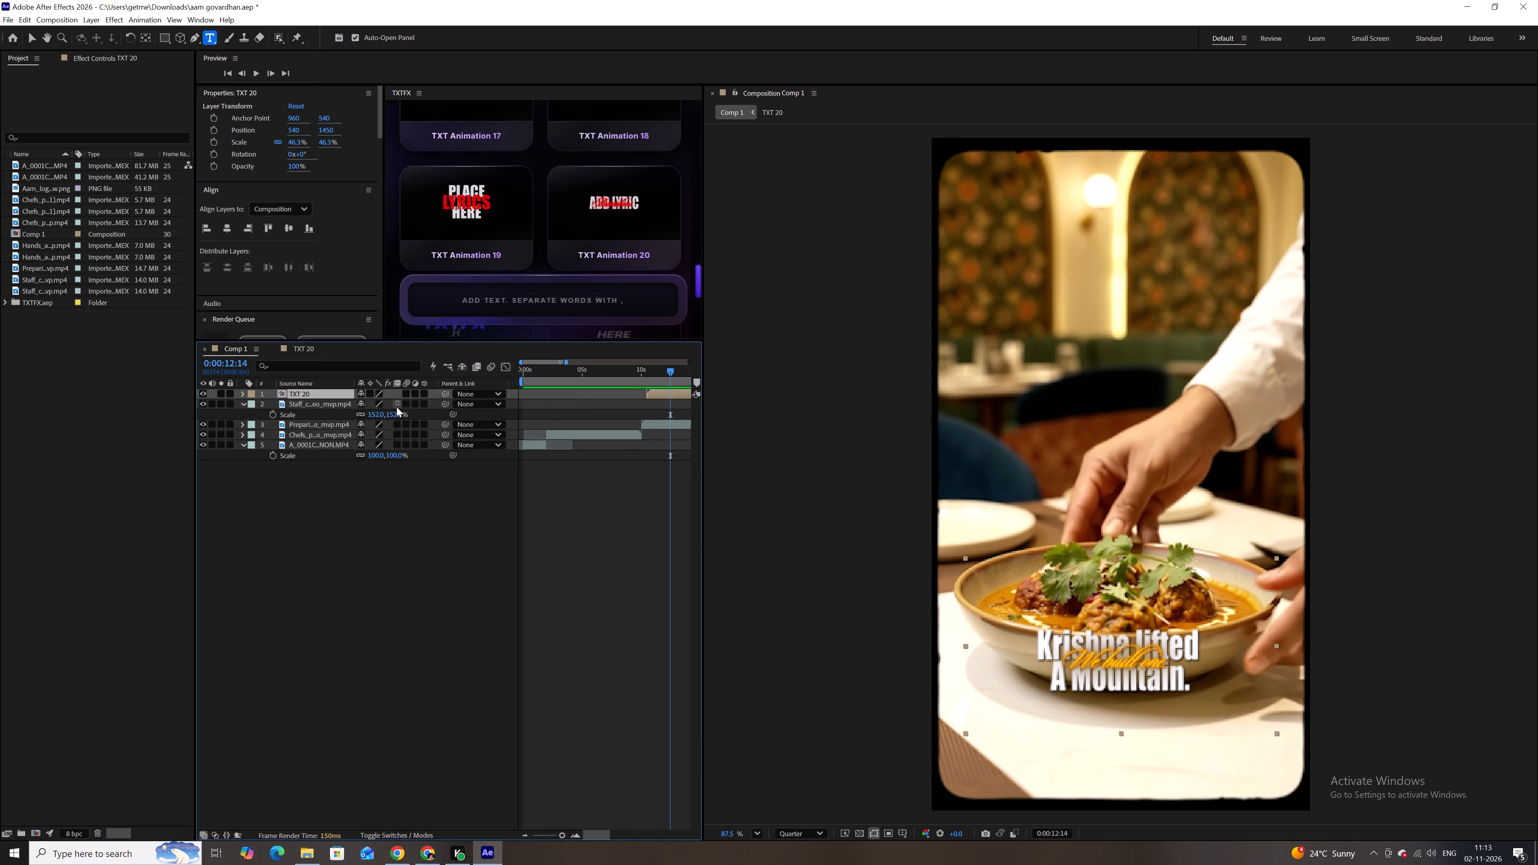
click(337, 401)
click(336, 393)
key(s)
drag(370, 403, 380, 402)
key(shift+Up)
key(shift+Up)
key(shift+Up)
key(shift+Up)
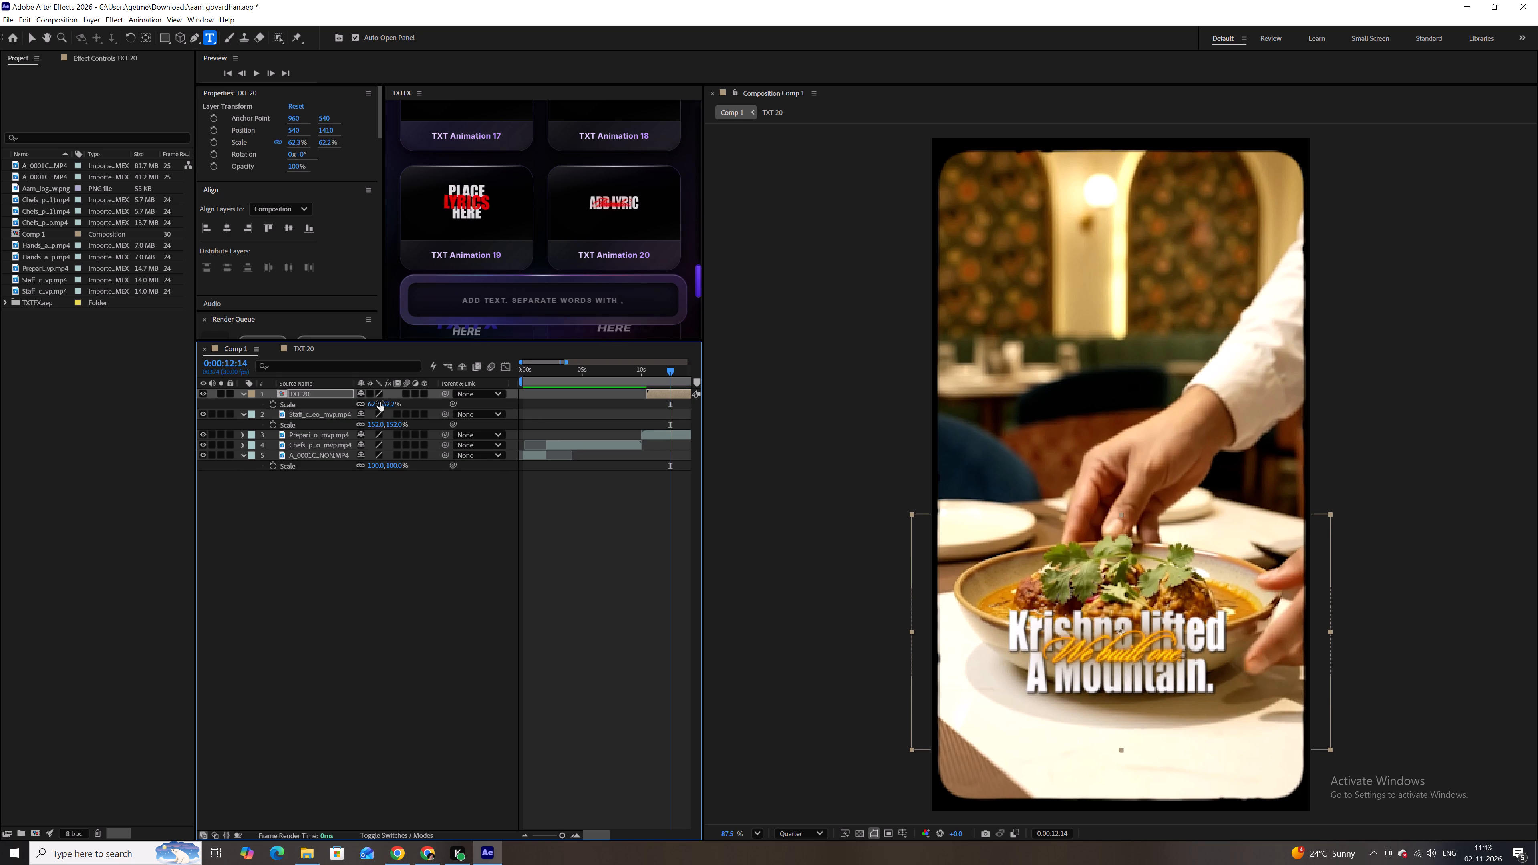
Move the TXT 20 title layer up to the upper part of the frame, at a Y position of about 340.
key(p)
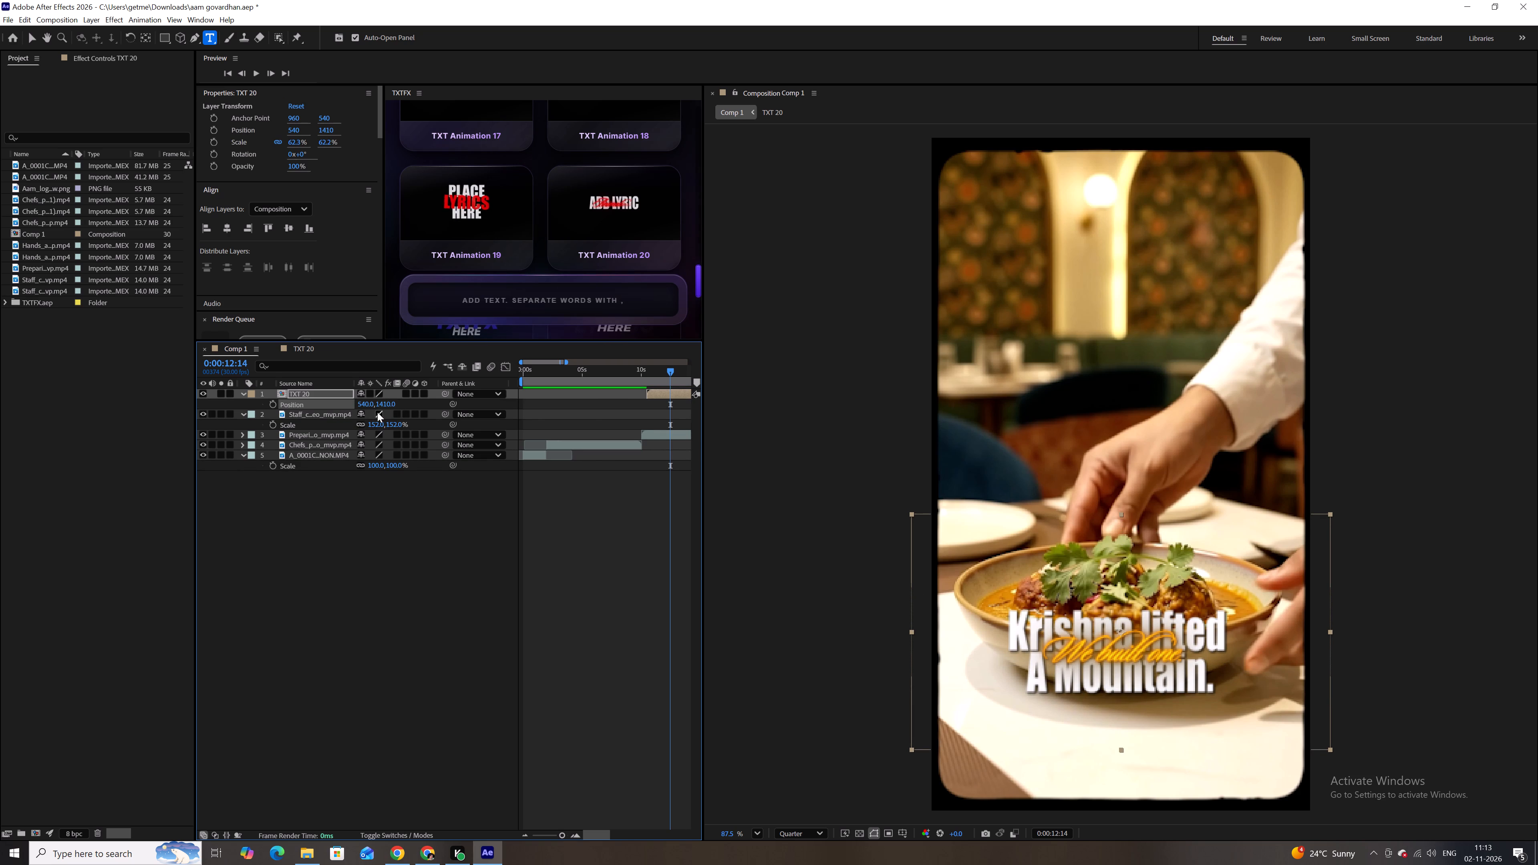
drag(385, 406, 0, 449)
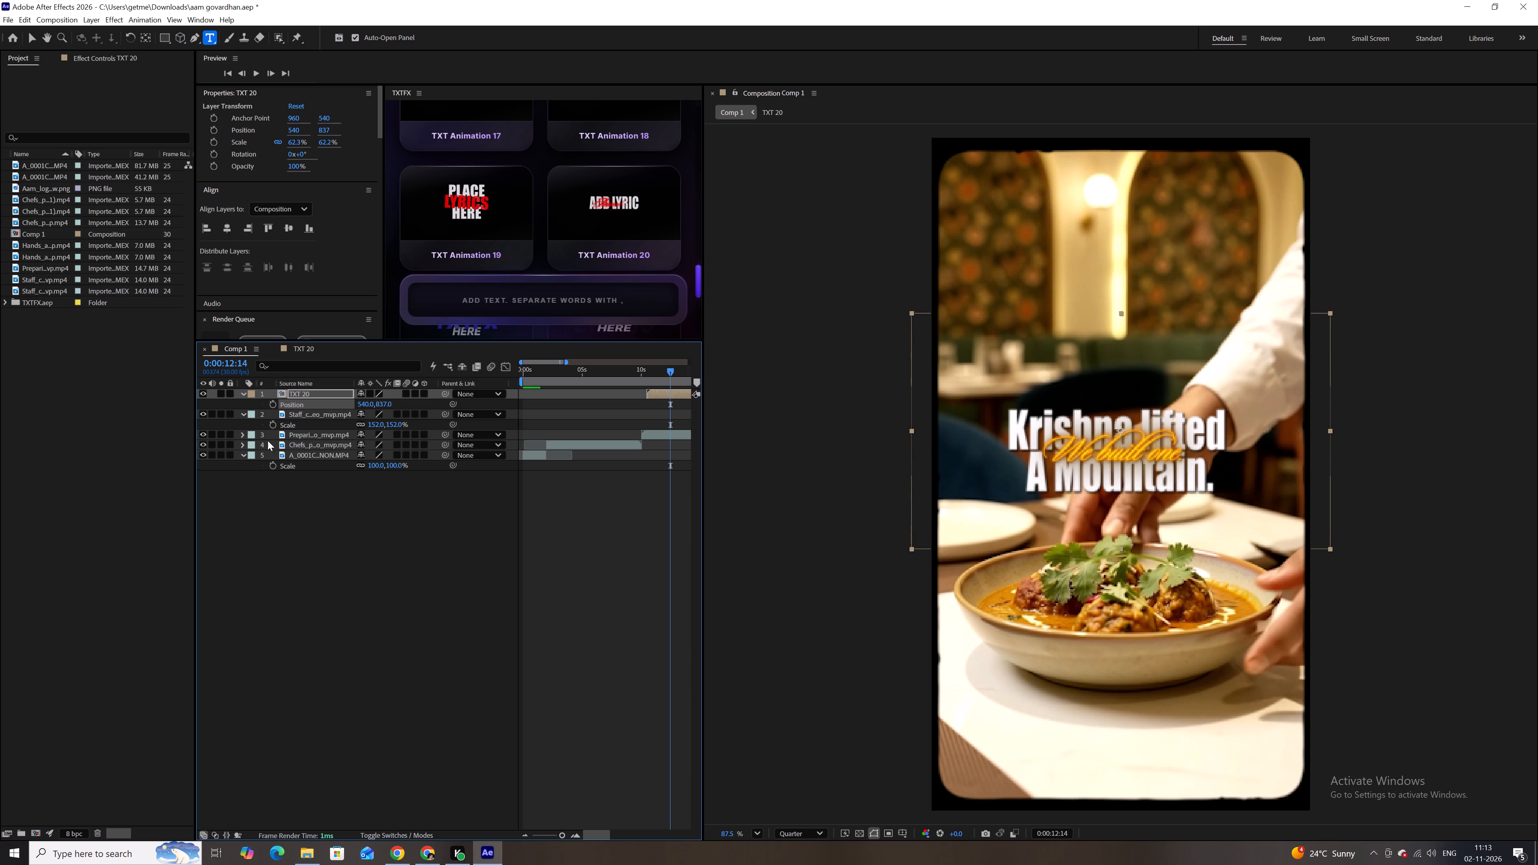
drag(380, 406, 71, 406)
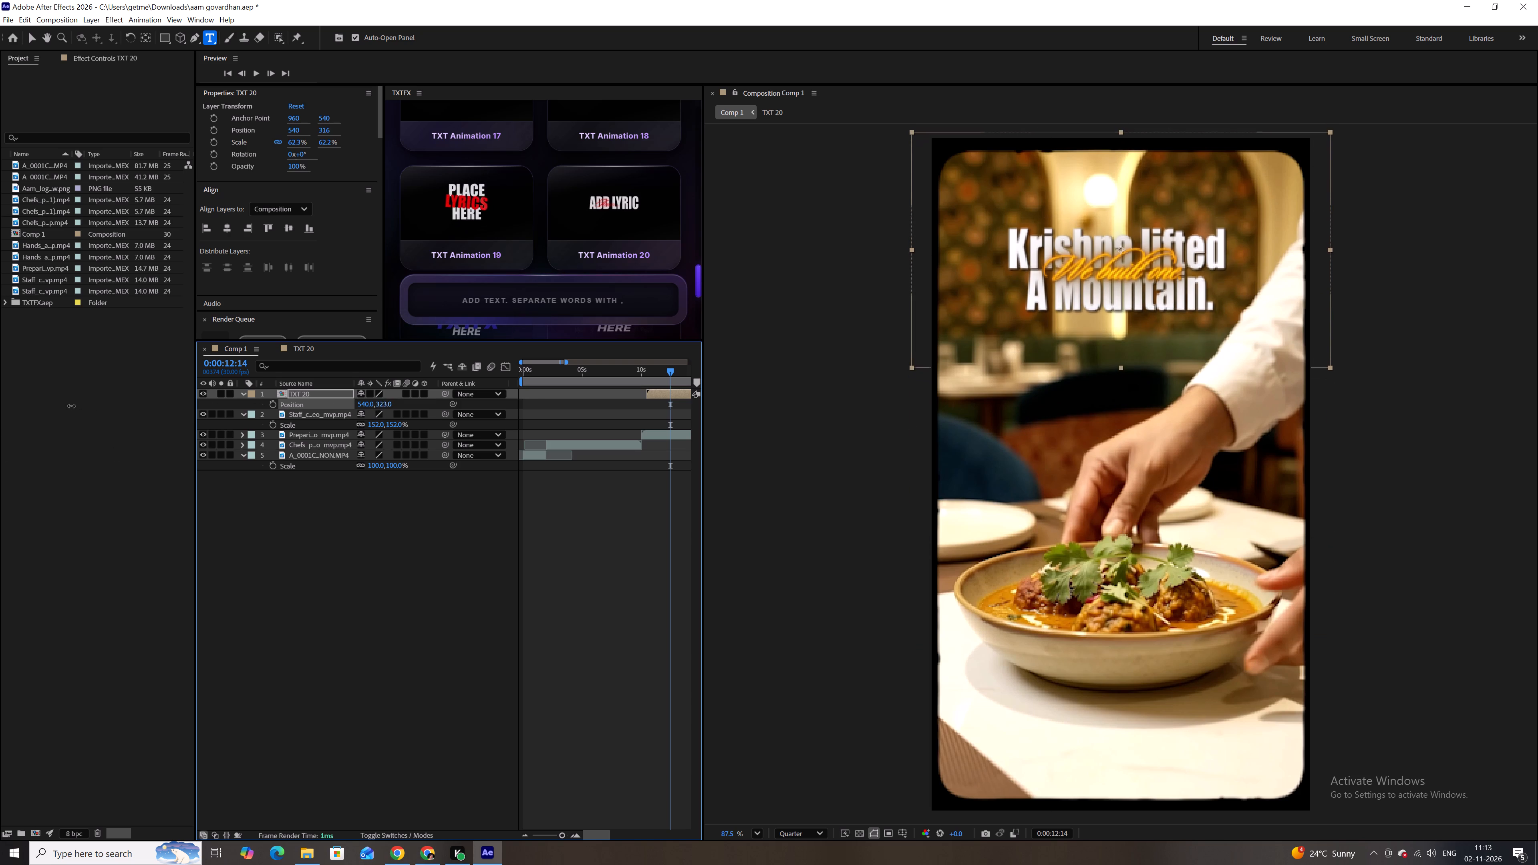
drag(71, 406, 80, 407)
Scale the TXT 20 title layer to about 69% and play Comp 1 from 0:00:10:02.
key(s)
drag(372, 404, 376, 404)
drag(650, 373, 642, 374)
key(space)
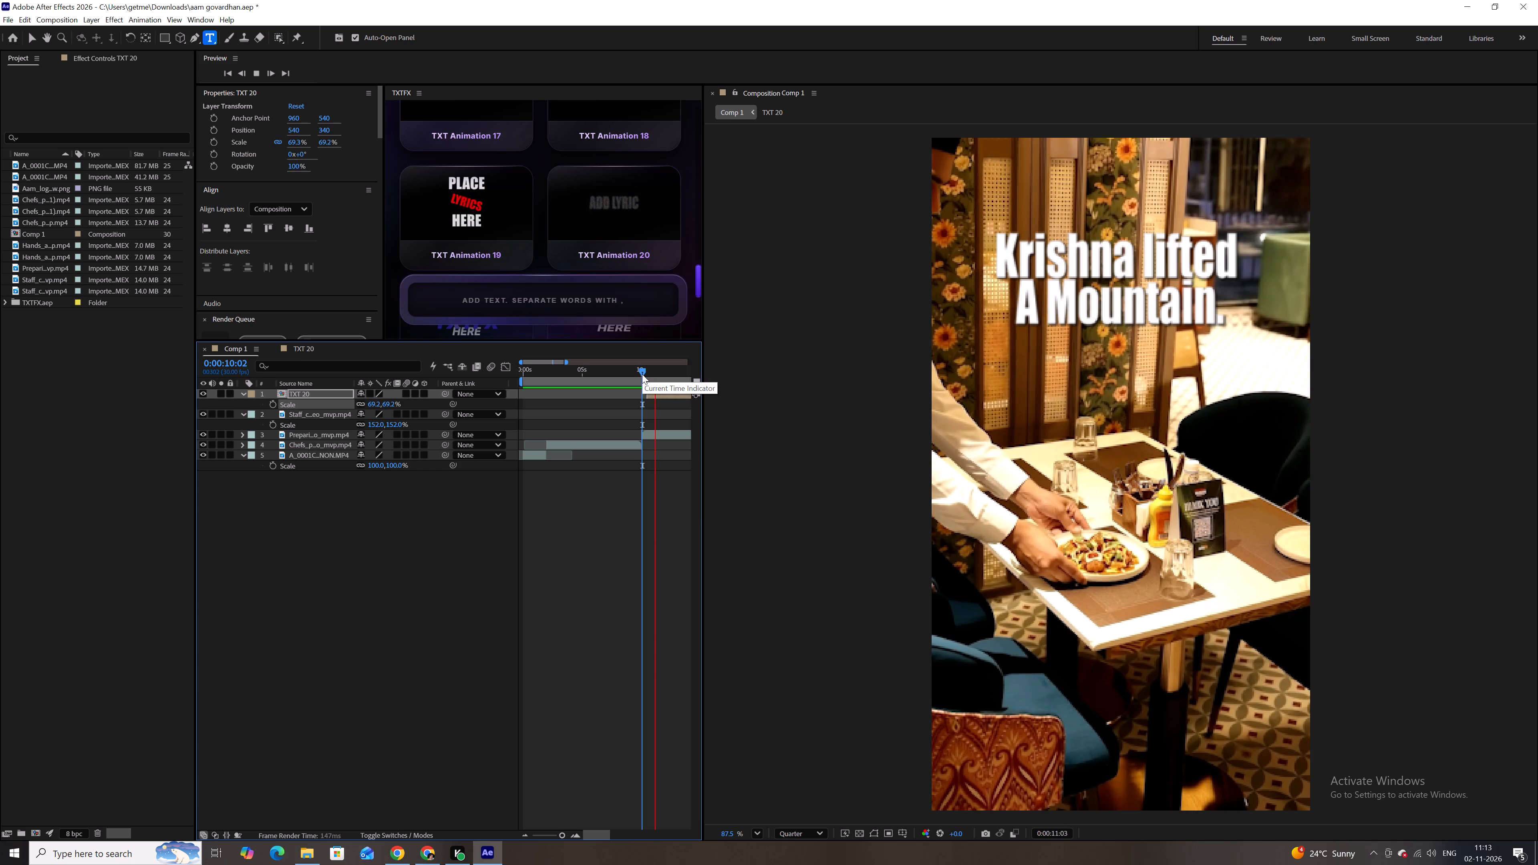
key(space)
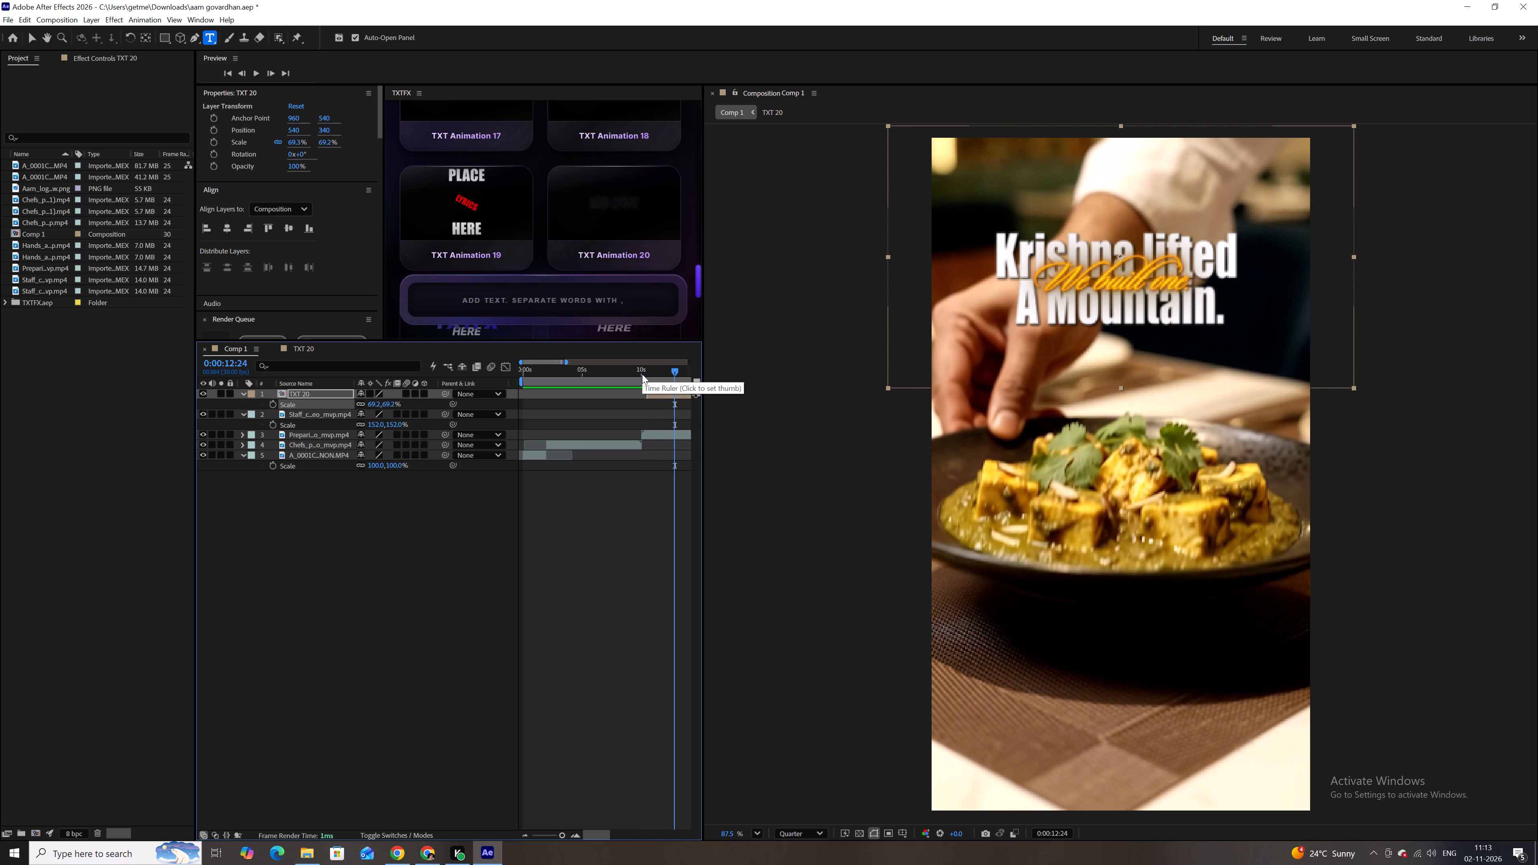
Delay the "We built one." layer inside TXT 20 to start at about 1.6 seconds, and play the title over the clips in Comp 1.
click(642, 374)
double_click(665, 395)
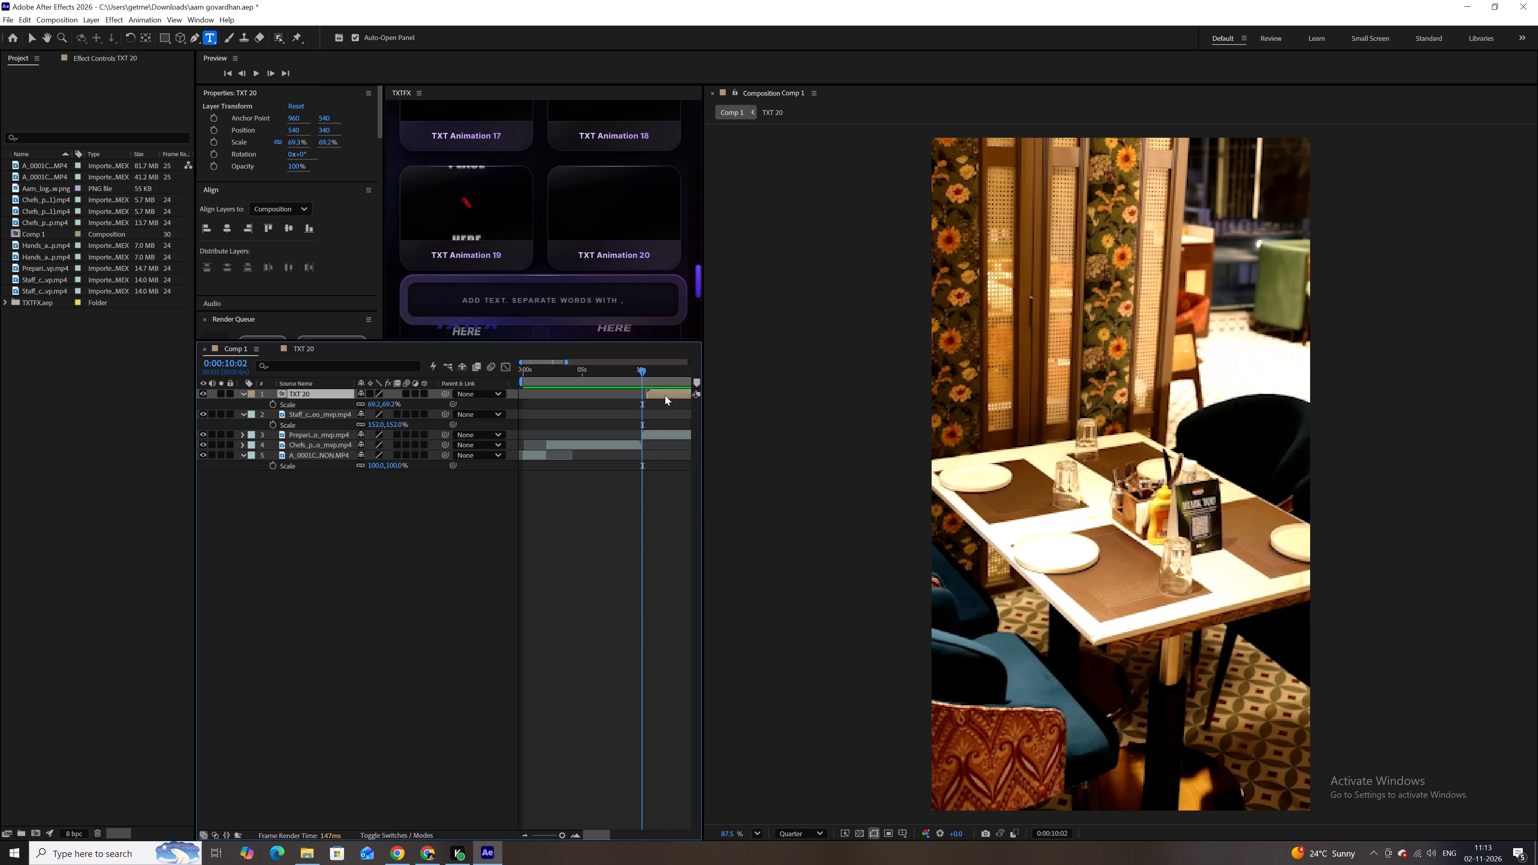
ctrl+scroll(663, 493, down, 7)
alt+scroll(655, 471, down, 4)
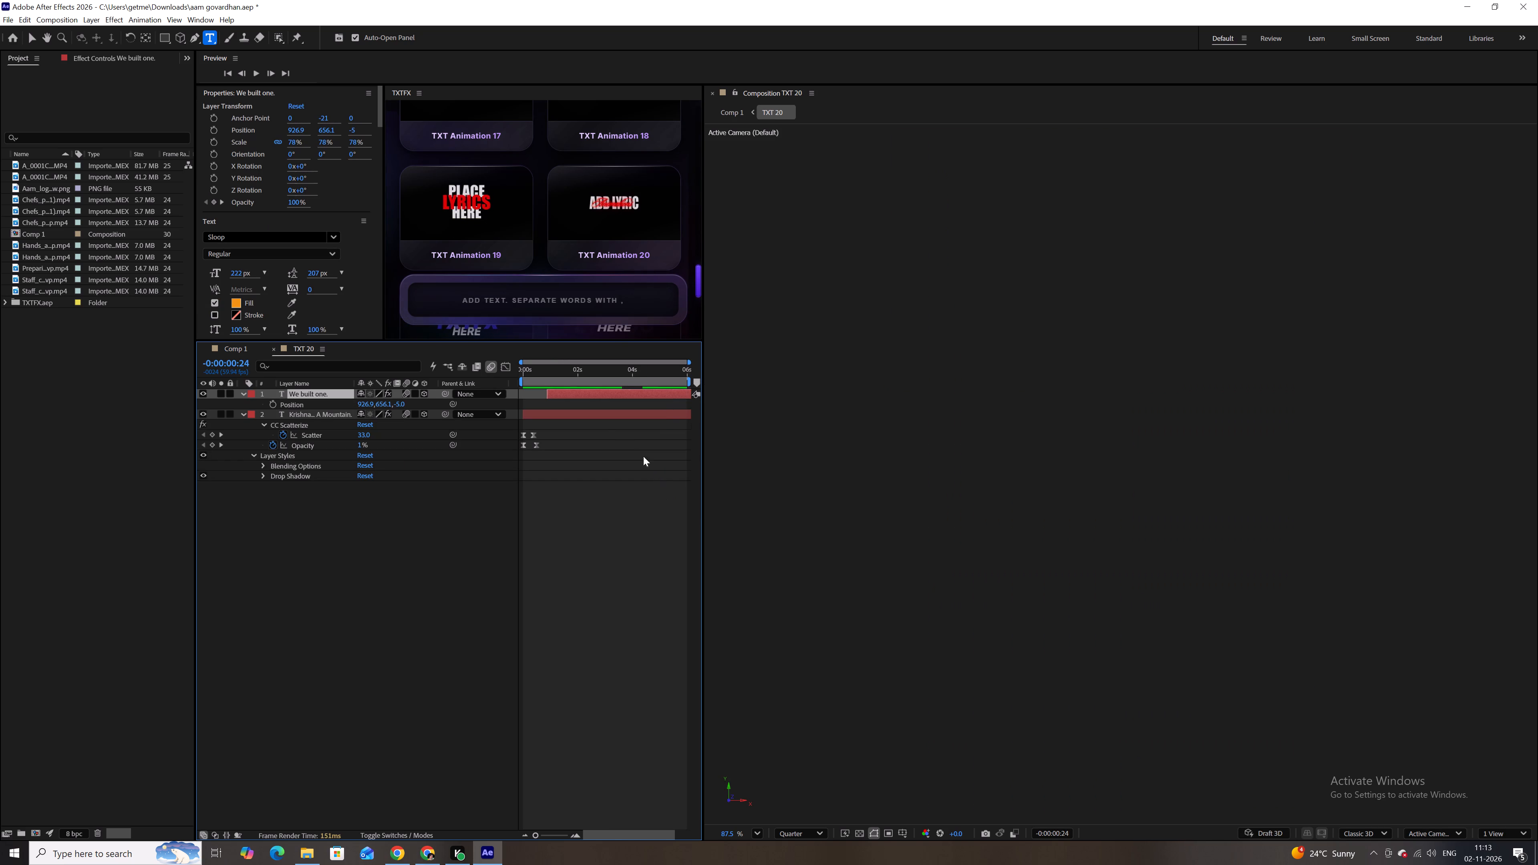
drag(567, 397, 589, 392)
drag(564, 371, 501, 371)
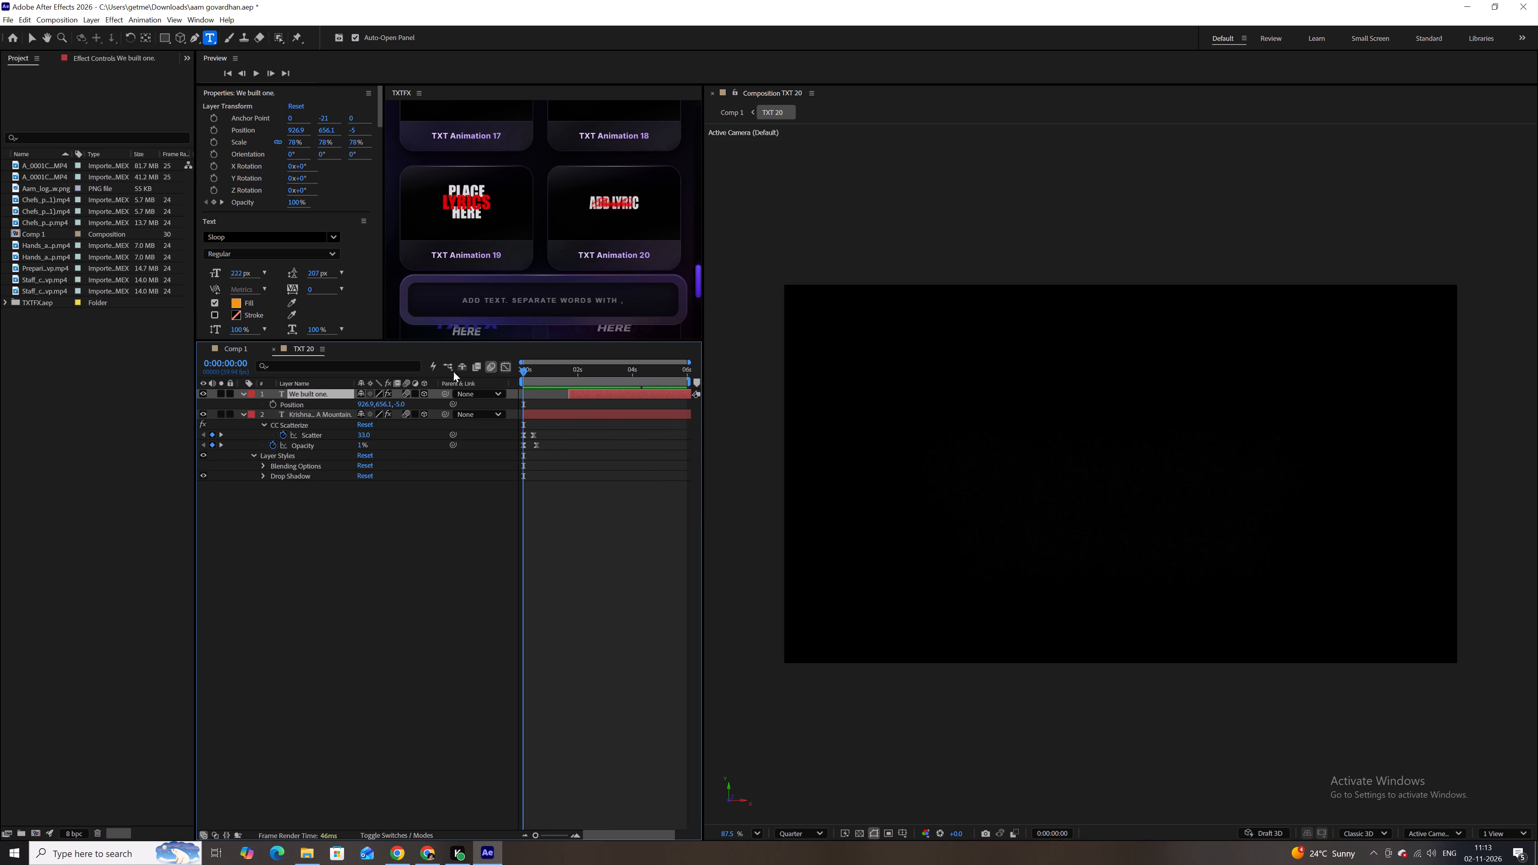
click(239, 352)
key(space)
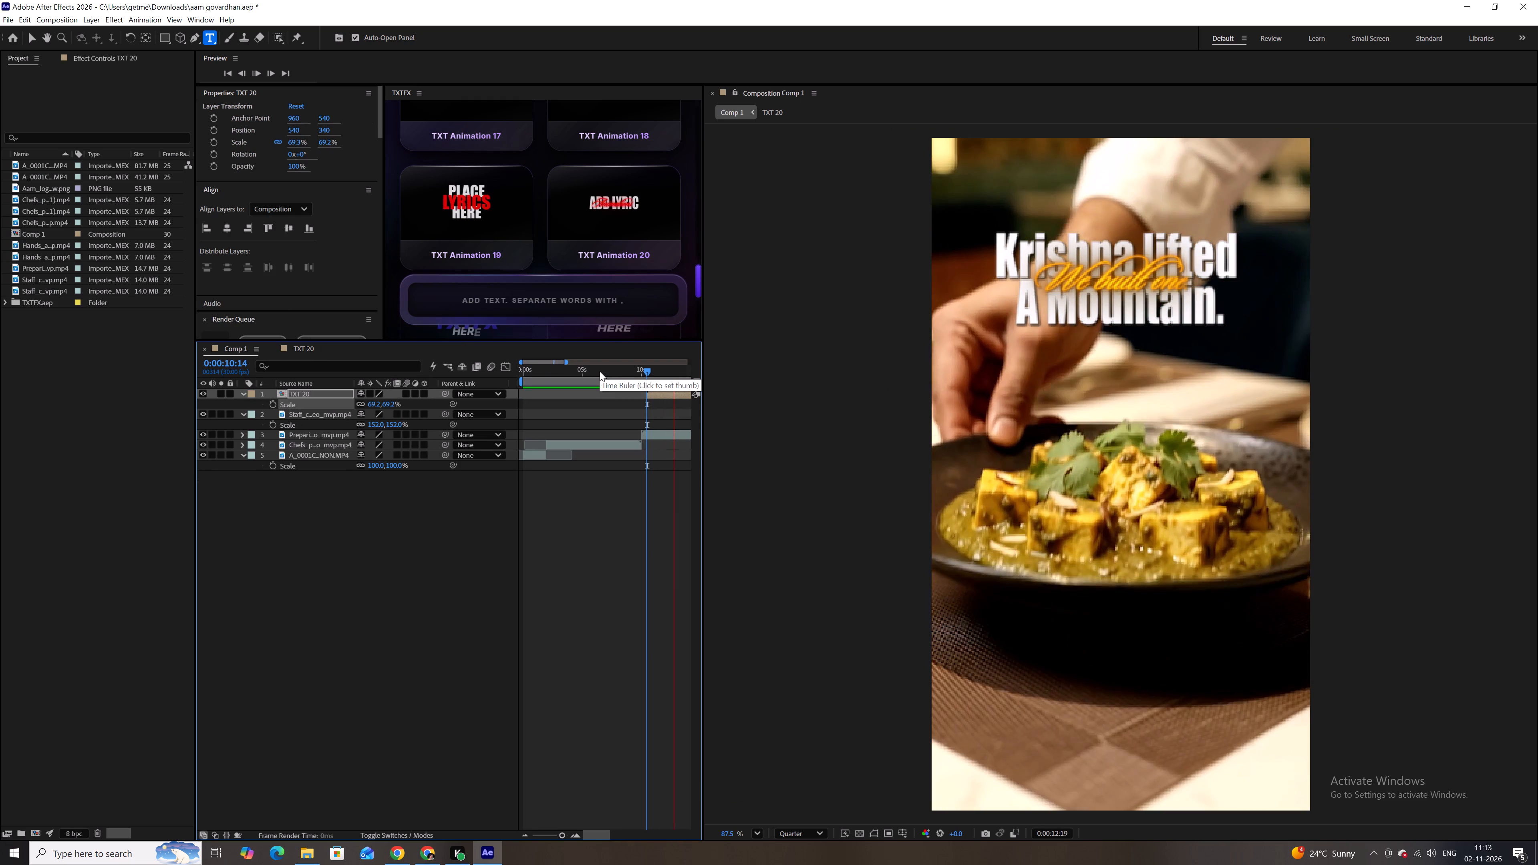
key(space)
key(space)
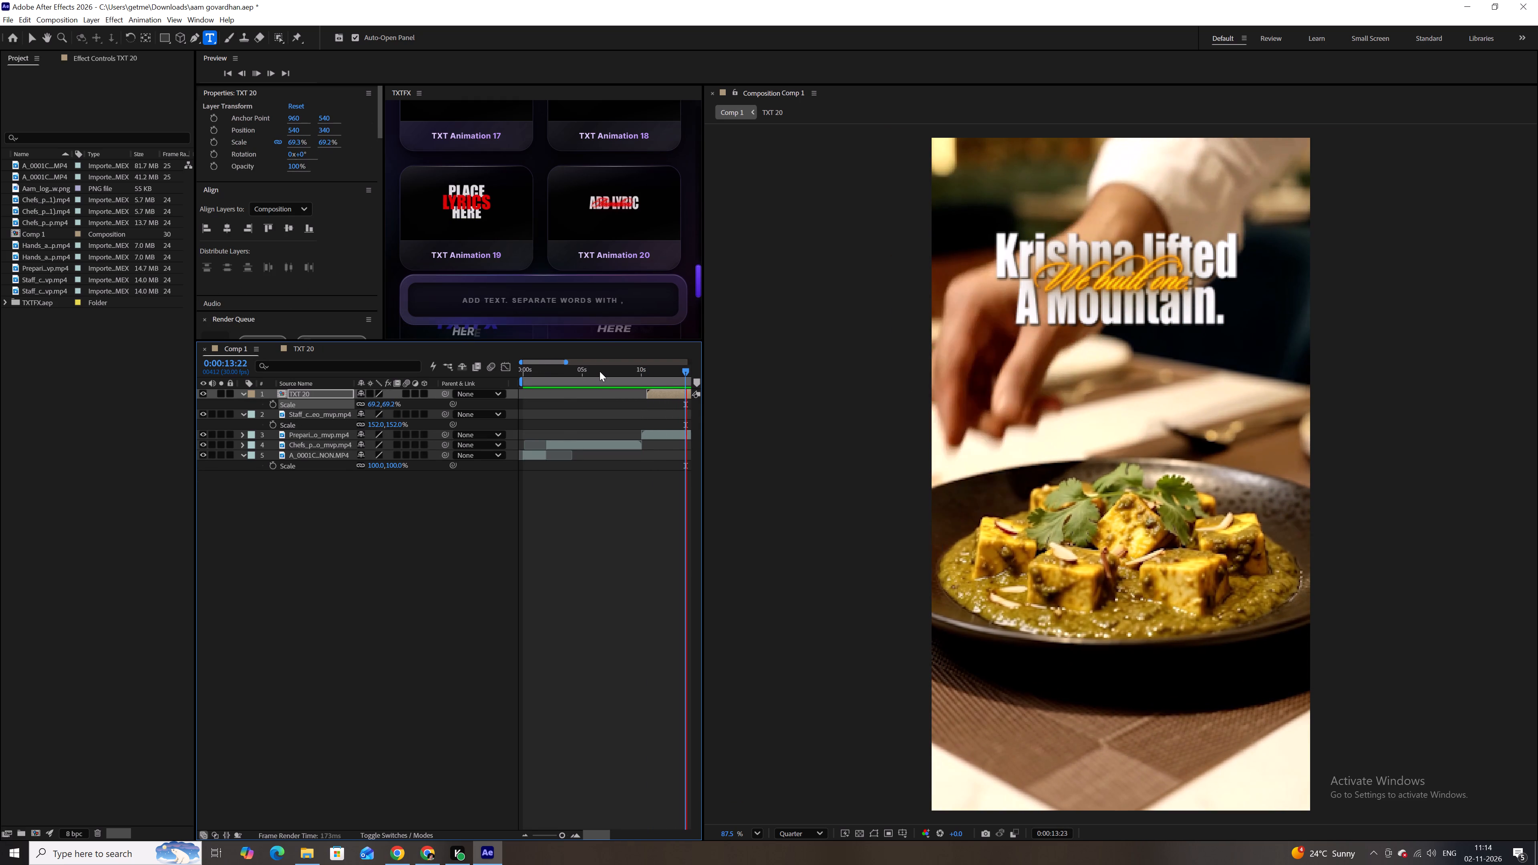
key(space)
key(space)
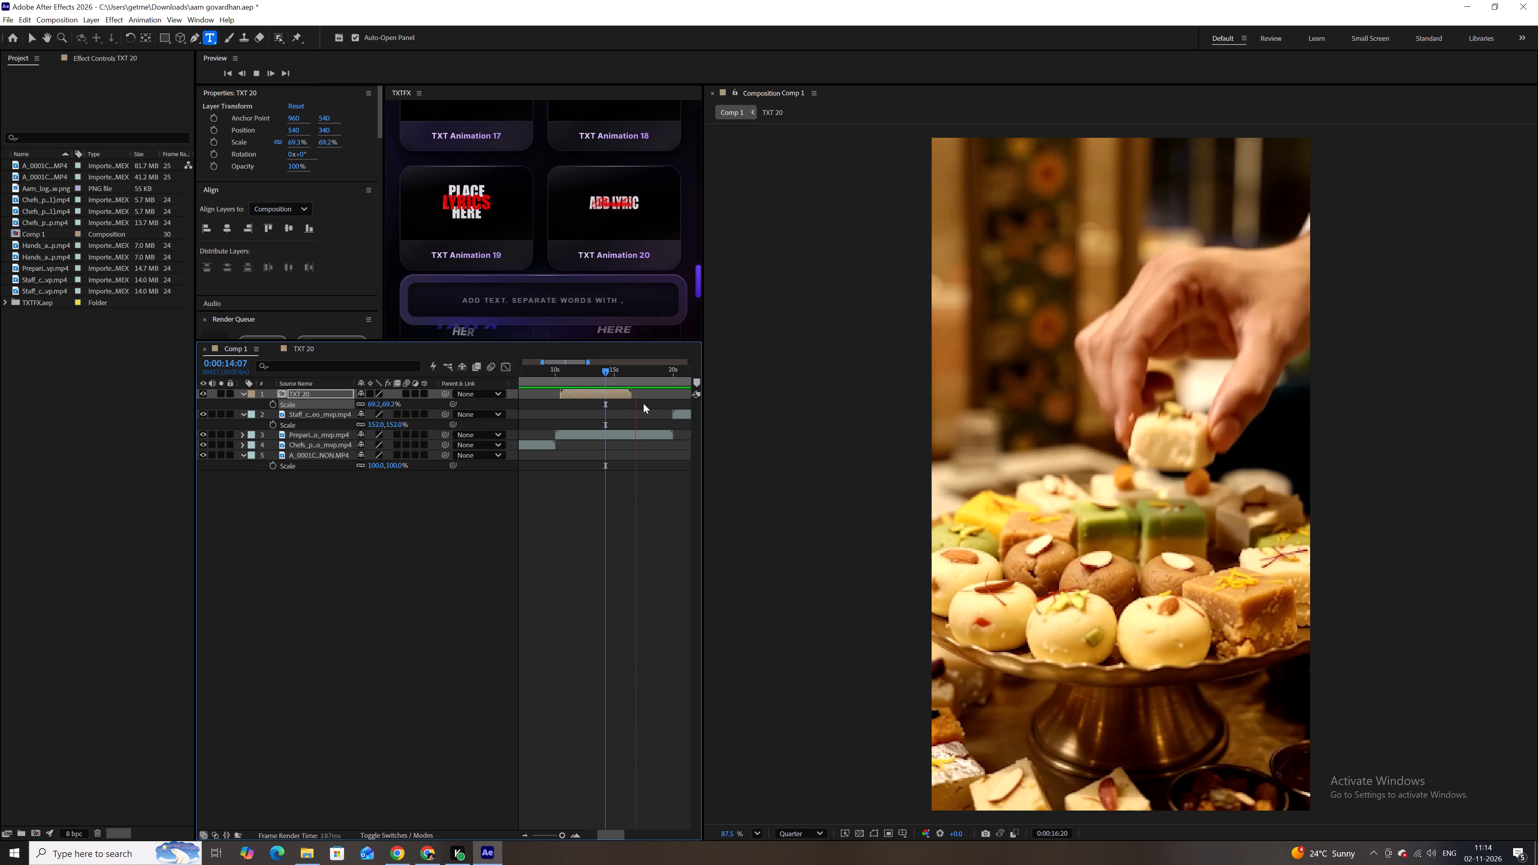
key(space)
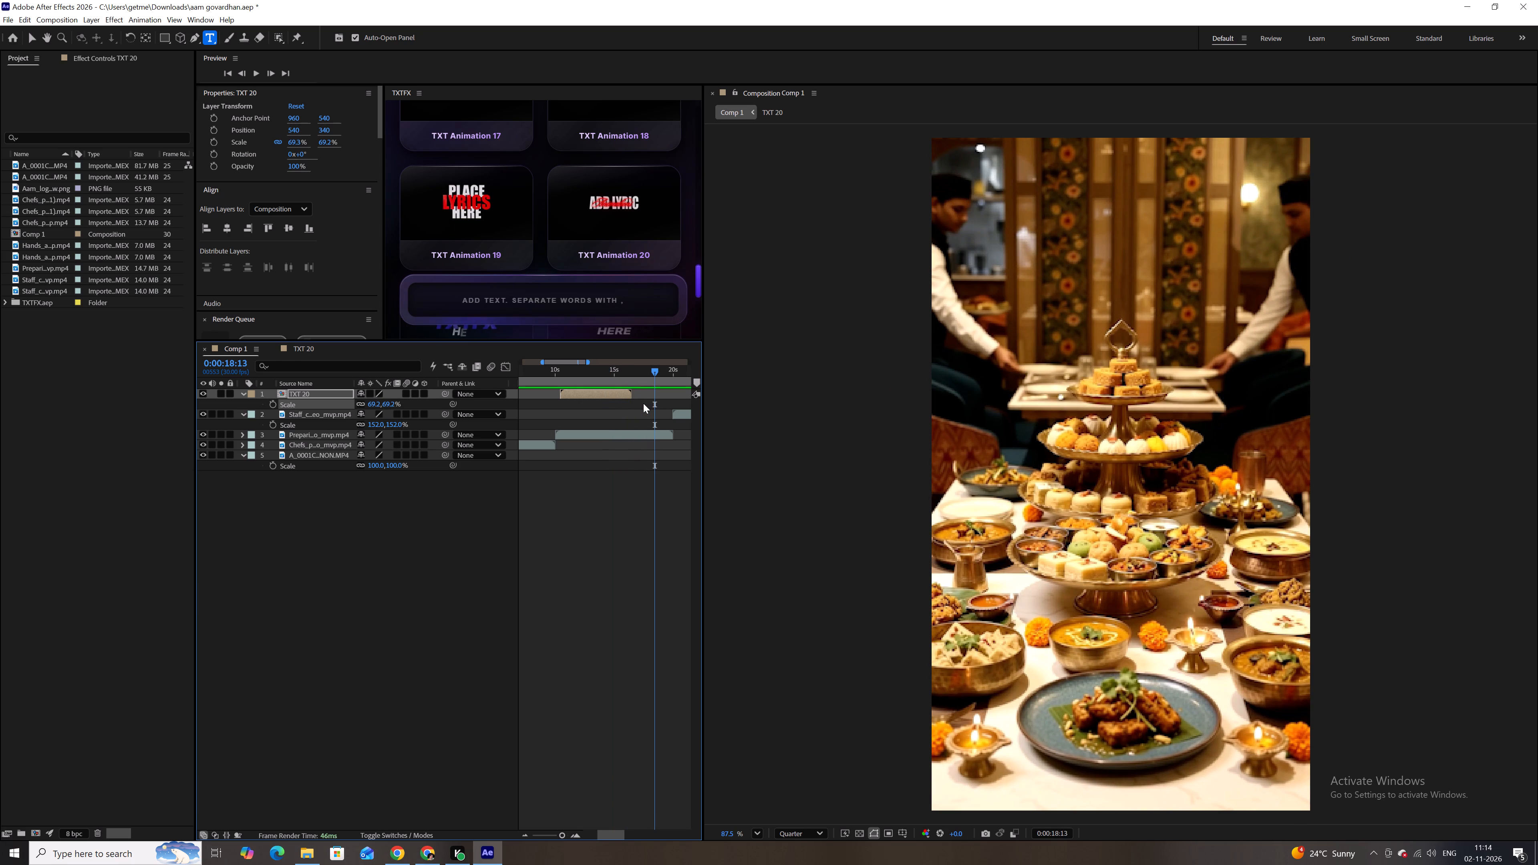
Set the duration of the TXT 20 composition to 13 seconds.
double_click(620, 396)
click(636, 428)
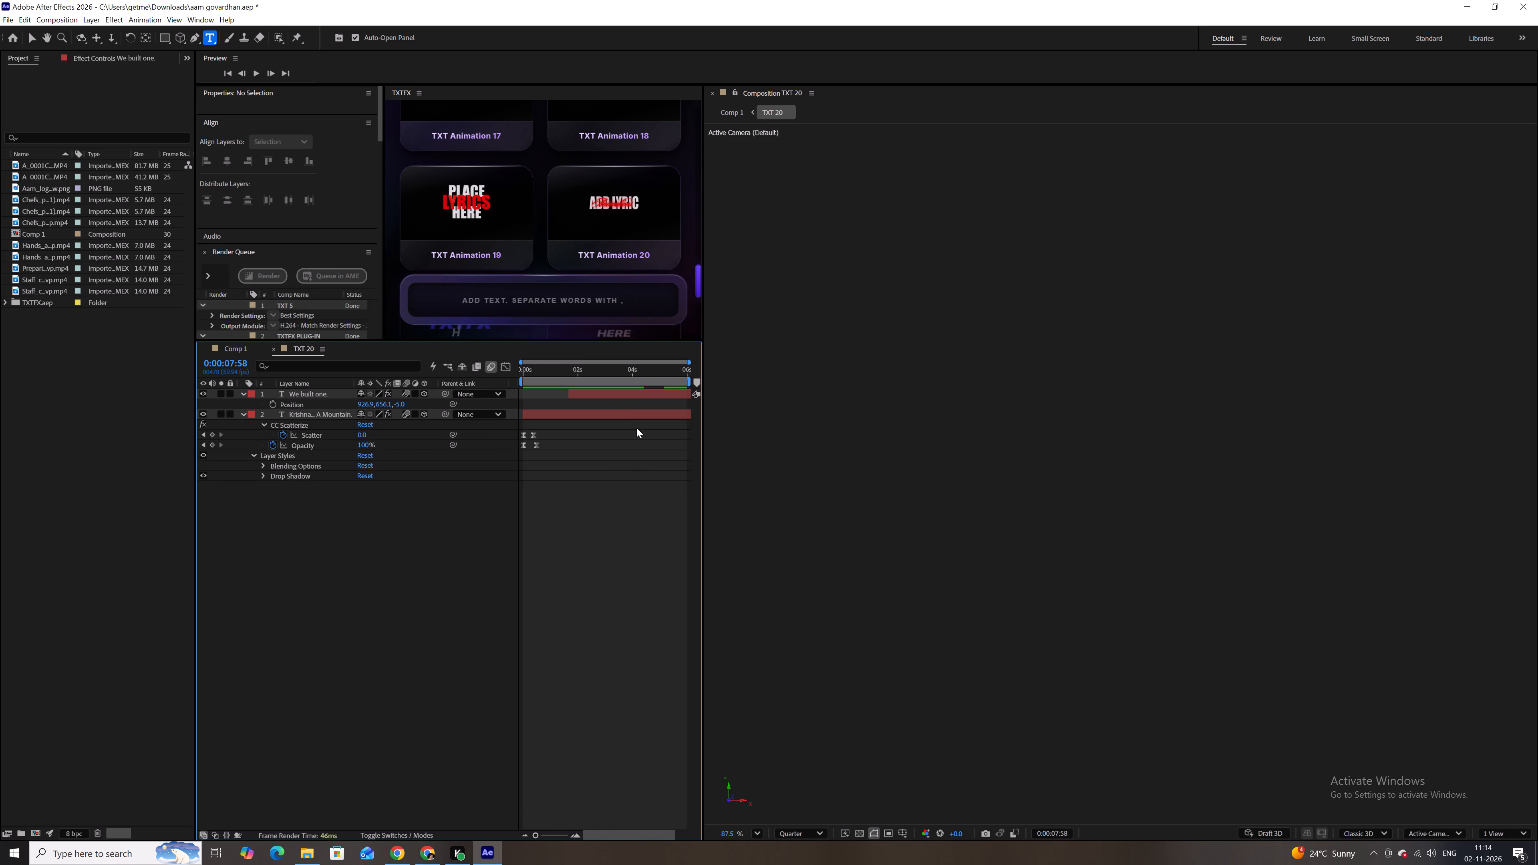
key(ctrl+k)
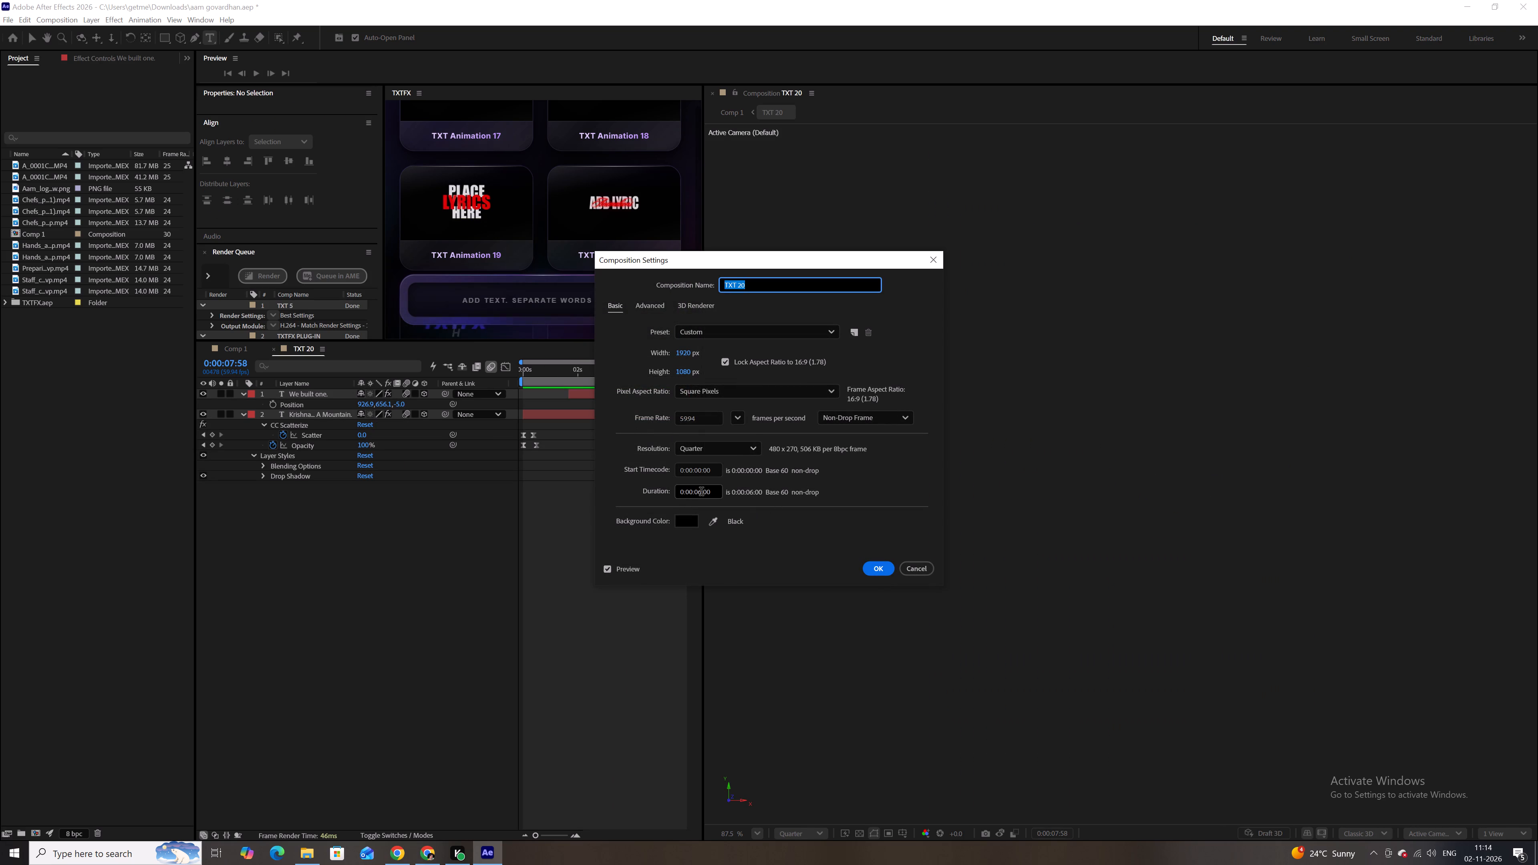
click(701, 493)
key(Down)
key(Right)
key(Left)
key(Left)
key(Left)
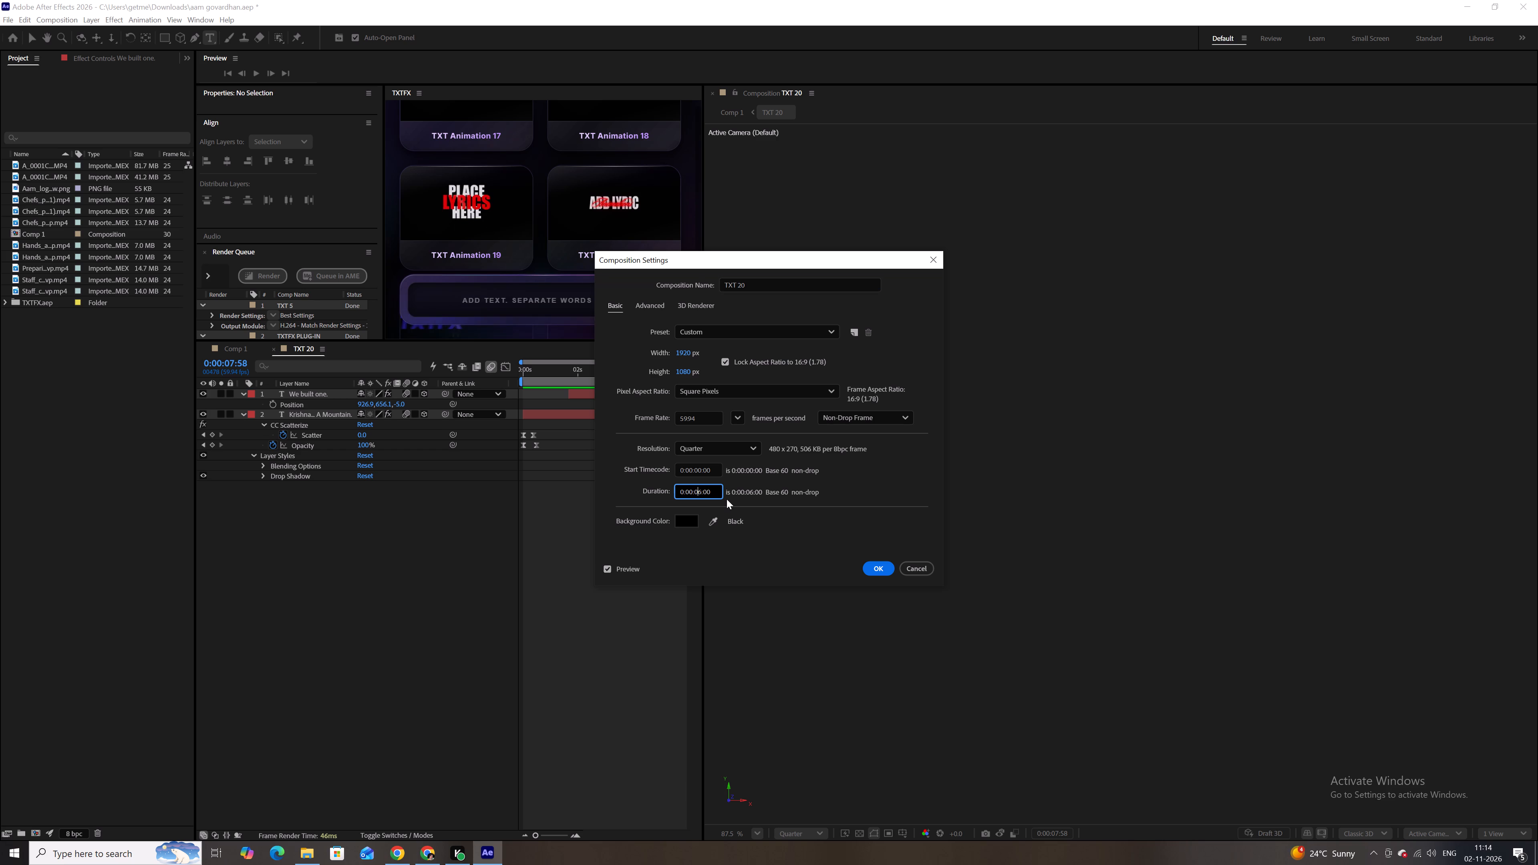
key(Right)
key(BackSpace)
text(13)
key(Return)
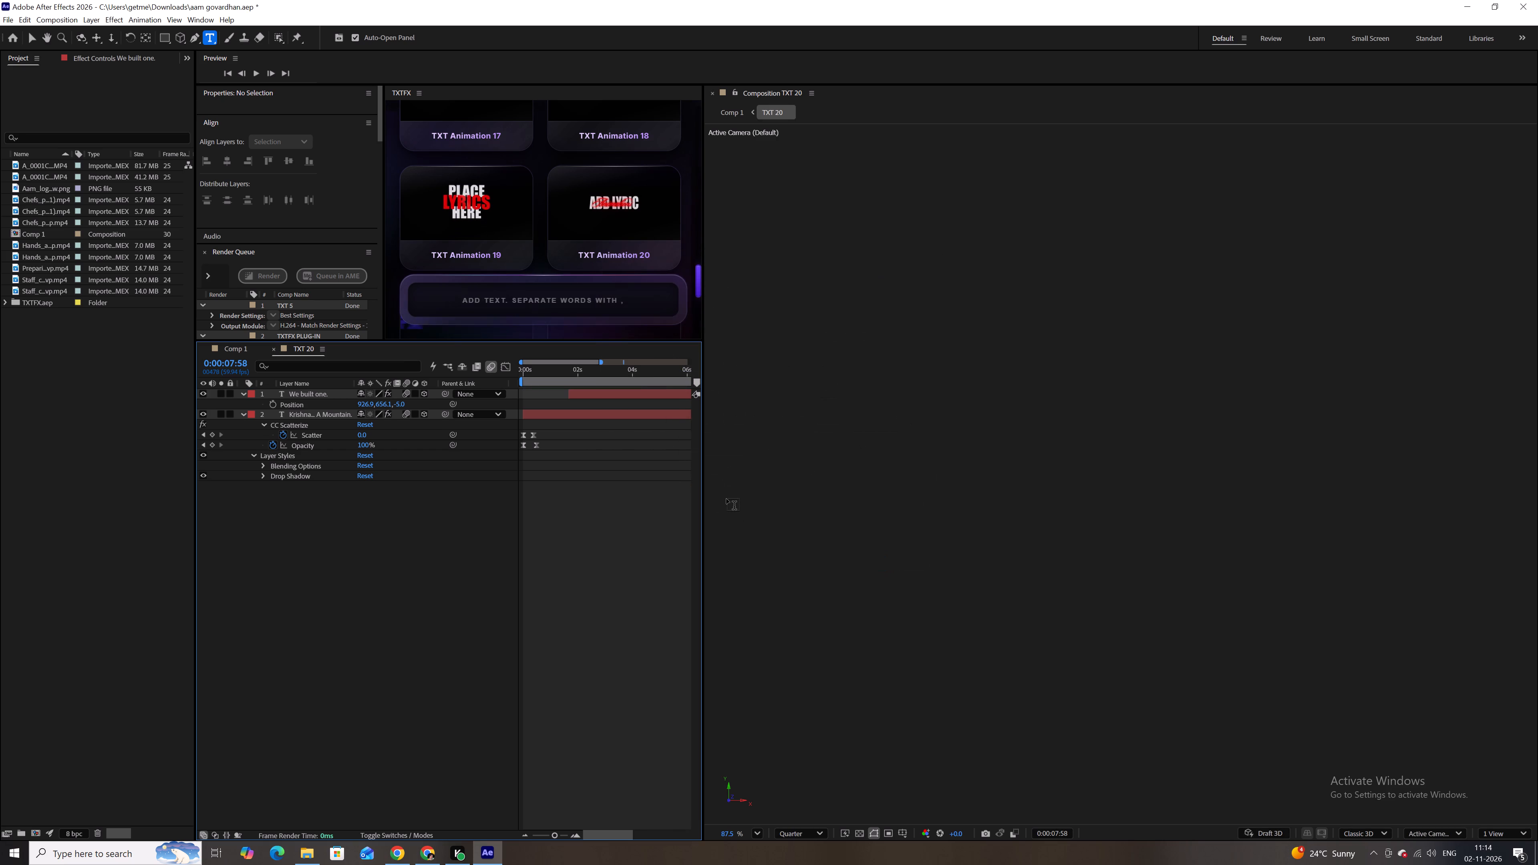
Extend both text layers to the end of TXT 20, and lengthen the TXT 20 layer in Comp 1 to about 20 seconds.
ctrl+scroll(643, 539, down, 5)
alt+scroll(643, 539, down, 9)
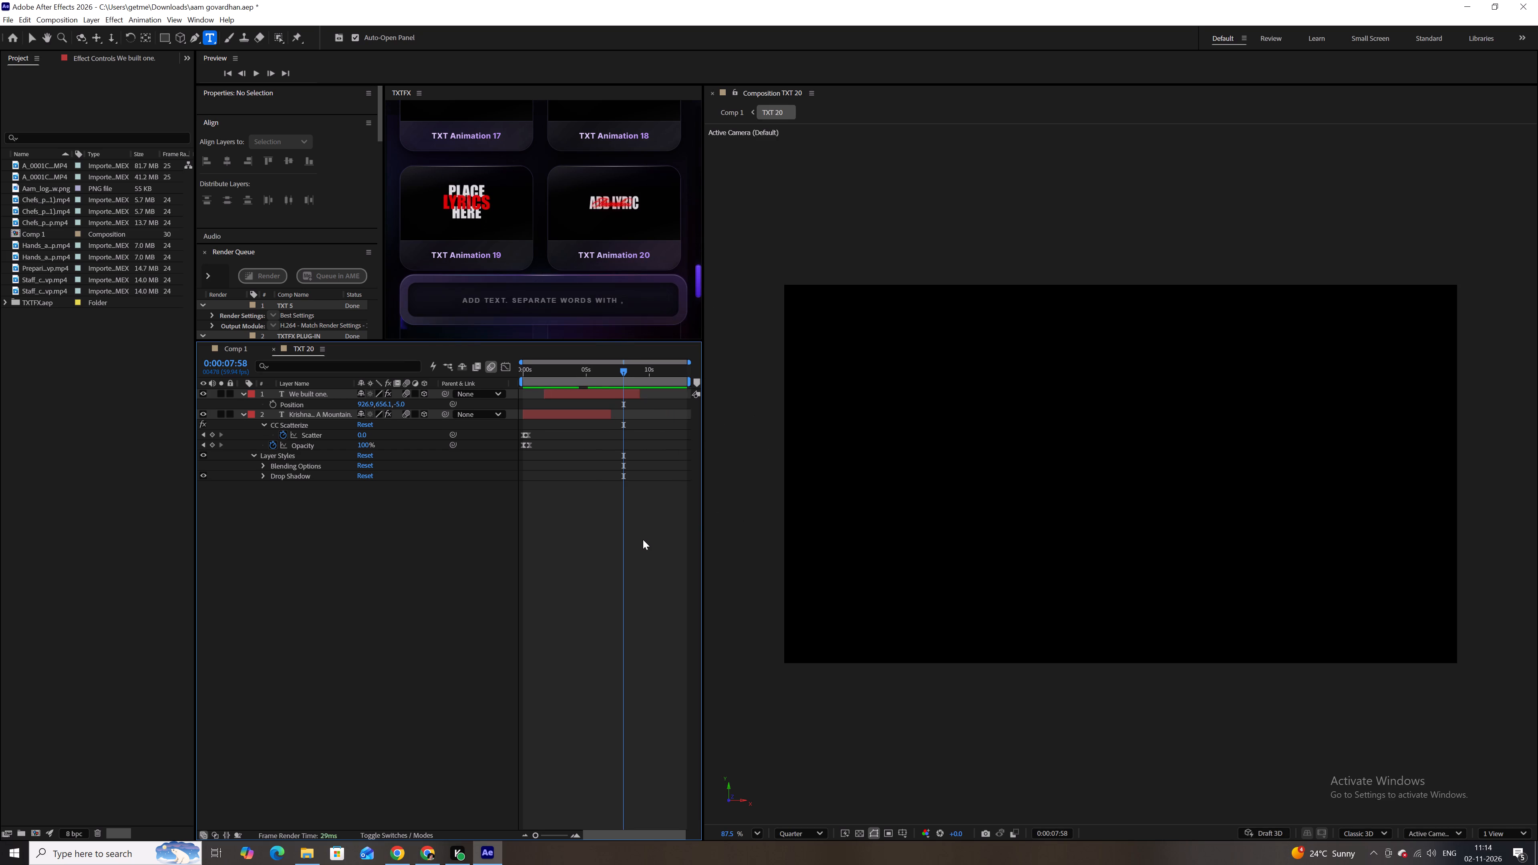
alt+scroll(643, 539, down, 1)
drag(481, 557, 474, 370)
drag(613, 413, 744, 421)
click(242, 348)
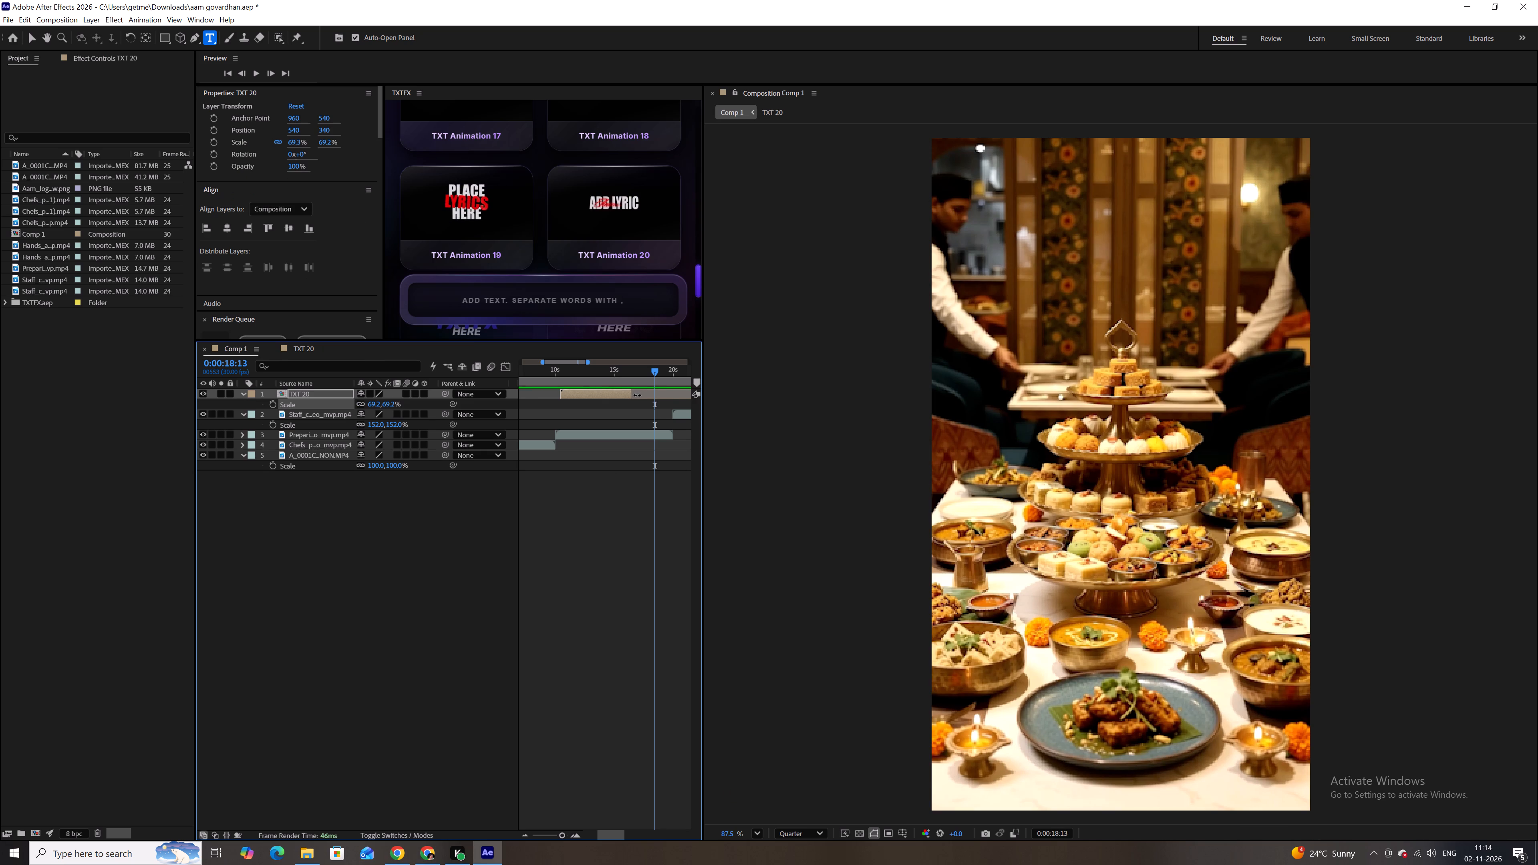
drag(637, 395, 676, 401)
drag(648, 368, 645, 368)
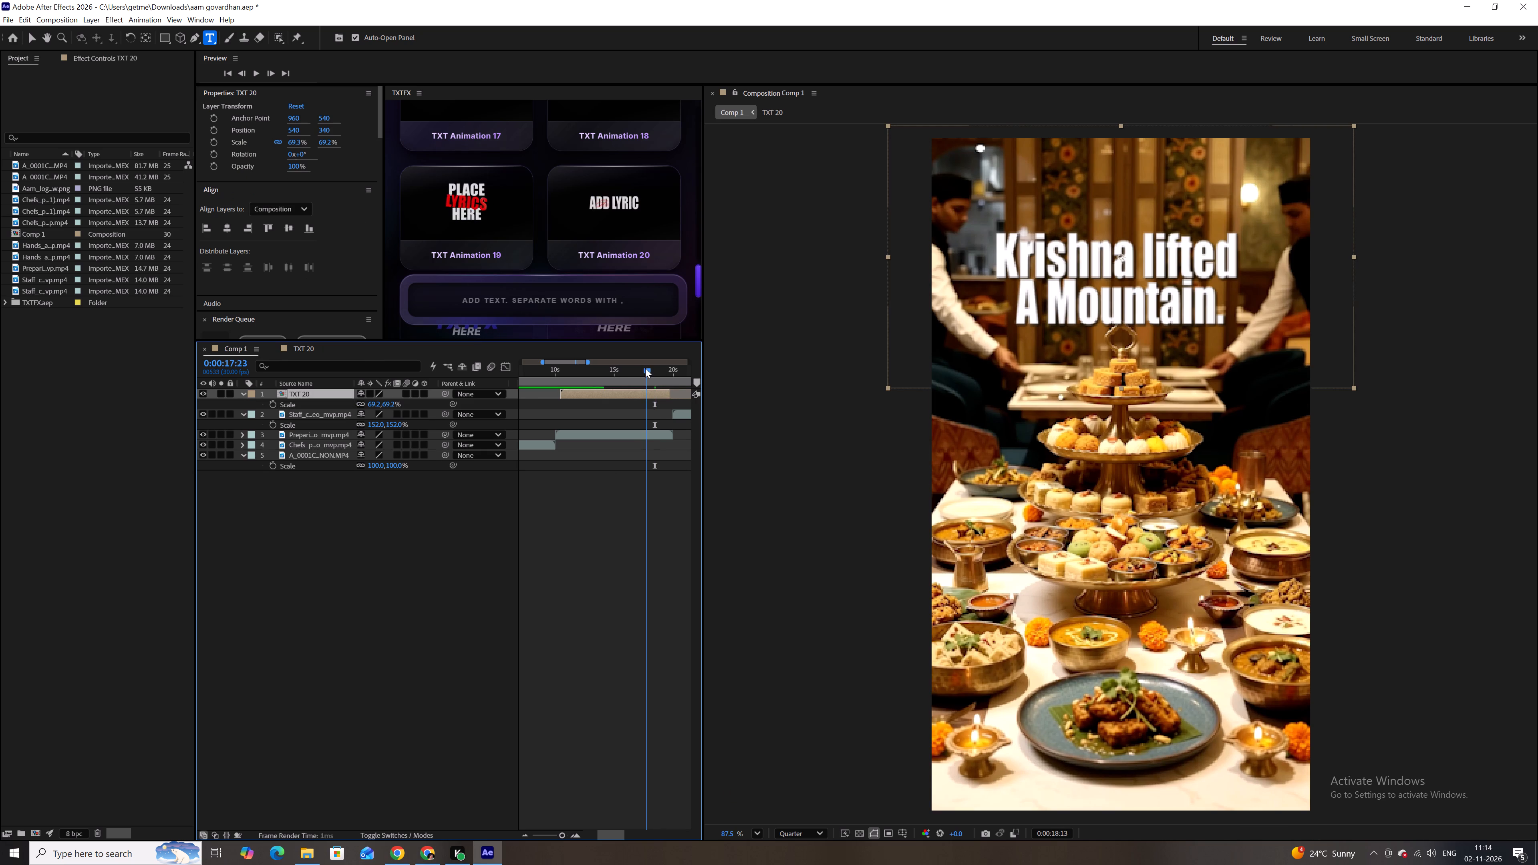
drag(645, 368, 640, 369)
key(space)
drag(640, 369, 577, 381)
key(space)
key(space)
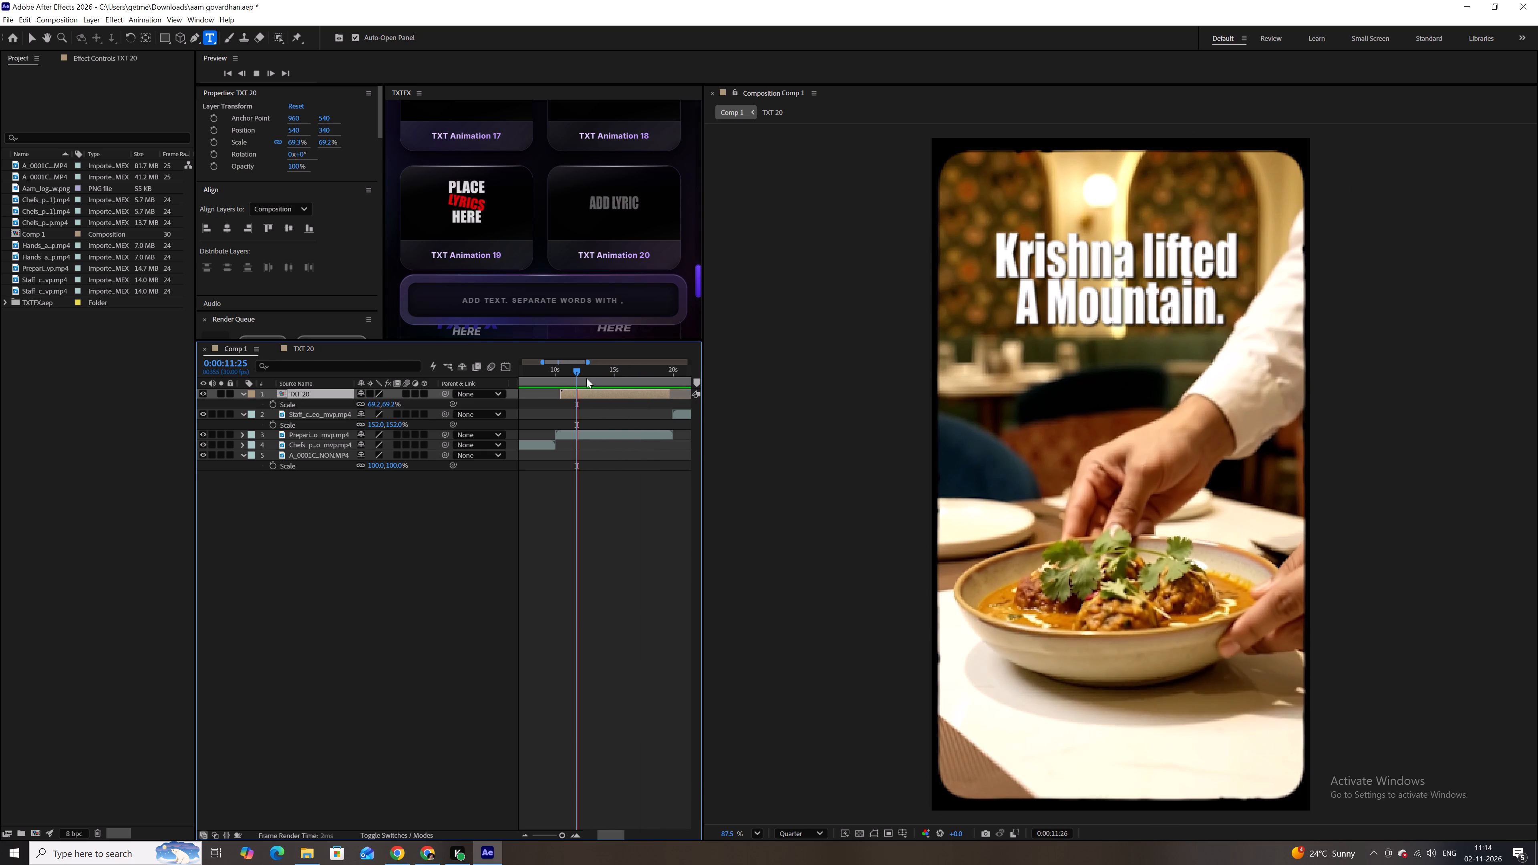
key(space)
Move the "We built one." layer's opacity fade-out keyframes in TXT 20 to about 0:00:12:33 and play the title in Comp 1.
click(307, 347)
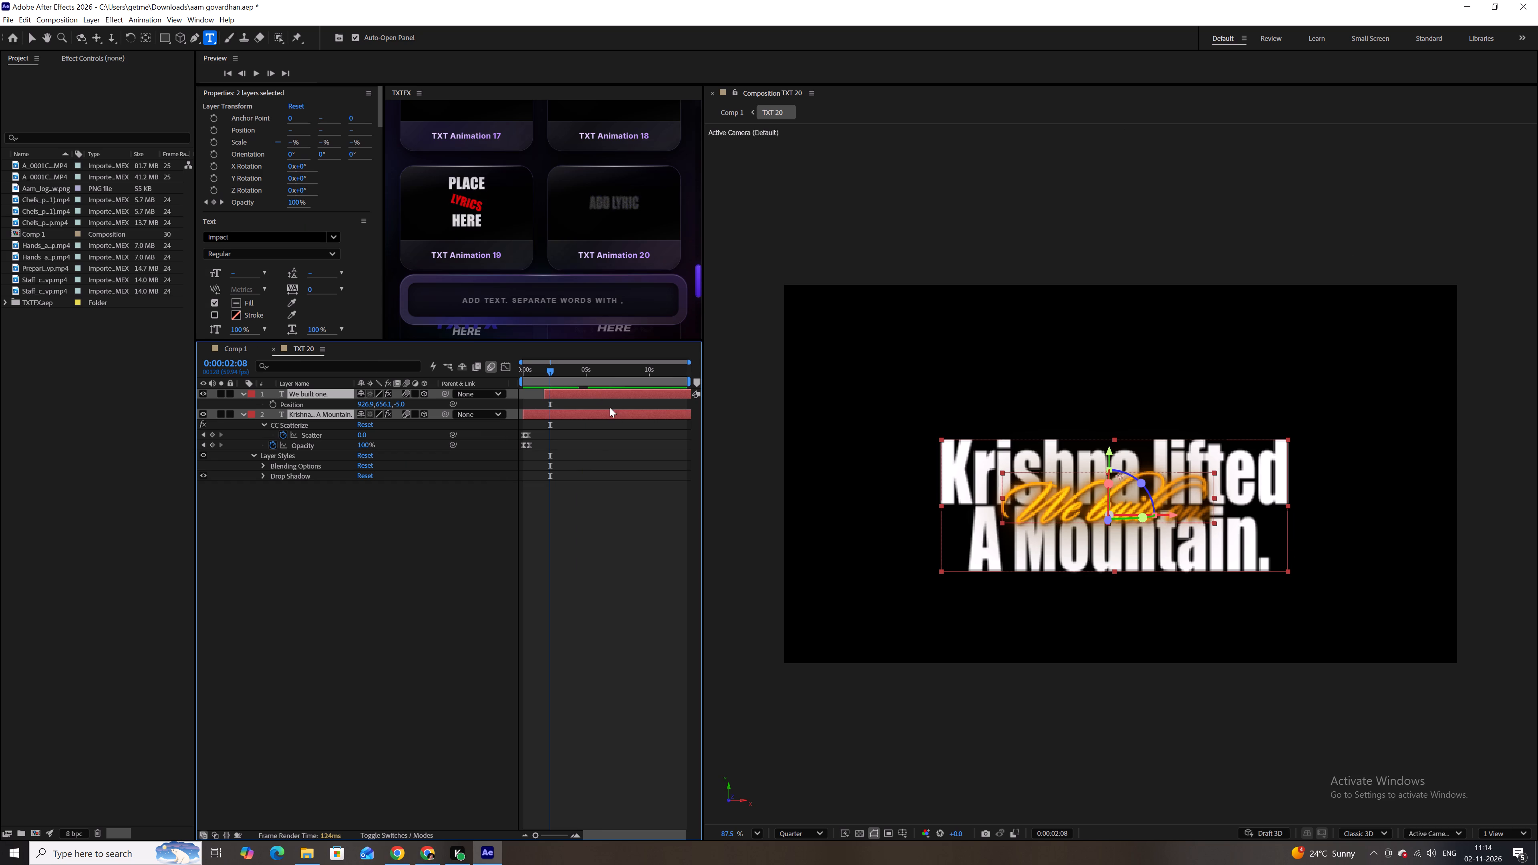
click(599, 459)
click(591, 390)
key(u)
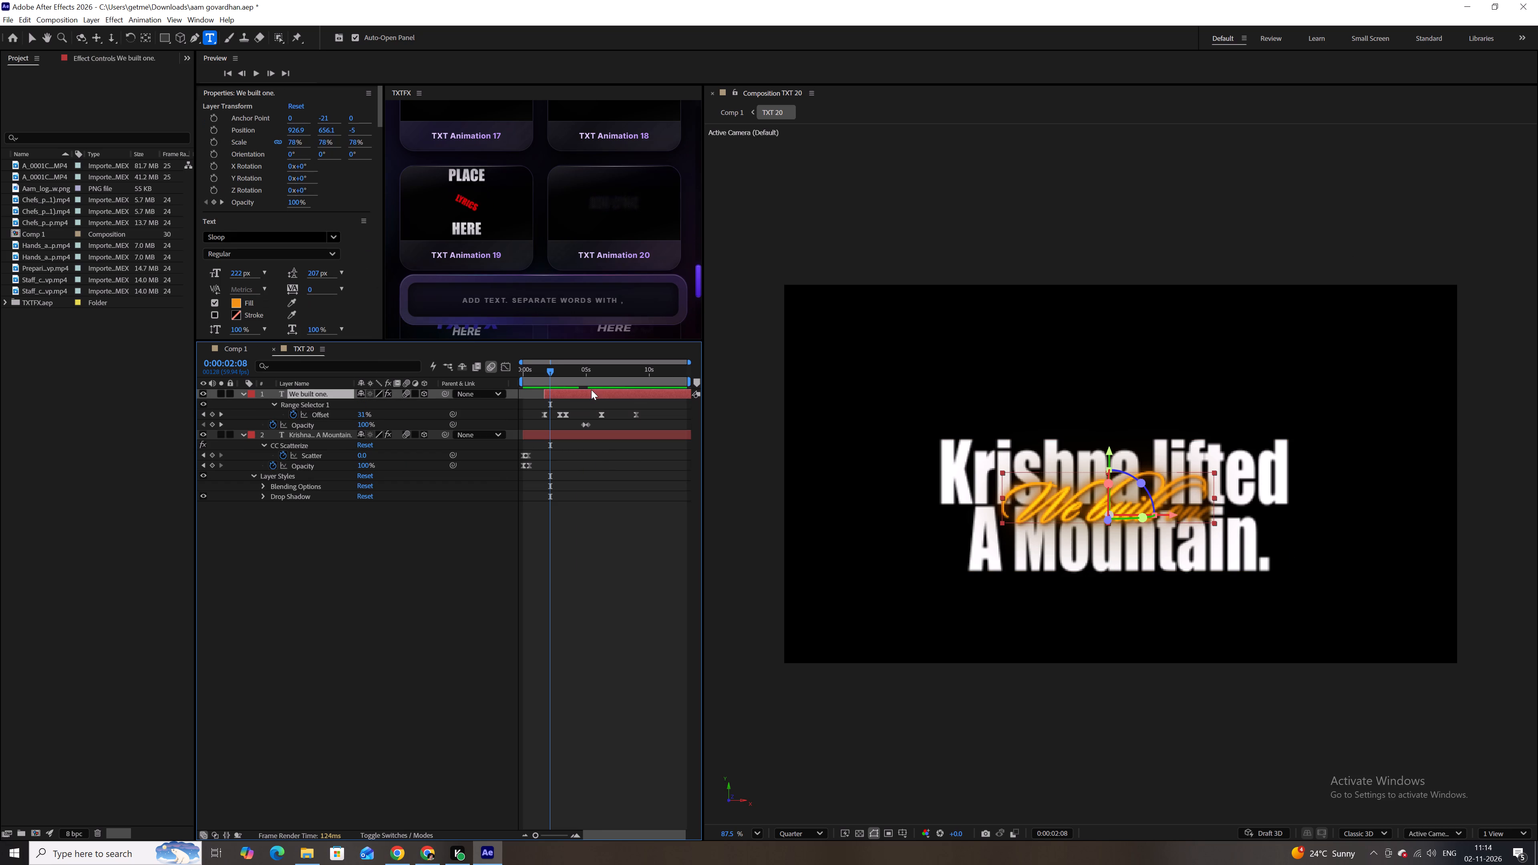
drag(603, 380, 582, 383)
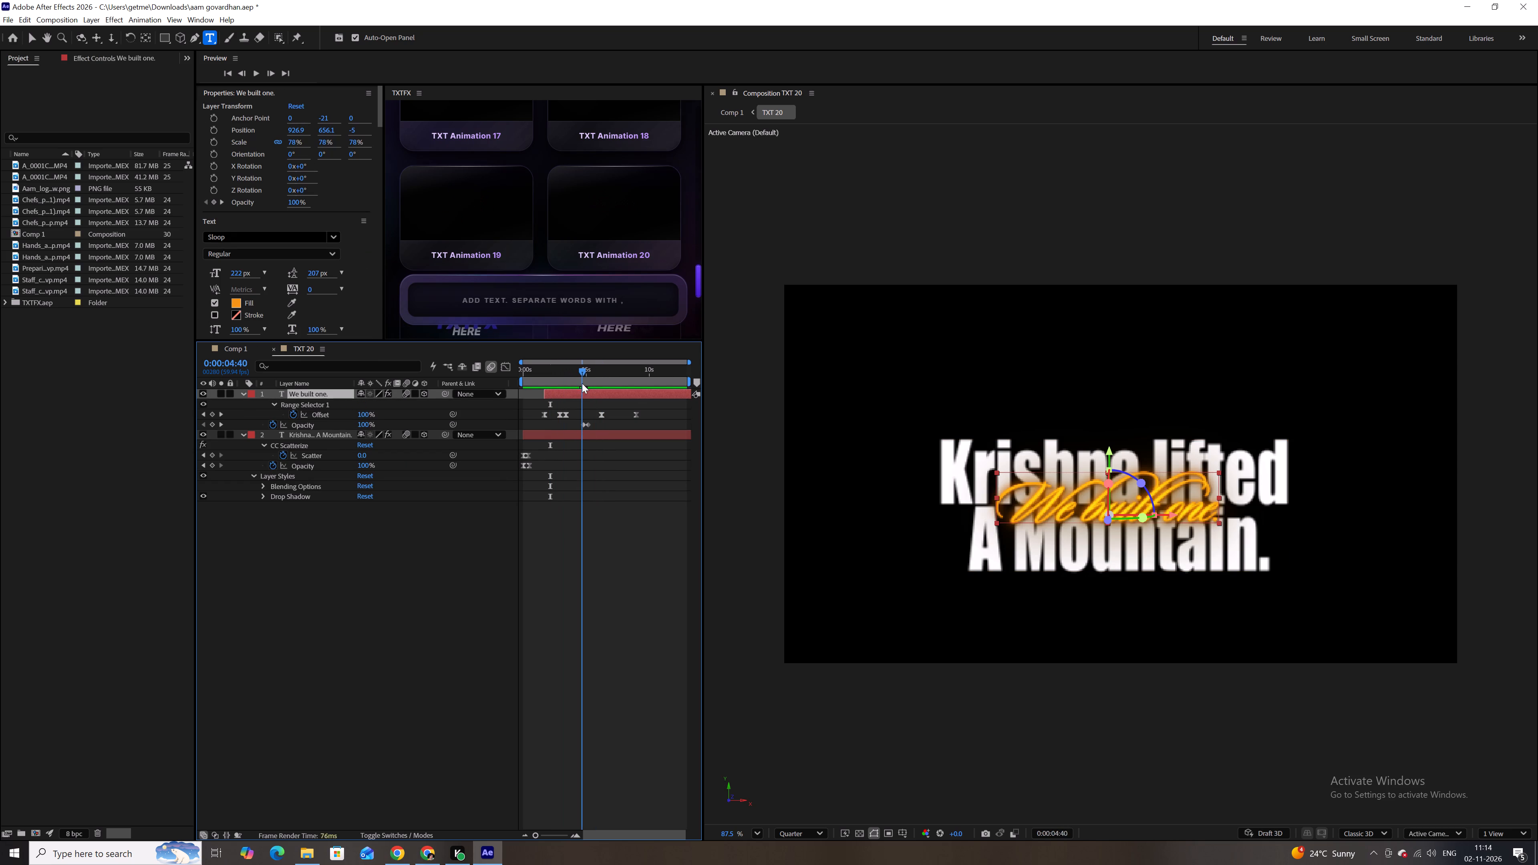
drag(582, 383, 589, 382)
drag(611, 424, 572, 425)
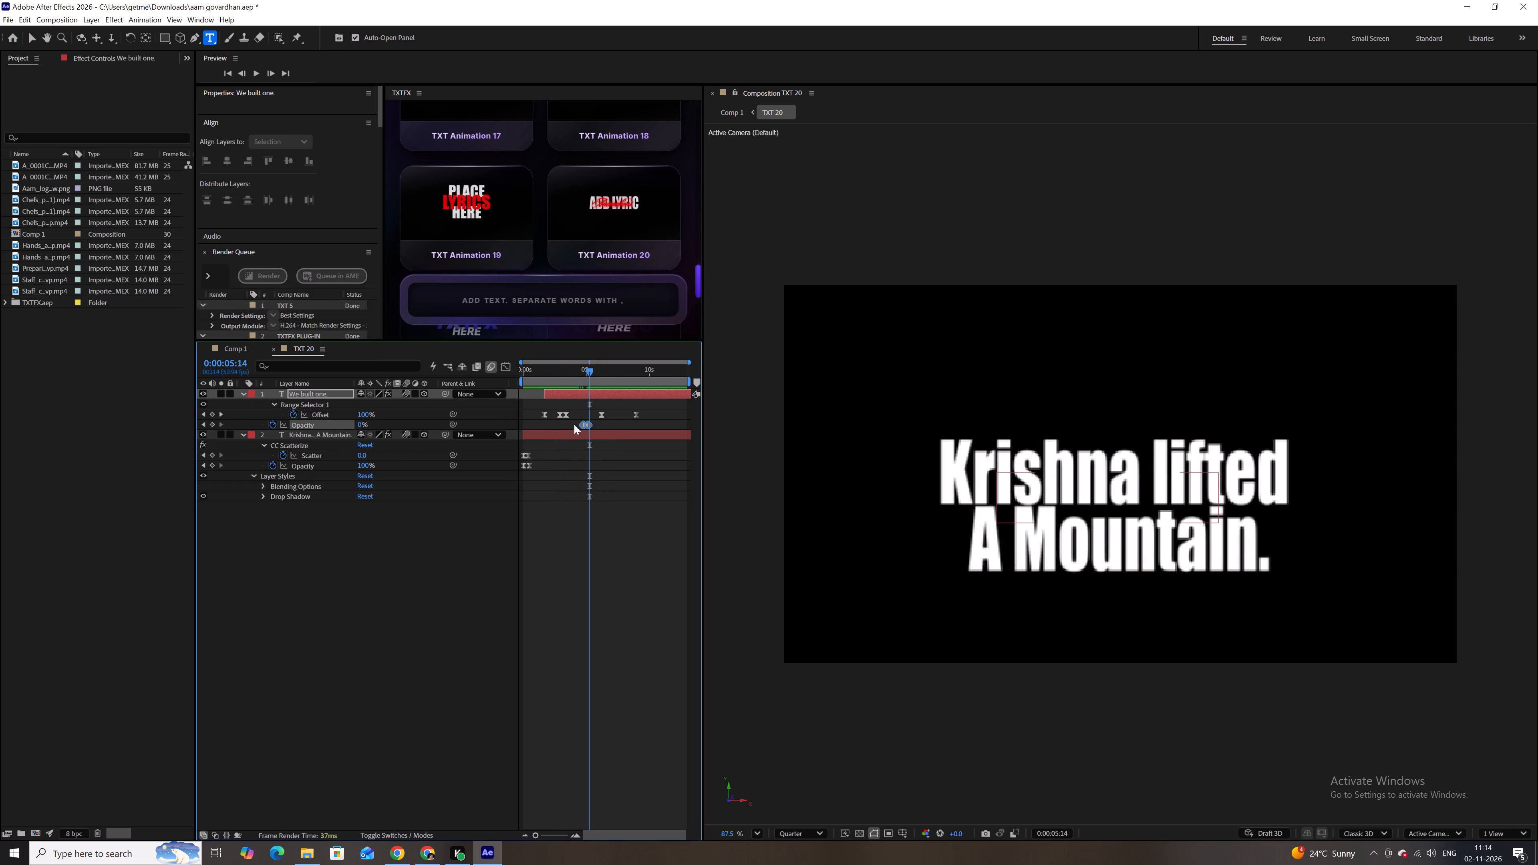
drag(588, 424, 681, 429)
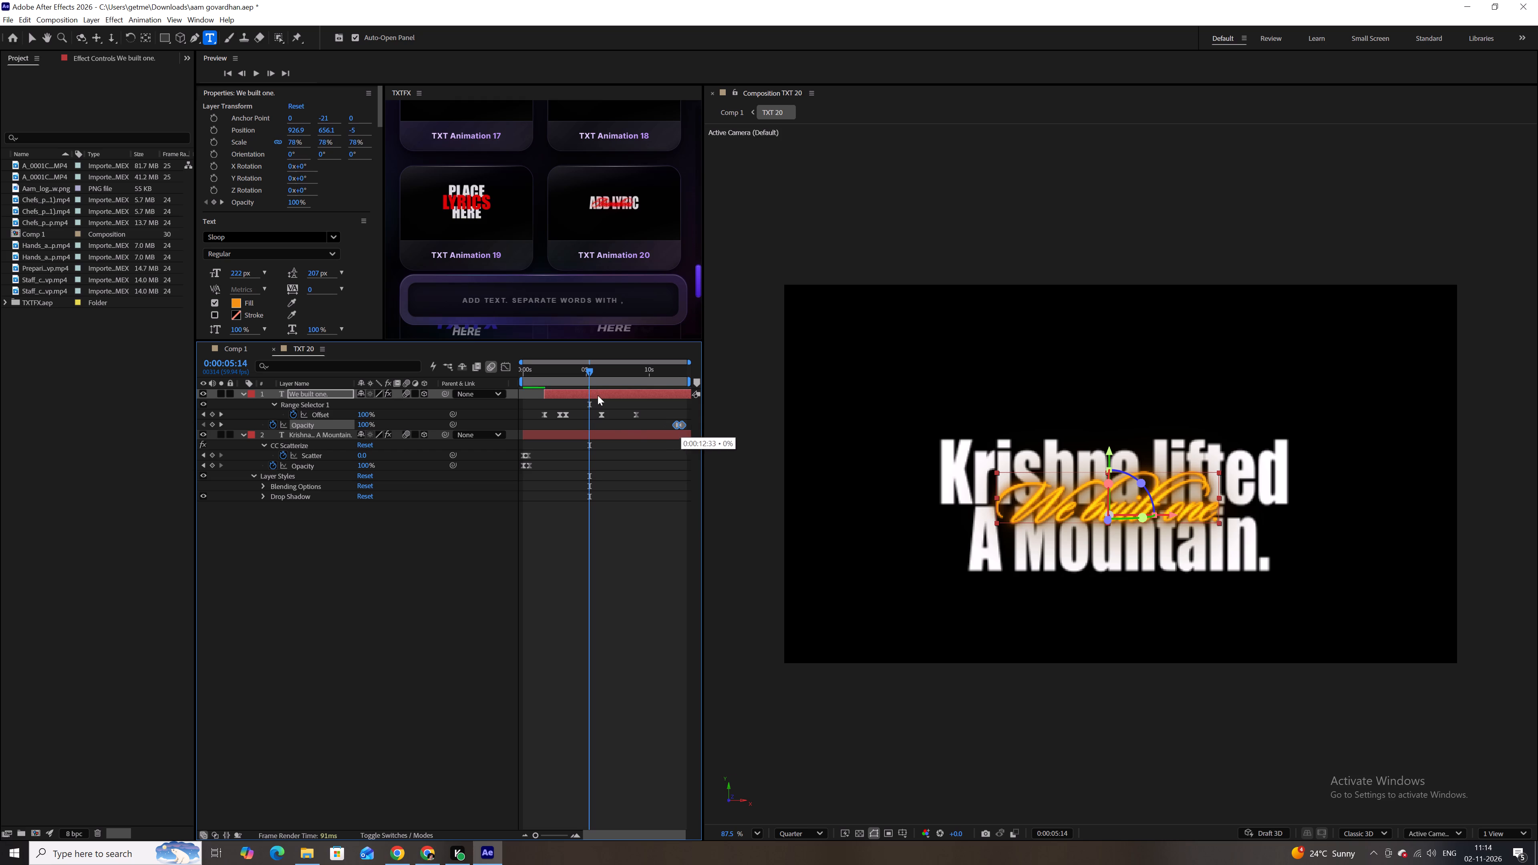
click(234, 350)
key(space)
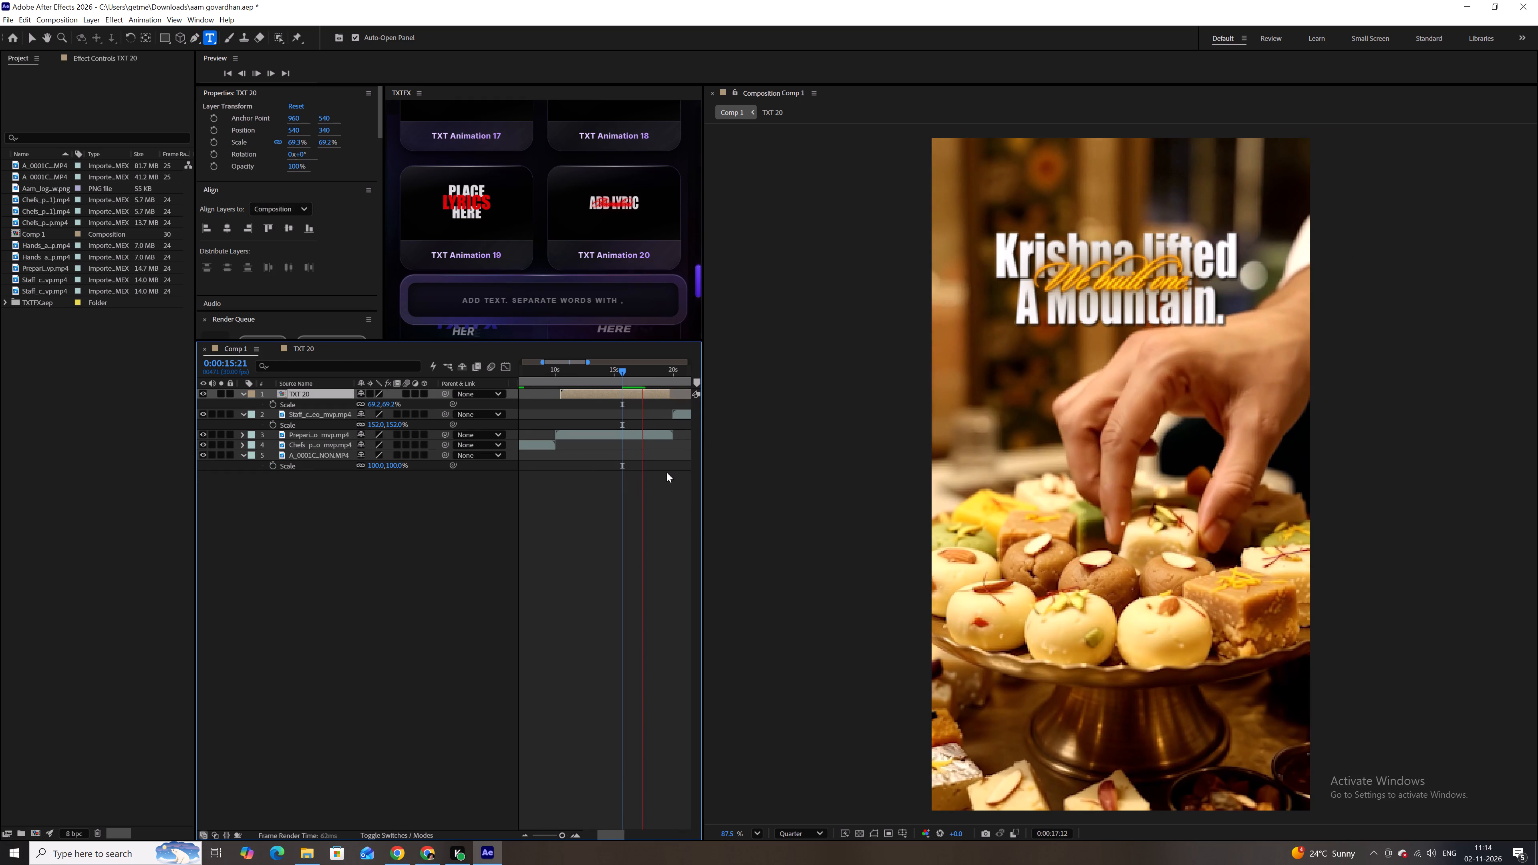
key(space)
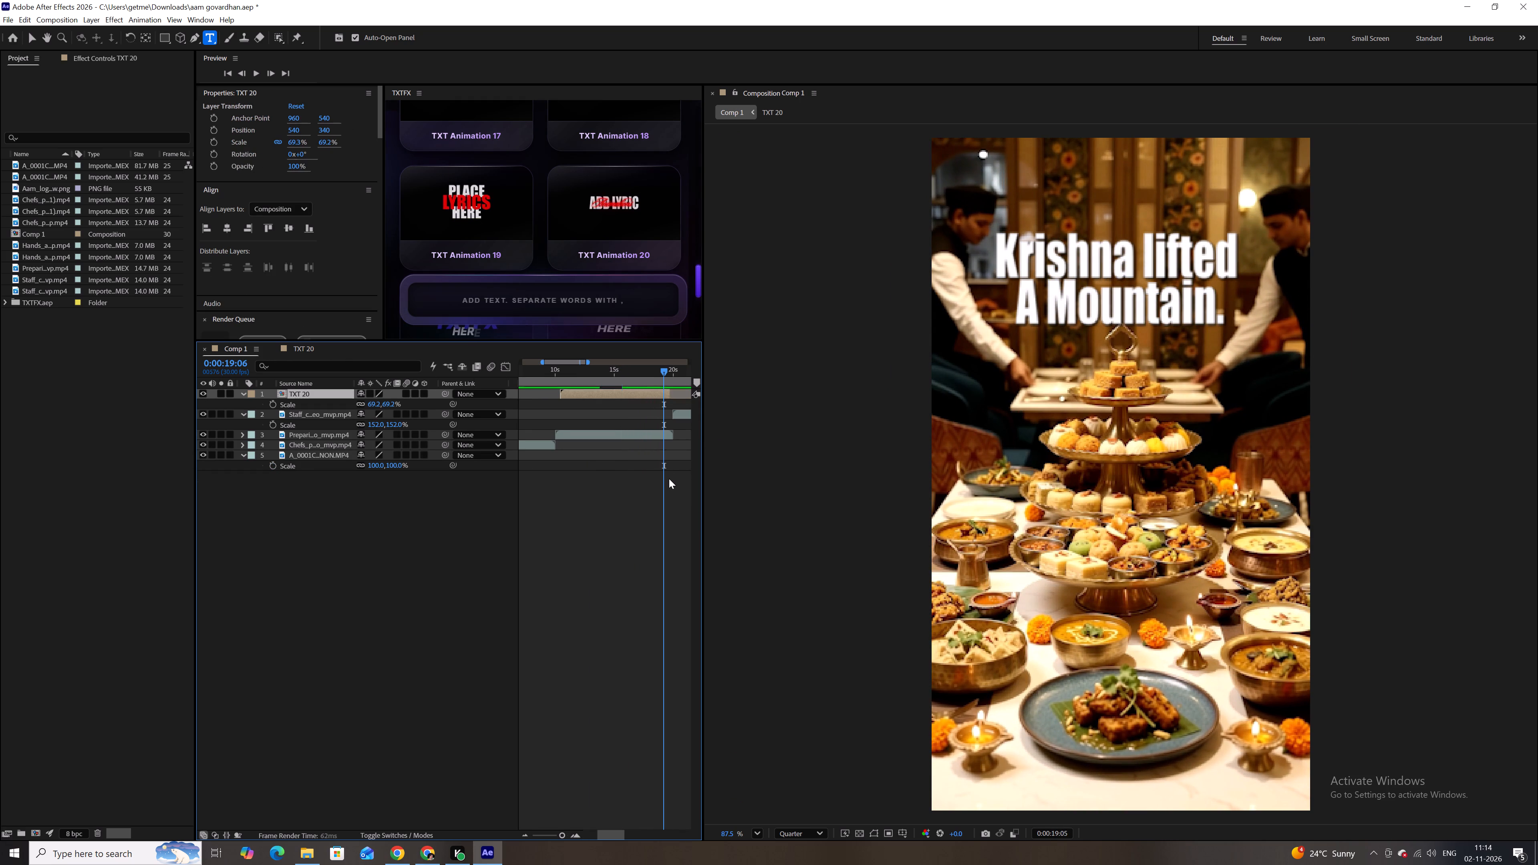
Copy the "We built one." opacity fade-out keyframes to the end of the "Krishna lifted A Mountain." layer and play Comp 1 from 0:00:18:13.
double_click(654, 396)
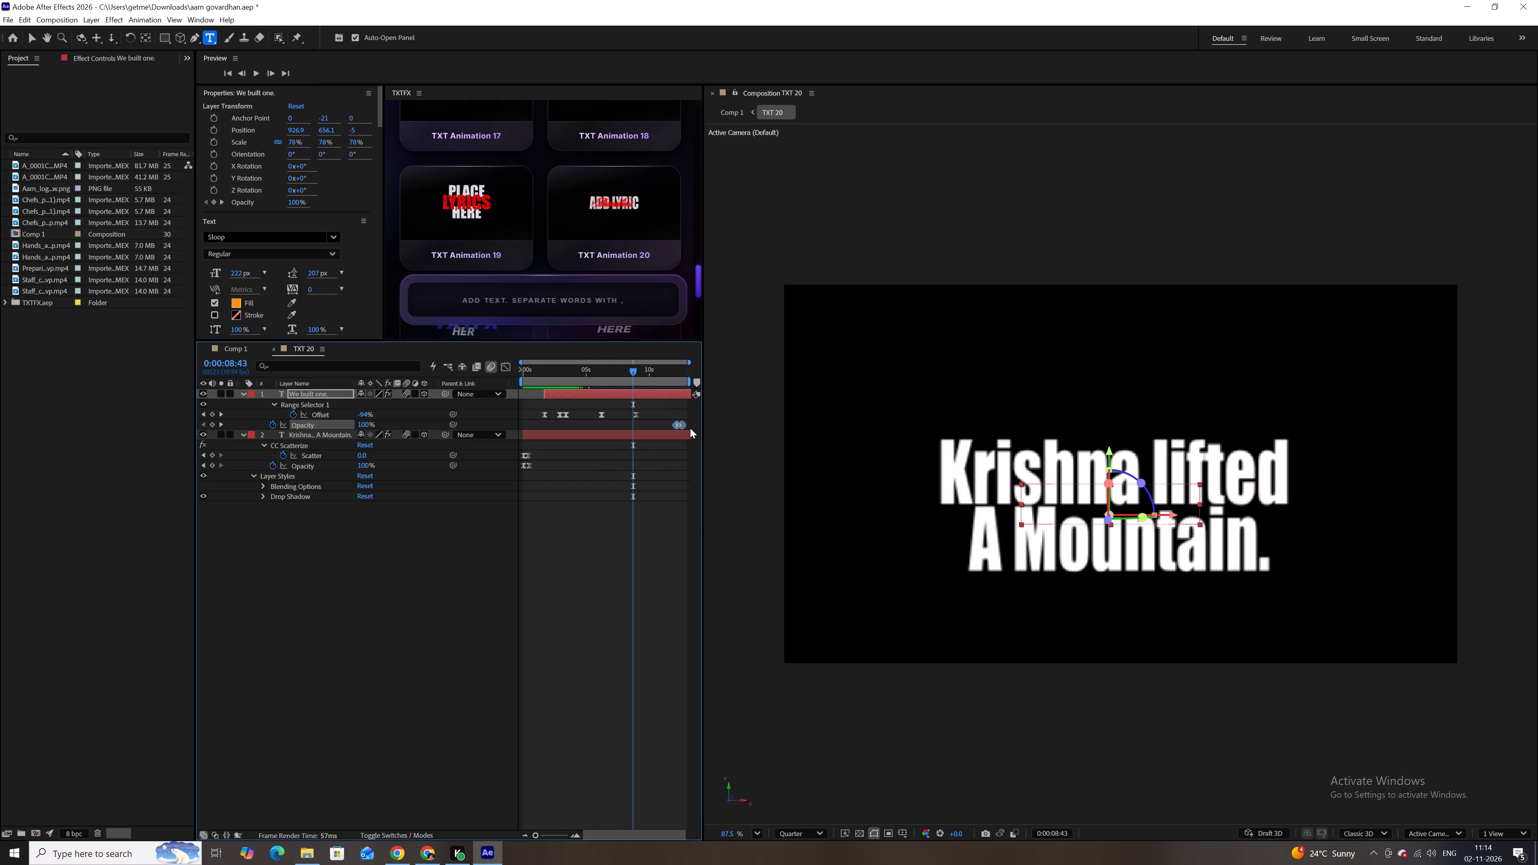
key(ctrl+c)
click(678, 436)
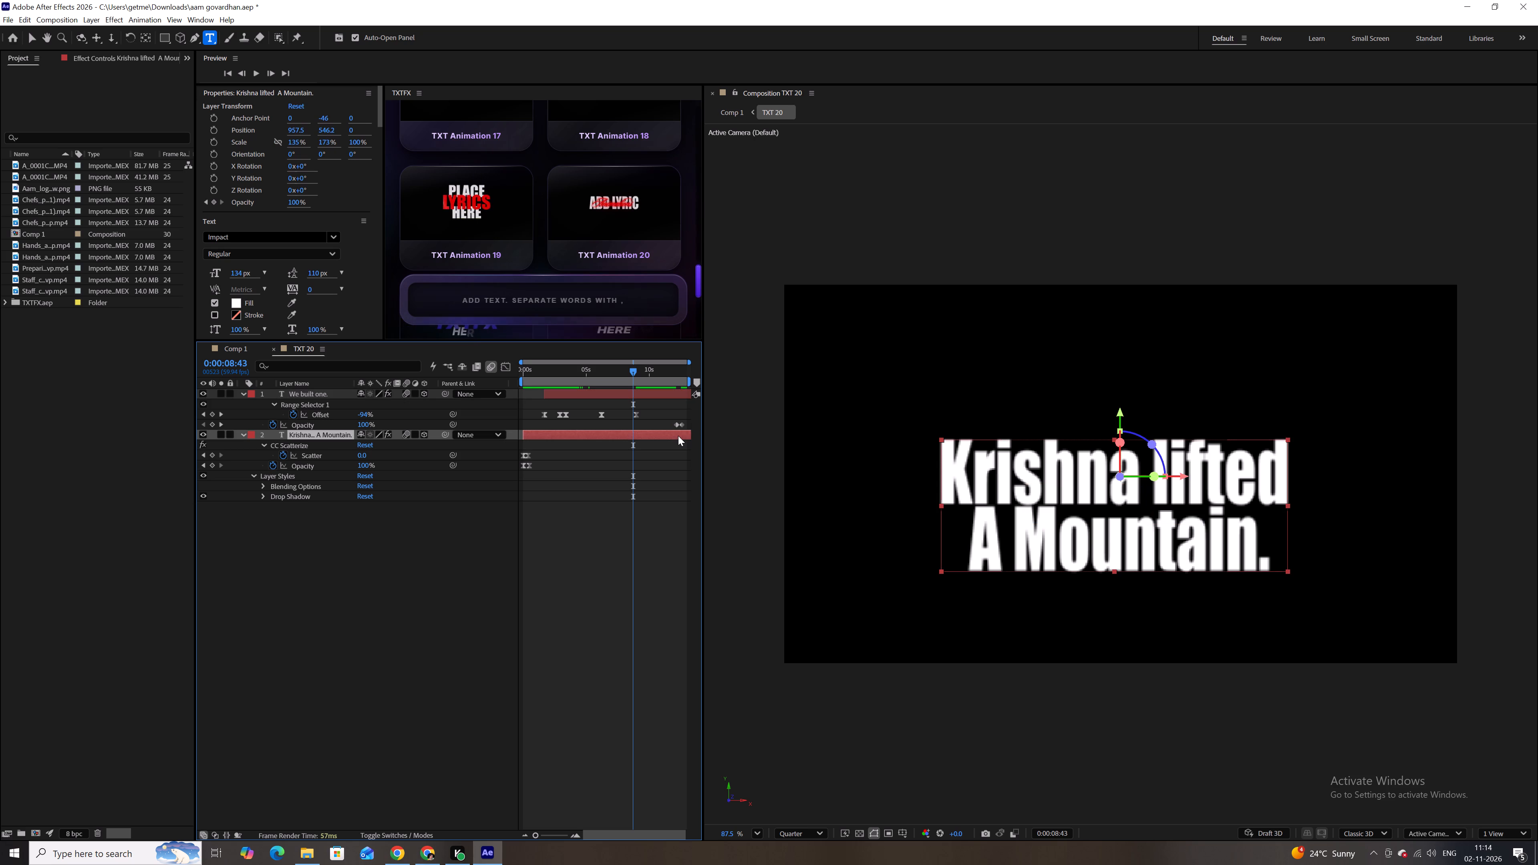
key(ctrl+v)
drag(640, 465, 683, 466)
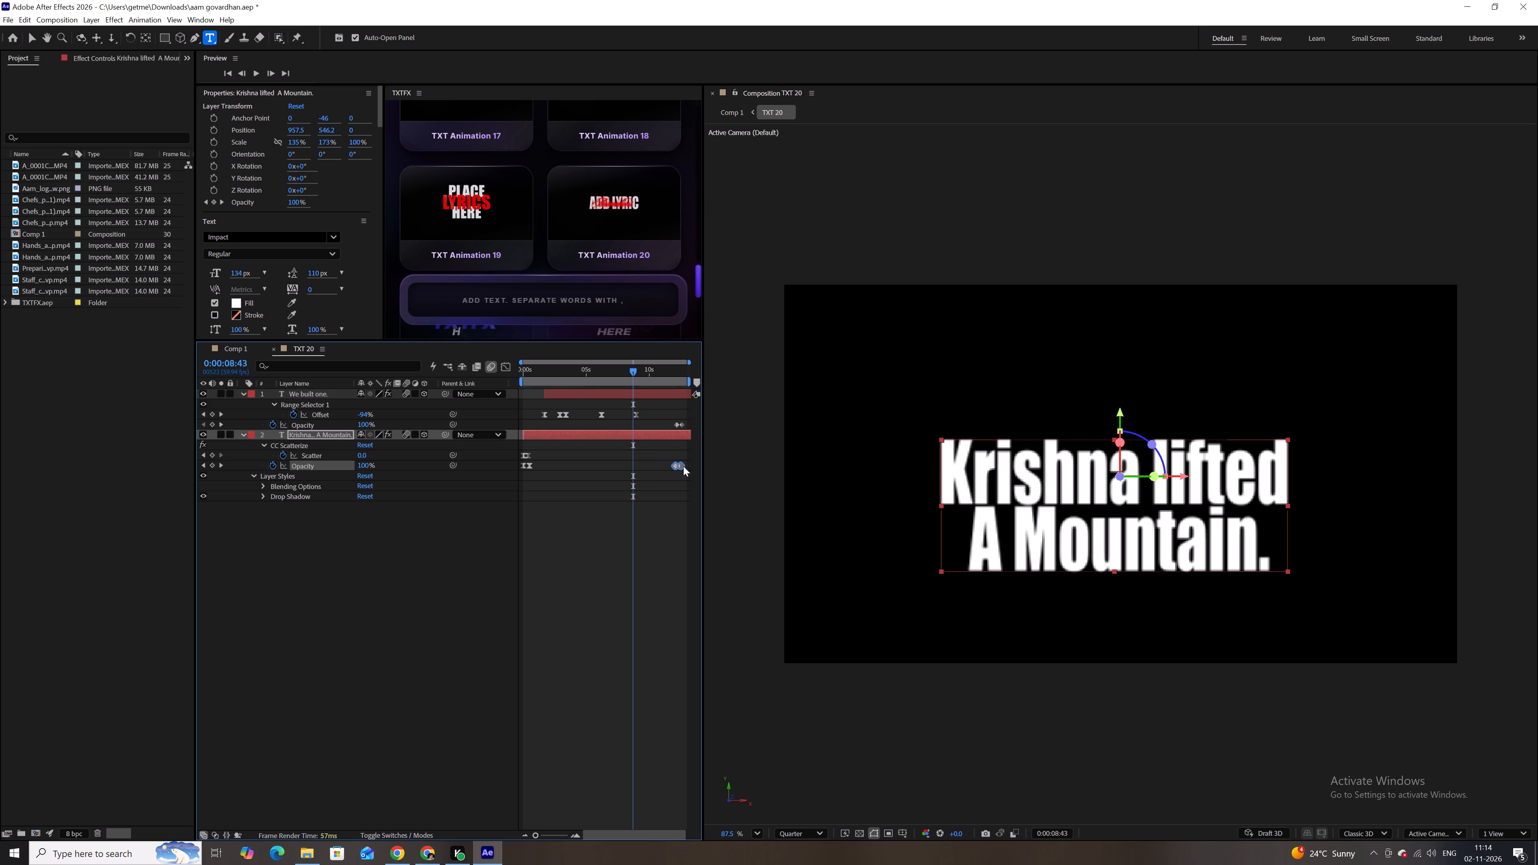
drag(683, 466, 691, 466)
click(238, 351)
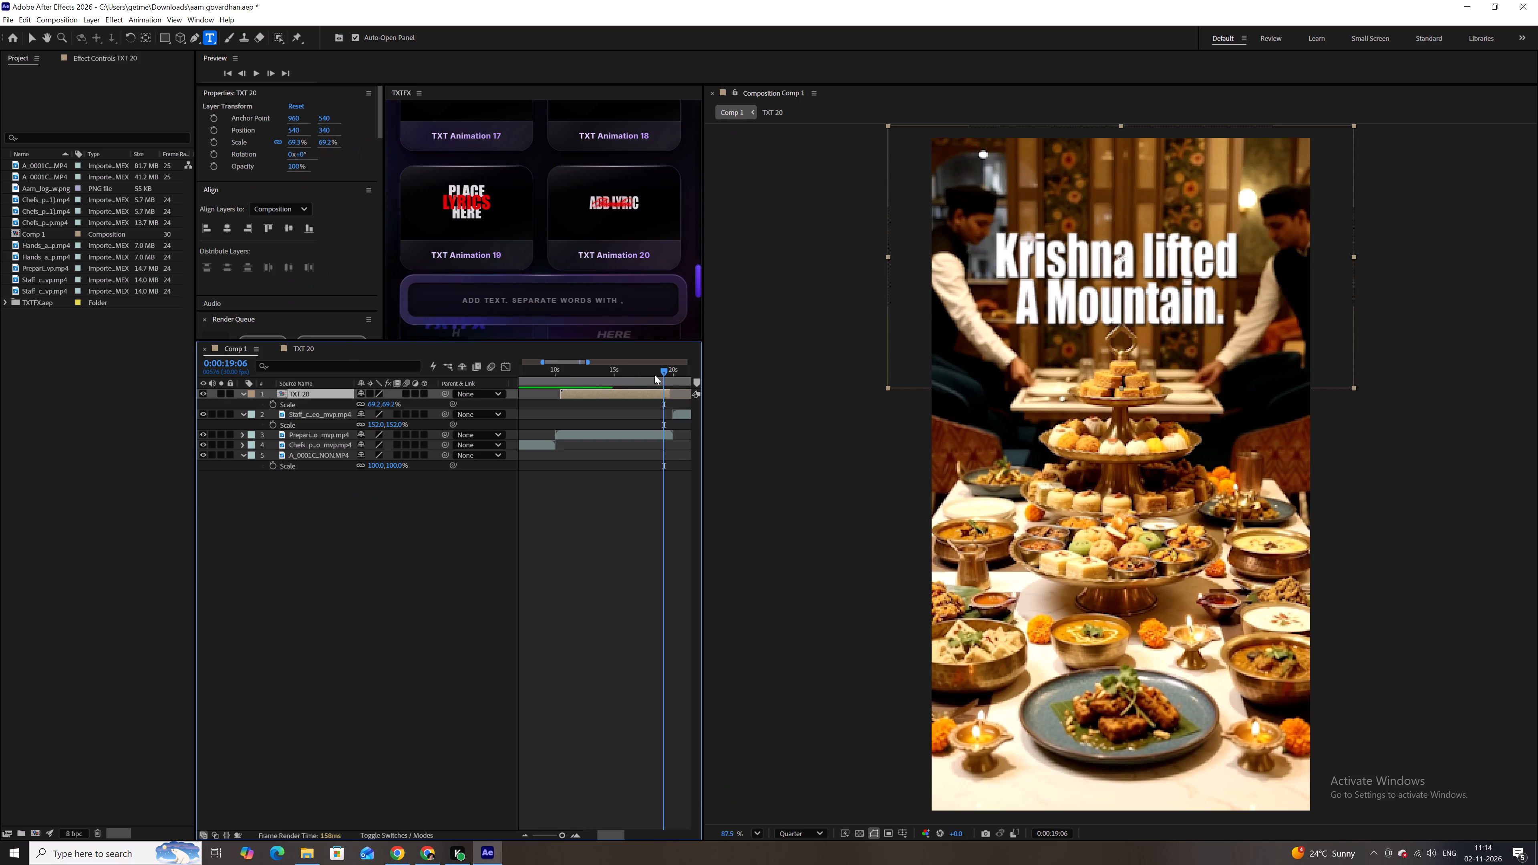
click(654, 374)
key(space)
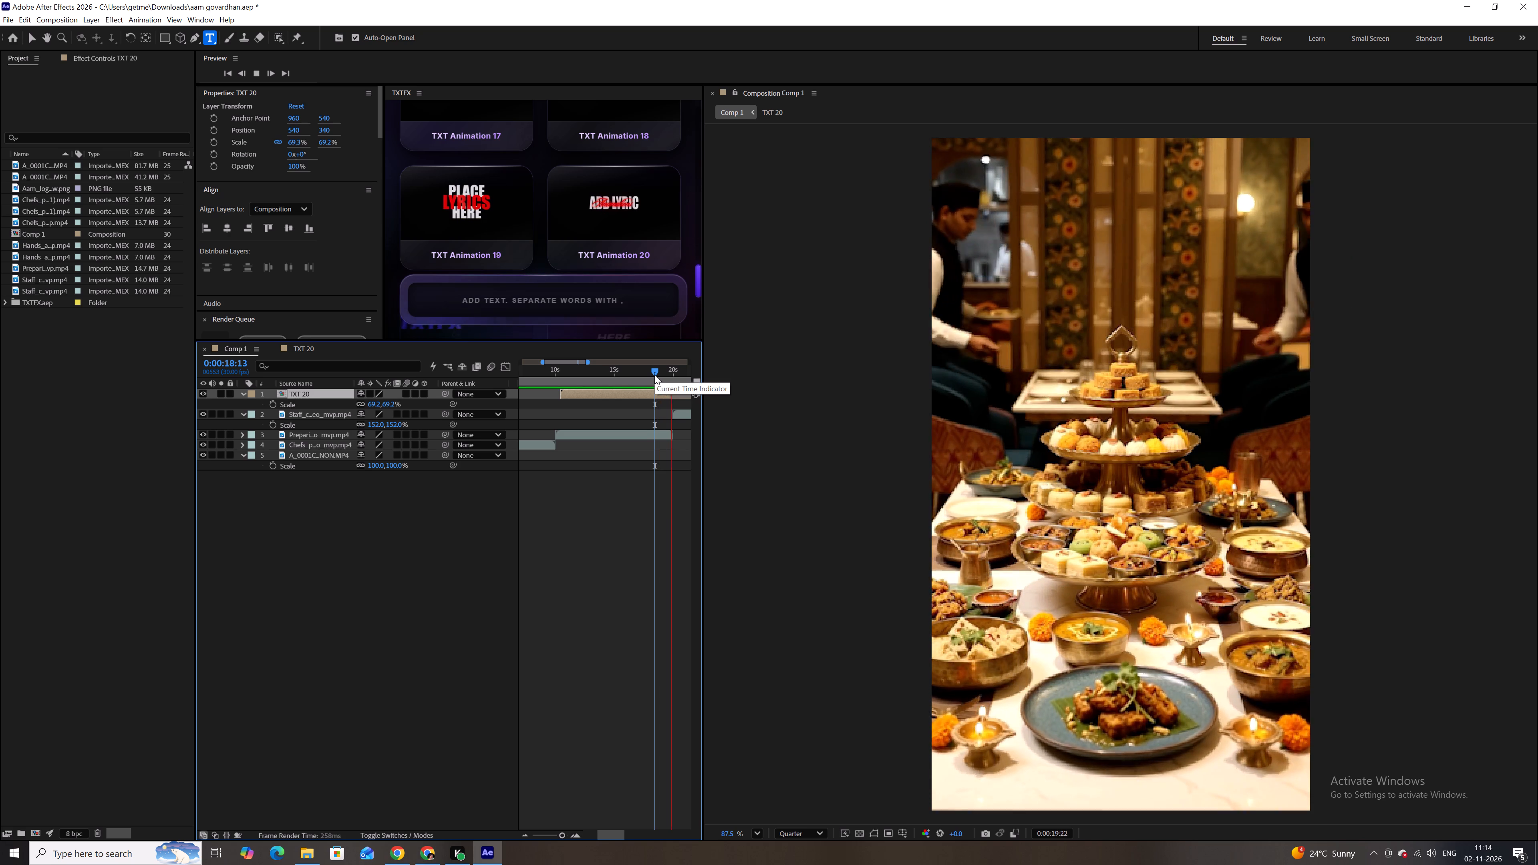
key(space)
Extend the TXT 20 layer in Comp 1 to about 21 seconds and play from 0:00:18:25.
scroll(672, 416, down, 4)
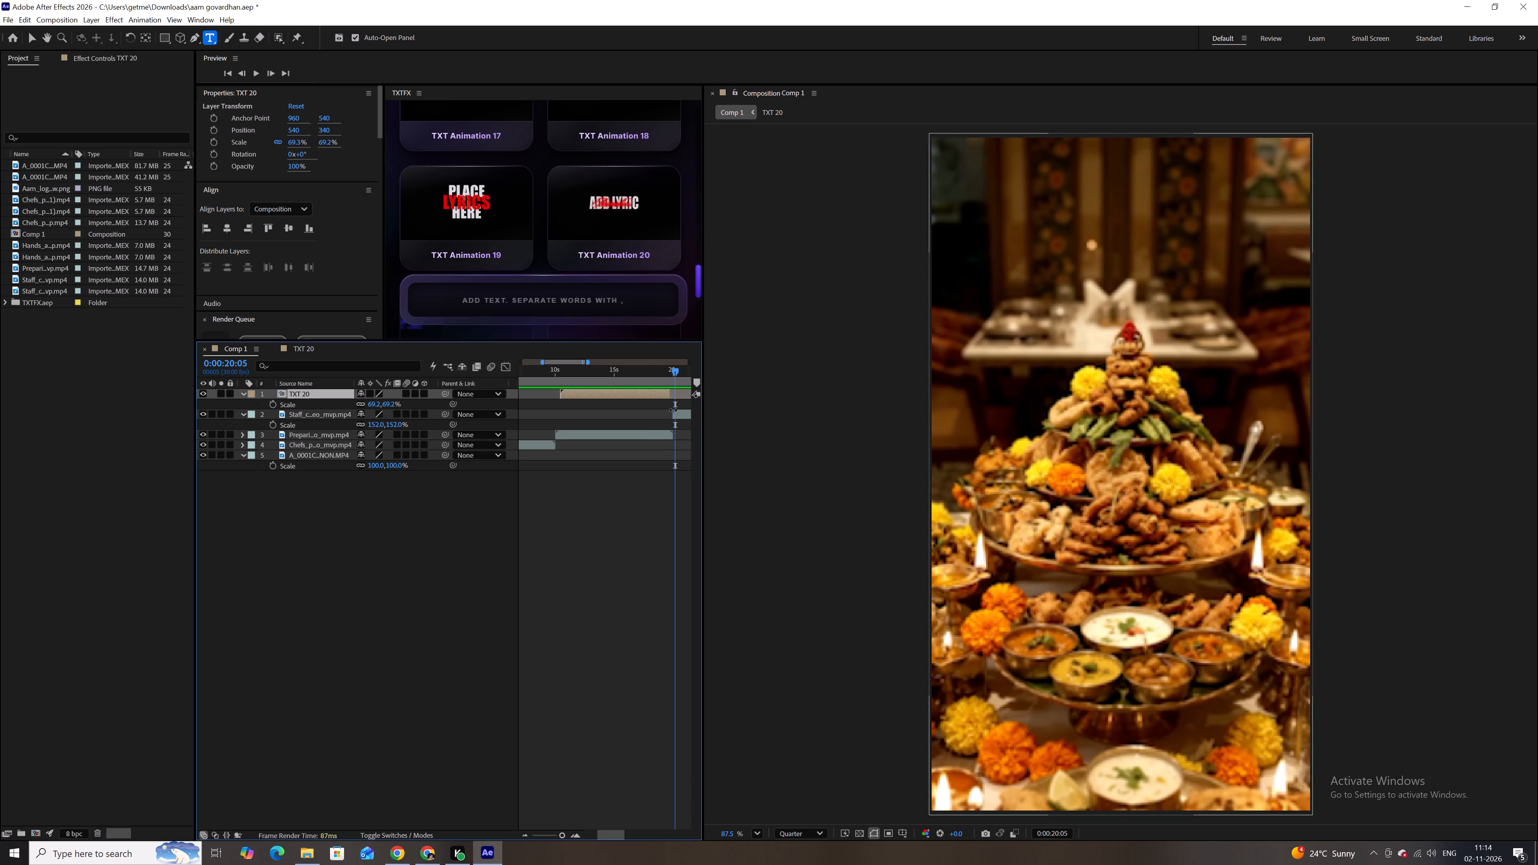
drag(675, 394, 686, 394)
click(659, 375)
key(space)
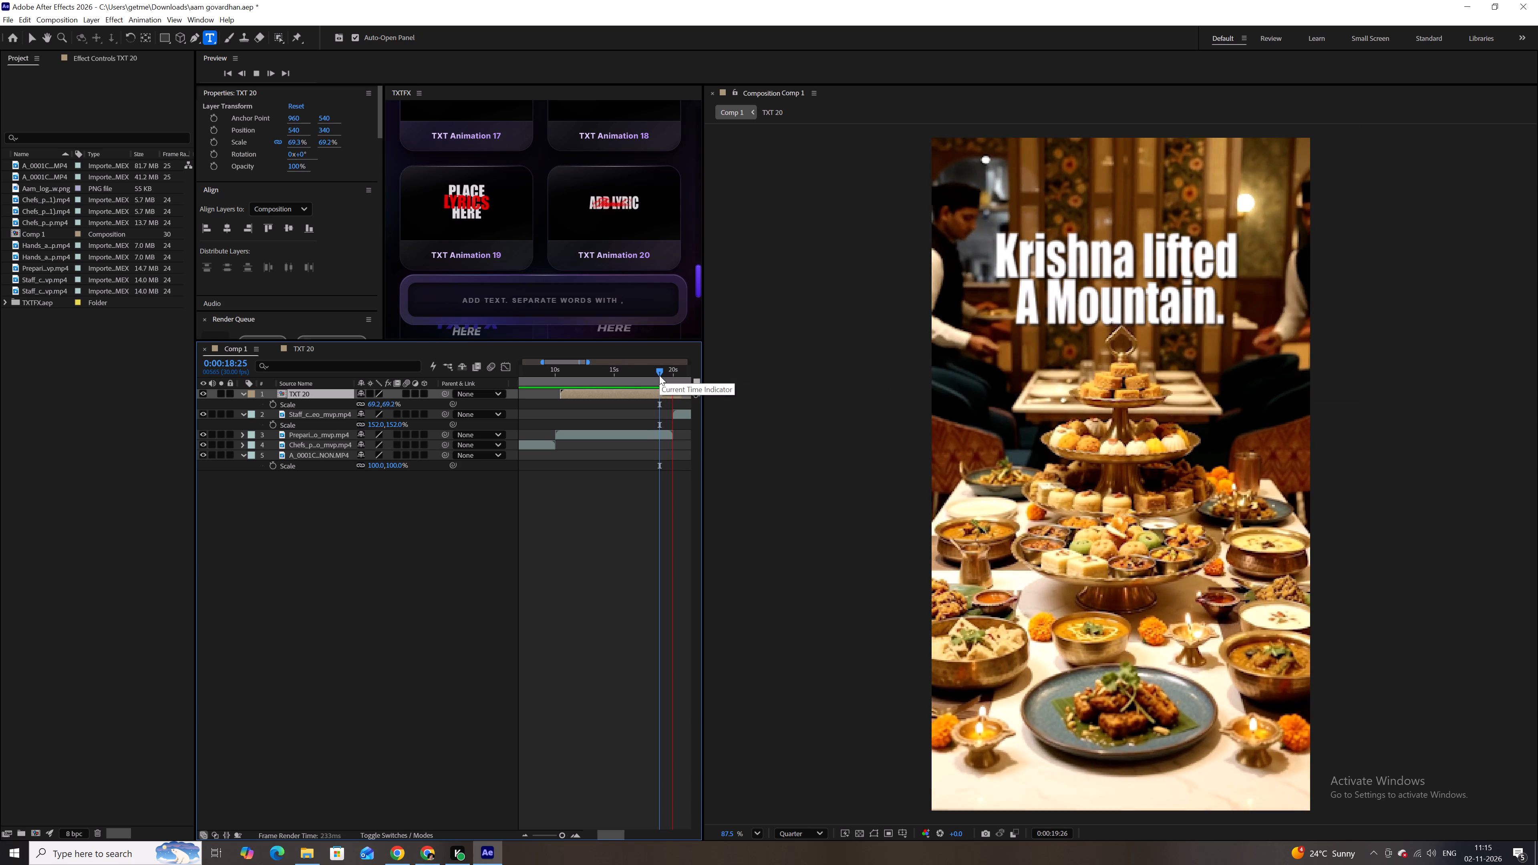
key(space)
Move the "Krishna lifted A Mountain." opacity fade-out keyframes earlier to about 10 seconds in TXT 20 and play Comp 1 from 0:00:18:27.
double_click(668, 394)
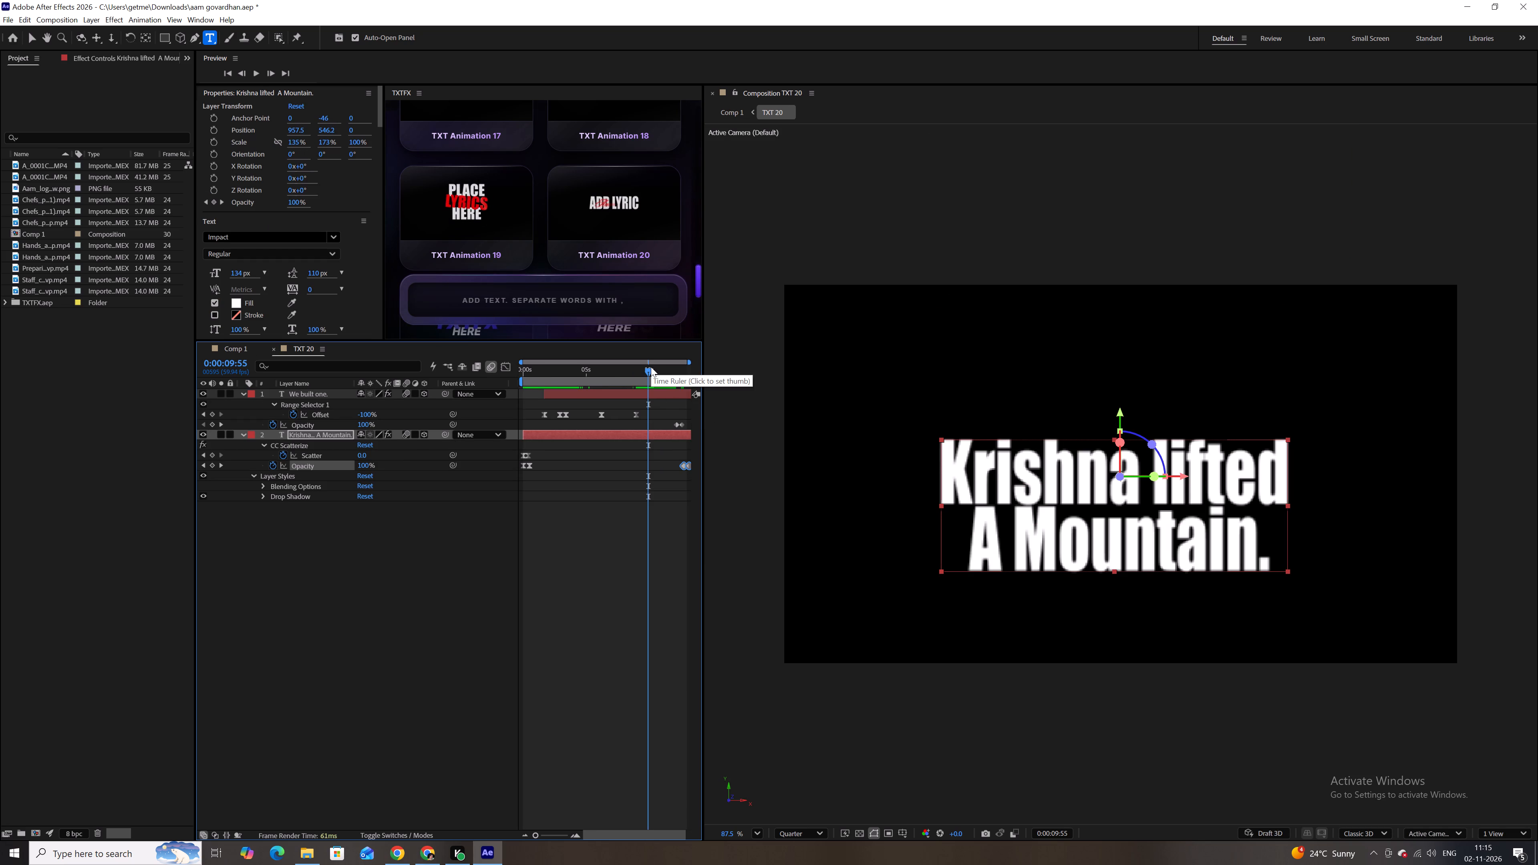
drag(651, 367, 699, 362)
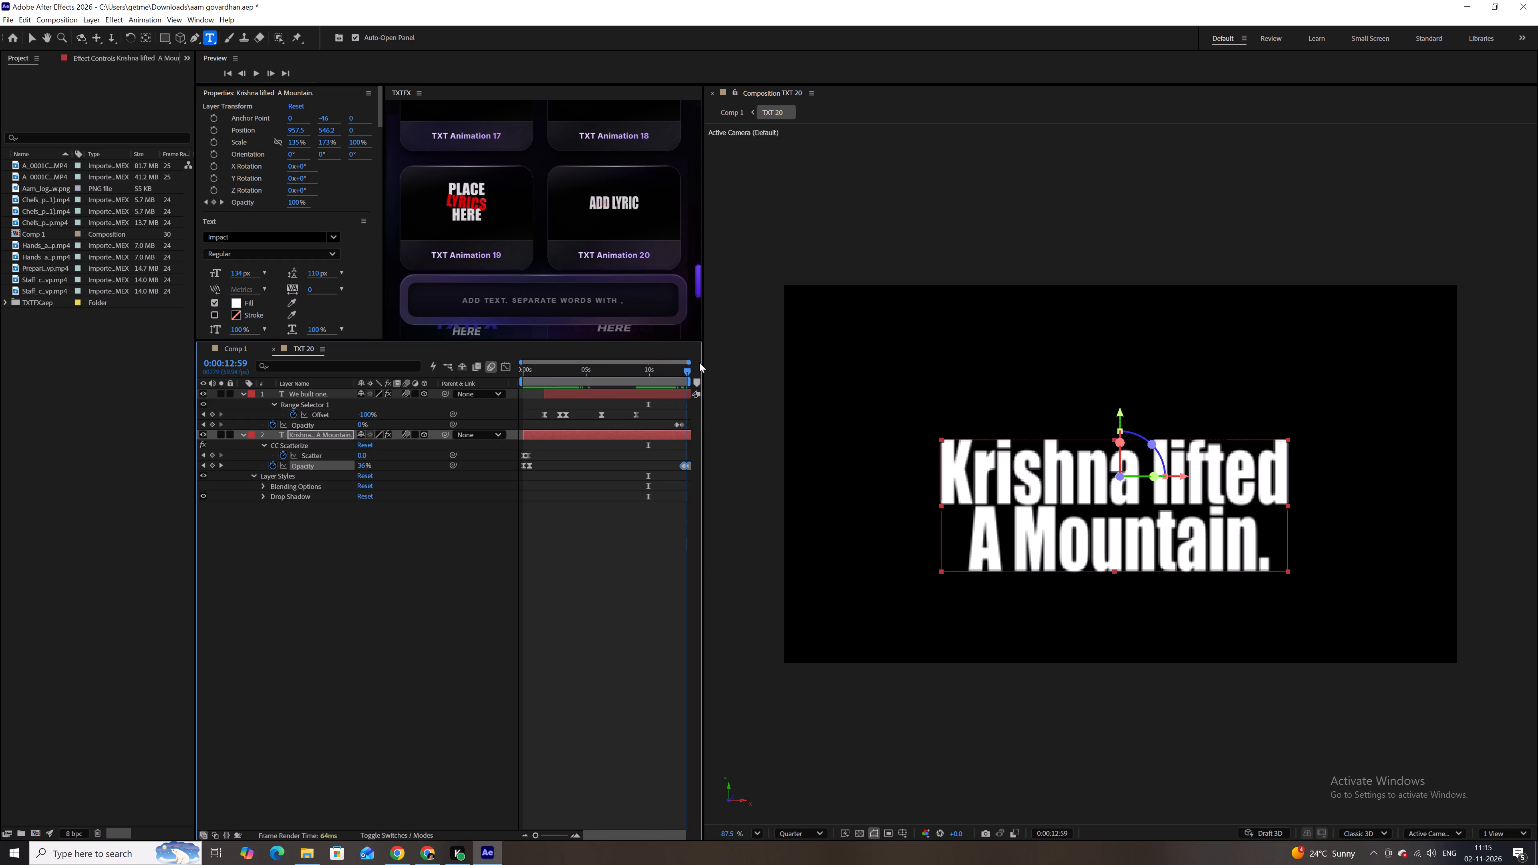
drag(699, 362, 642, 373)
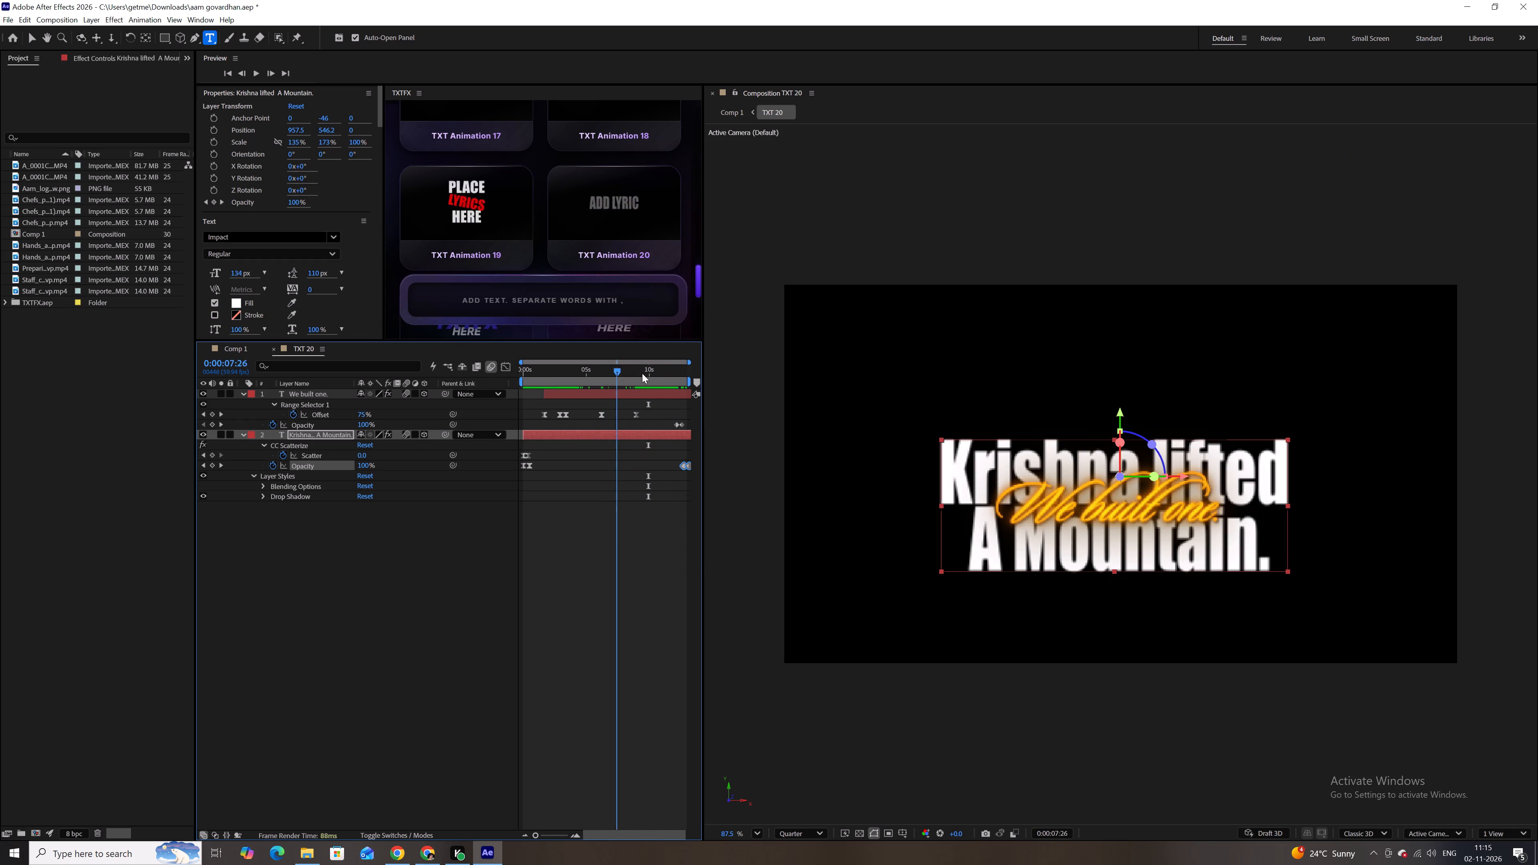
drag(642, 373, 600, 384)
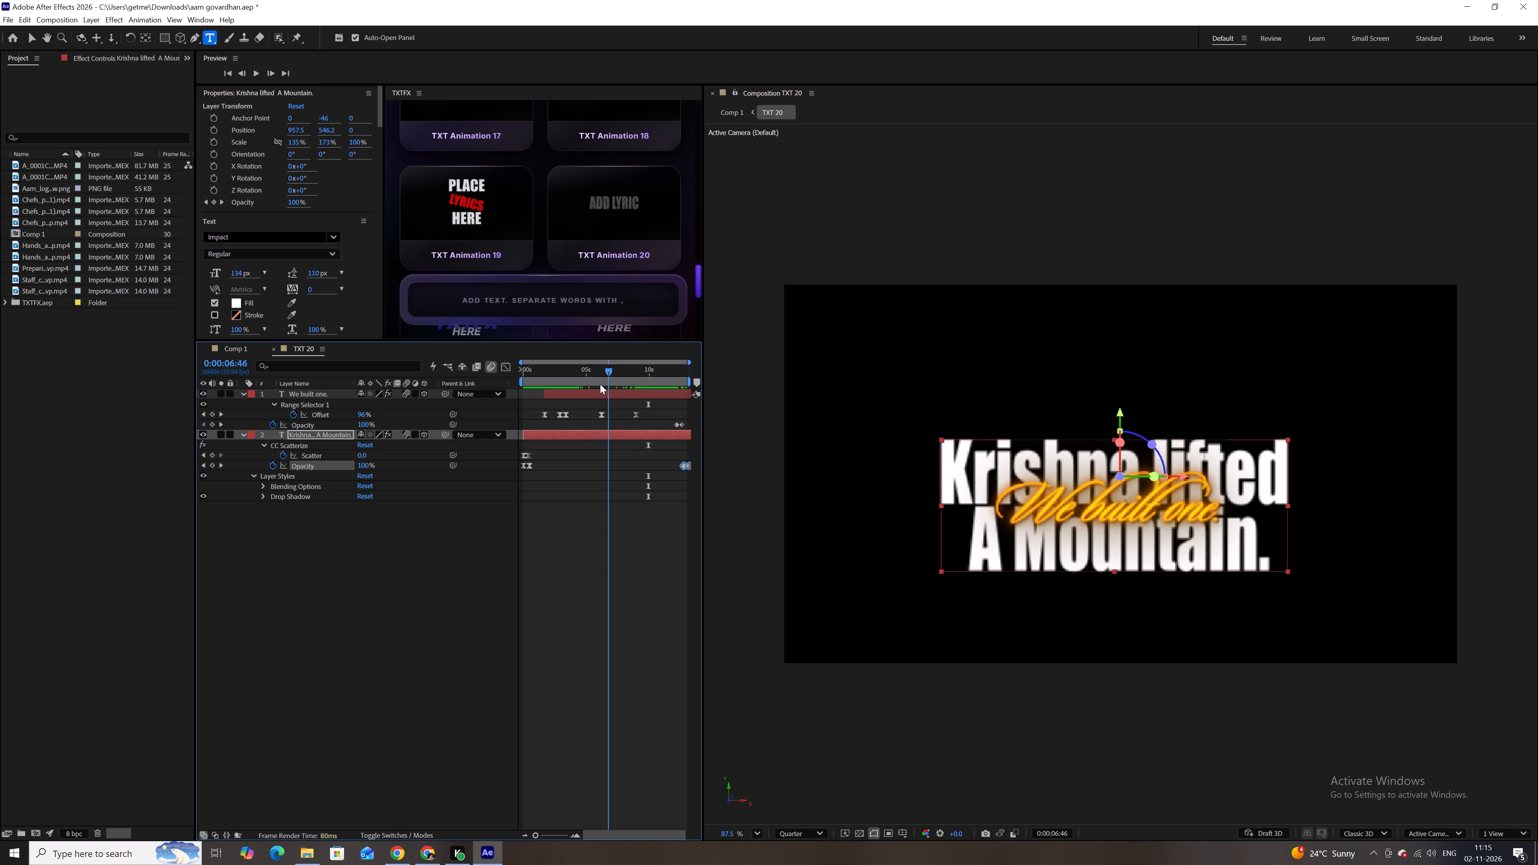
drag(600, 384, 642, 382)
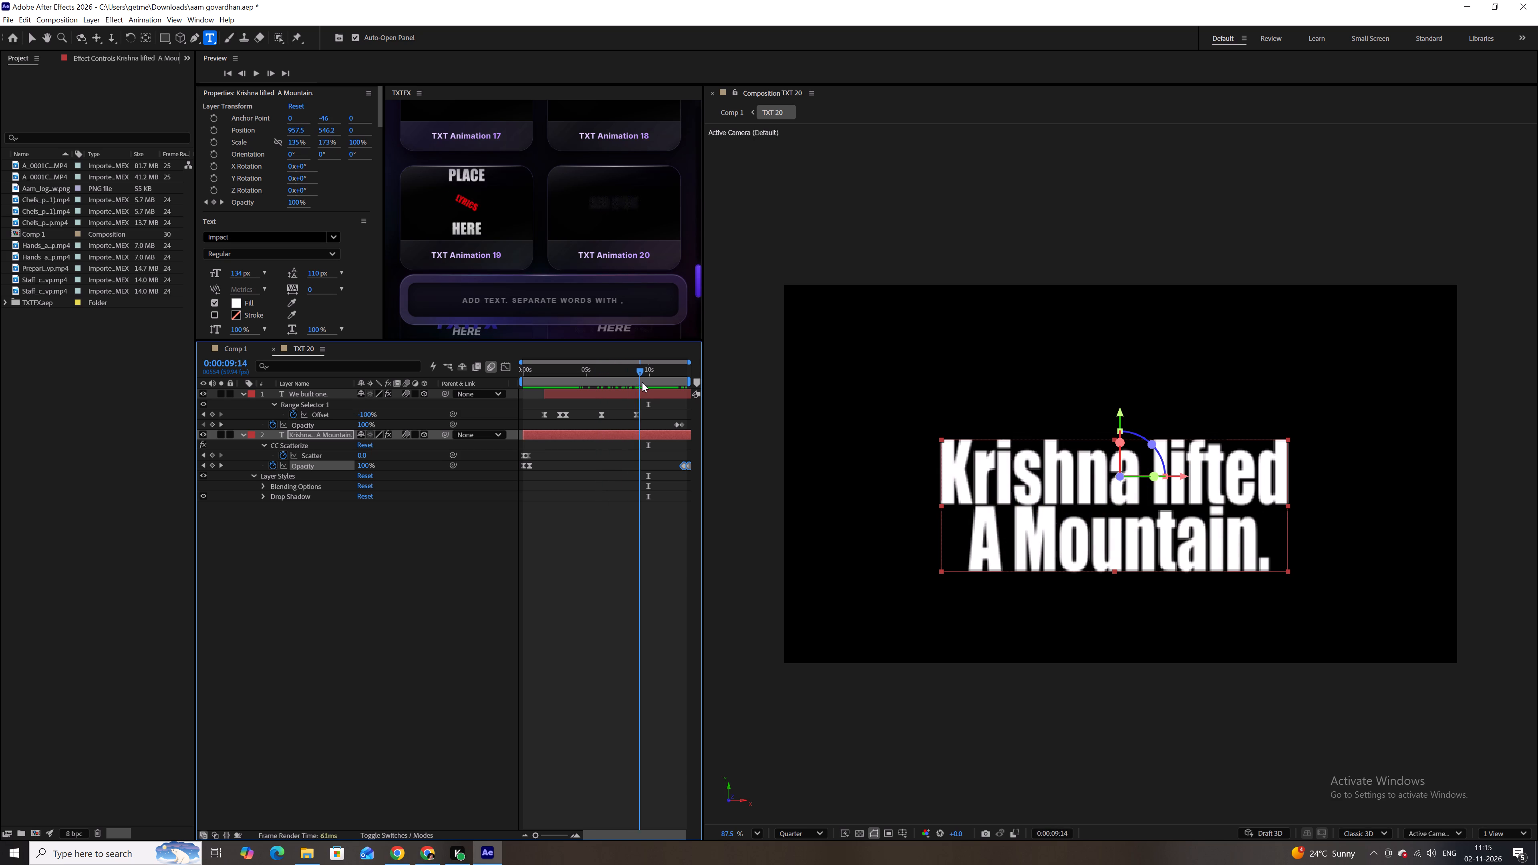
drag(642, 382, 652, 382)
drag(684, 464, 668, 467)
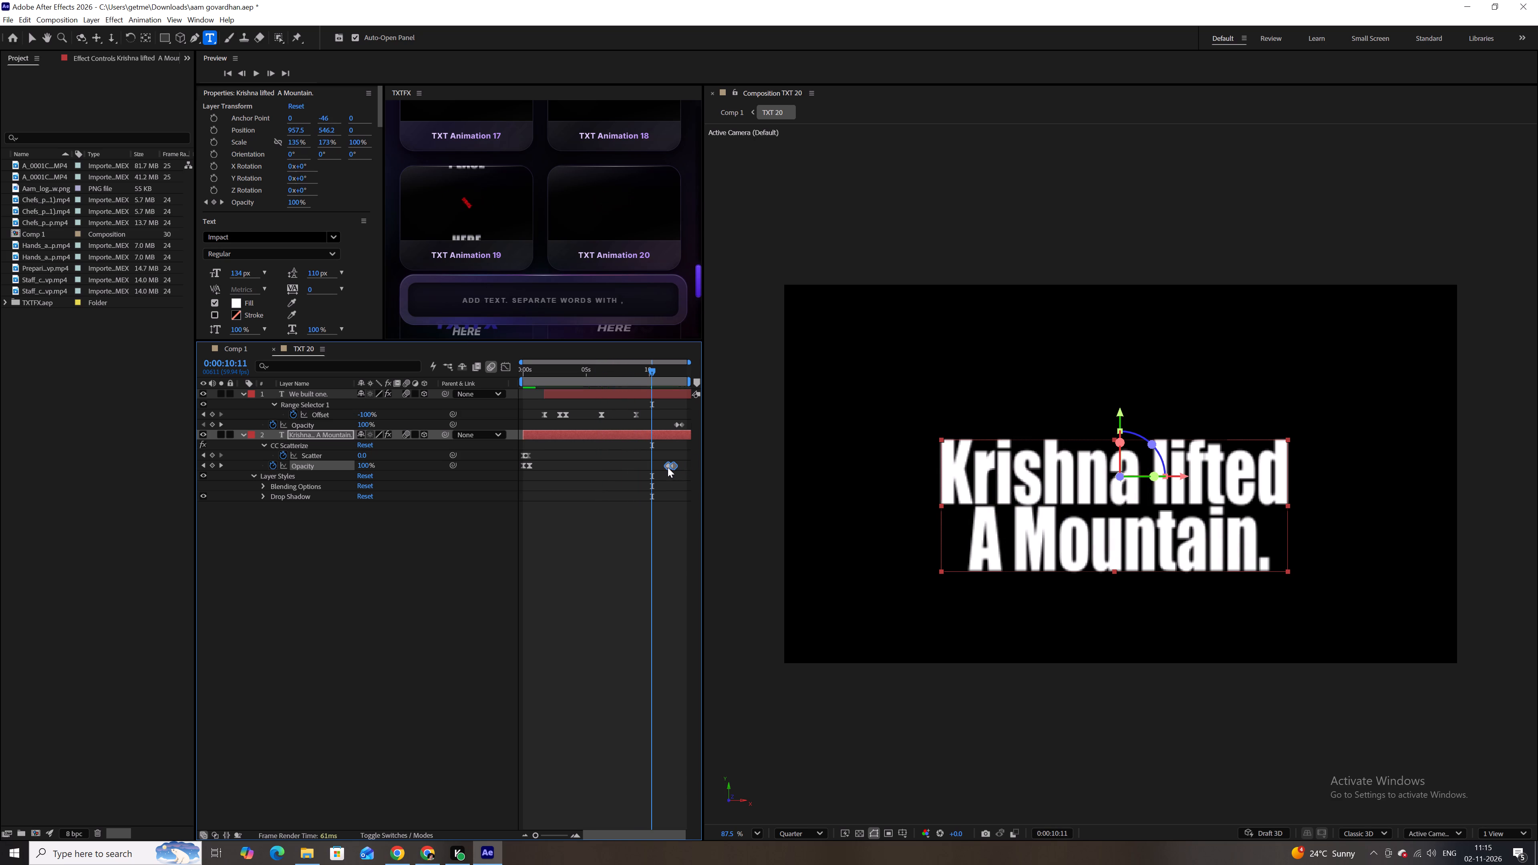
drag(668, 467, 653, 469)
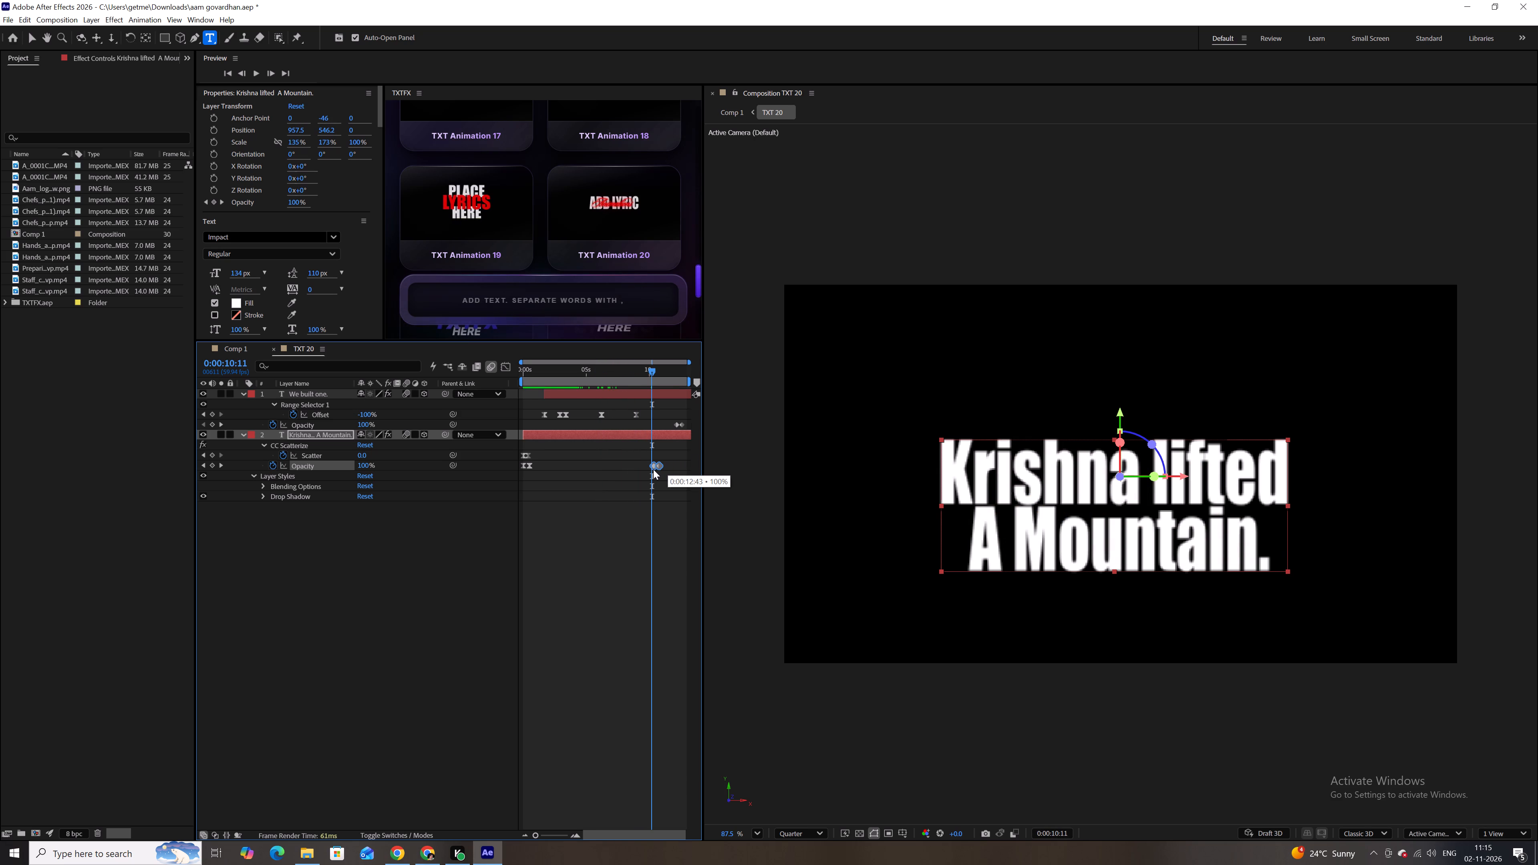
drag(653, 469, 653, 469)
click(650, 374)
click(239, 347)
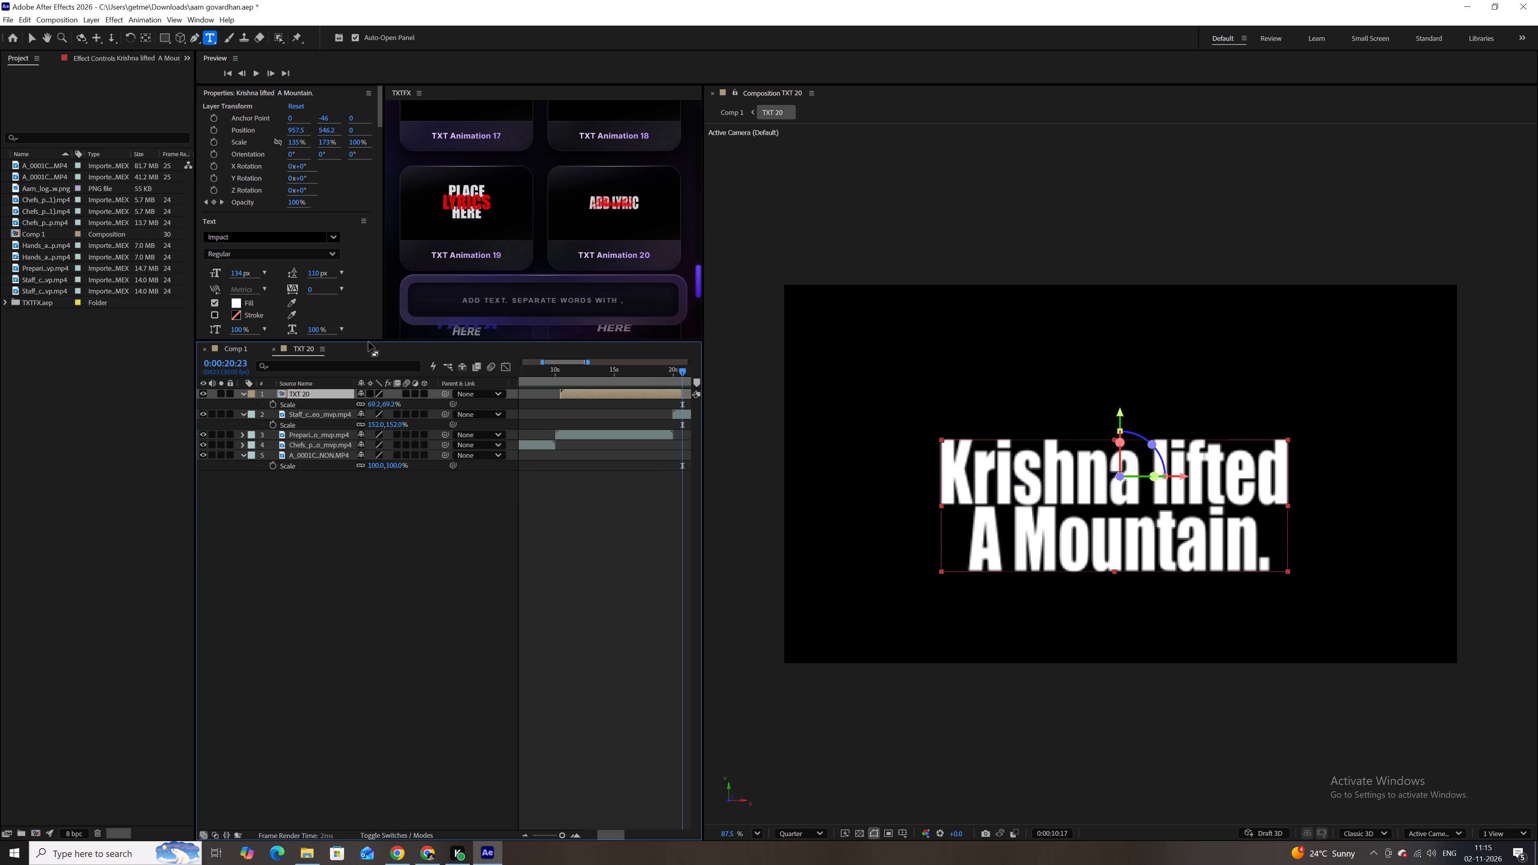
click(660, 375)
key(space)
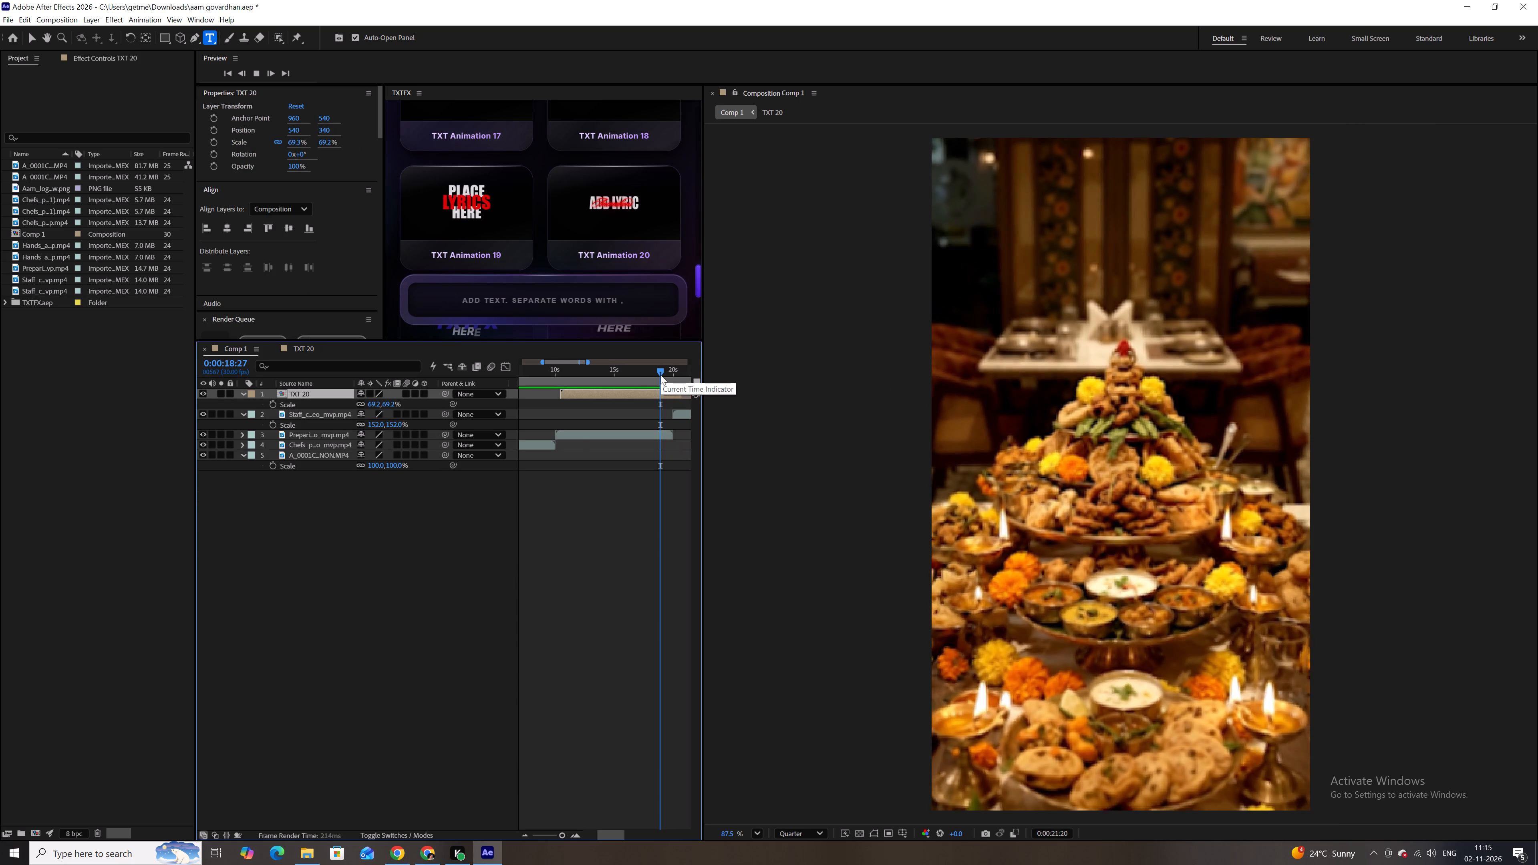
key(space)
Extend the TXT 20 layer in Comp 1 to about 23 seconds and play it from 0:00:16:08.
ctrl+scroll(619, 417, down, 3)
alt+scroll(596, 399, down, 4)
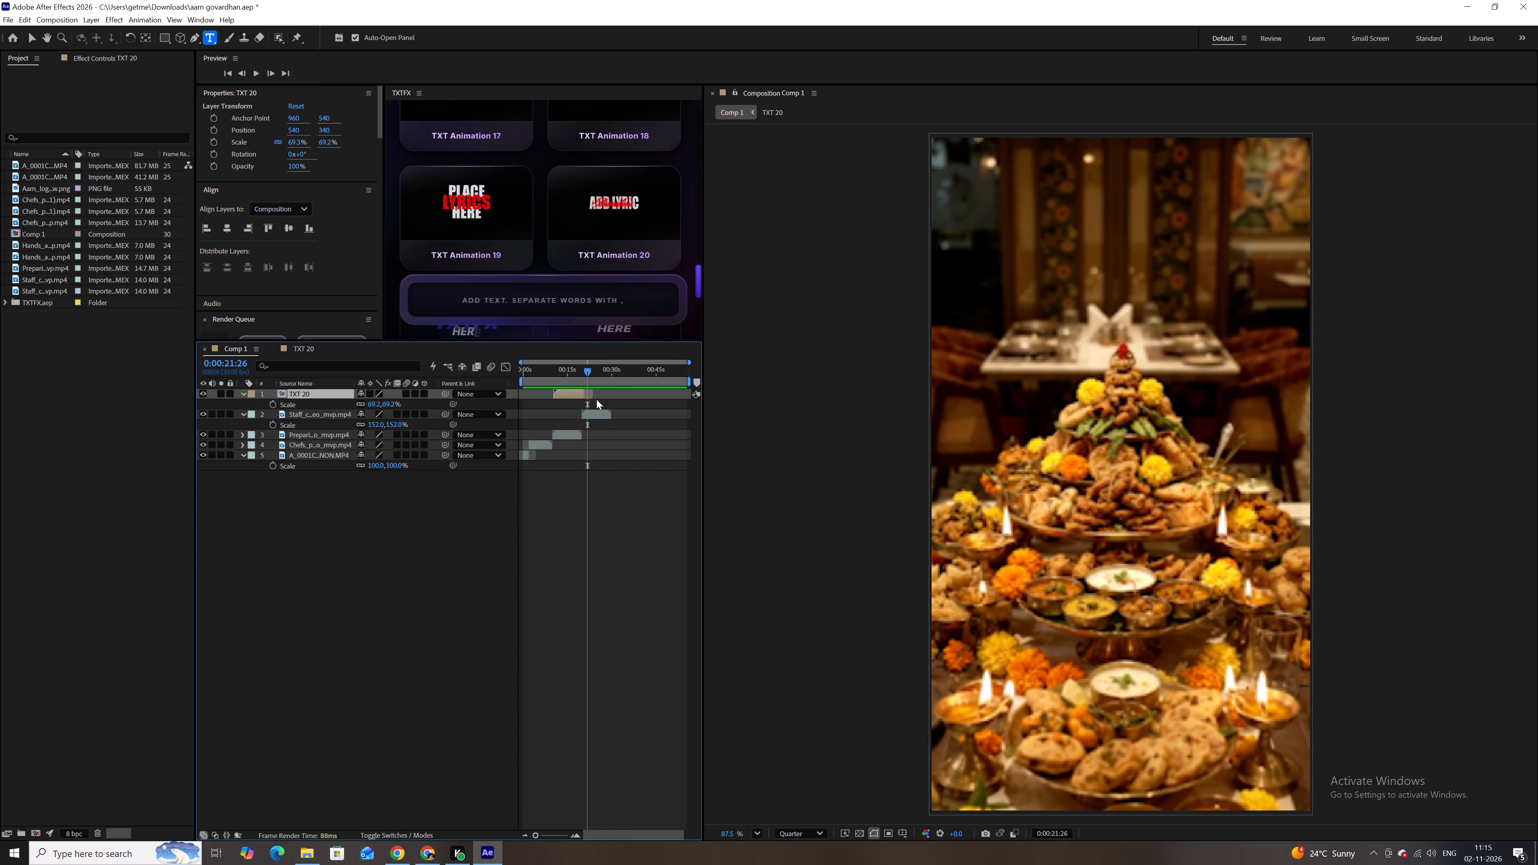
drag(582, 396, 598, 393)
drag(586, 374, 570, 376)
key(space)
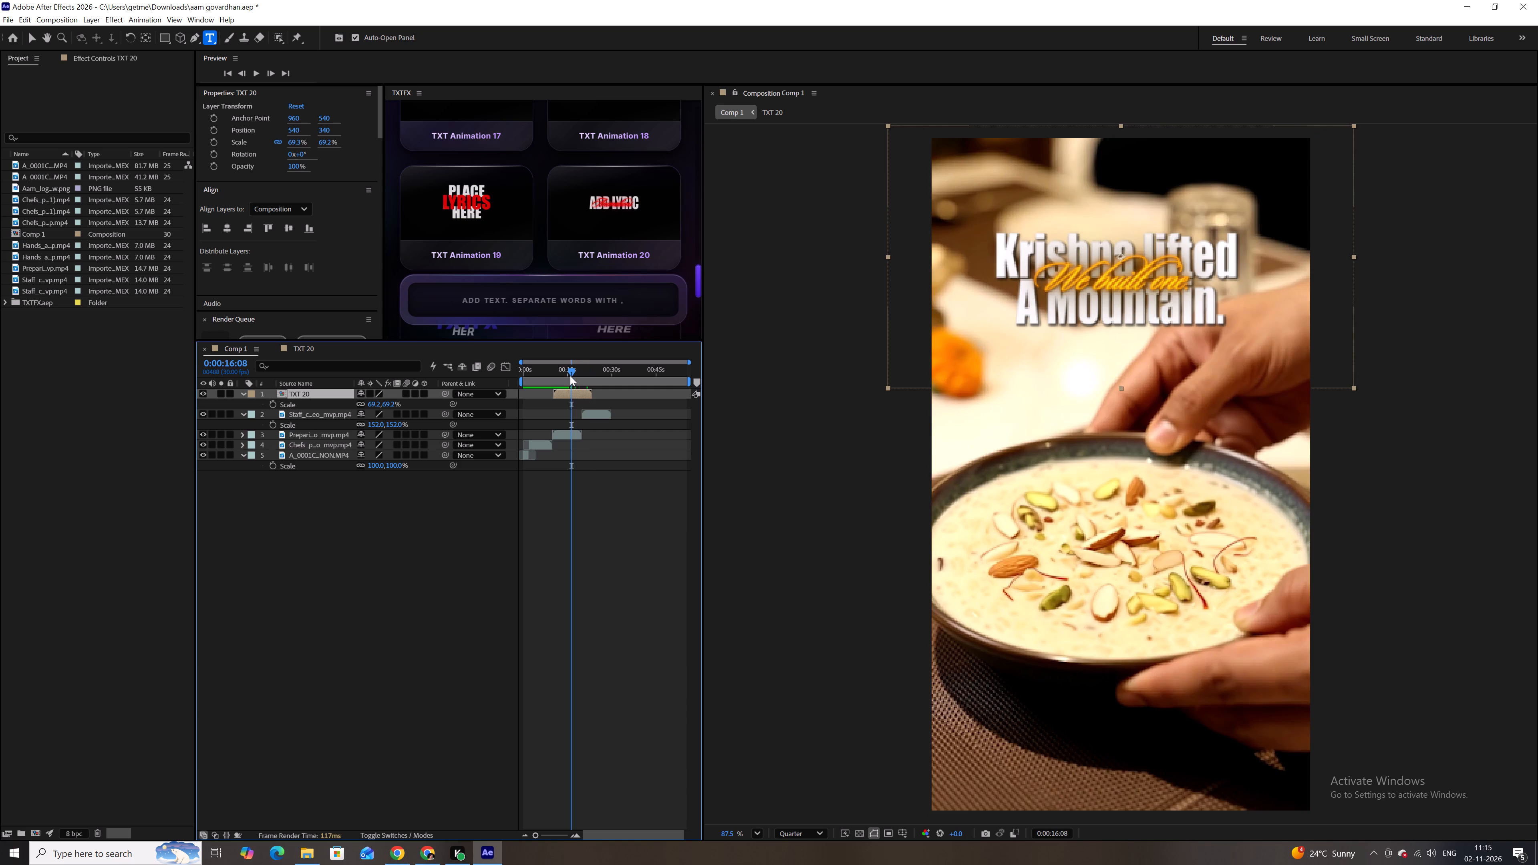
key(space)
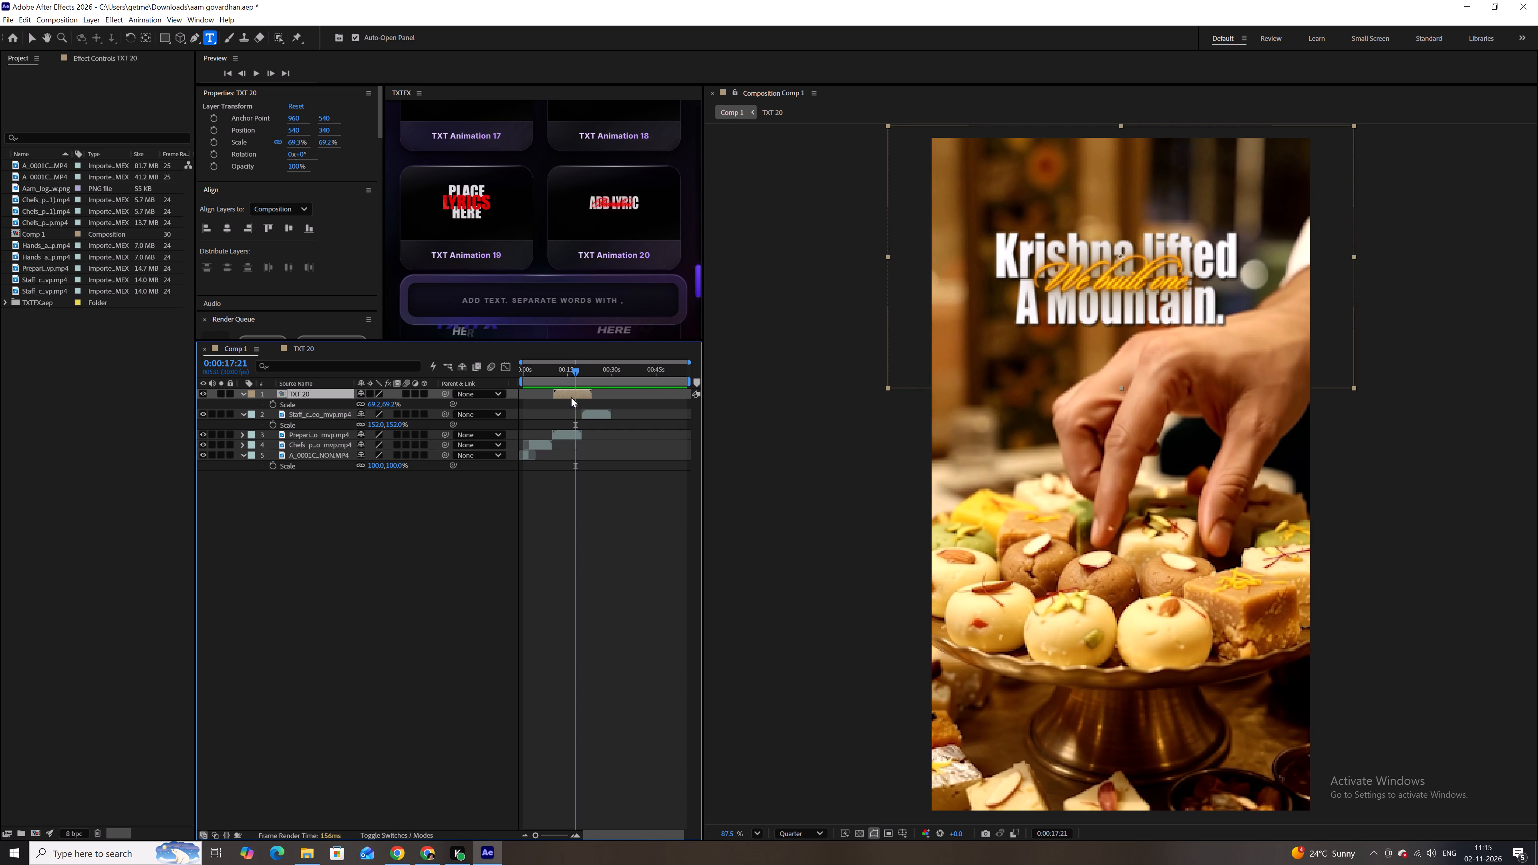
key(space)
key(space)
key(space)
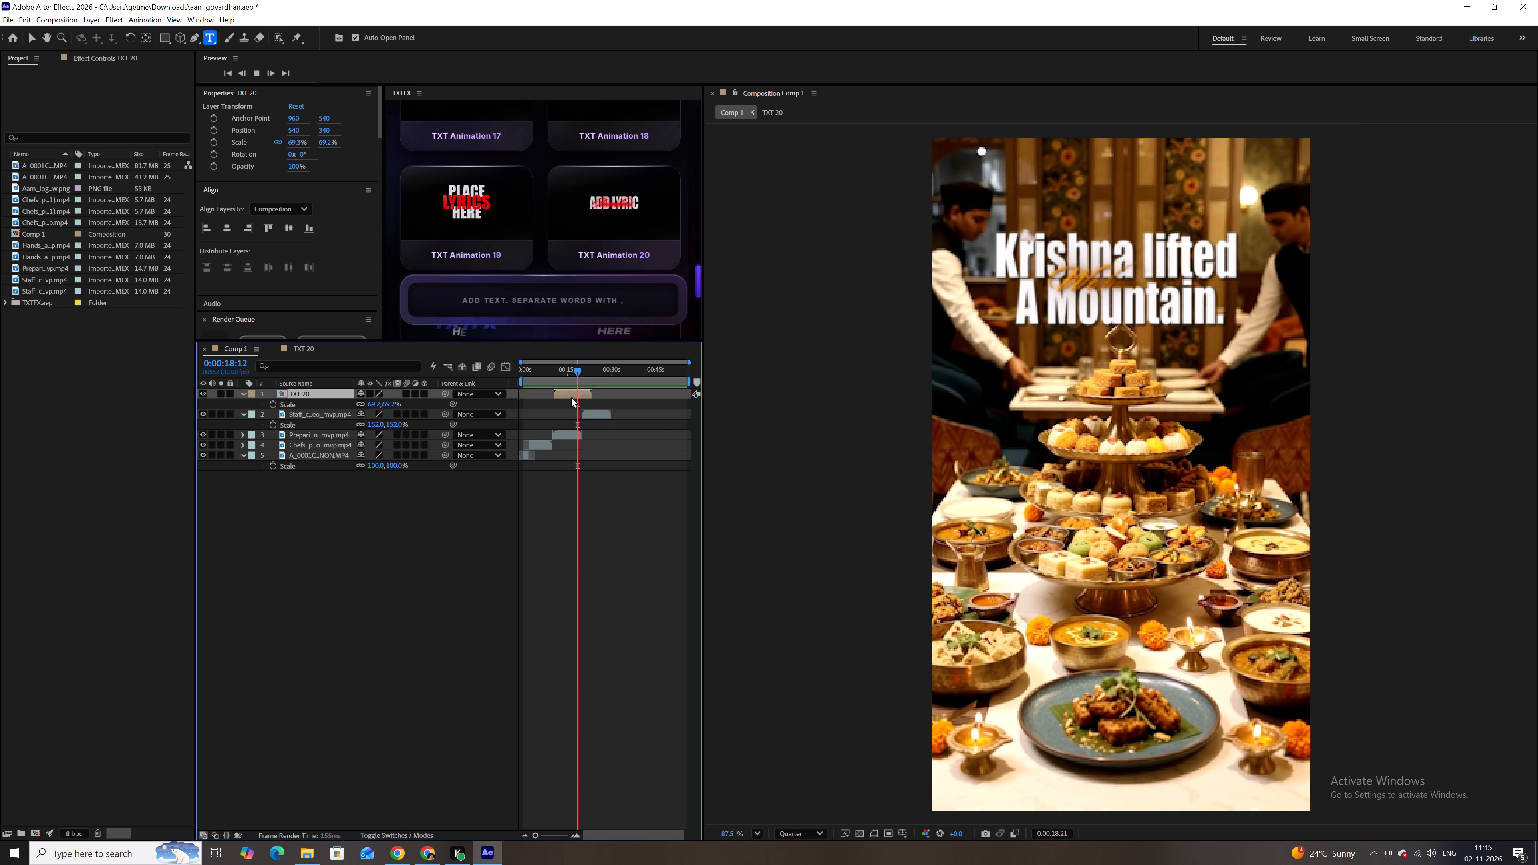
key(space)
Keyframe the TXT 20 layer's opacity in Comp 1 from 100% at 0:00:19:03 to a faded value at 0:00:20:06, and play it from 0:00:16:14.
key(t)
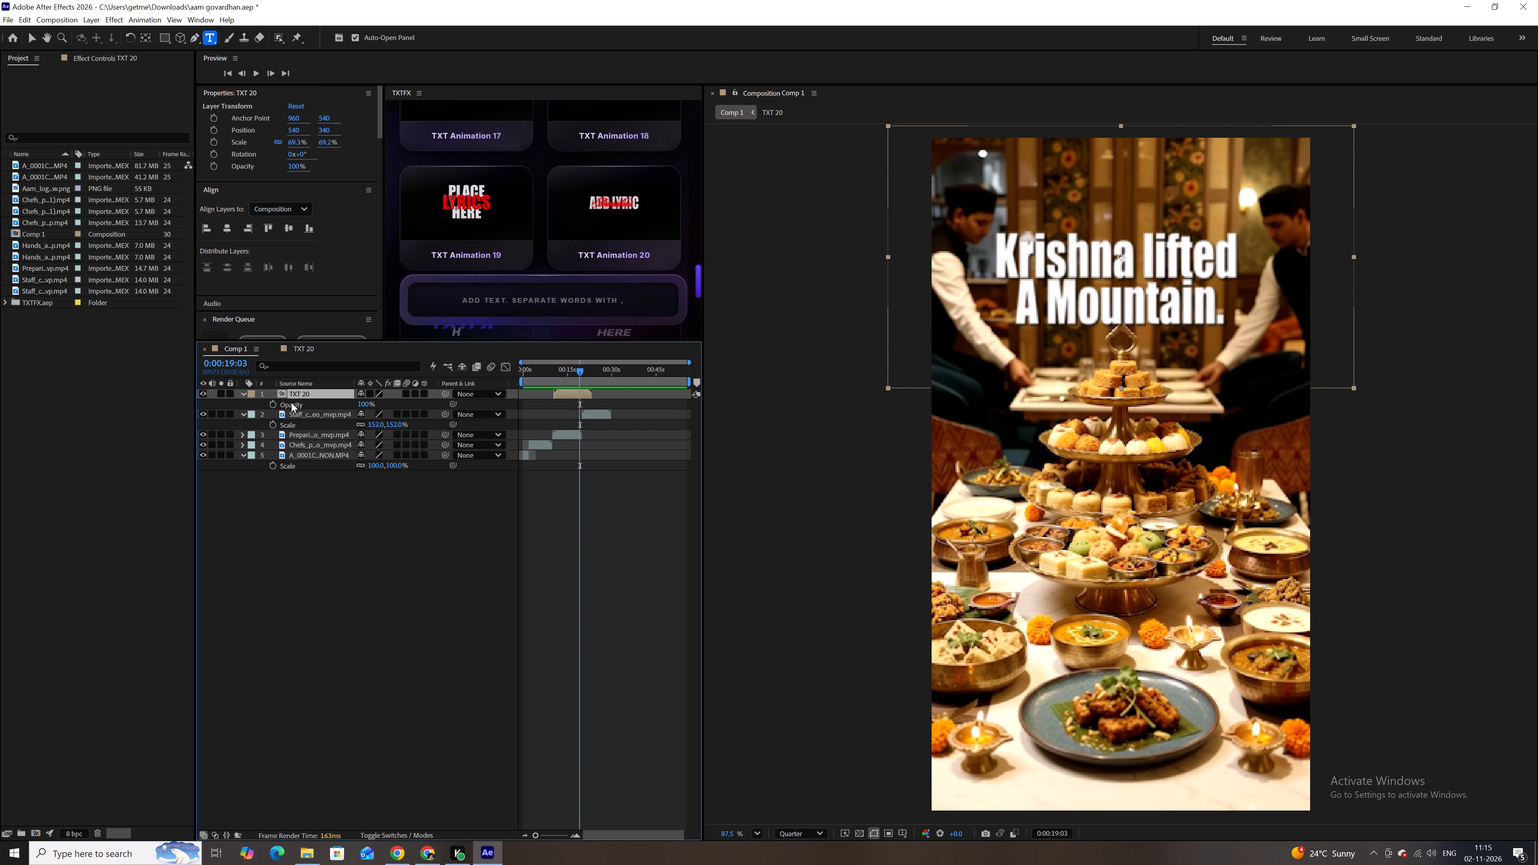
click(274, 404)
key(space)
key(space)
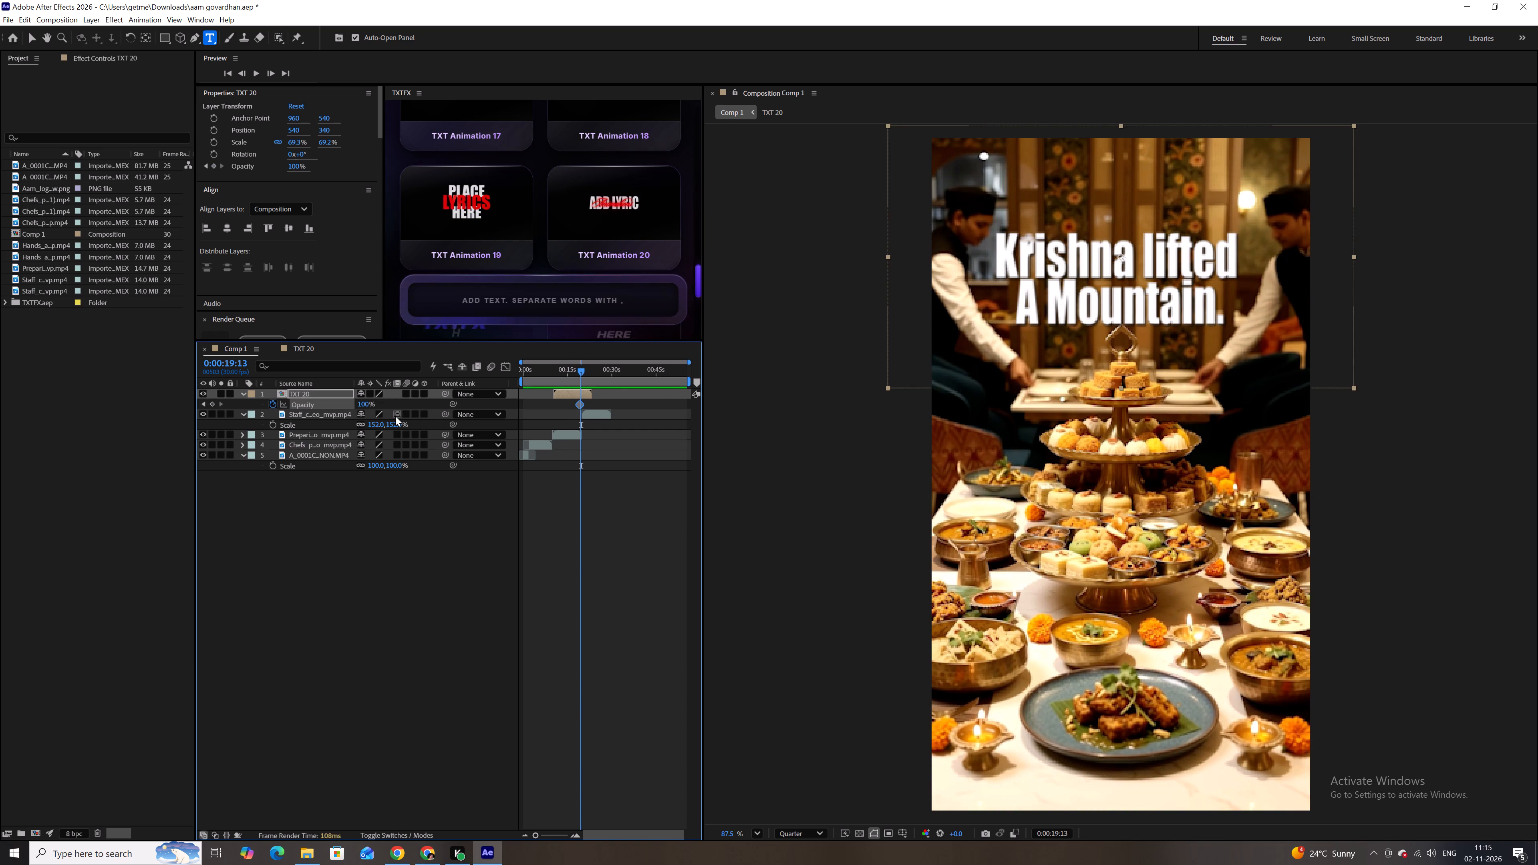
key(space)
key(space)
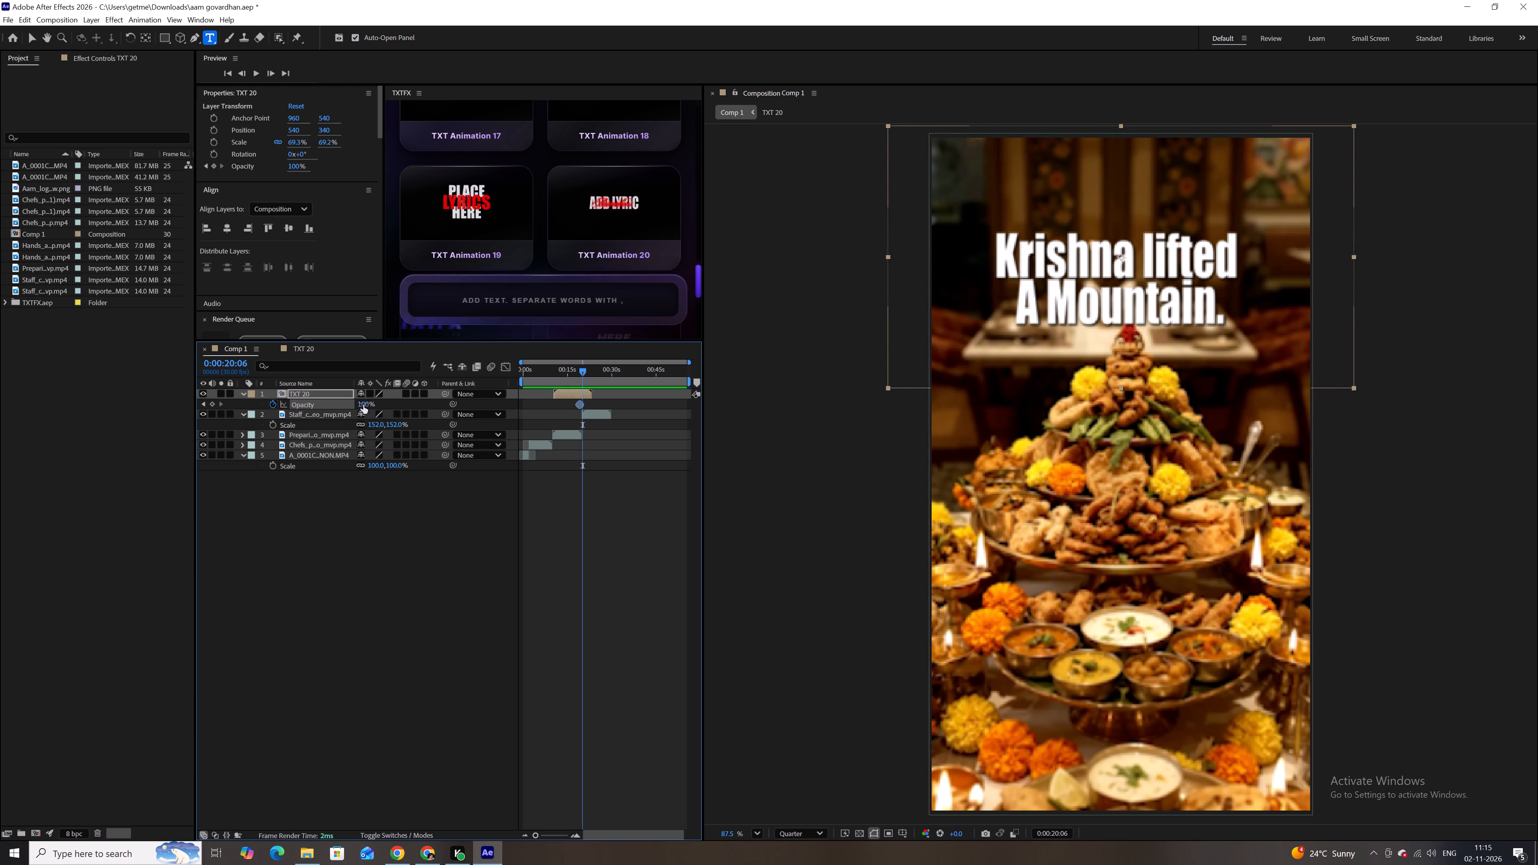
drag(363, 405, 224, 387)
click(572, 366)
key(space)
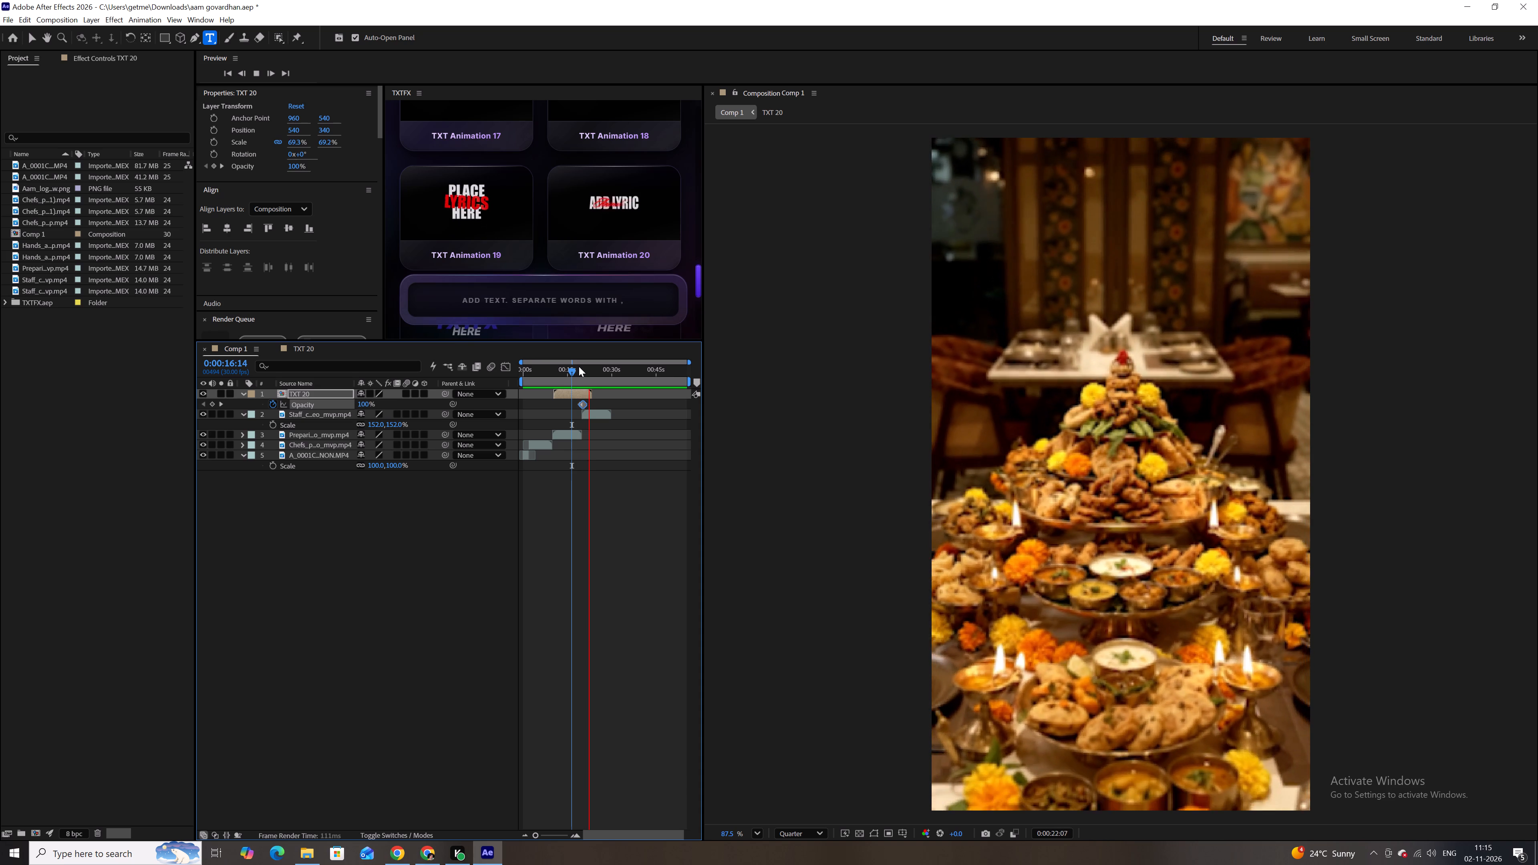
key(space)
Save the project.
key(ctrl+s)
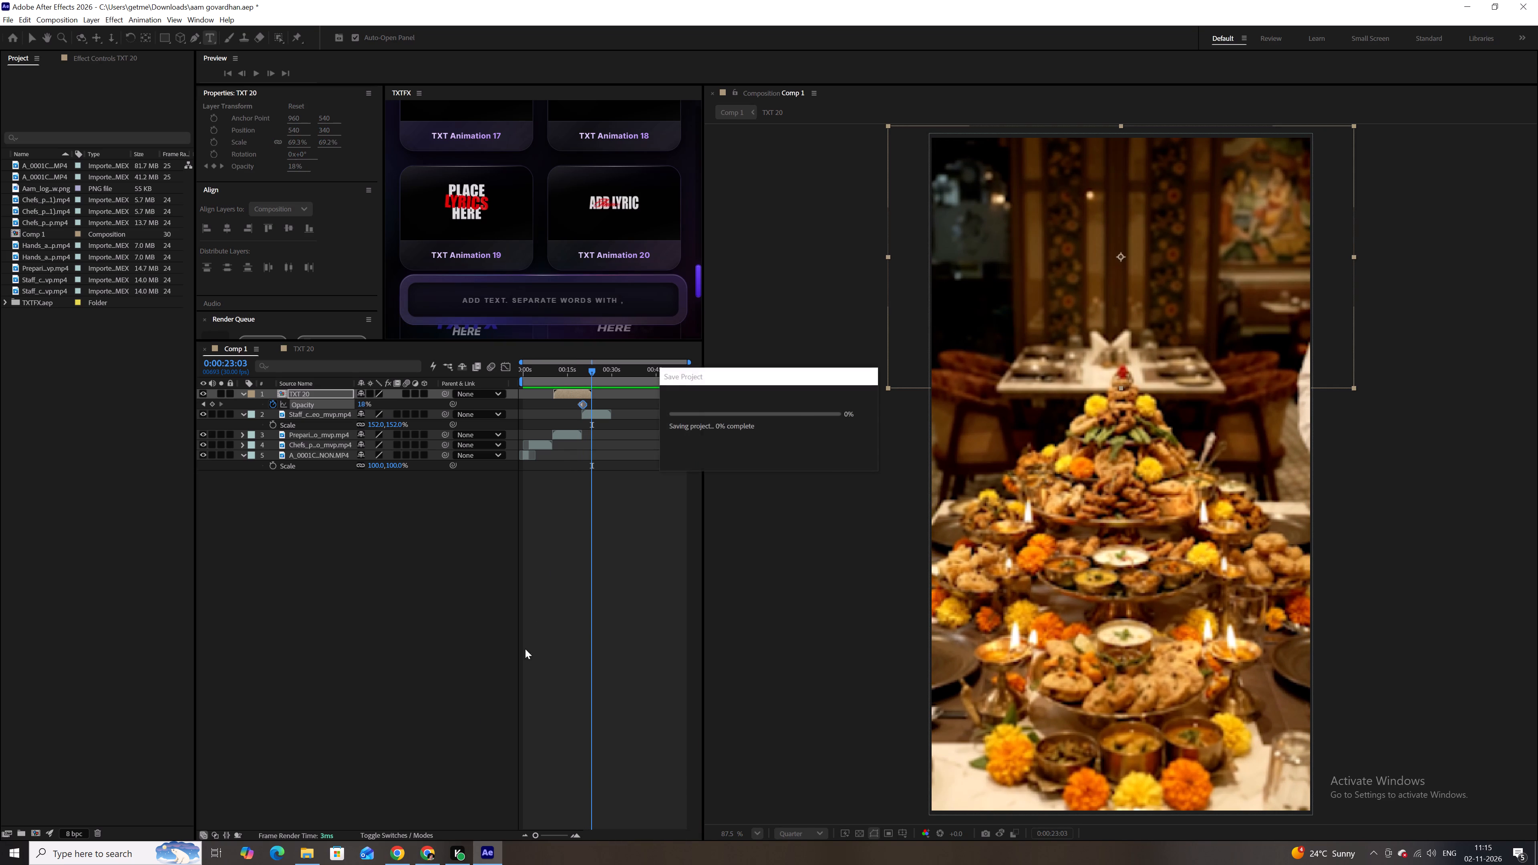
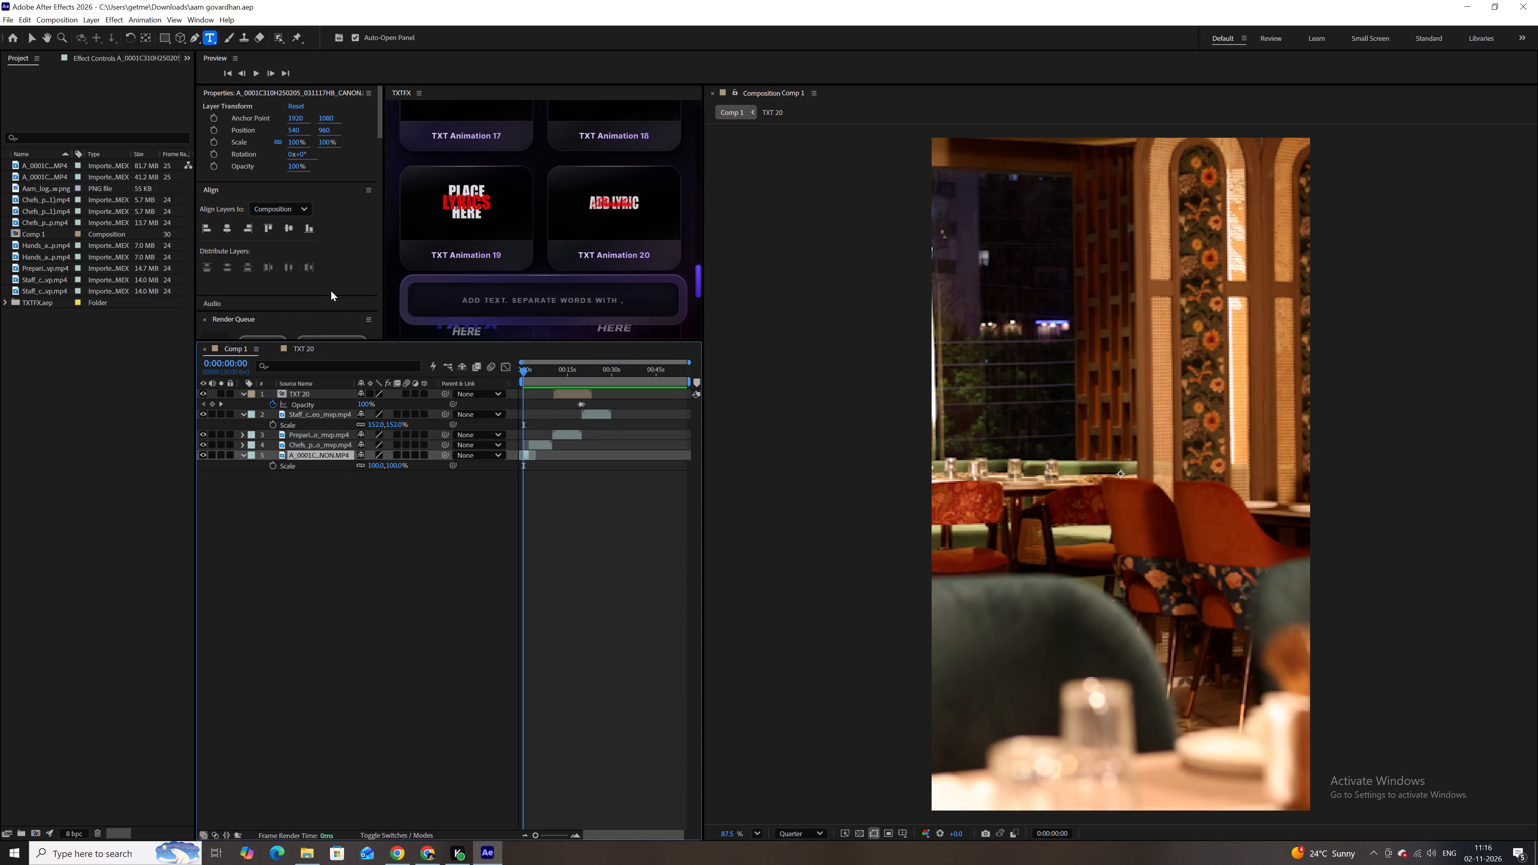
Apply Warp Stabilizer to the opening A_0001C restaurant clip in Comp 1.
scroll(331, 291, down, 9)
scroll(331, 291, up, 4)
drag(383, 205, 573, 175)
scroll(415, 252, down, 12)
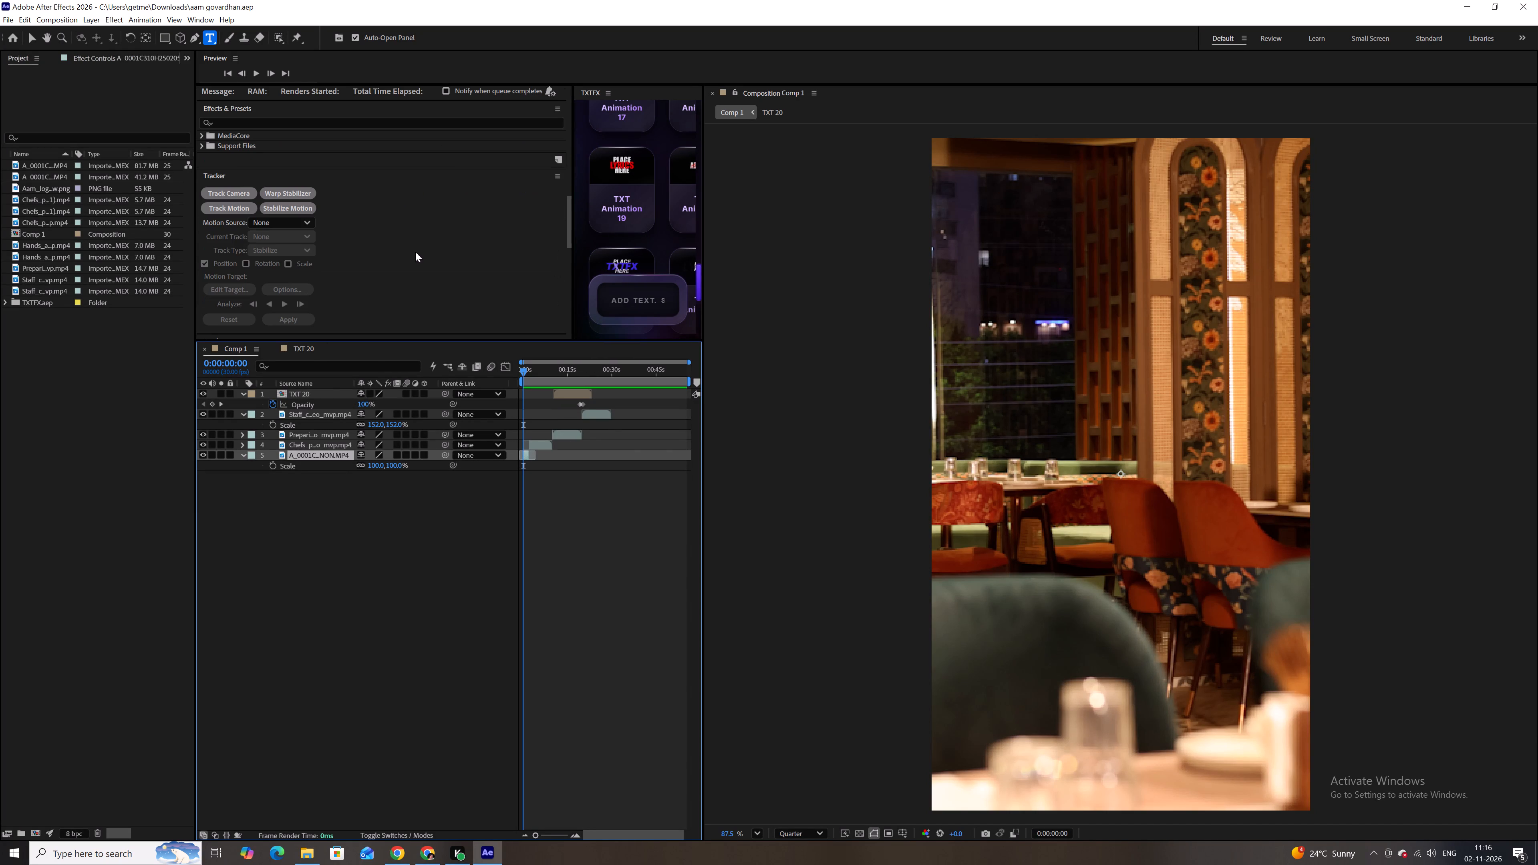
click(294, 194)
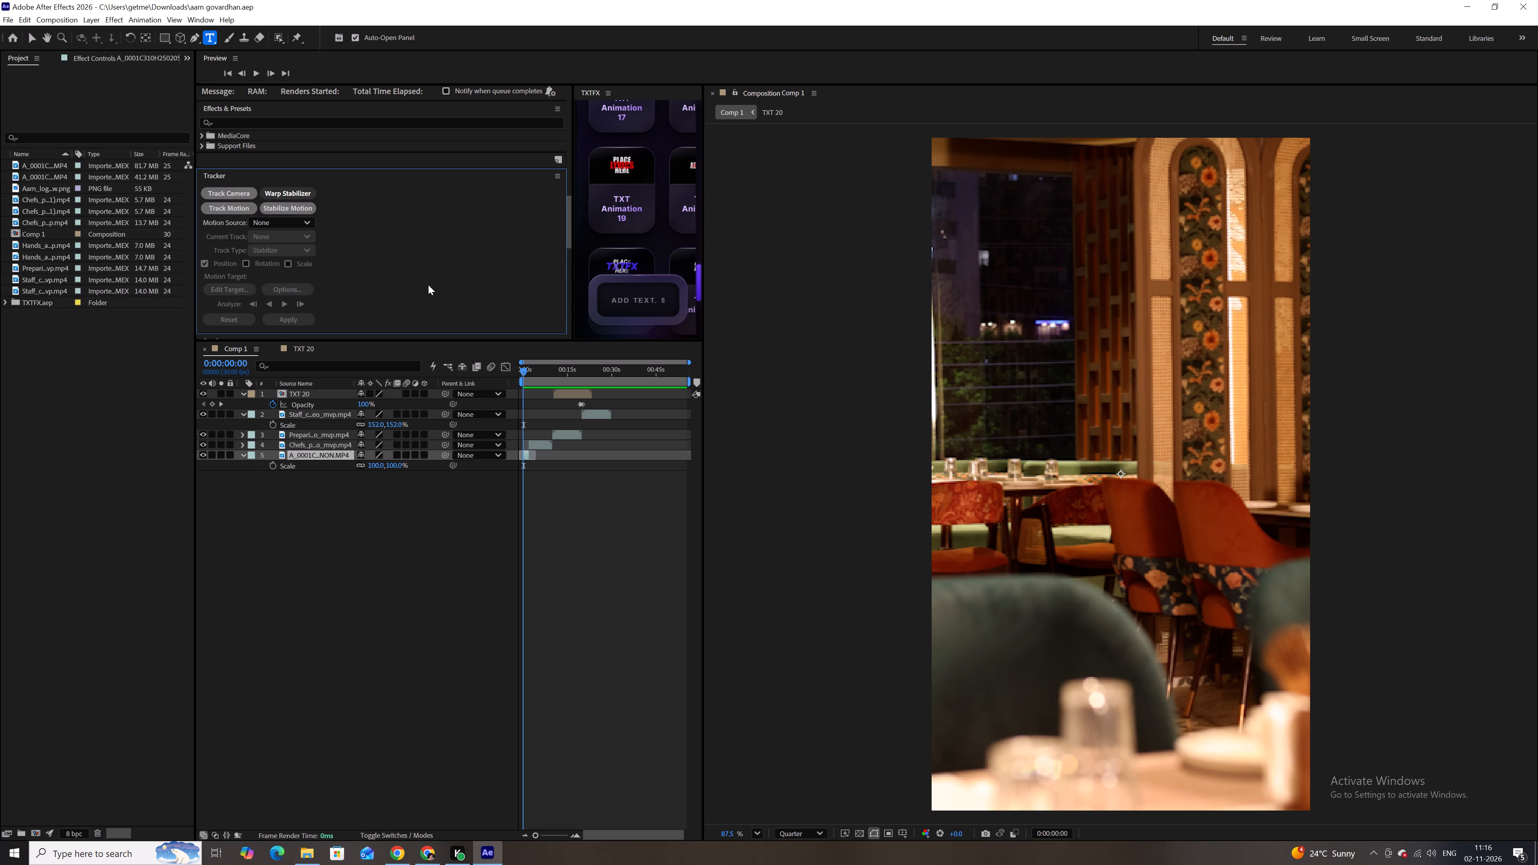
Find the Lumetri Color effect and apply it to the opening A_0001C restaurant clip in Comp 1.
click(341, 125)
text(lumetrre)
key(BackSpace)
key(BackSpace)
key(BackSpace)
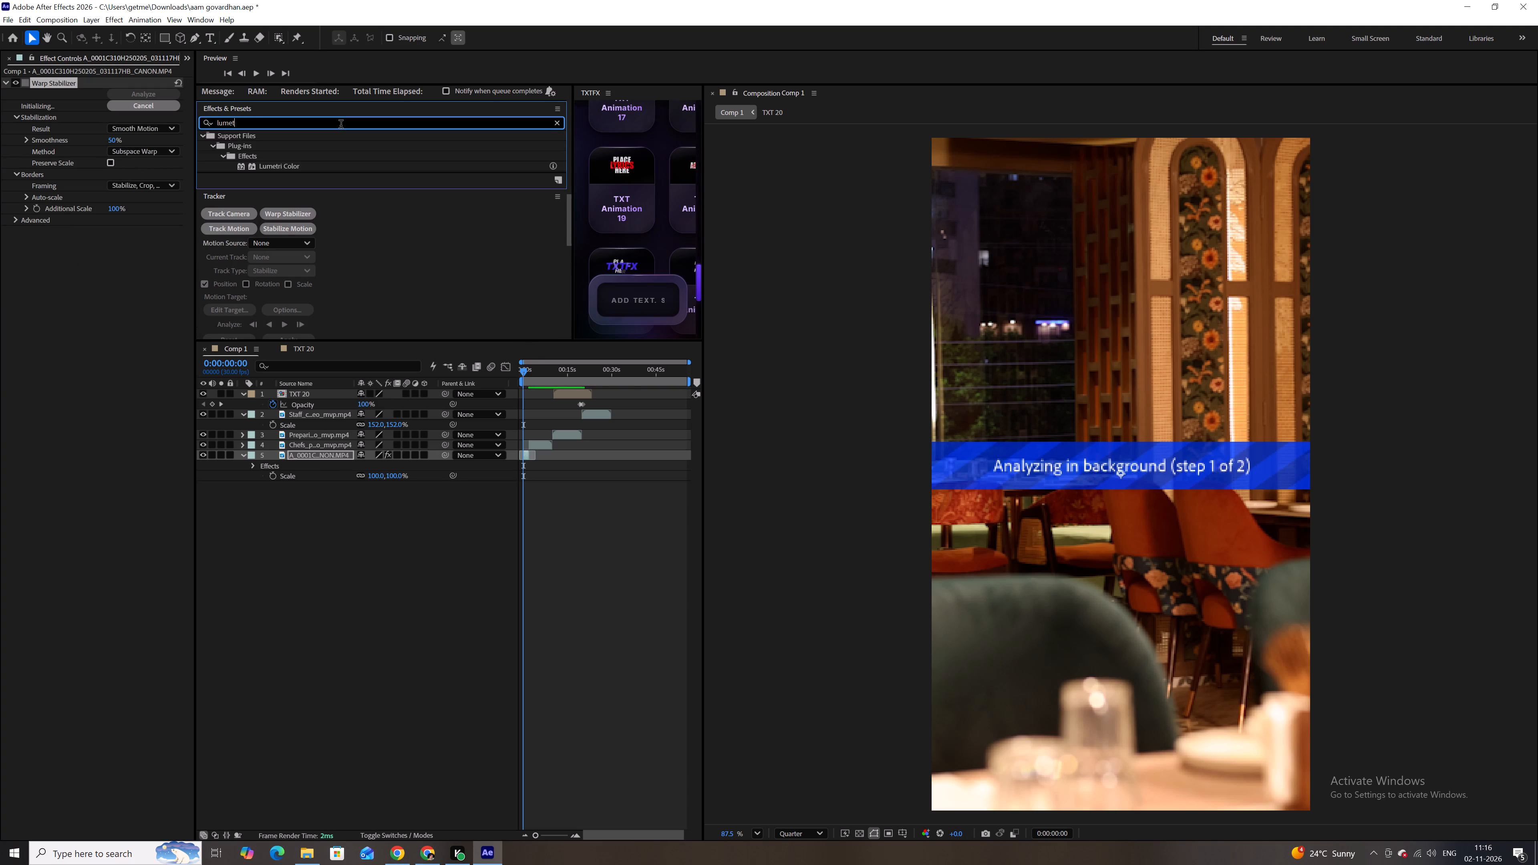
drag(287, 167, 348, 432)
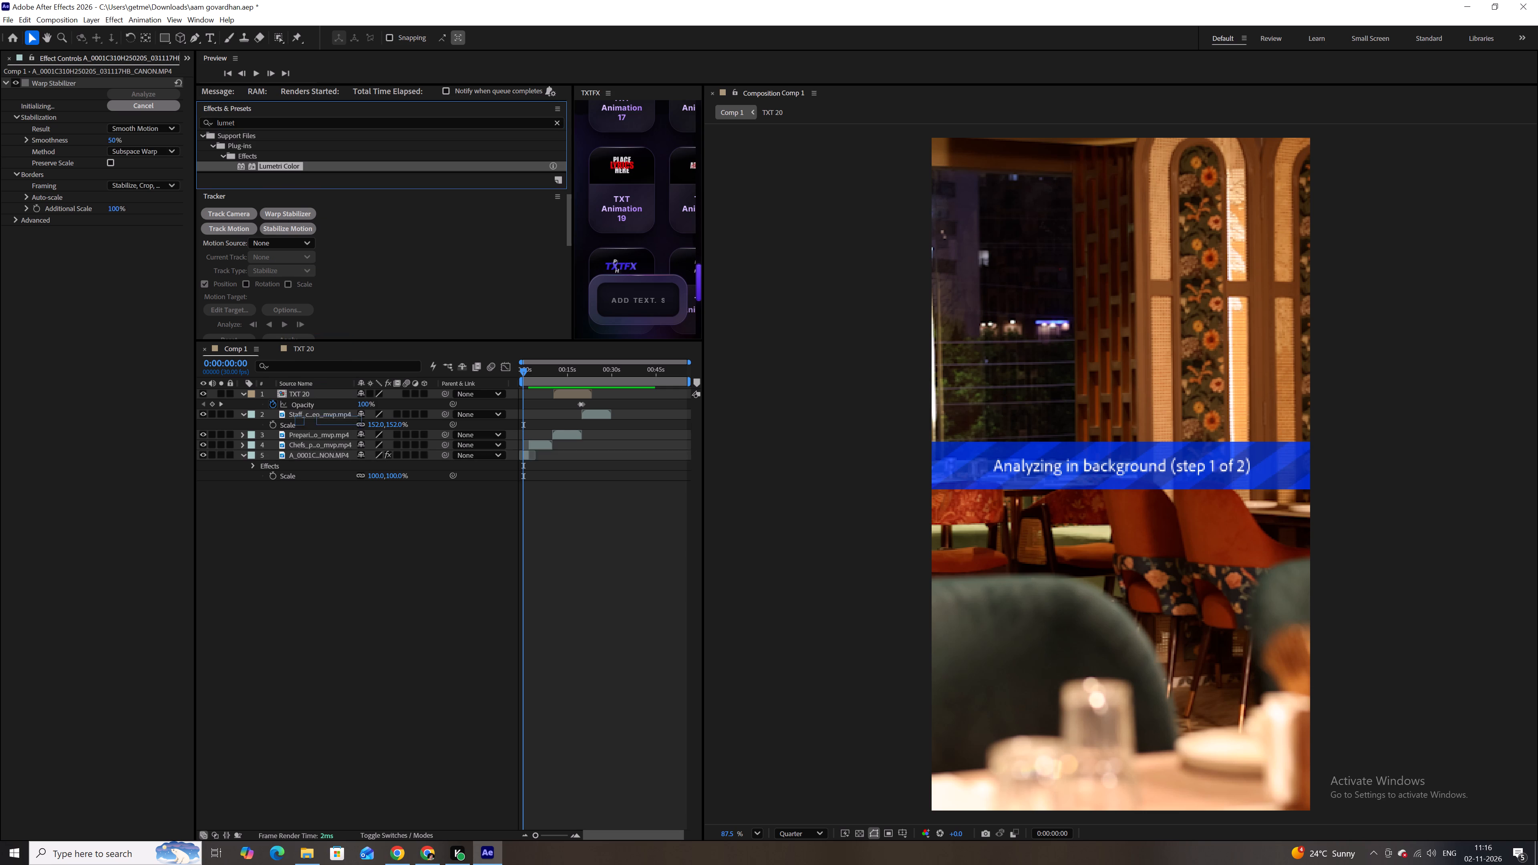
drag(348, 432, 349, 457)
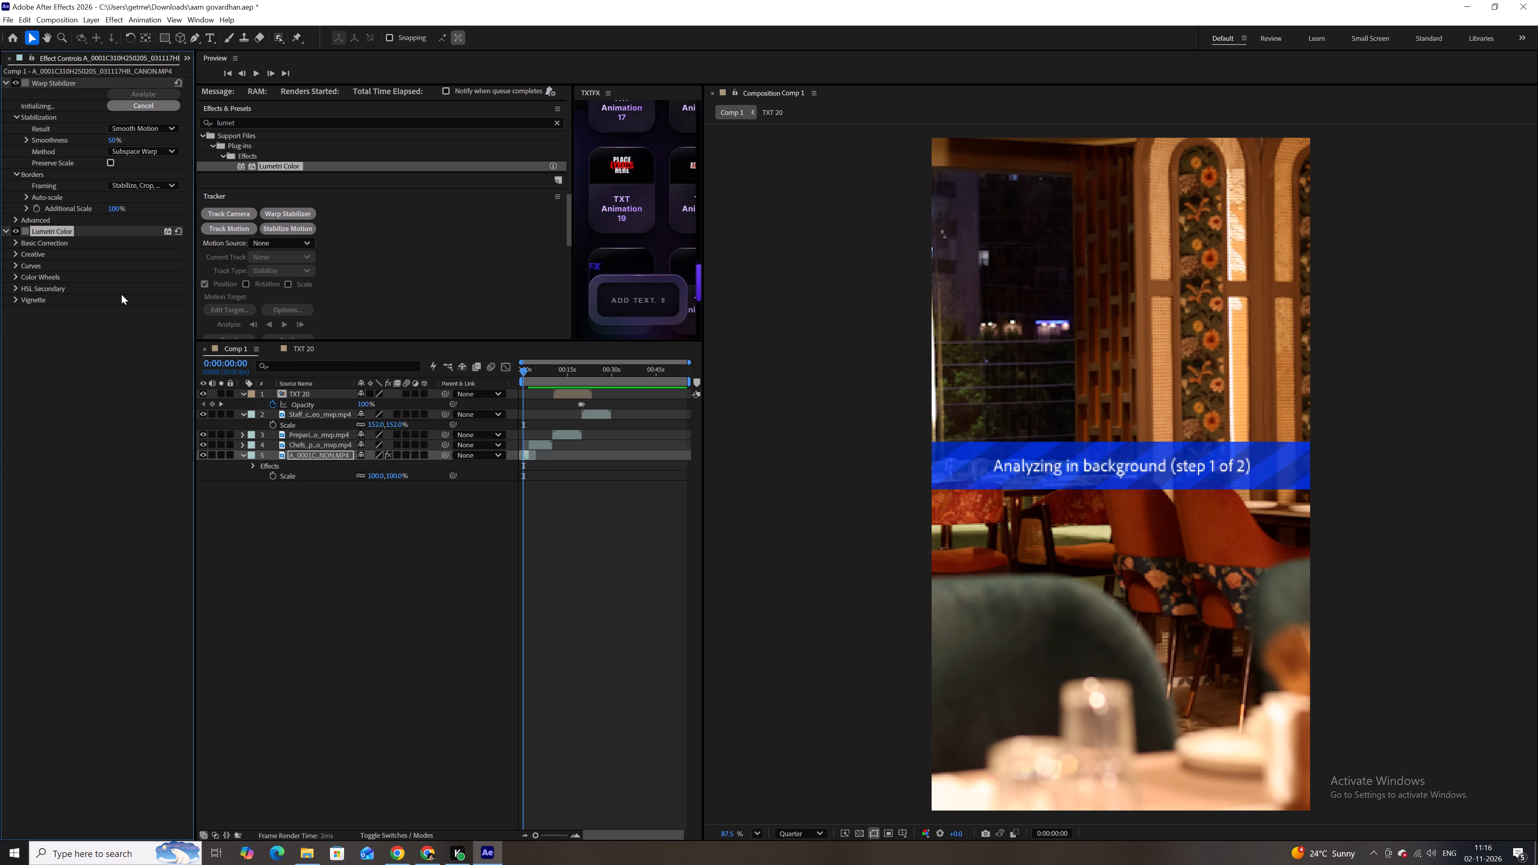
In Lumetri's Basic Correction, set exposure to 0.9, contrast to 10, highlights to 6, shadows to -18 and whites to 20, and adjust the blacks.
click(18, 243)
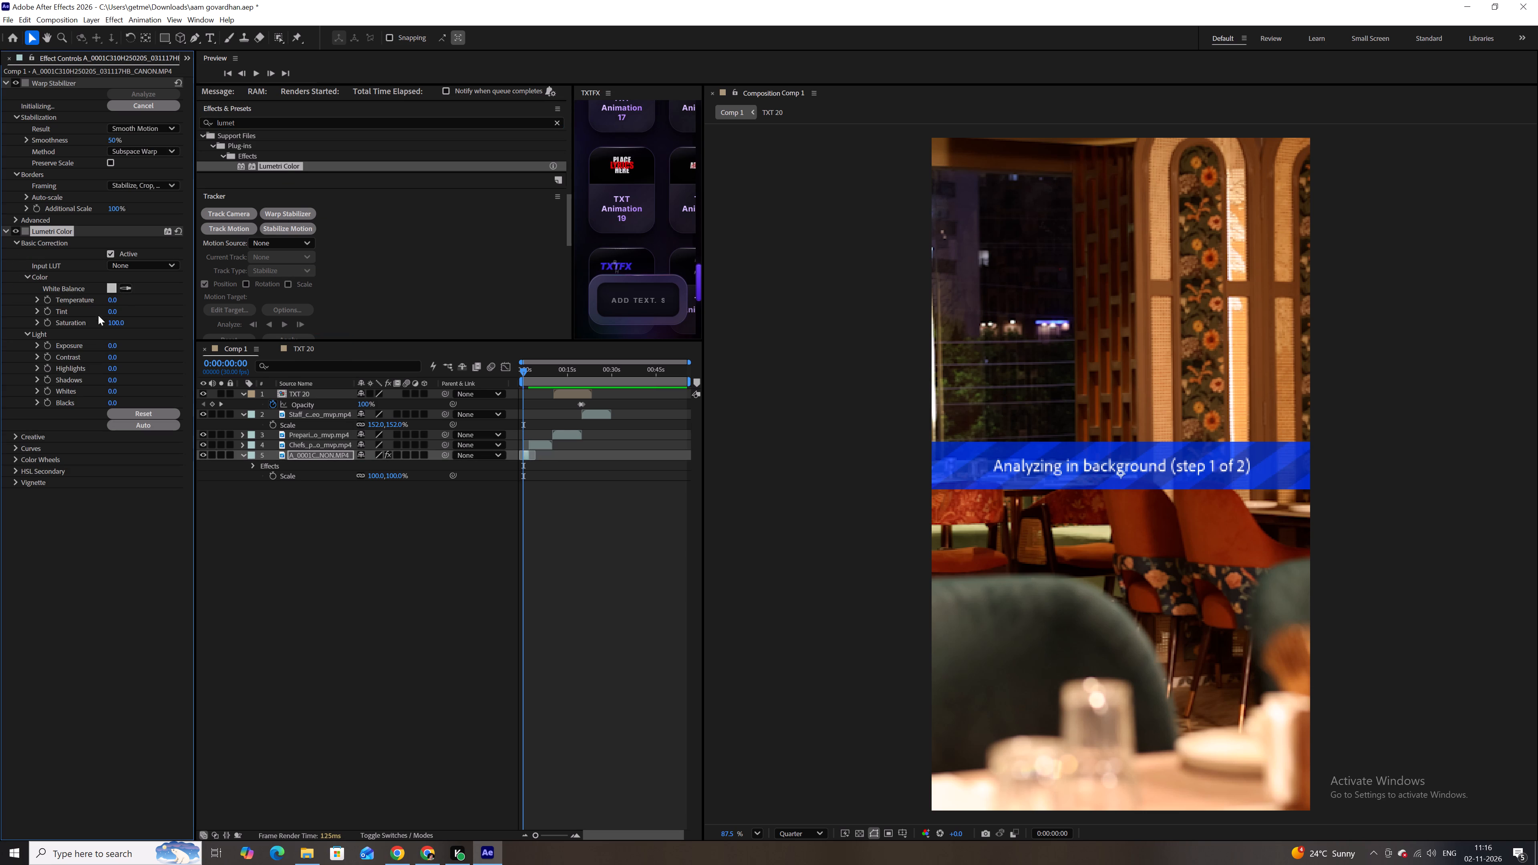
drag(113, 348, 117, 347)
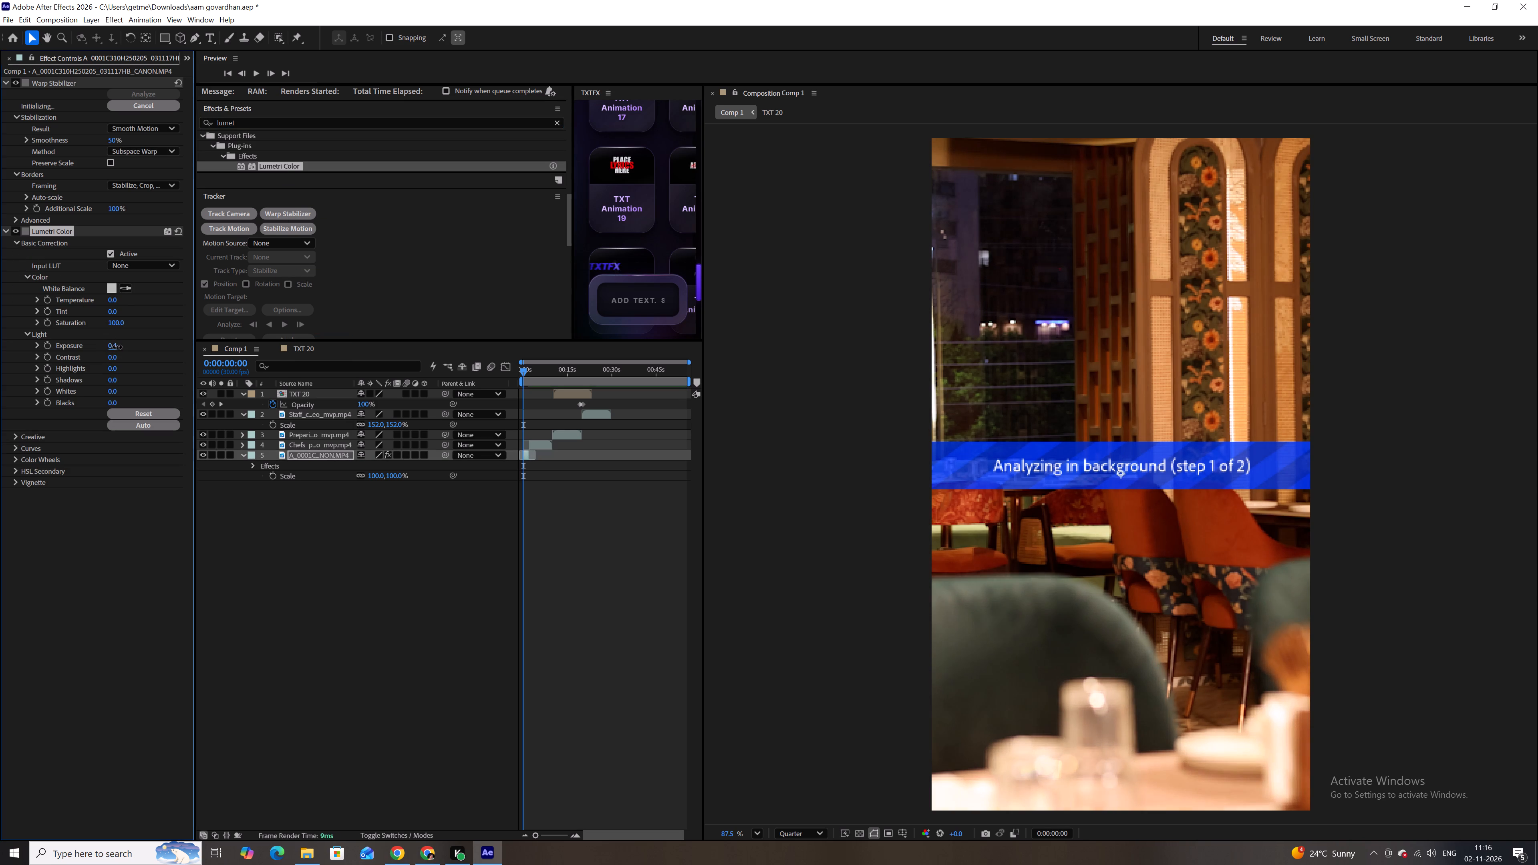
drag(117, 347, 119, 346)
drag(116, 358, 104, 361)
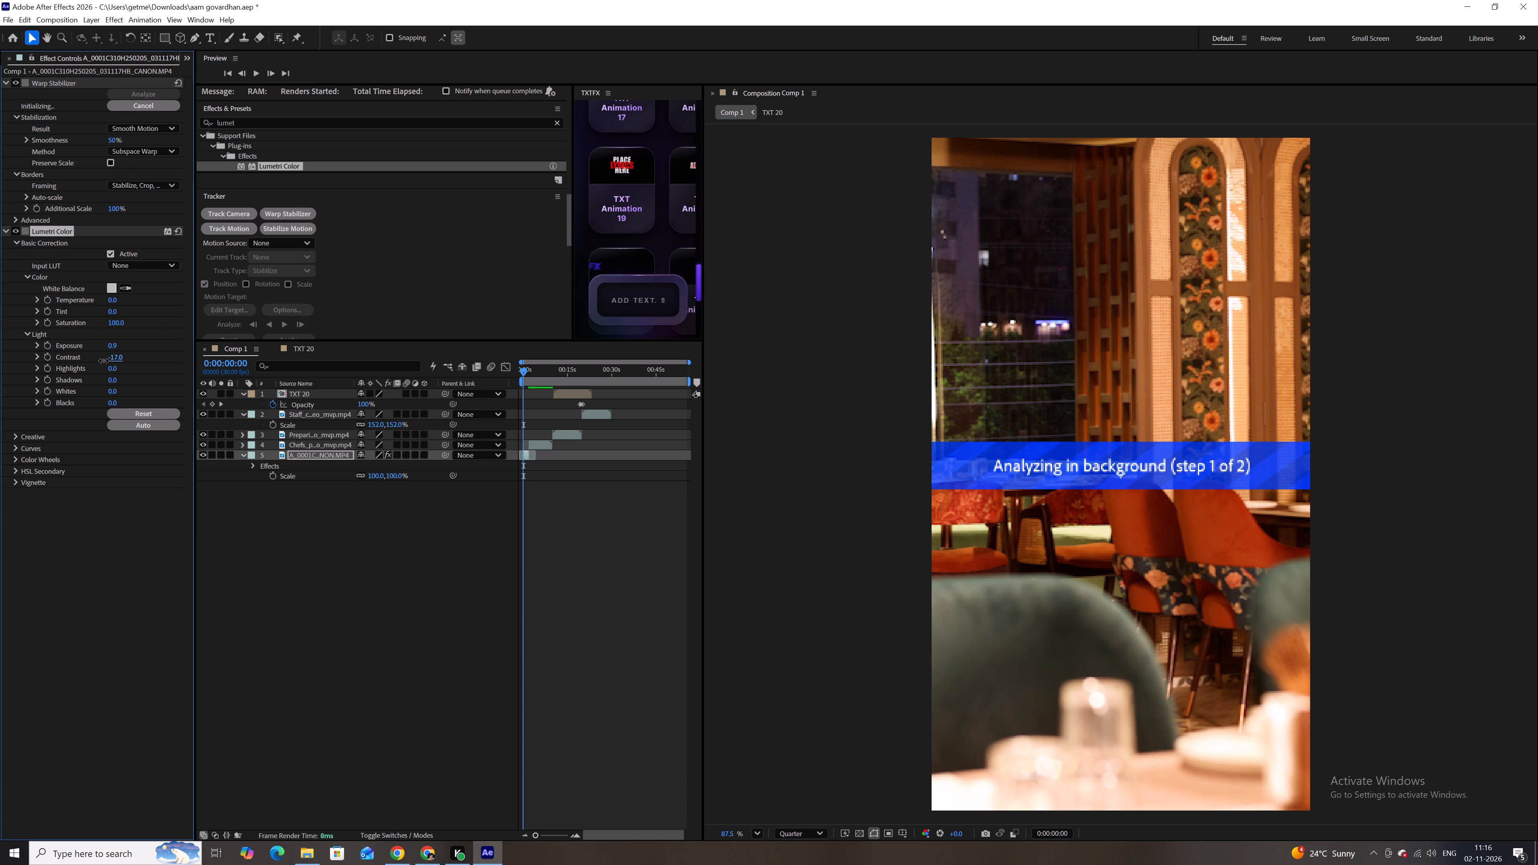
drag(104, 361, 121, 359)
drag(113, 367, 120, 367)
drag(115, 379, 132, 377)
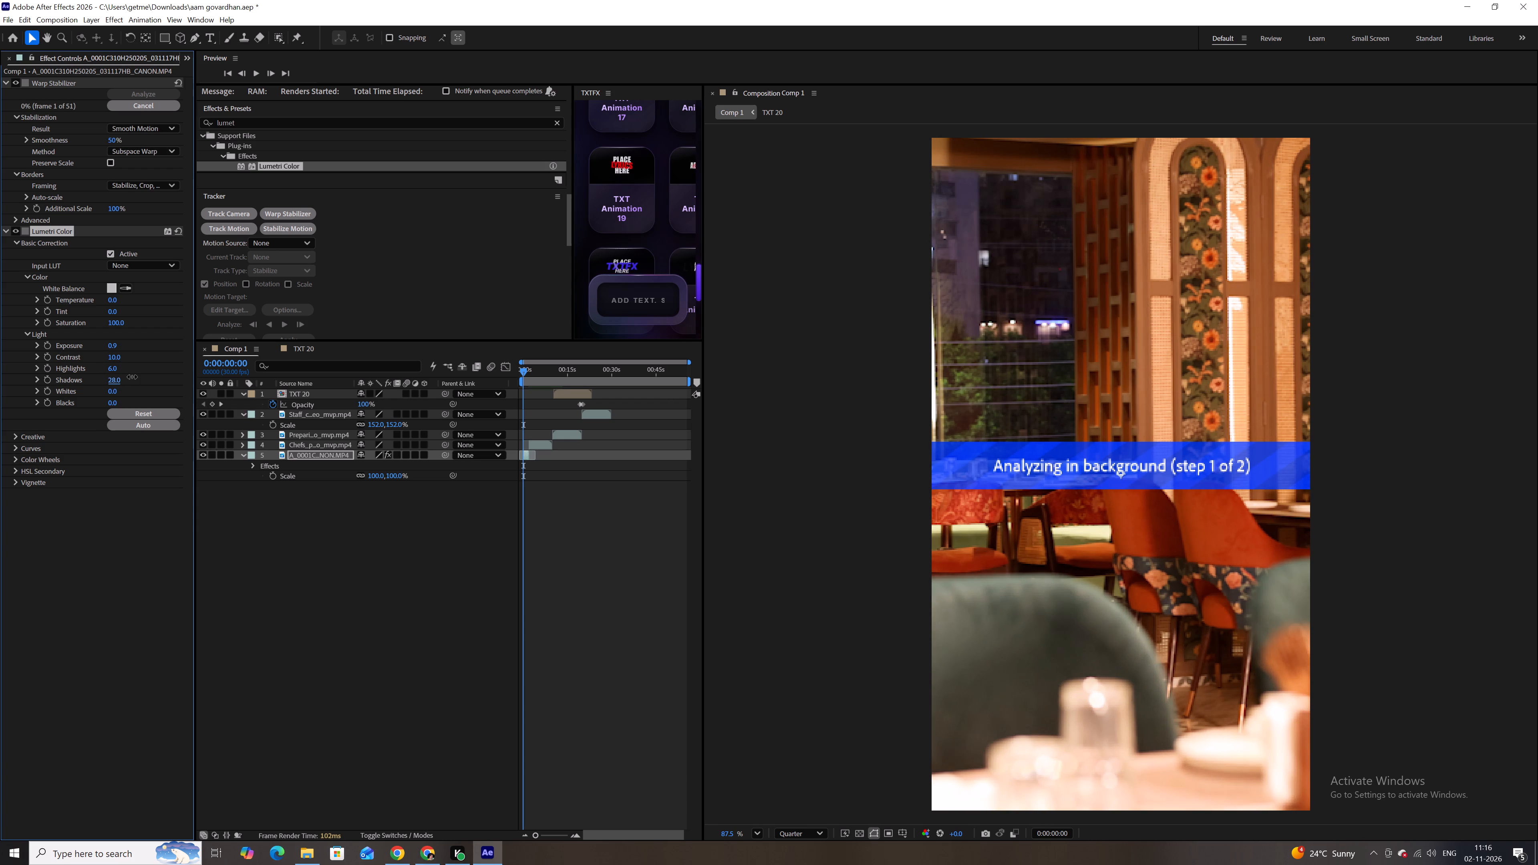
drag(132, 377, 108, 381)
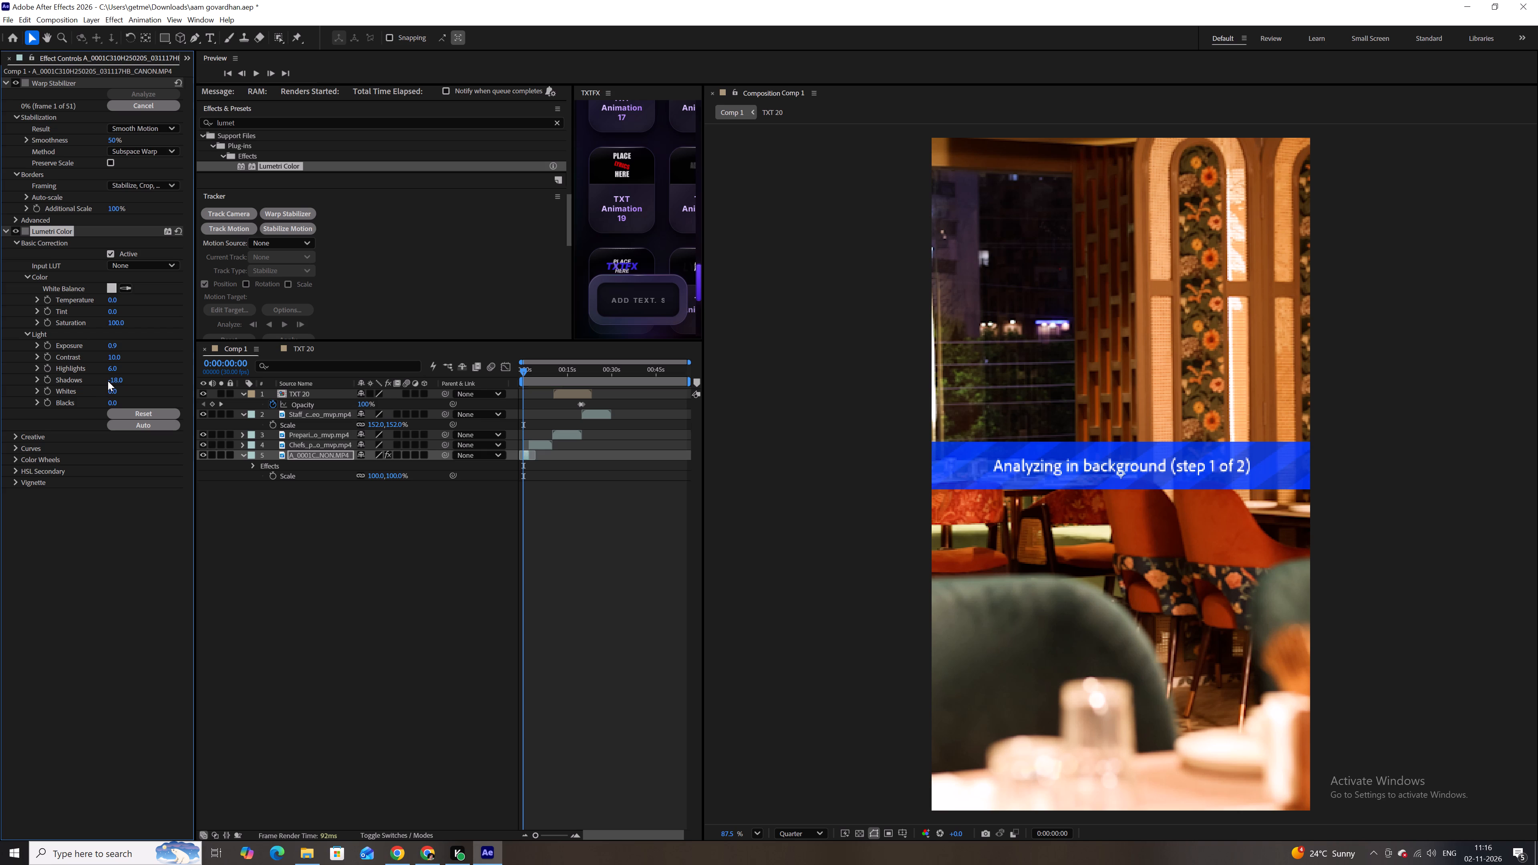
drag(110, 391, 110, 393)
drag(110, 393, 124, 392)
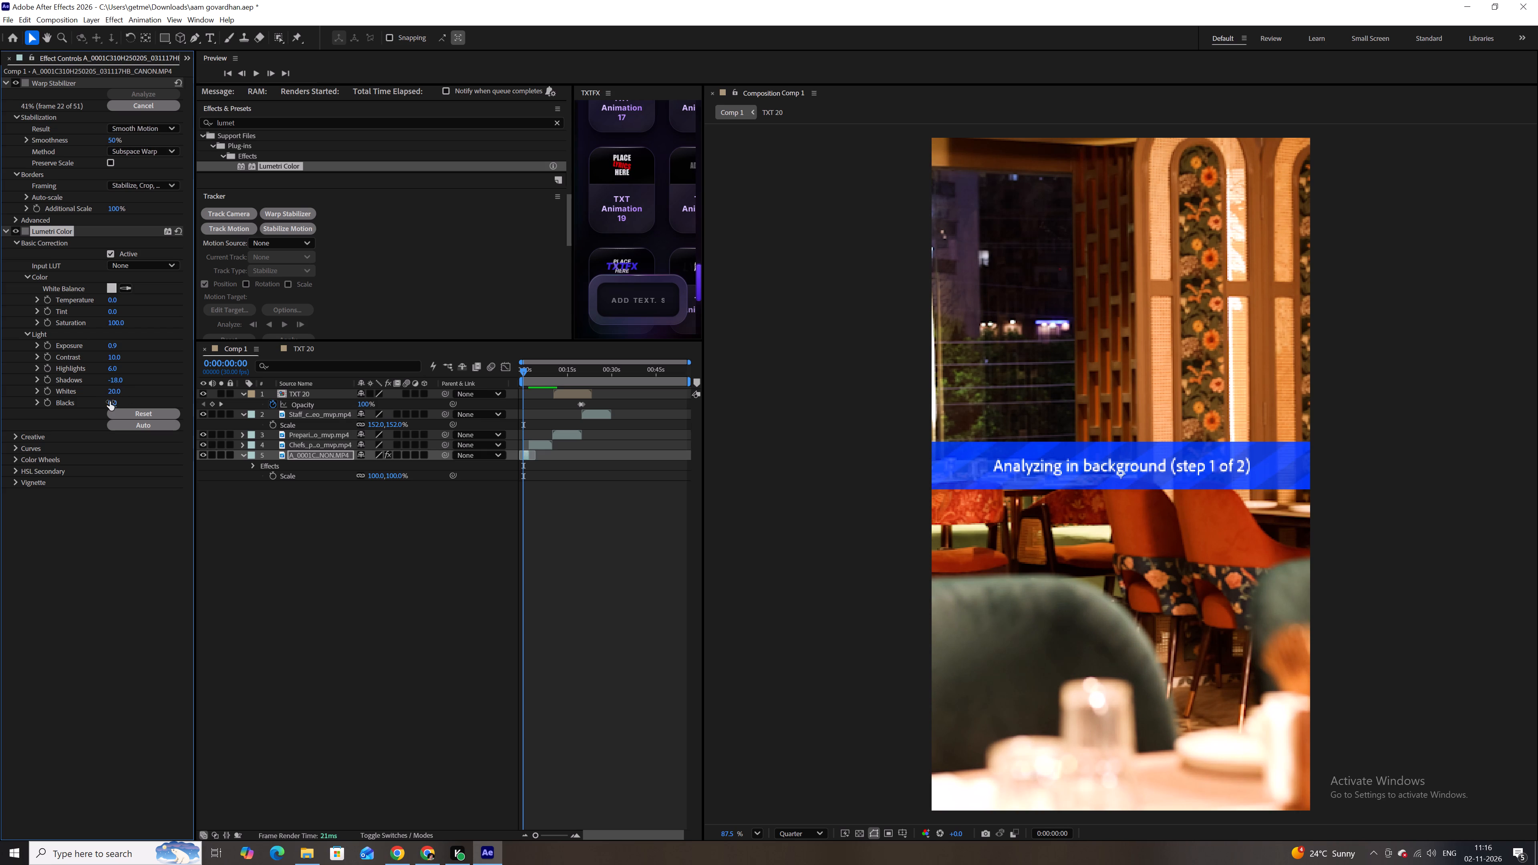
click(110, 402)
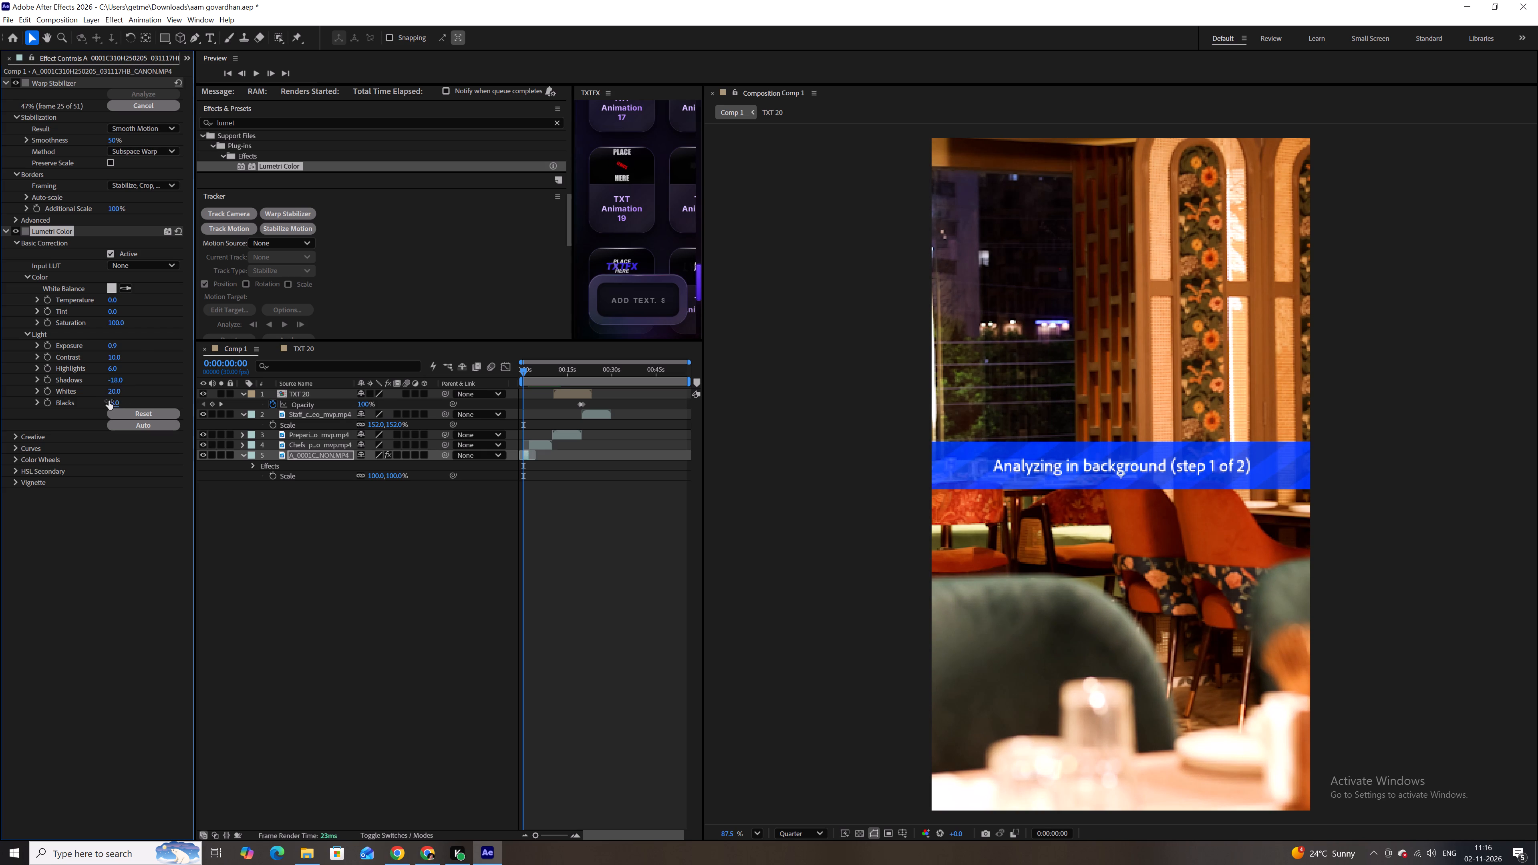
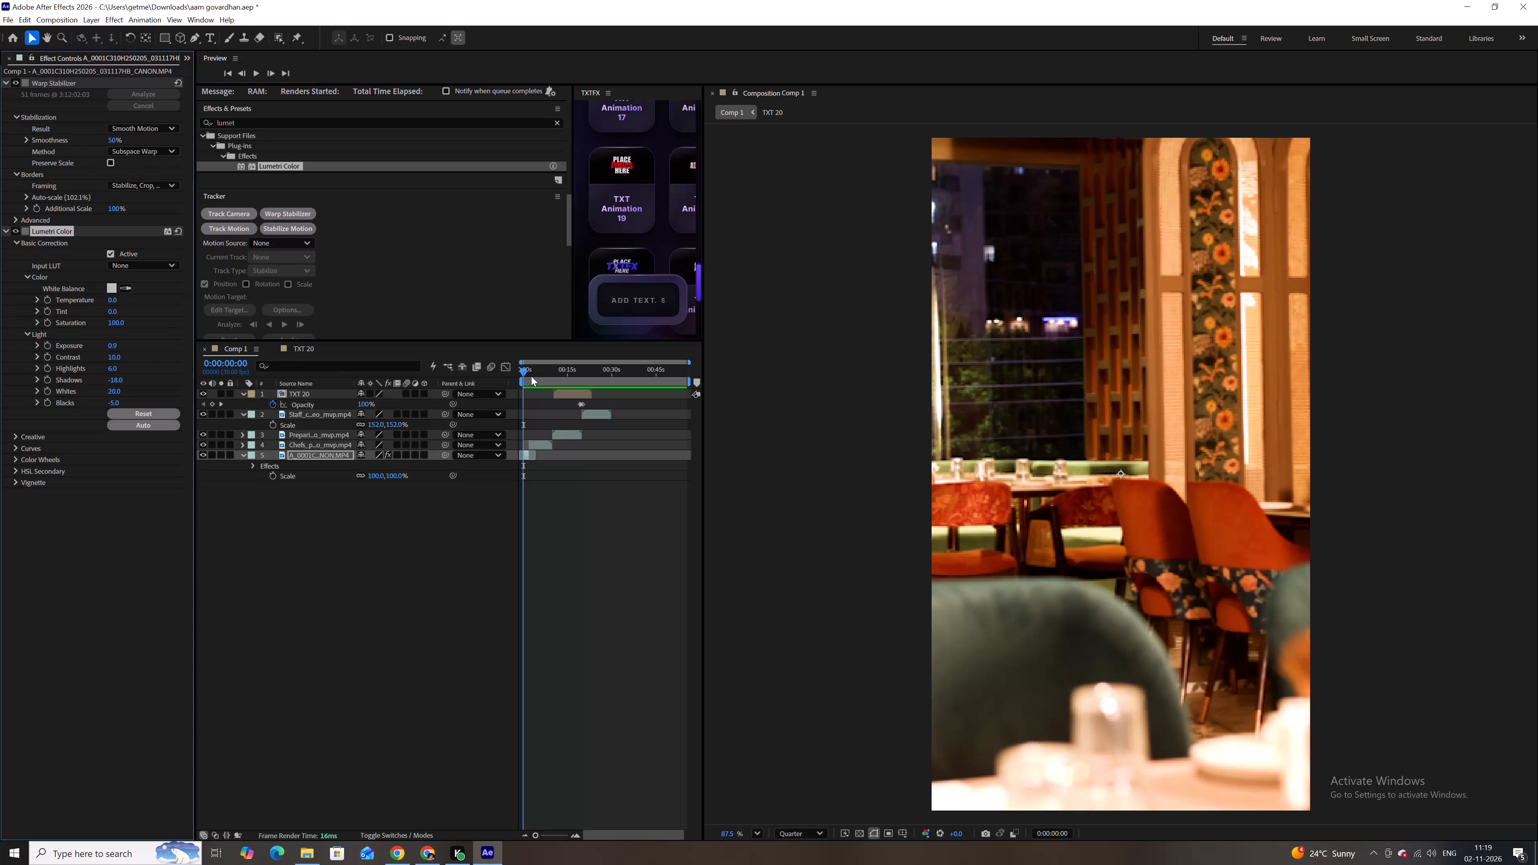
Return Comp 1 to its first frame and start a file import into the project, browsing last week's files in the Downloads folder.
drag(525, 370, 463, 375)
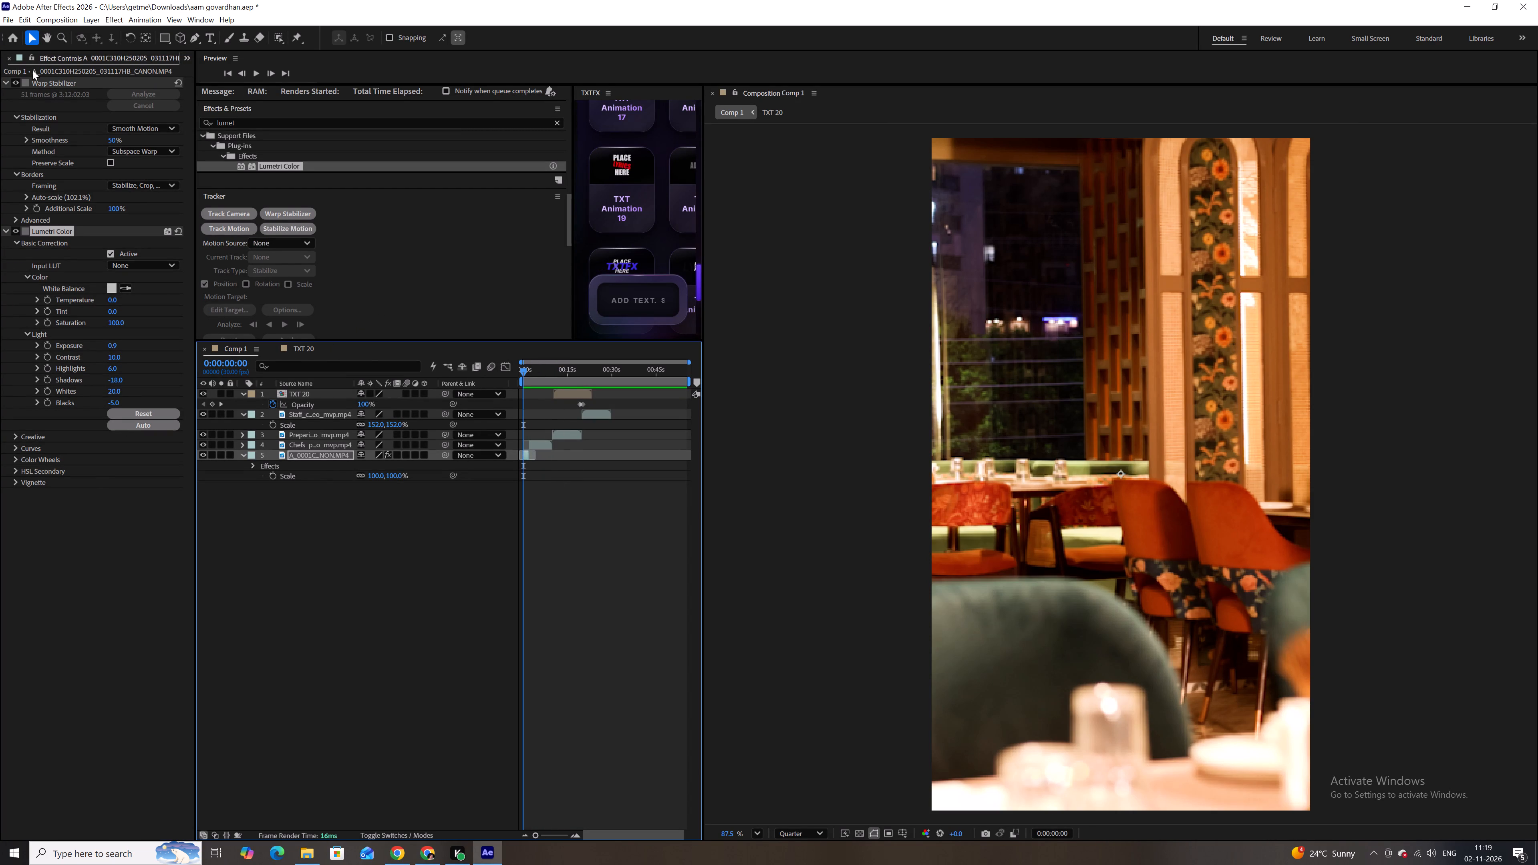
click(185, 55)
click(199, 73)
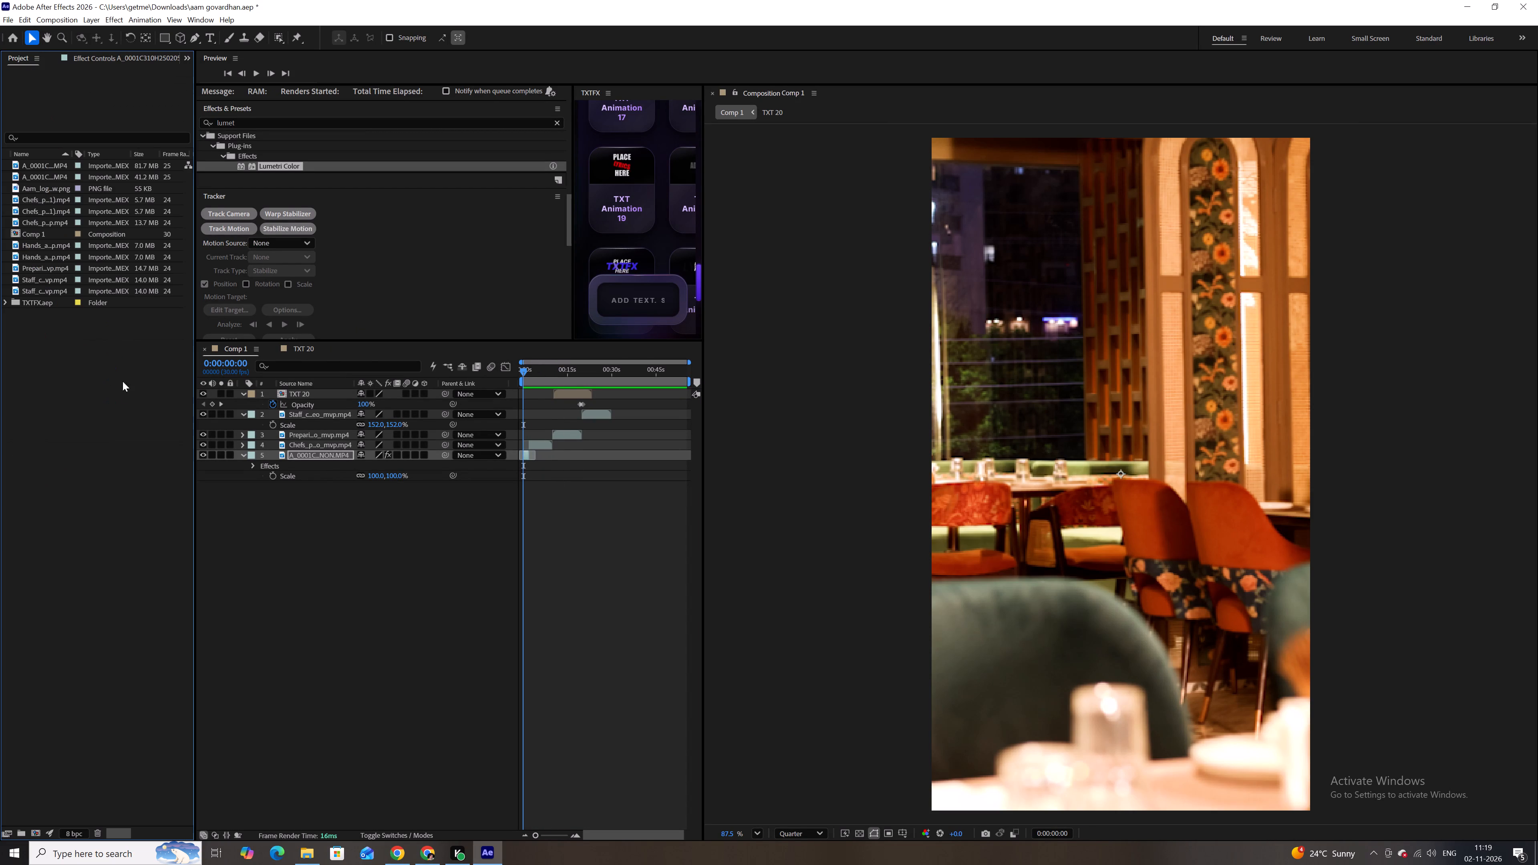
double_click(123, 393)
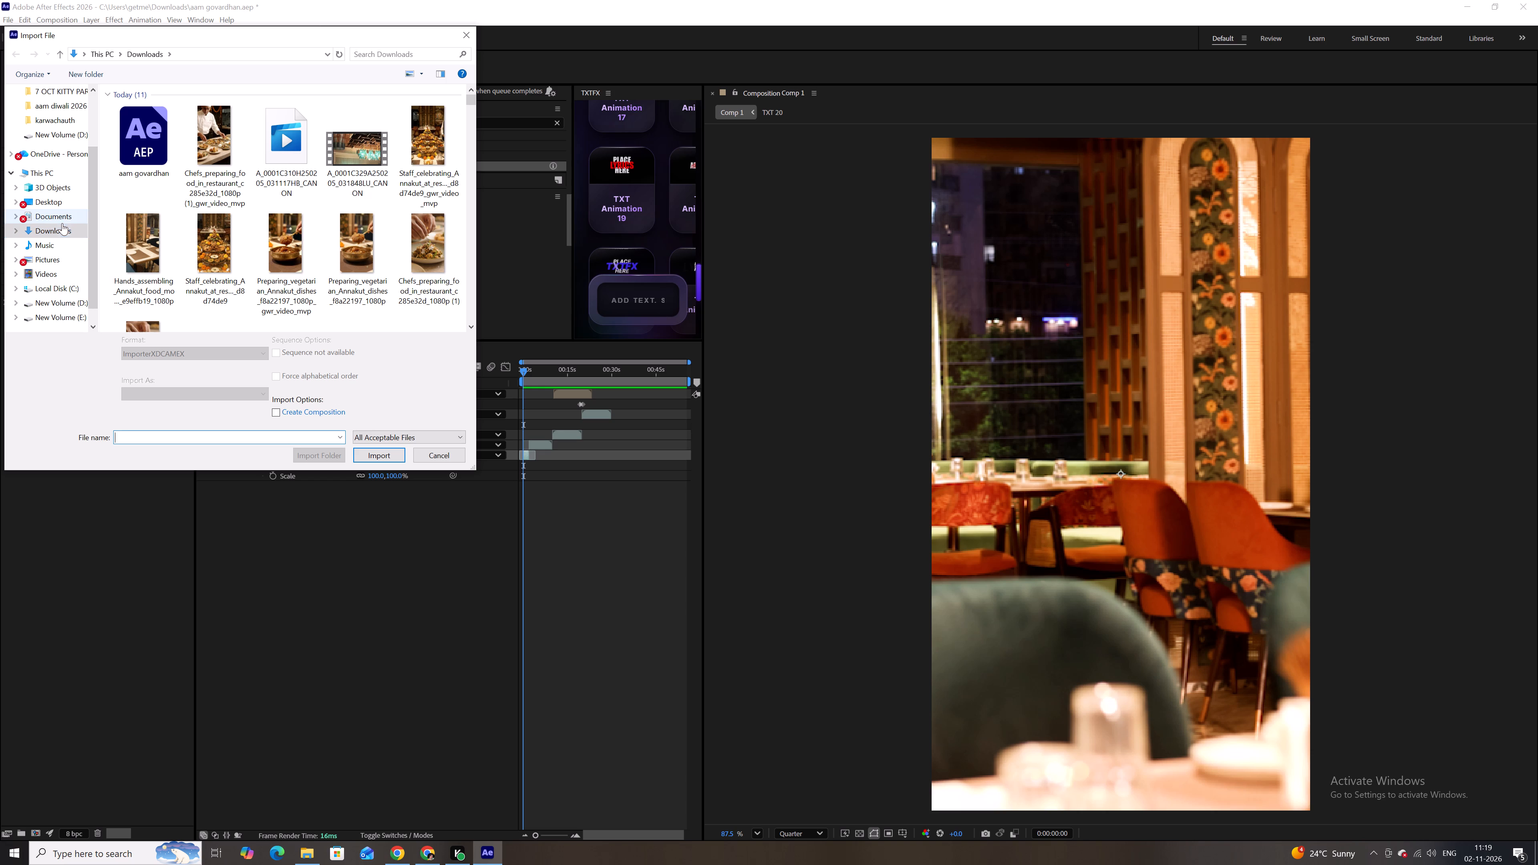
scroll(353, 220, down, 2)
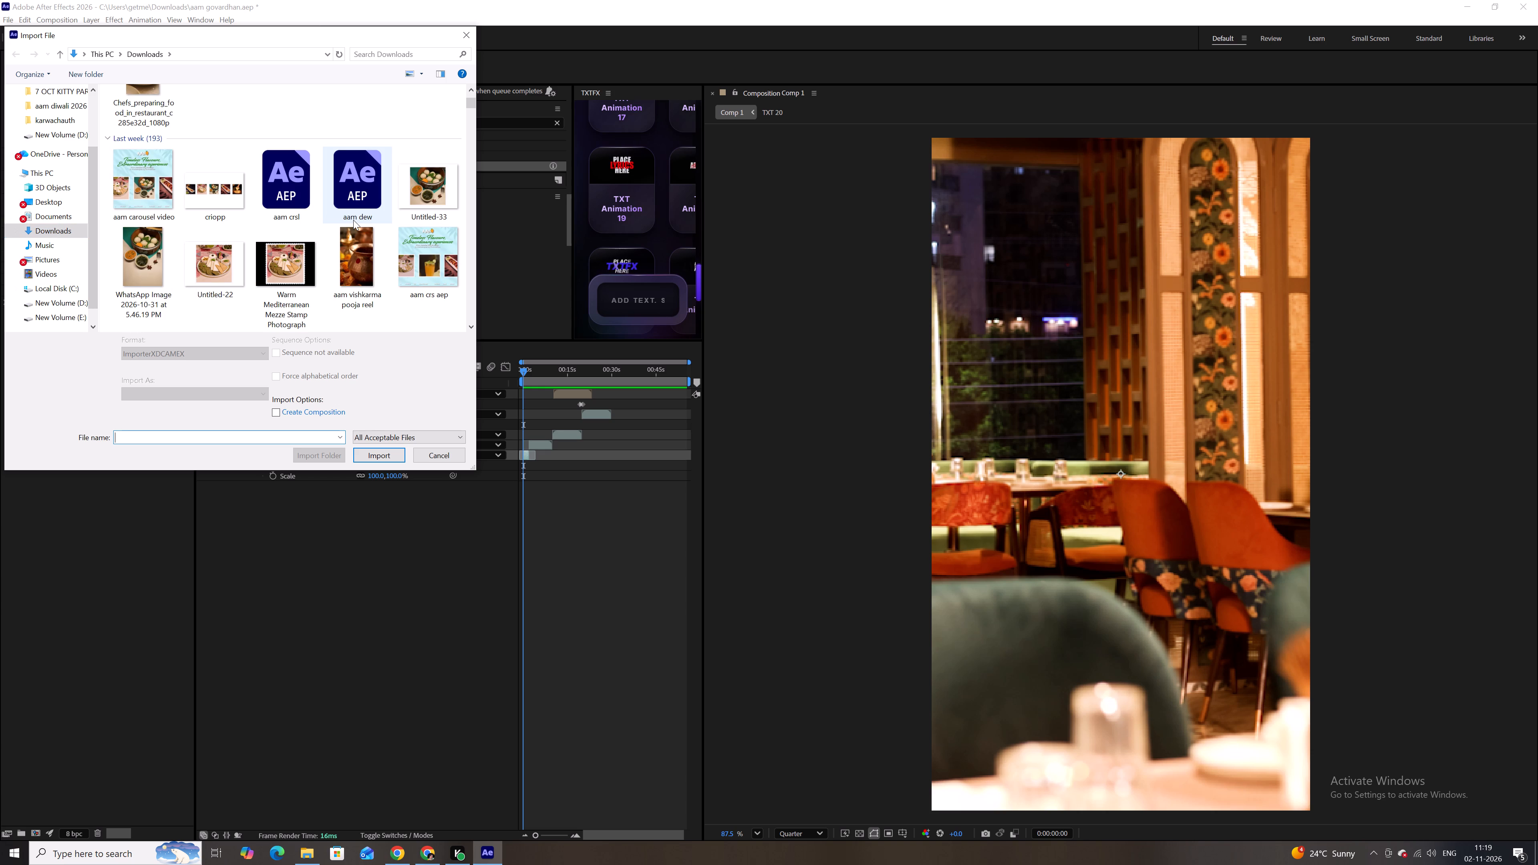
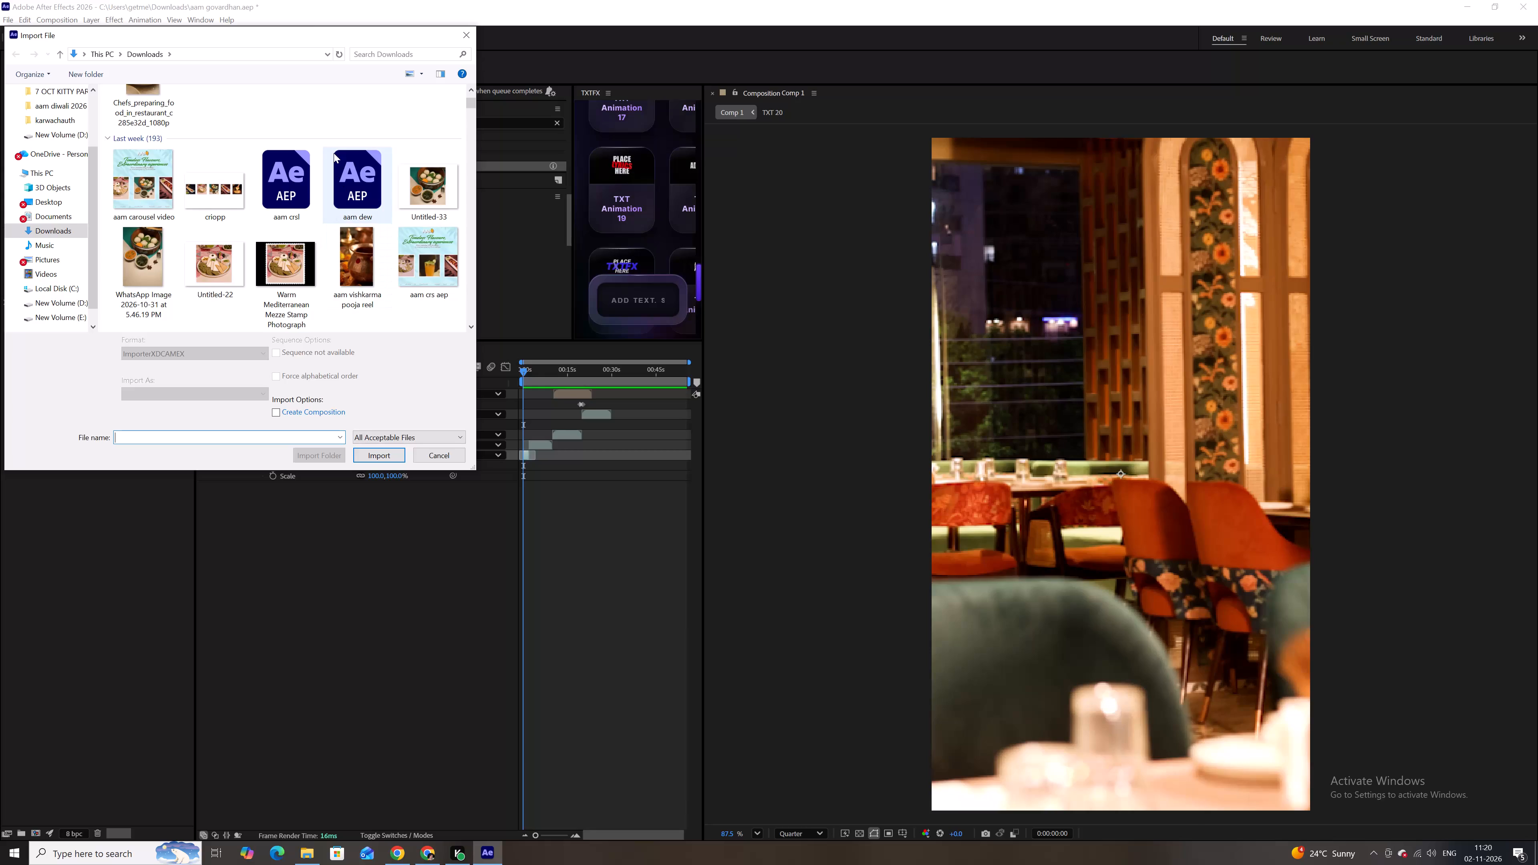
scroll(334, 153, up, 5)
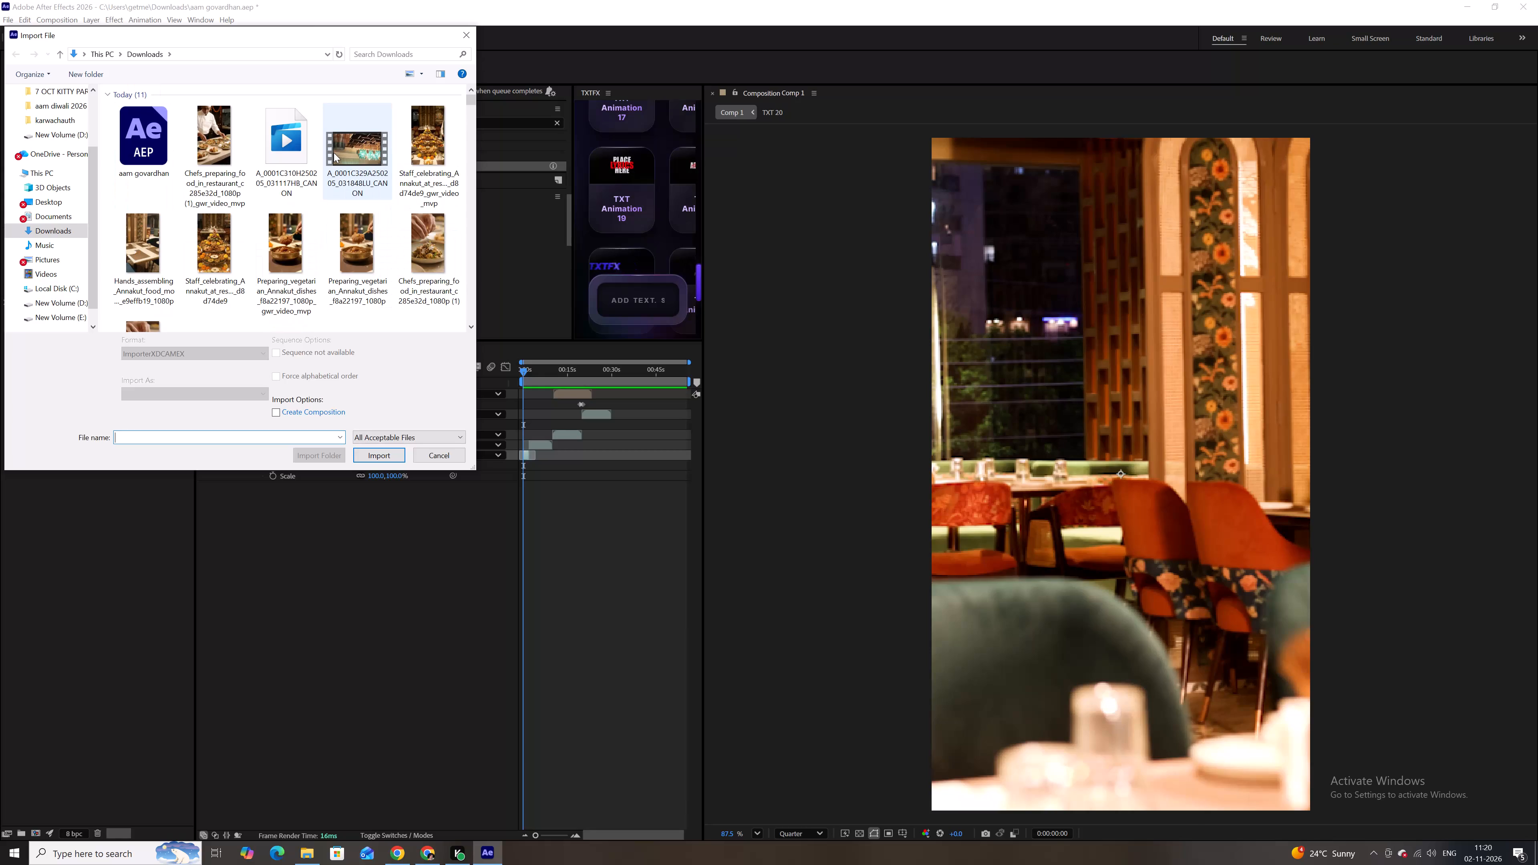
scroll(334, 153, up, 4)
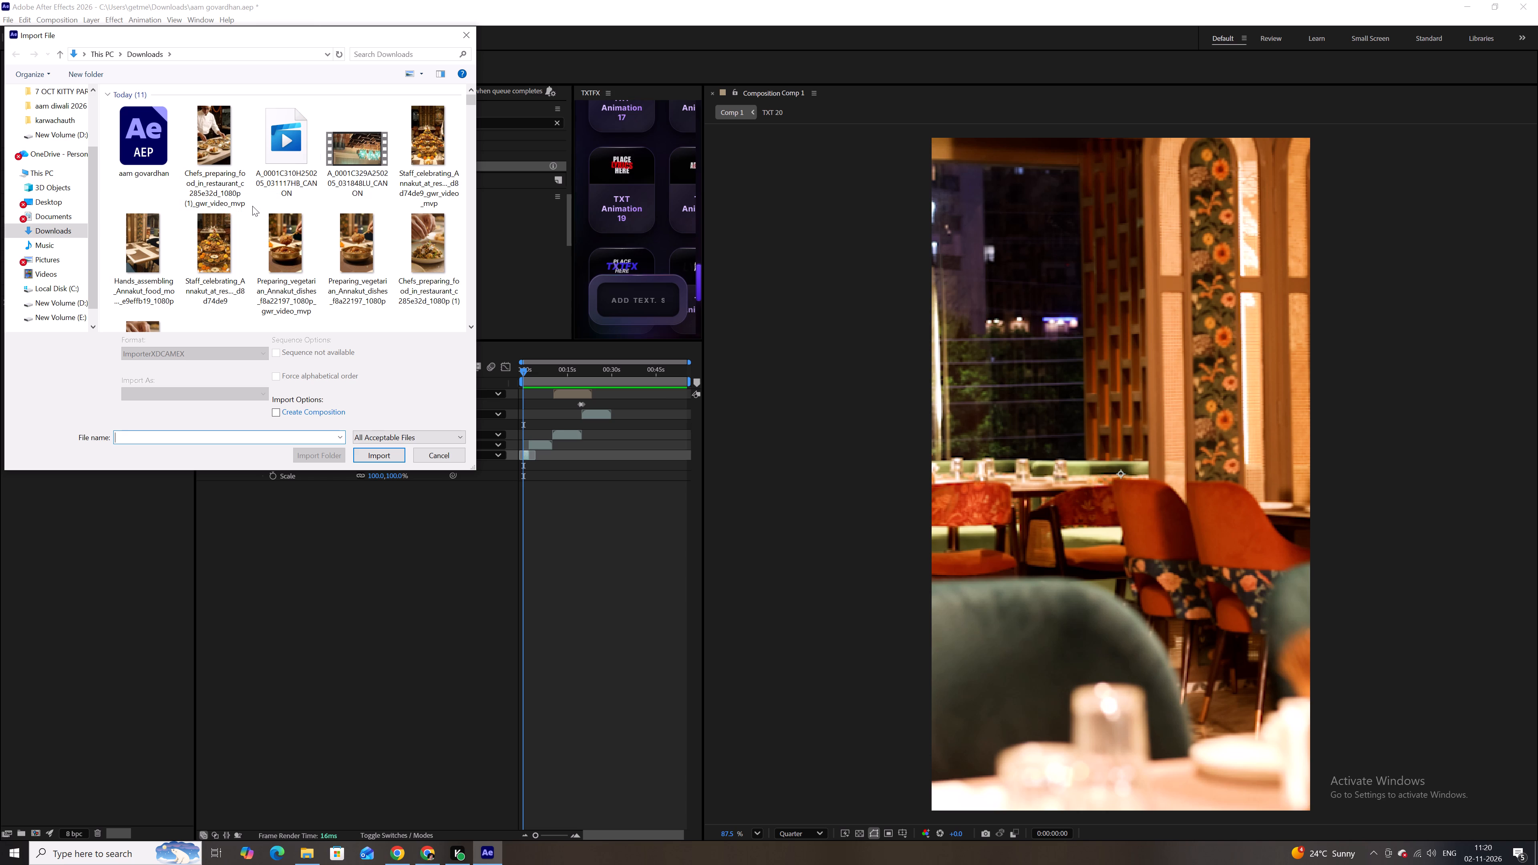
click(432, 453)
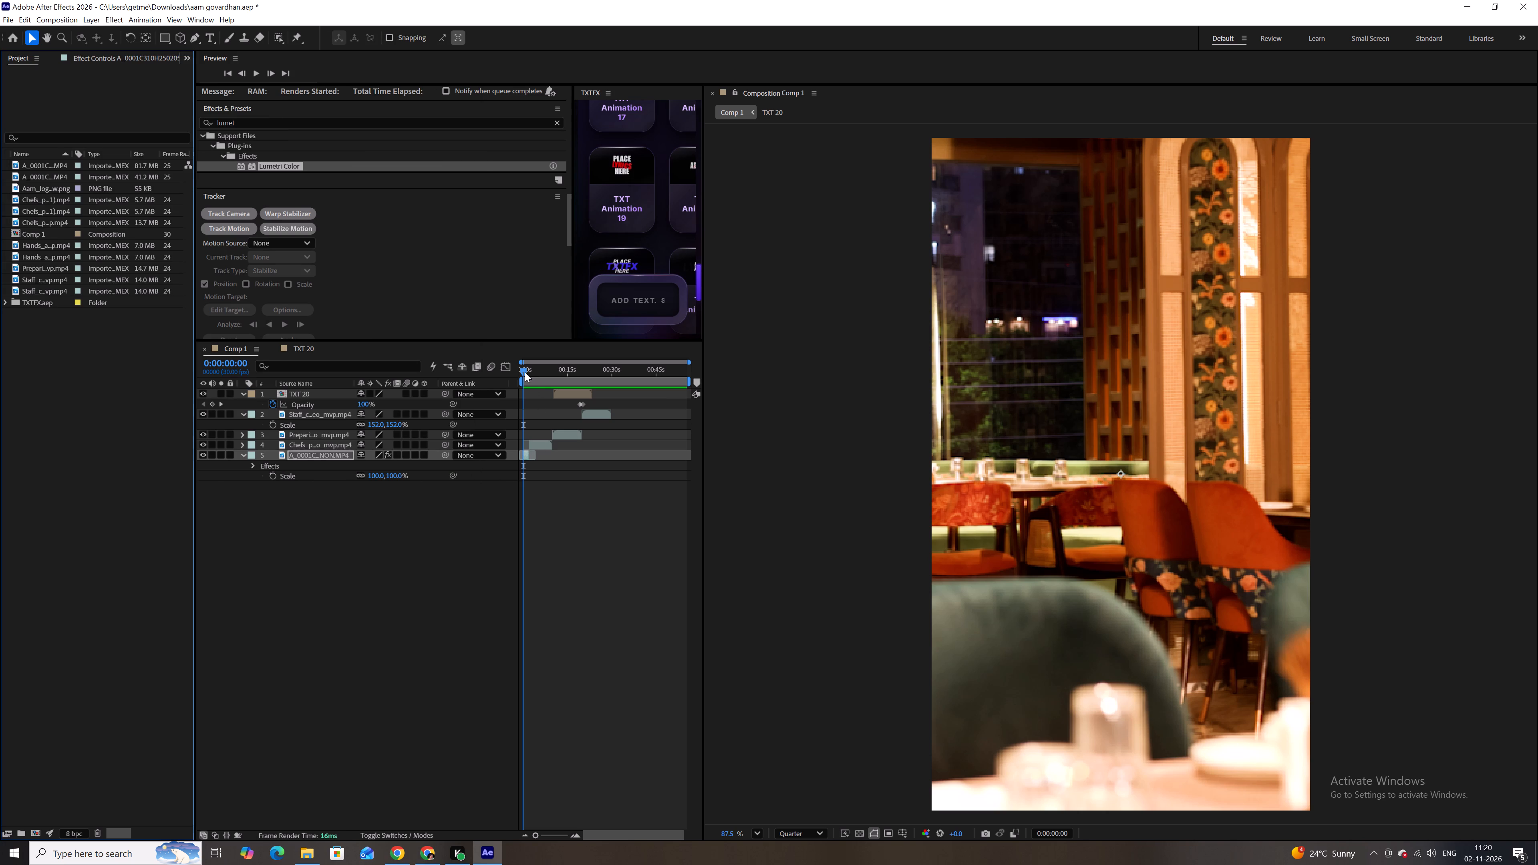
Preview the opening clips of Comp 1 and scrub through the Annakut title shot to check where the last clip ends.
drag(525, 372, 536, 375)
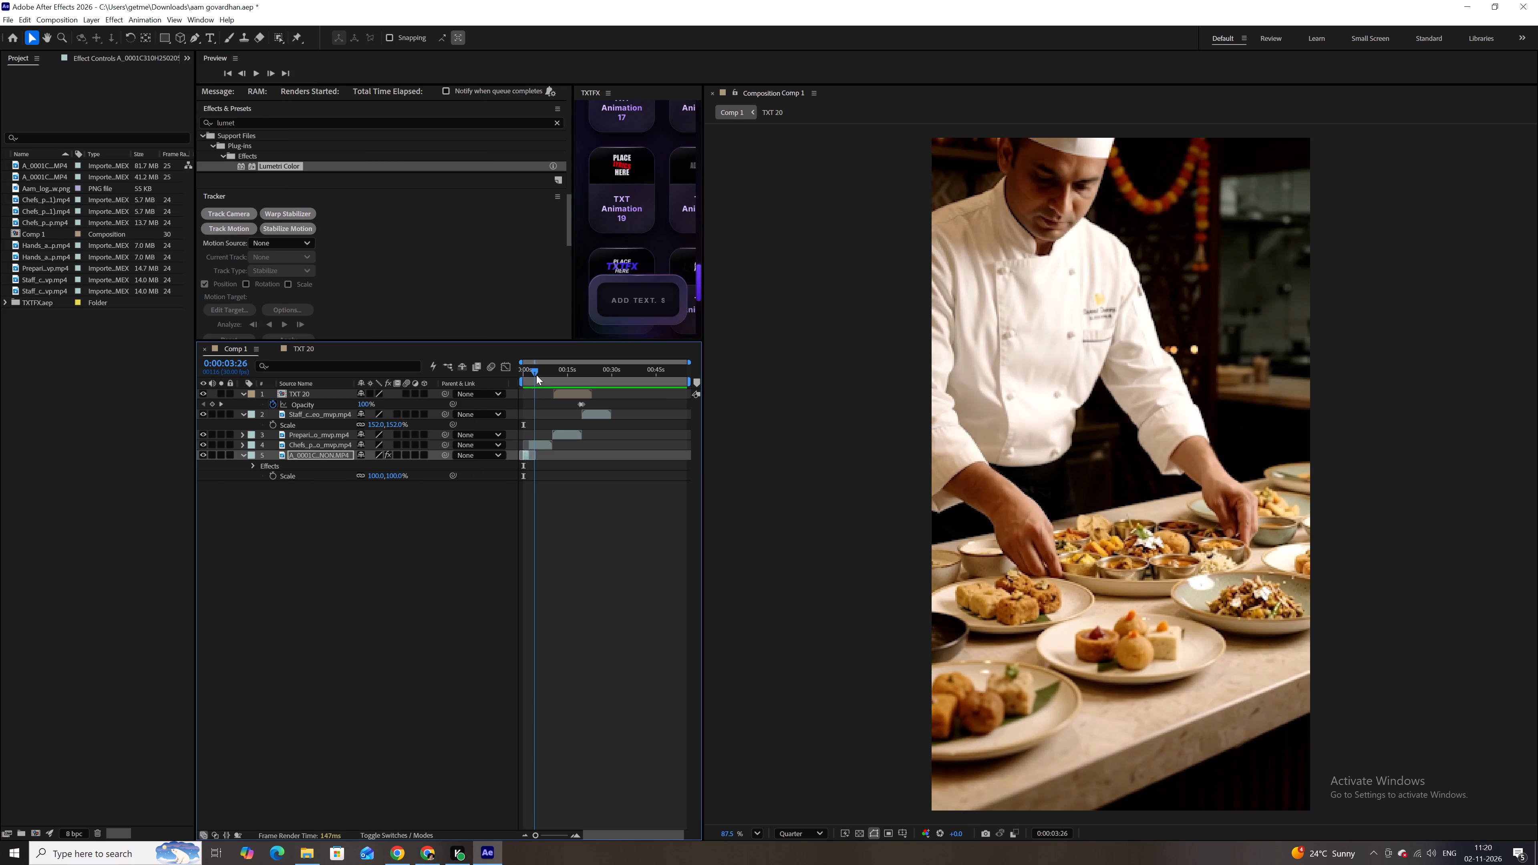
drag(536, 375, 509, 375)
key(space)
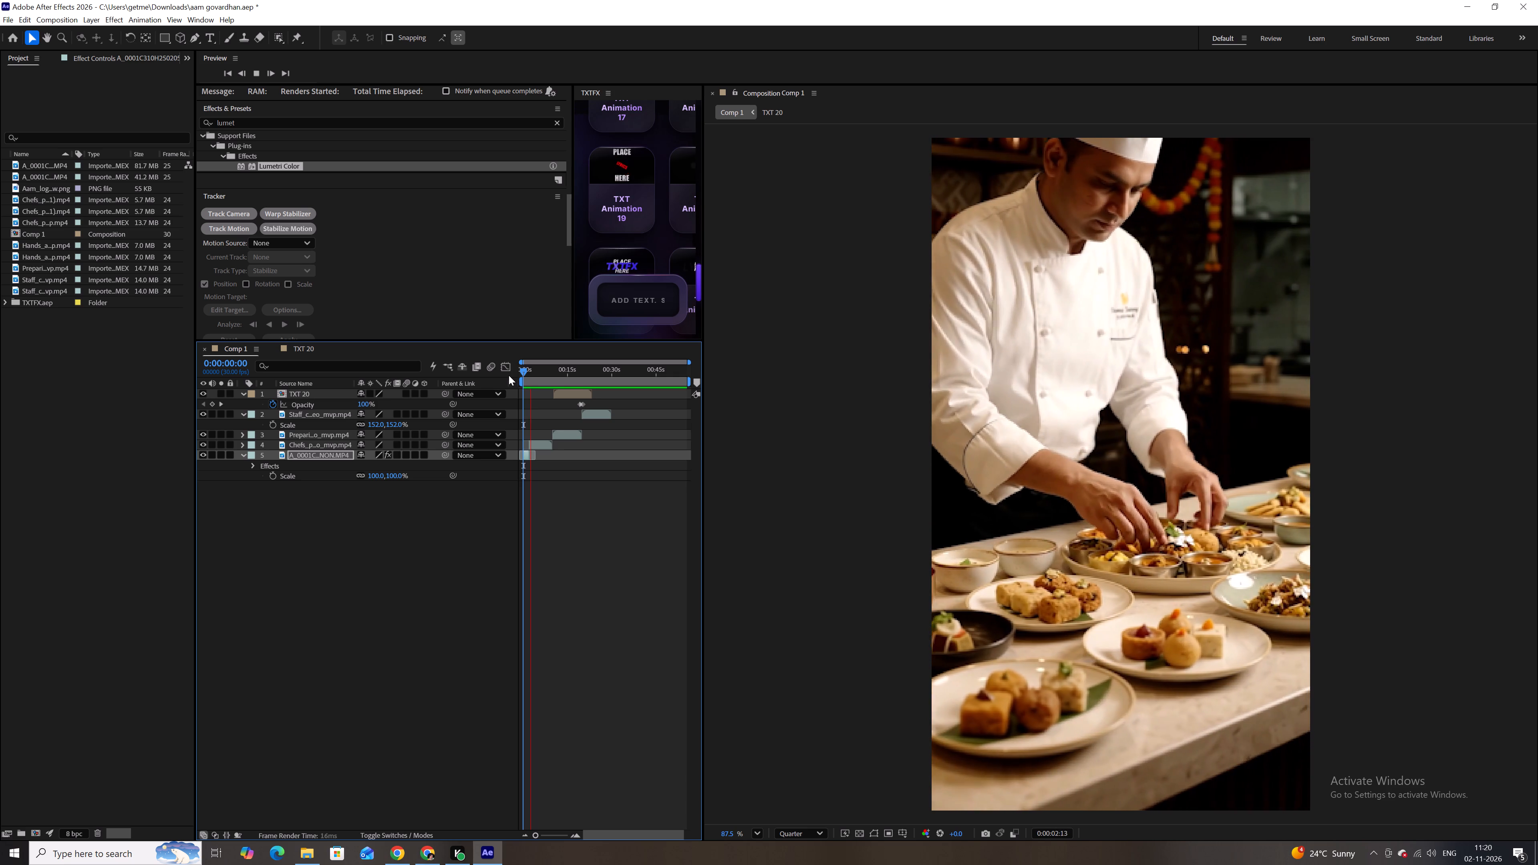
key(space)
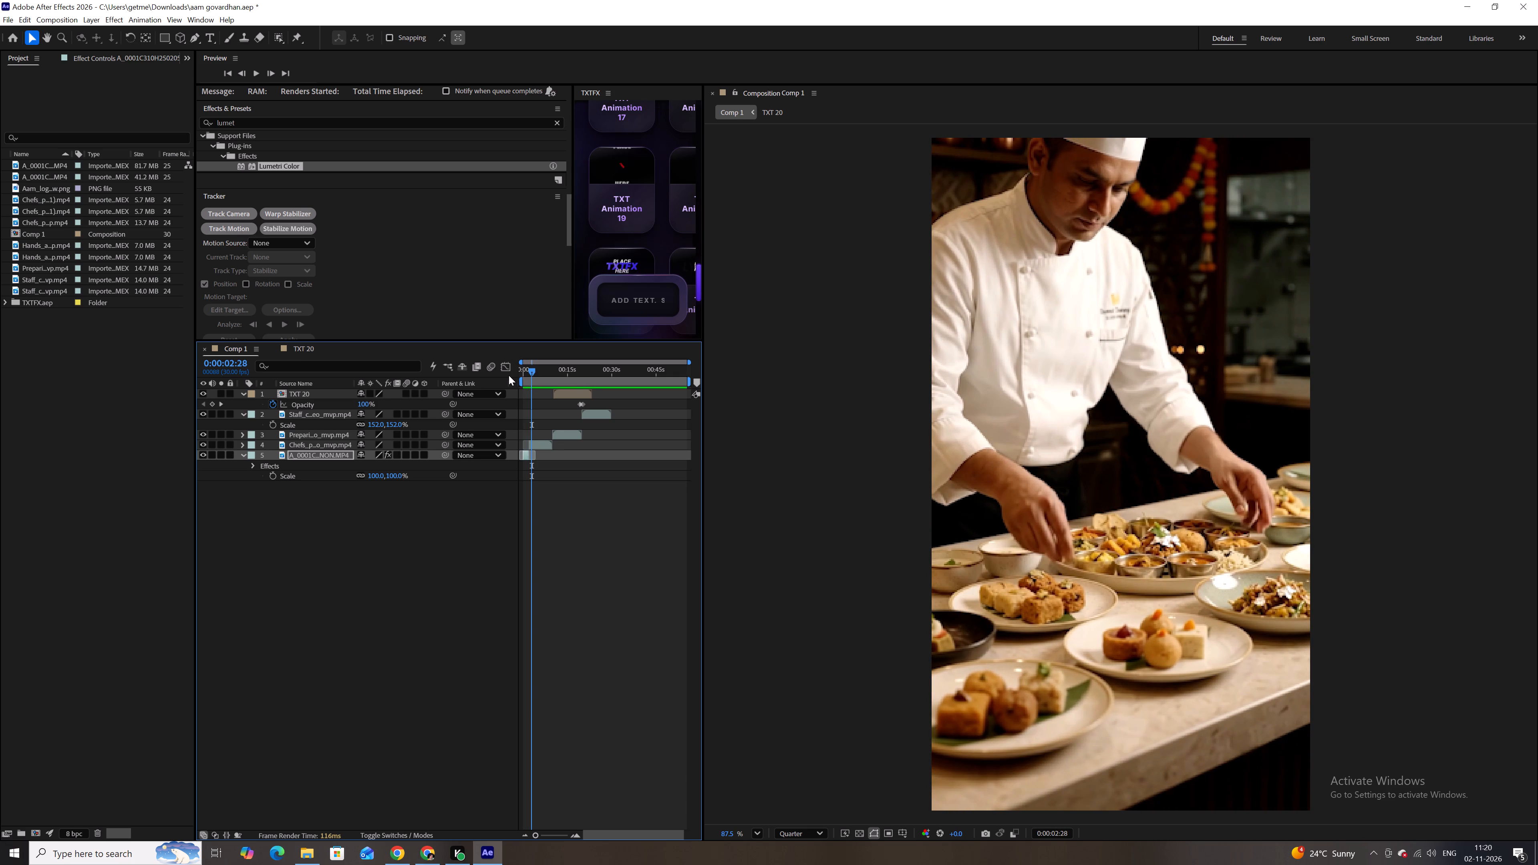
key(space)
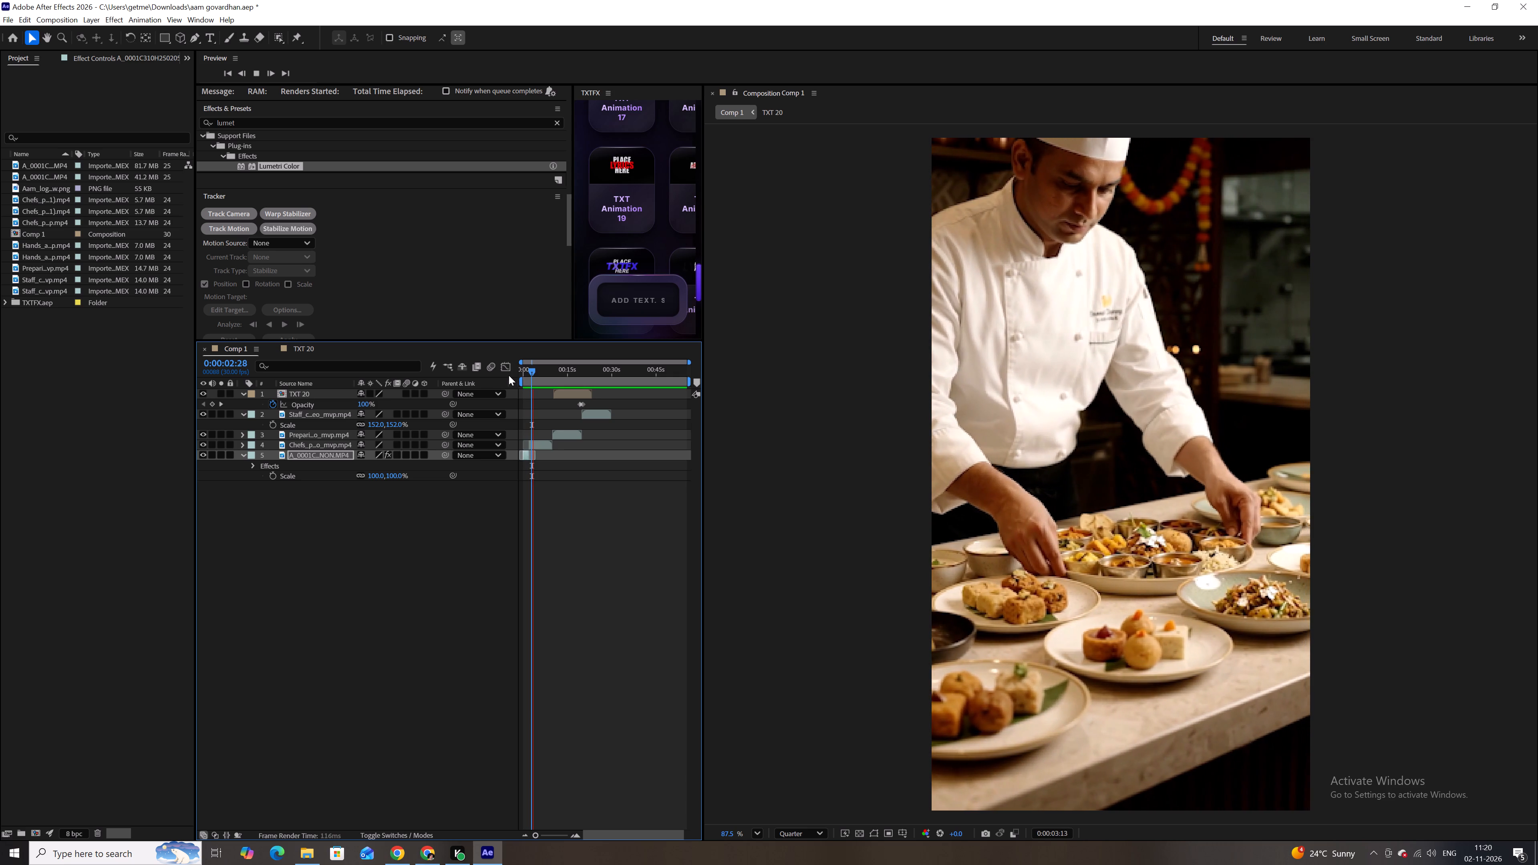
key(space)
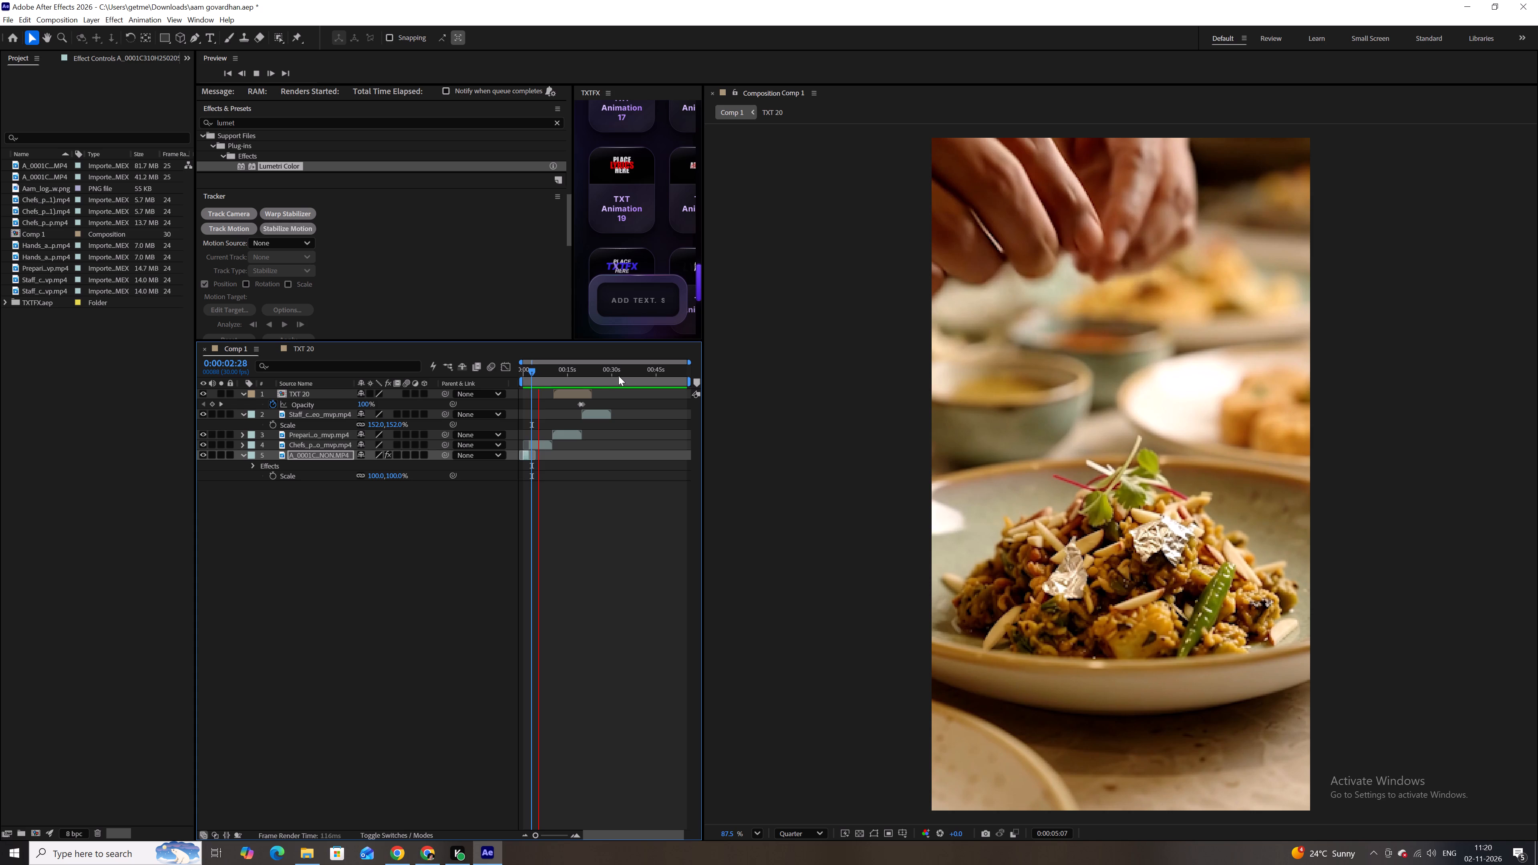
click(607, 377)
alt+scroll(606, 377, up, 5)
drag(625, 370, 642, 368)
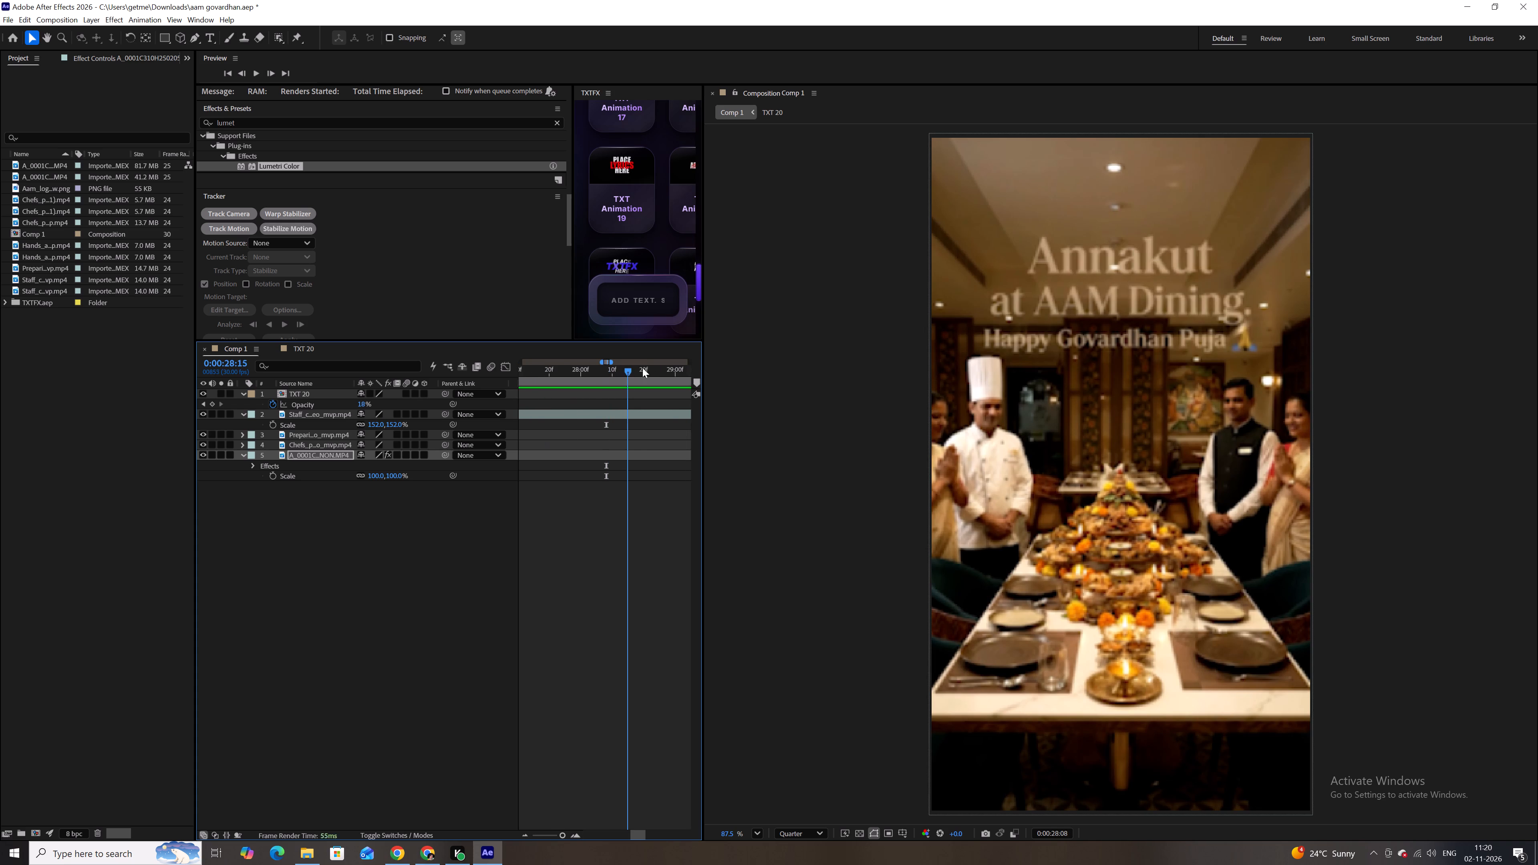
drag(642, 368, 550, 377)
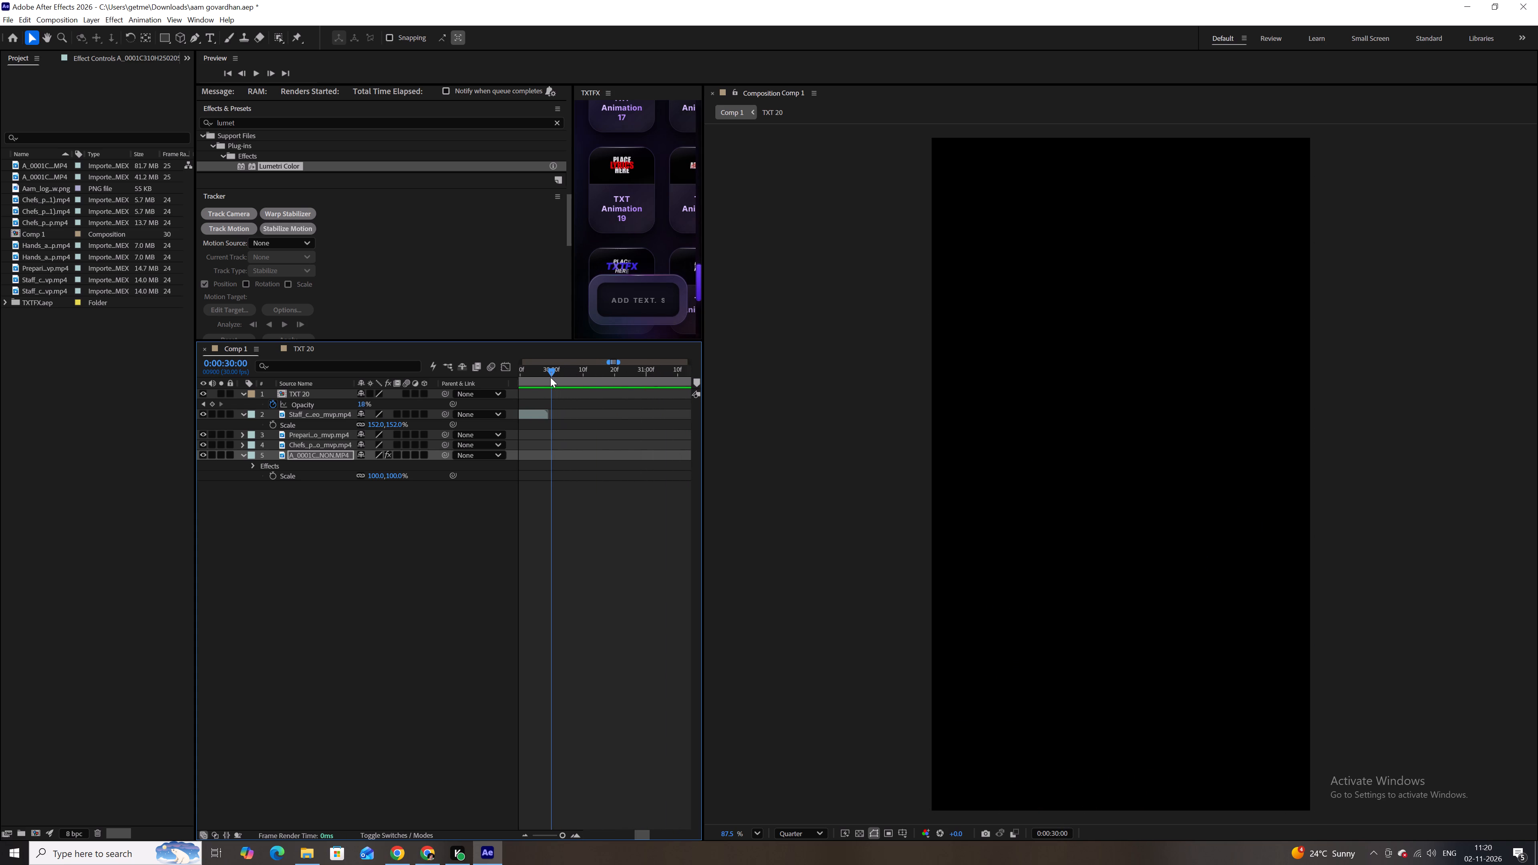
drag(550, 377, 547, 376)
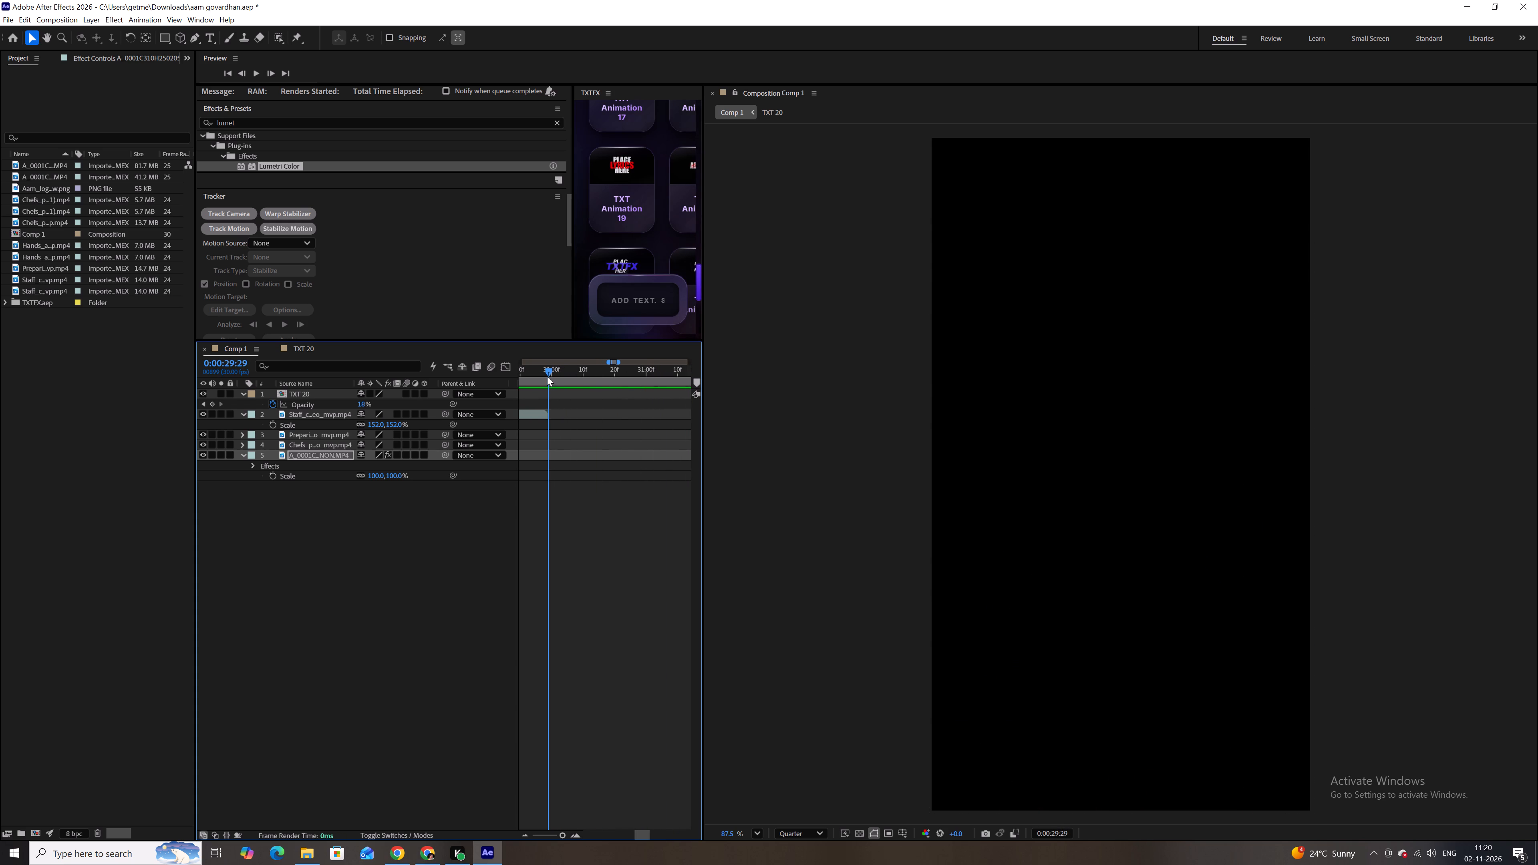
drag(547, 376, 545, 375)
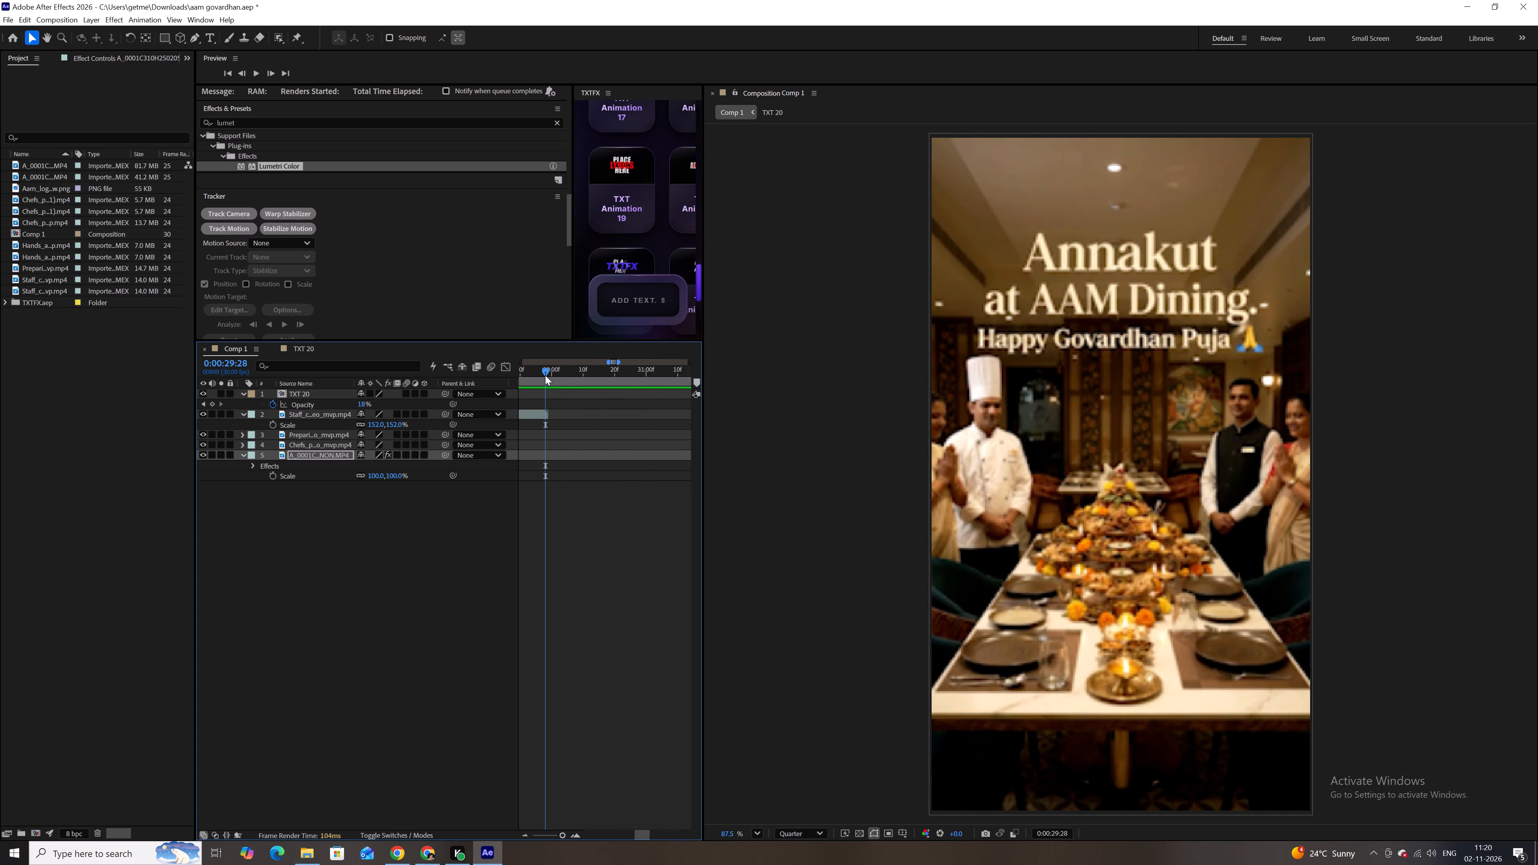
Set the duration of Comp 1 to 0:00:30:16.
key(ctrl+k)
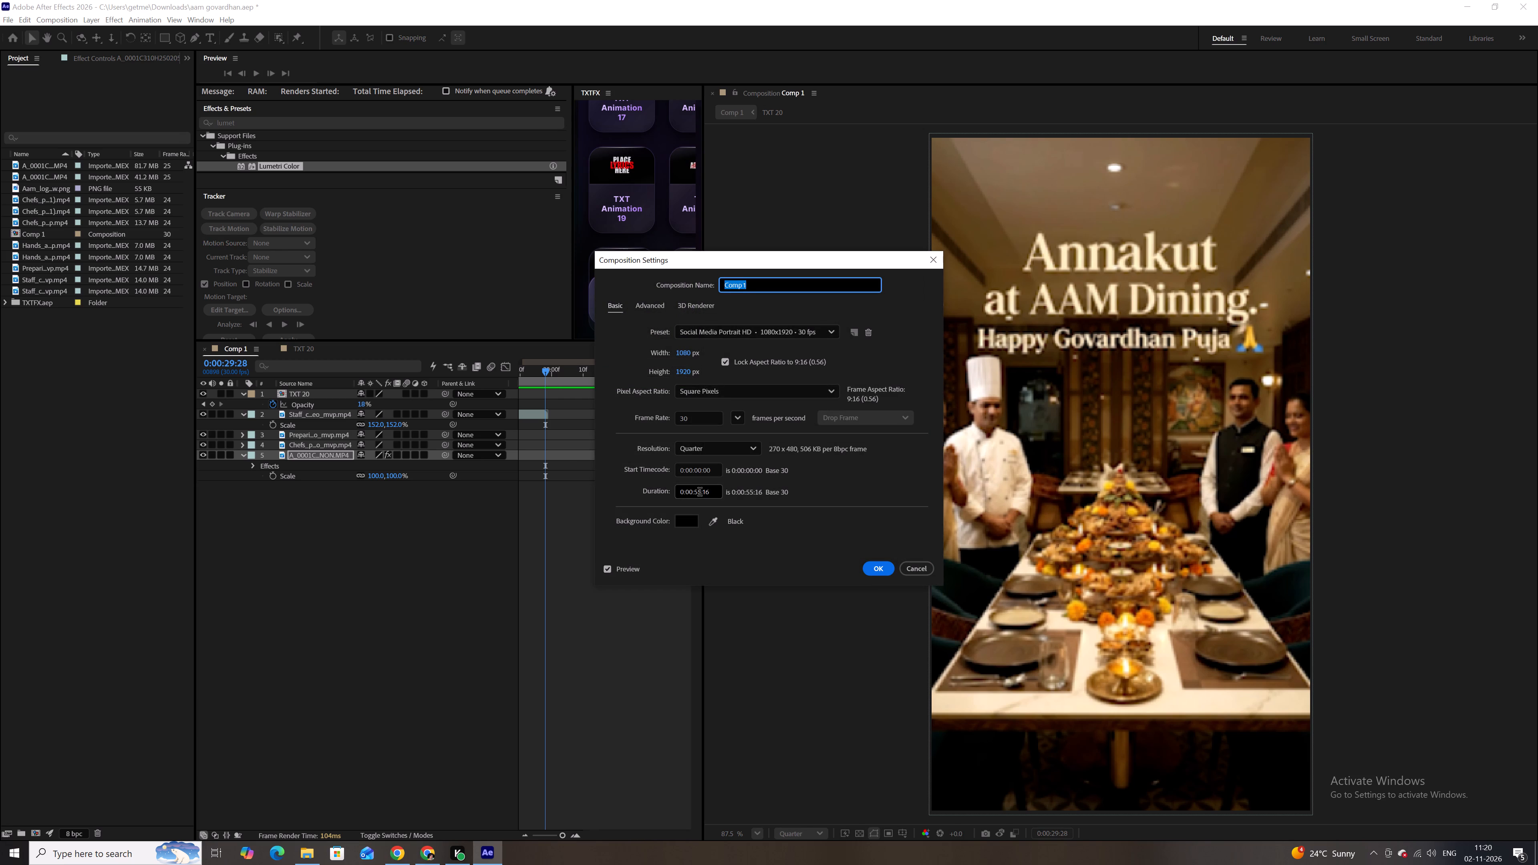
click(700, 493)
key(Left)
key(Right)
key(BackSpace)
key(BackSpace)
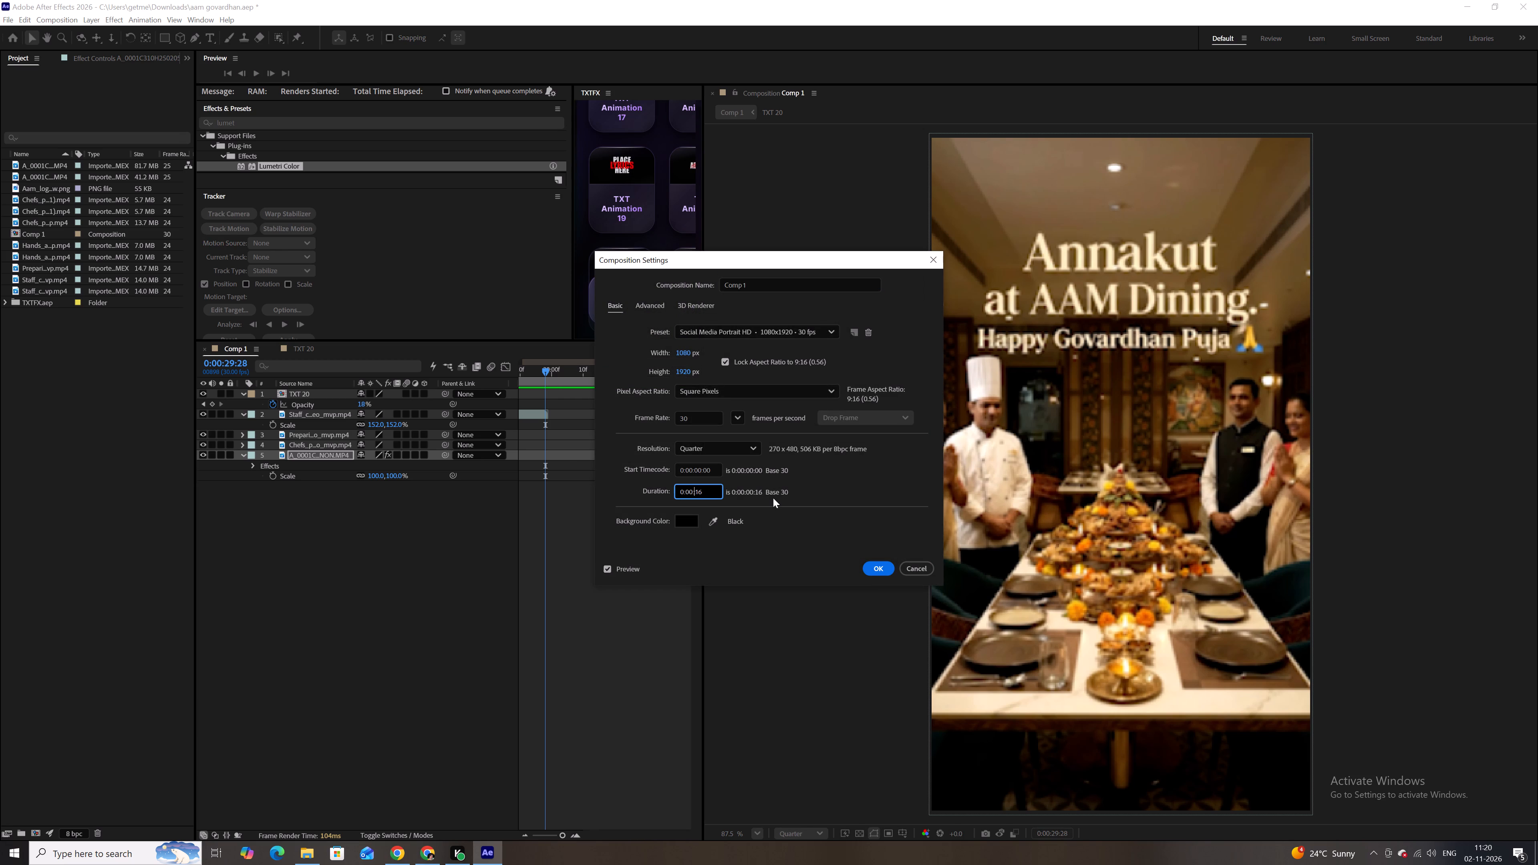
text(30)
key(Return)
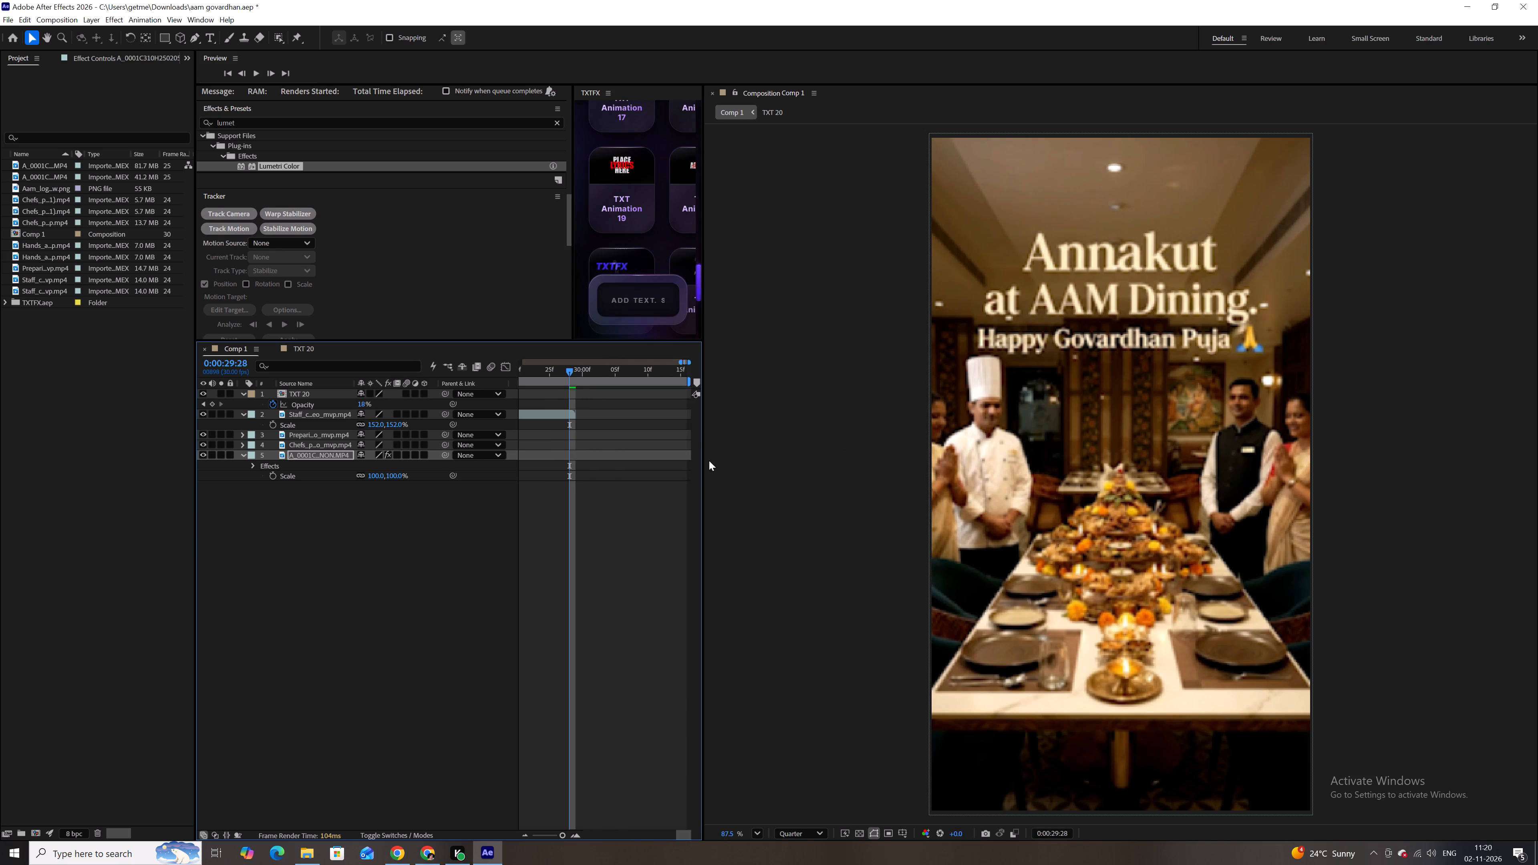
Import the aam vishkarma pooja reel video from the Downloads folder as footage.
key(space)
key(space)
alt+scroll(587, 400, down, 5)
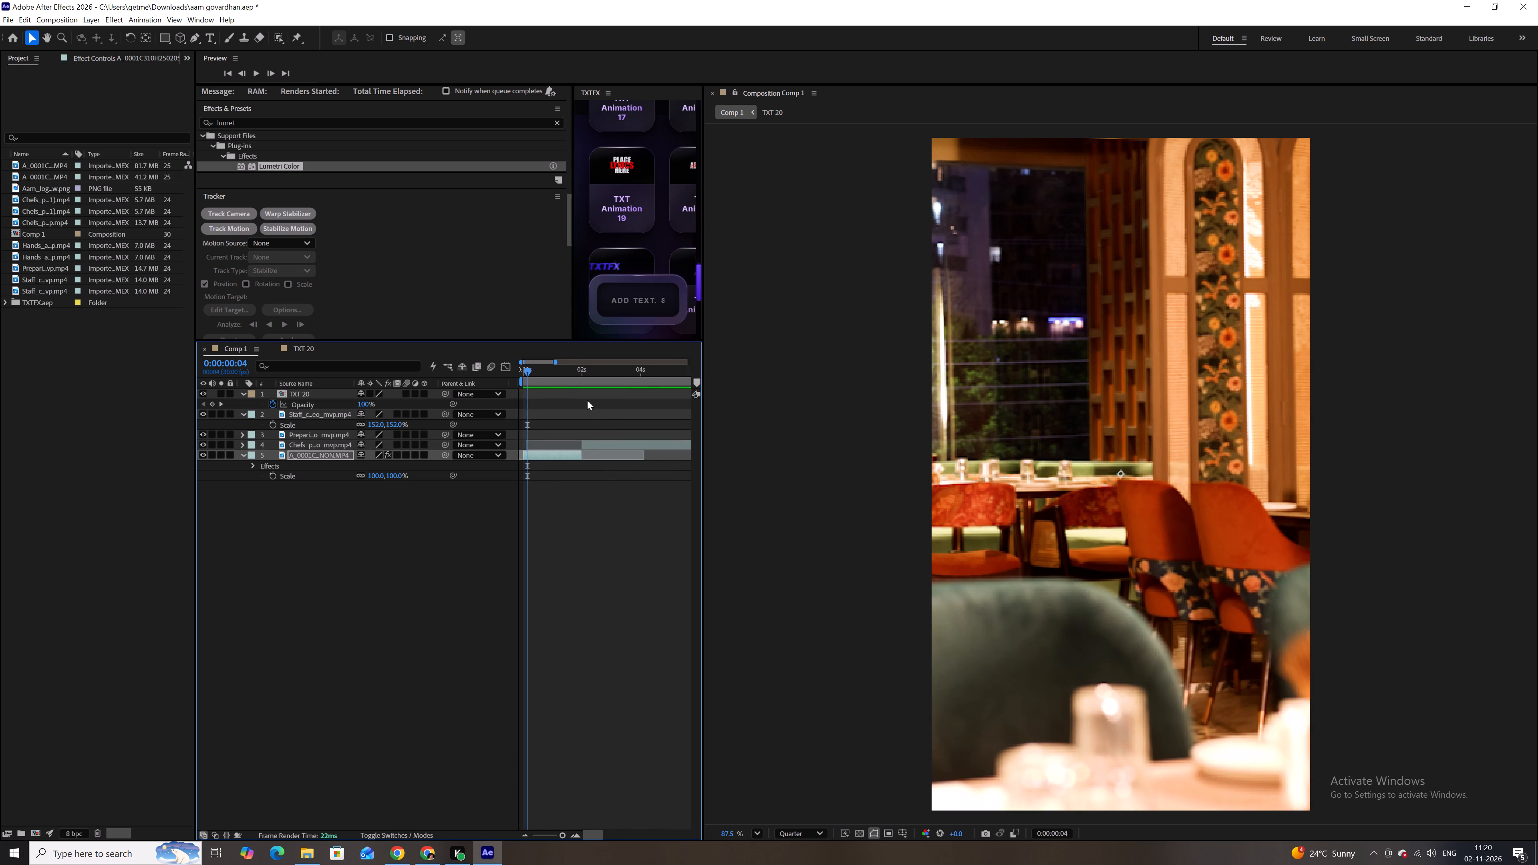
alt+scroll(587, 400, down, 6)
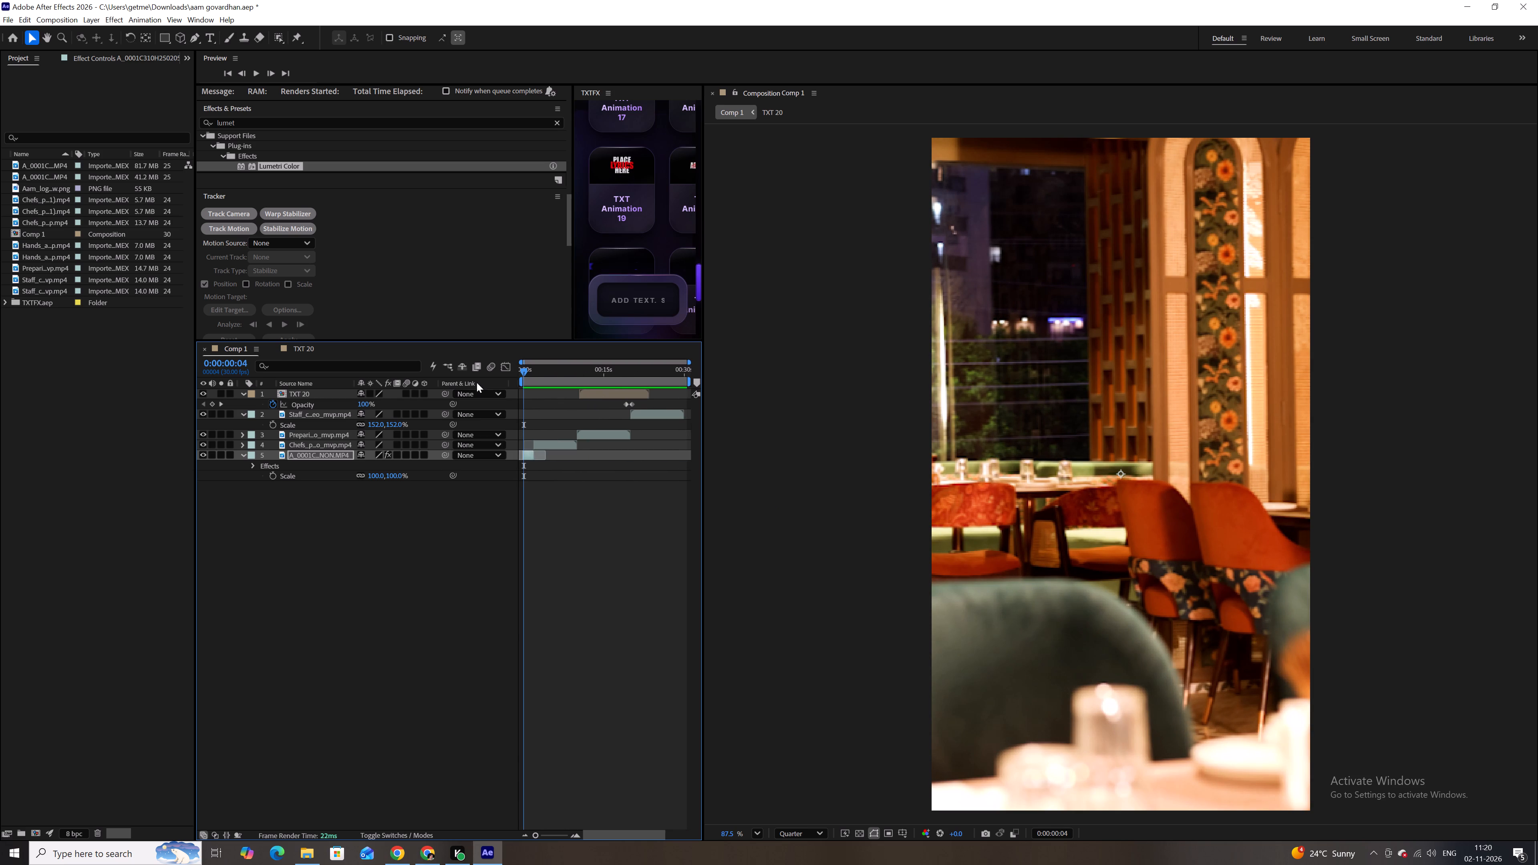
double_click(143, 362)
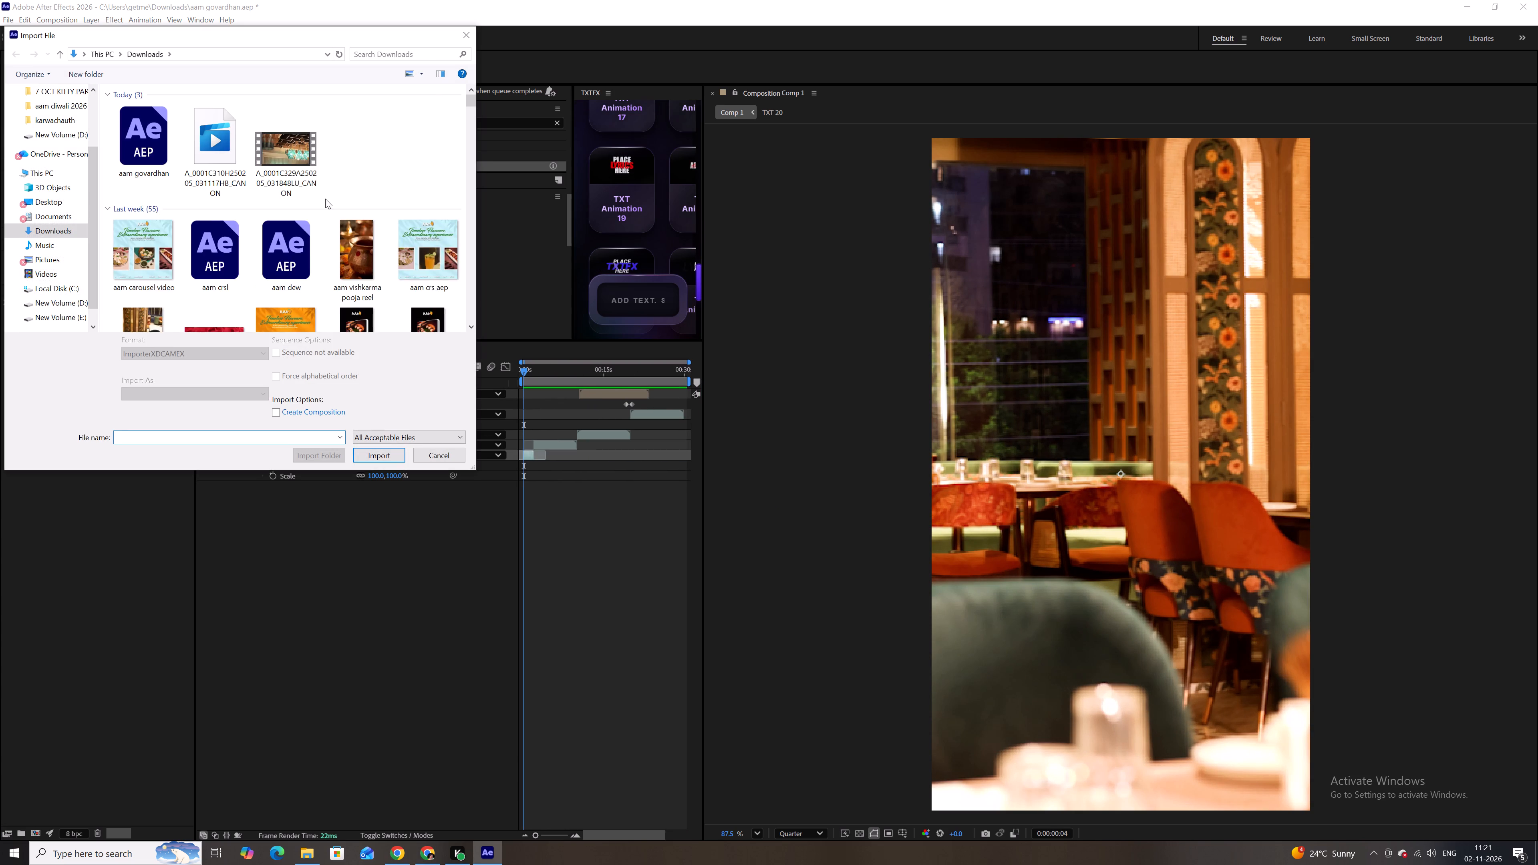
scroll(317, 249, down, 2)
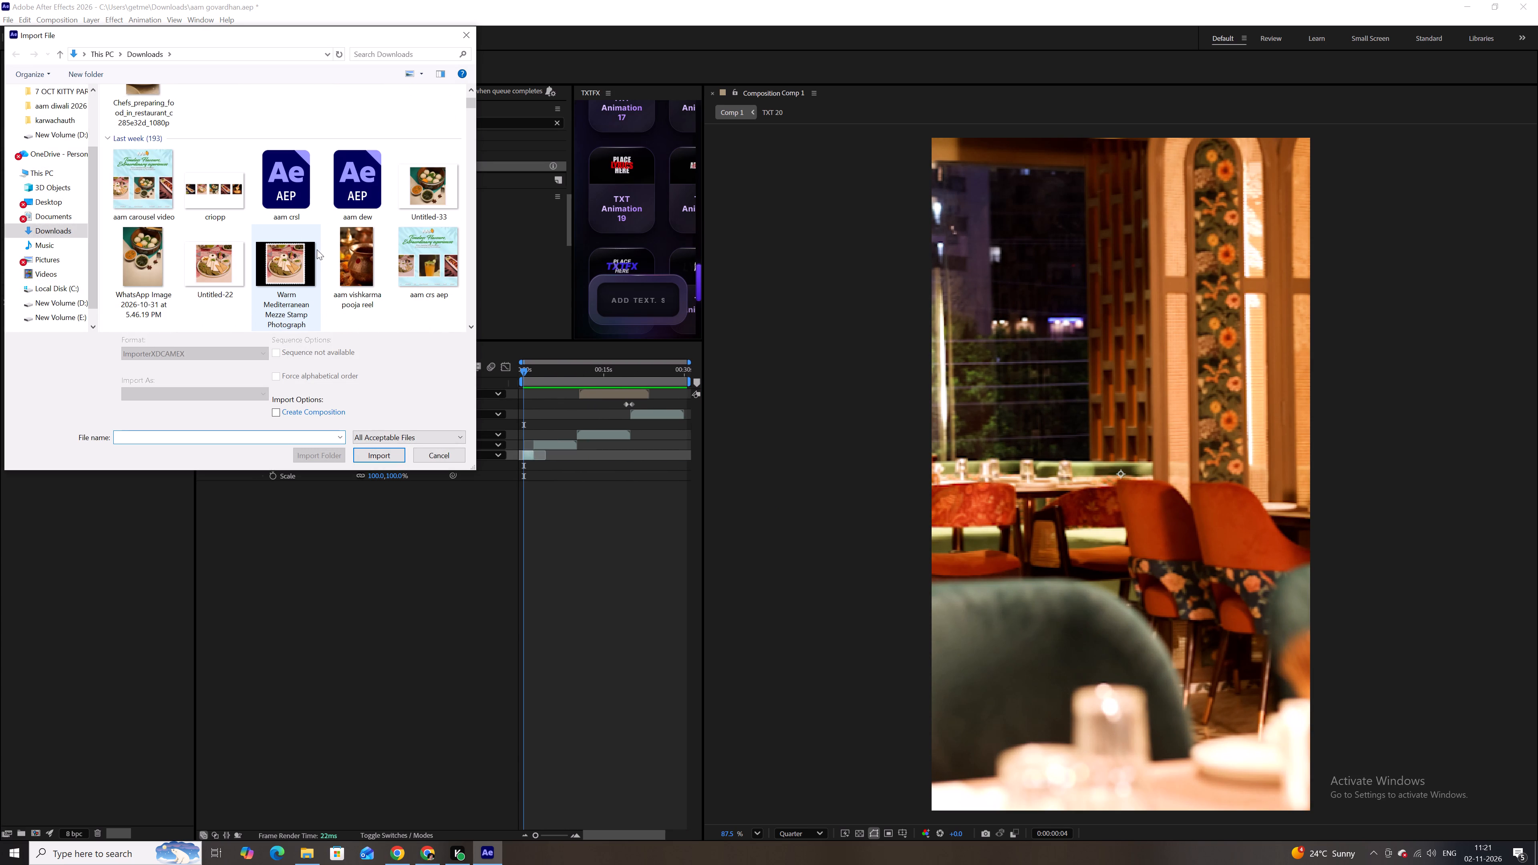
scroll(317, 249, down, 1)
click(362, 189)
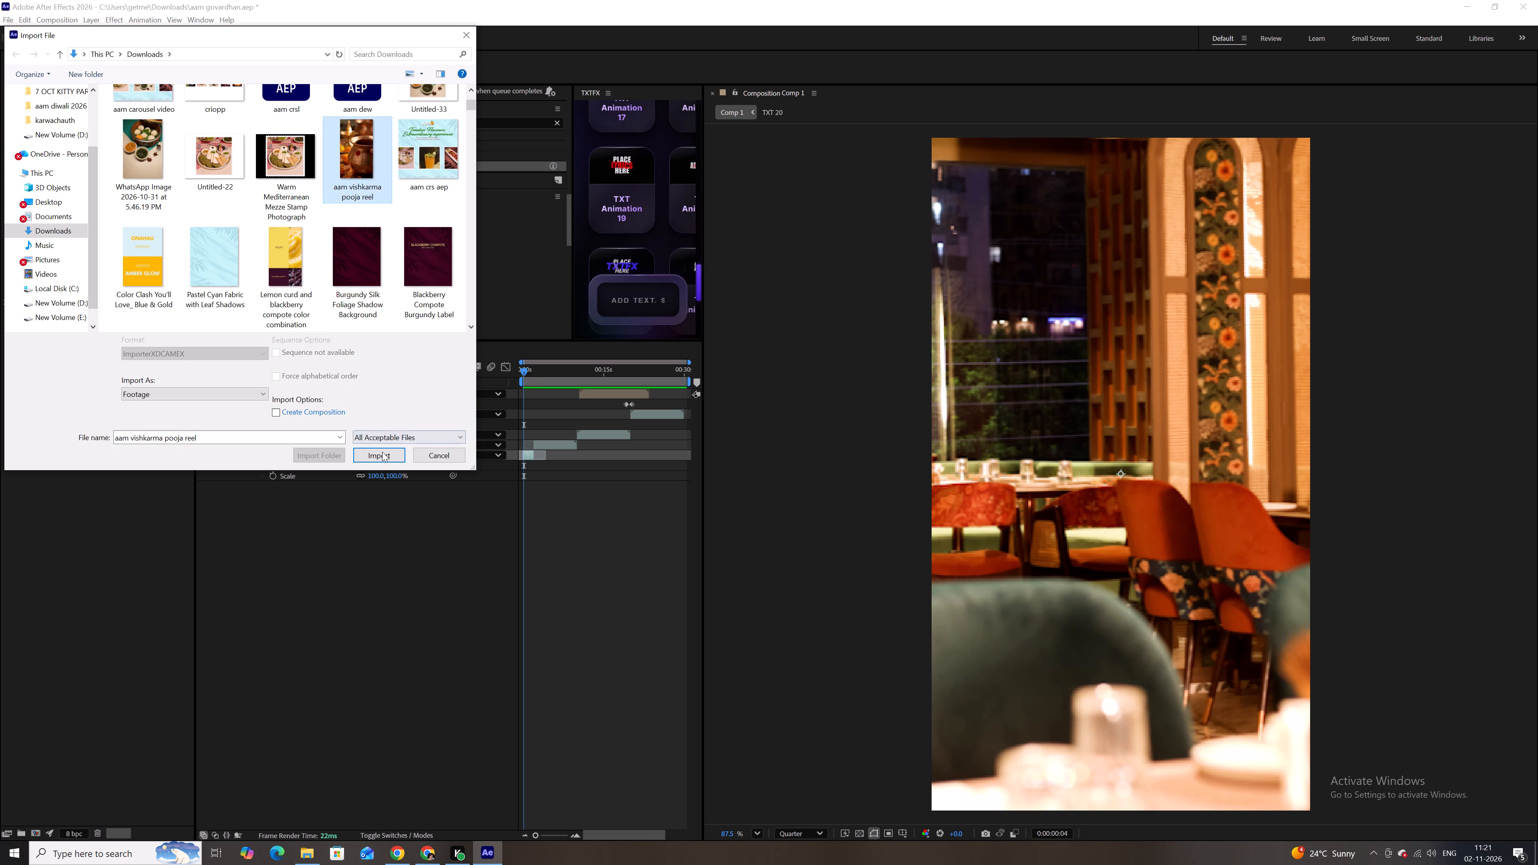
click(382, 452)
Set the duration of Comp 1 to 0:00:35:16.
alt+scroll(636, 446, down, 4)
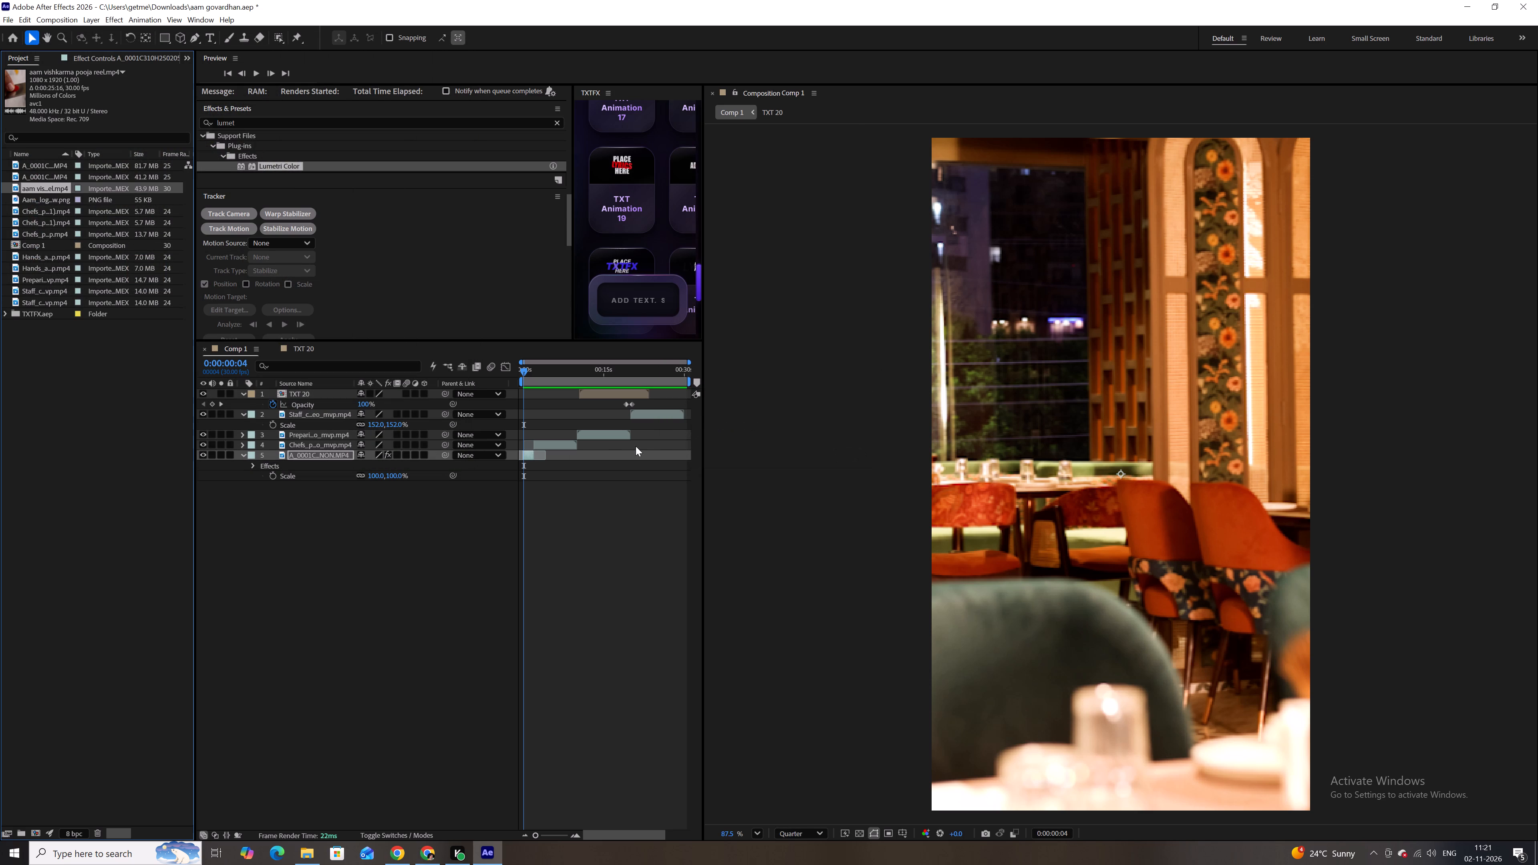
key(ctrl+k)
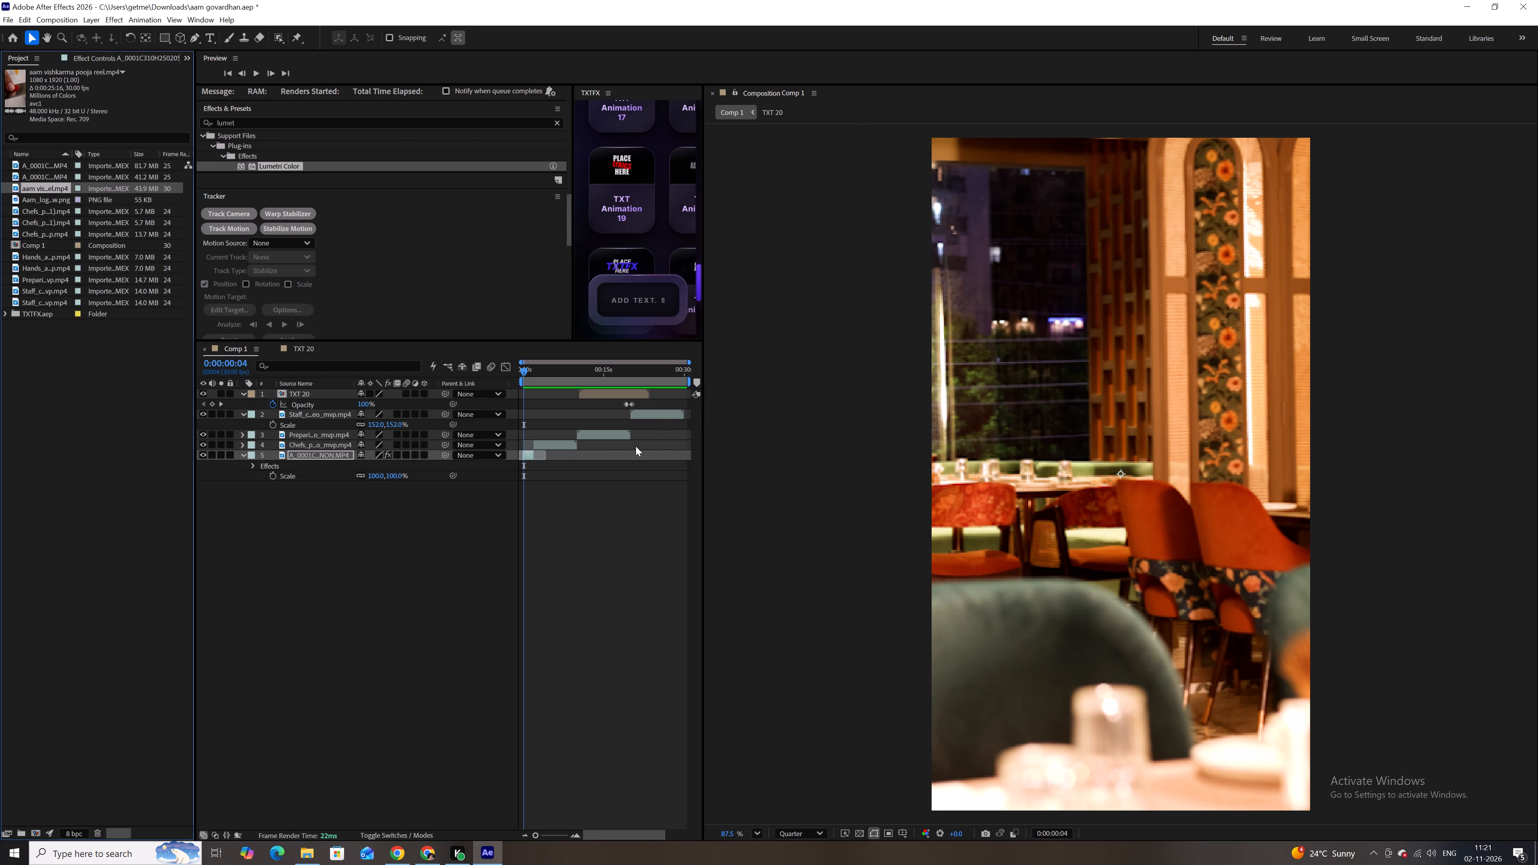
key(ctrl+k)
click(636, 446)
key(ctrl+k)
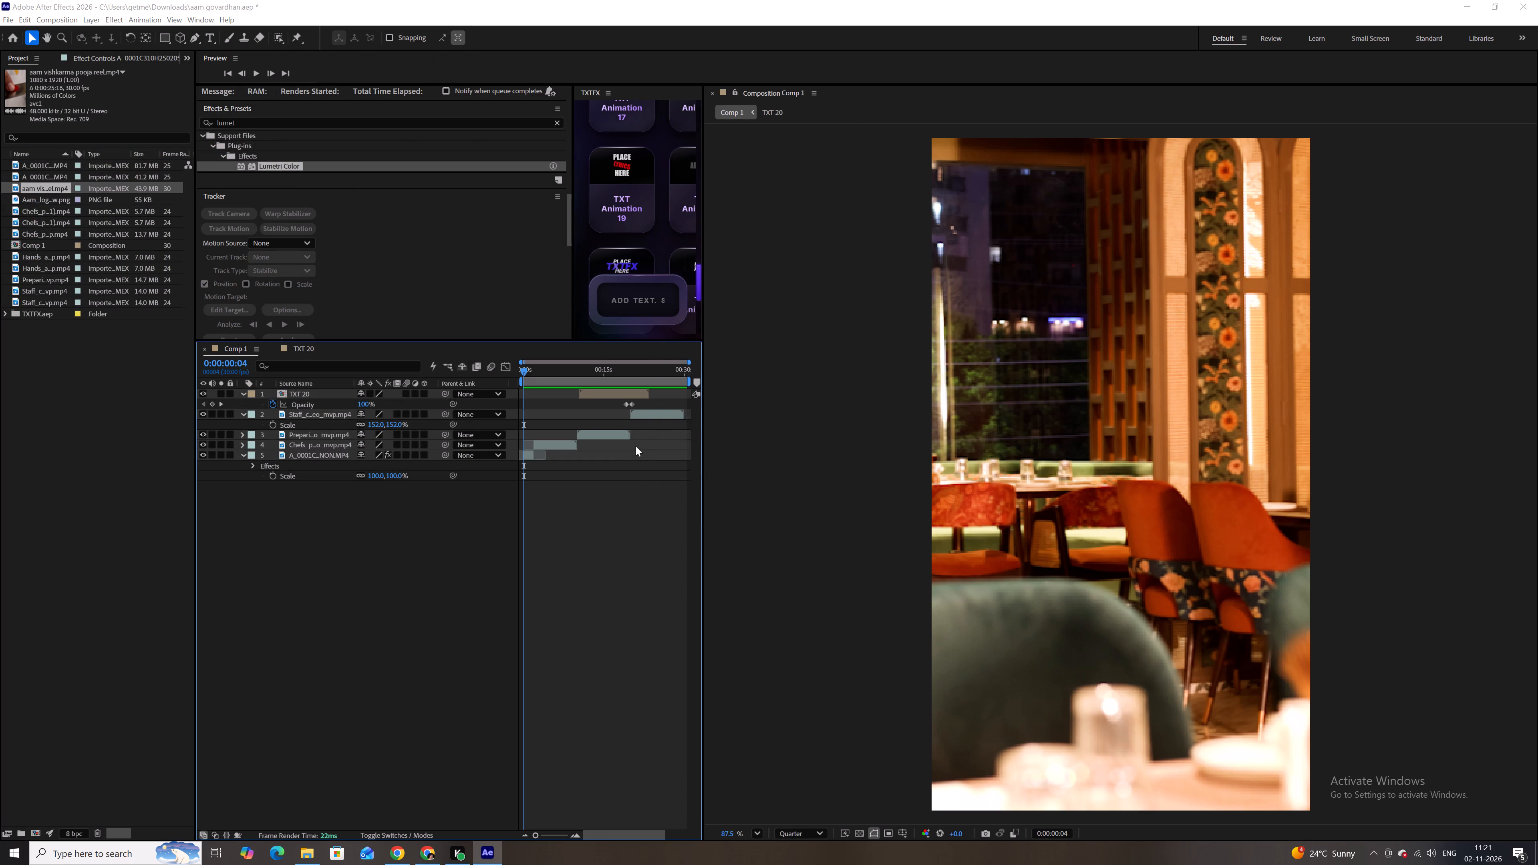
click(701, 494)
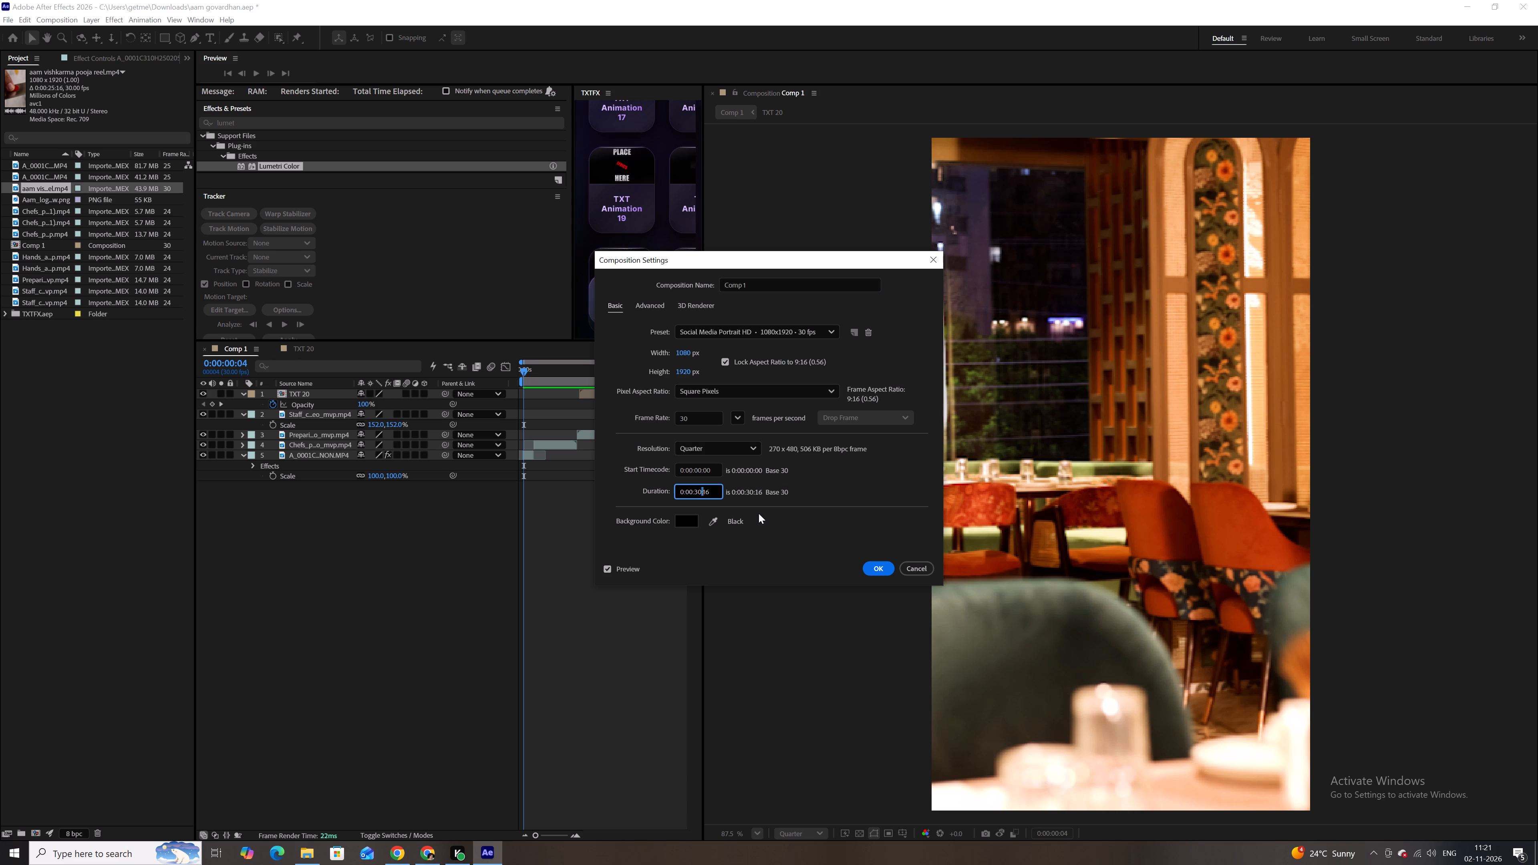
key(Left)
key(Left)
key(Right)
key(BackSpace)
key(5)
key(Return)
Move the Comp 1 playhead to 0:00:29:28, at the end of the Annakut title shot.
ctrl+scroll(630, 527, down, 5)
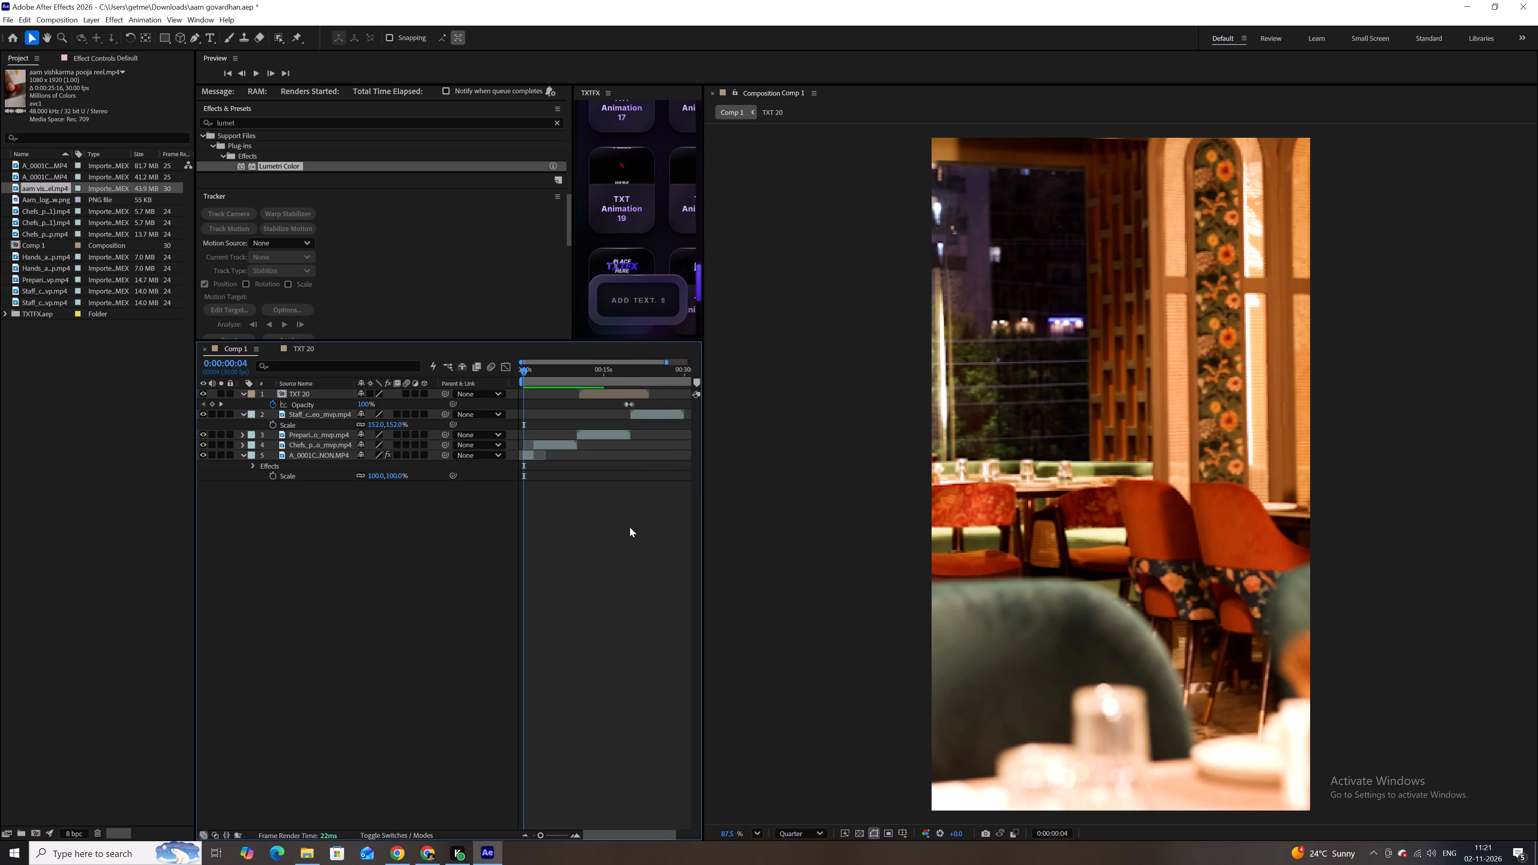
alt+scroll(630, 527, down, 14)
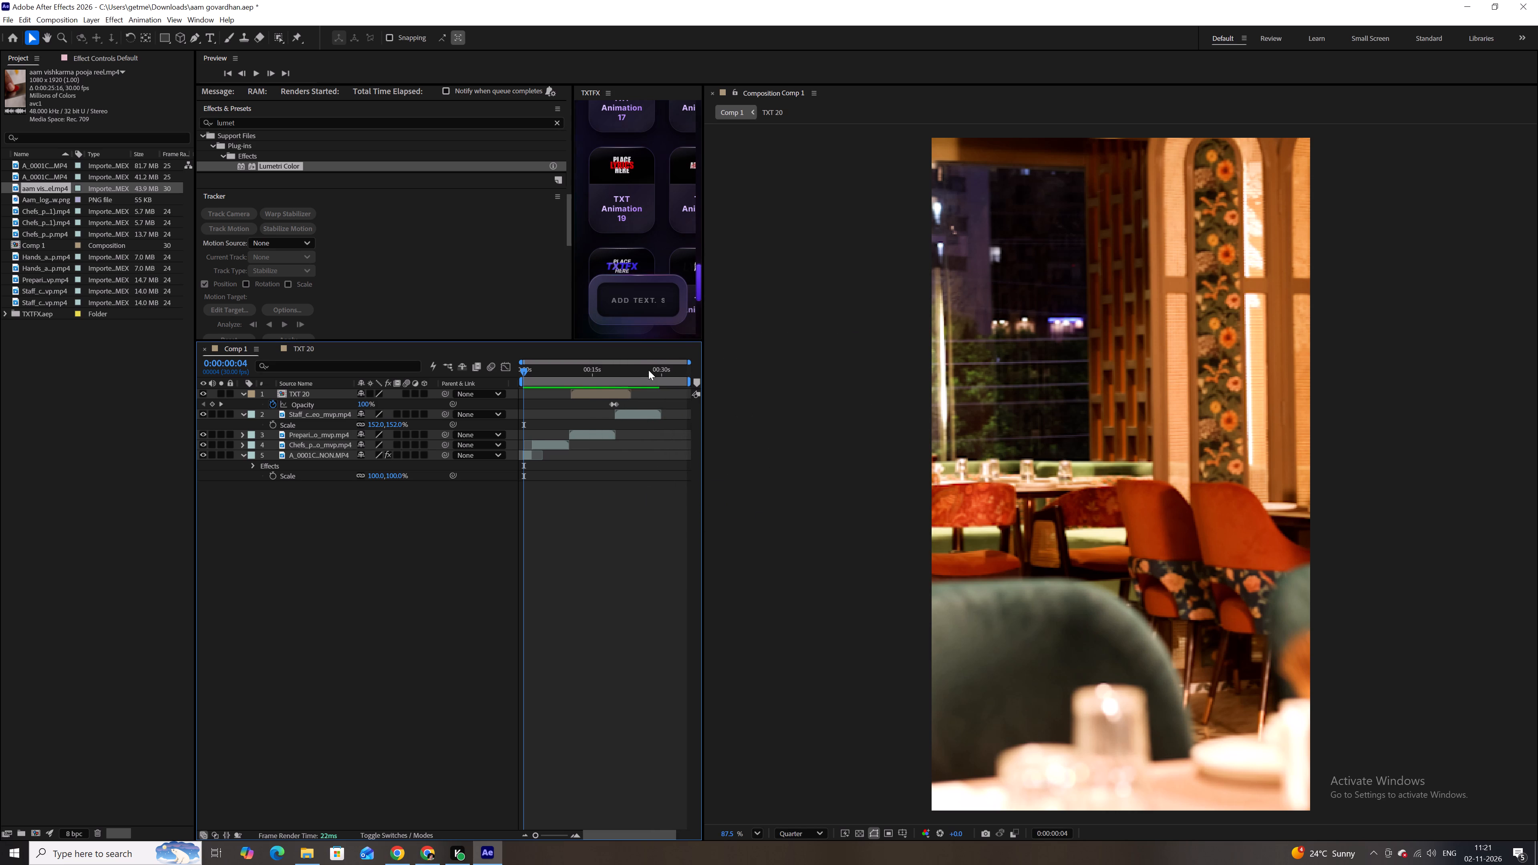
drag(648, 370, 661, 367)
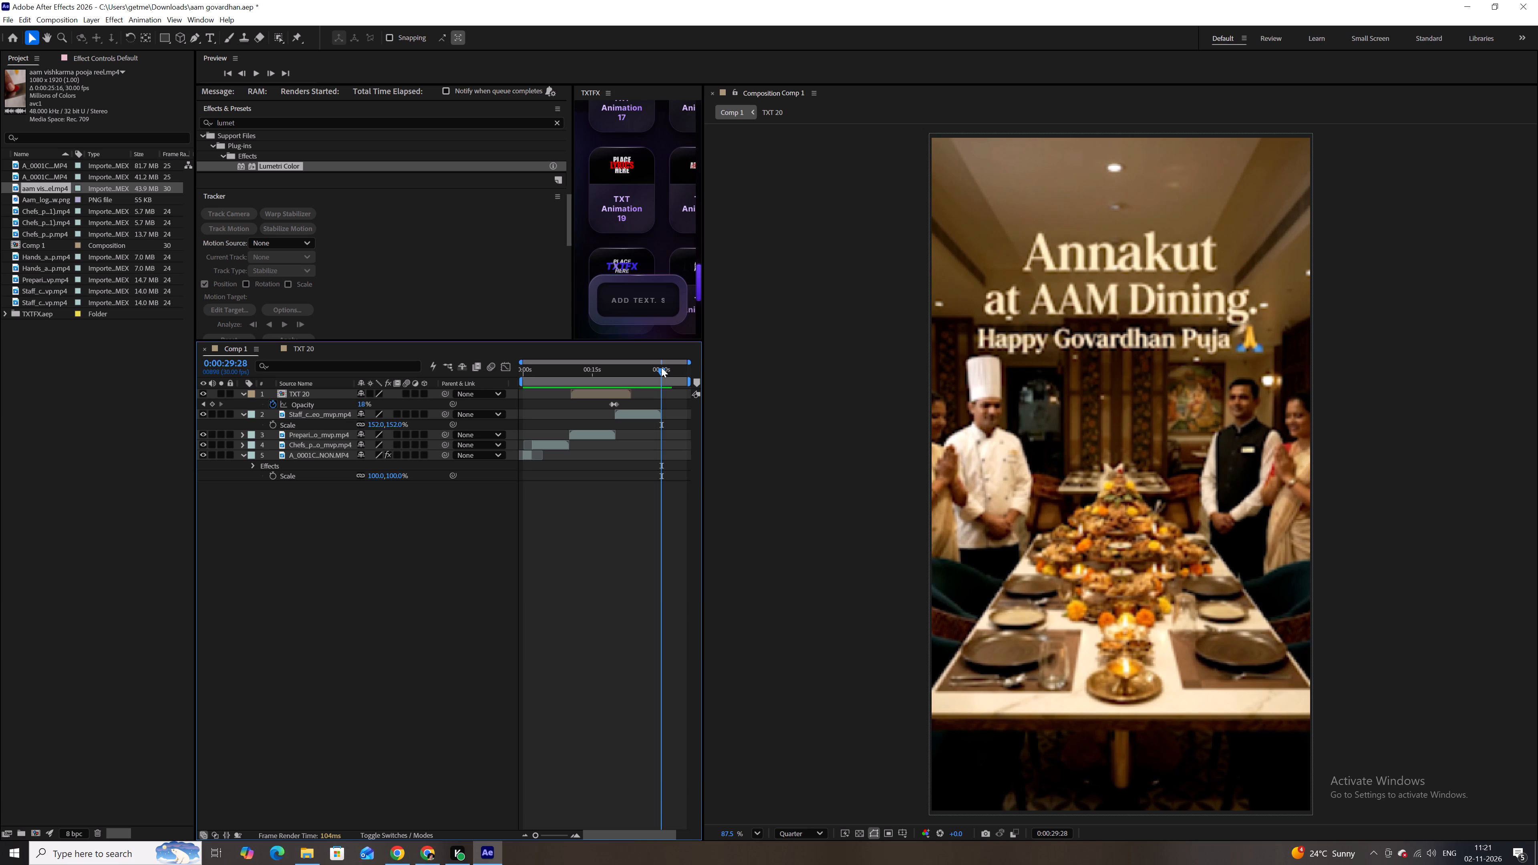
double_click(76, 410)
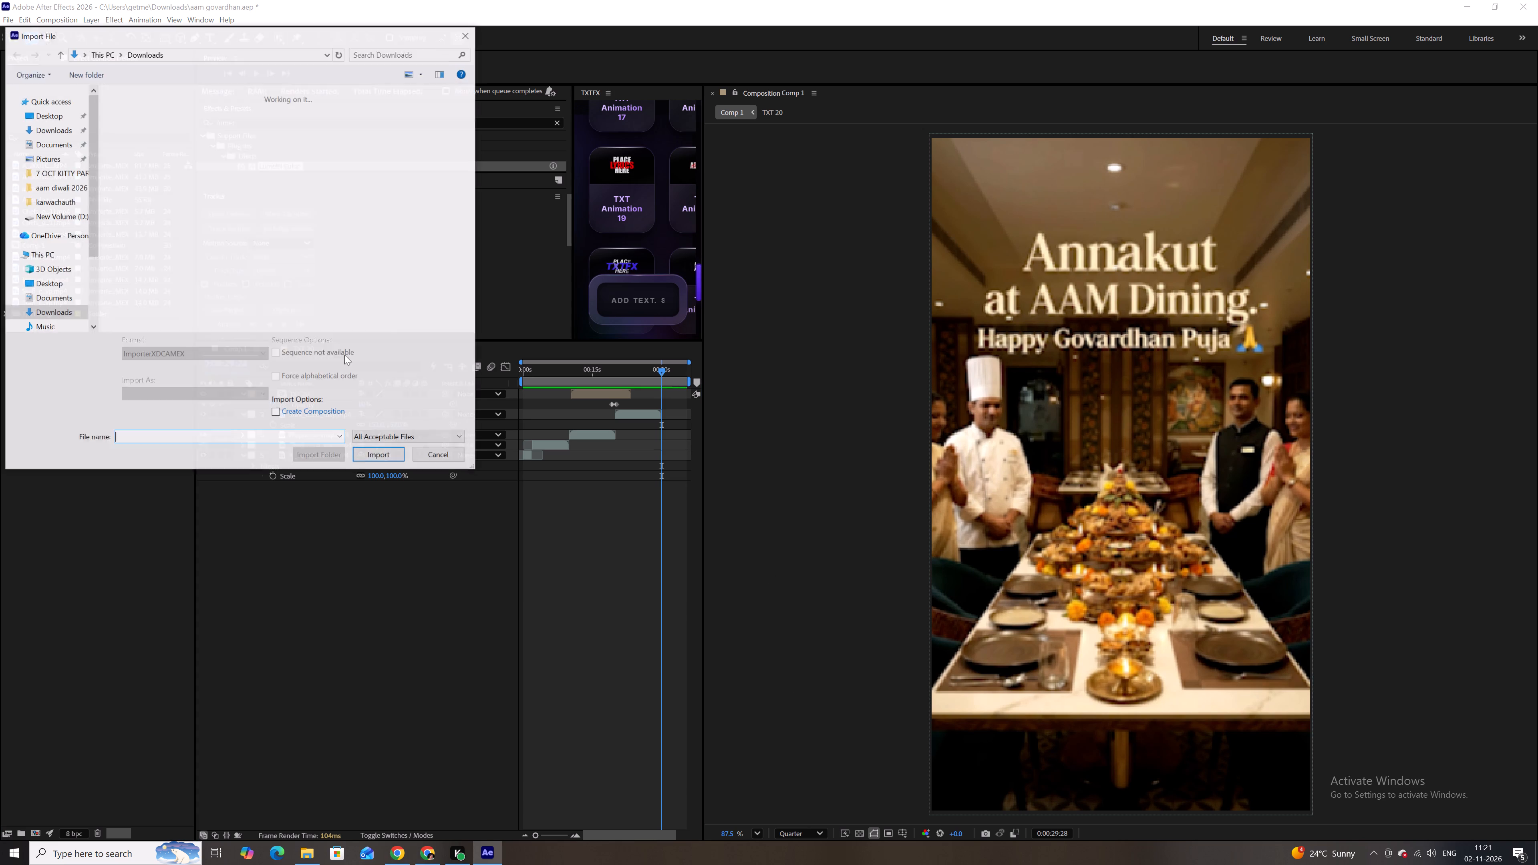
click(449, 457)
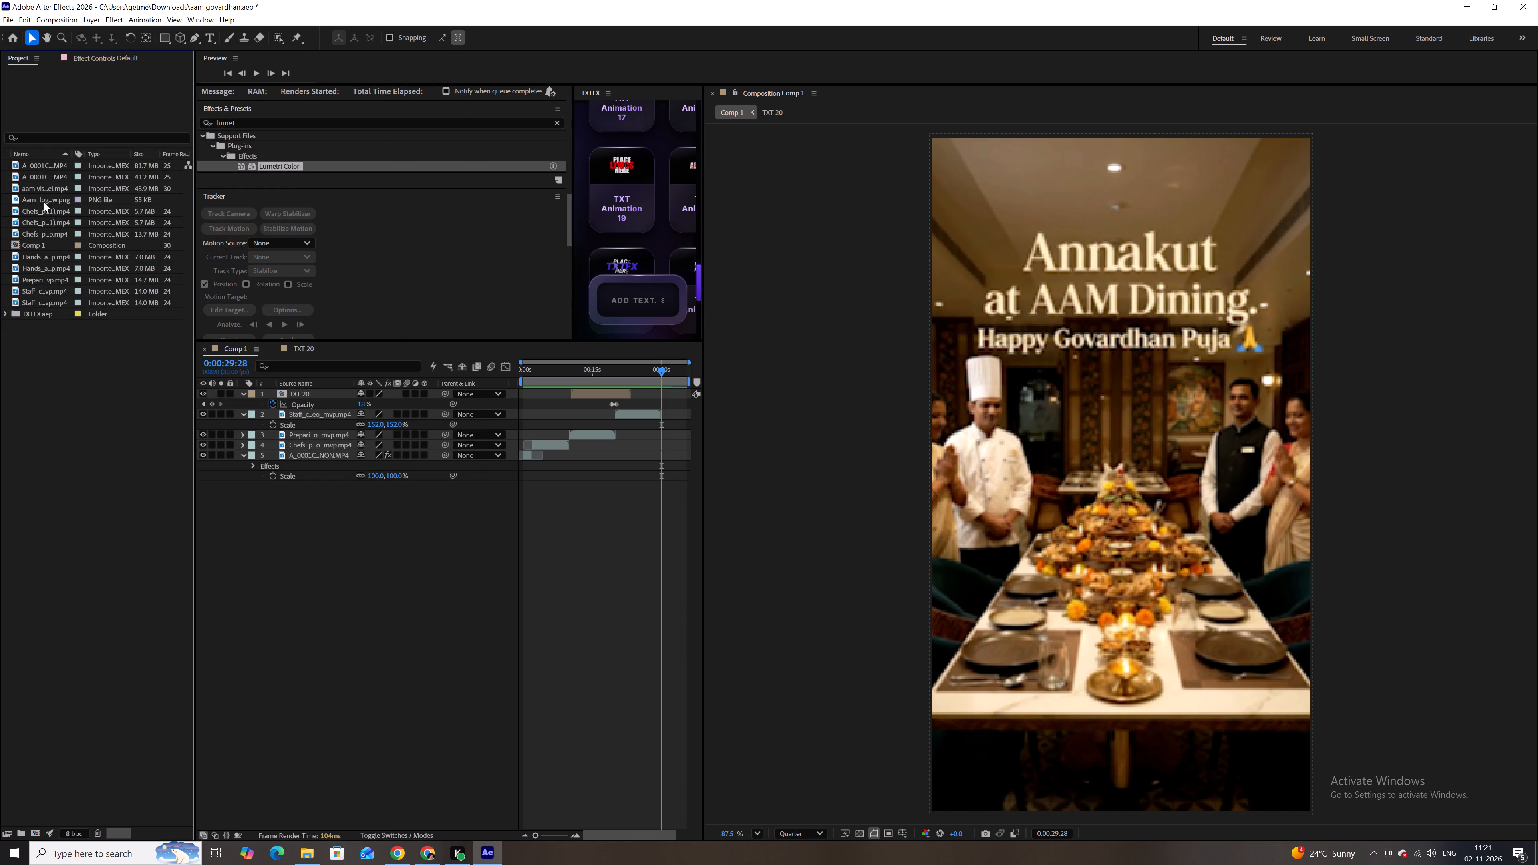
Add the aam vishkarma pooja reel as the bottom layer of Comp 1, aligning its AAM logo outro with 0:00:30:14.
click(45, 200)
click(50, 187)
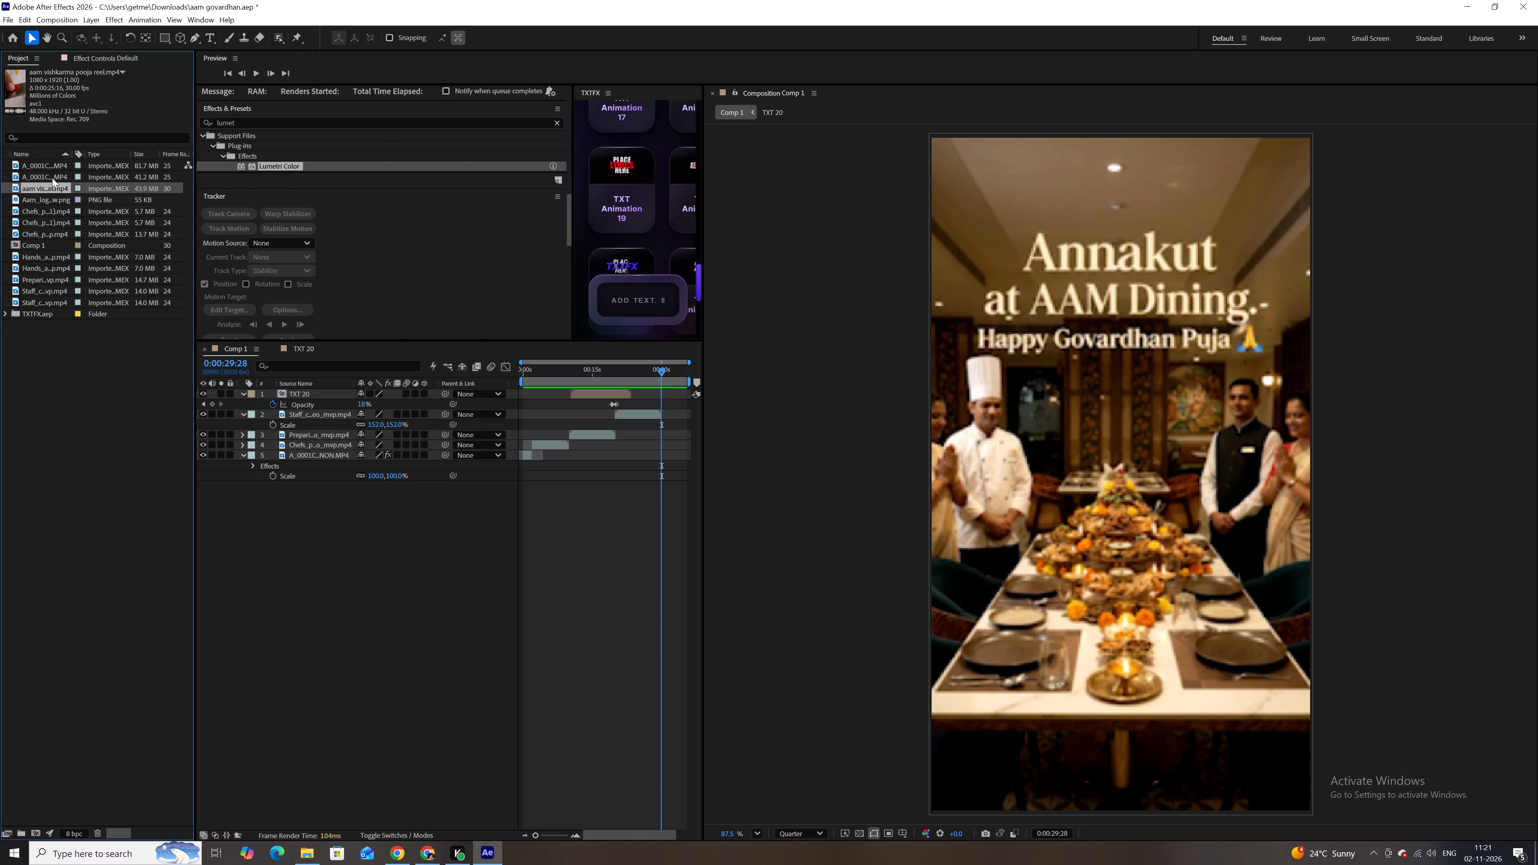
click(52, 178)
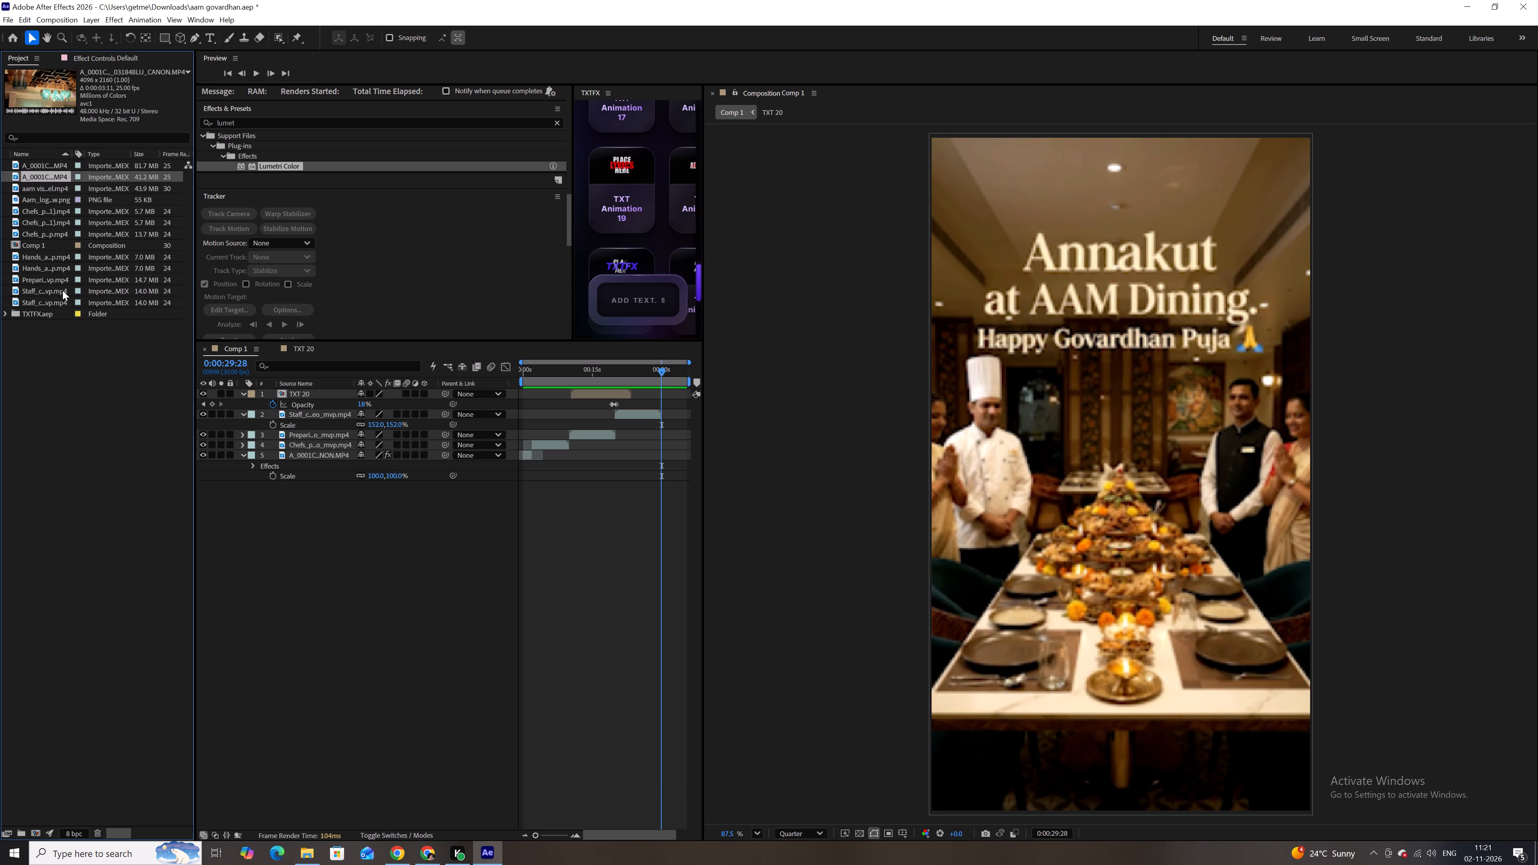
click(46, 192)
drag(44, 188, 421, 402)
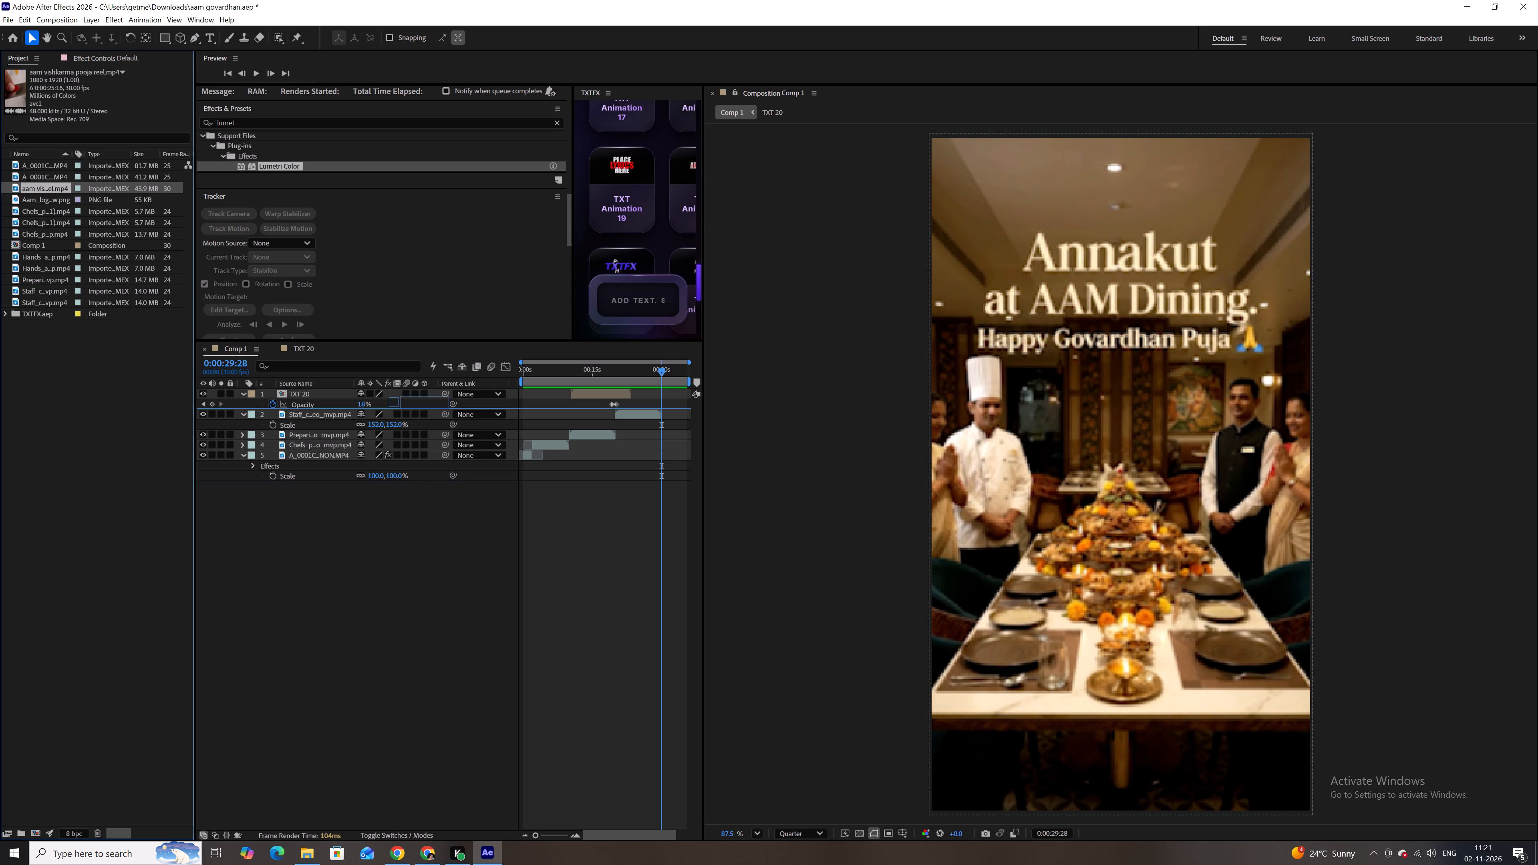
drag(421, 402, 429, 467)
drag(551, 485, 584, 485)
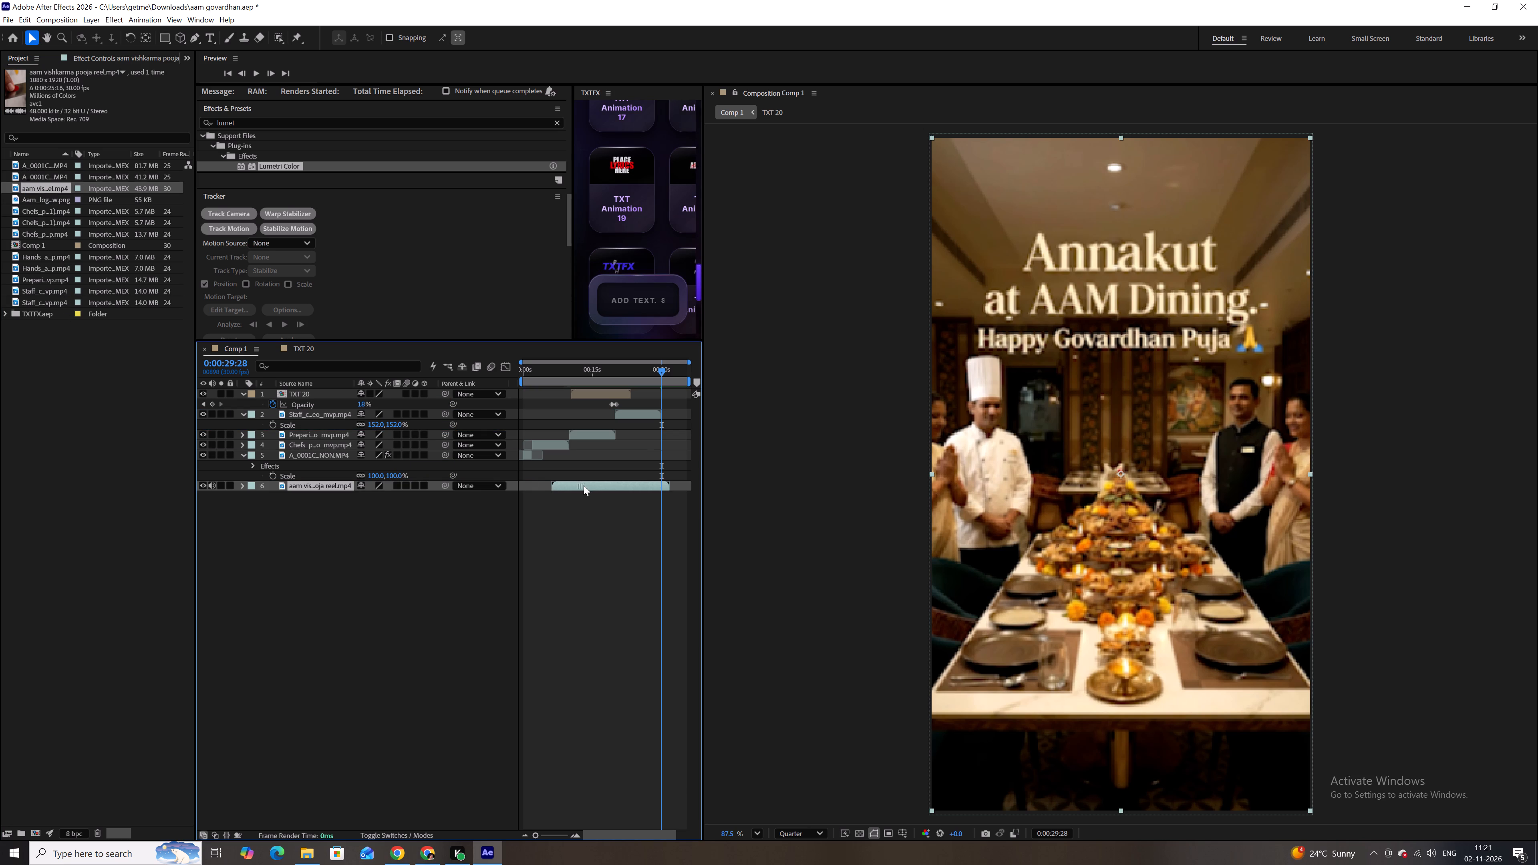
drag(584, 485, 593, 483)
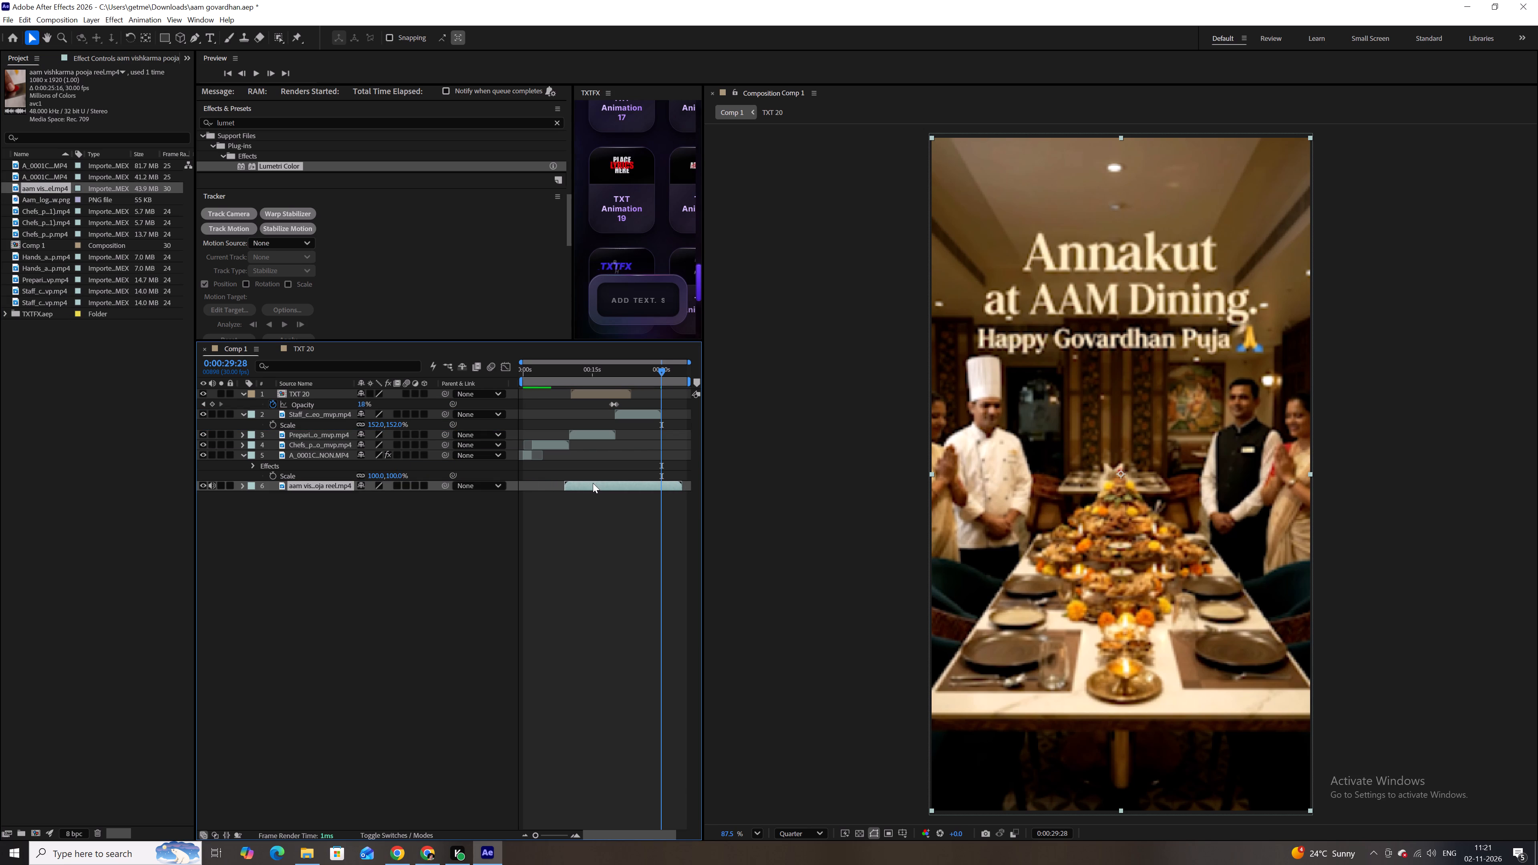
click(663, 371)
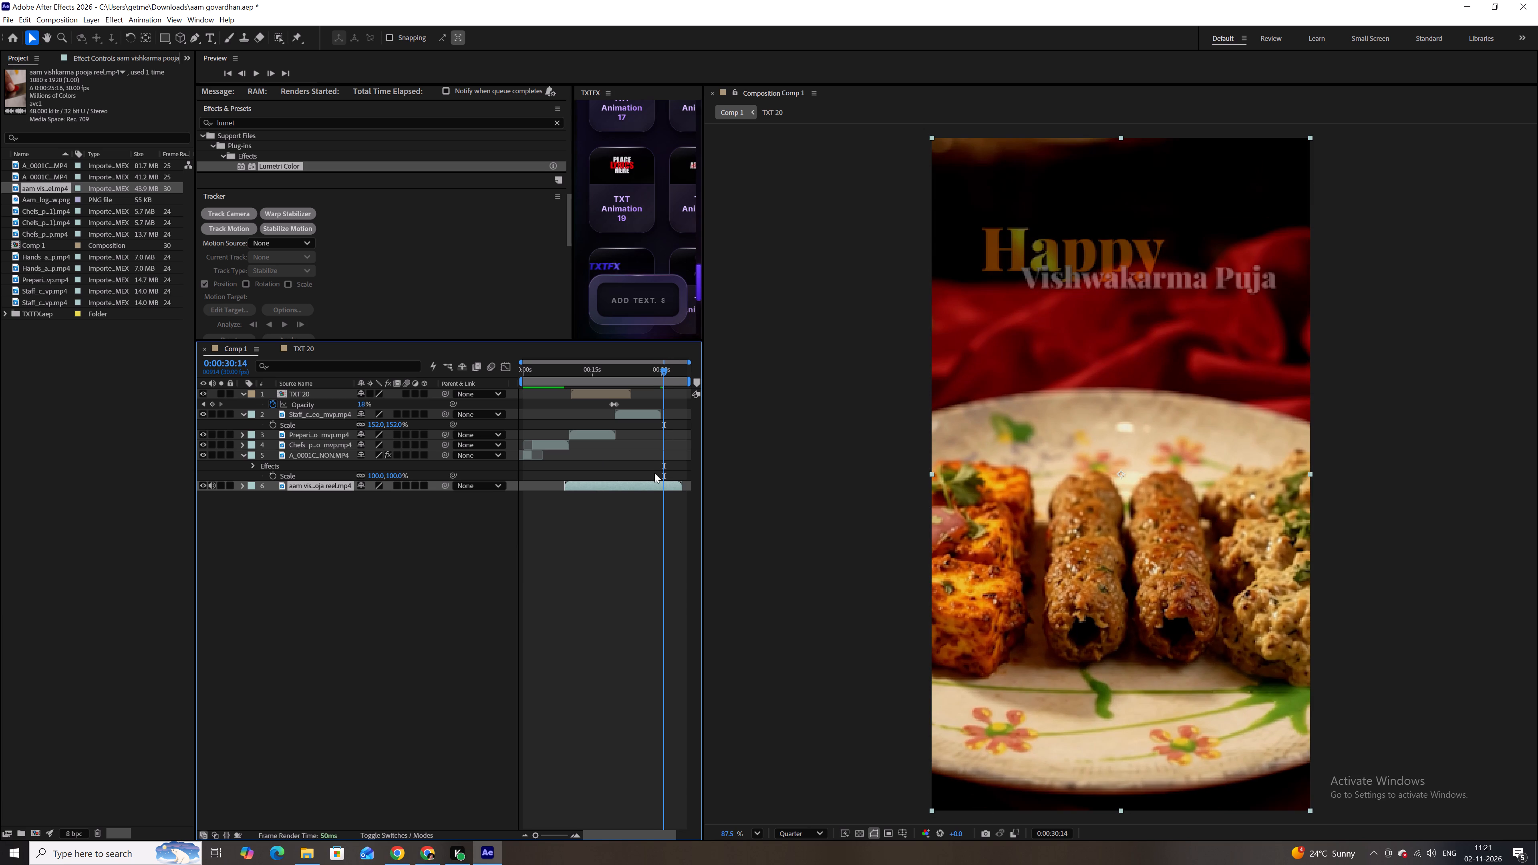
drag(652, 484, 641, 485)
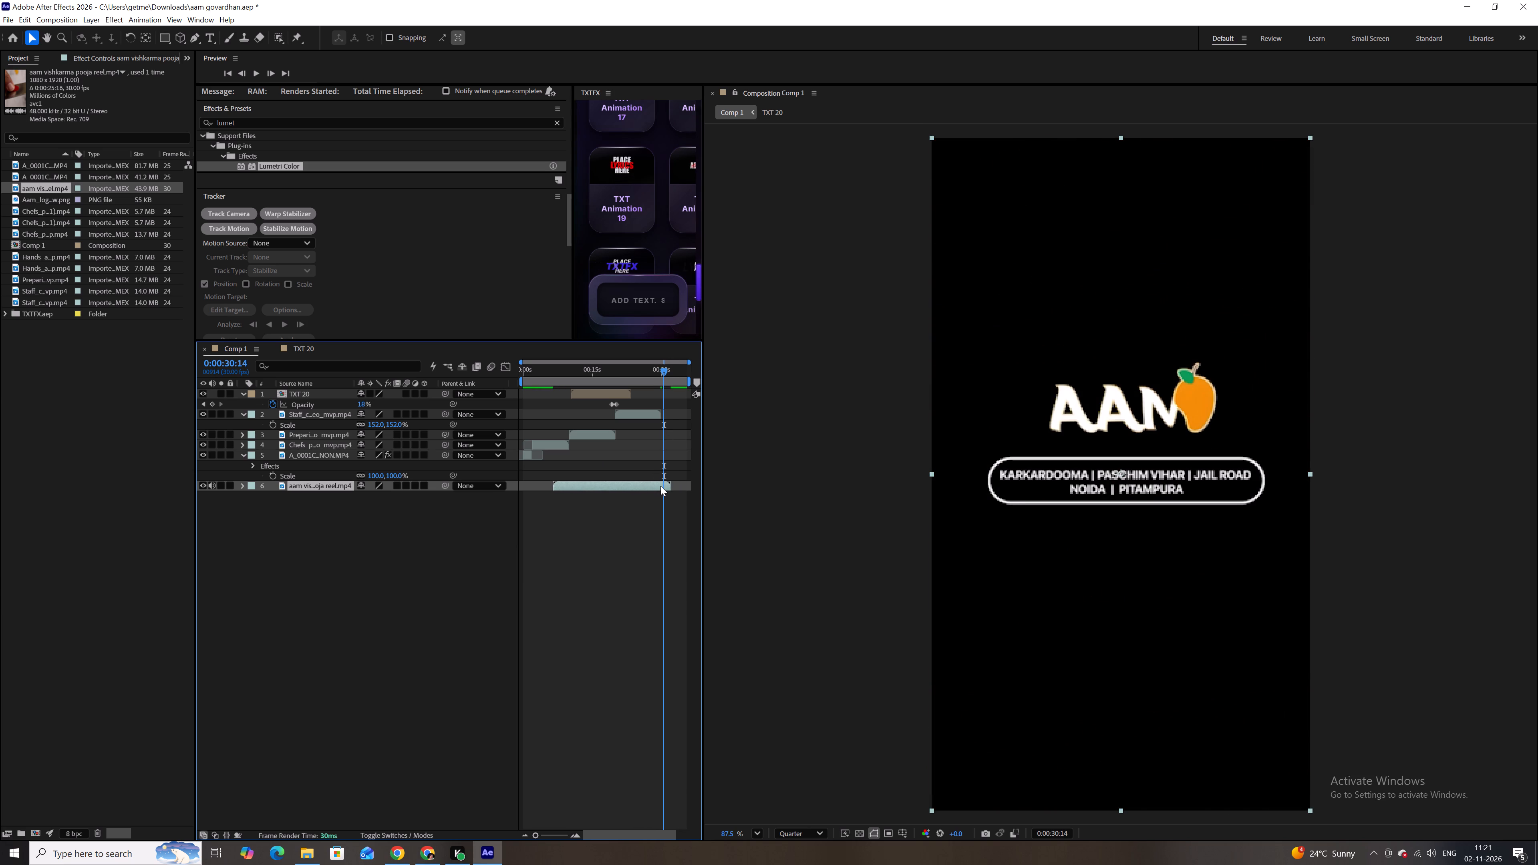
Split the aam vishkarma pooja reel at 0:00:30:14, delete the part before it and preview the remaining logo outro.
key(ctrl+shift+d)
click(654, 497)
key(BackSpace)
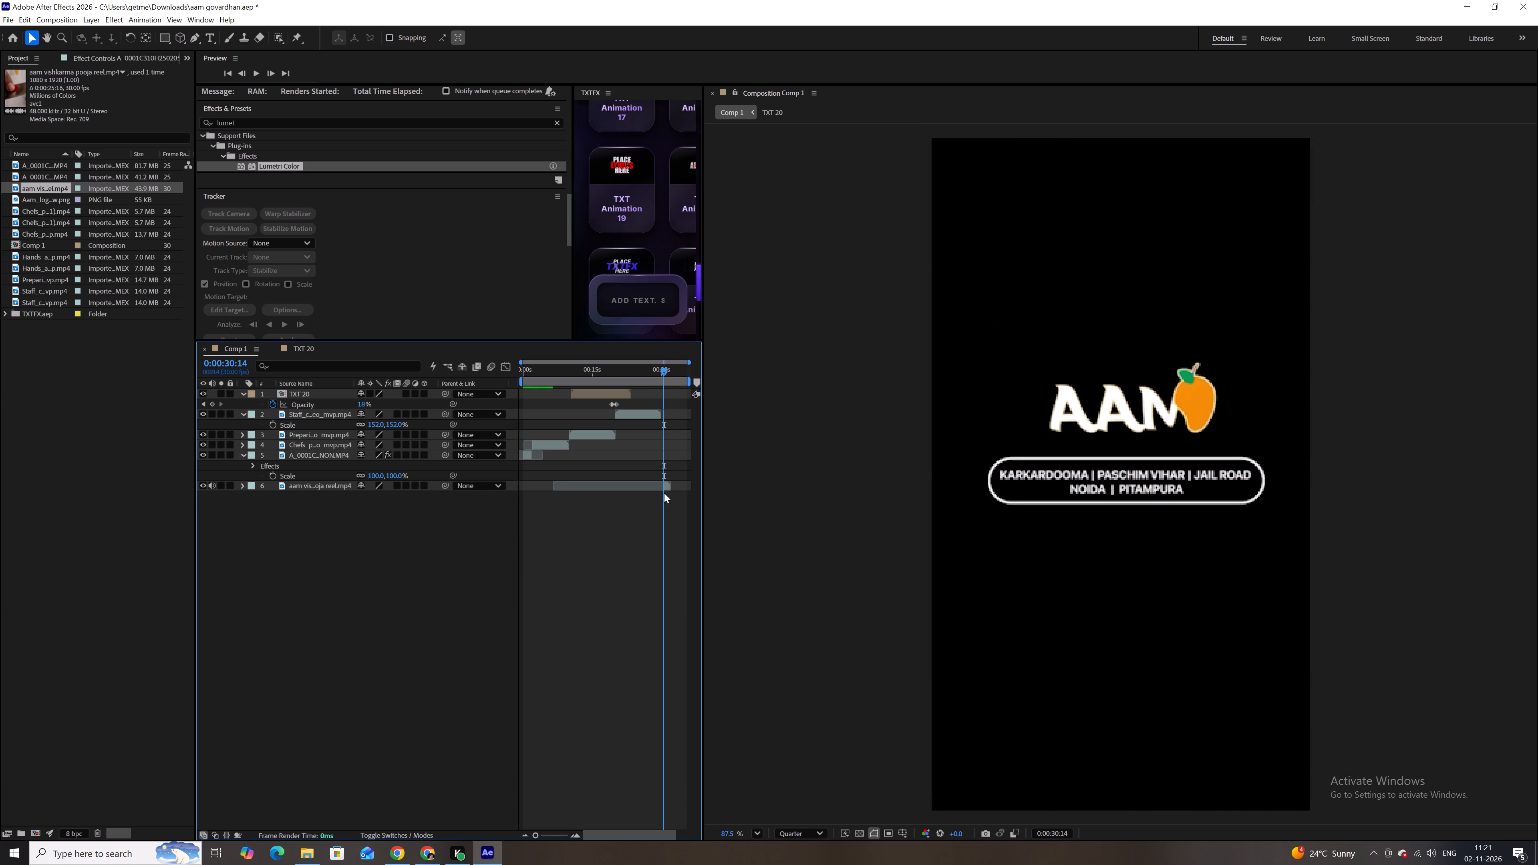
alt+scroll(668, 490, up, 4)
key(space)
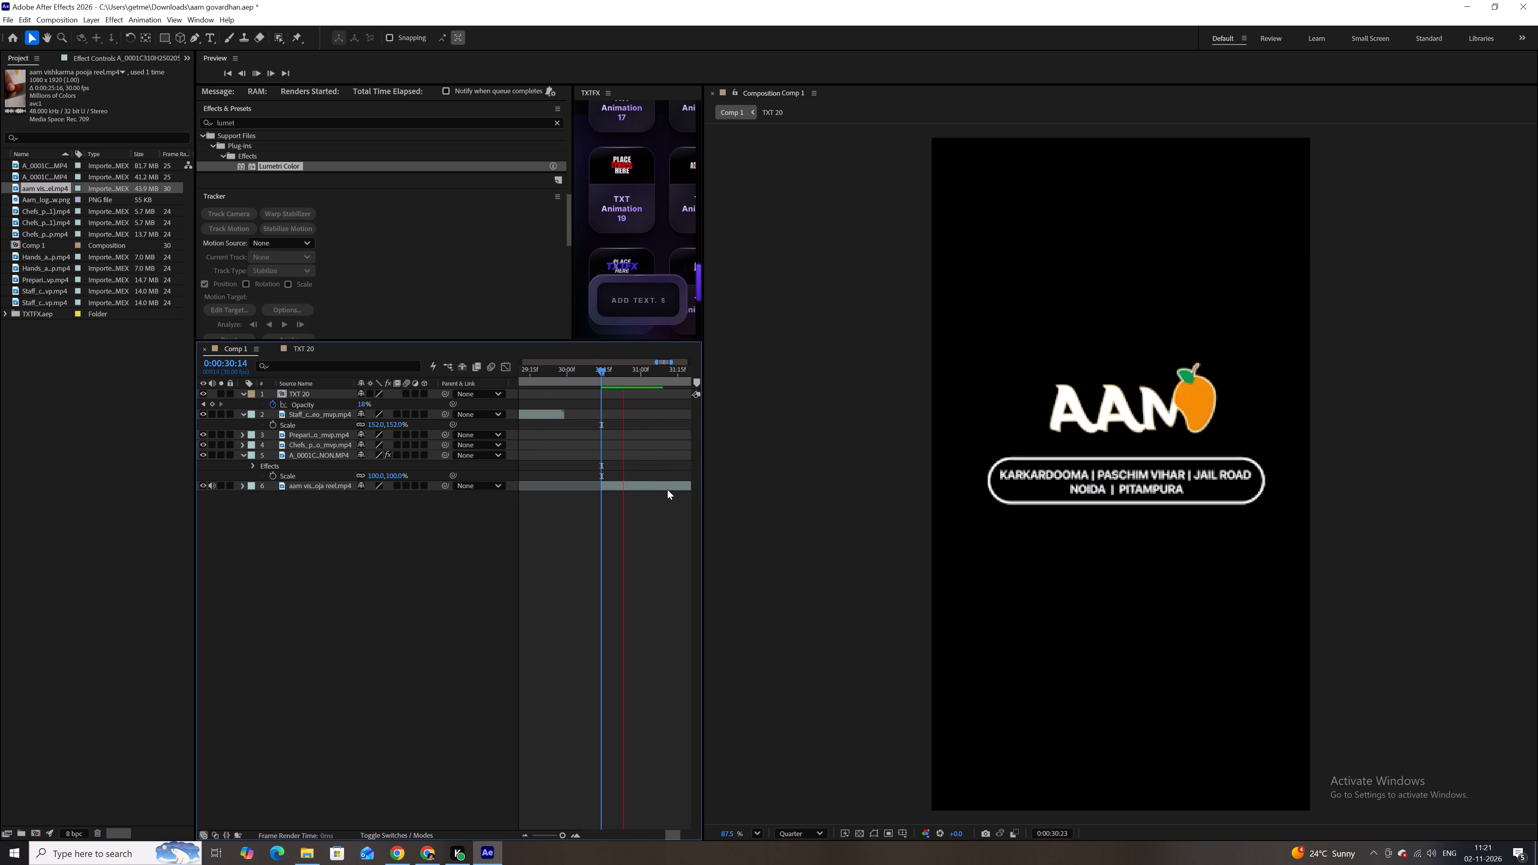
key(space)
alt+scroll(667, 489, down, 2)
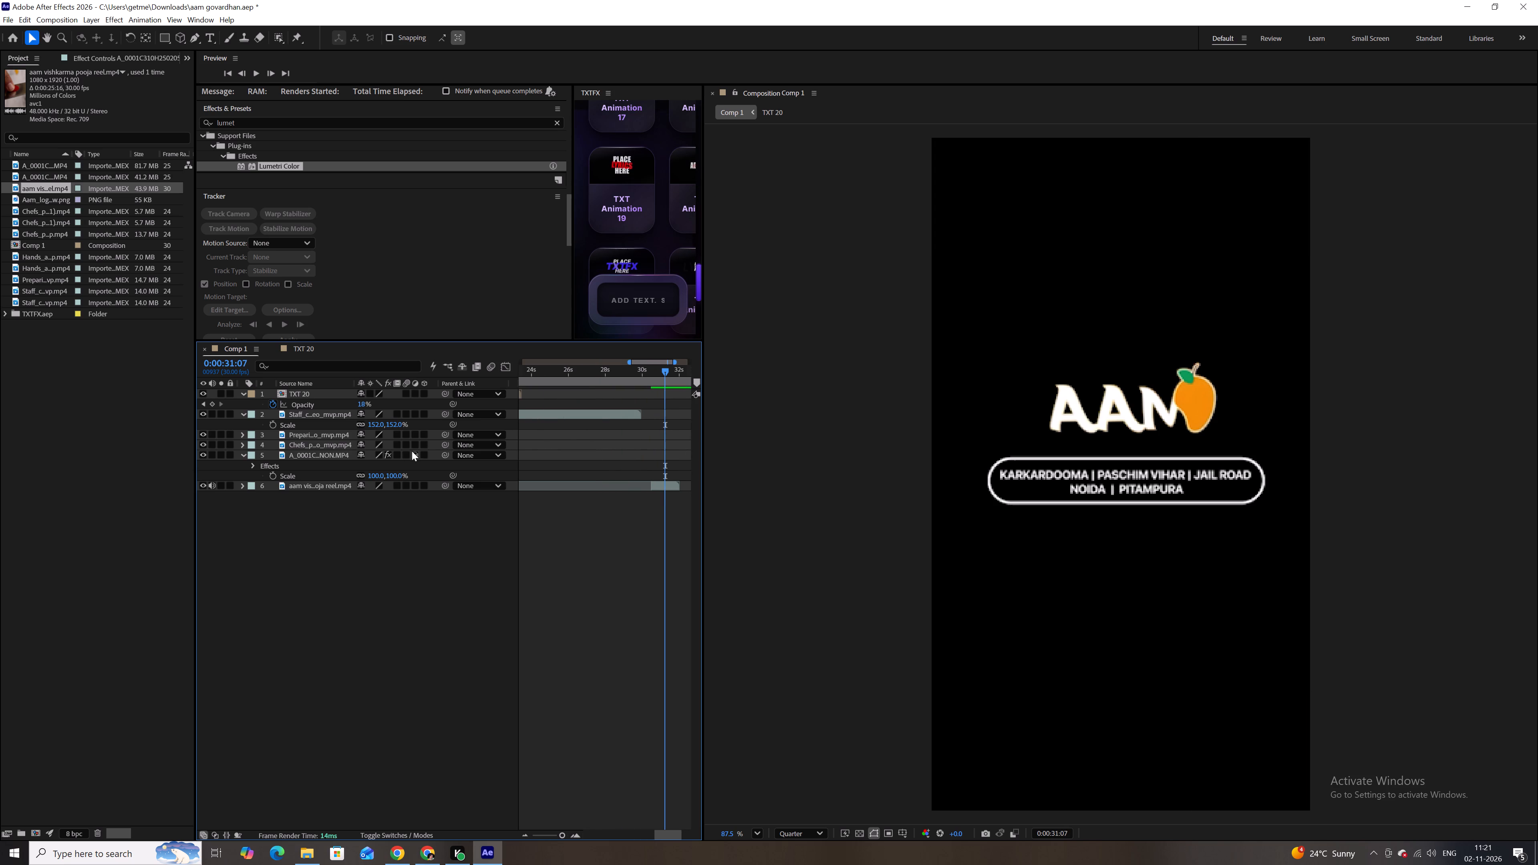
Place the AAM logo outro layer above the Staff clip and slide it earlier to overlap the end of the Annakut shot.
drag(343, 484, 345, 407)
drag(633, 371, 623, 368)
drag(665, 412, 647, 411)
Keyframe the Staff clip's opacity to fade from 100% at 0:00:29:10 to about 3% at 0:00:29:26.
click(633, 424)
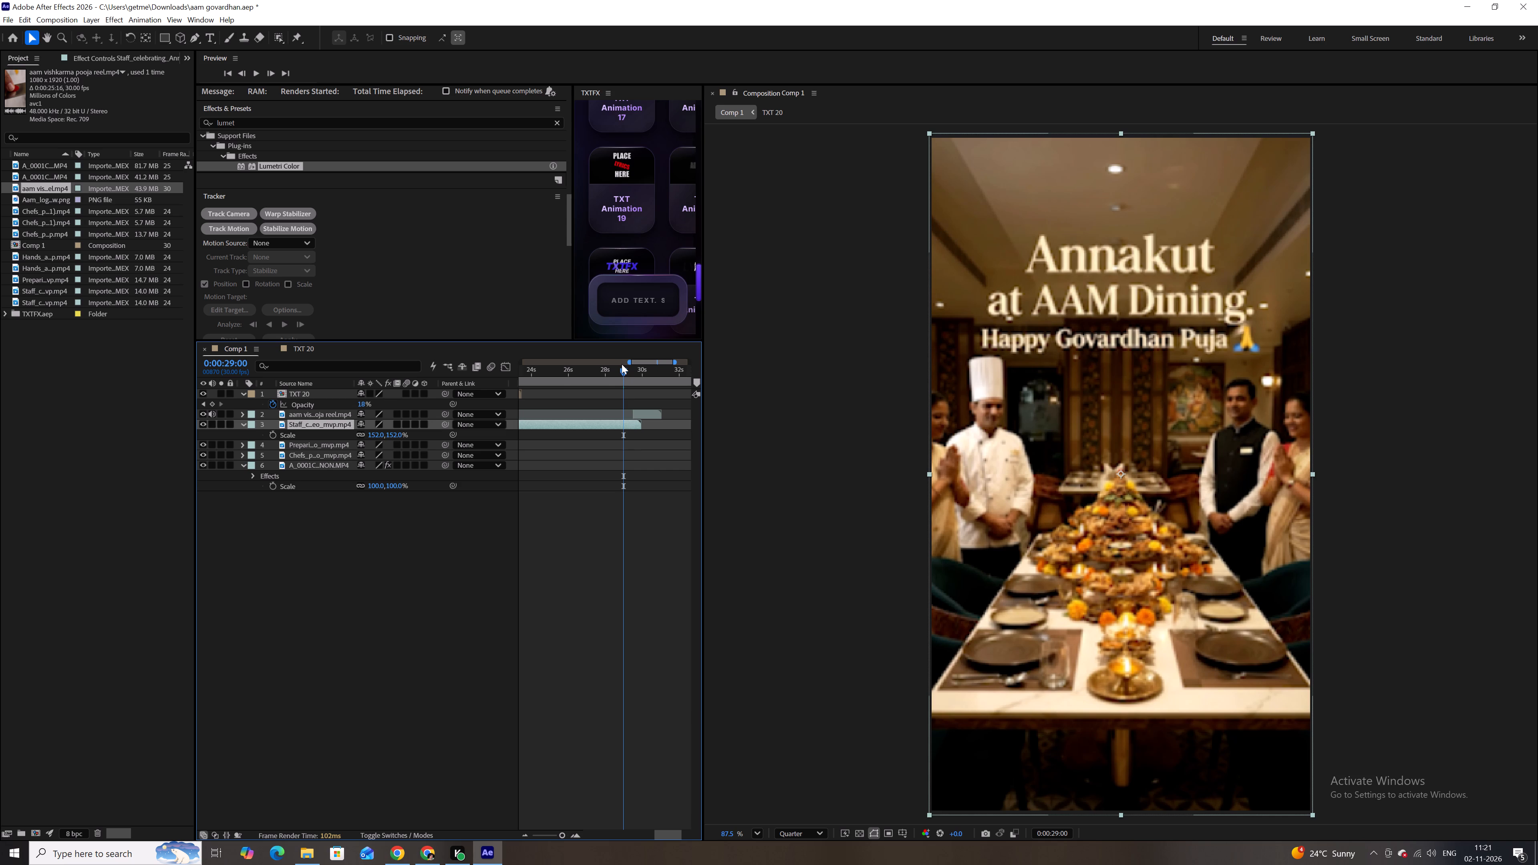
key(t)
drag(622, 364, 626, 366)
drag(624, 368, 632, 367)
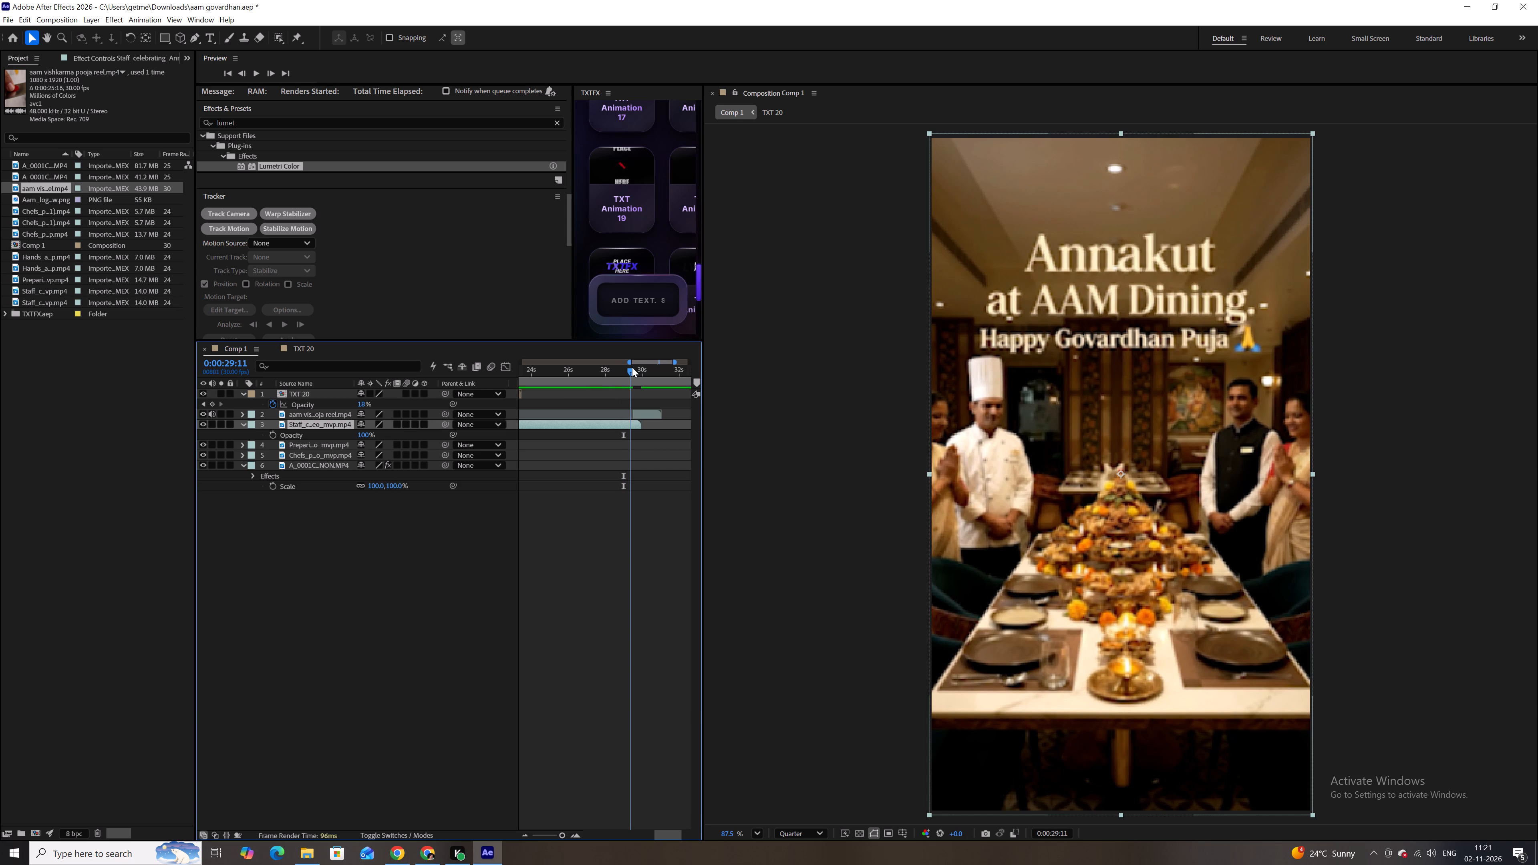
drag(632, 367, 631, 367)
click(272, 434)
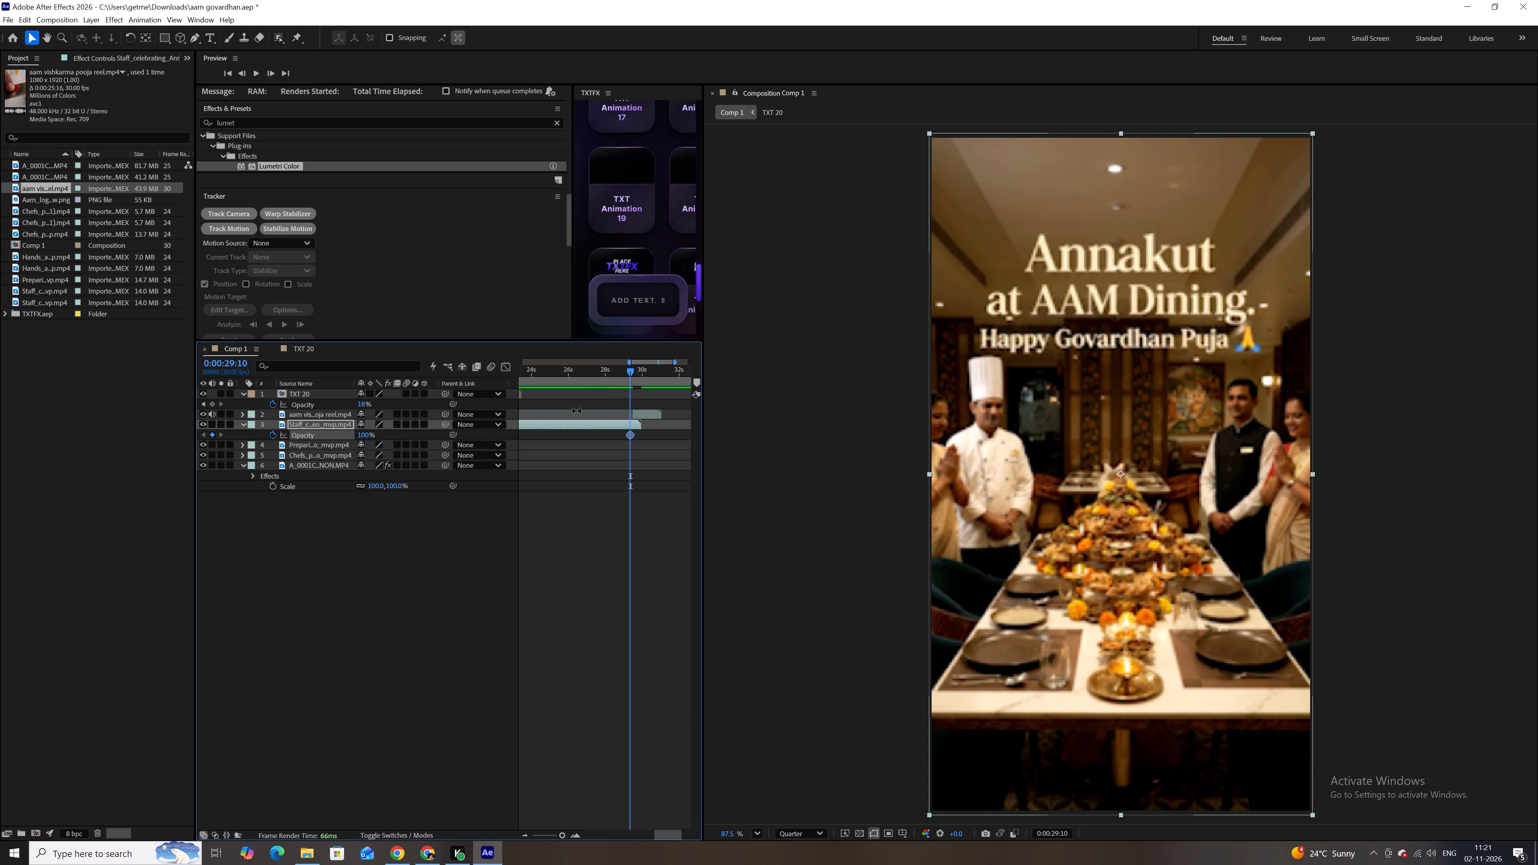
drag(630, 373, 639, 372)
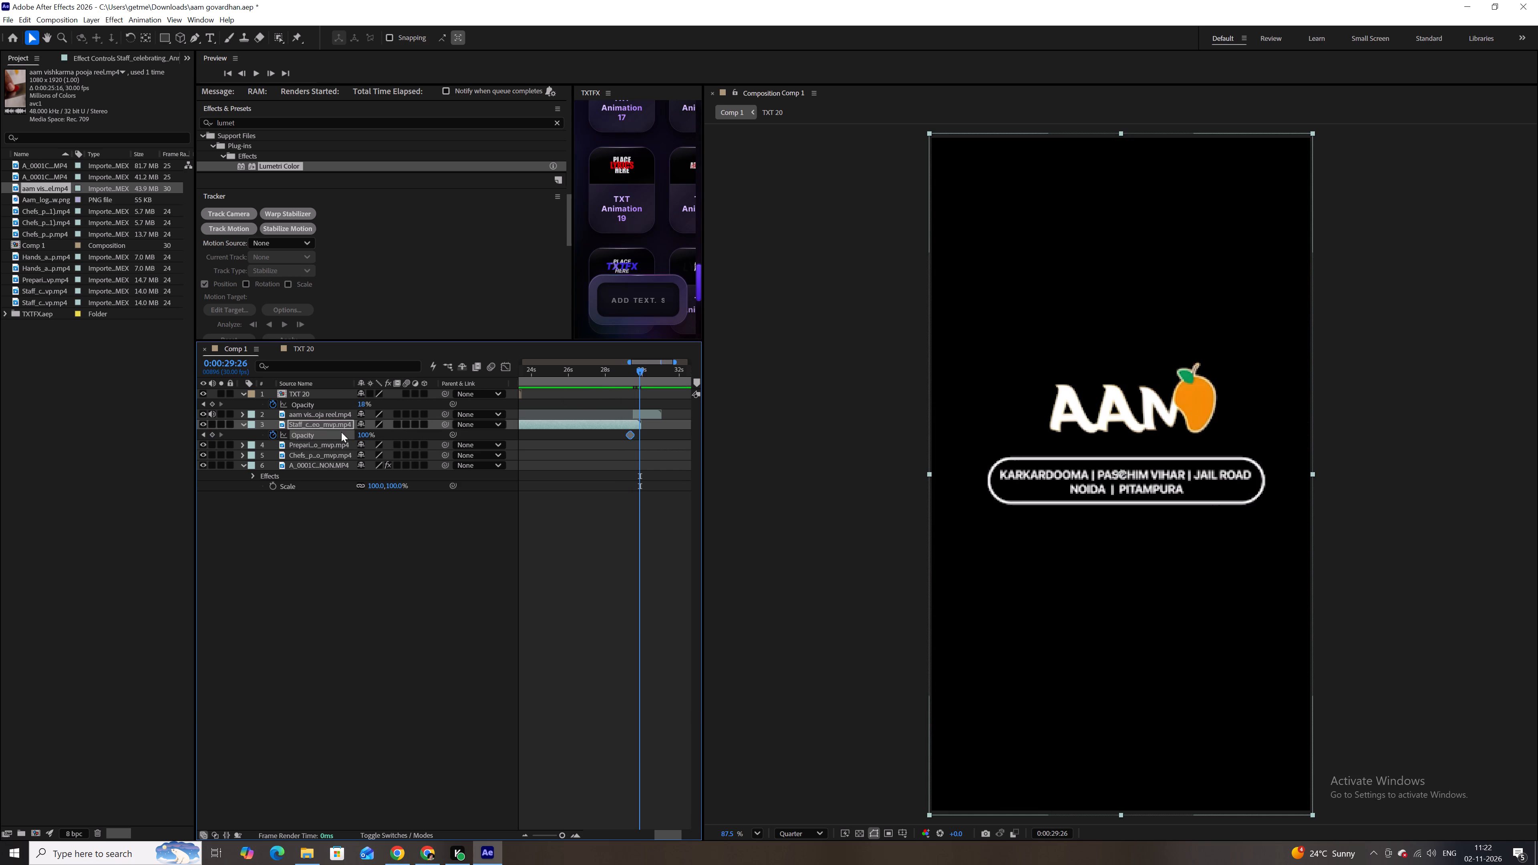
drag(362, 433, 242, 436)
Keyframe the AAM logo outro's opacity from 0% at about 0:00:29:18 to 100% at 0:00:29:24.
drag(642, 373, 631, 371)
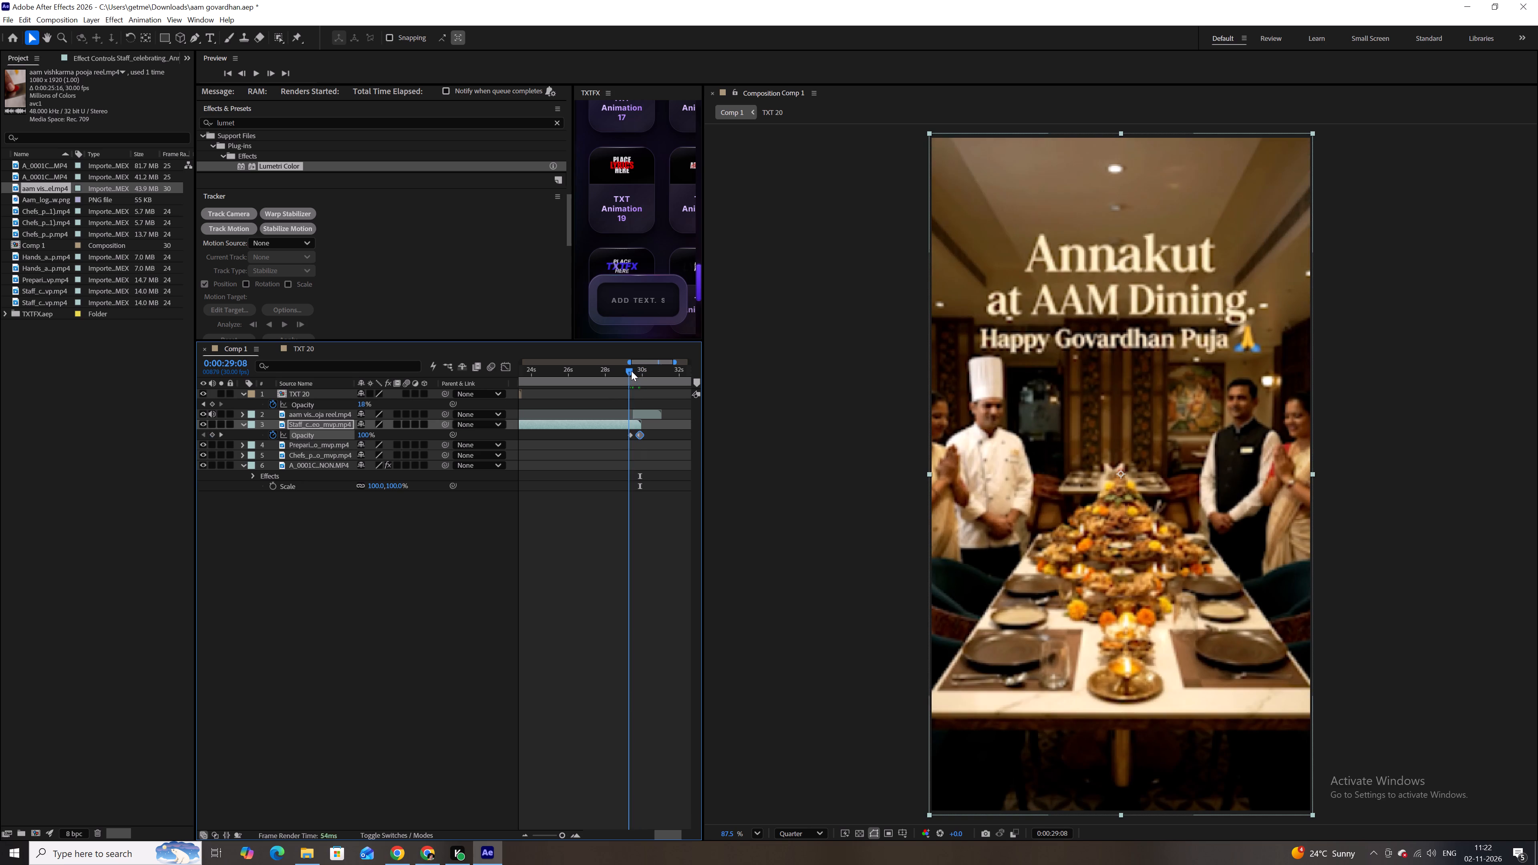
drag(631, 371, 636, 370)
click(642, 411)
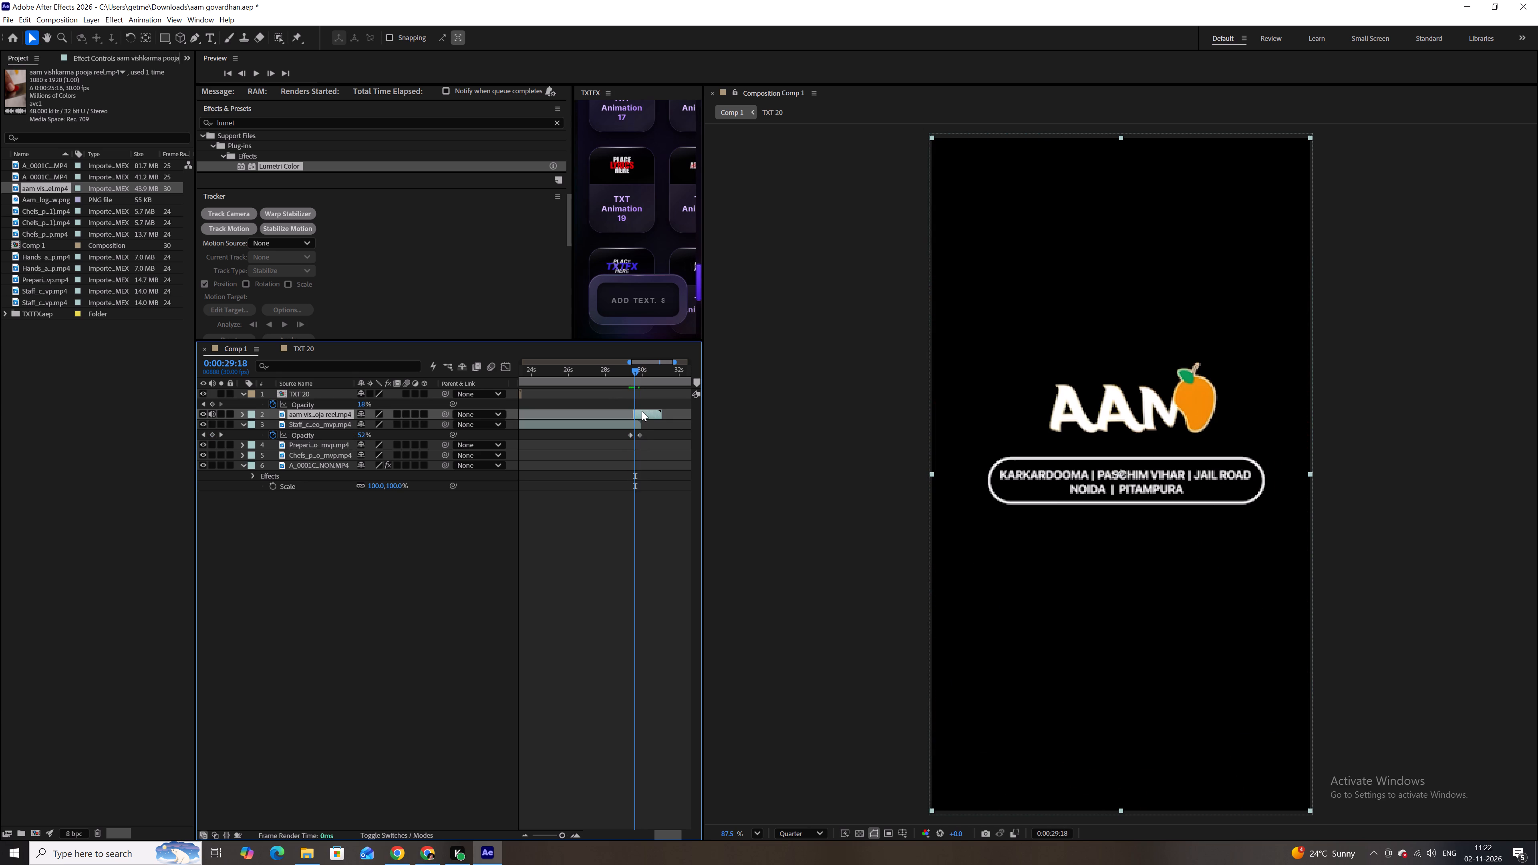
key(t)
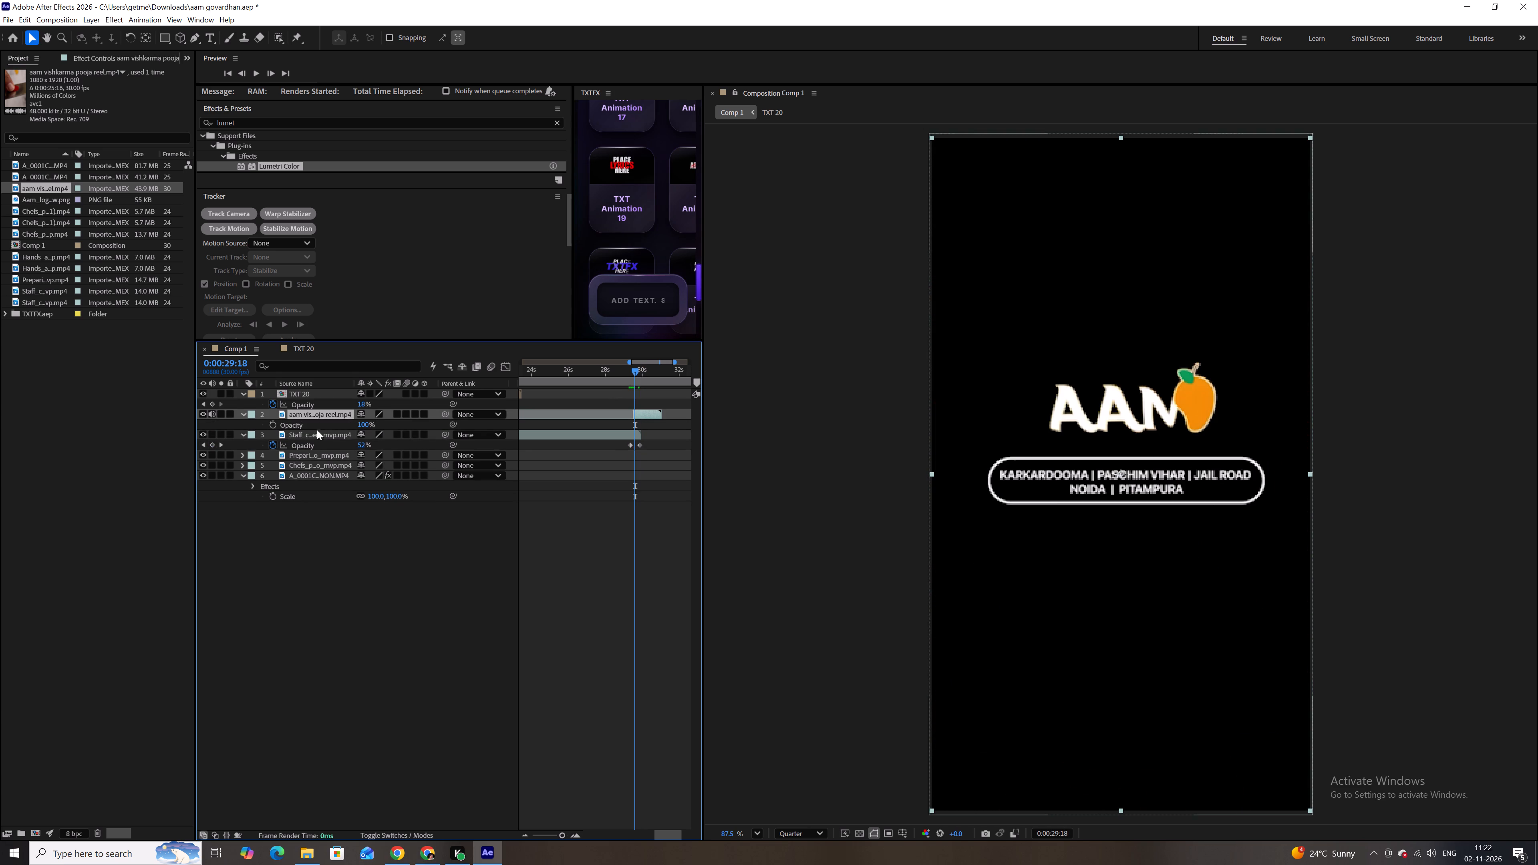
drag(362, 422, 217, 429)
drag(274, 426, 290, 426)
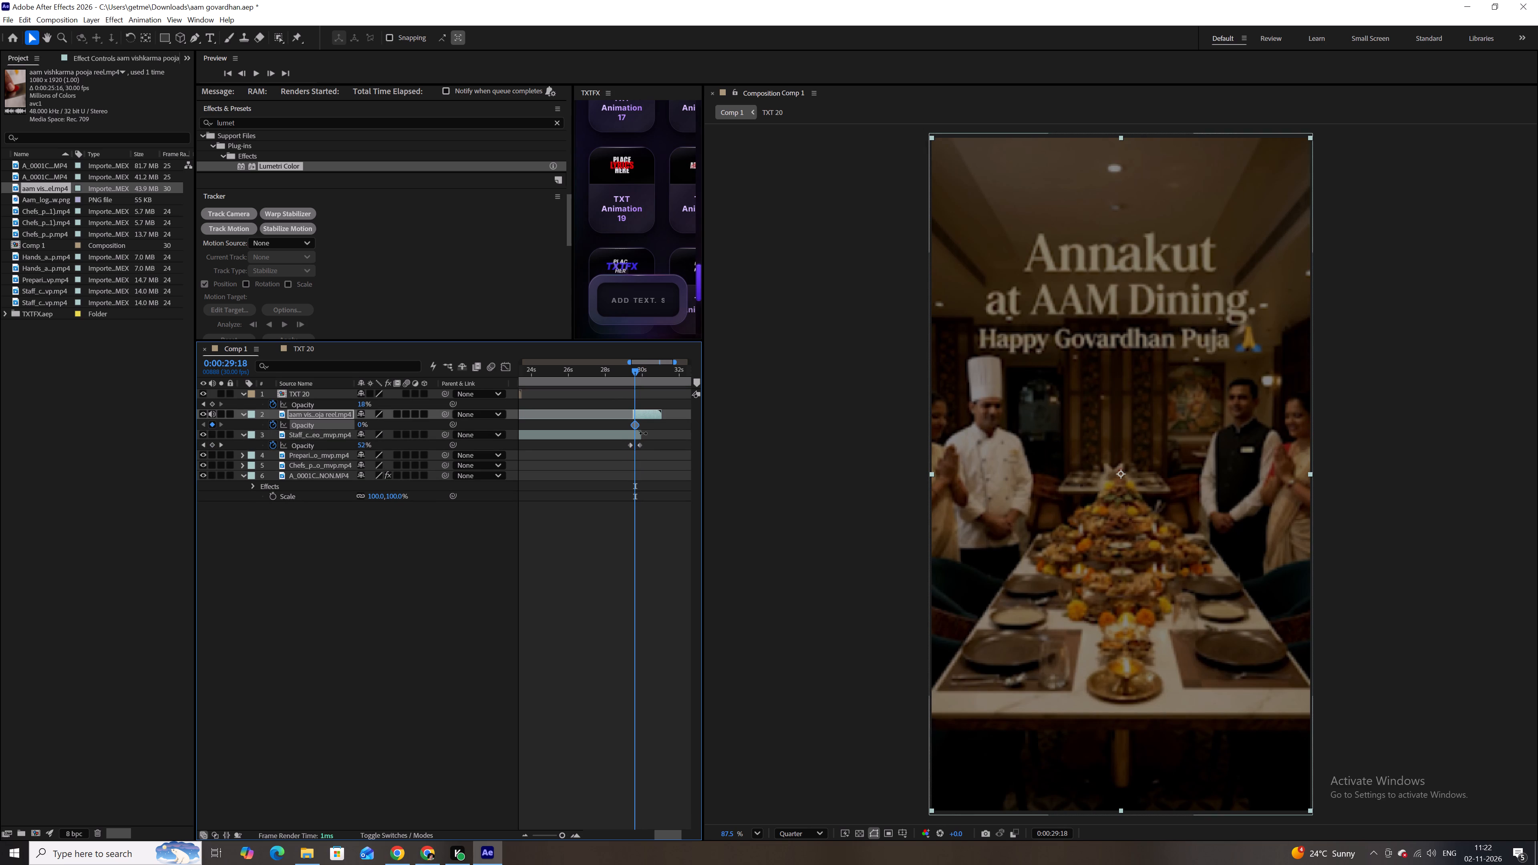
click(633, 427)
drag(633, 369, 637, 369)
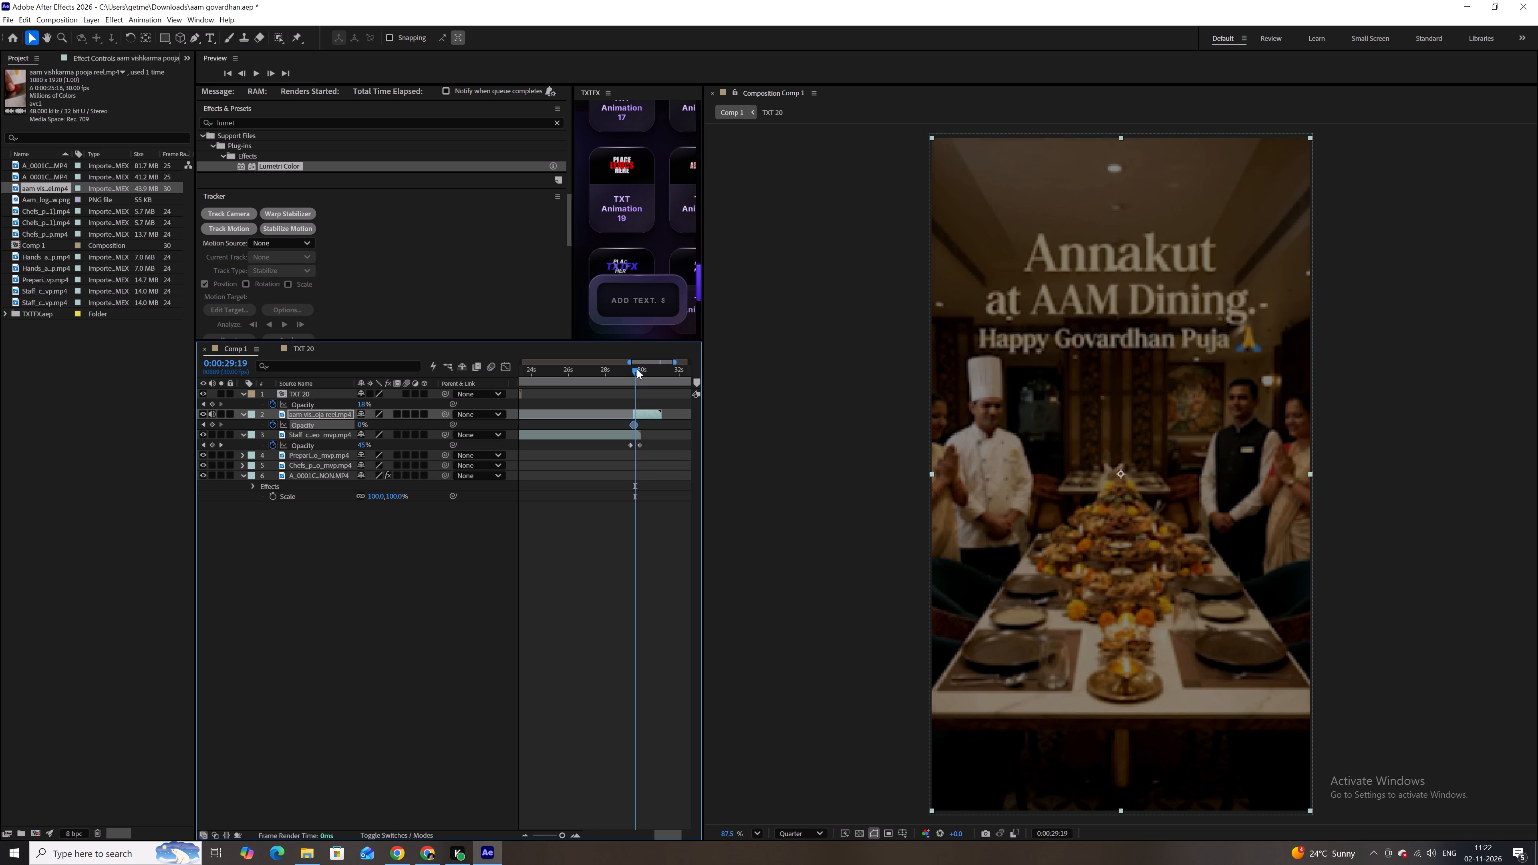
drag(637, 369, 637, 369)
drag(361, 422, 717, 426)
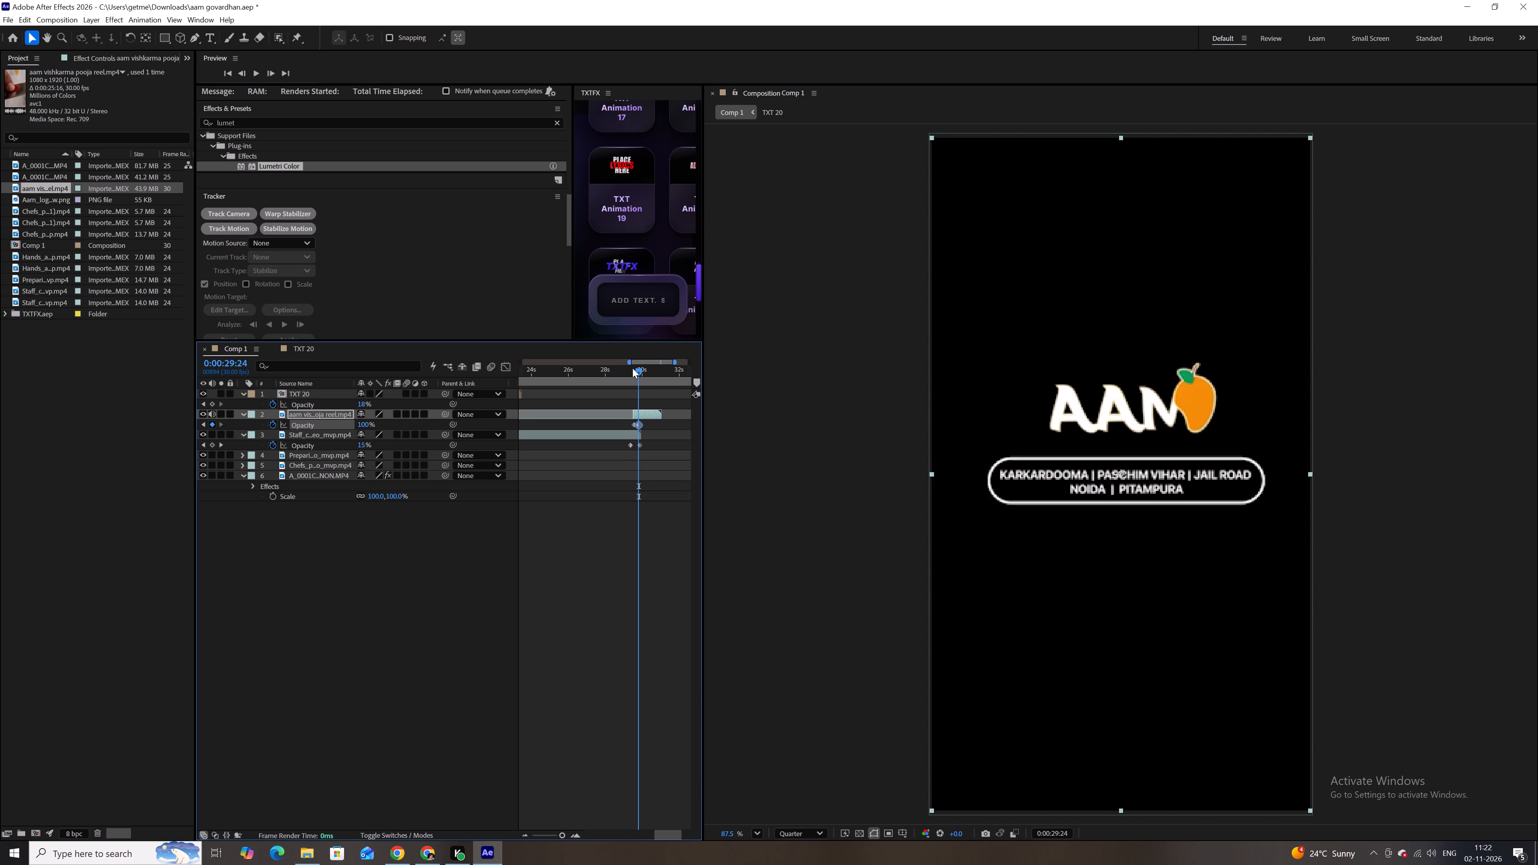
Preview the crossfade into the AAM logo outro and mute the outro layer's audio.
drag(631, 368, 616, 369)
key(space)
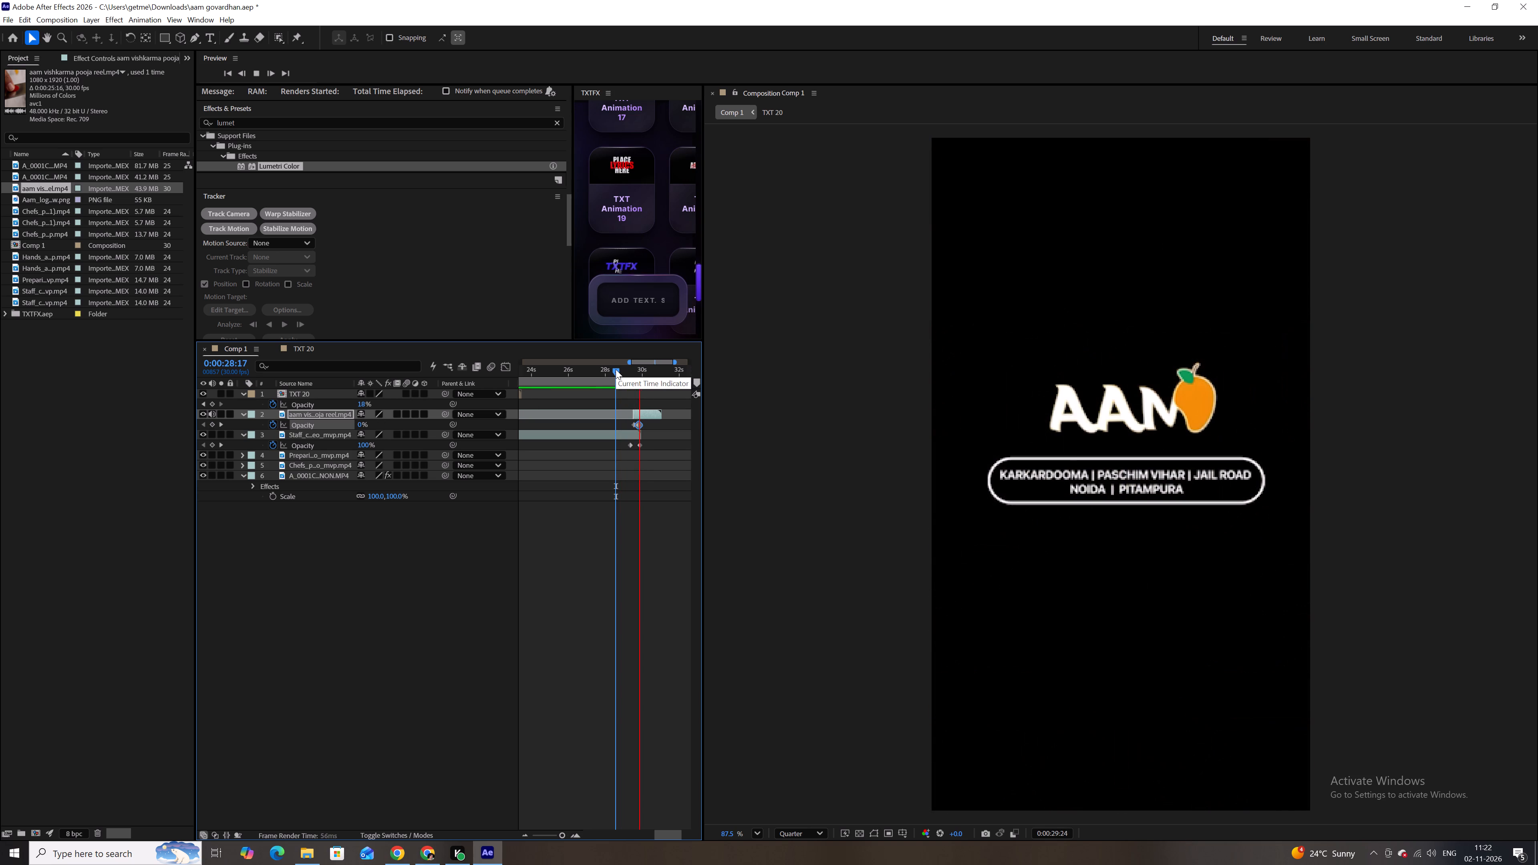
key(space)
click(213, 414)
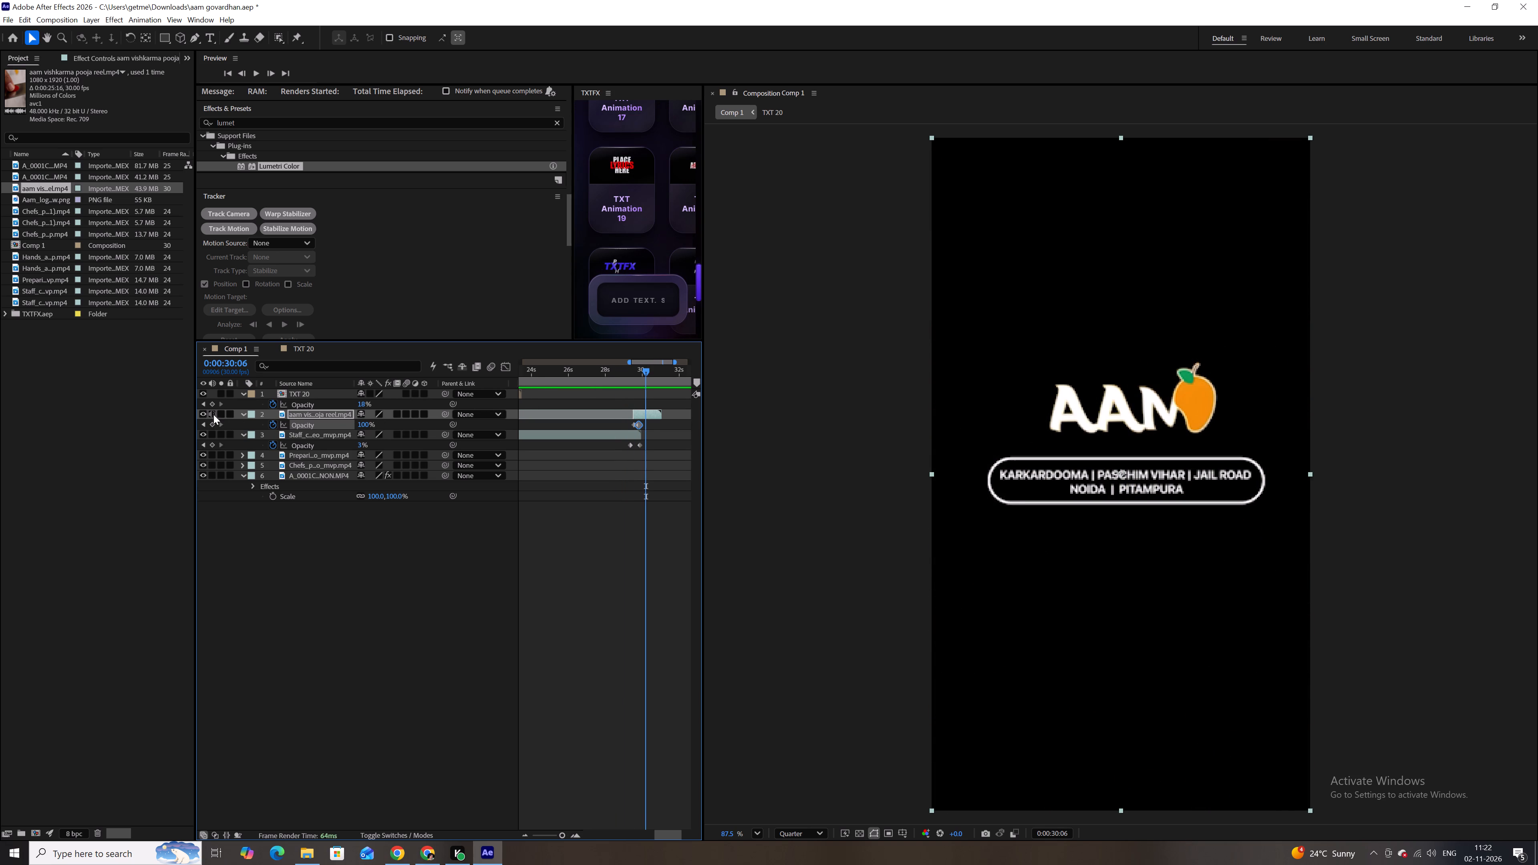
key(space)
key(space)
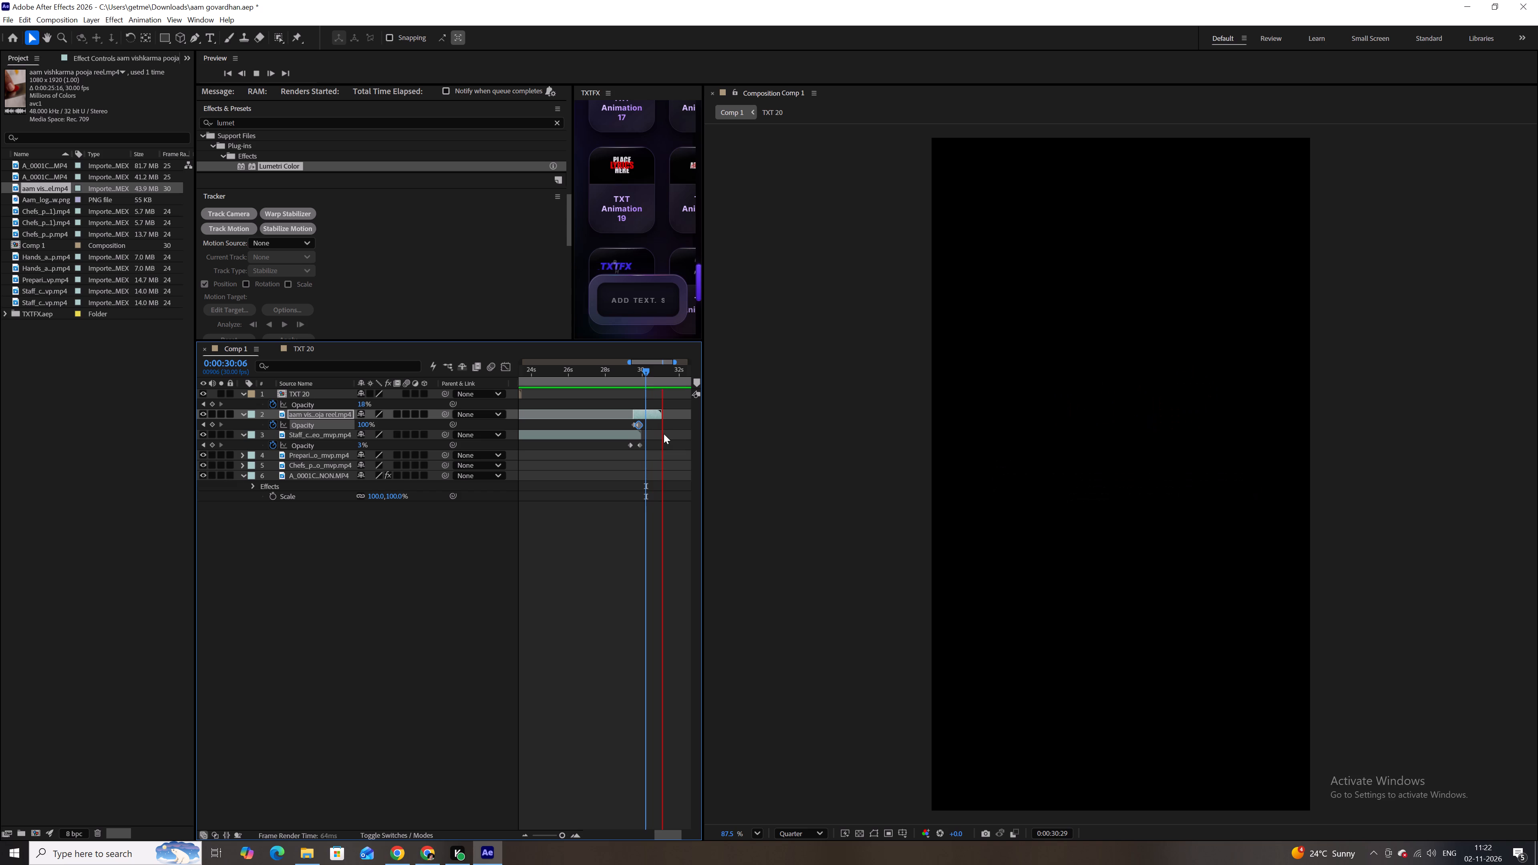
Set the duration of Comp 1 to 0:00:30:16.
click(662, 372)
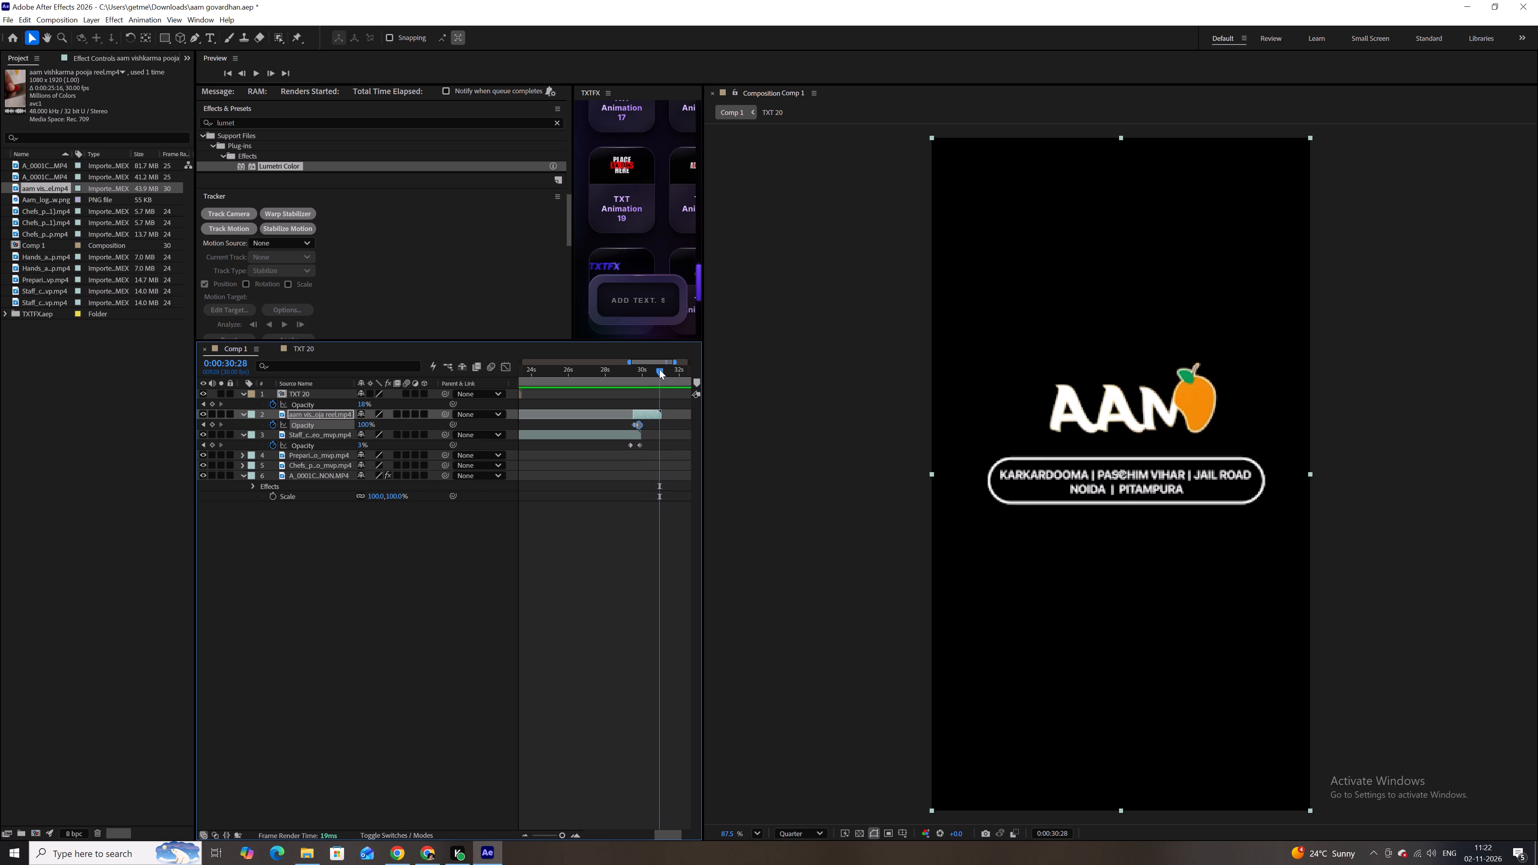
key(ctrl+k)
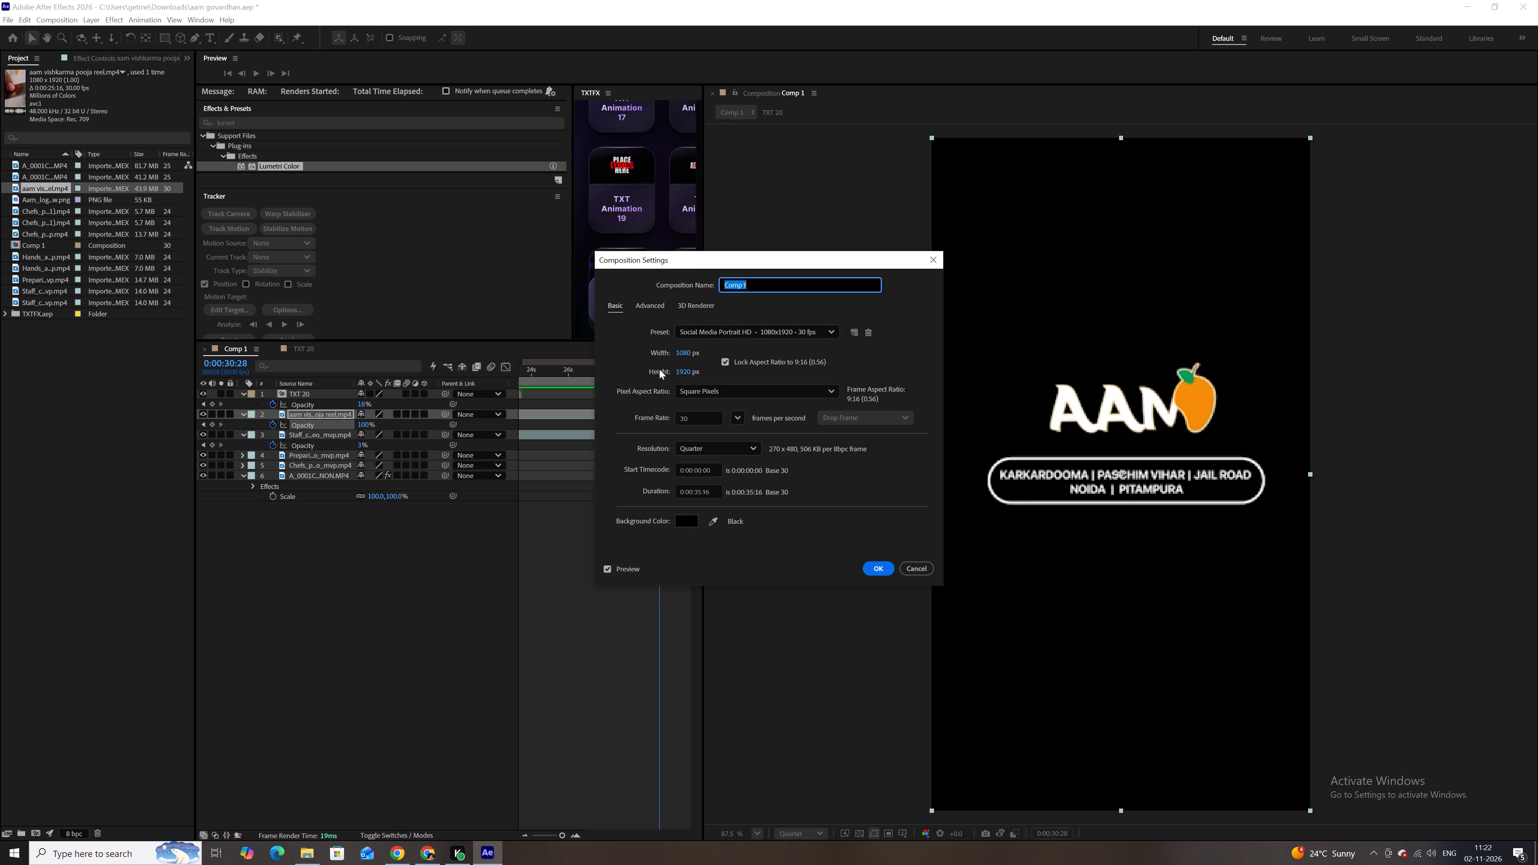
click(700, 492)
key(Down)
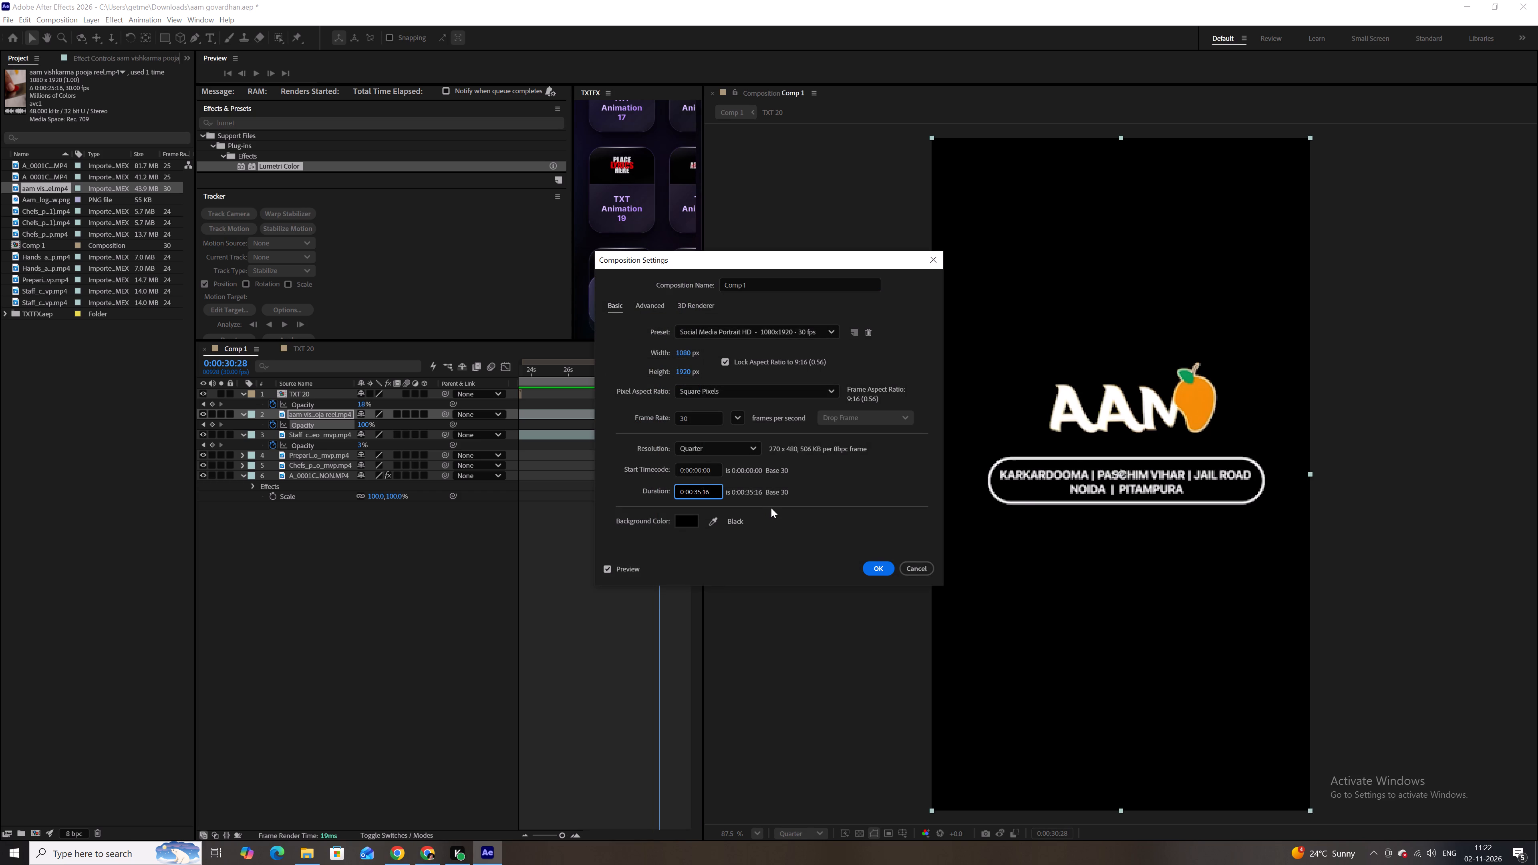
key(Left)
key(Left)
key(Right)
key(BackSpace)
key(0)
key(Return)
Return the Comp 1 playhead to 0:00:00:00 with the full sequence in view.
ctrl+scroll(666, 544, down, 5)
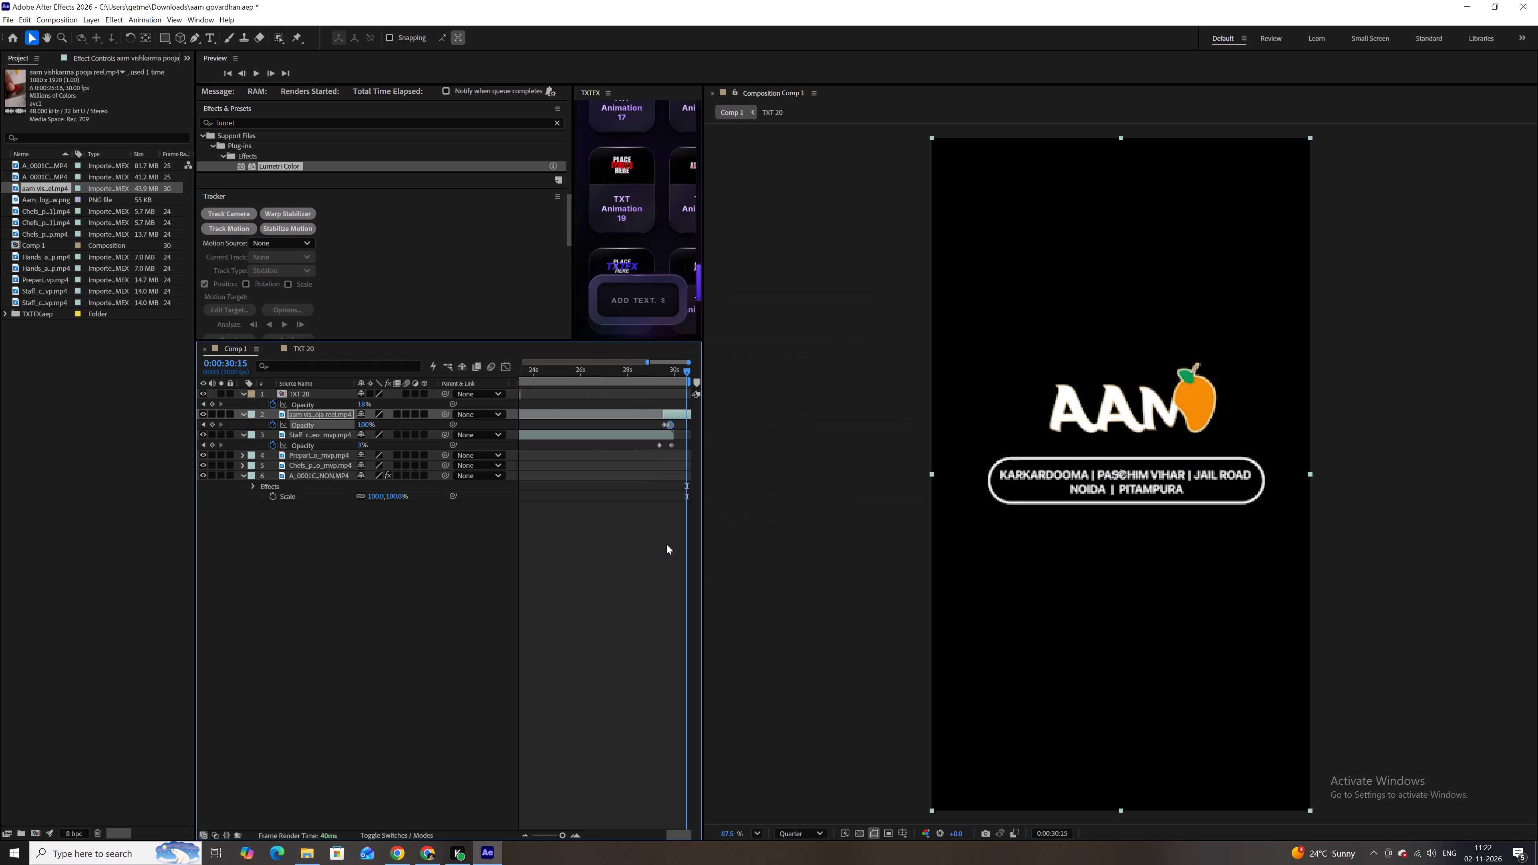
alt+scroll(666, 544, down, 13)
drag(559, 376, 472, 382)
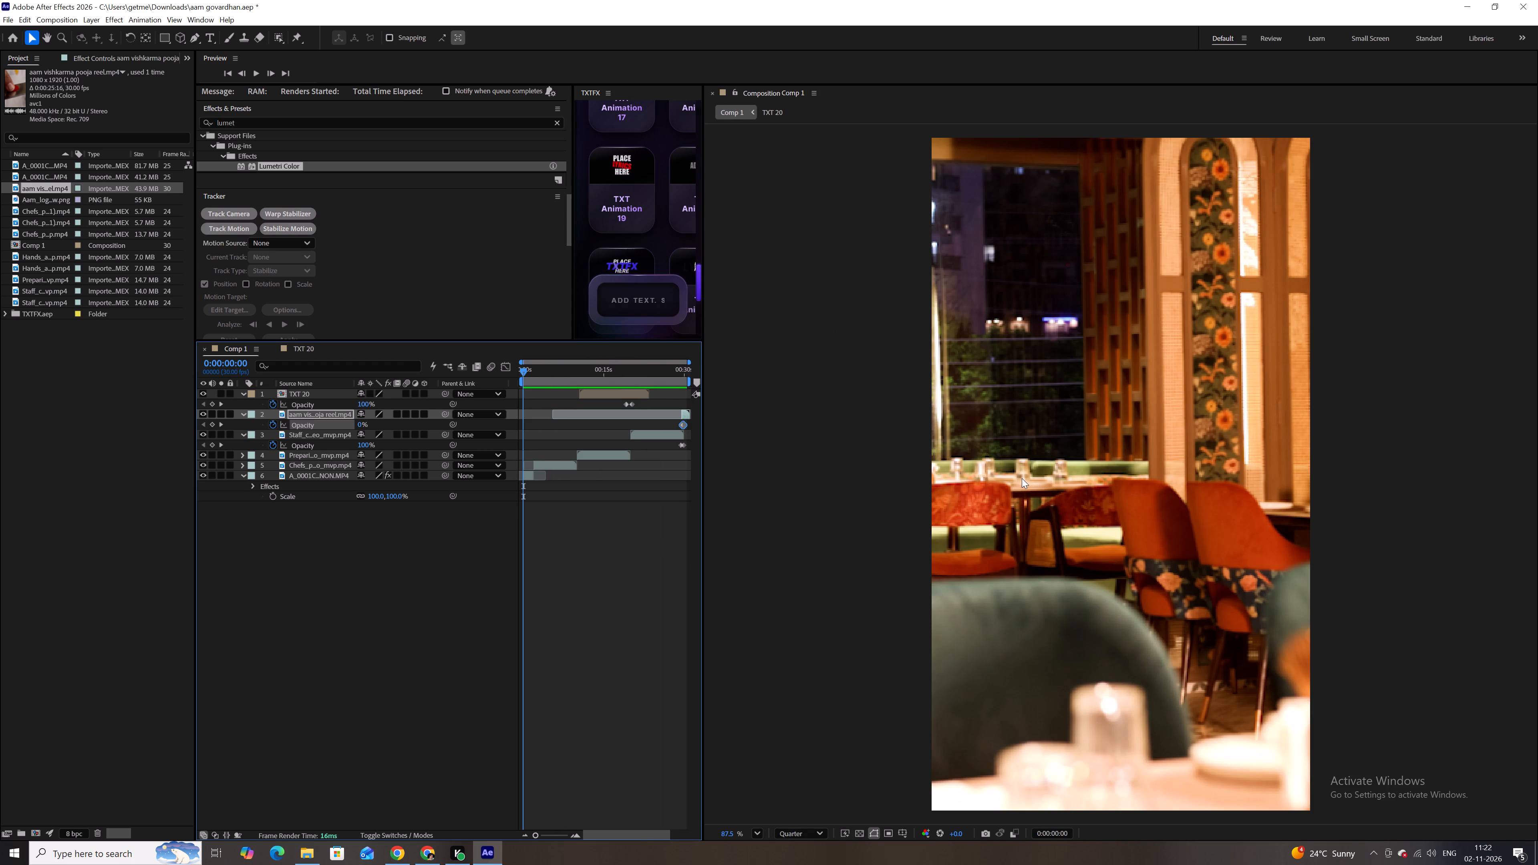
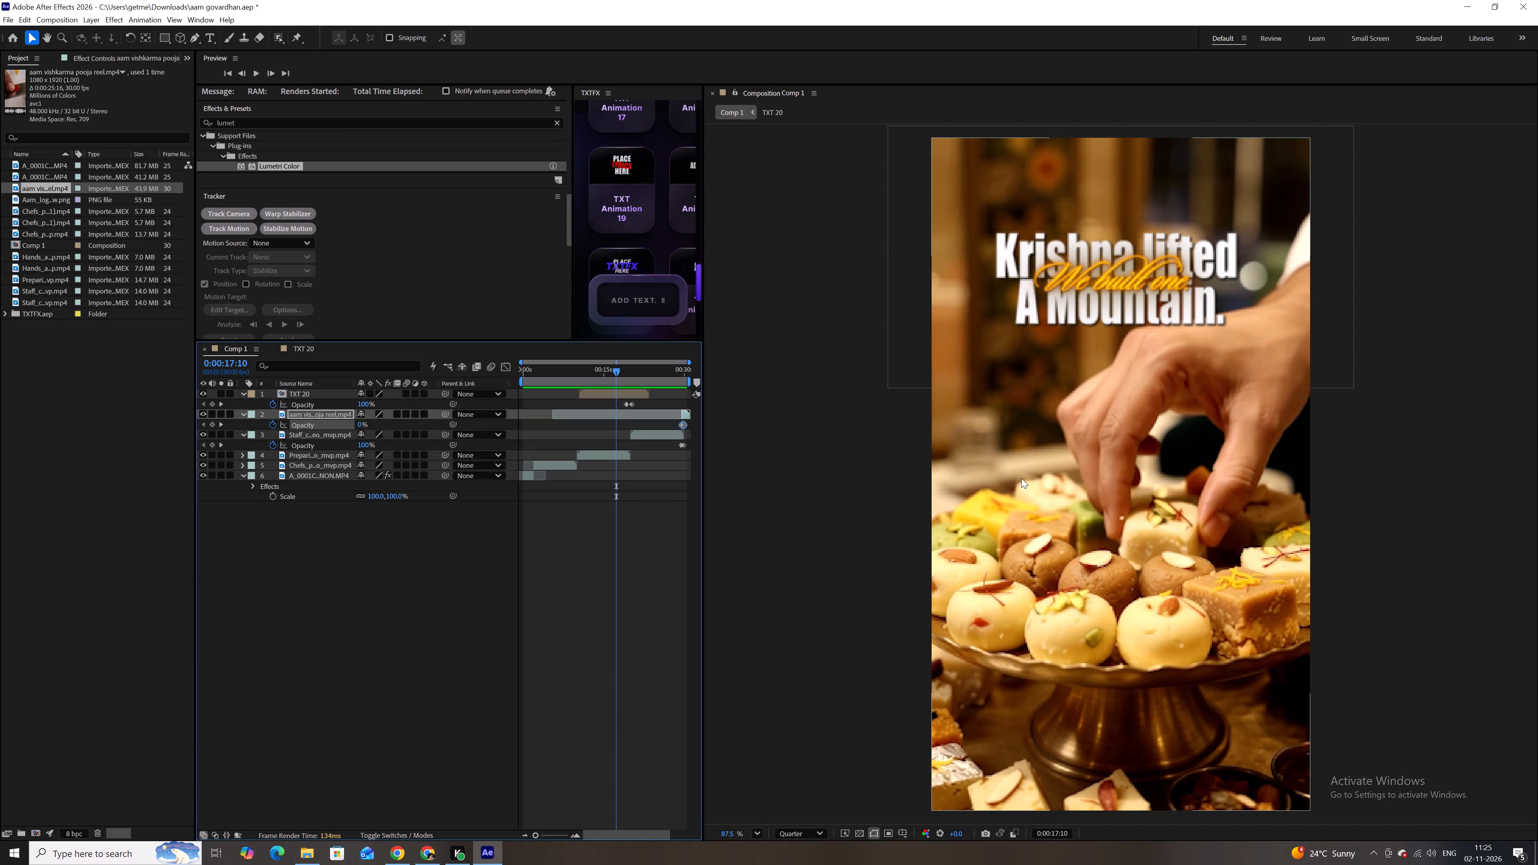
Preview Comp 1 from 0:00:17:10 through the closing title clips and into the AAM logo outro.
key(space)
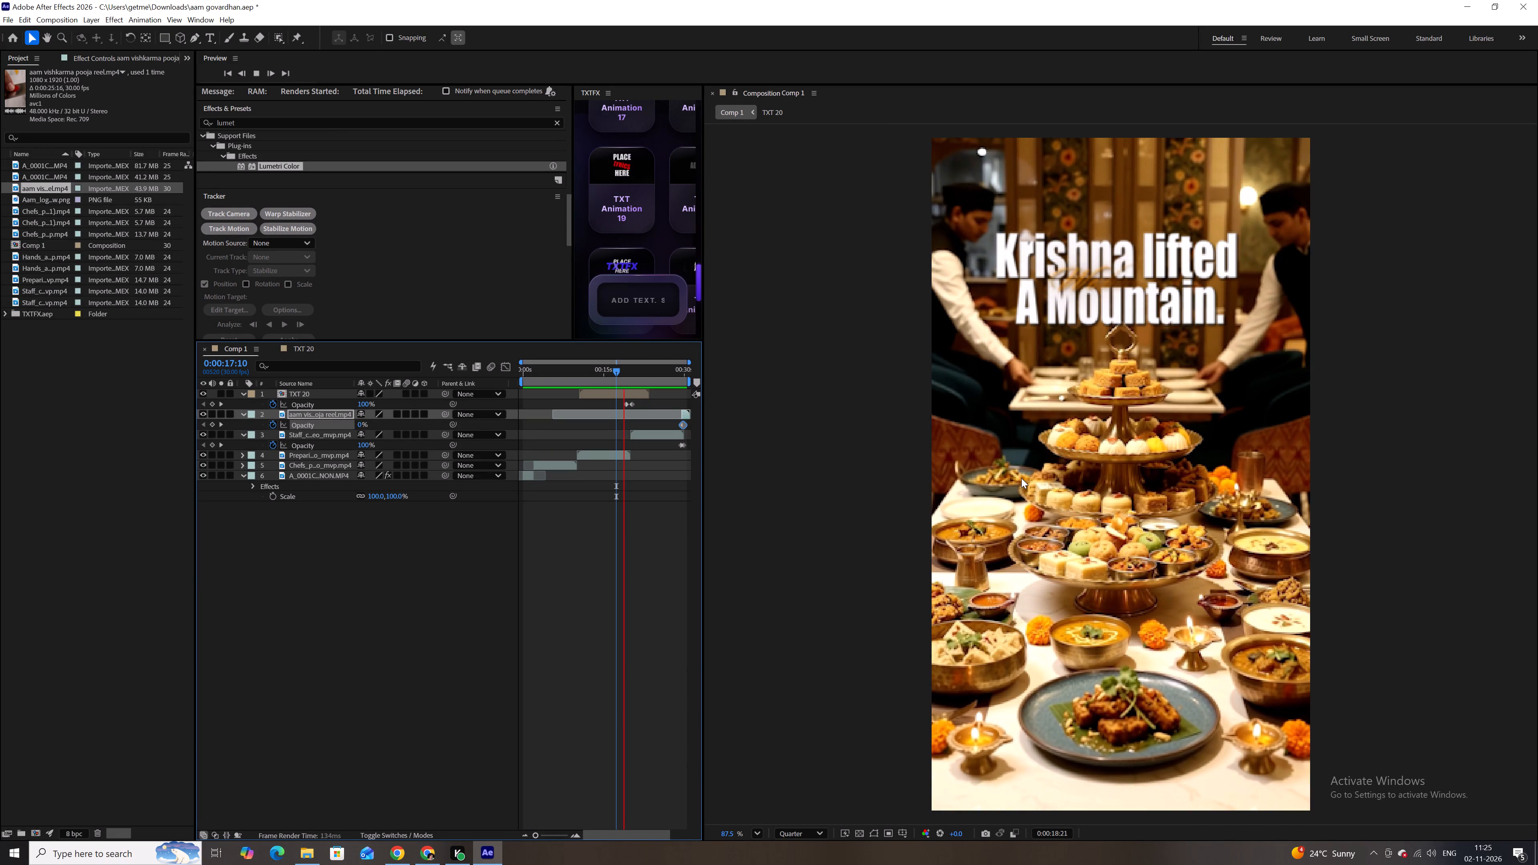
key(space)
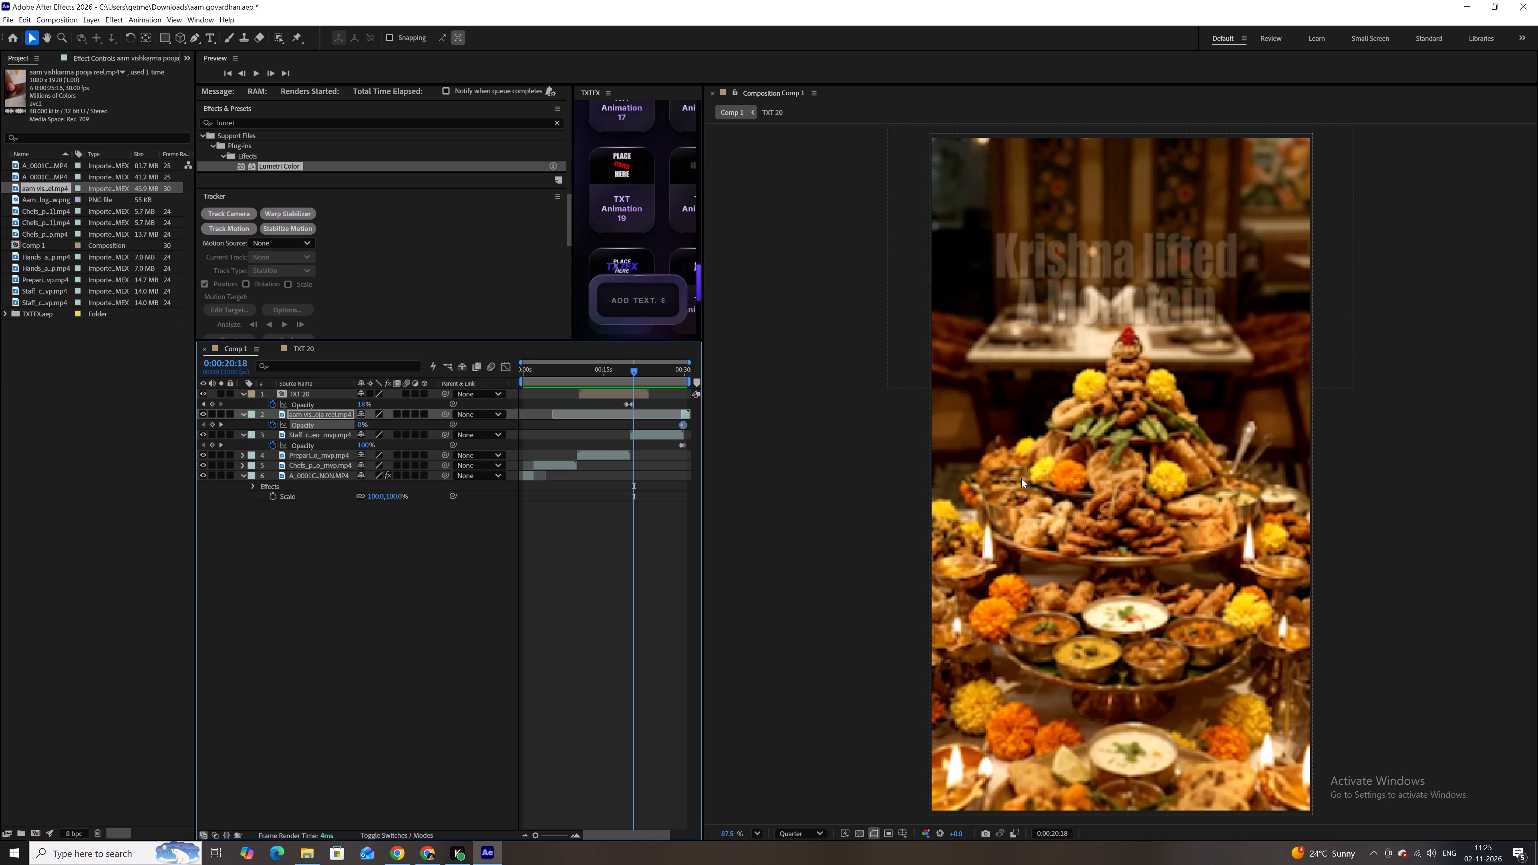
key(space)
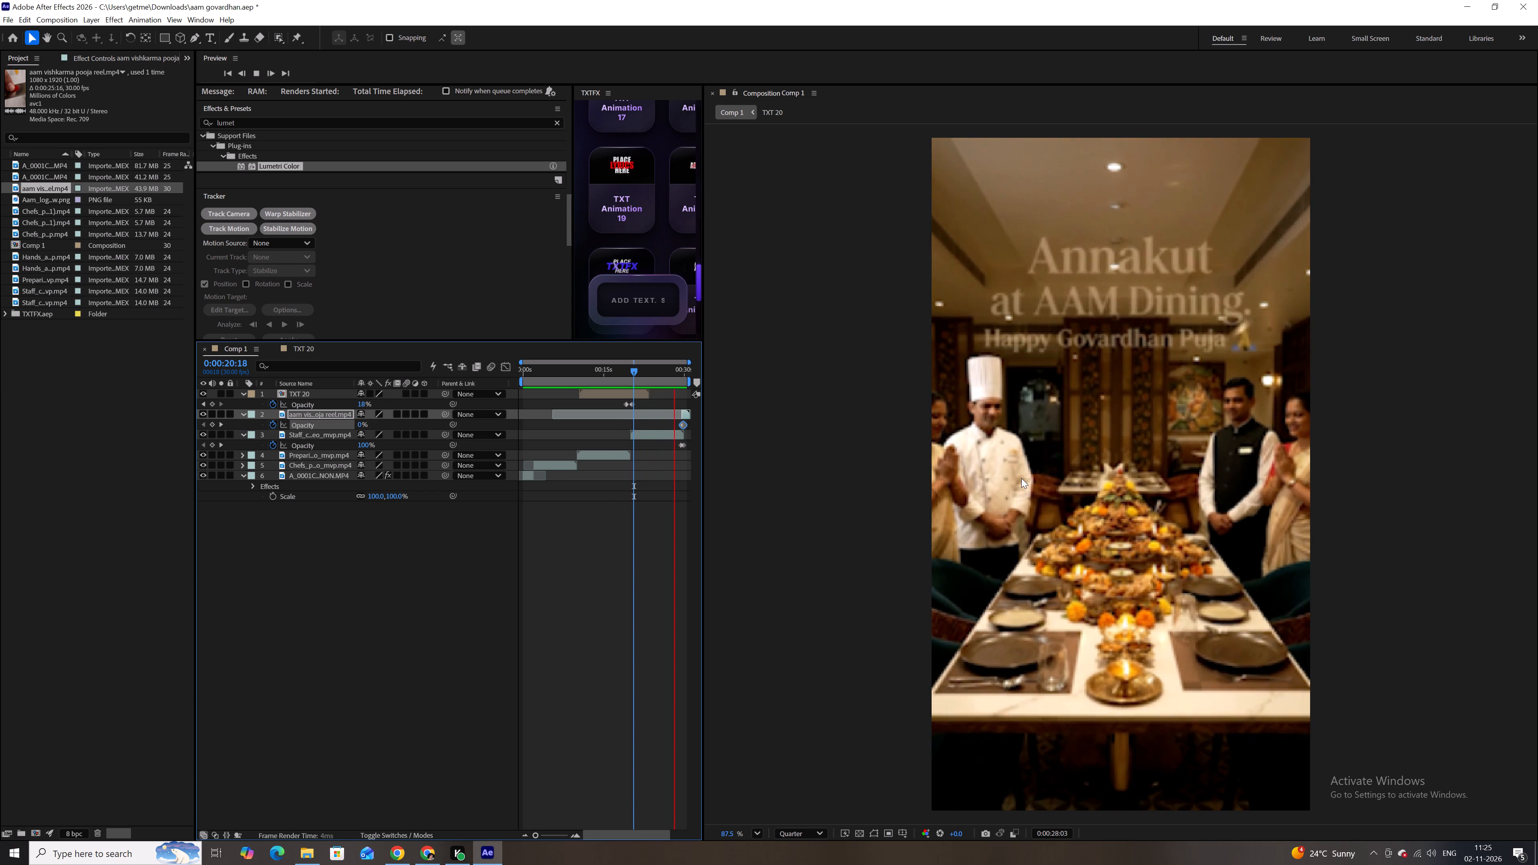
key(space)
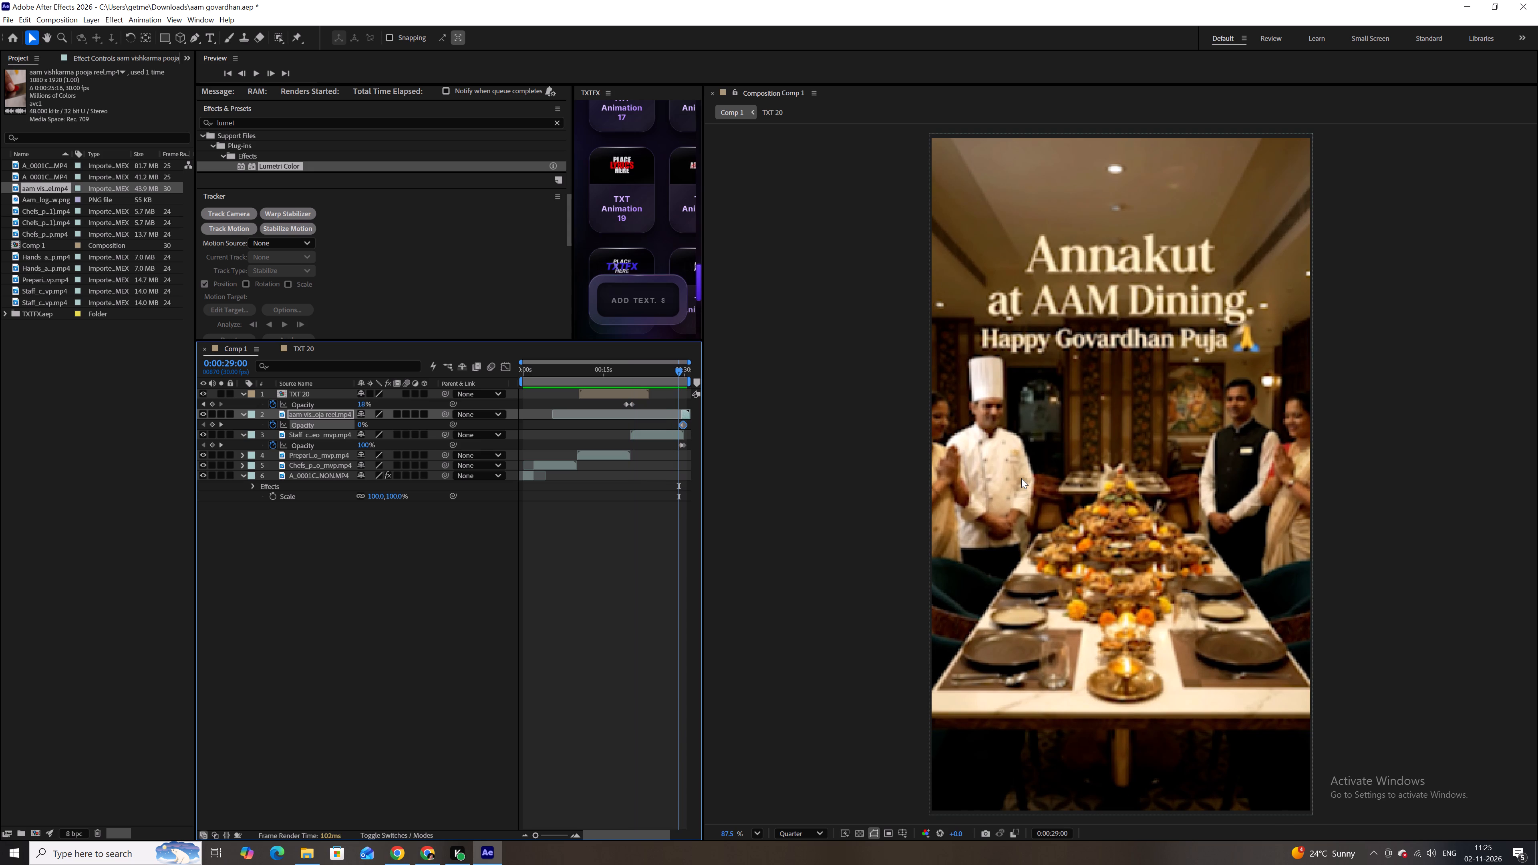
key(space)
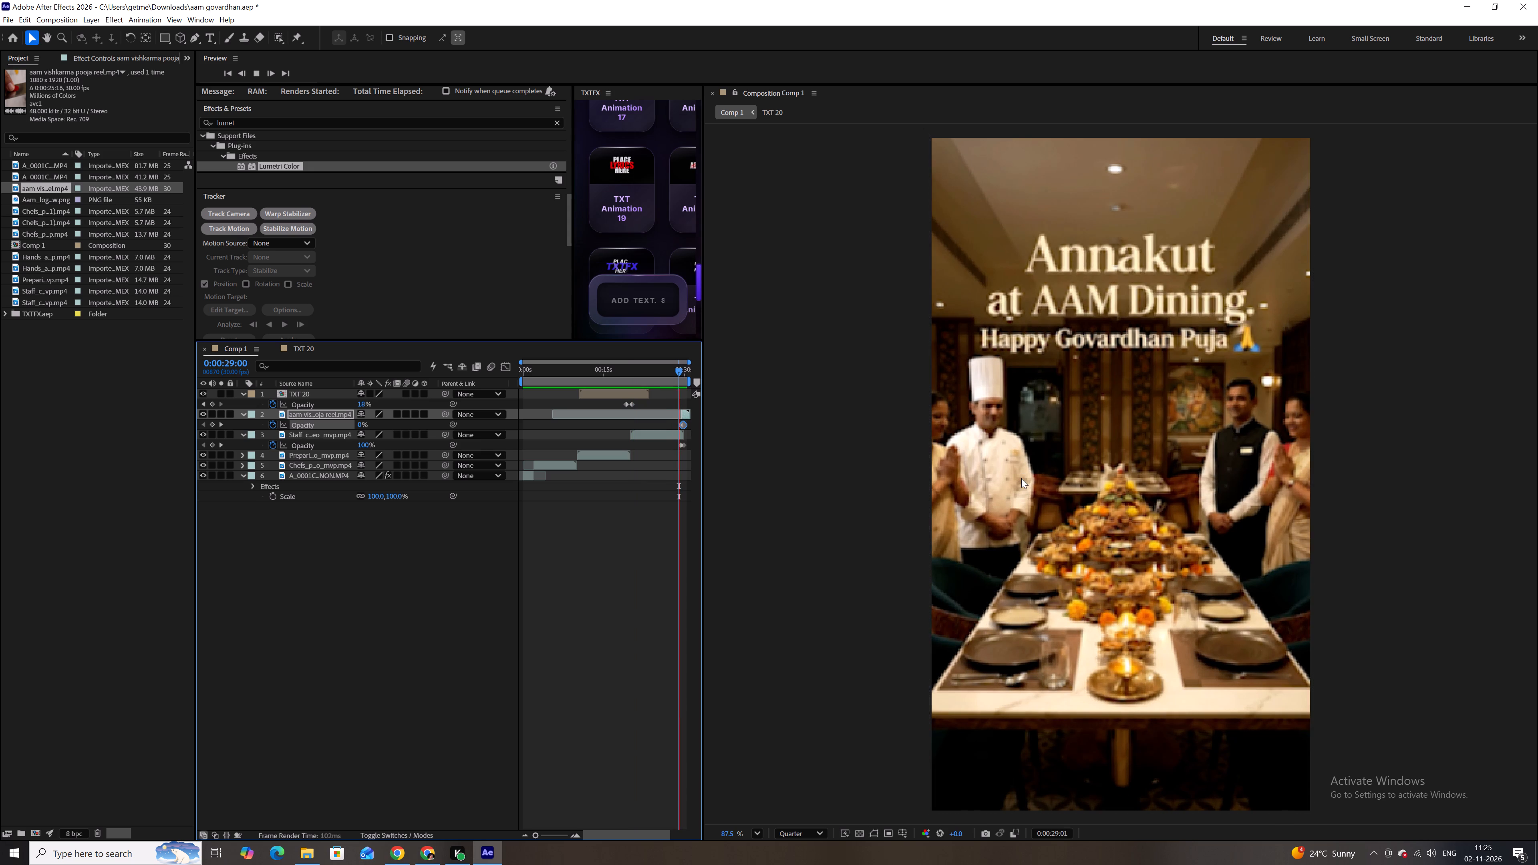
key(space)
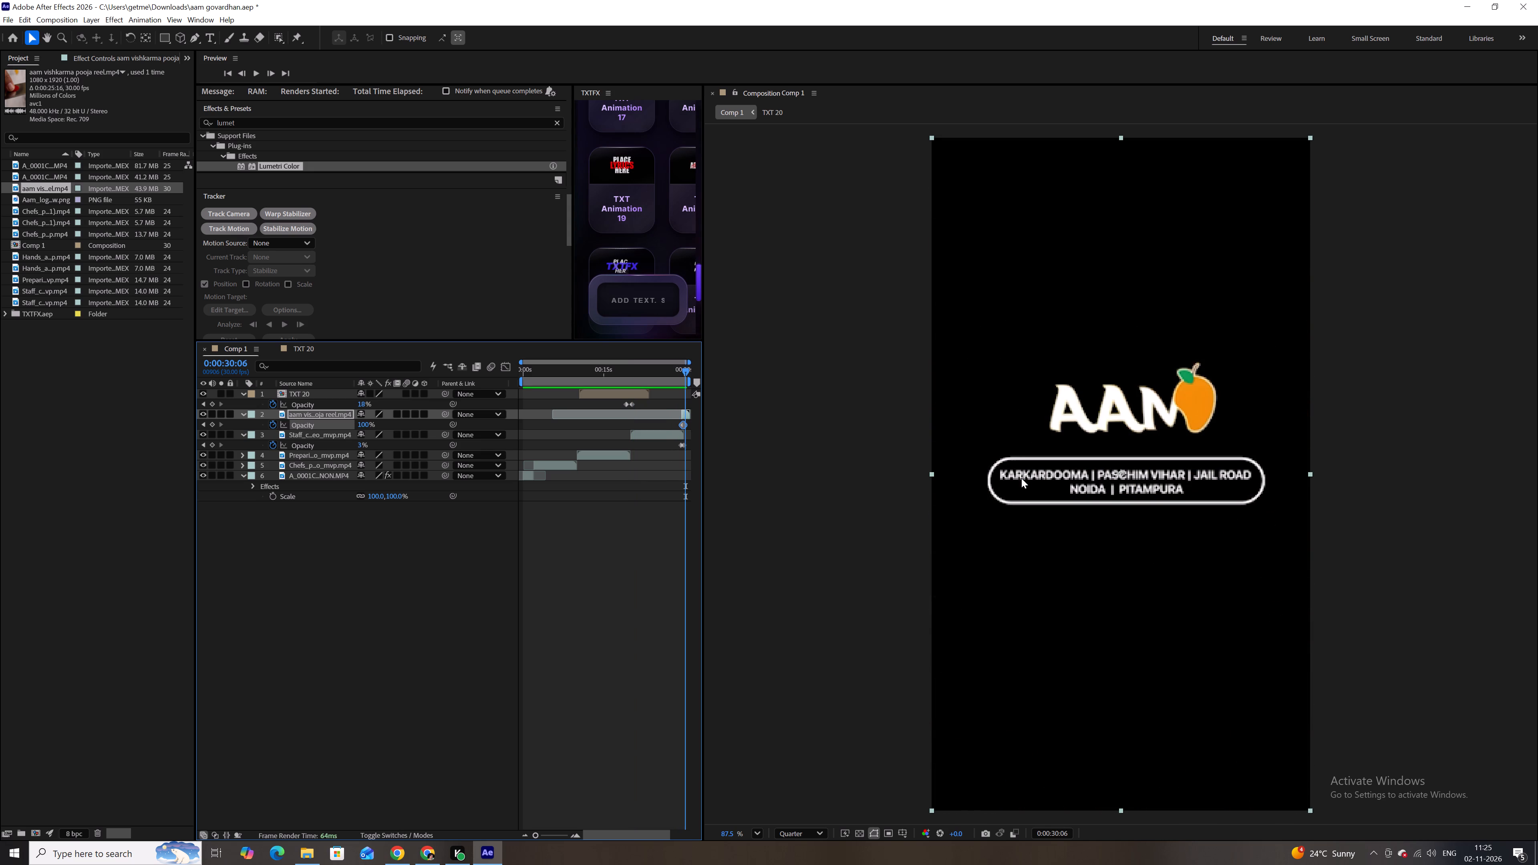
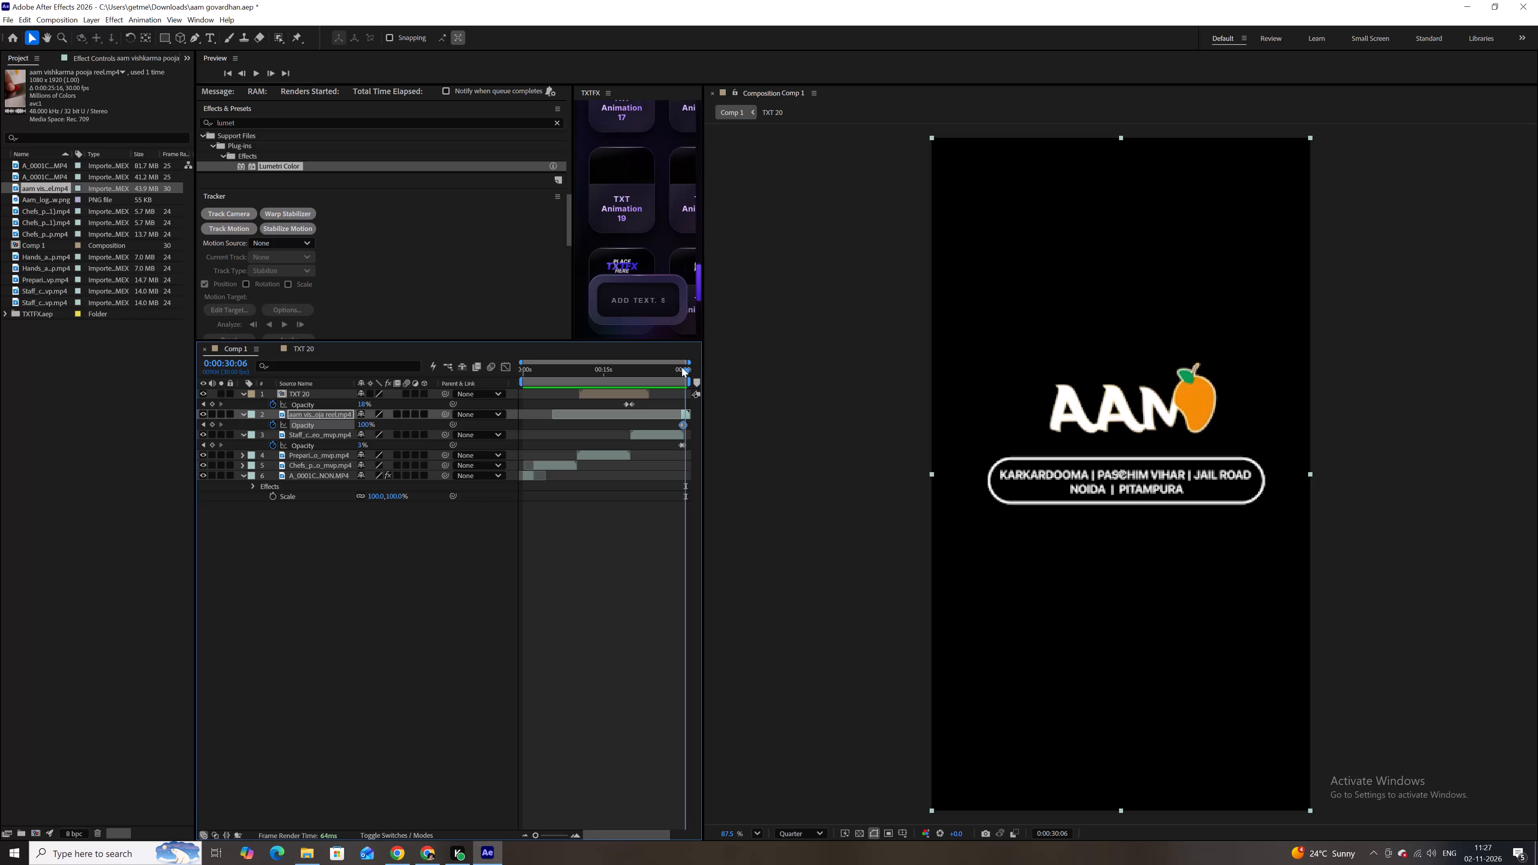
Preview Comp 1 from 0:00:27:22 to check the crossfade from the table clip into the AAM logo outro.
click(682, 367)
right_drag(680, 368, 683, 368)
click(665, 547)
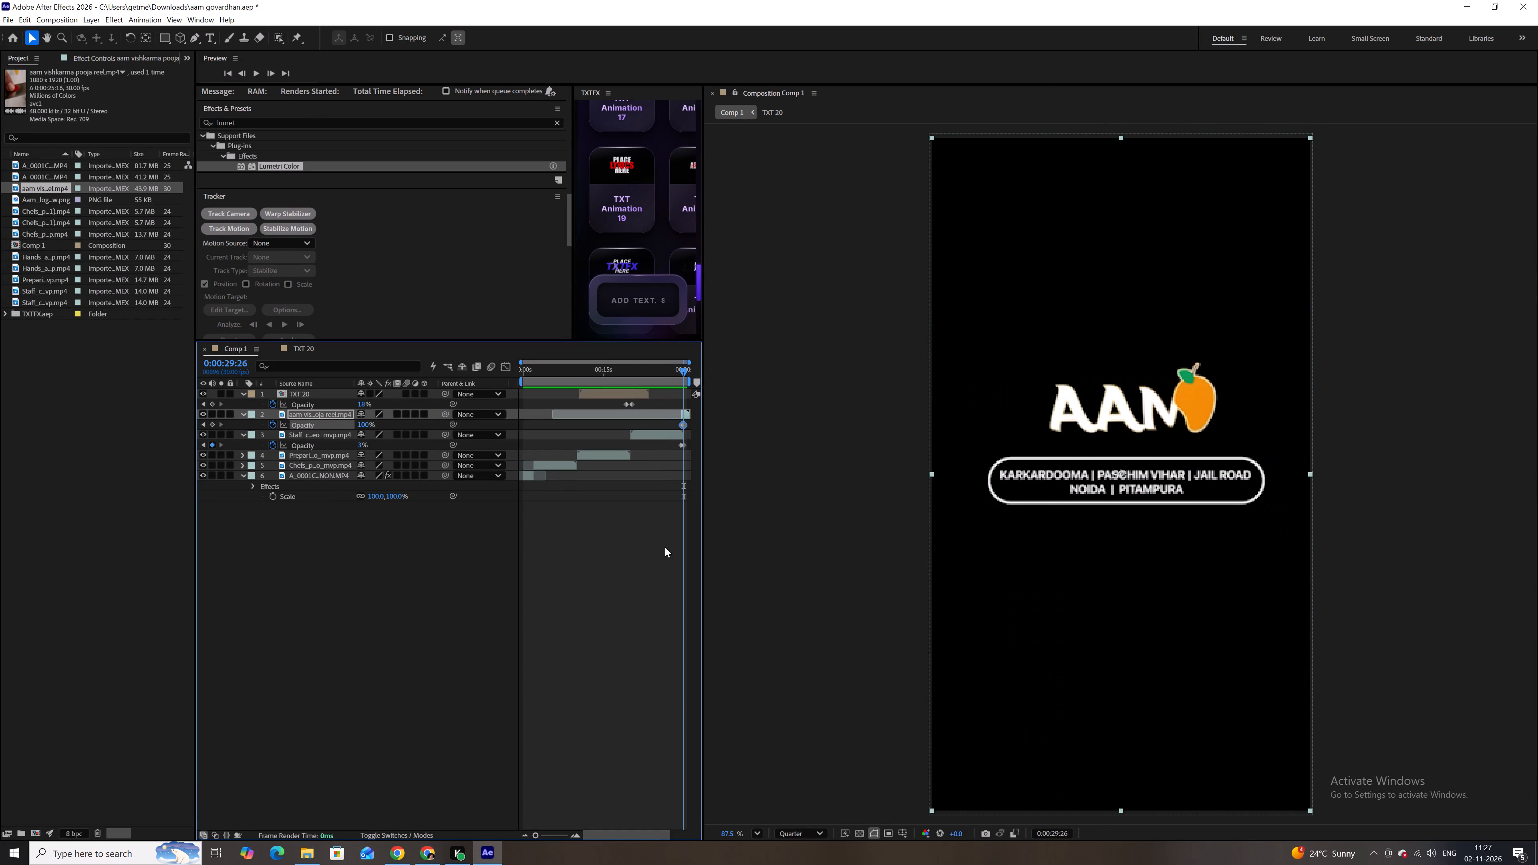
click(670, 364)
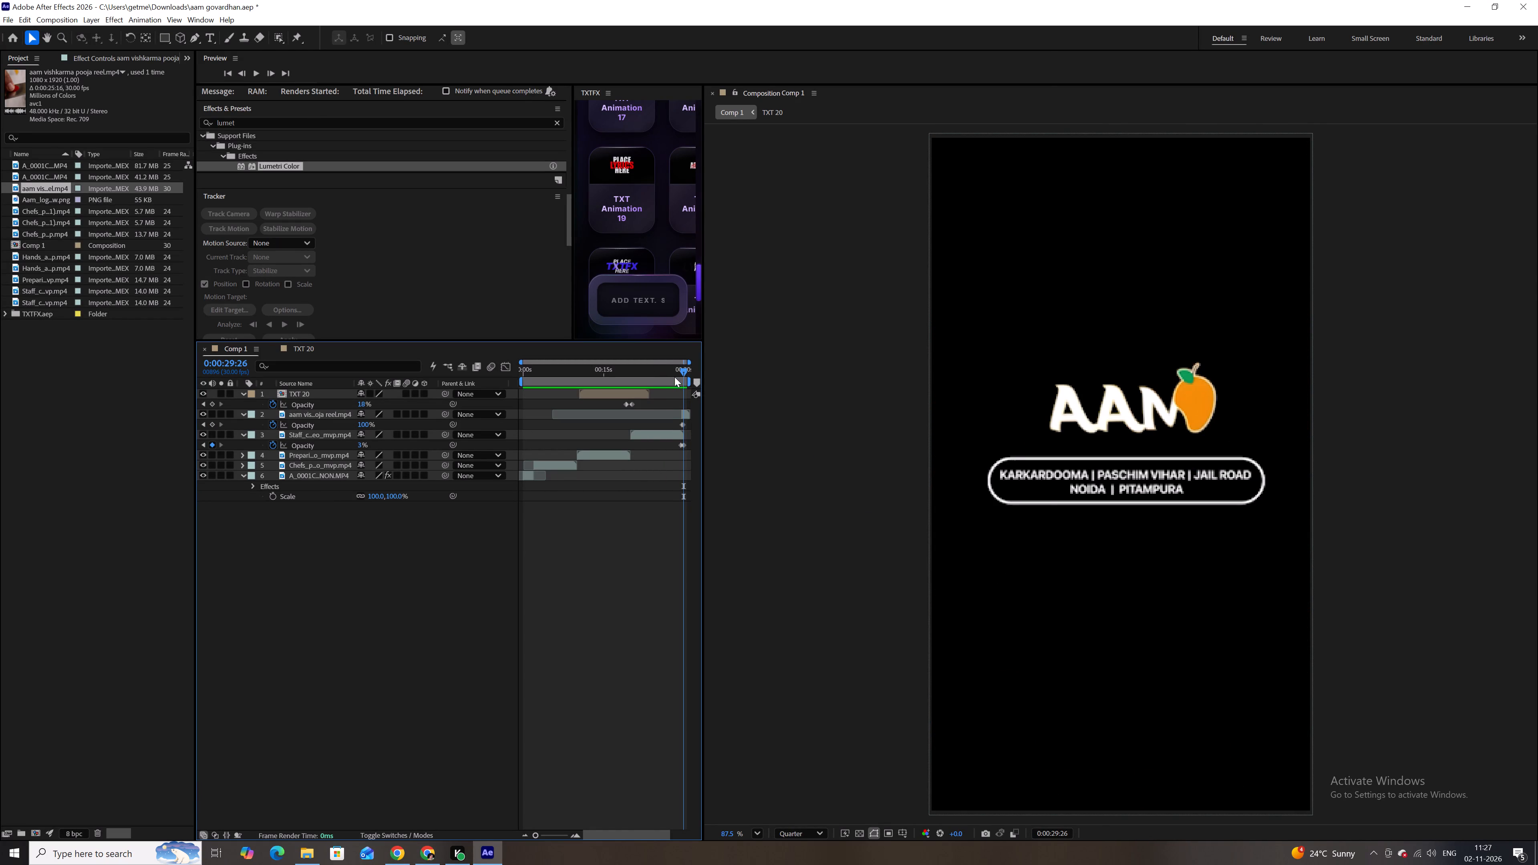
click(672, 372)
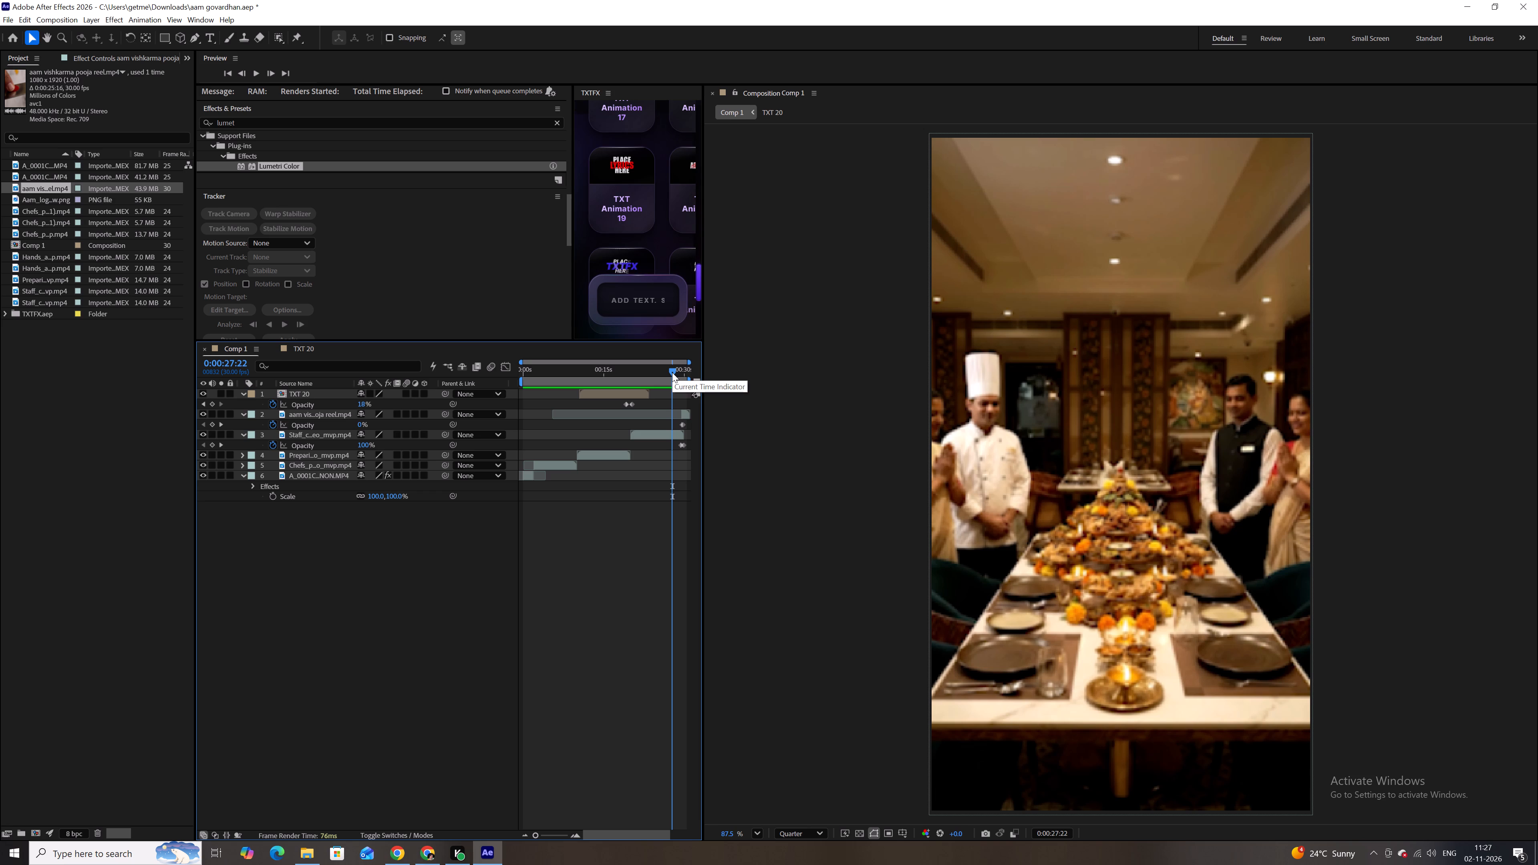
key(space)
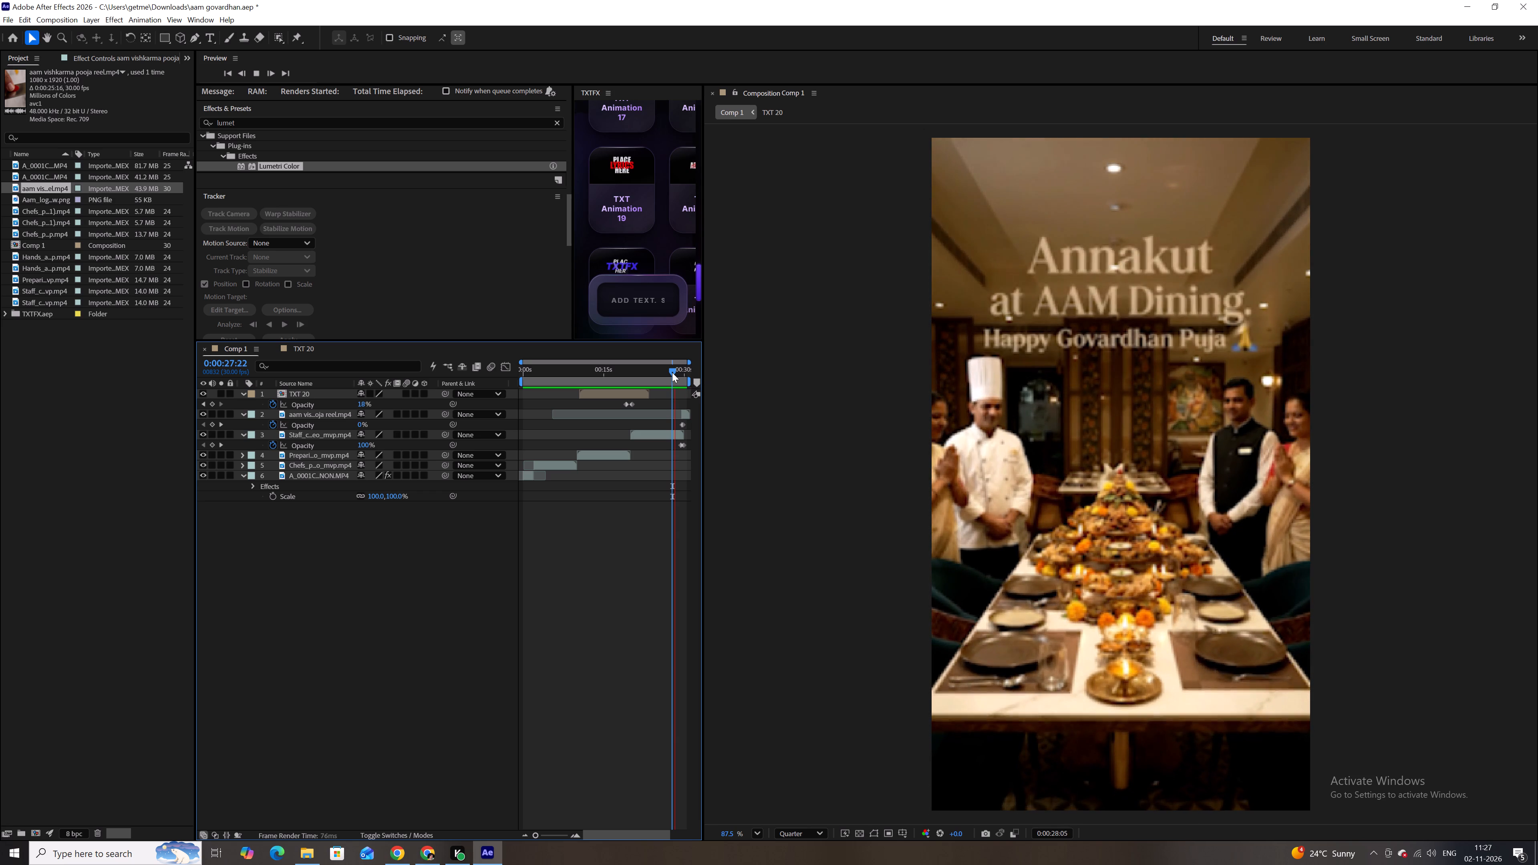
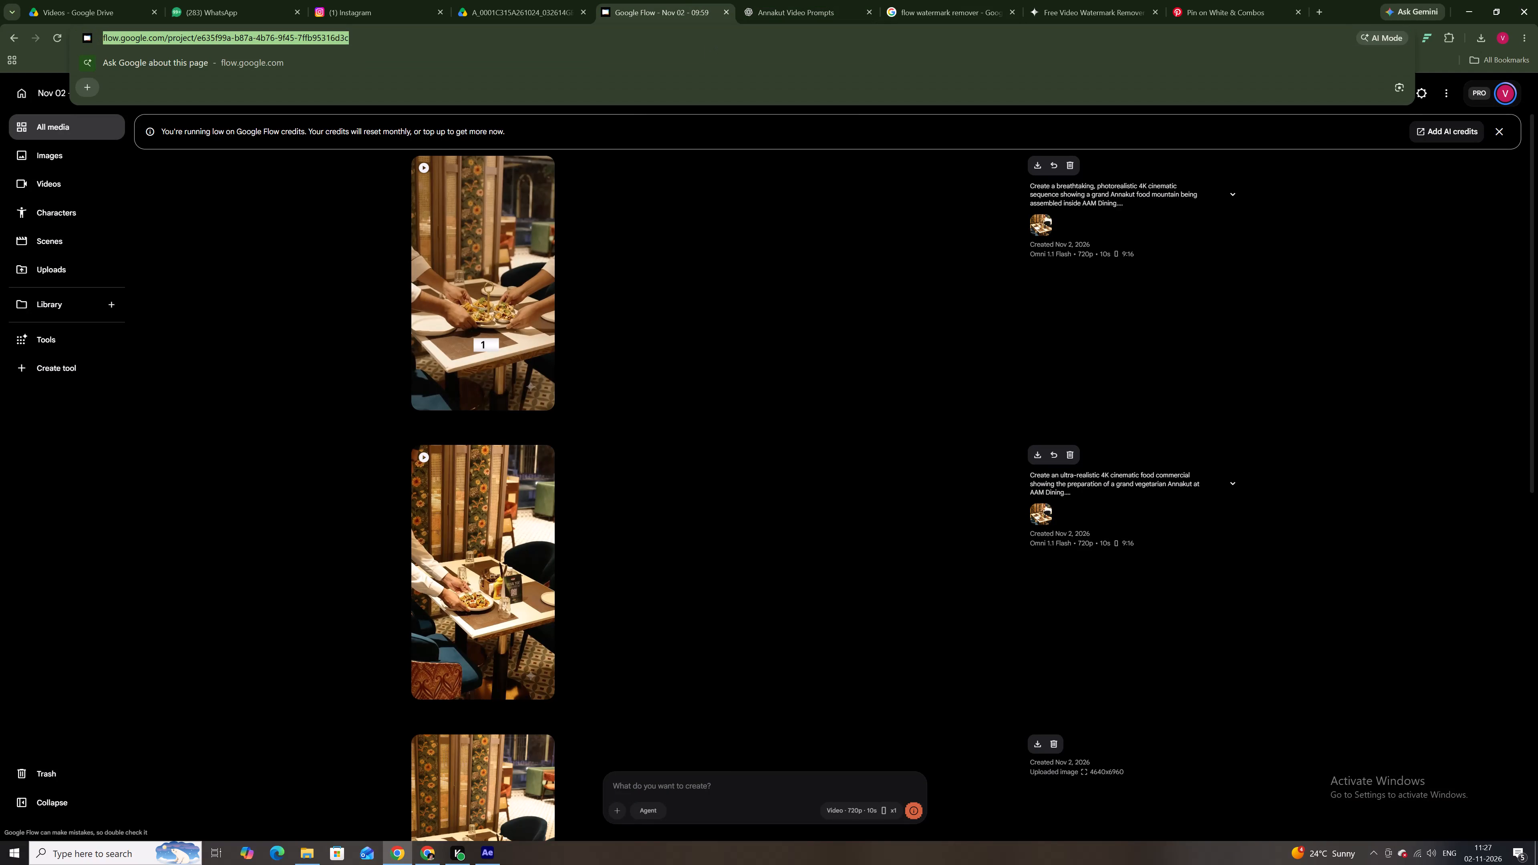
Go to YouTube in the browser and search for "govardhan puja bgm".
text(yt)
key(Return)
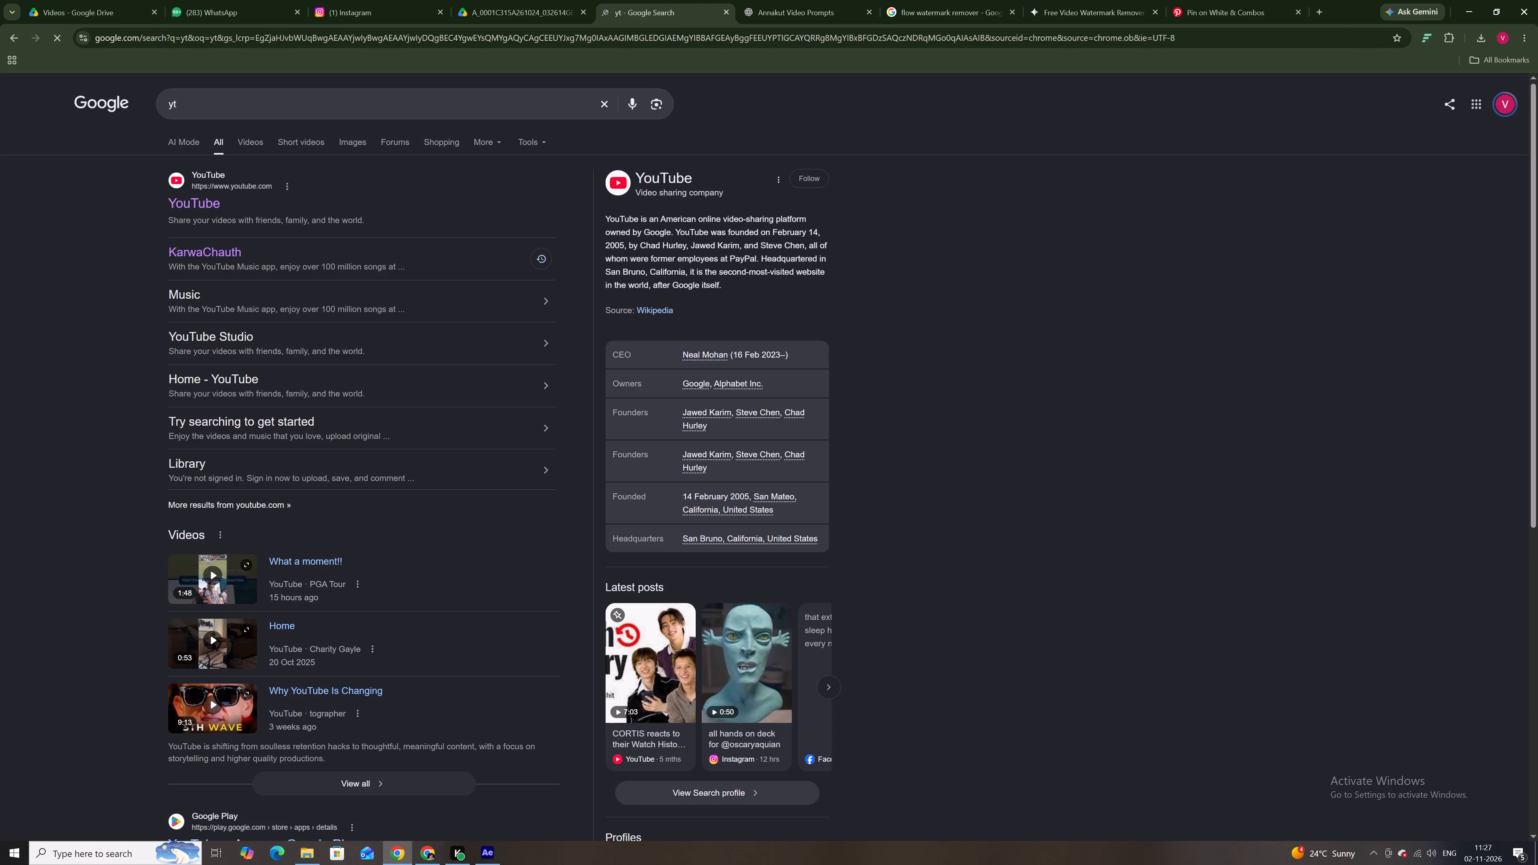
click(213, 206)
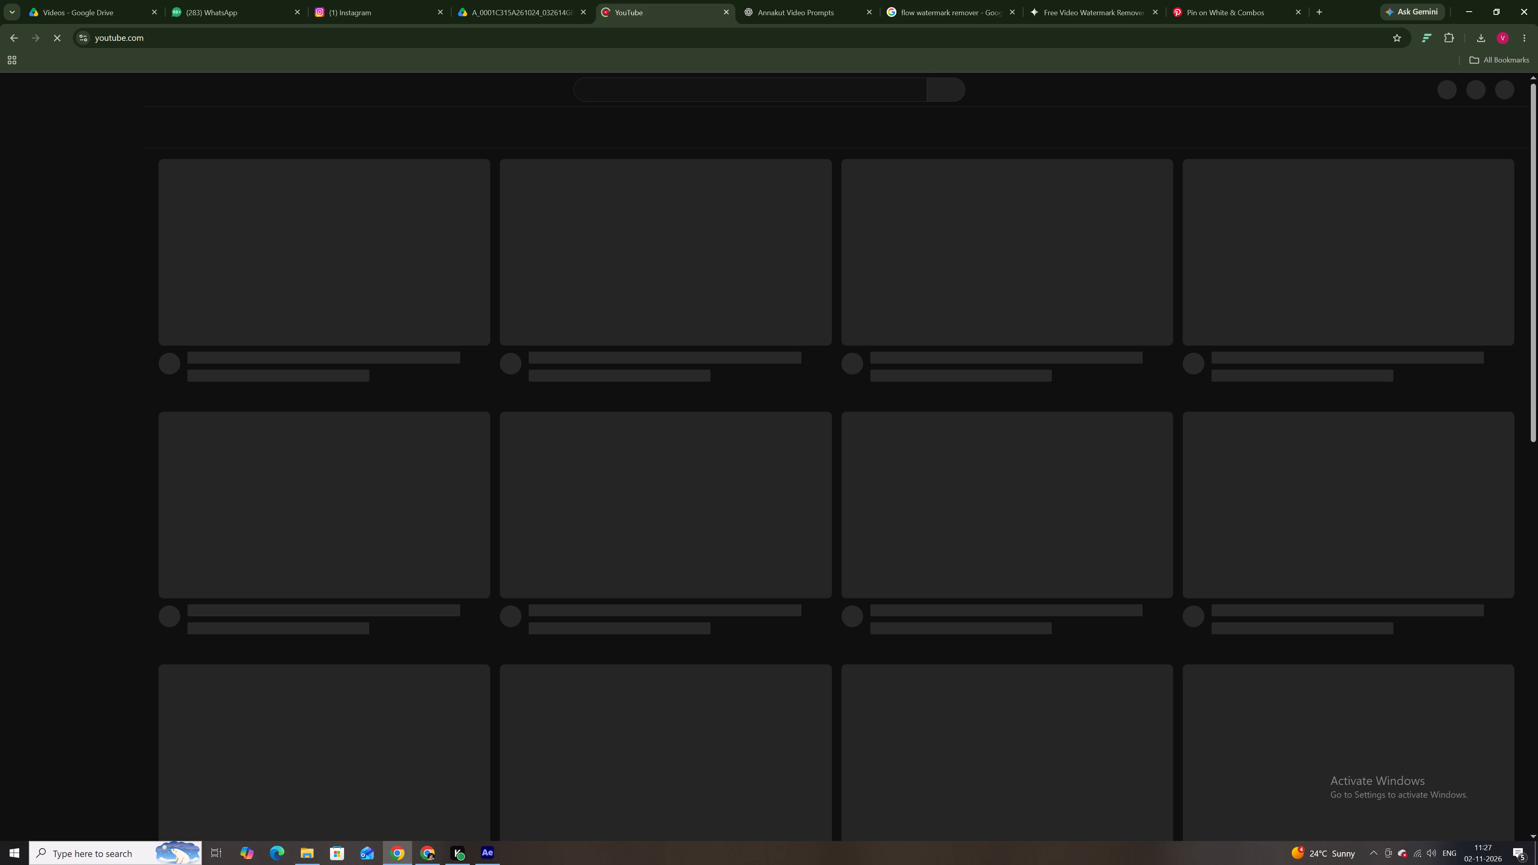
click(749, 93)
text(govardhan puja)
key(space)
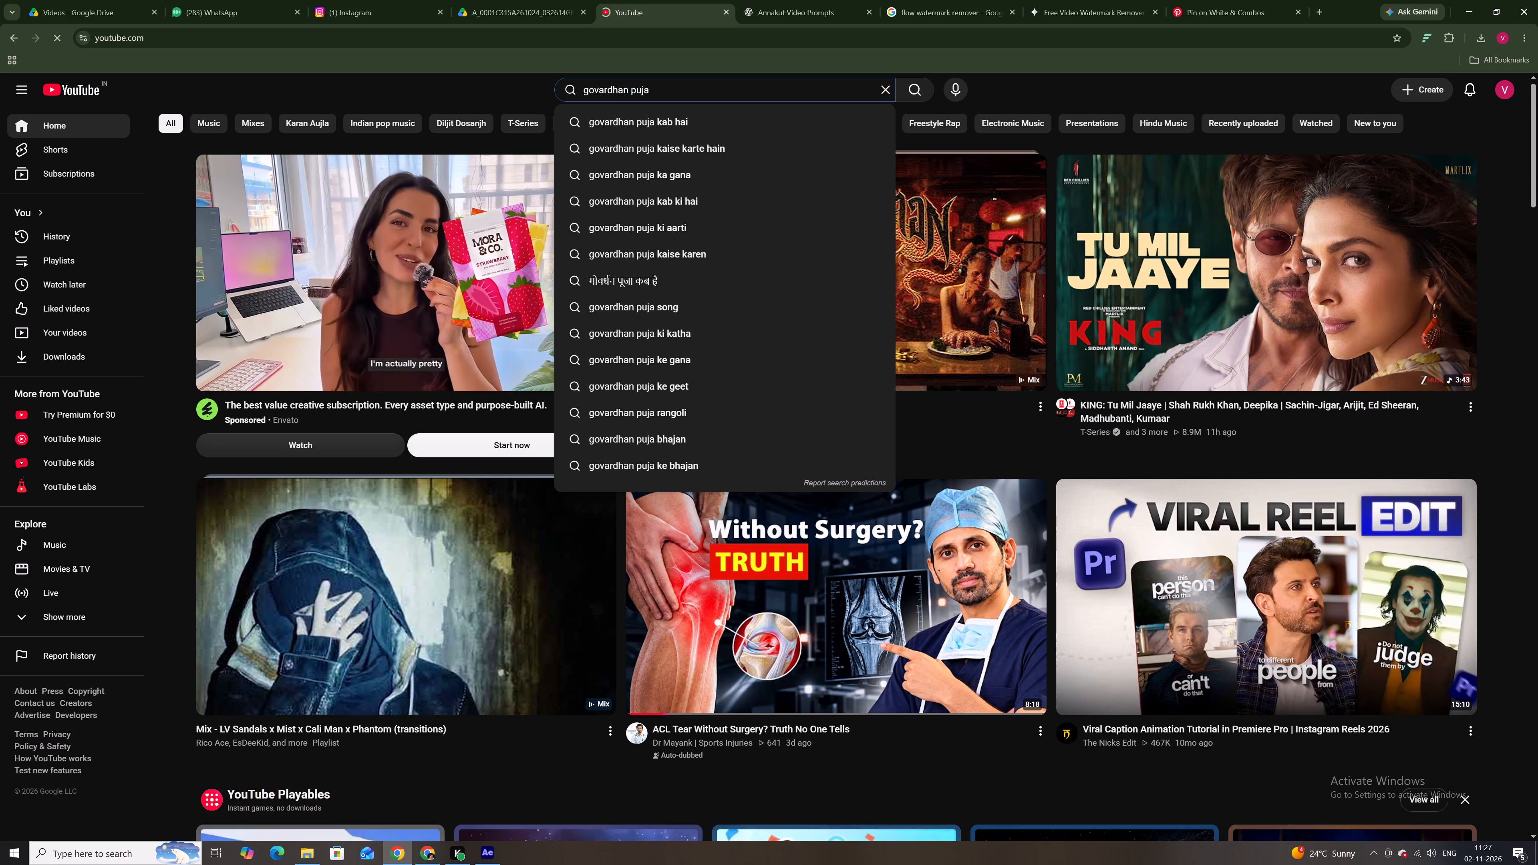
text(bfg)
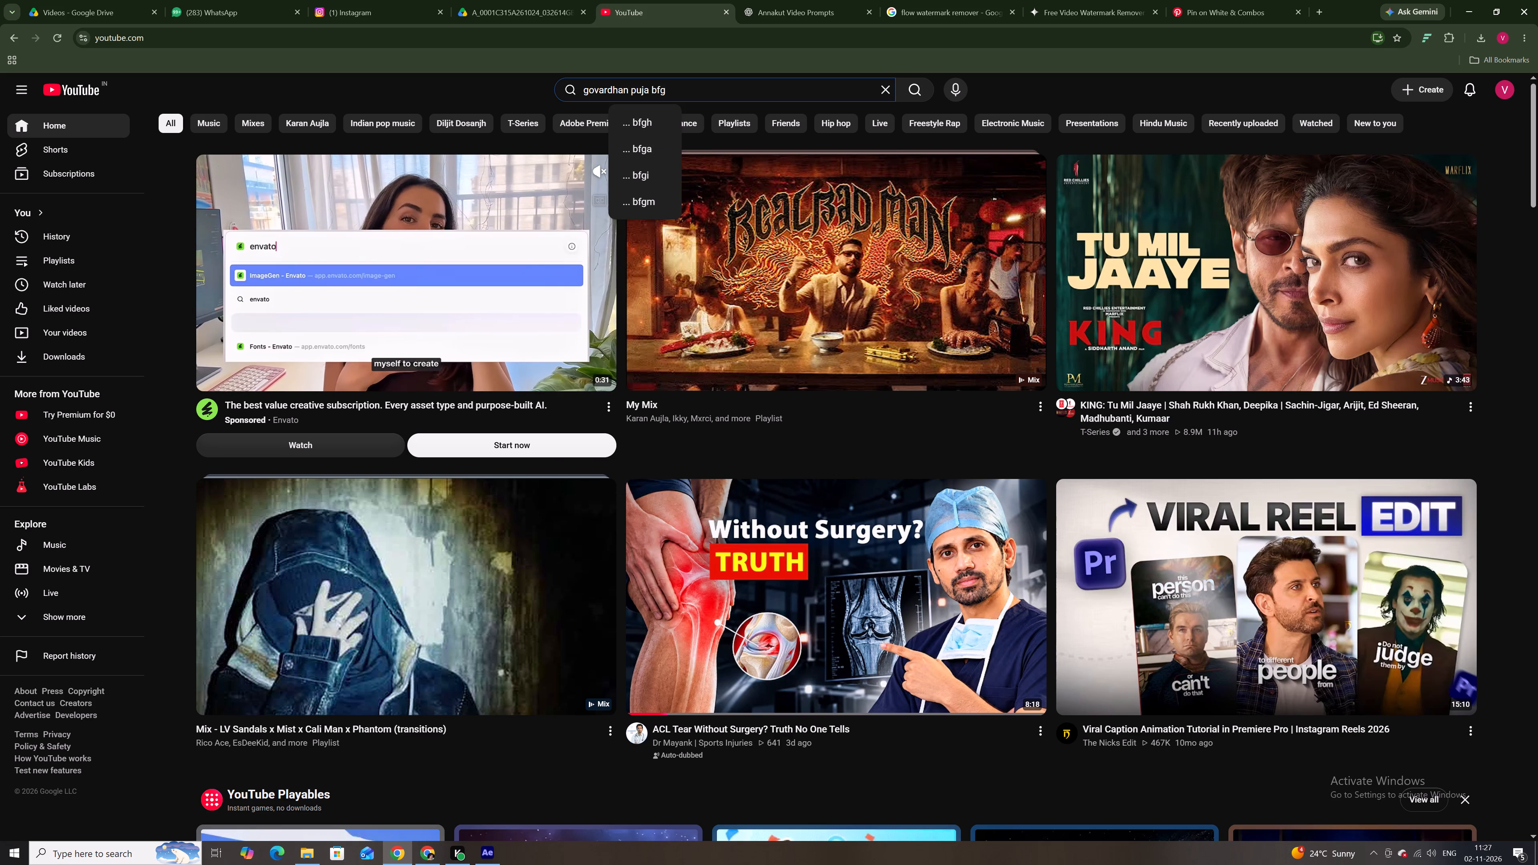
key(BackSpace)
key(BackSpace)
text(gm)
key(Return)
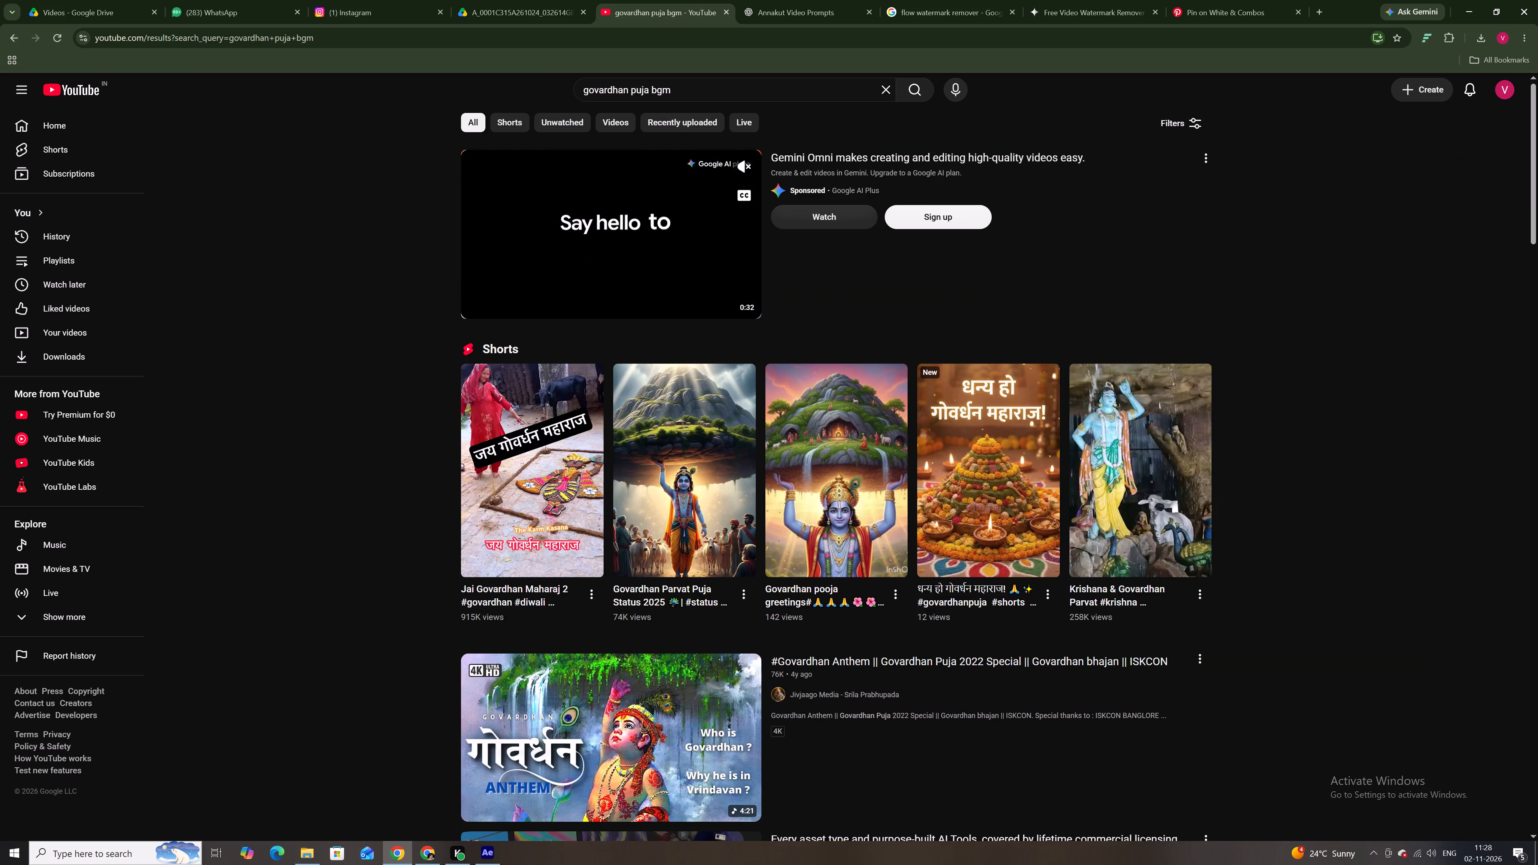
Play the "#Govardhan Anthem || Govardhan Puja 2022 Special" ISKCON video, skipping the ad and intro to audition its music.
scroll(1272, 419, down, 5)
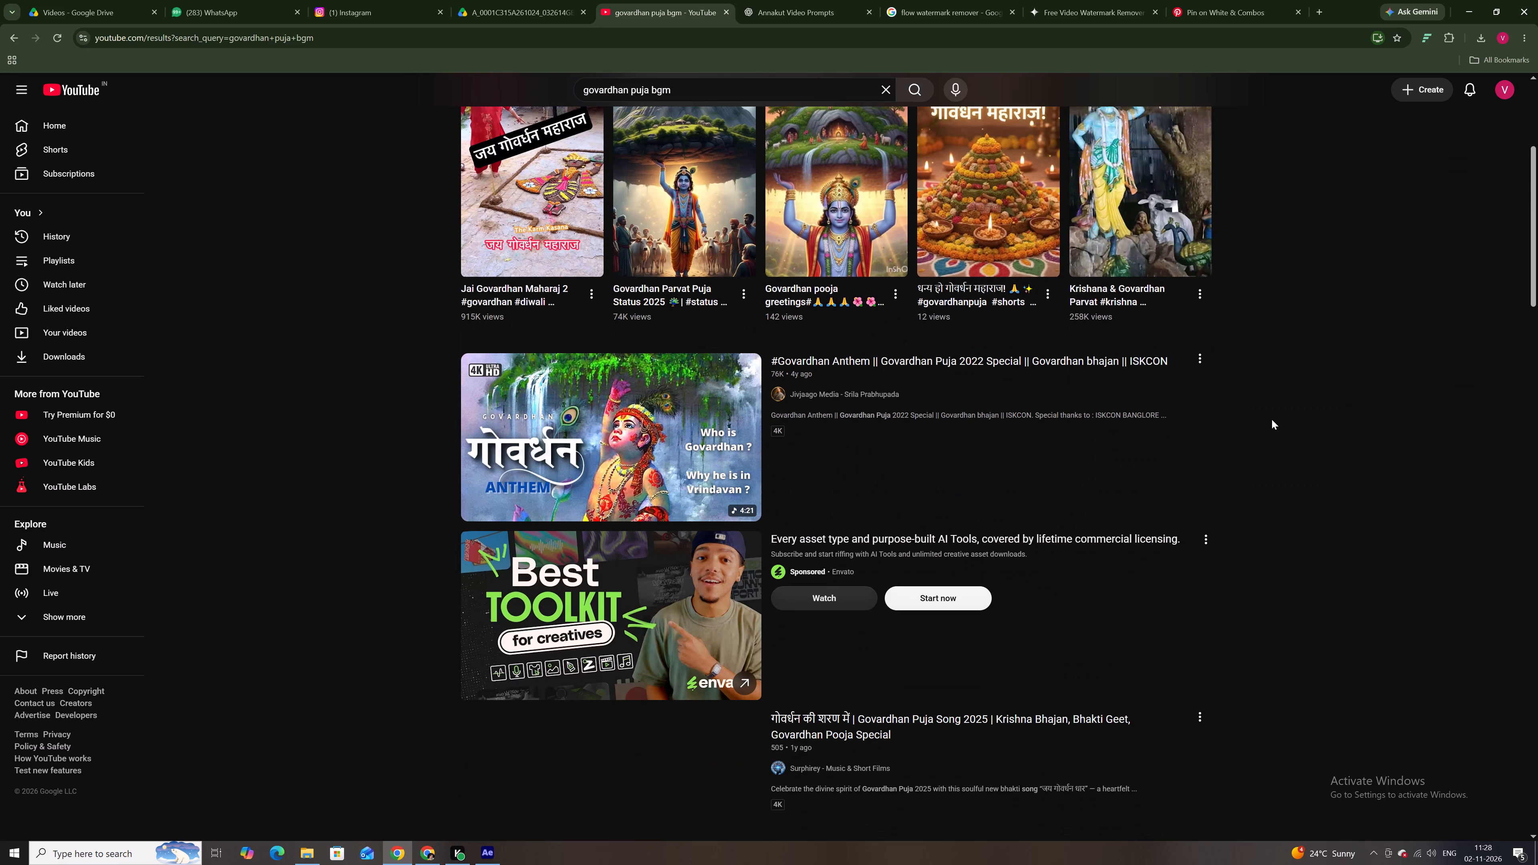
click(552, 403)
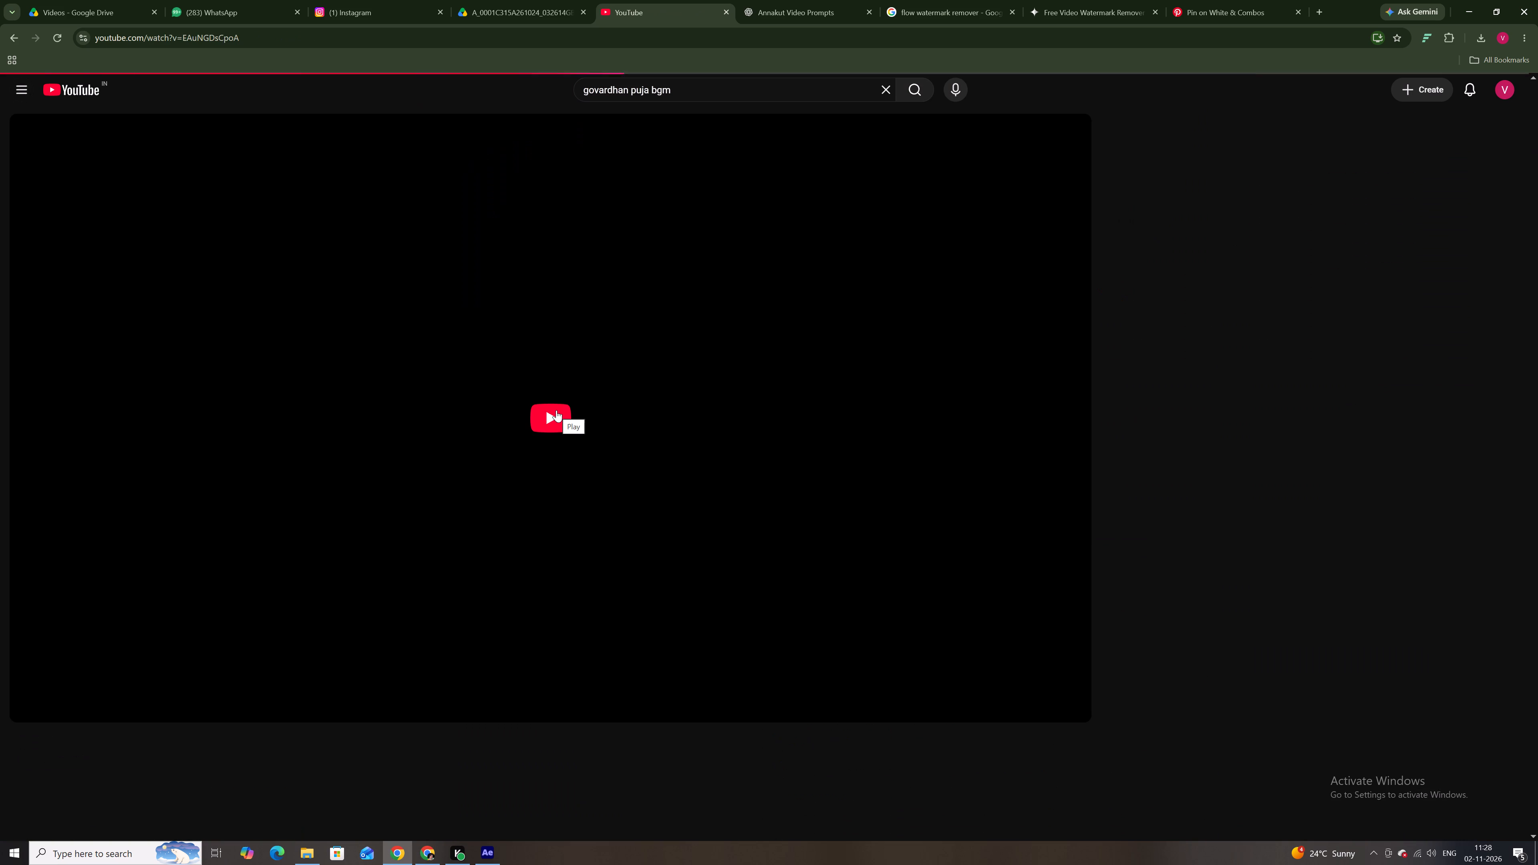
click(556, 410)
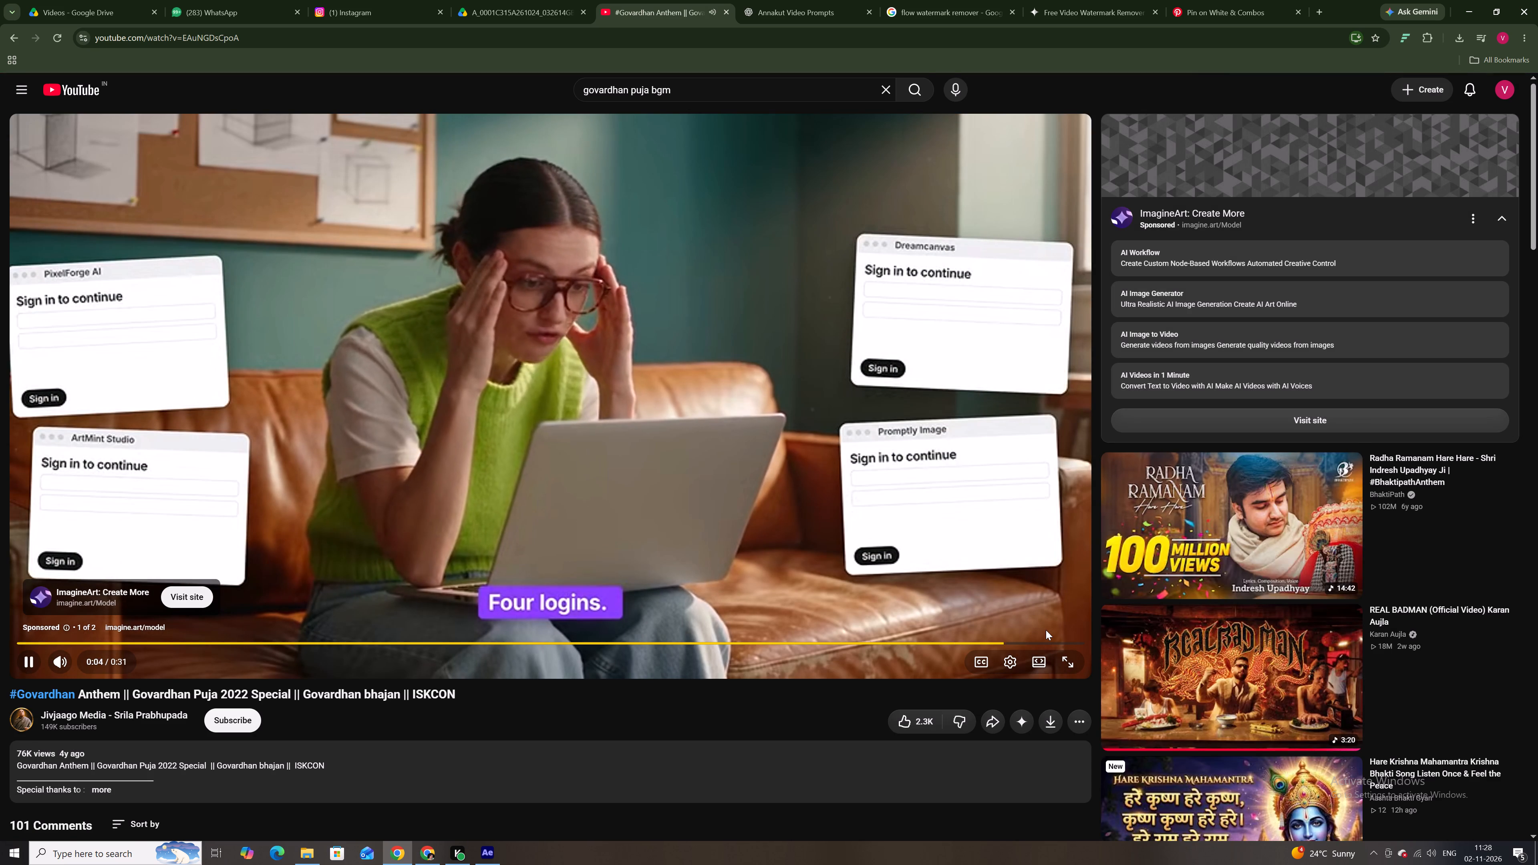
click(934, 556)
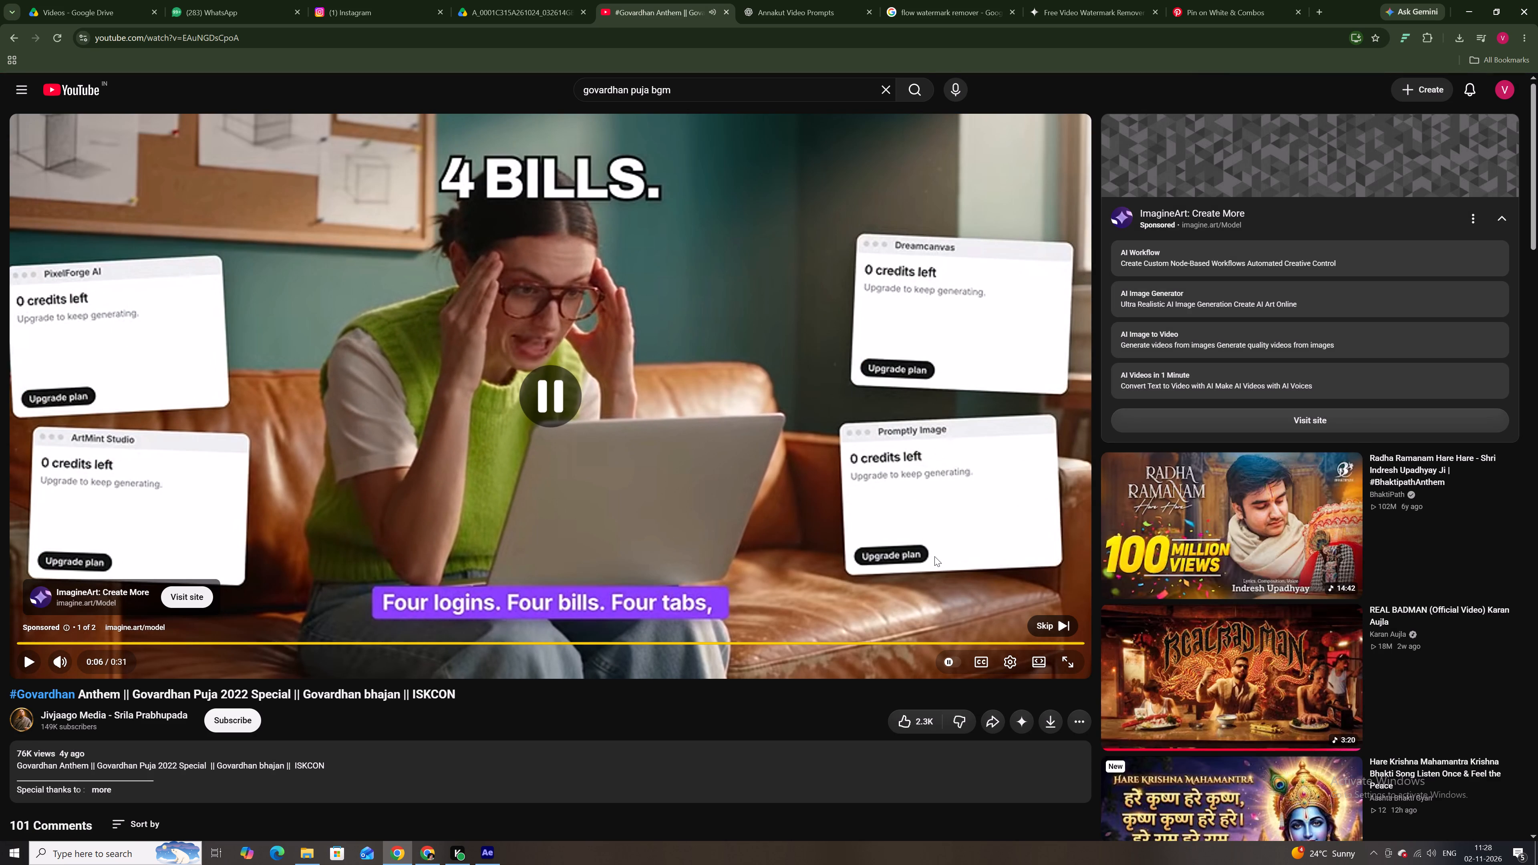
click(934, 556)
click(1060, 618)
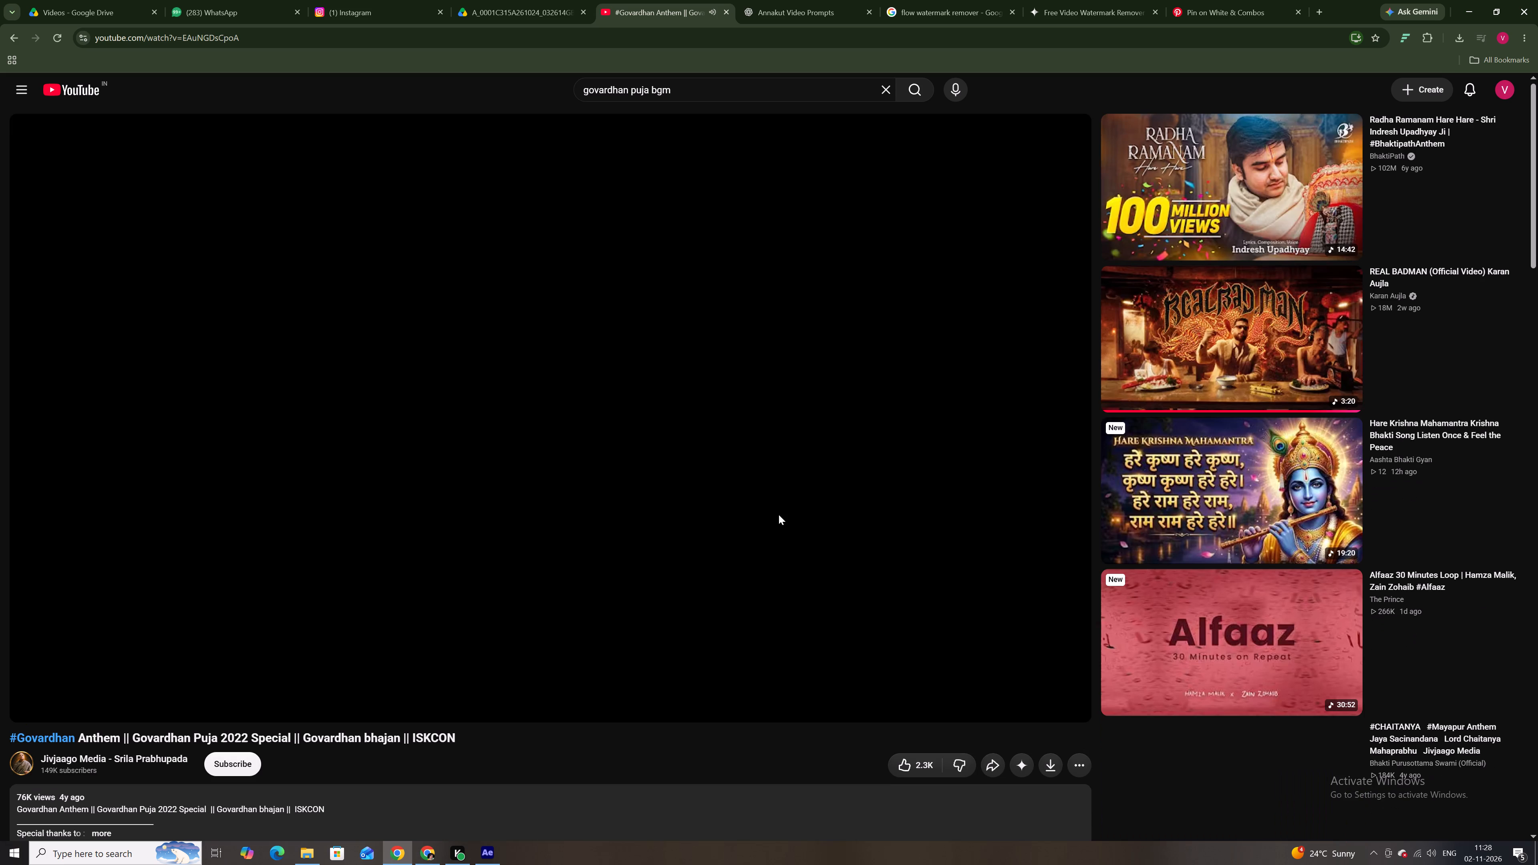
key(Right)
key(Right)
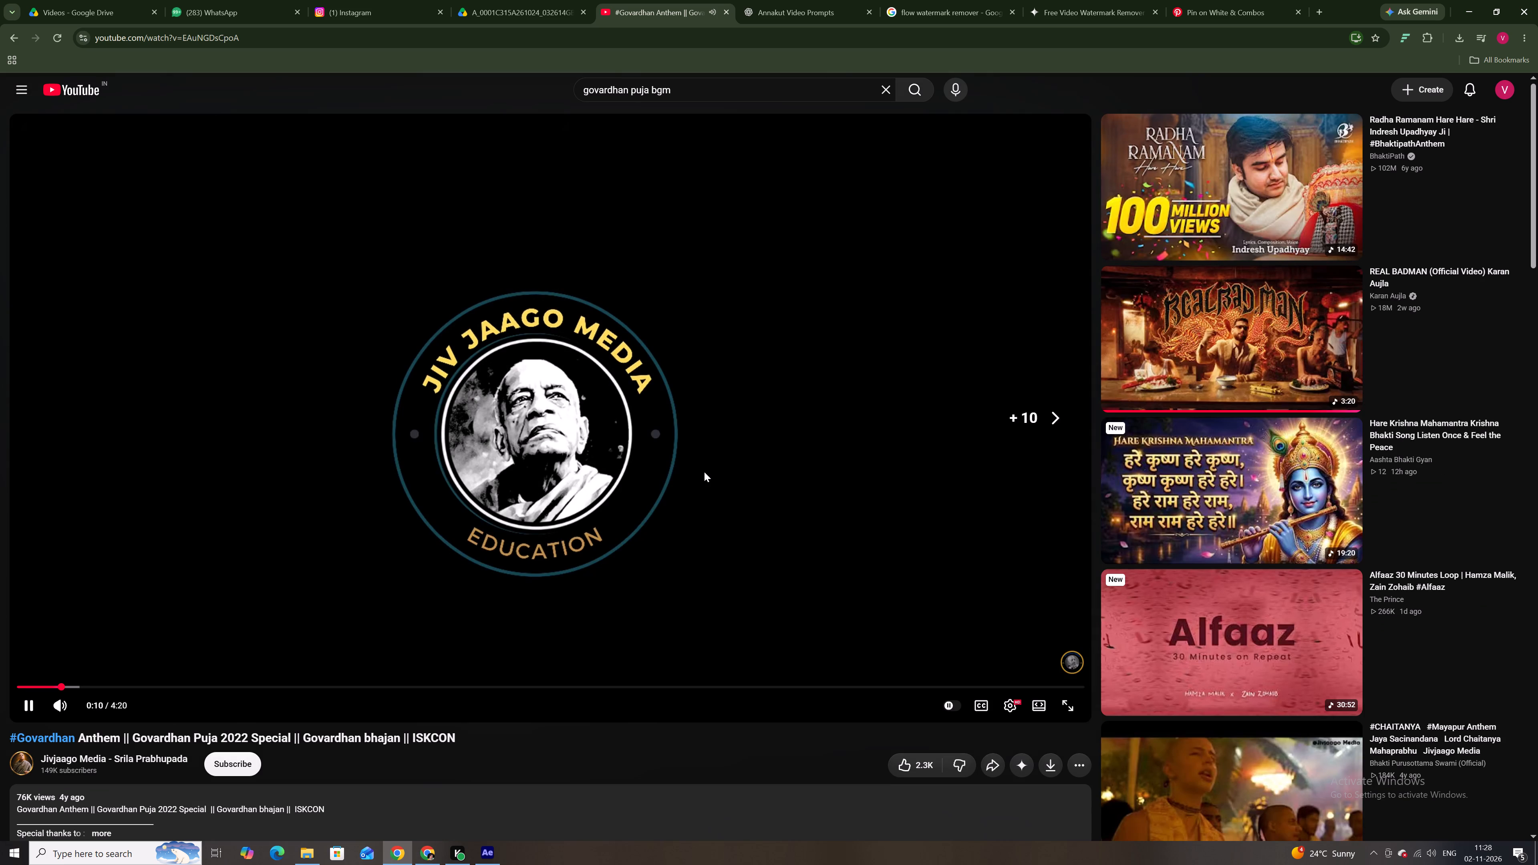
key(Right)
key(Right)
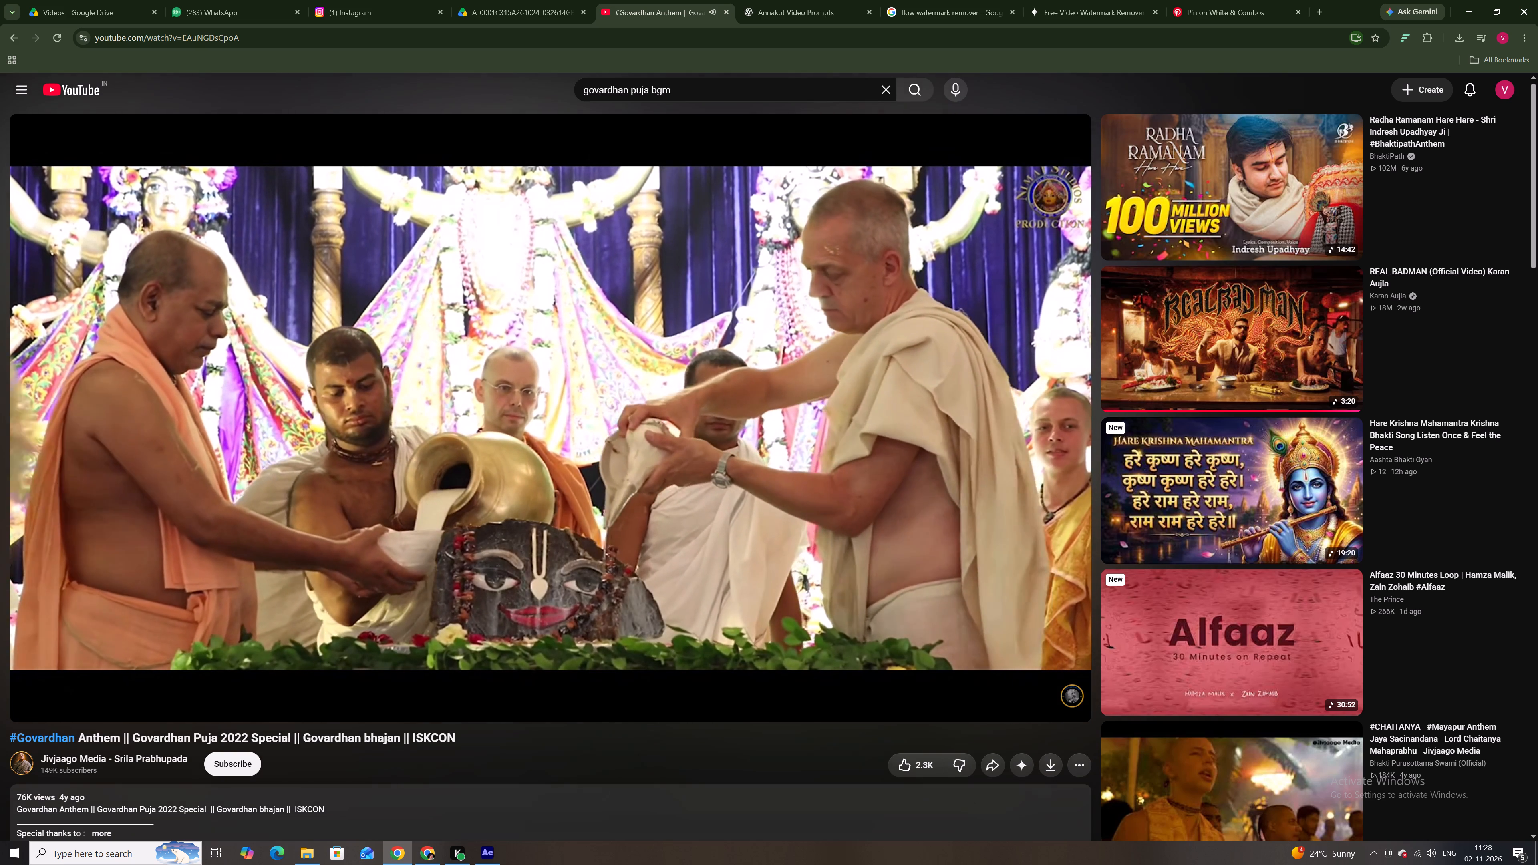
Pause the Govardhan Anthem video and copy its link.
click(455, 271)
click(289, 35)
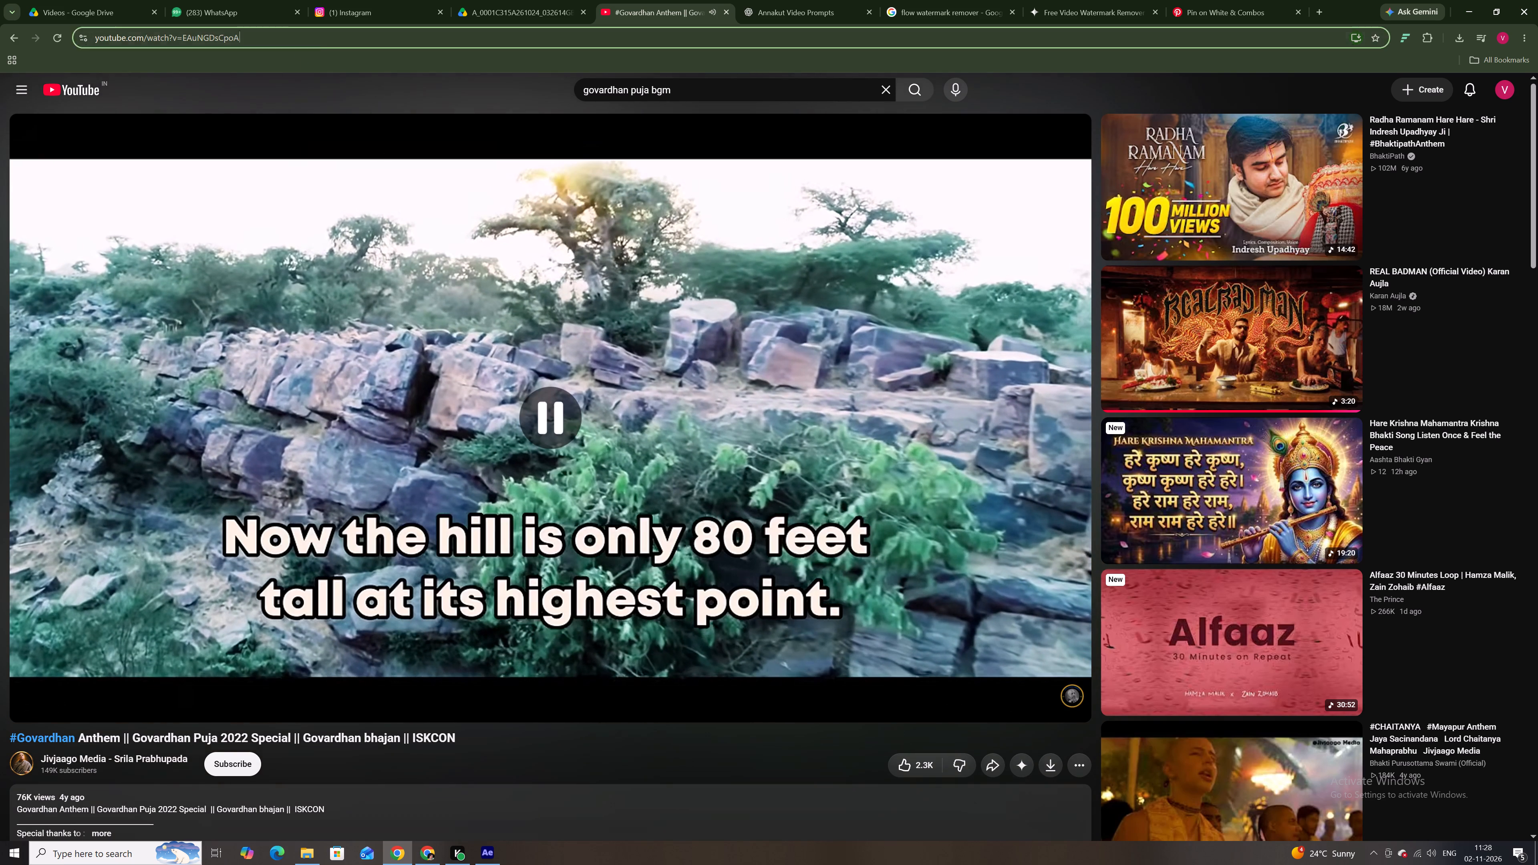
key(ctrl+c)
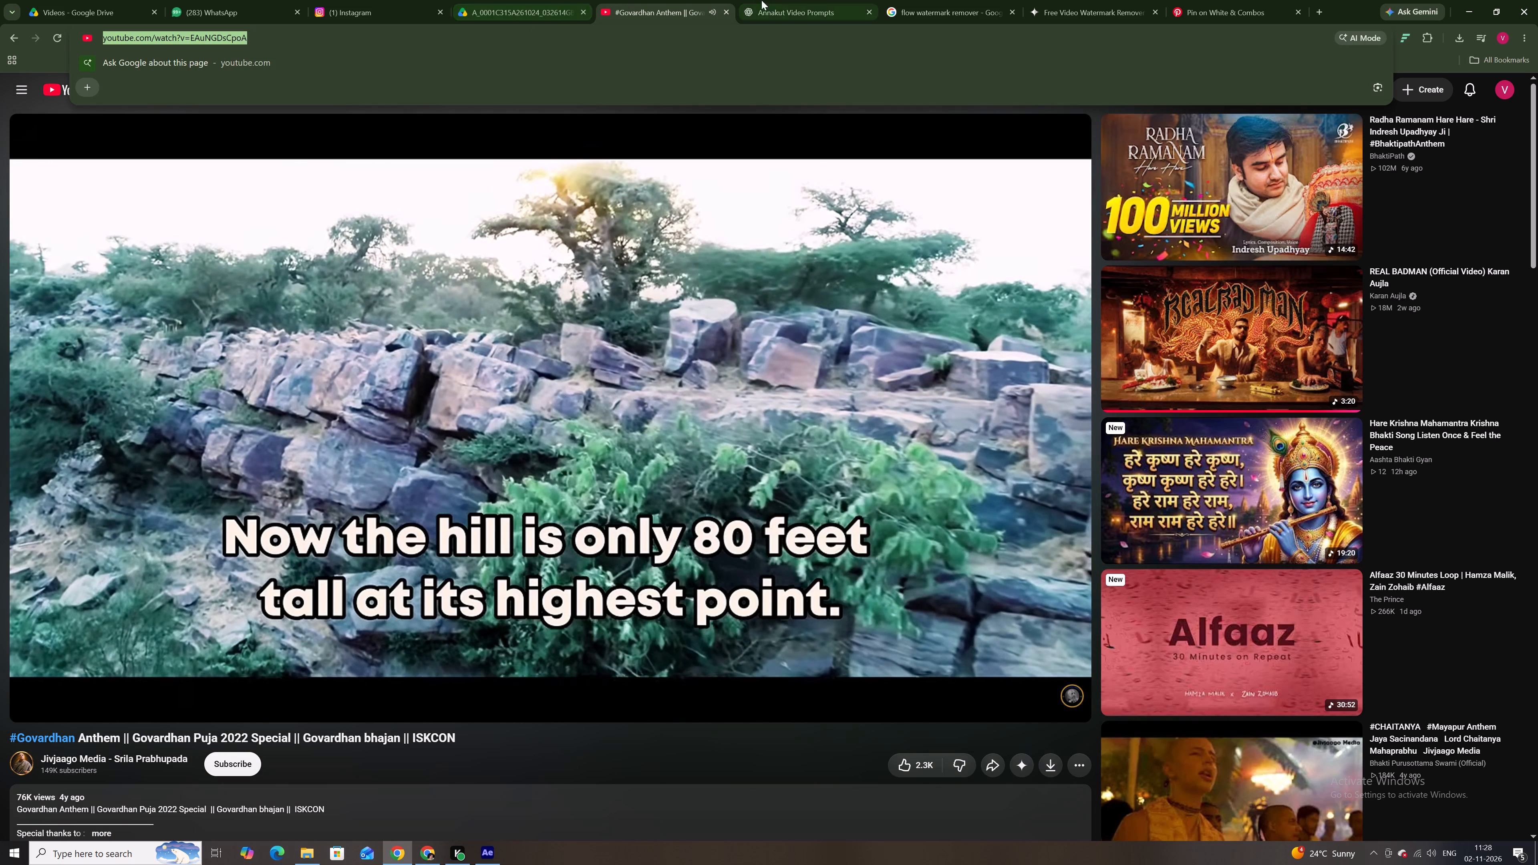
Replace the "flow watermark remover" Google search with one for "yt video download".
click(776, 0)
click(895, 0)
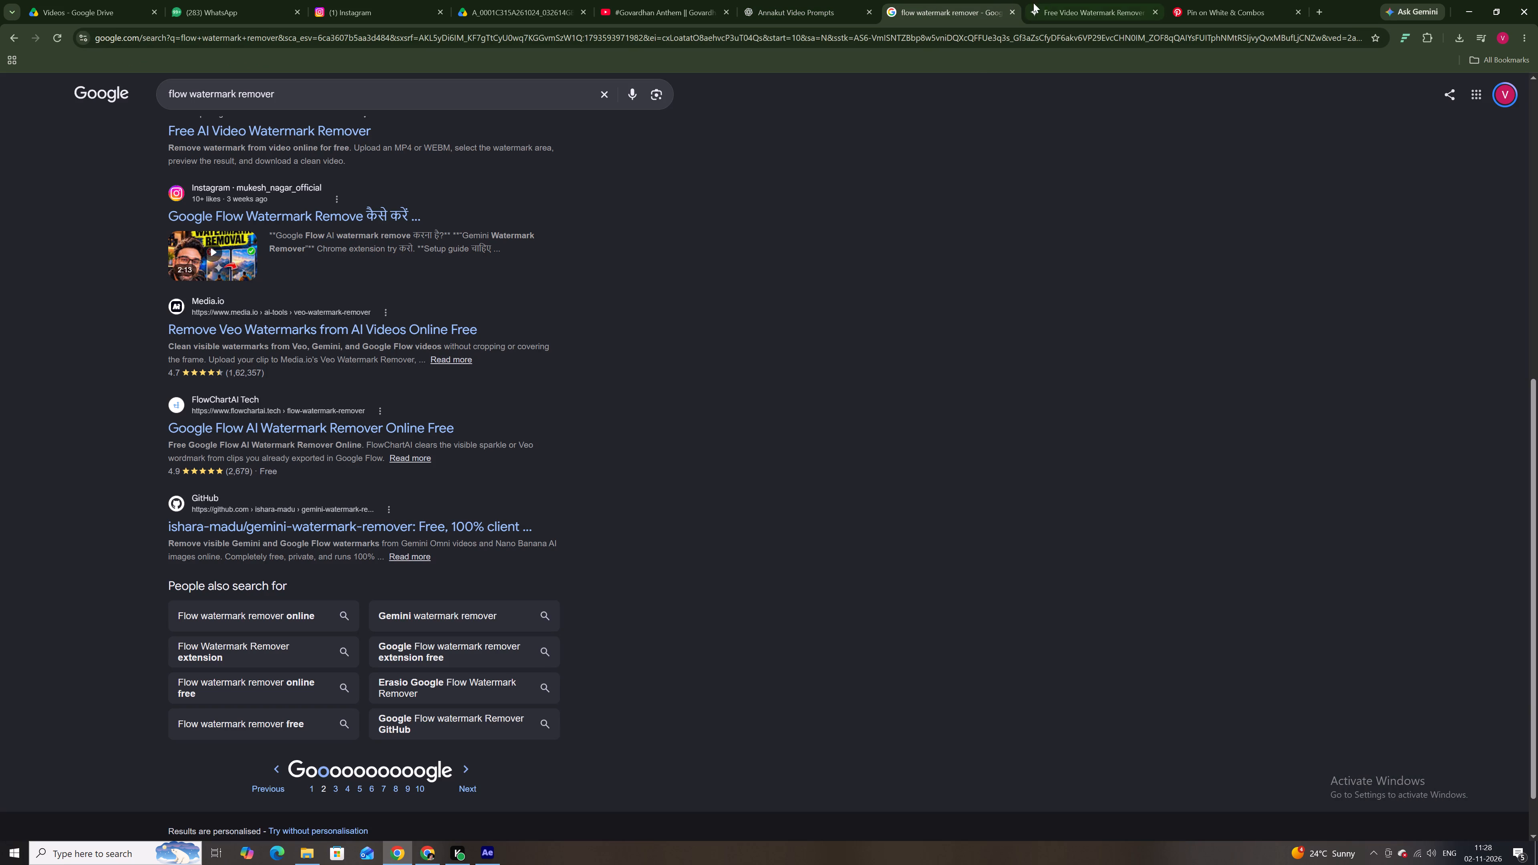
click(608, 94)
click(559, 96)
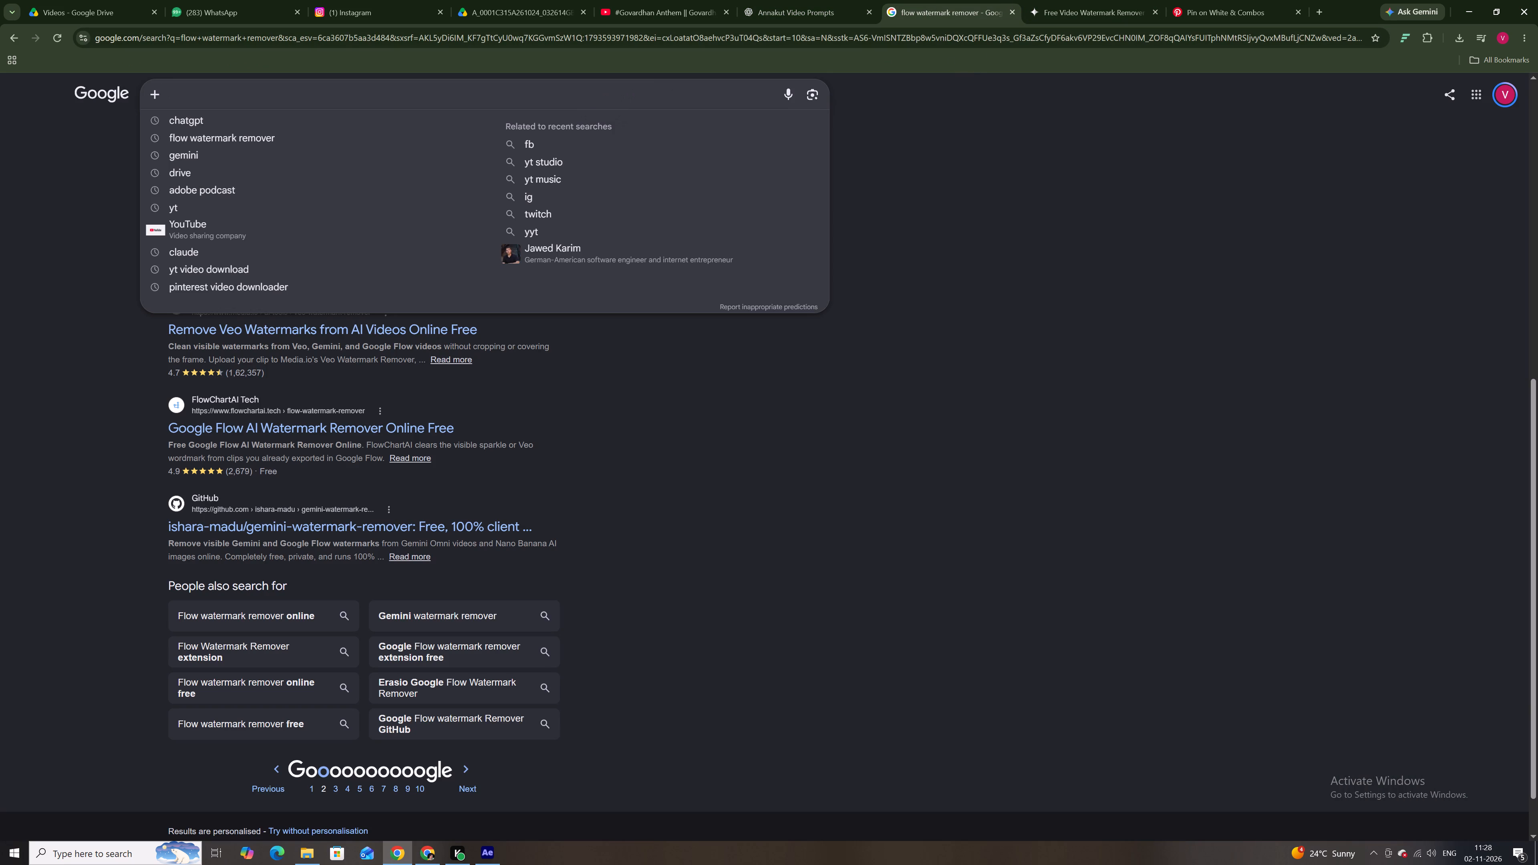
text(ytrt)
key(BackSpace)
key(BackSpace)
key(space)
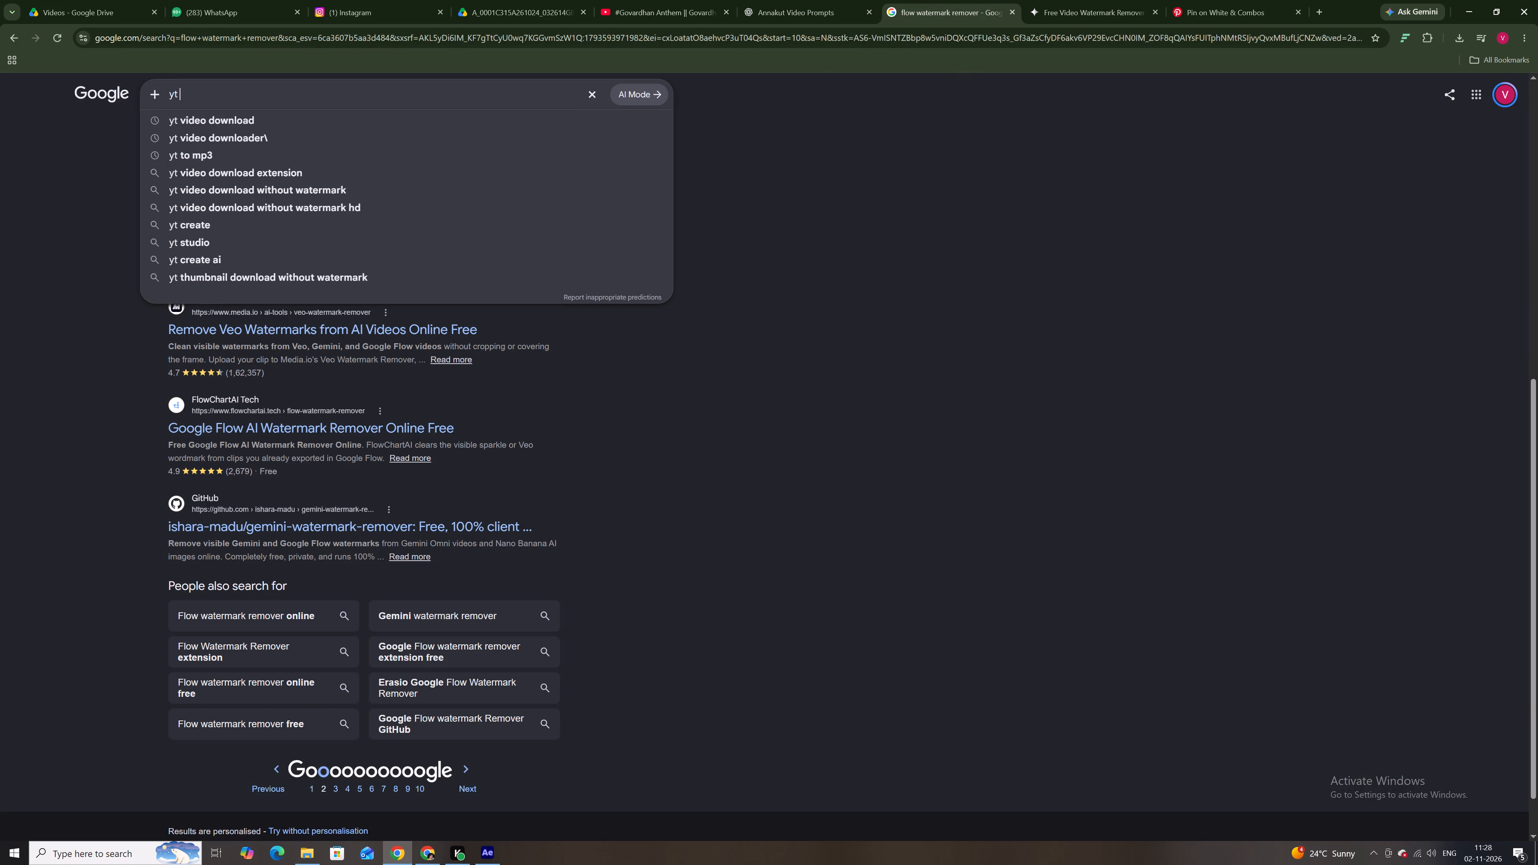
text(video)
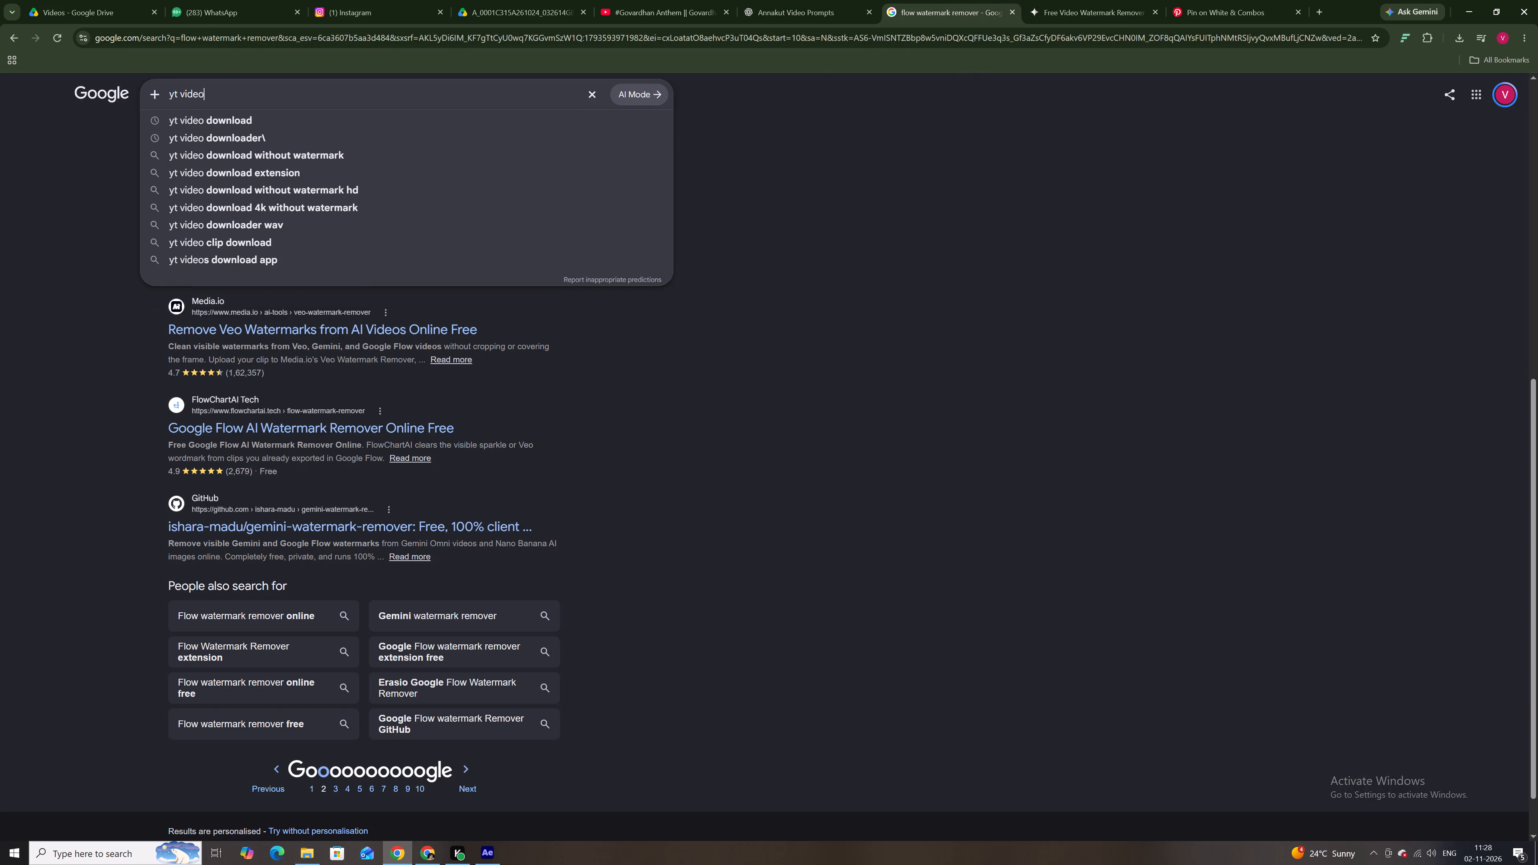
key(Down)
key(Return)
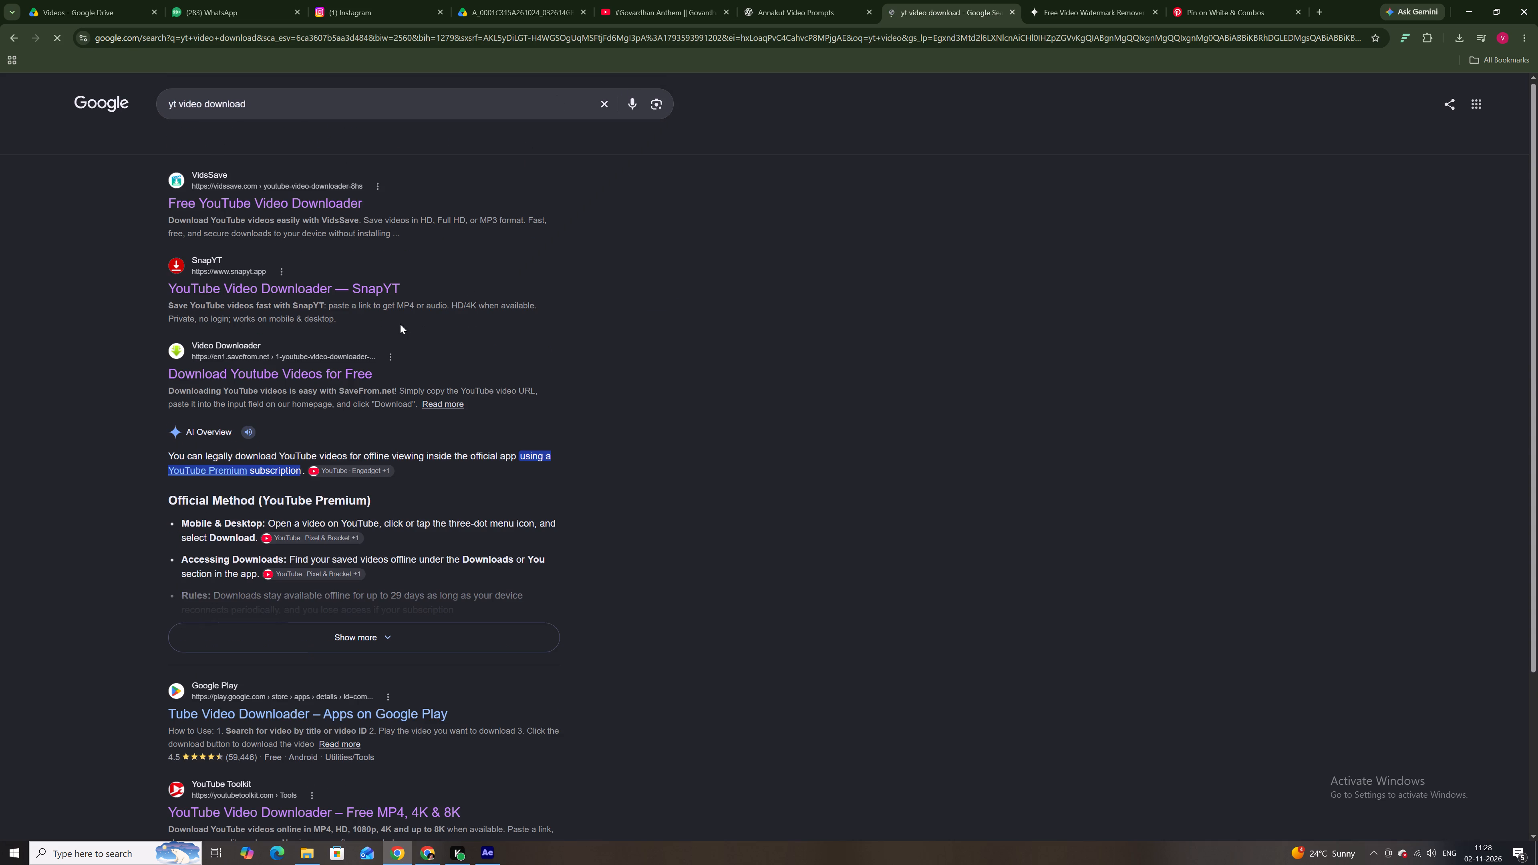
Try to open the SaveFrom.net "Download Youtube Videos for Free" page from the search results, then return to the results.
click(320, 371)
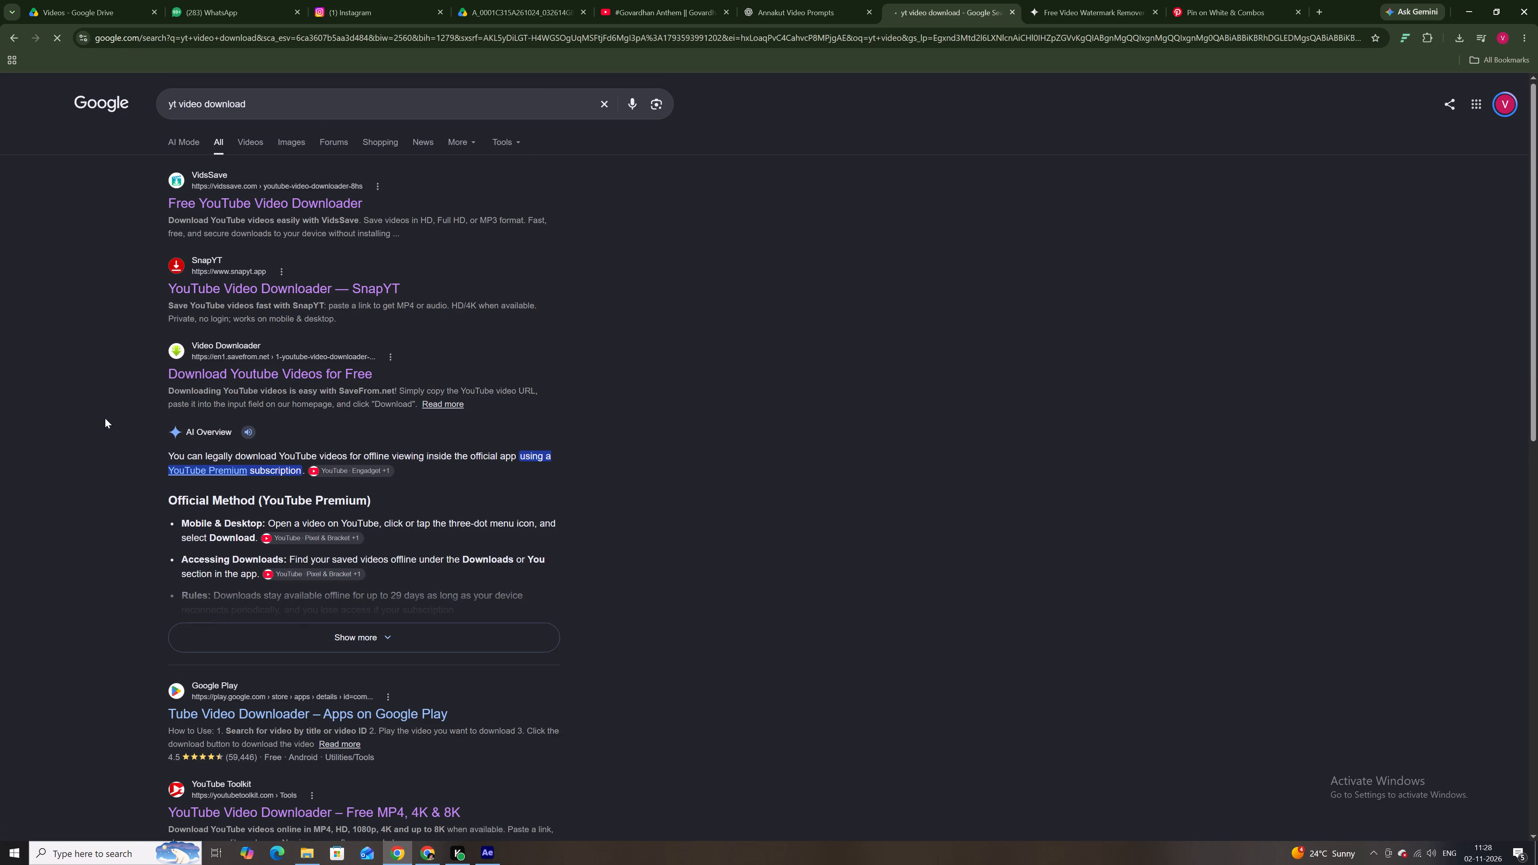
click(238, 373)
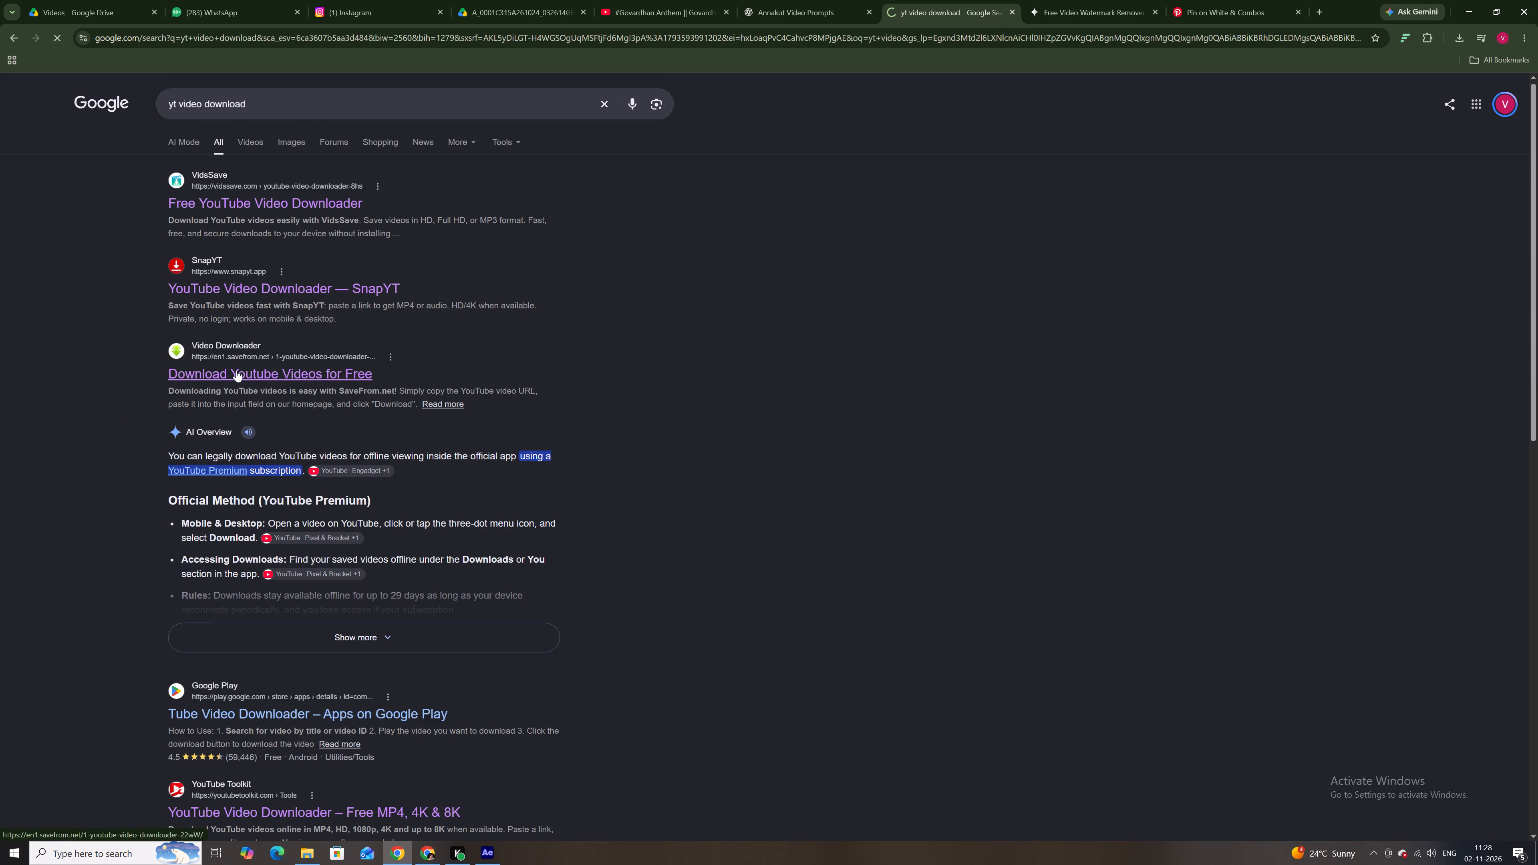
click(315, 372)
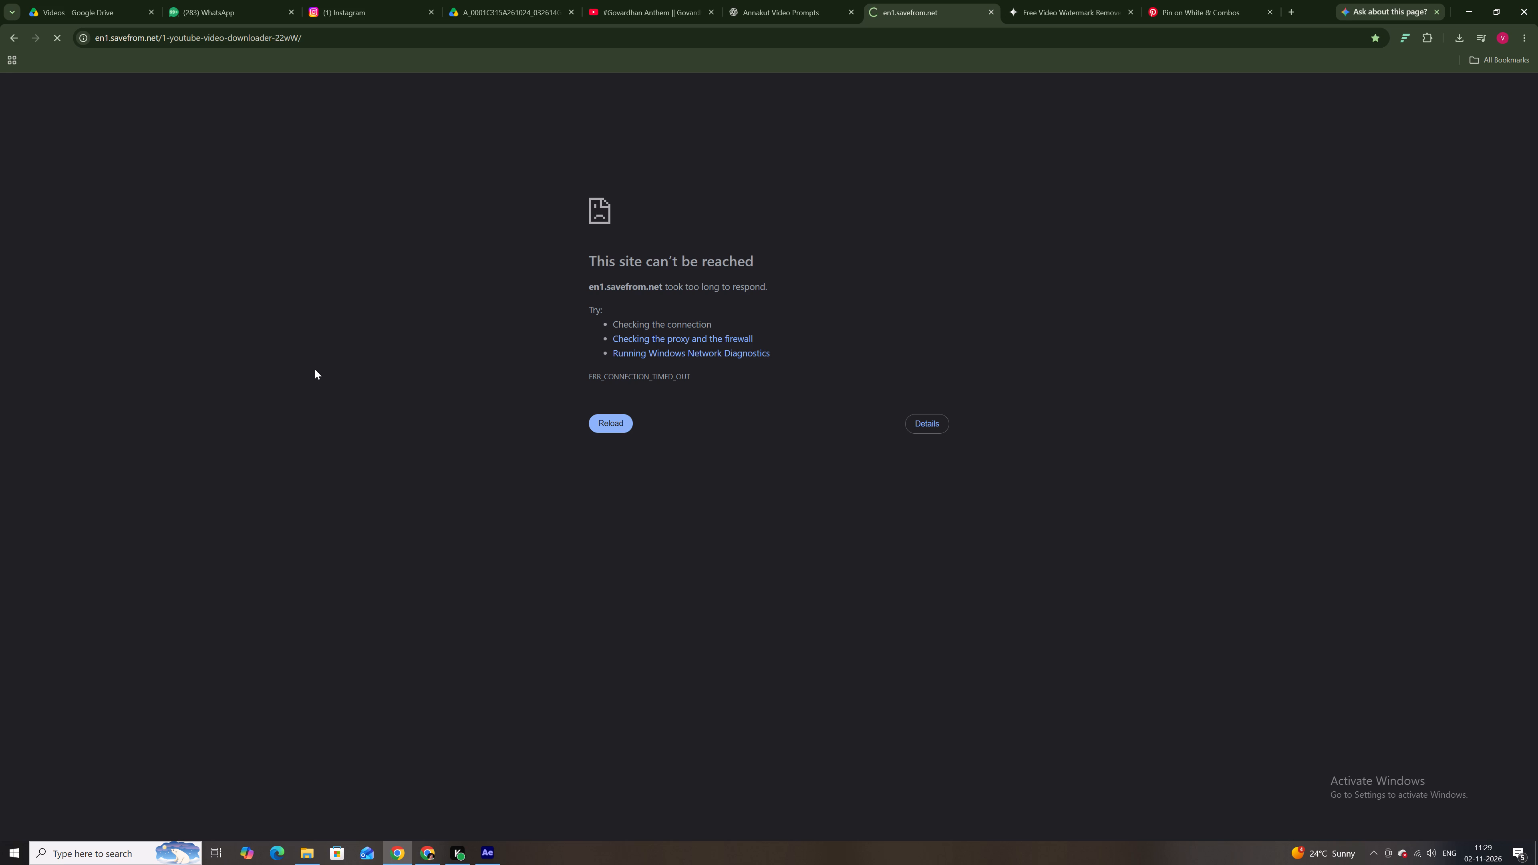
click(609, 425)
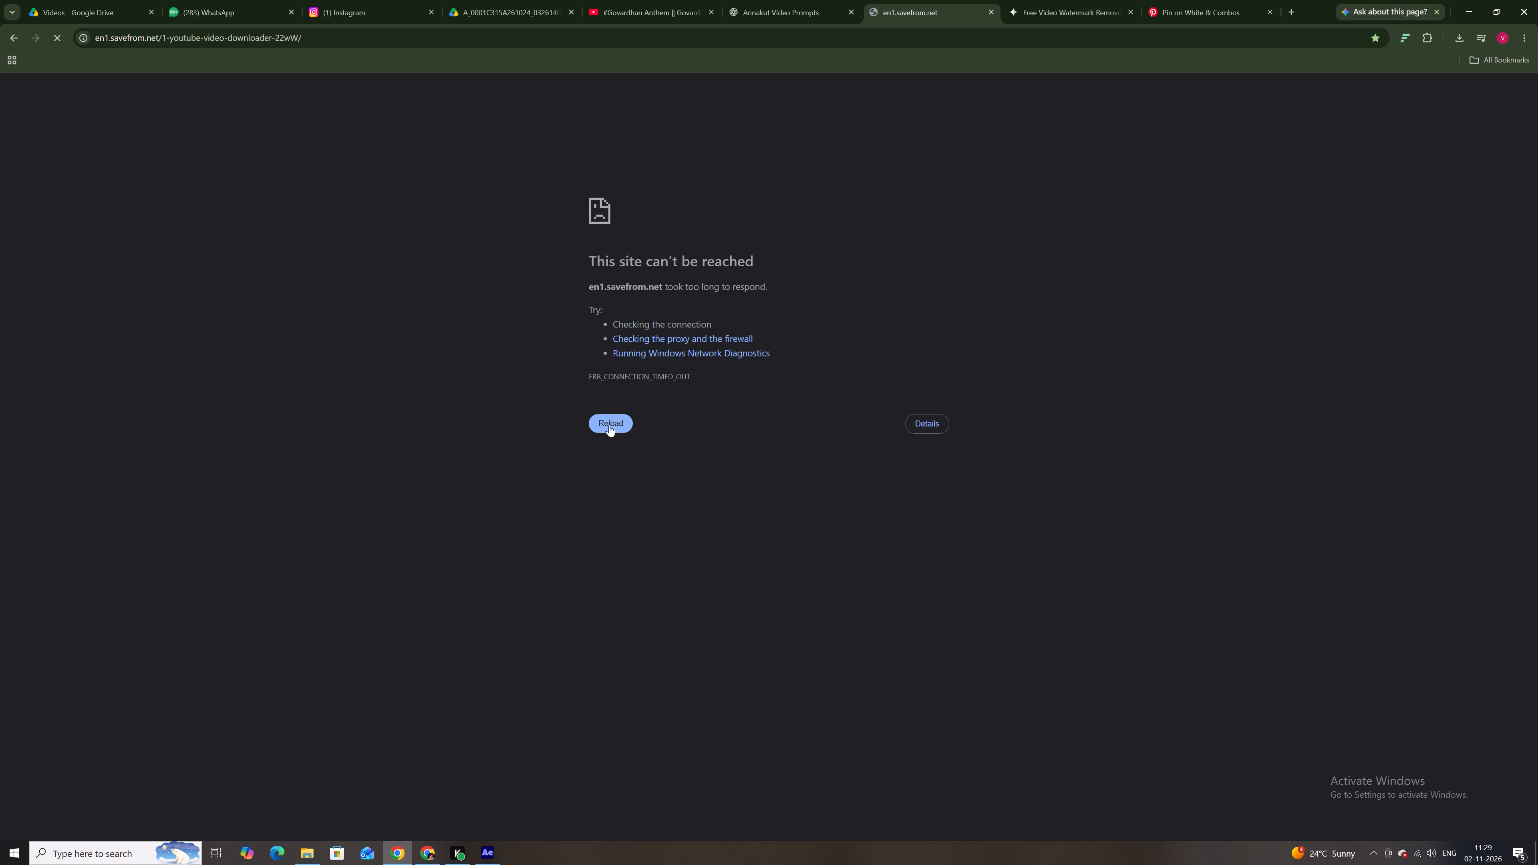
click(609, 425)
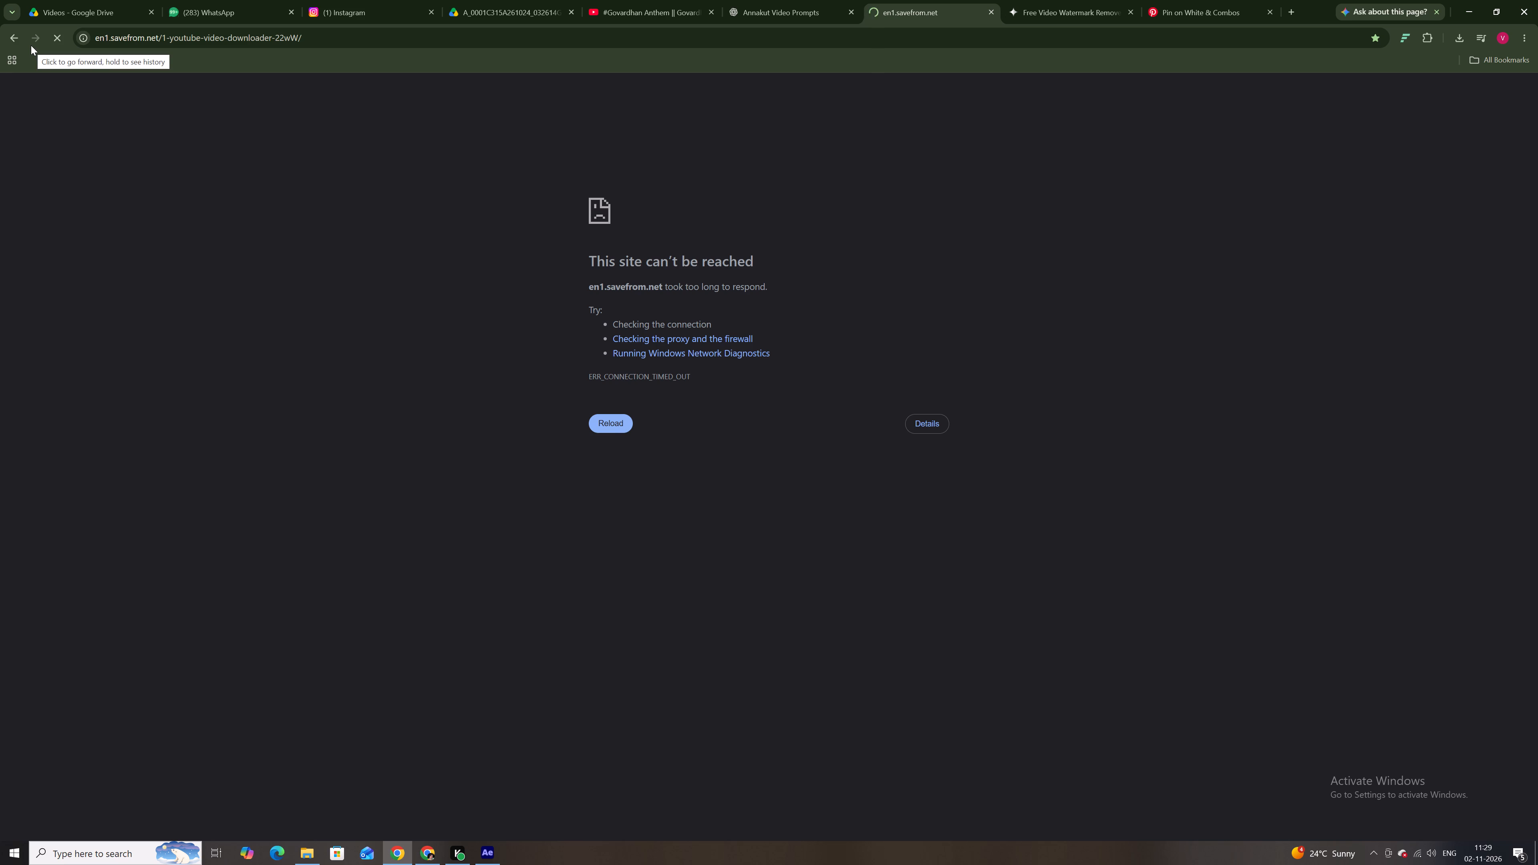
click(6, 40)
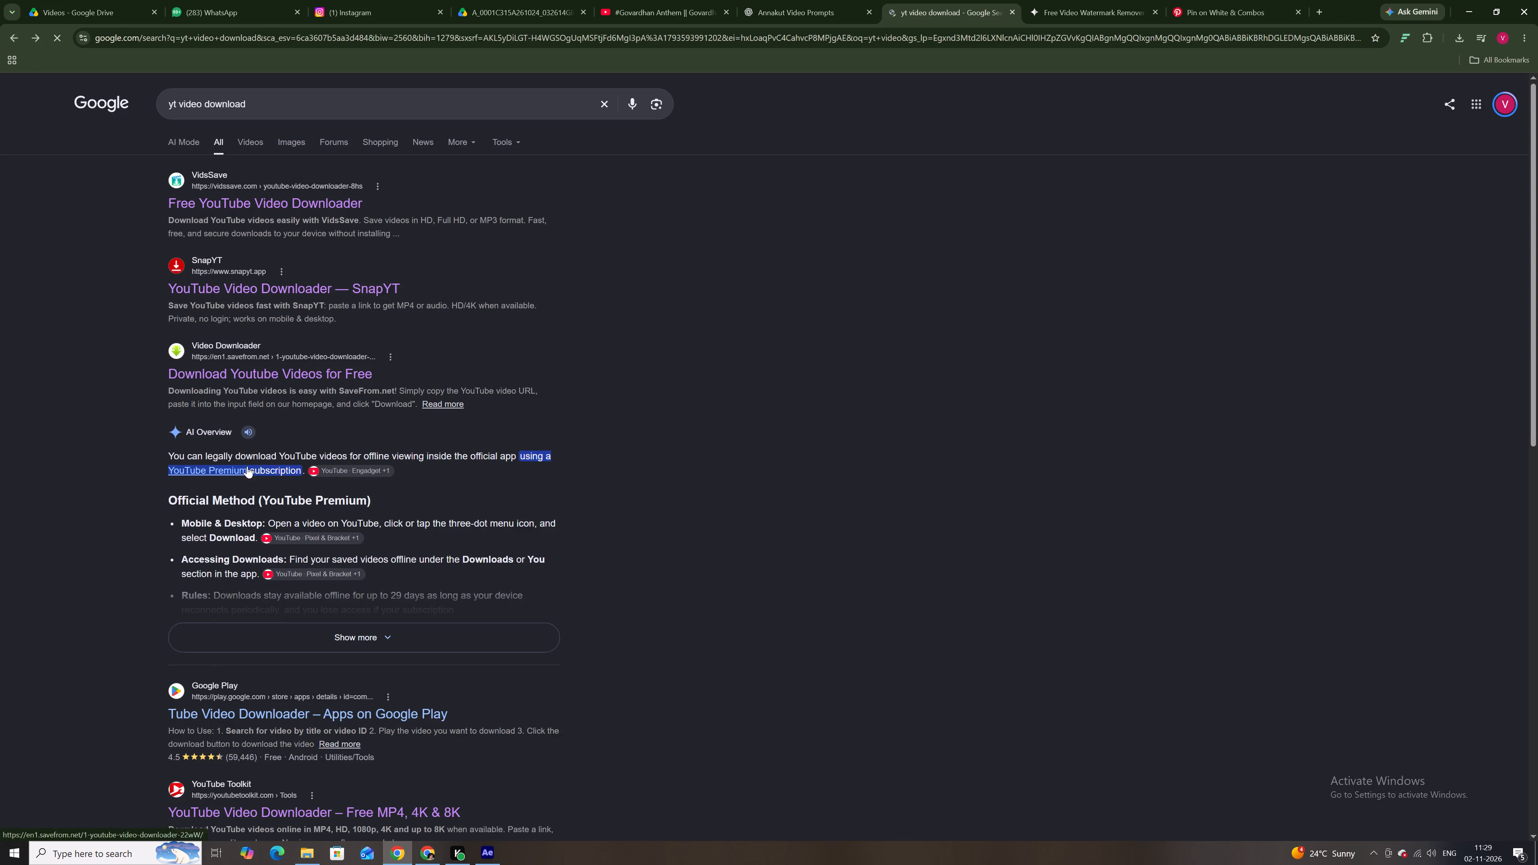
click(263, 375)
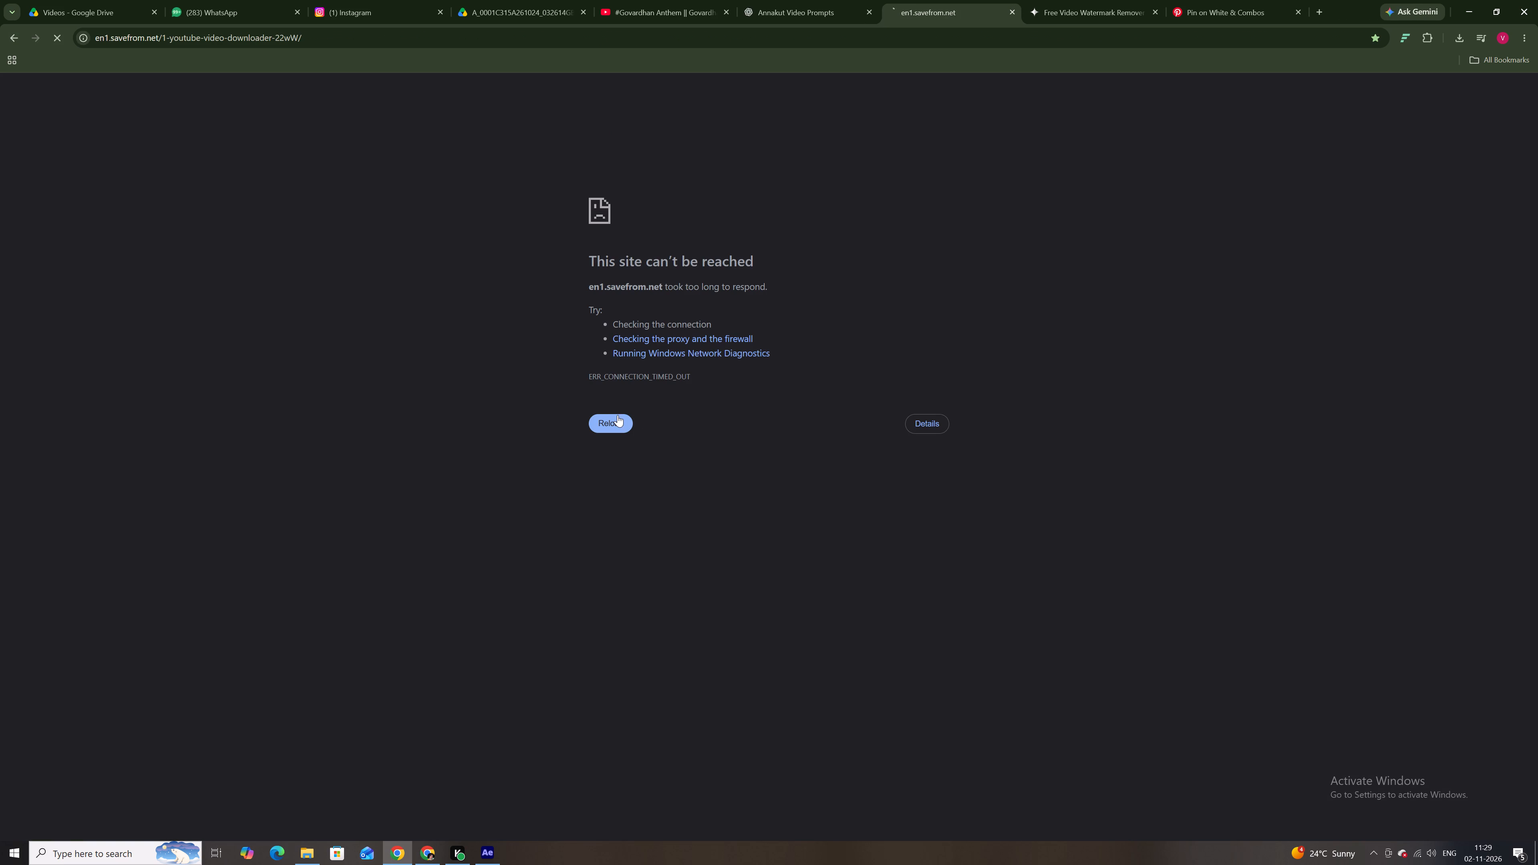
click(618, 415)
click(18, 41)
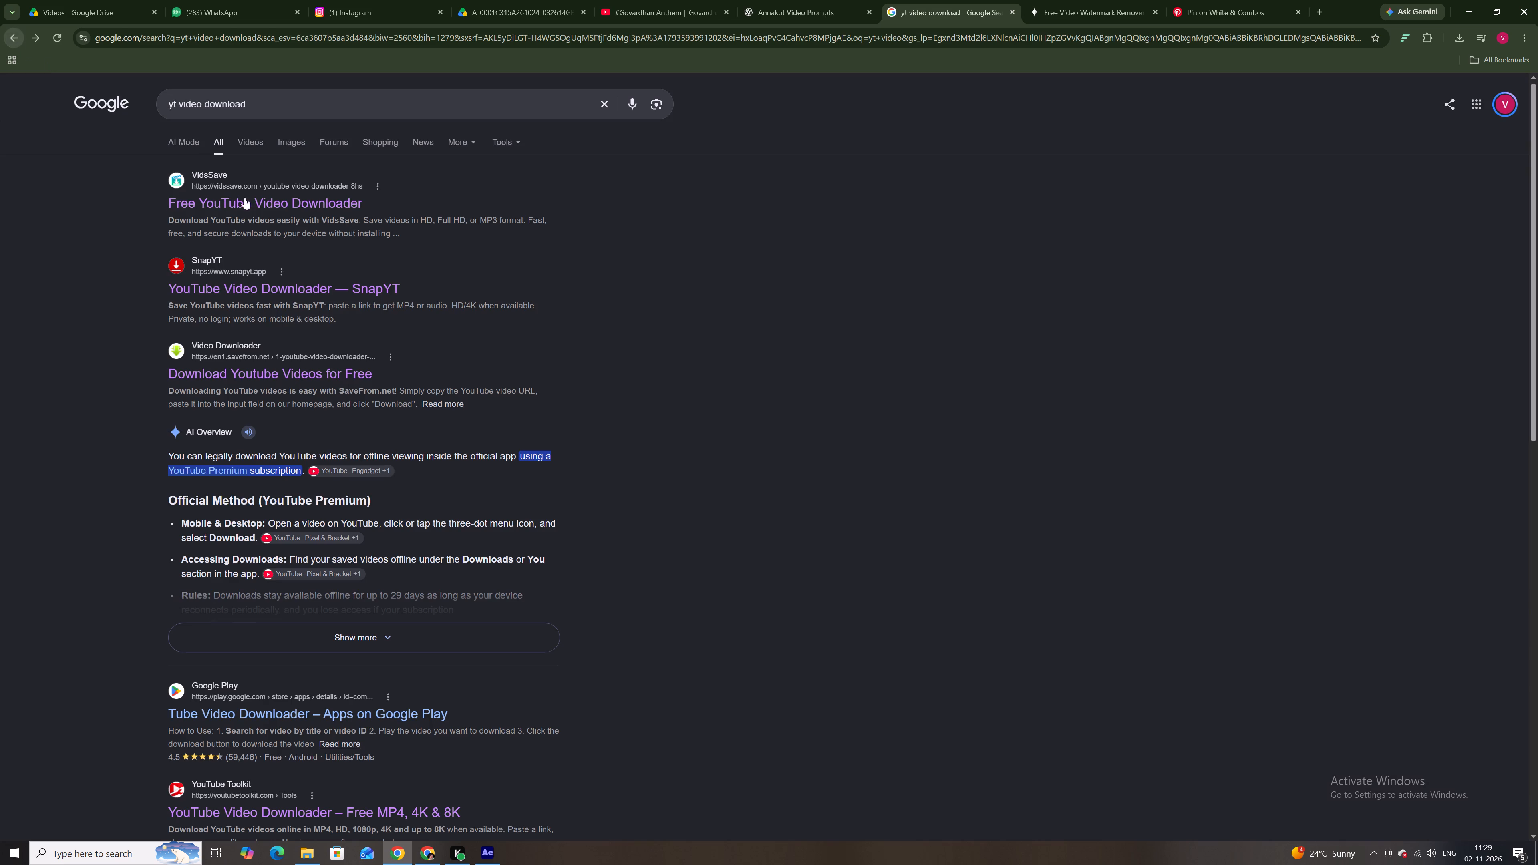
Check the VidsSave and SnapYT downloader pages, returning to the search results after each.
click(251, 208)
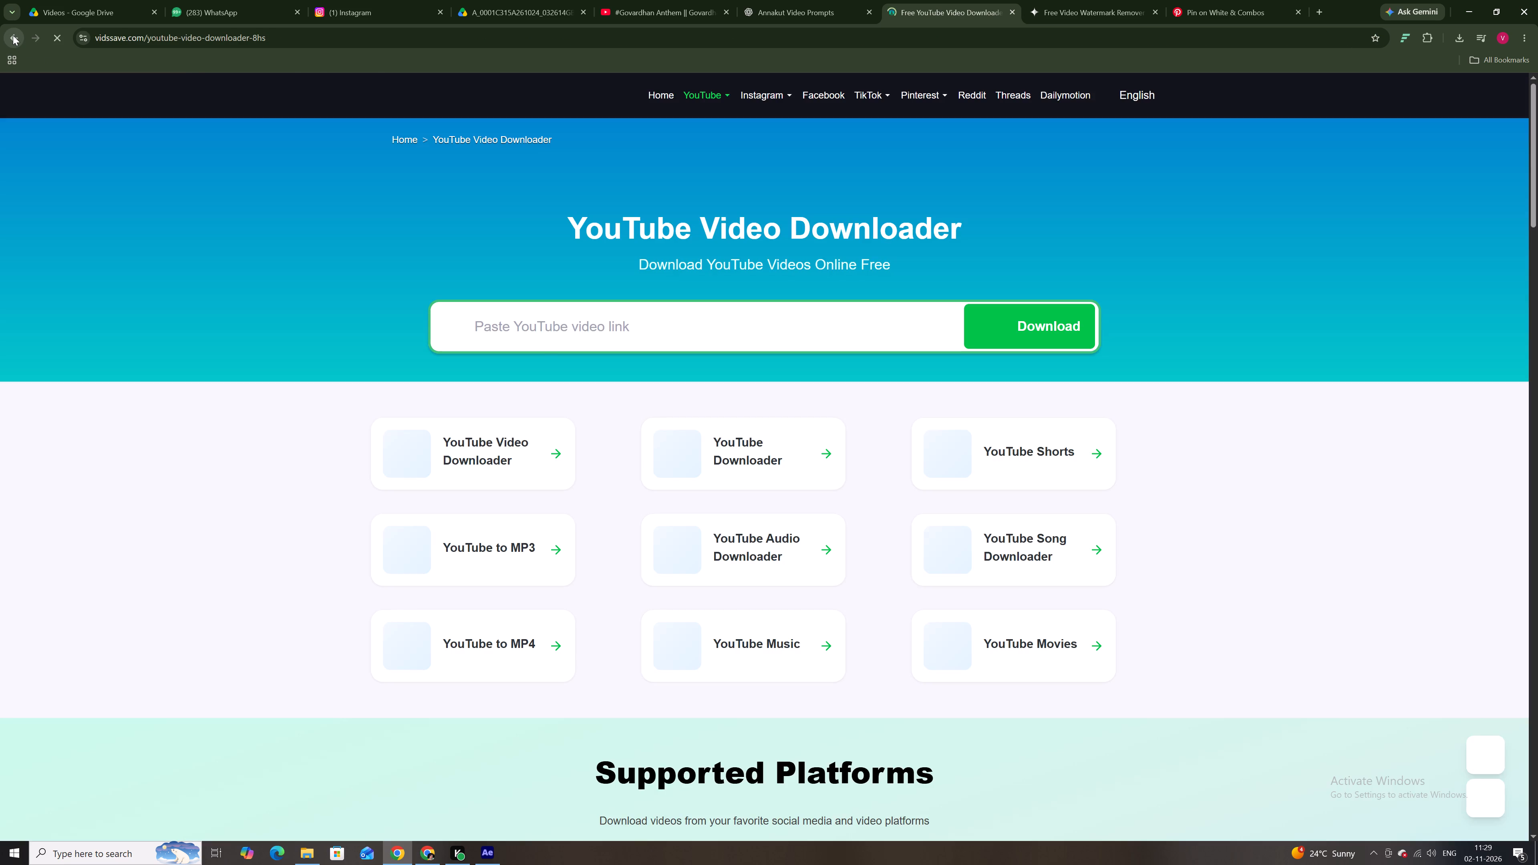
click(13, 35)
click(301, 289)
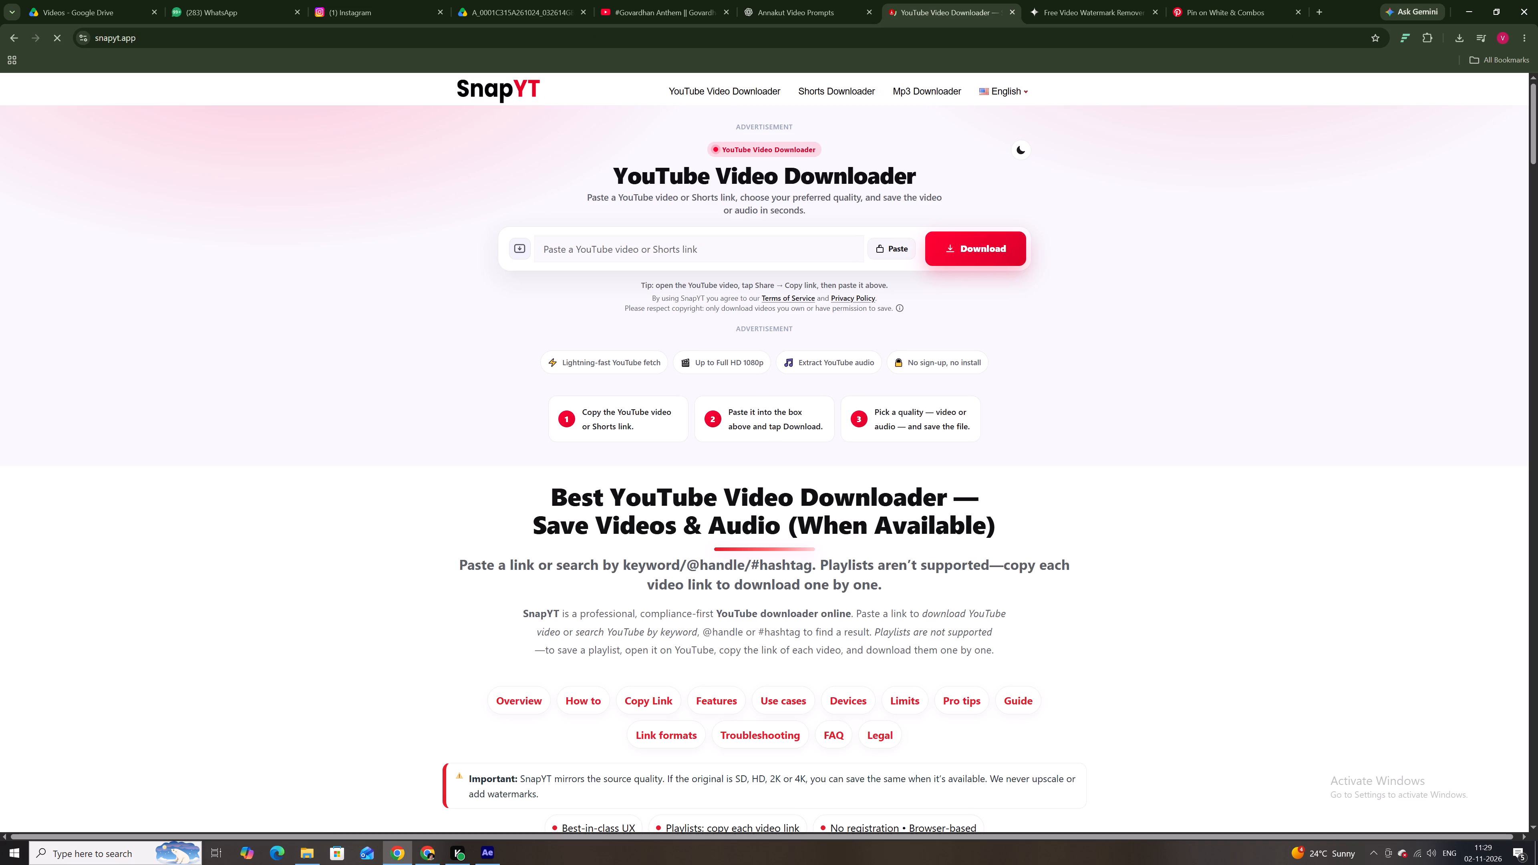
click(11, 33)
Open the YouTubeToolkit video downloader and submit the copied Govardhan Anthem link.
scroll(414, 725, down, 3)
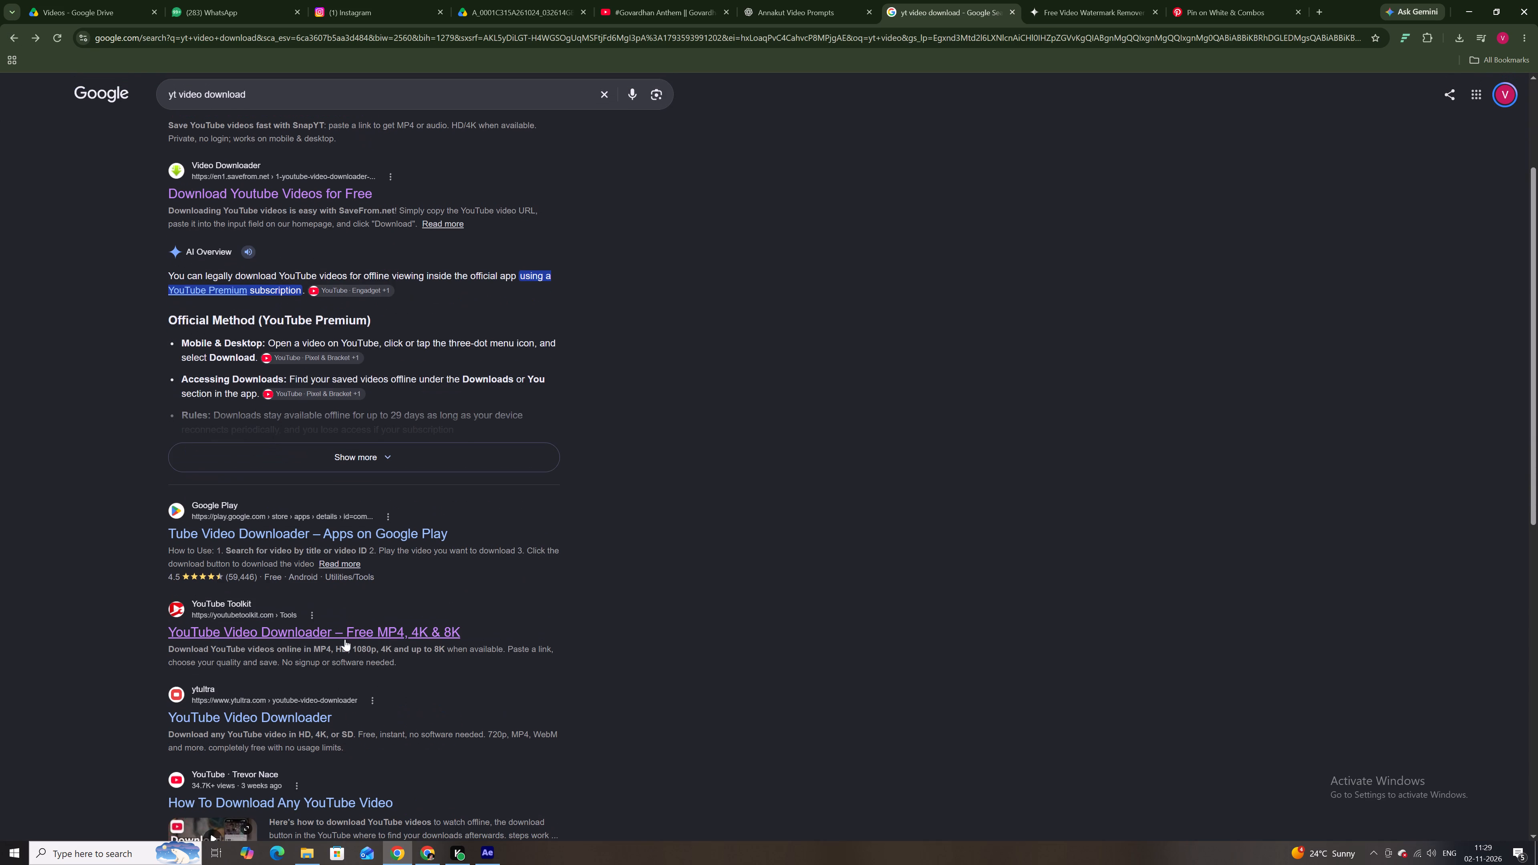
click(336, 634)
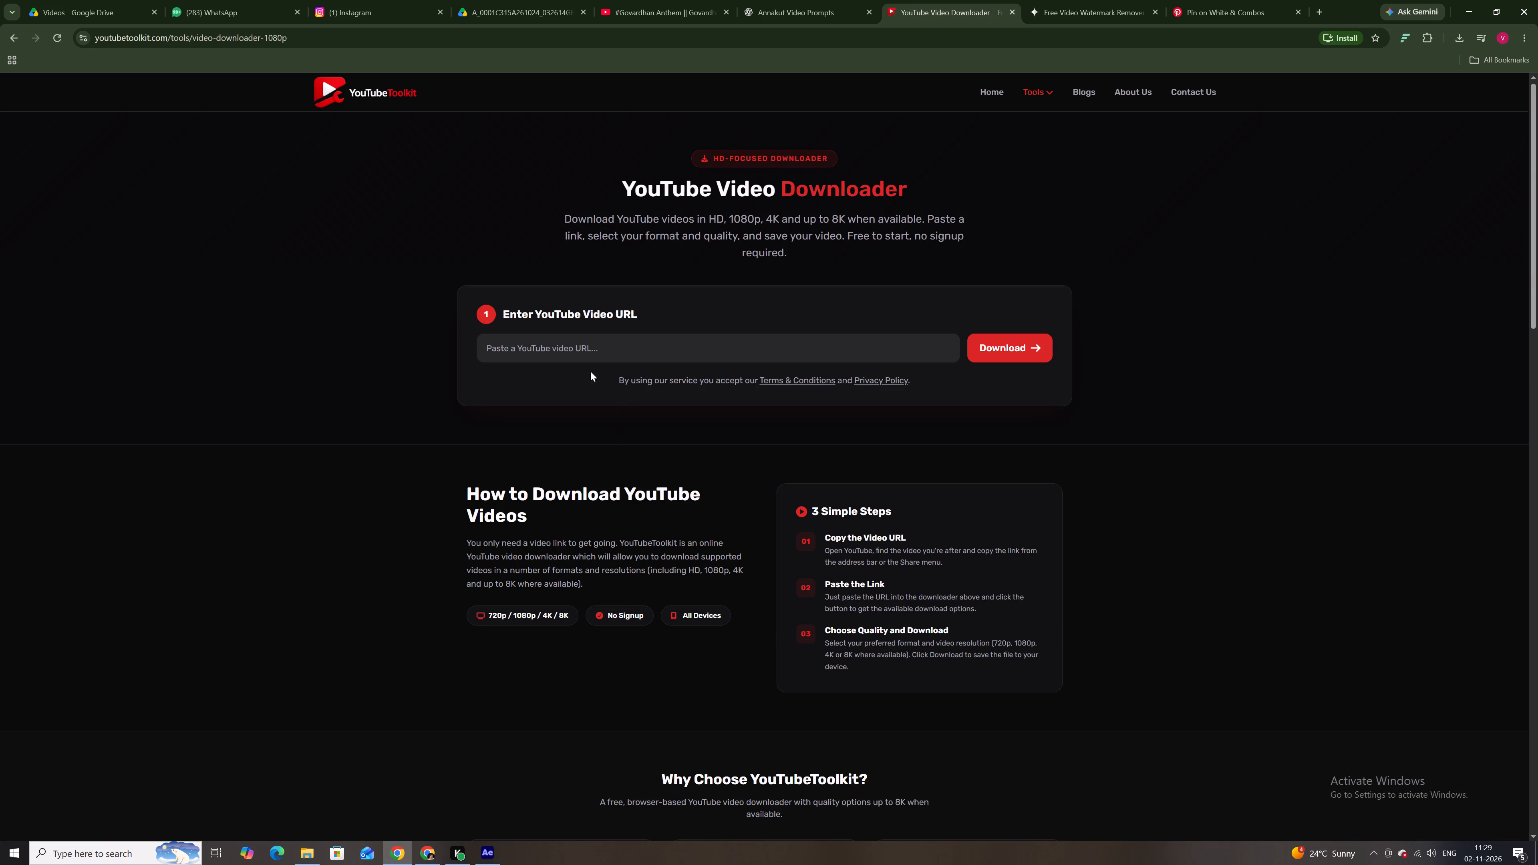
click(557, 347)
key(ctrl+v)
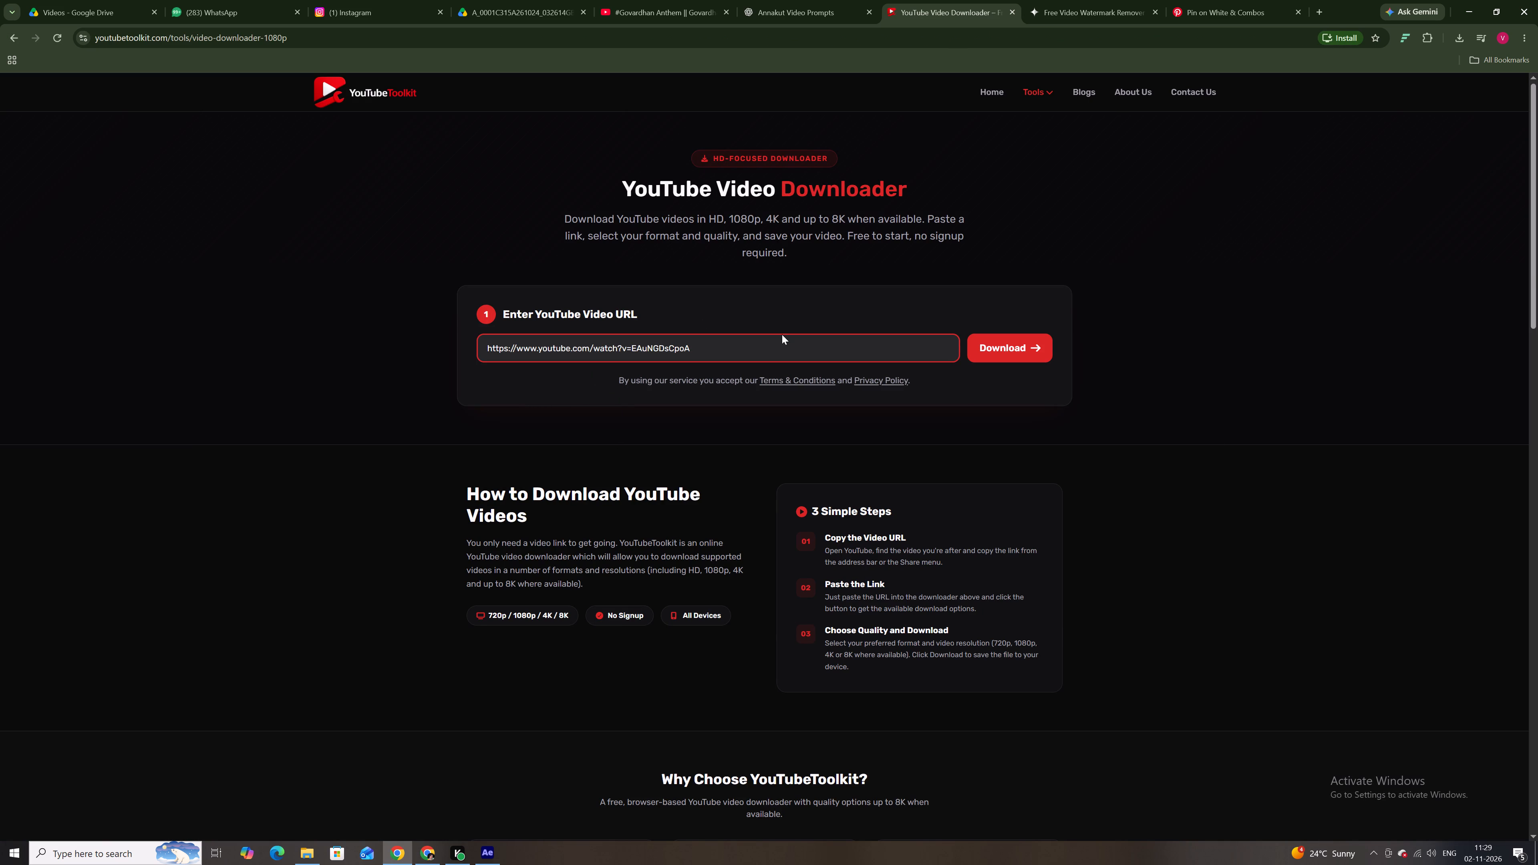
click(1025, 340)
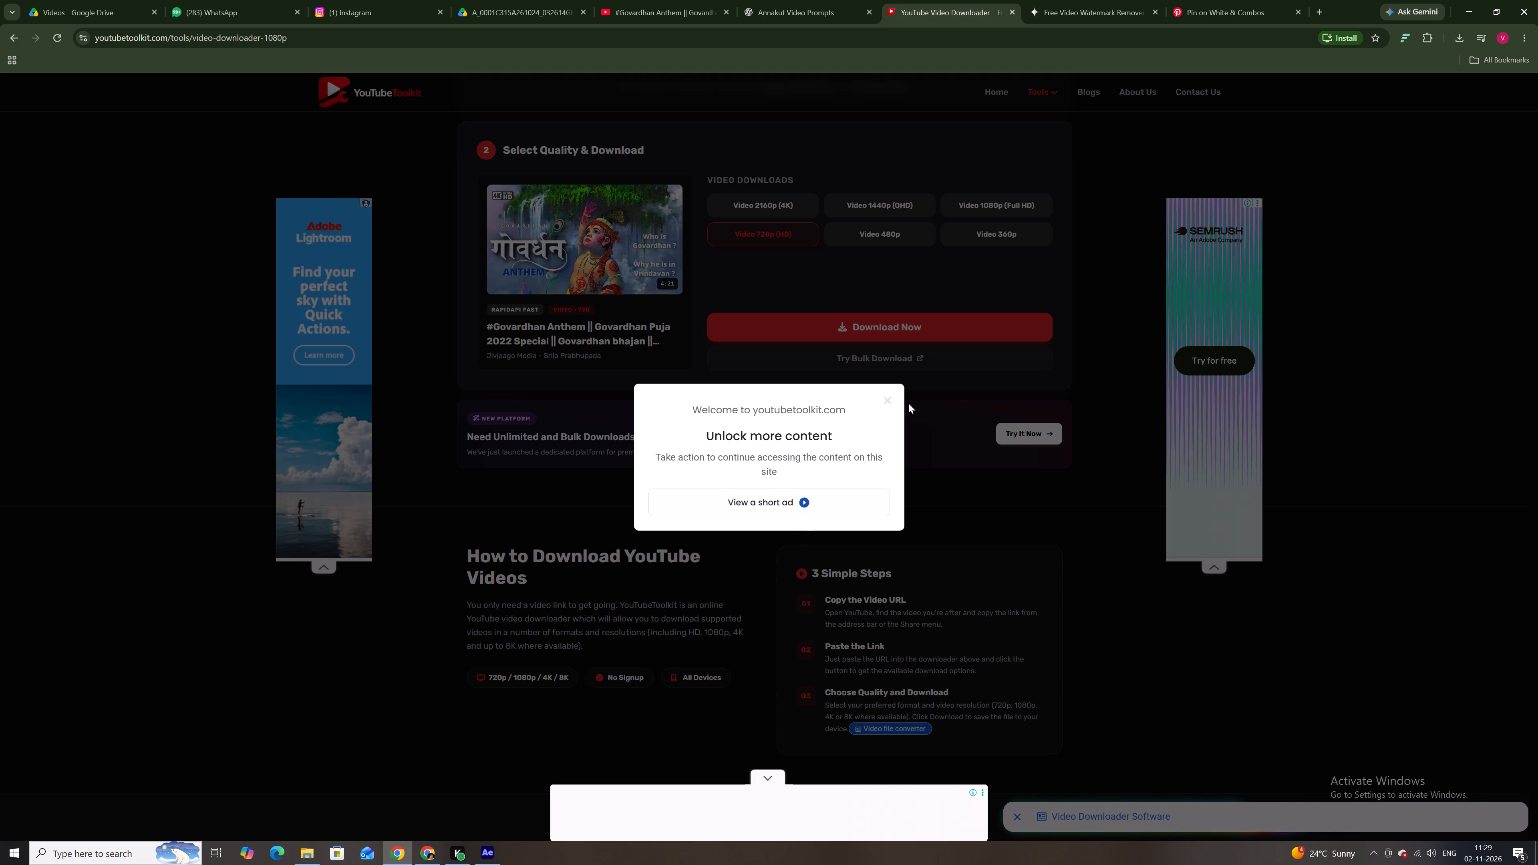
Dismiss the ad prompt and download the Govardhan Anthem video at 720p (HD).
click(891, 402)
click(919, 329)
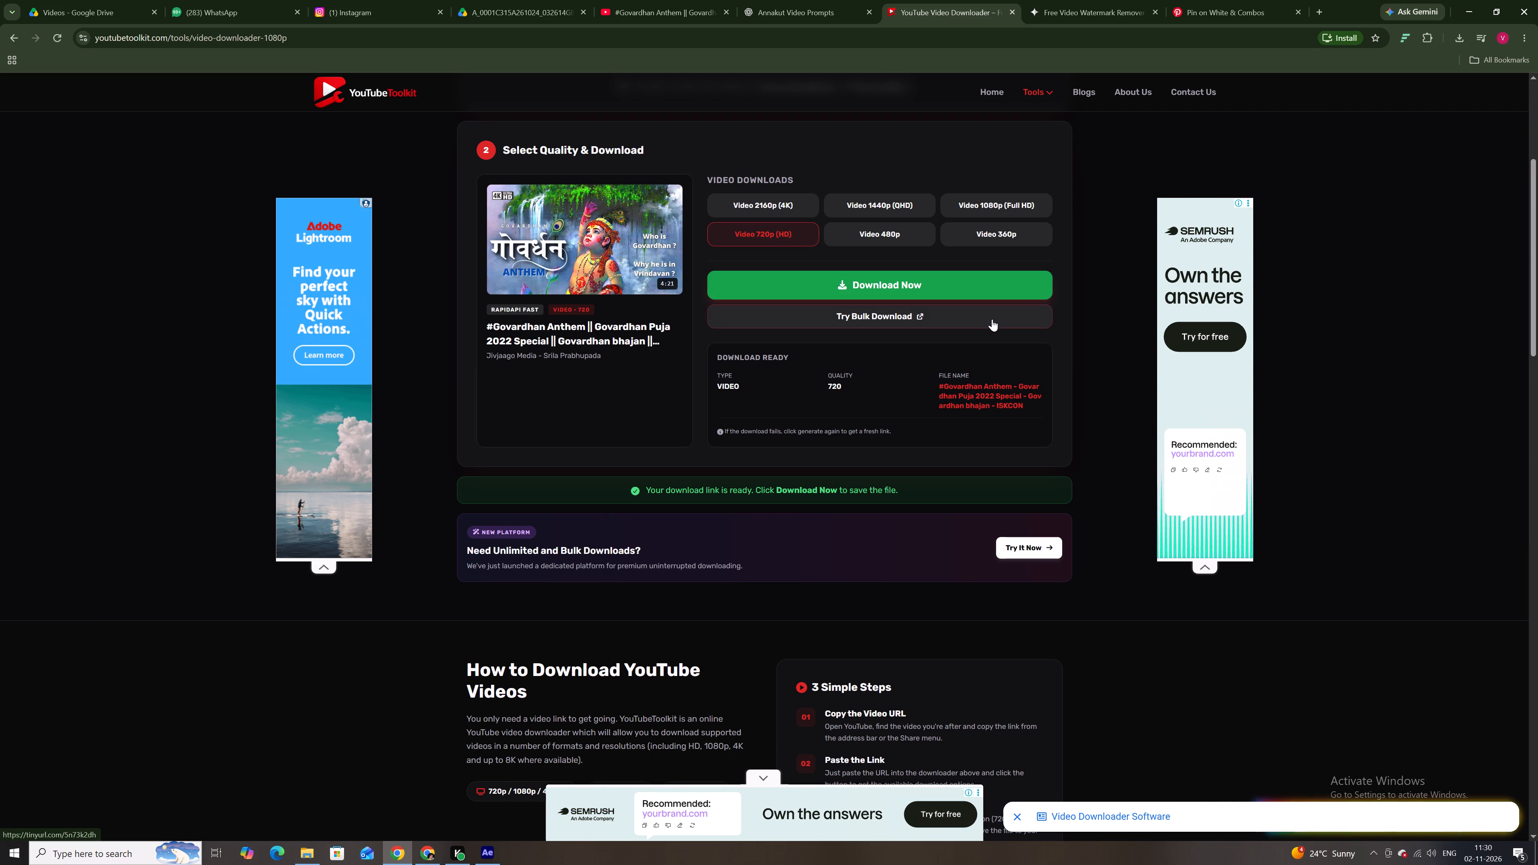
click(944, 273)
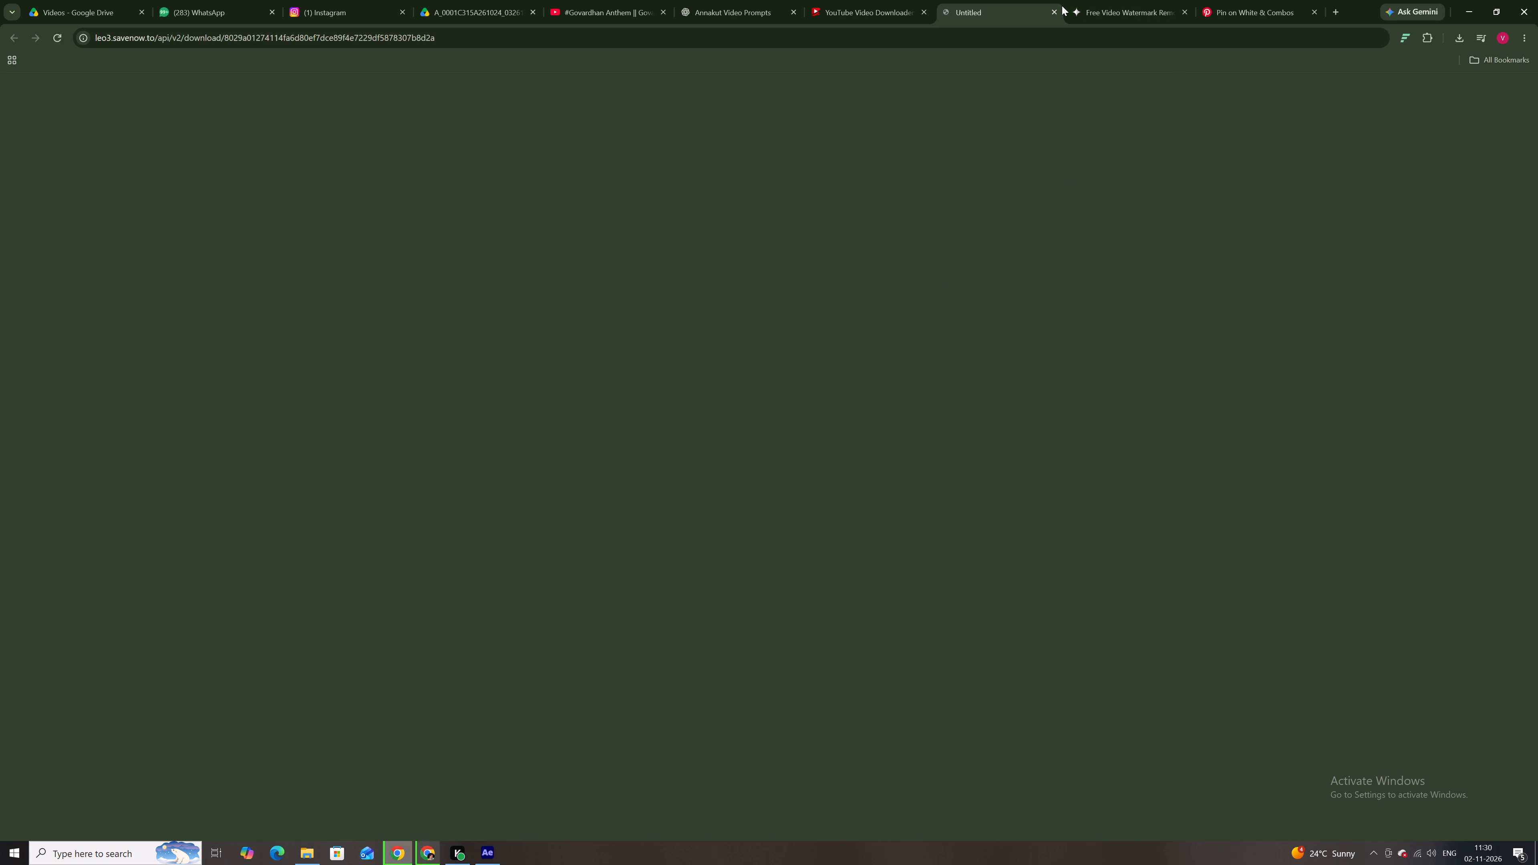
Check the progress of the Govardhan Anthem video download.
click(1459, 38)
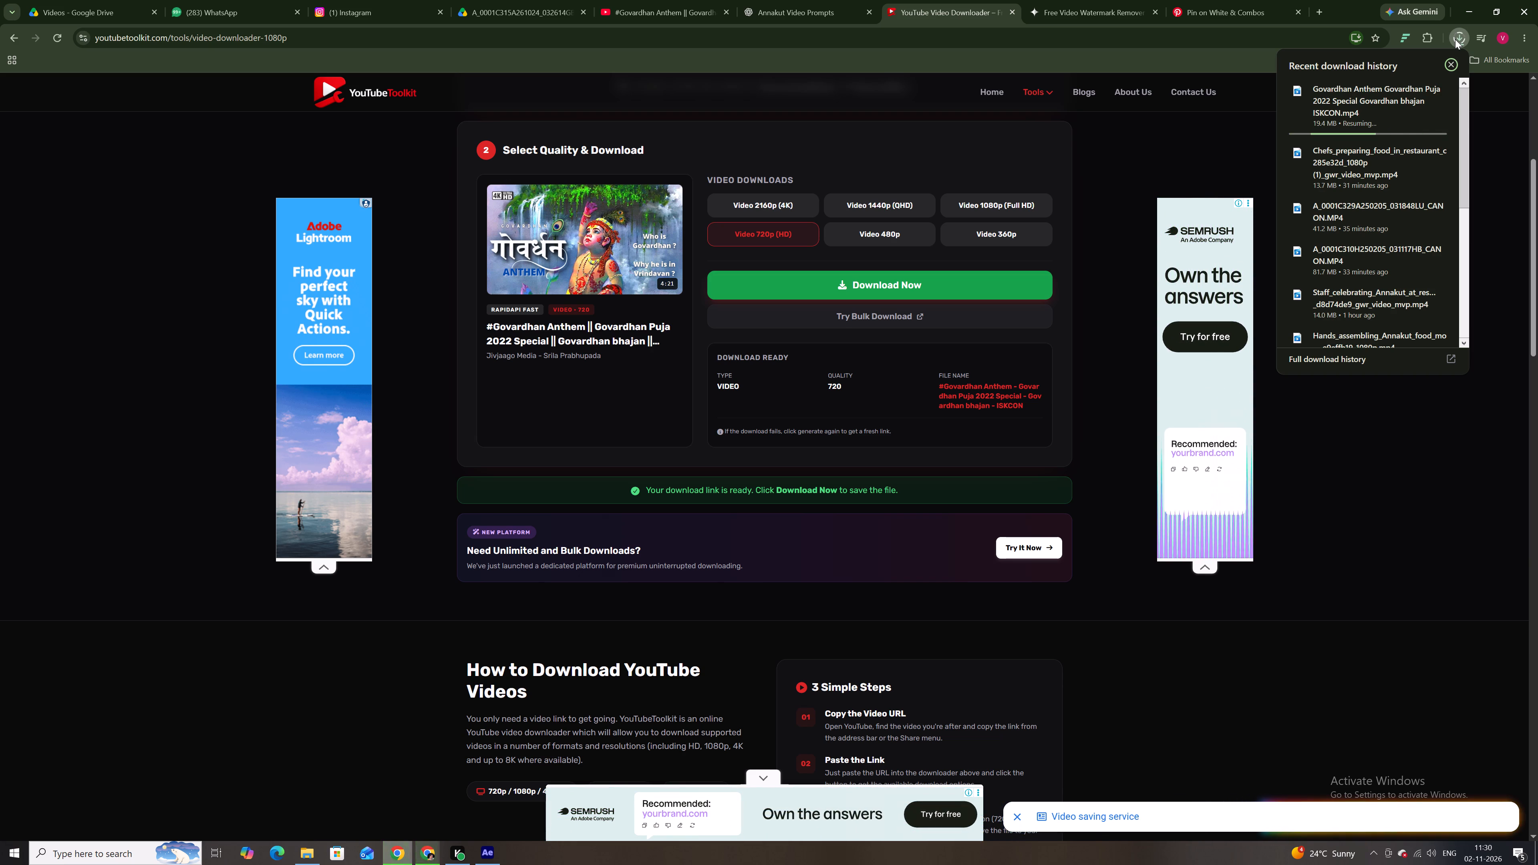
Search YouTube for "churake" and play the Churake - Vilen X Kanika Kapoor official video.
click(631, 0)
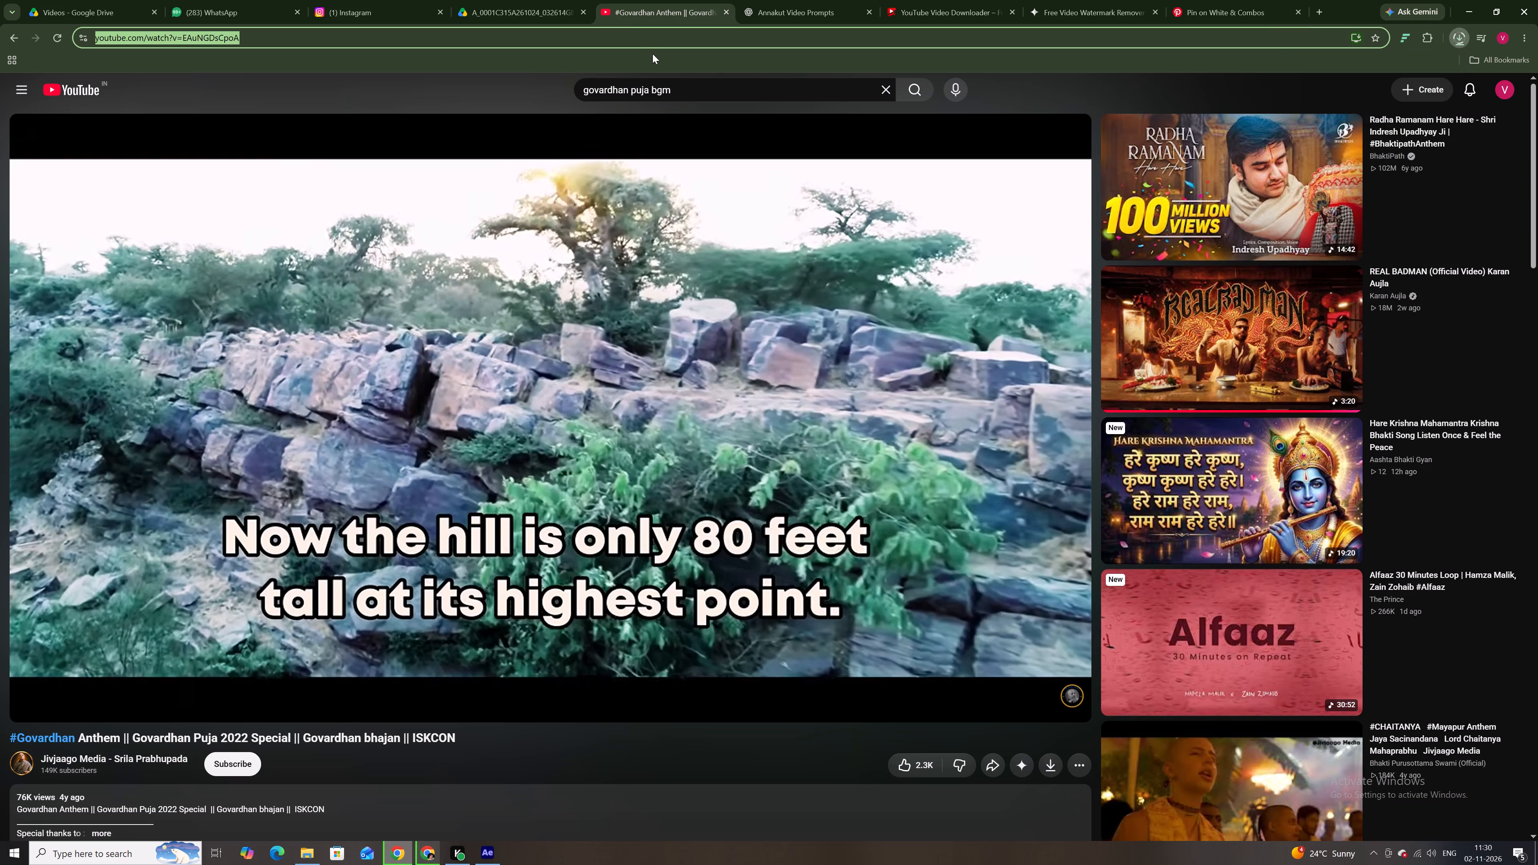
drag(683, 92, 506, 117)
key(BackSpace)
text(churake])
key(Return)
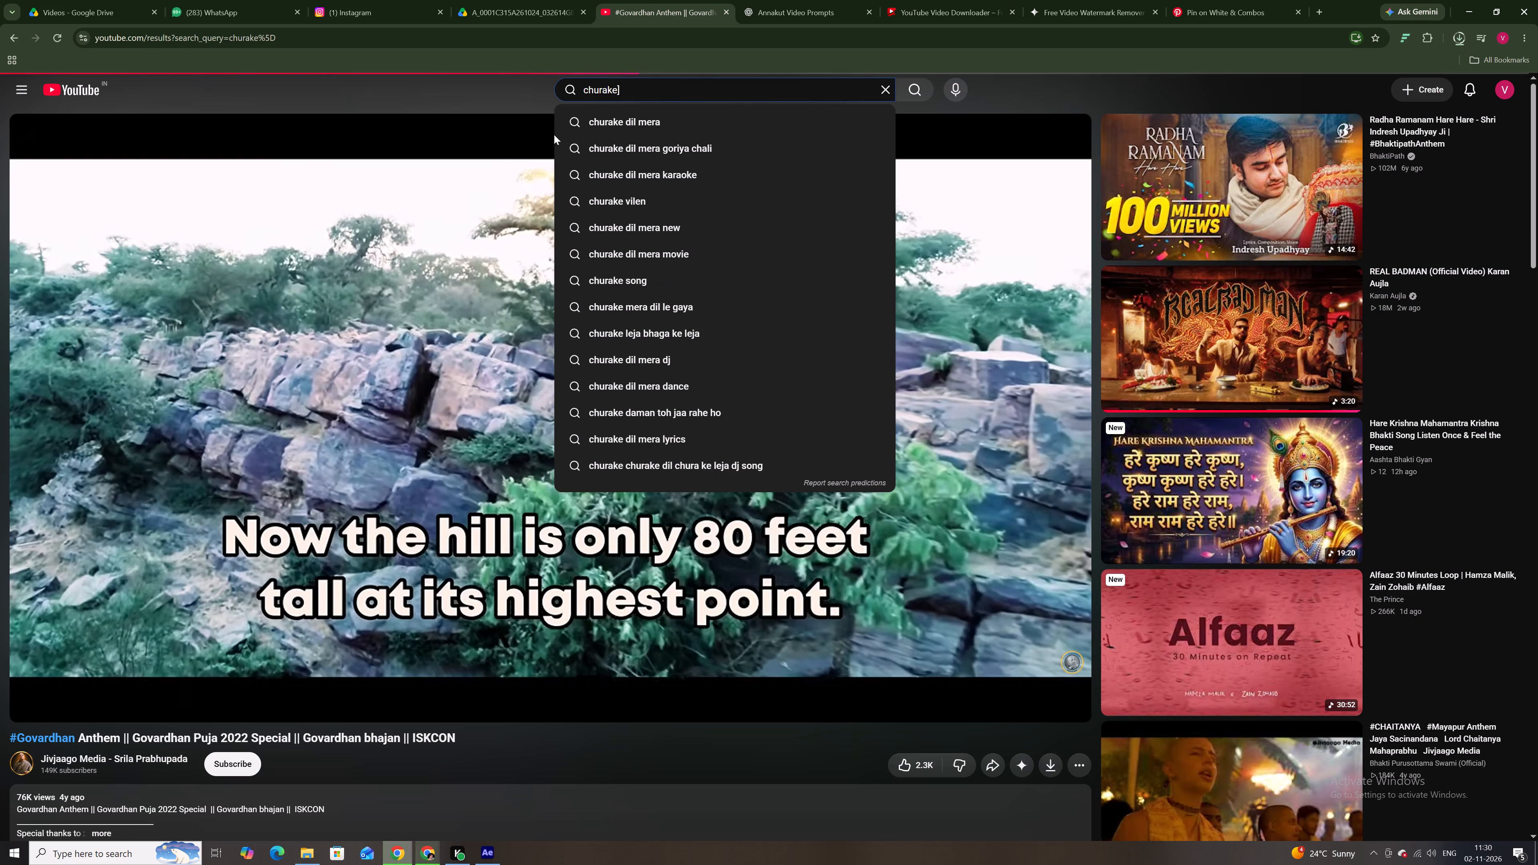
click(671, 390)
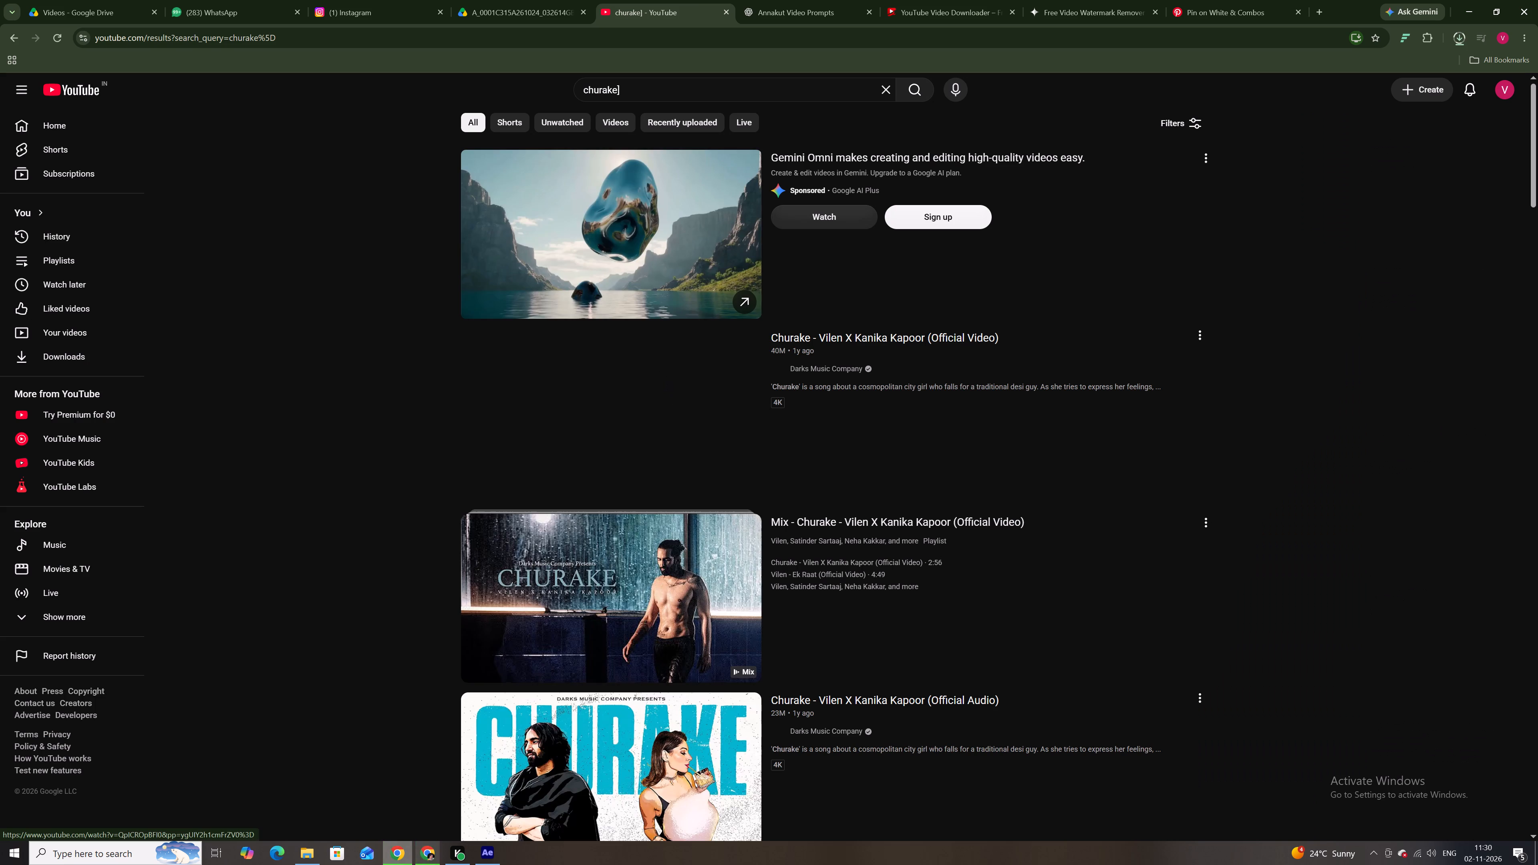
Return to the YouTubeToolkit downloader page and check the system volume level.
click(1206, 0)
click(1084, 0)
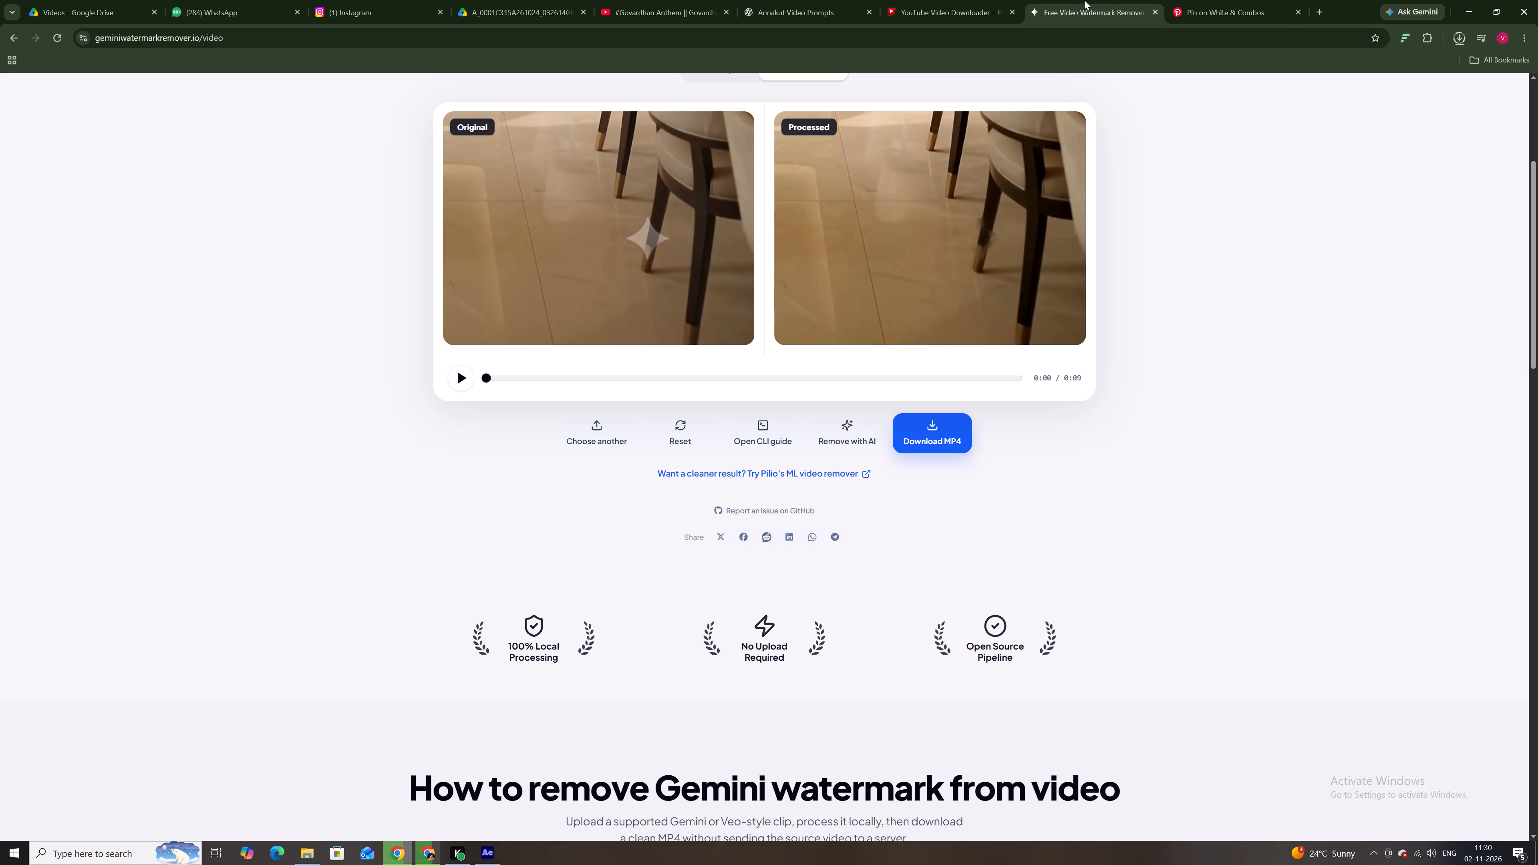
click(951, 0)
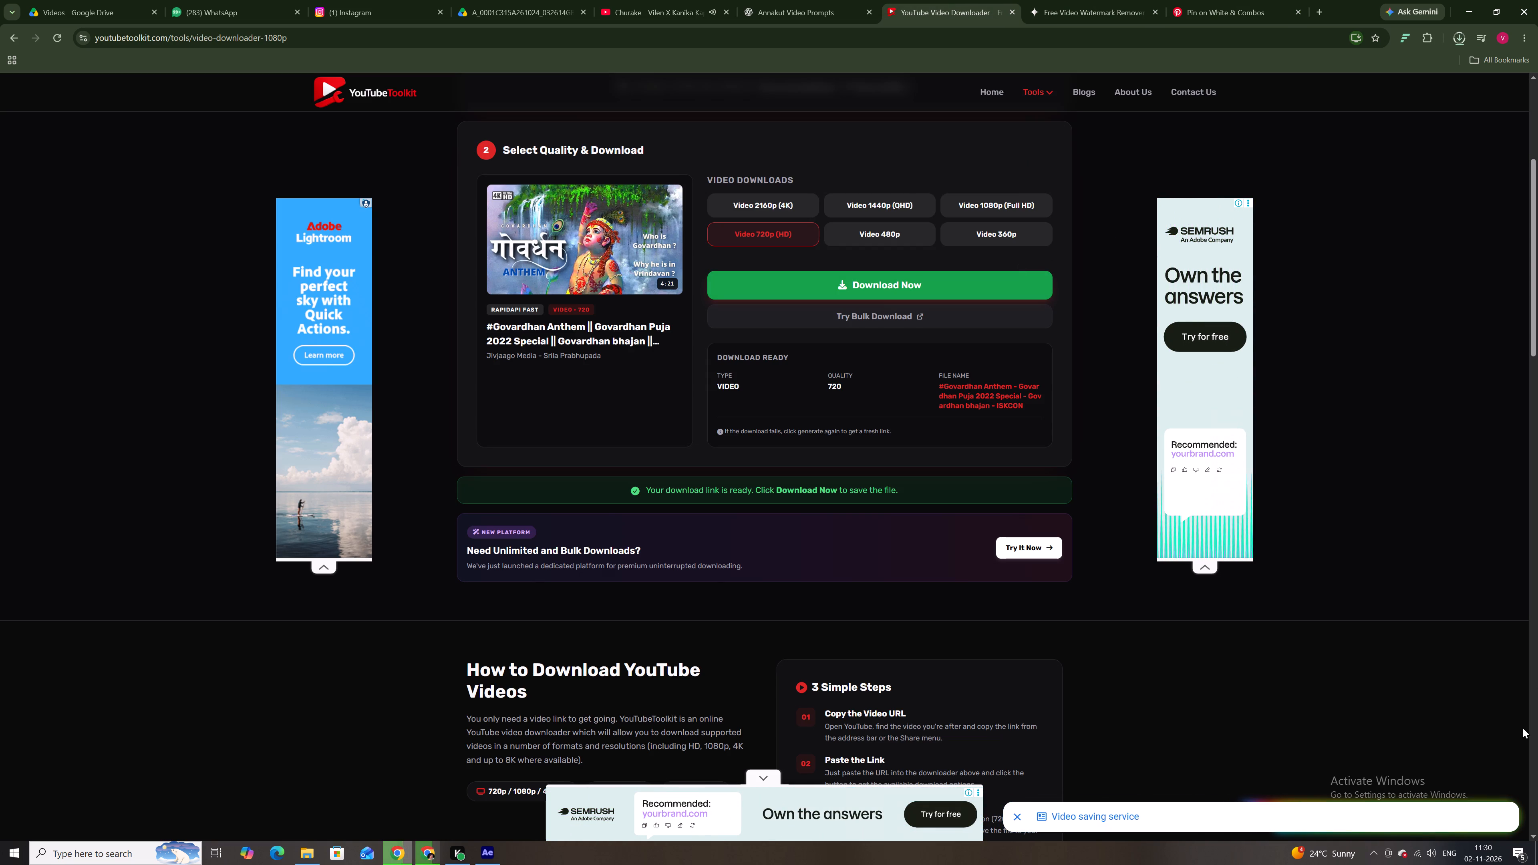
click(1431, 857)
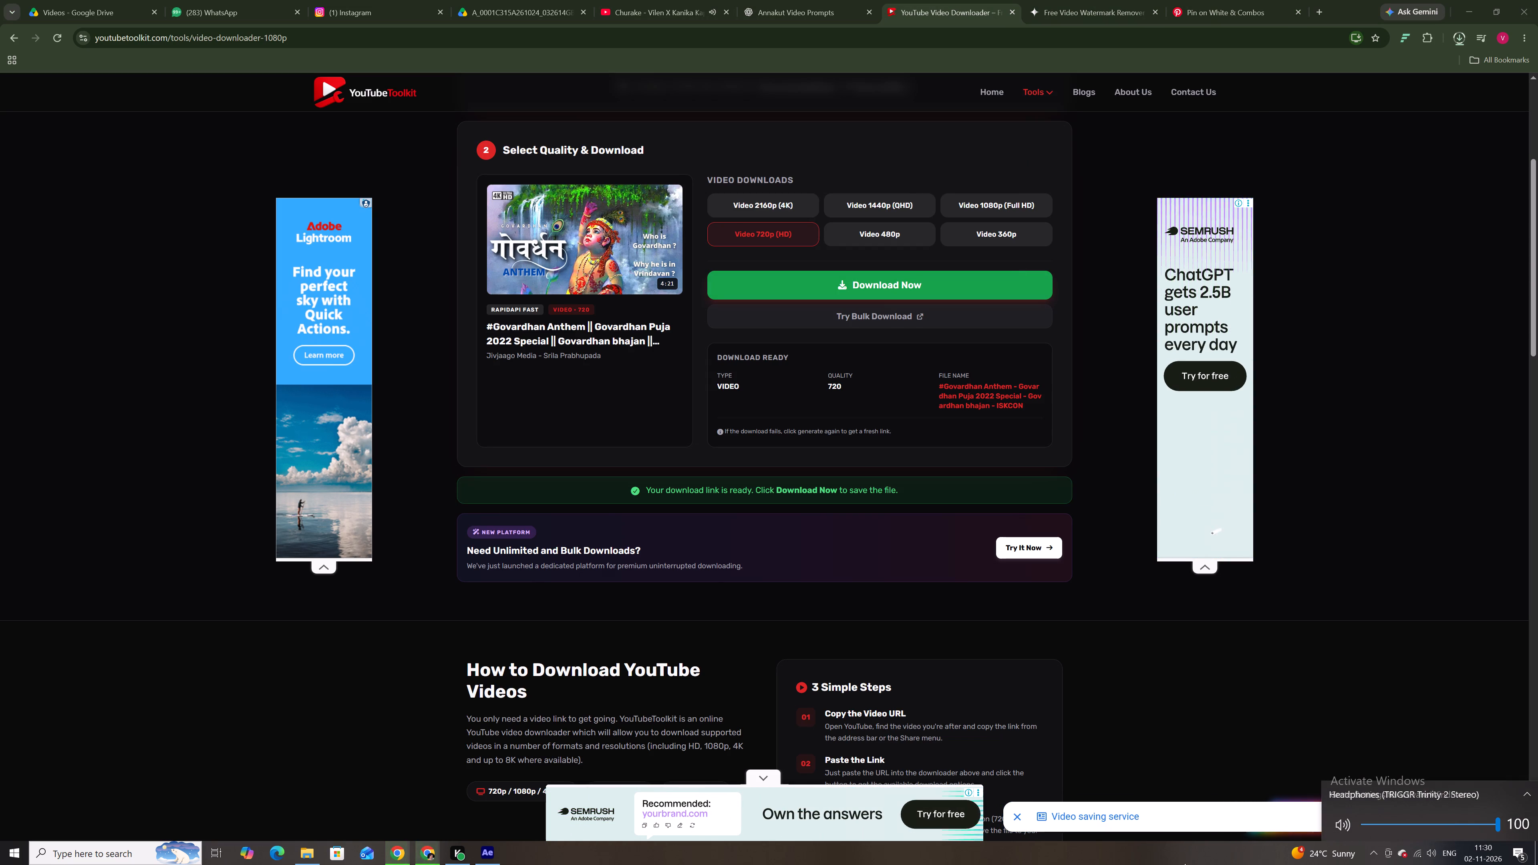
click(1185, 864)
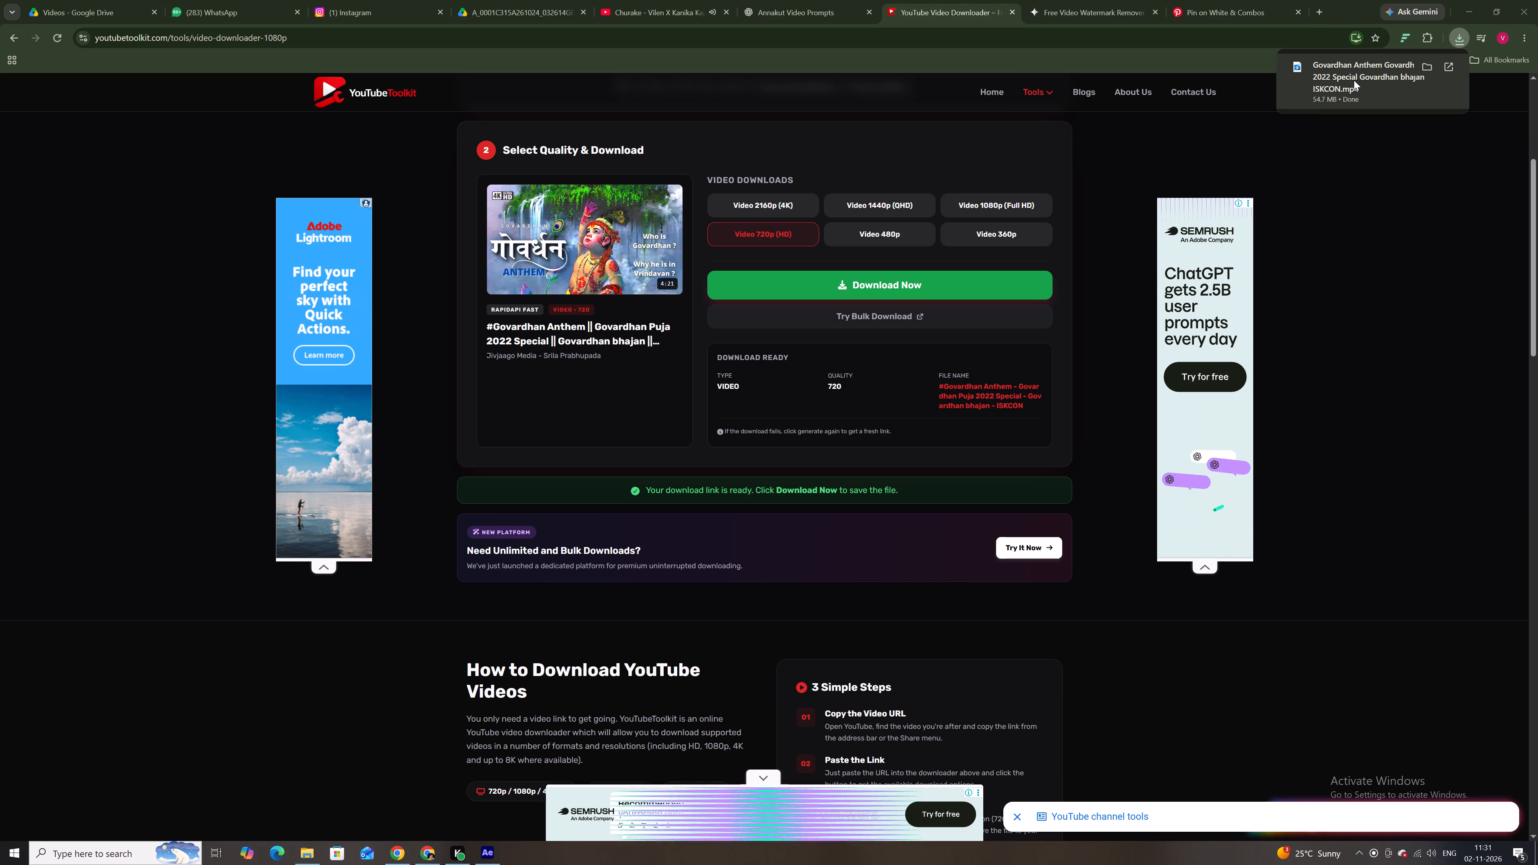
Import the downloaded Govardhan Anthem MP4 into the After Effects project.
drag(1354, 80, 1127, 174)
key(alt+Tab)
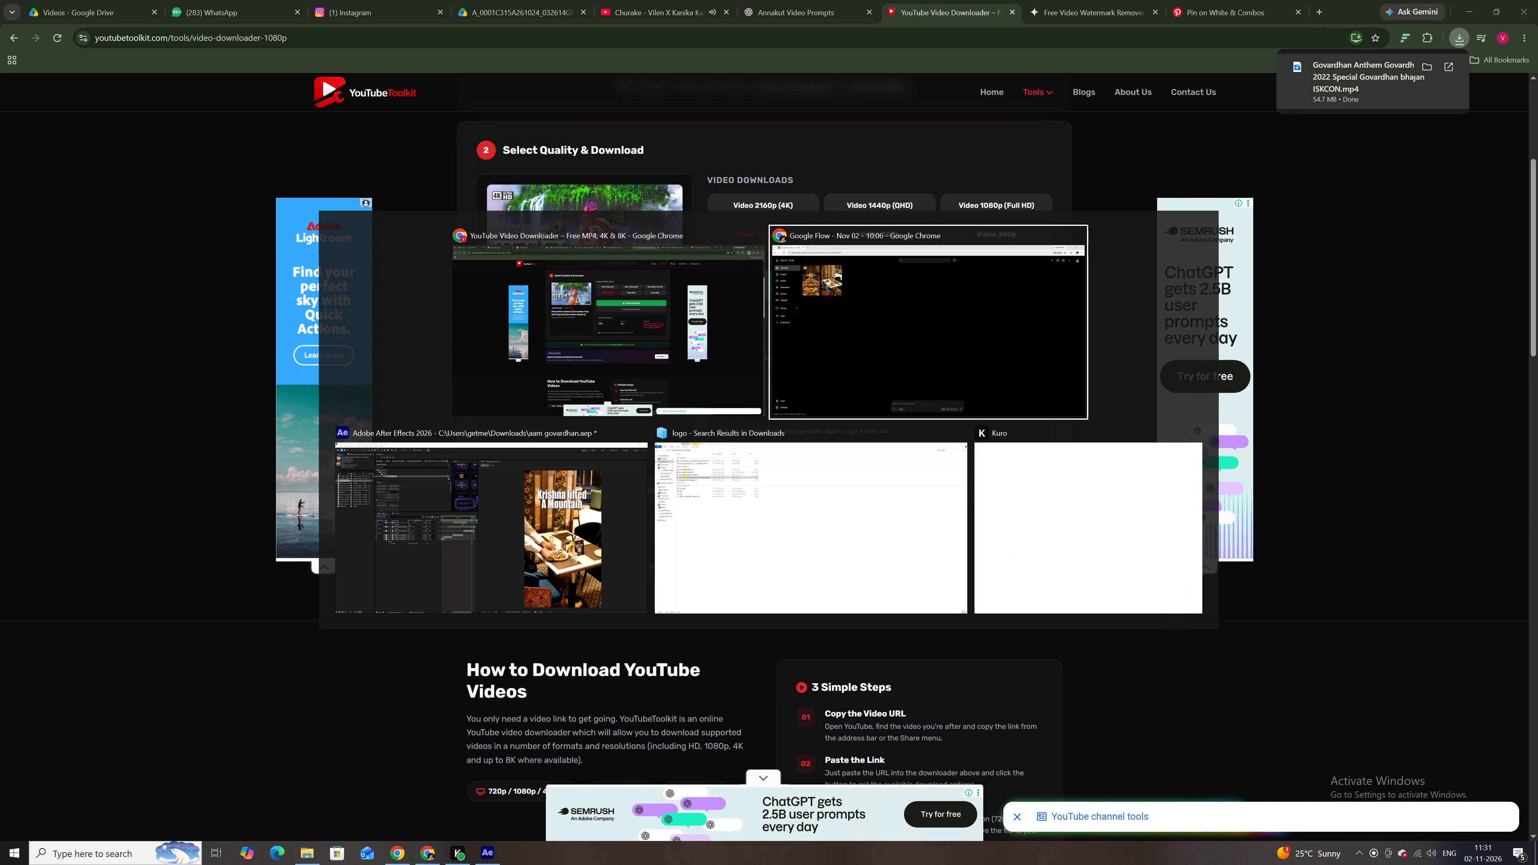
drag(1127, 174, 166, 433)
key(alt+Tab)
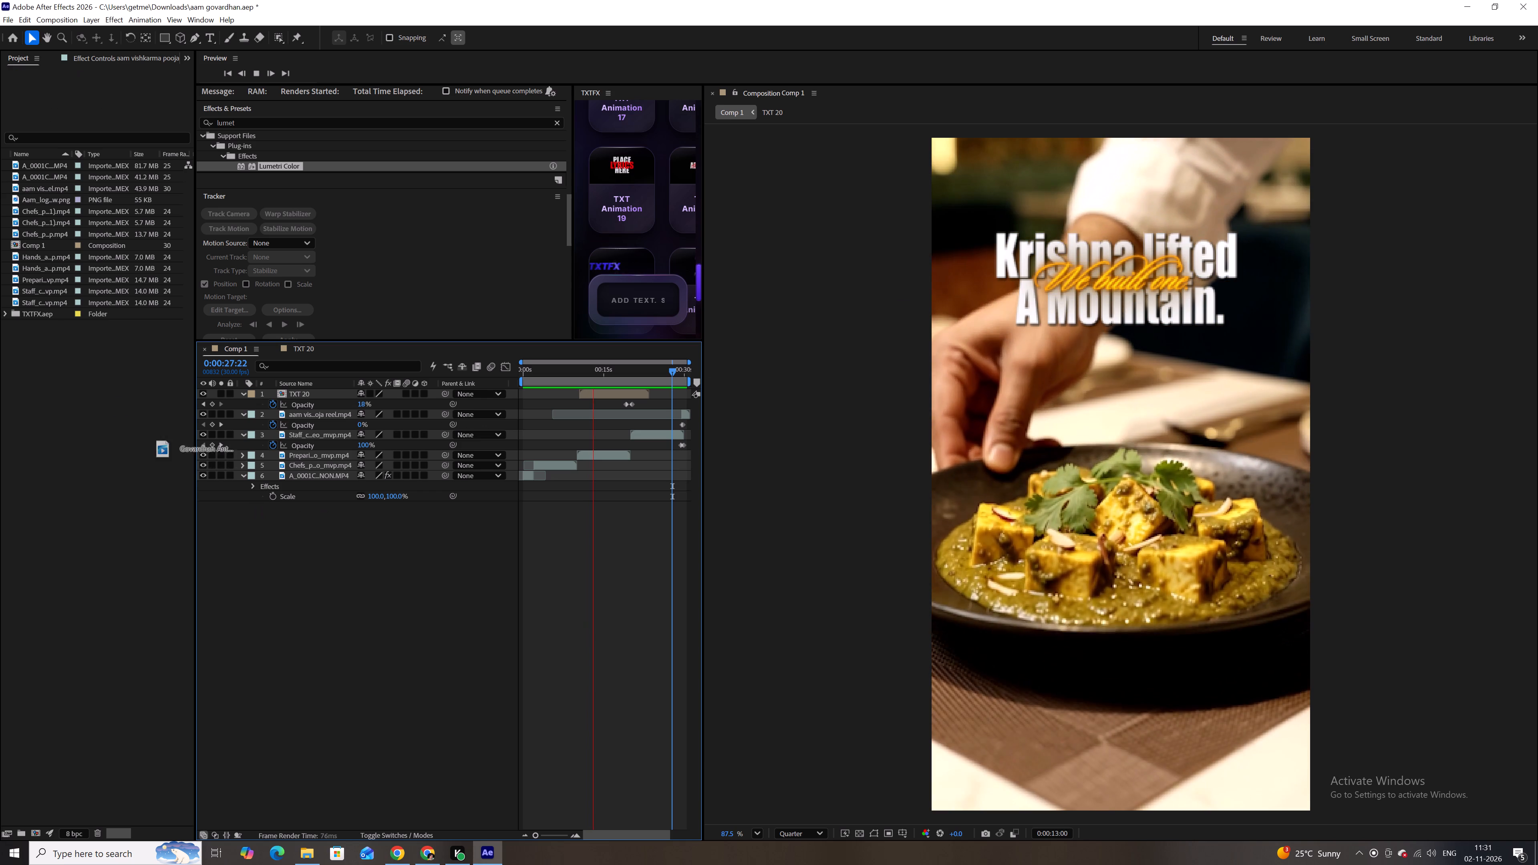
drag(166, 433, 119, 384)
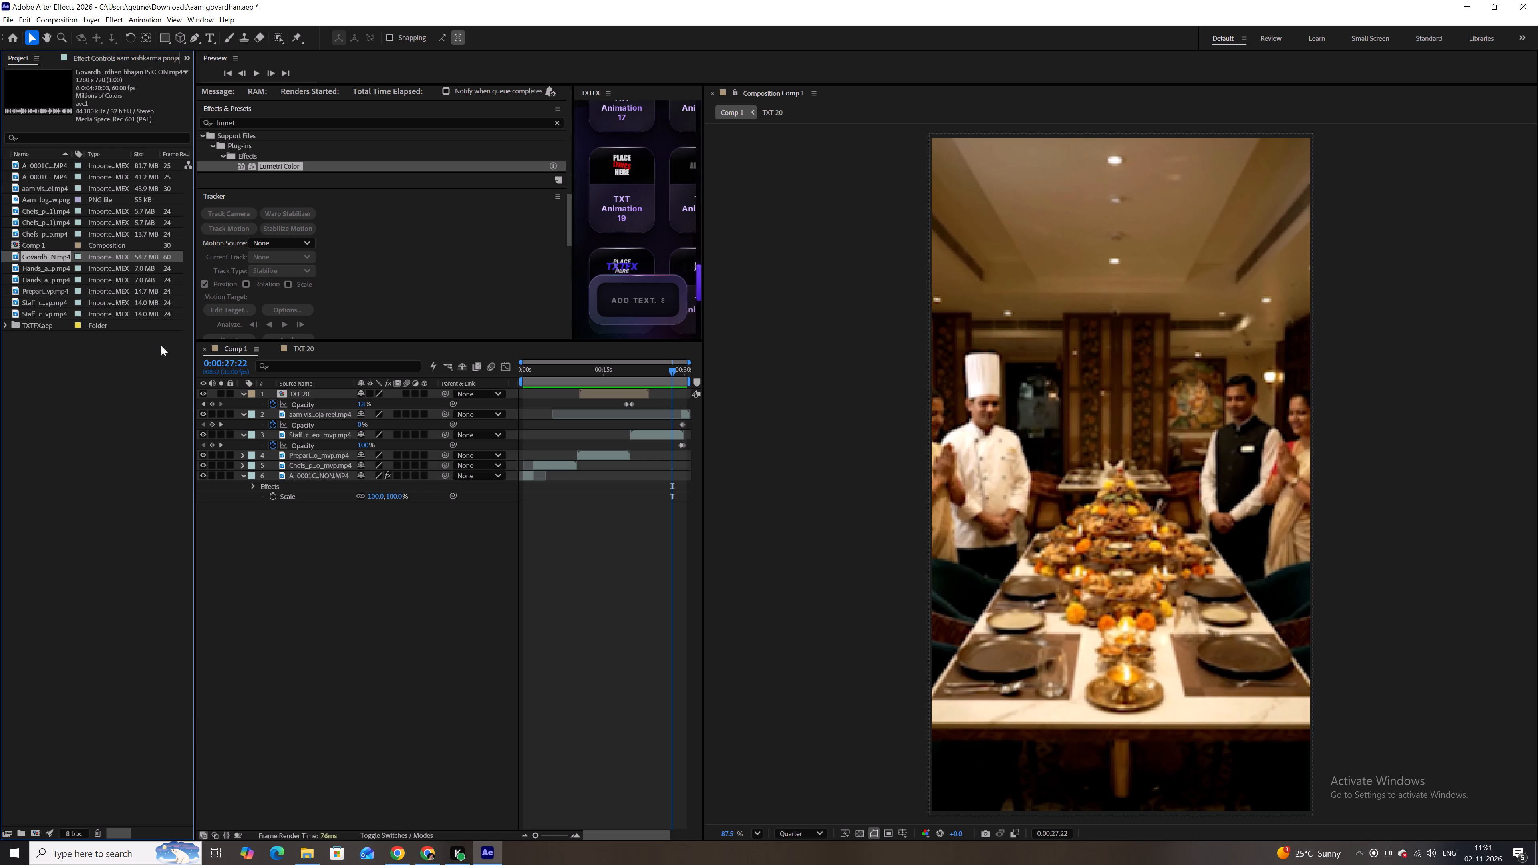
Open the Govardhan Anthem footage, enlarge its viewer, and preview it from the start and near 16 seconds.
double_click(52, 258)
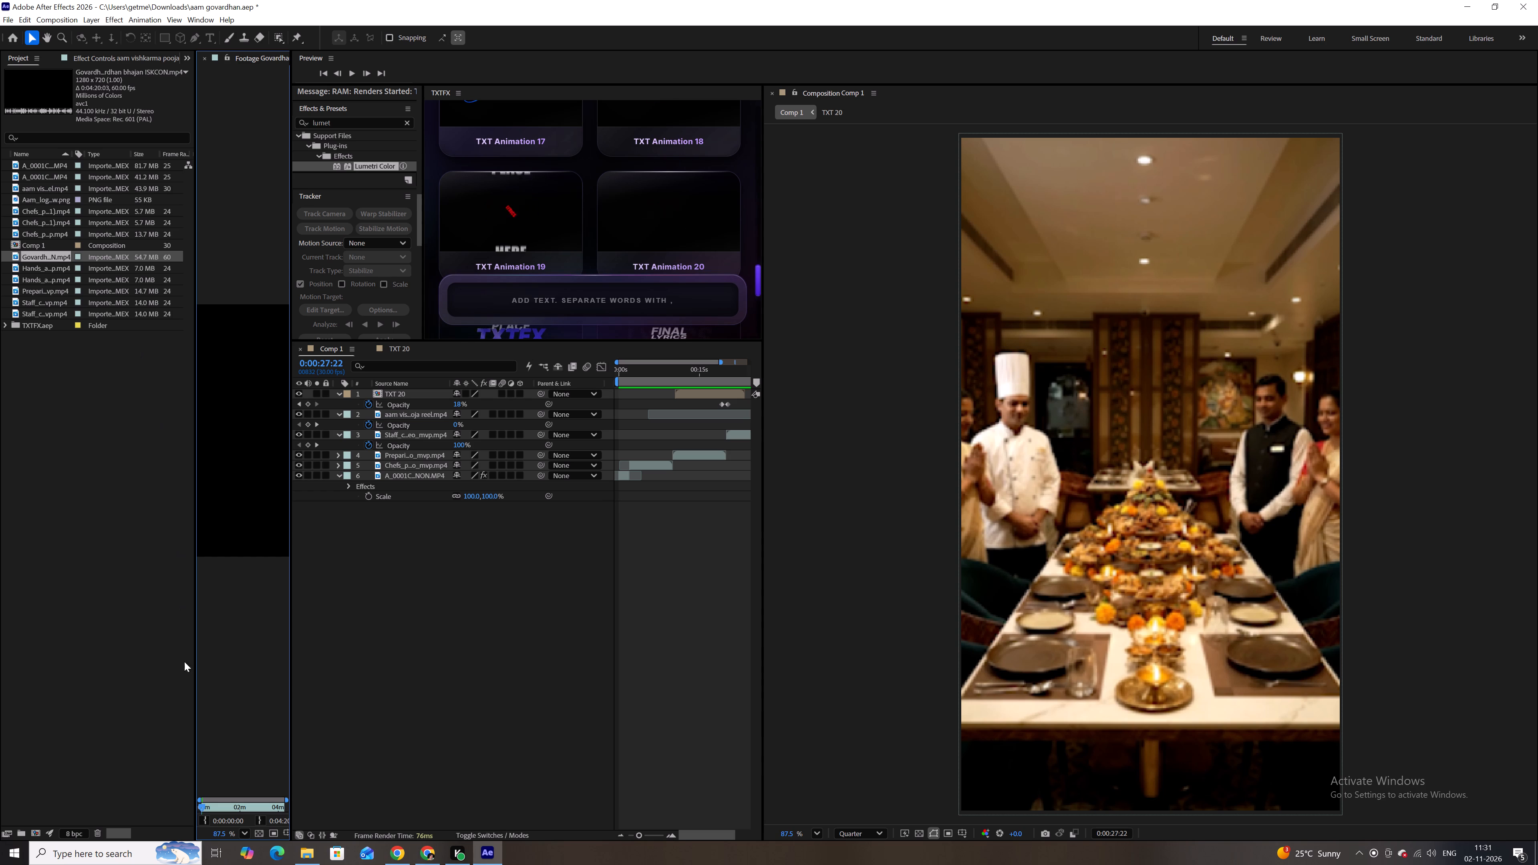
key(space)
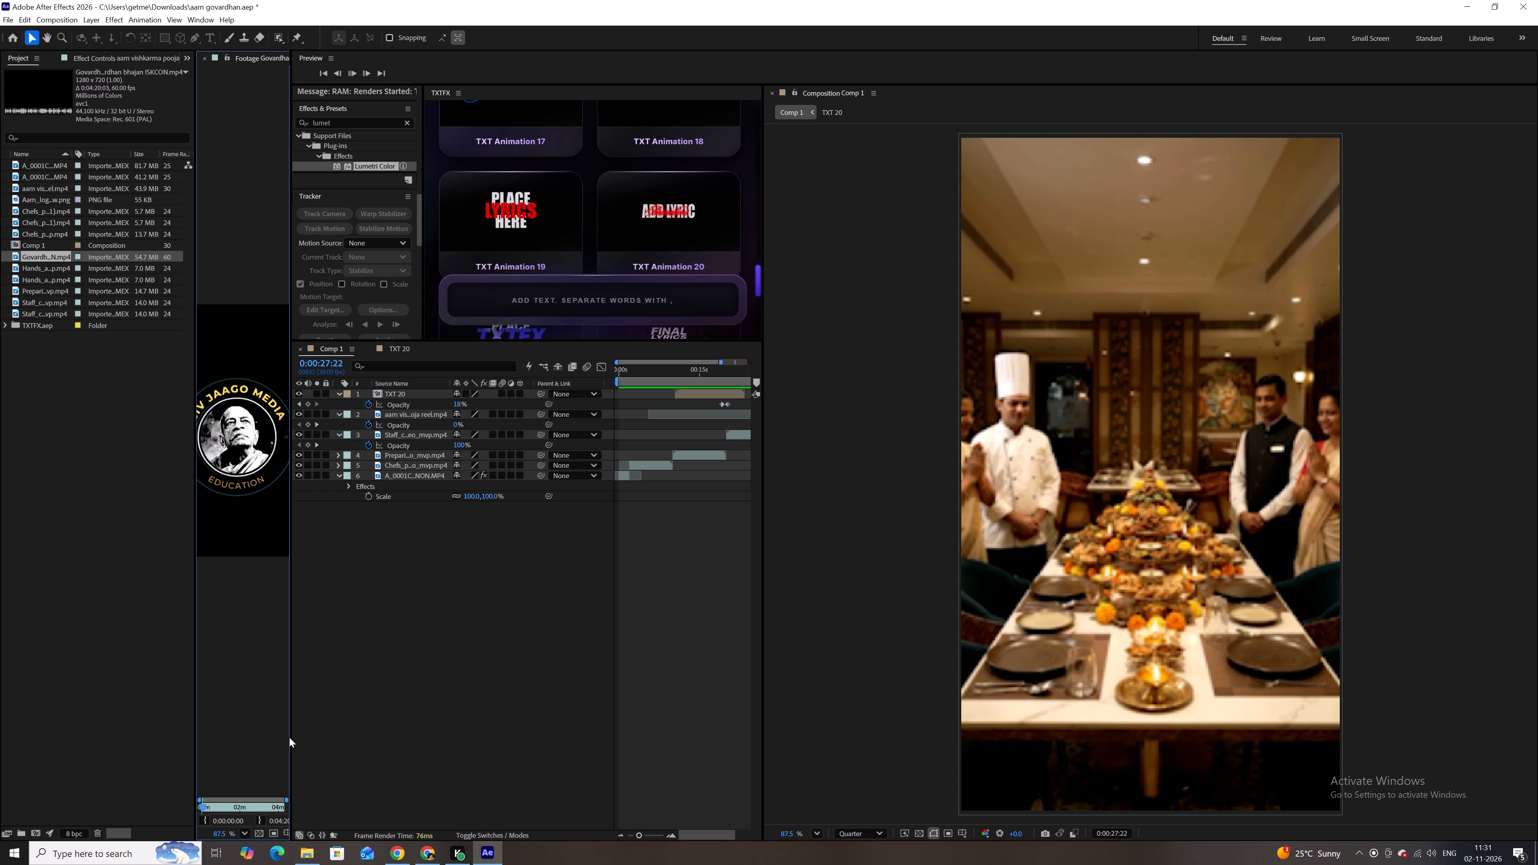
drag(290, 737, 520, 717)
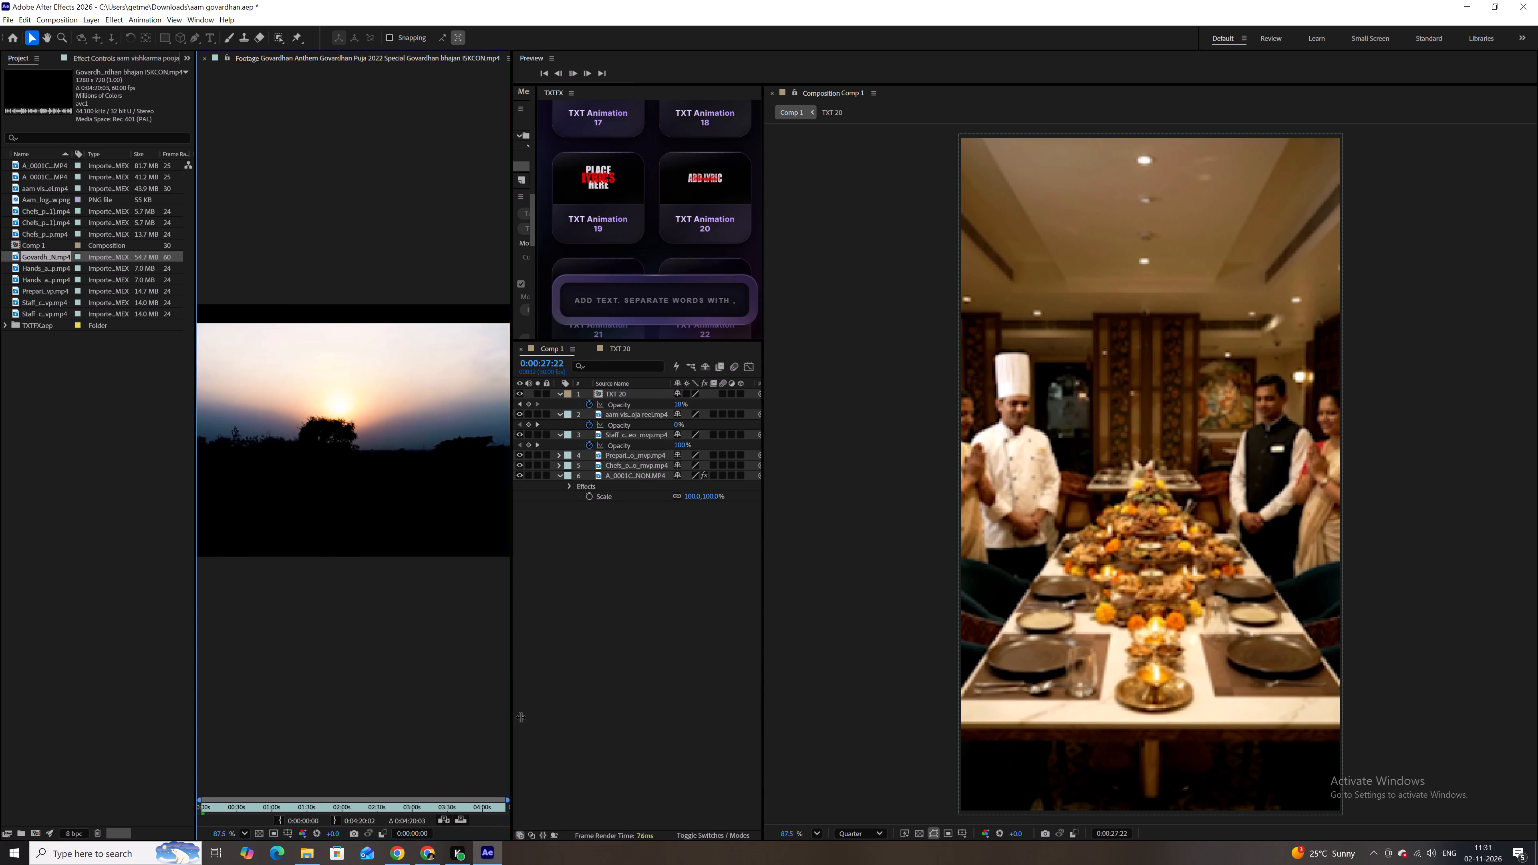
drag(520, 717, 525, 715)
key(space)
click(221, 807)
key(space)
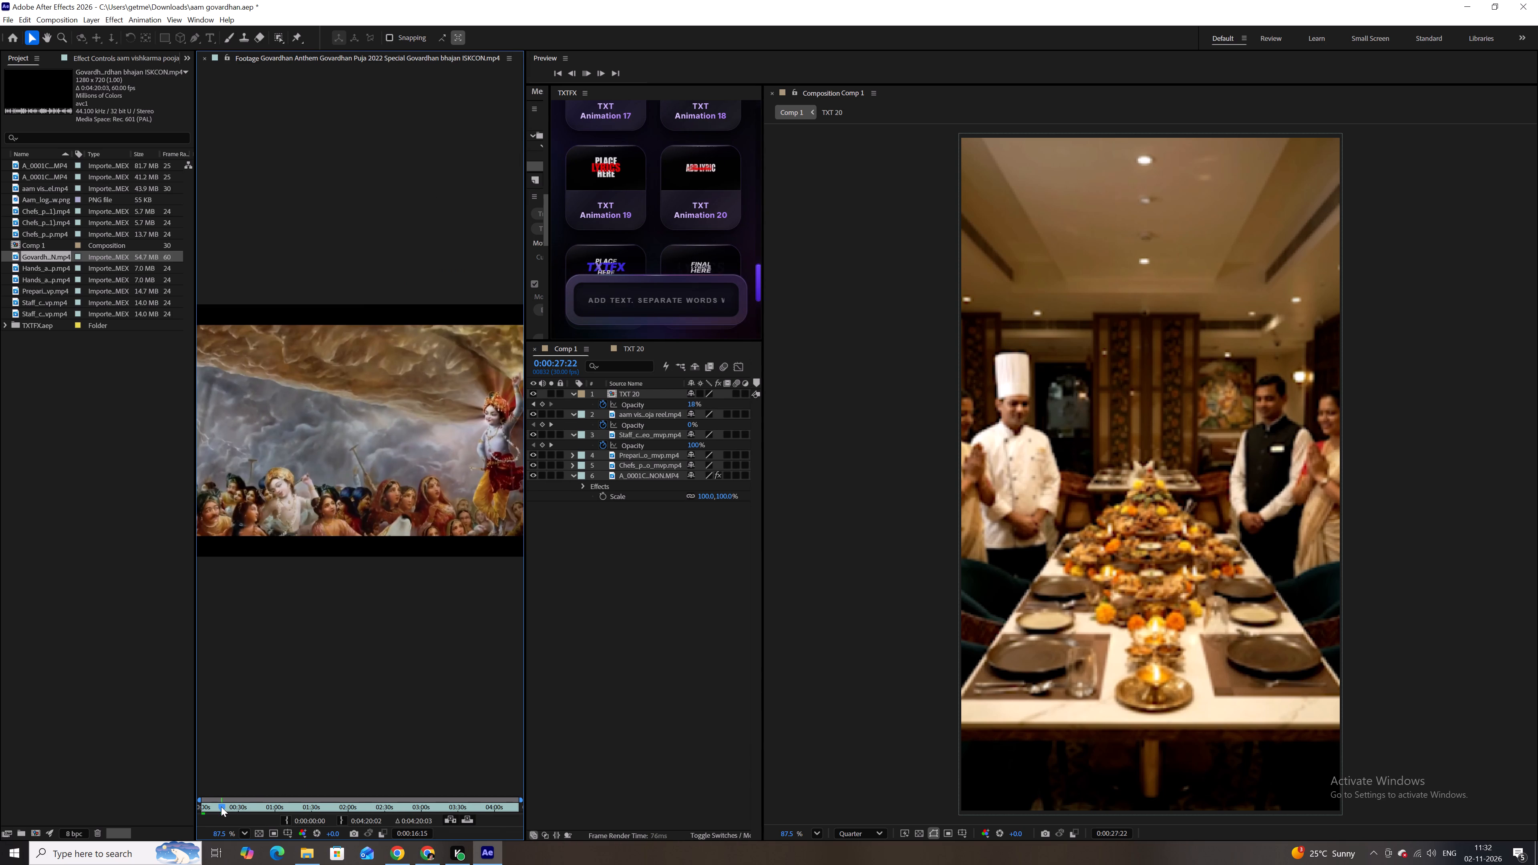
drag(221, 807, 151, 805)
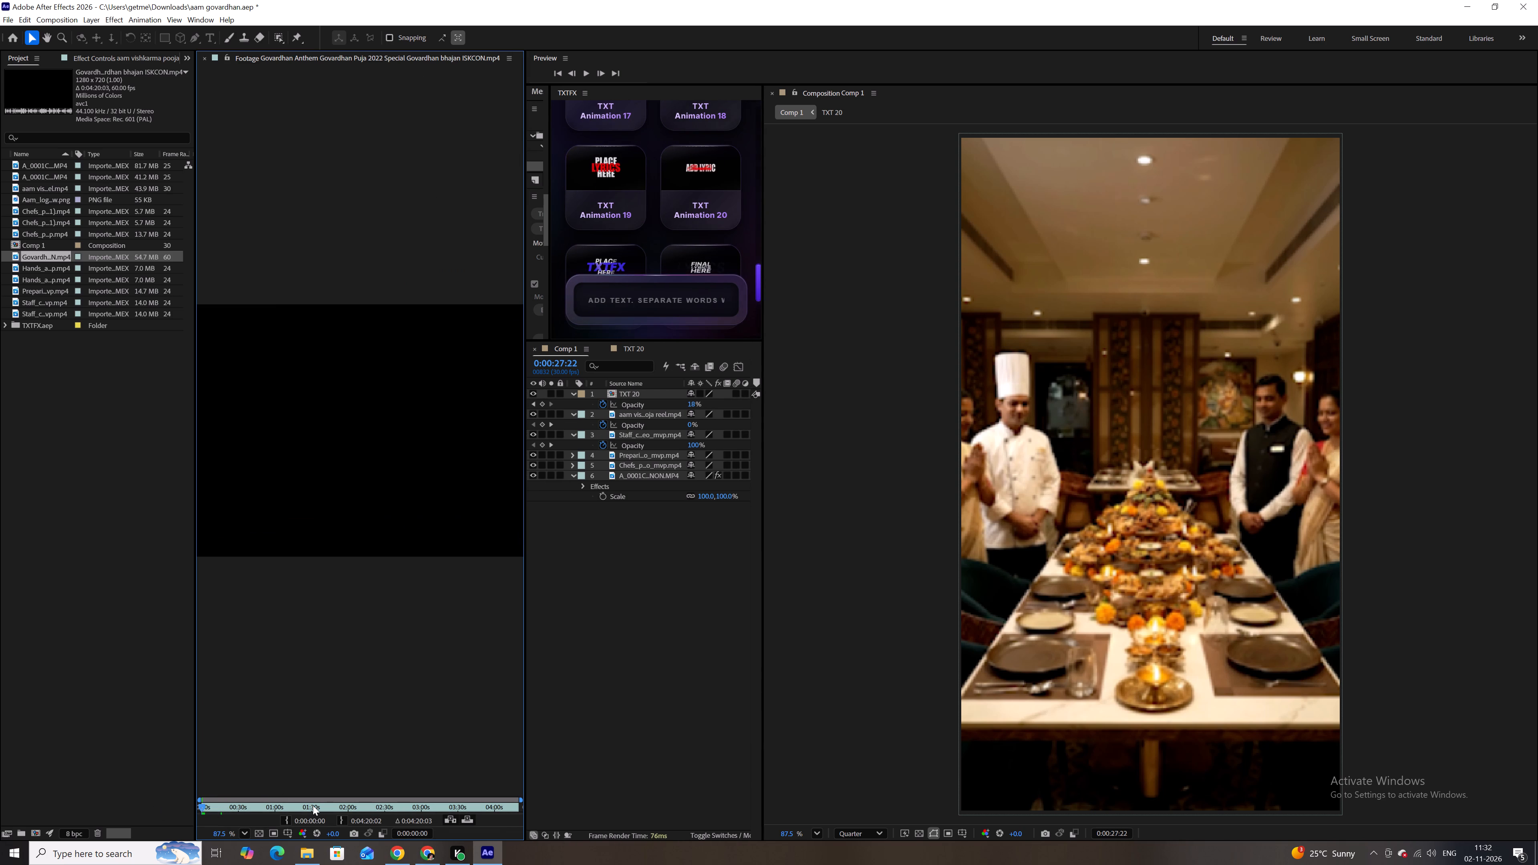
key(bracketleft)
Add the Govardhan Anthem footage as the bottom layer of Comp 1, hide its video, and close the footage viewer.
drag(53, 257, 563, 524)
click(535, 504)
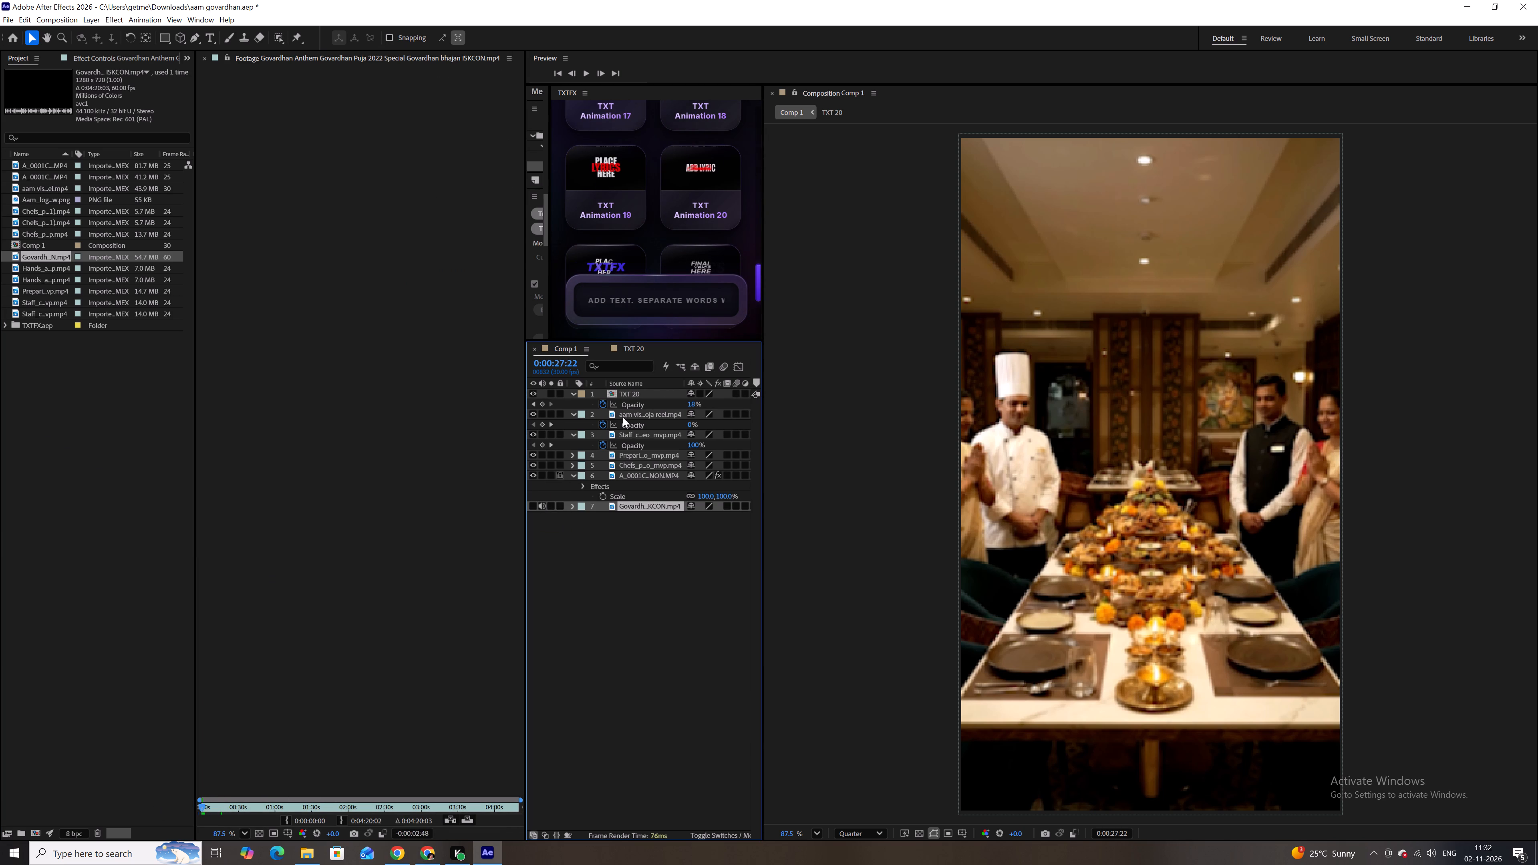
click(205, 60)
Widen the timeline area so that the whole length of Comp 1 is shown.
key(space)
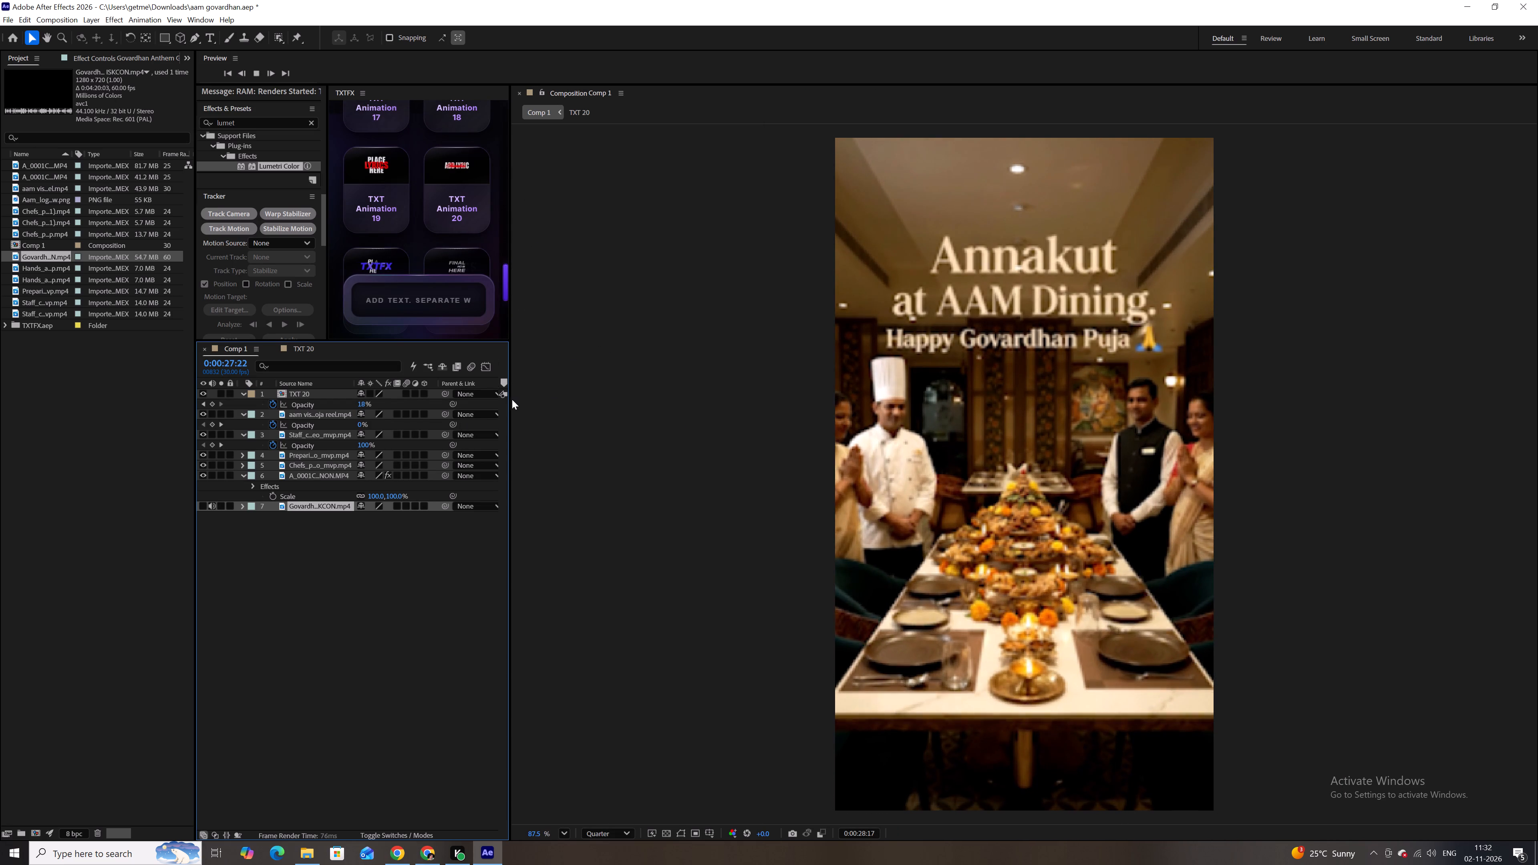
drag(509, 399, 514, 399)
drag(514, 399, 653, 410)
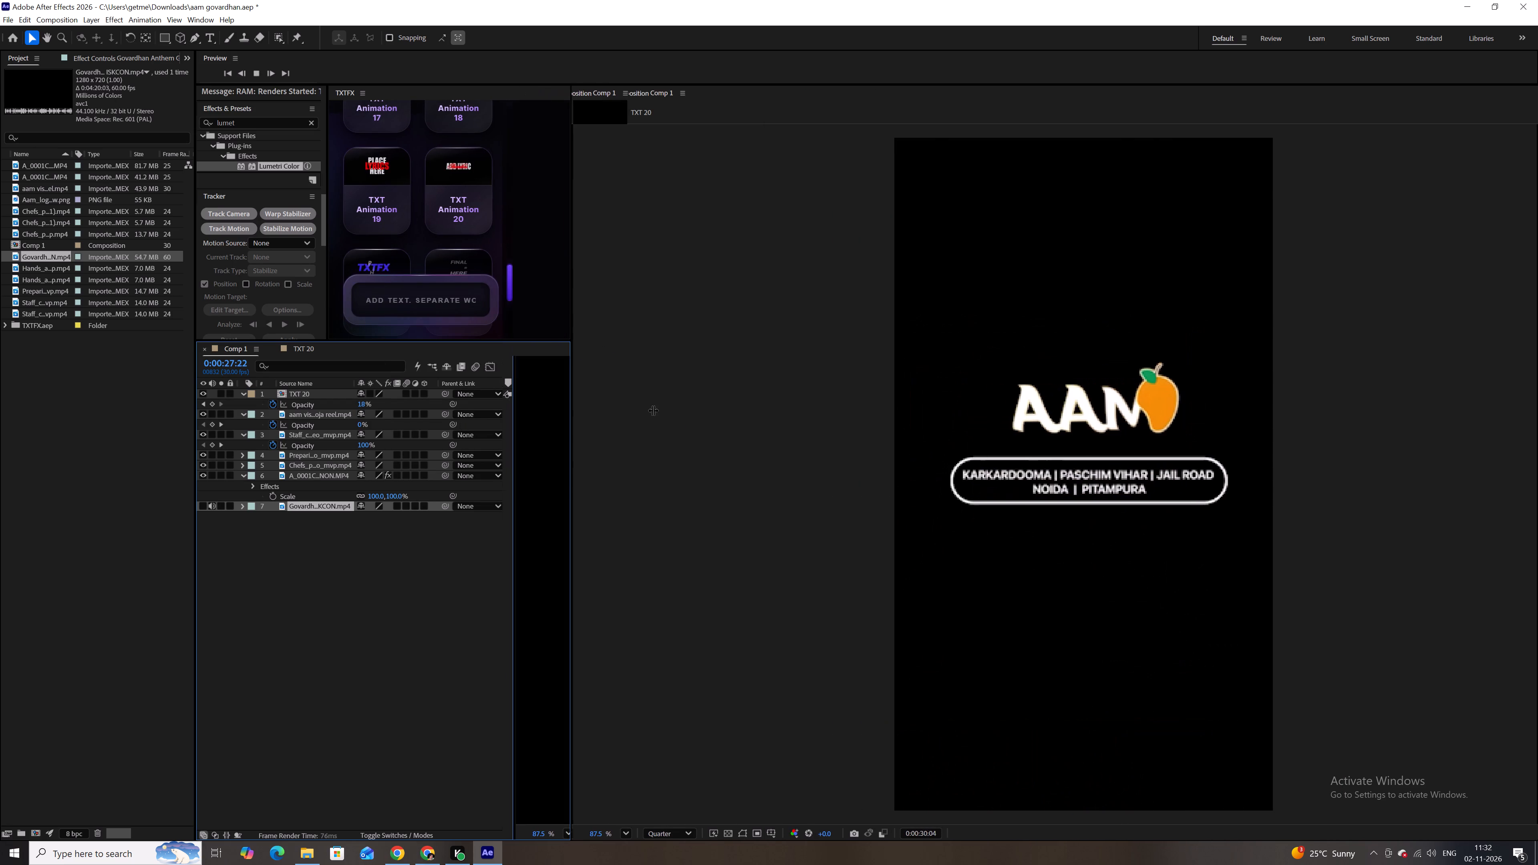
drag(653, 410, 927, 408)
key(space)
Move the Govardhan Anthem layer to the start of Comp 1 and preview the opening with its music.
drag(577, 370, 485, 386)
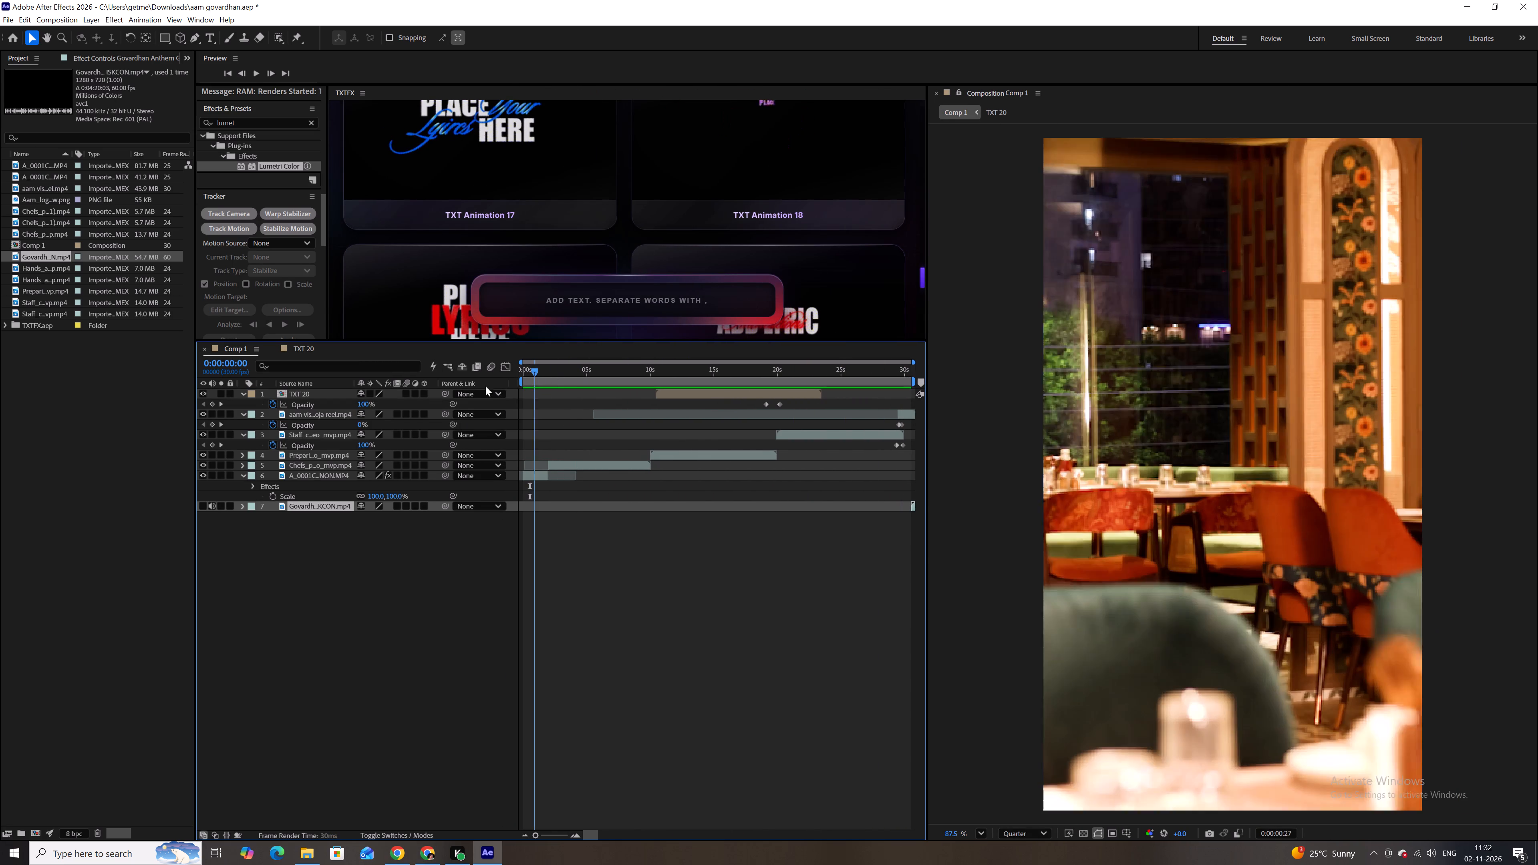
drag(485, 386, 477, 388)
alt+scroll(649, 494, down, 4)
drag(913, 507, 874, 511)
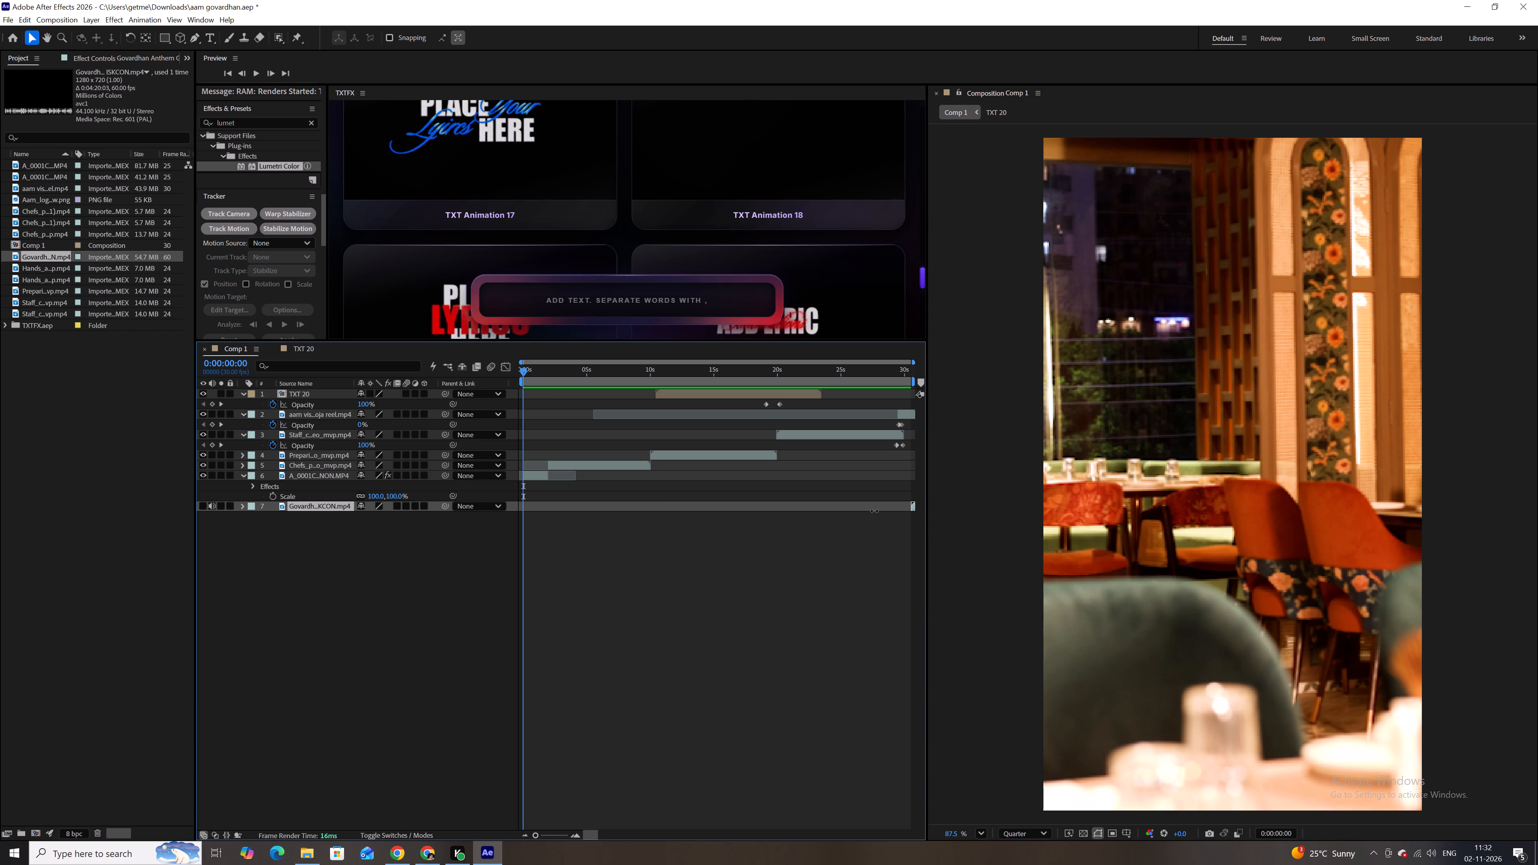
drag(874, 511, 758, 512)
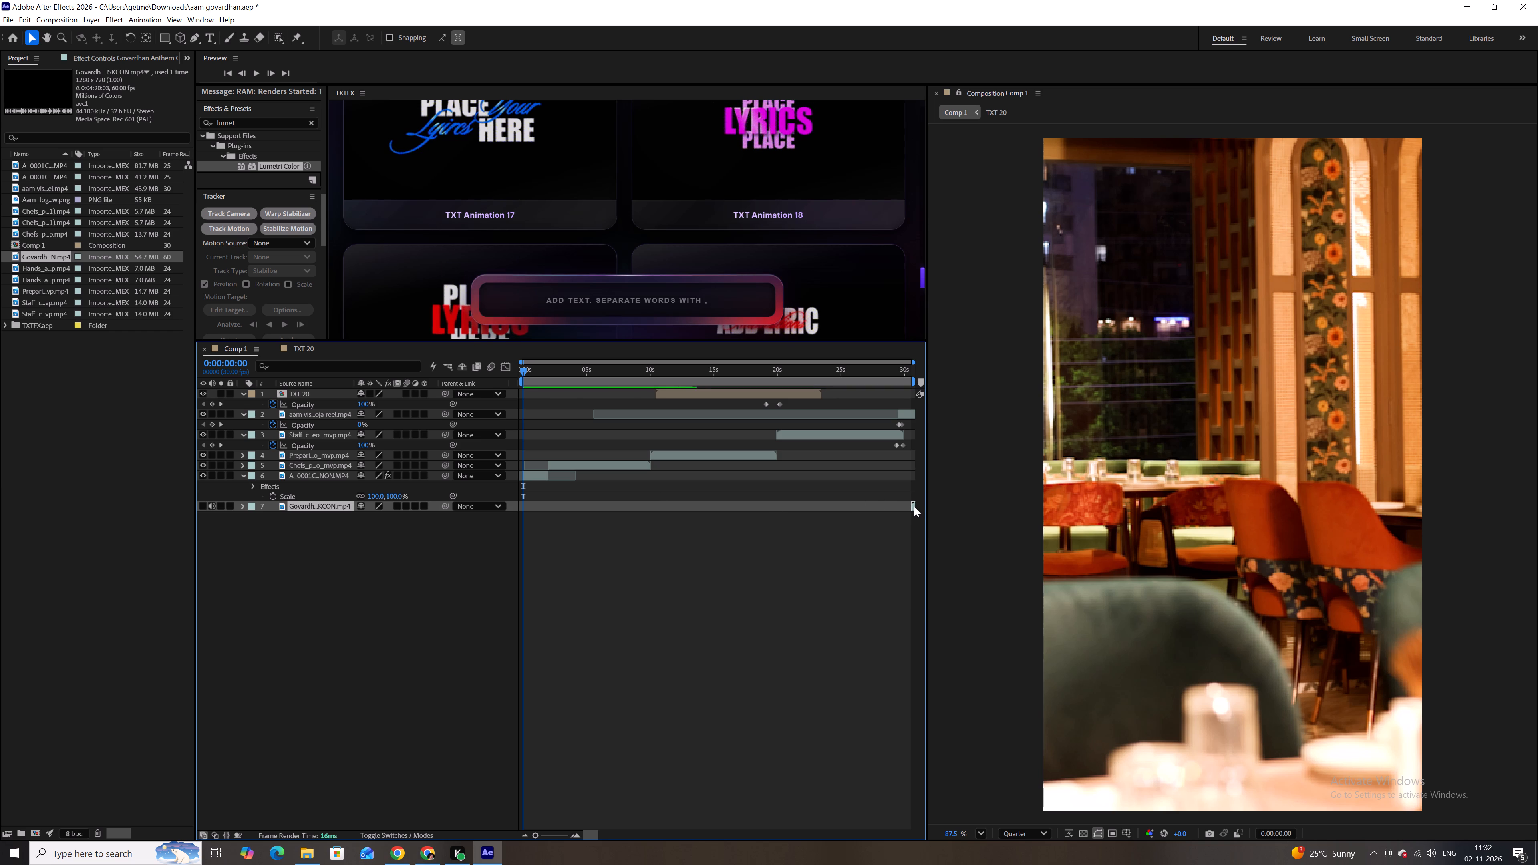
drag(914, 507, 529, 510)
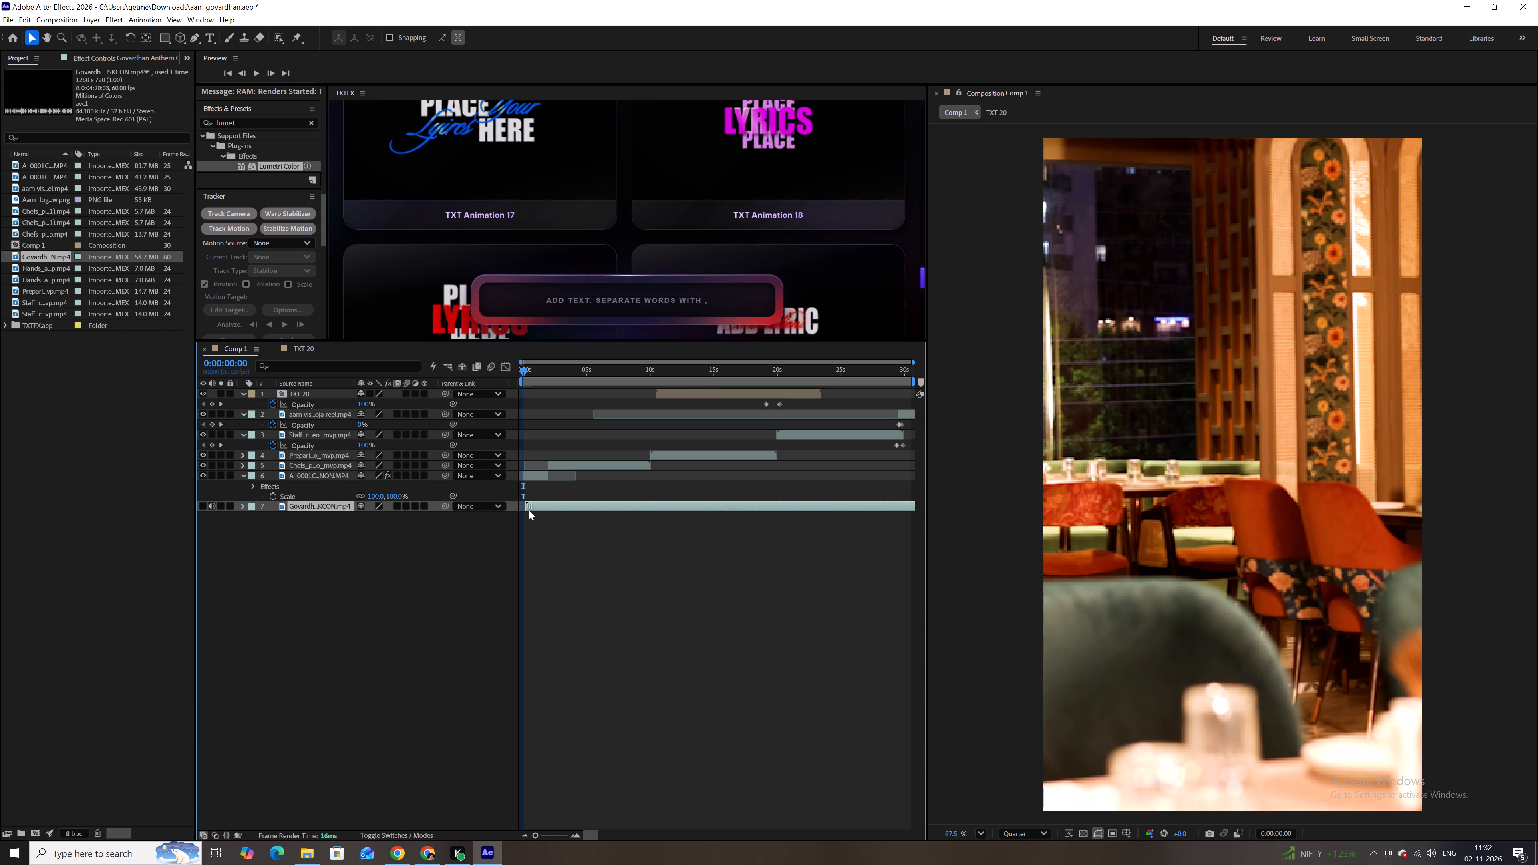
drag(529, 510, 523, 508)
key(space)
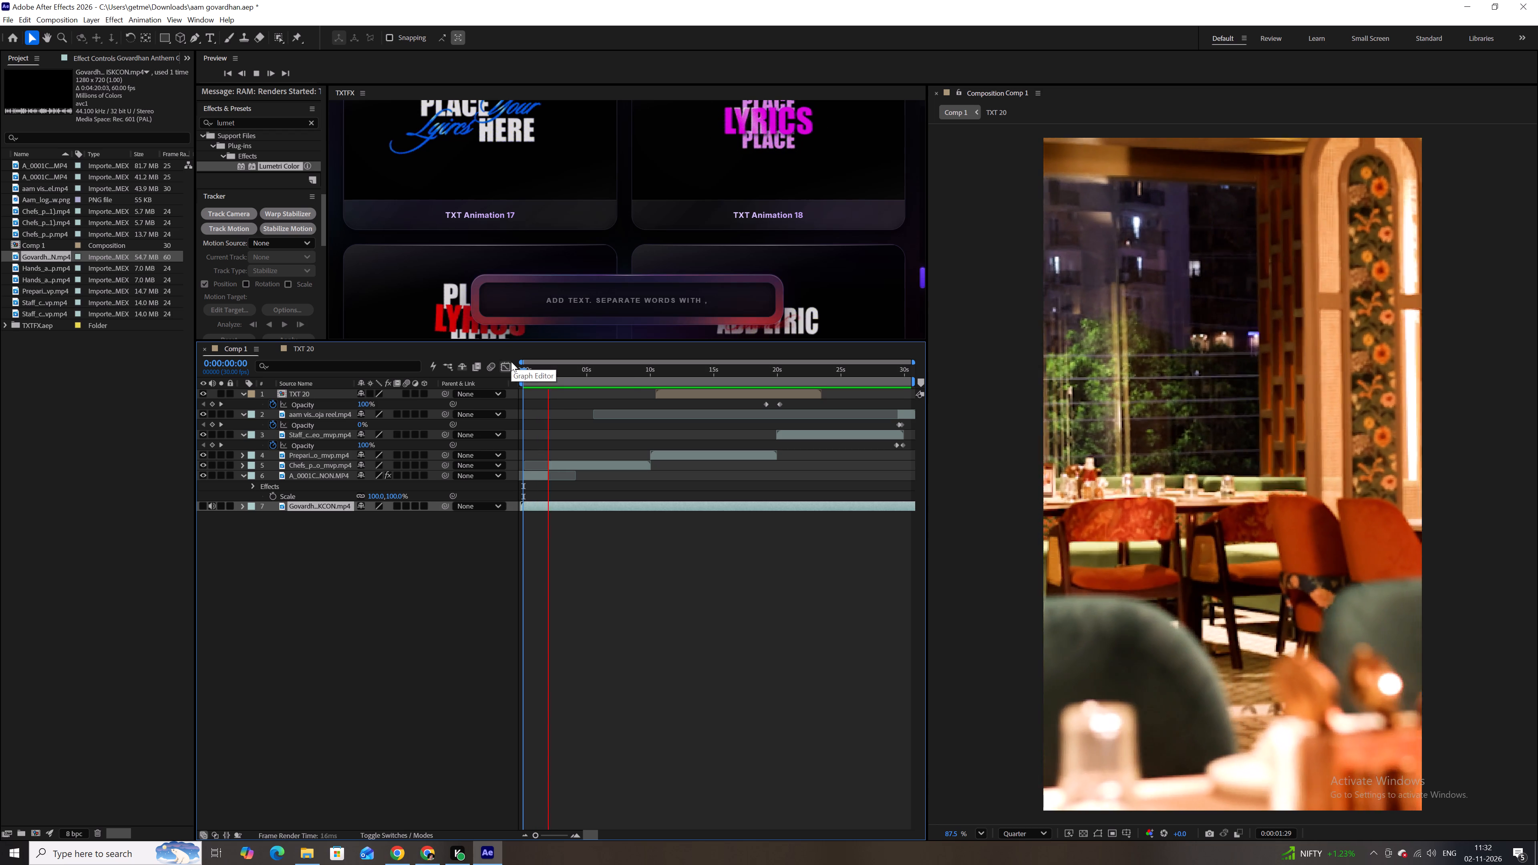
key(space)
drag(535, 372, 475, 374)
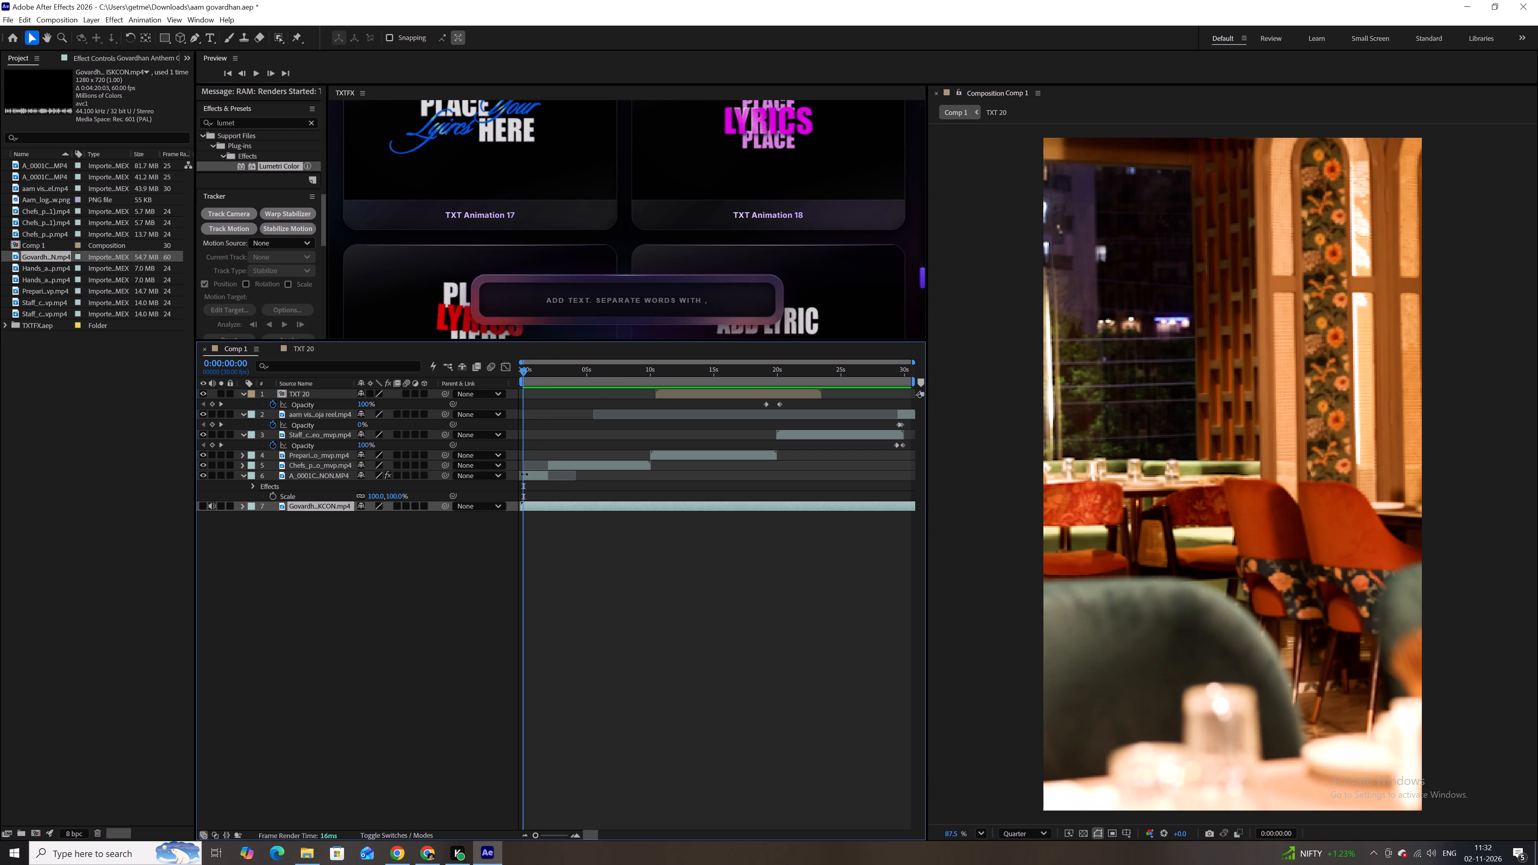
Fade in the opening A_0001C restaurant clip with opacity keyframes from 2% at 0:00:00:00 to 100% at 0:00:00:16.
click(535, 476)
key(t)
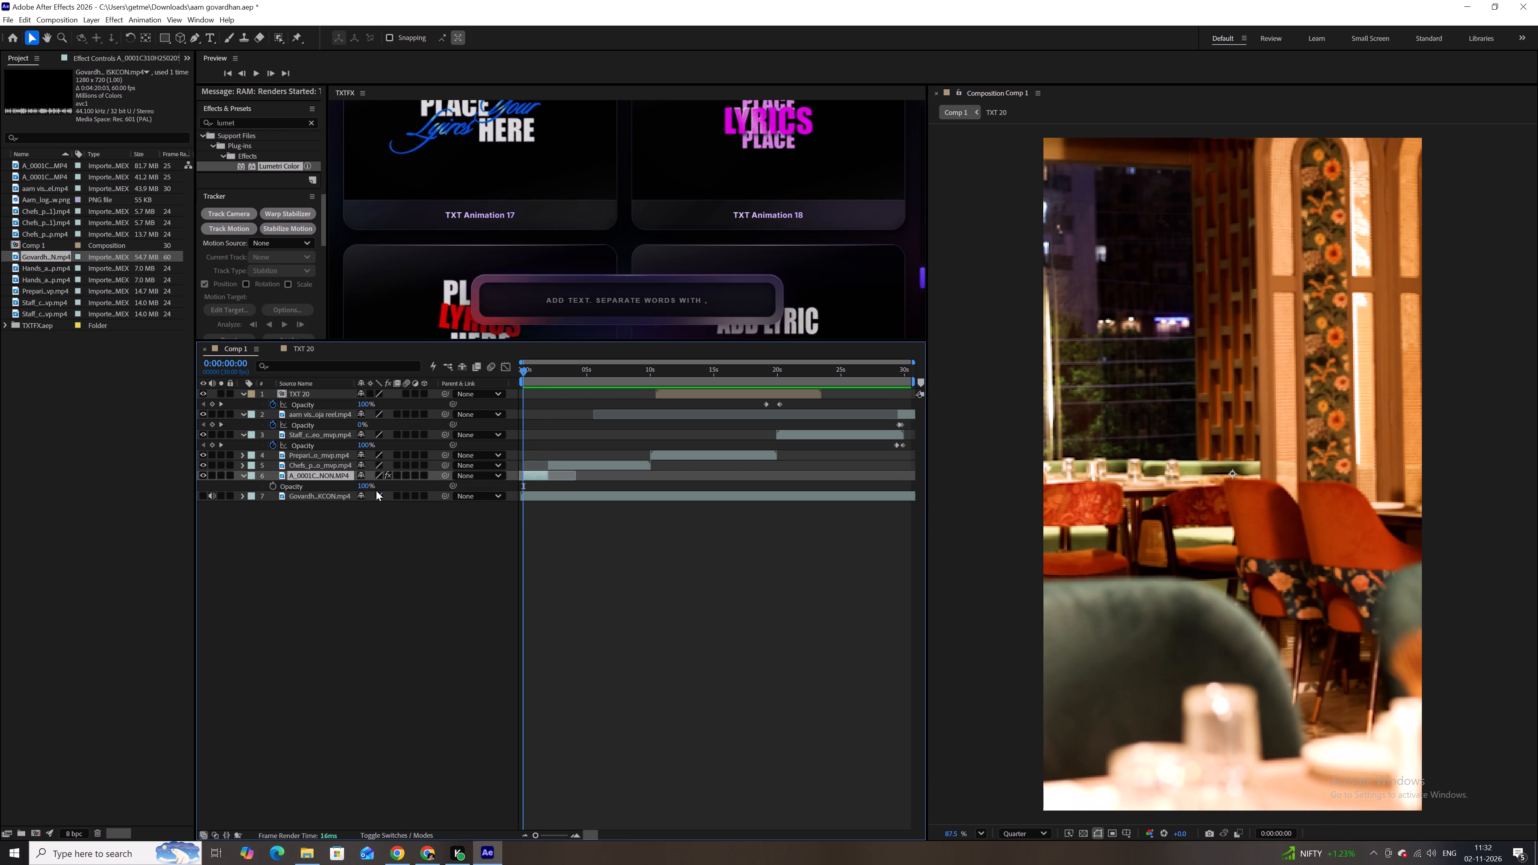
drag(364, 486, 248, 485)
click(273, 485)
key(space)
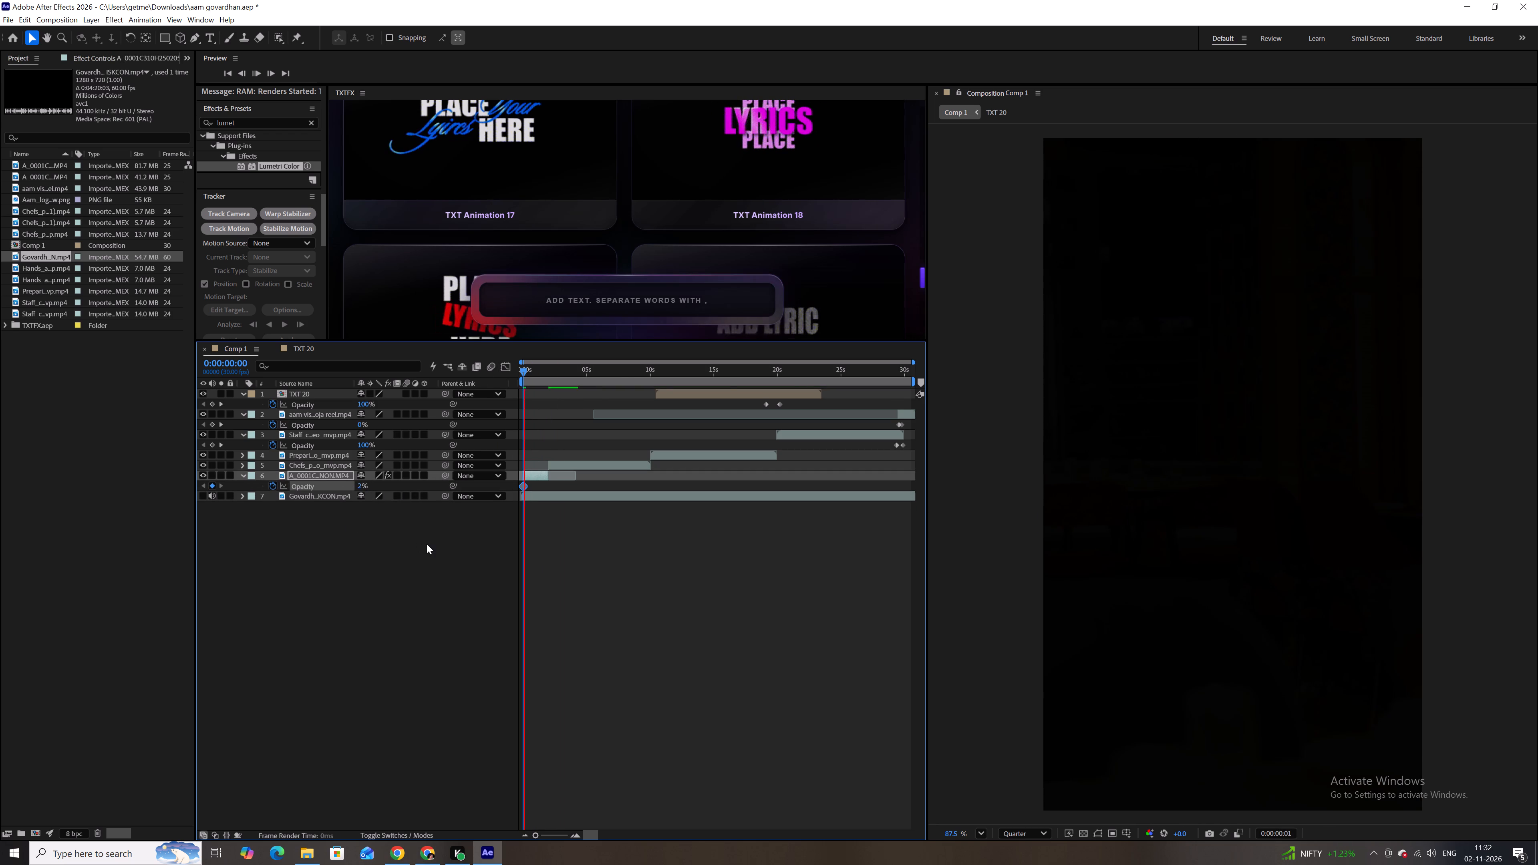
key(space)
drag(360, 486, 706, 477)
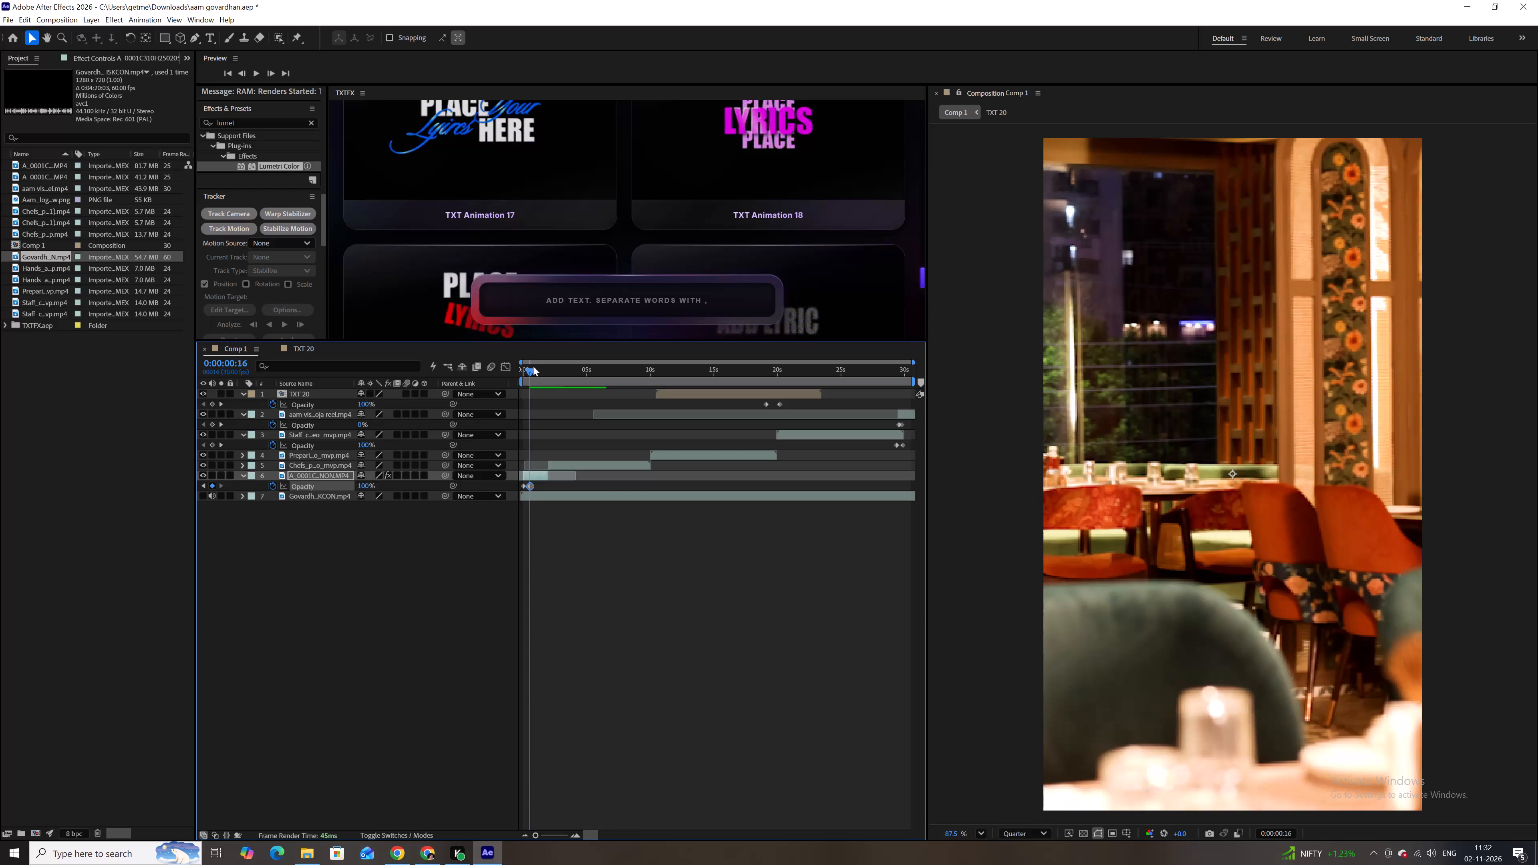
Preview the opening clip's fade-in from the start of Comp 1 twice.
drag(532, 376, 491, 373)
key(space)
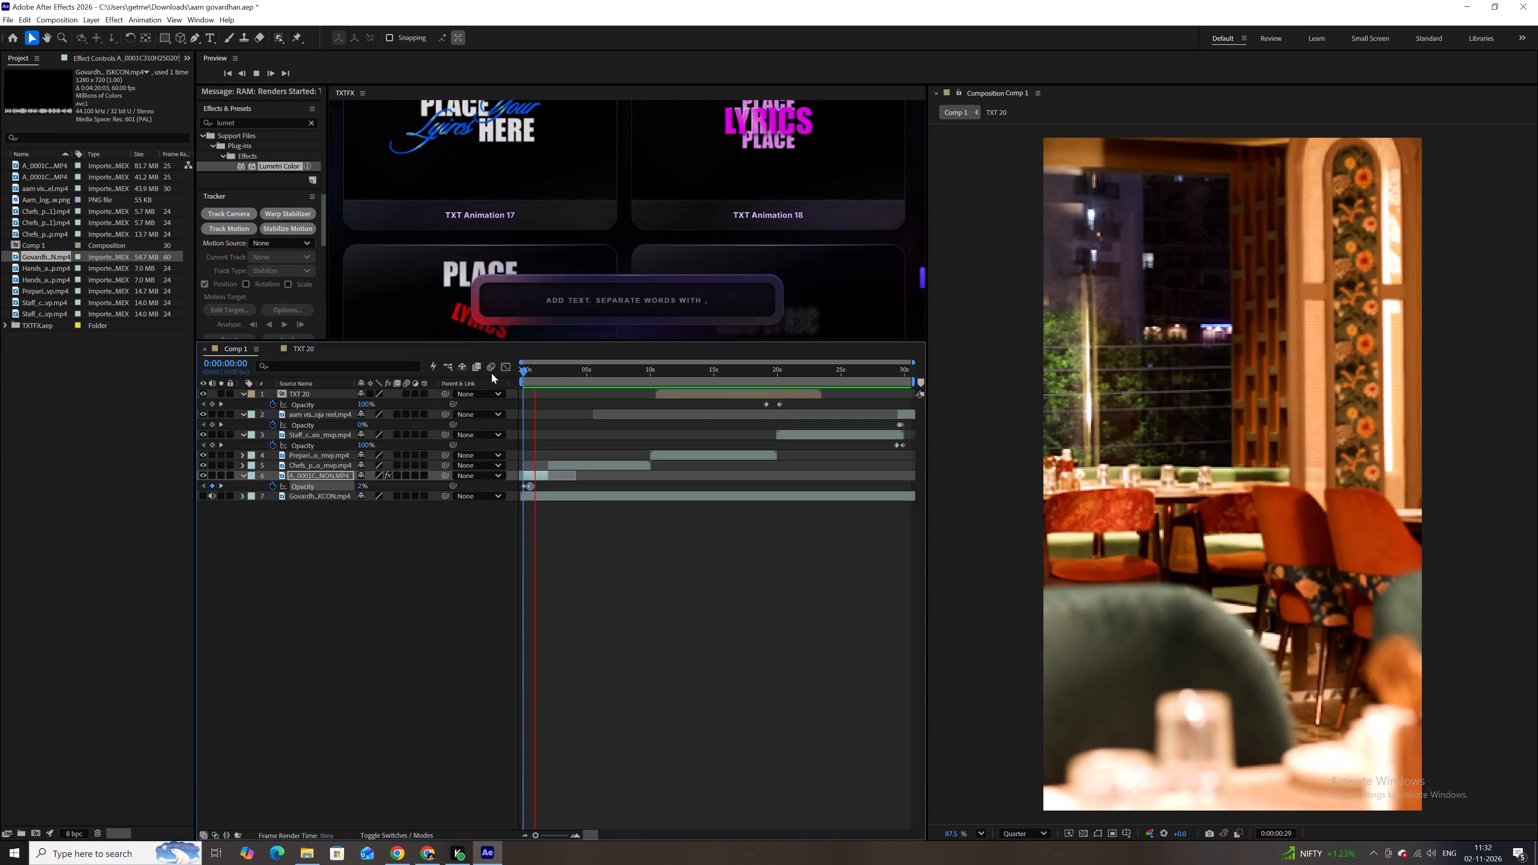
key(space)
drag(544, 366, 466, 376)
key(space)
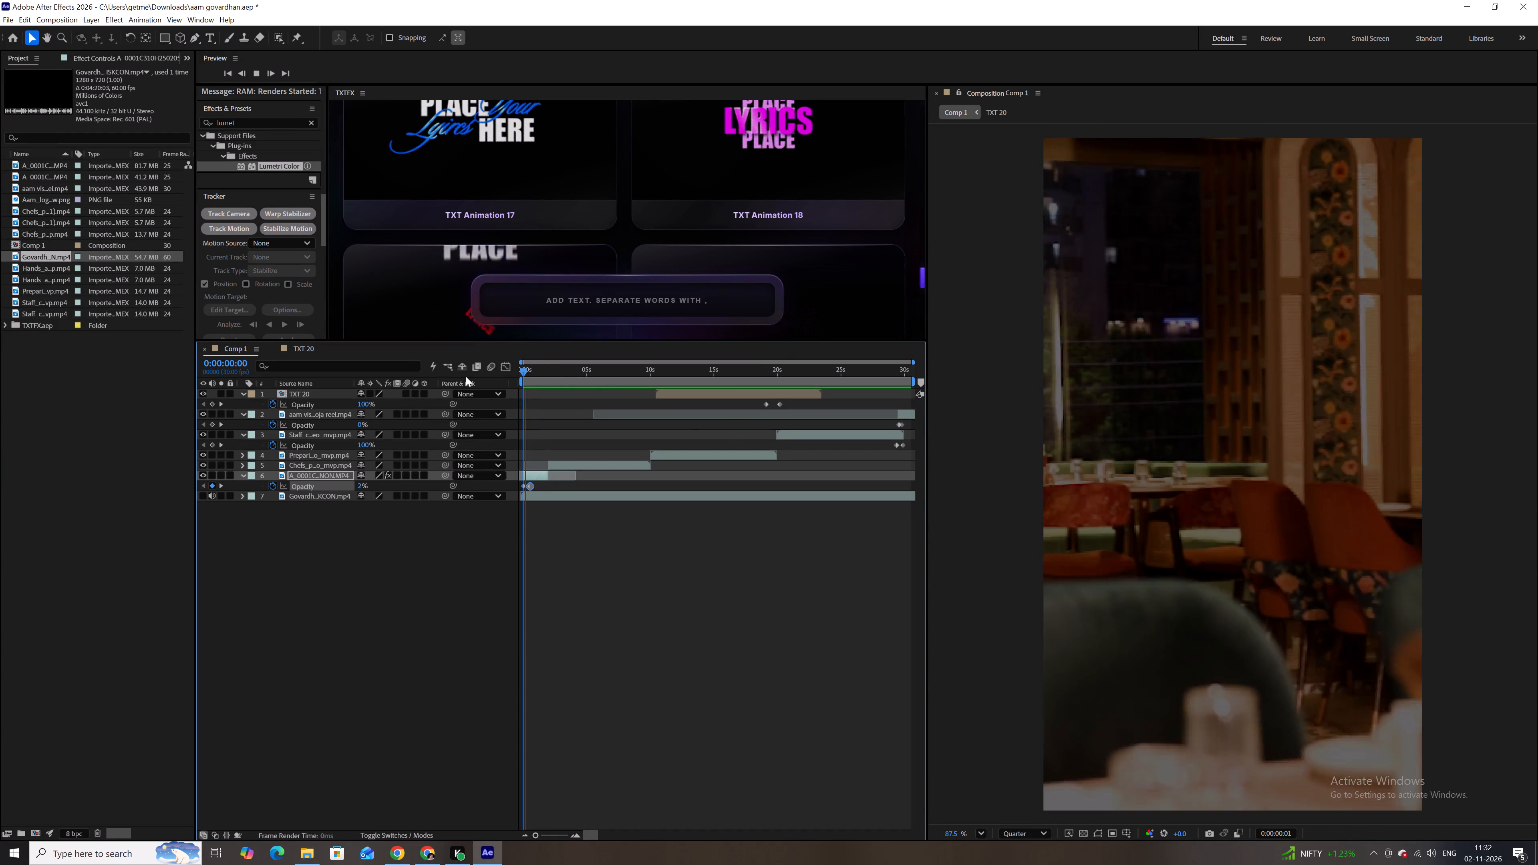
key(space)
drag(537, 370, 460, 389)
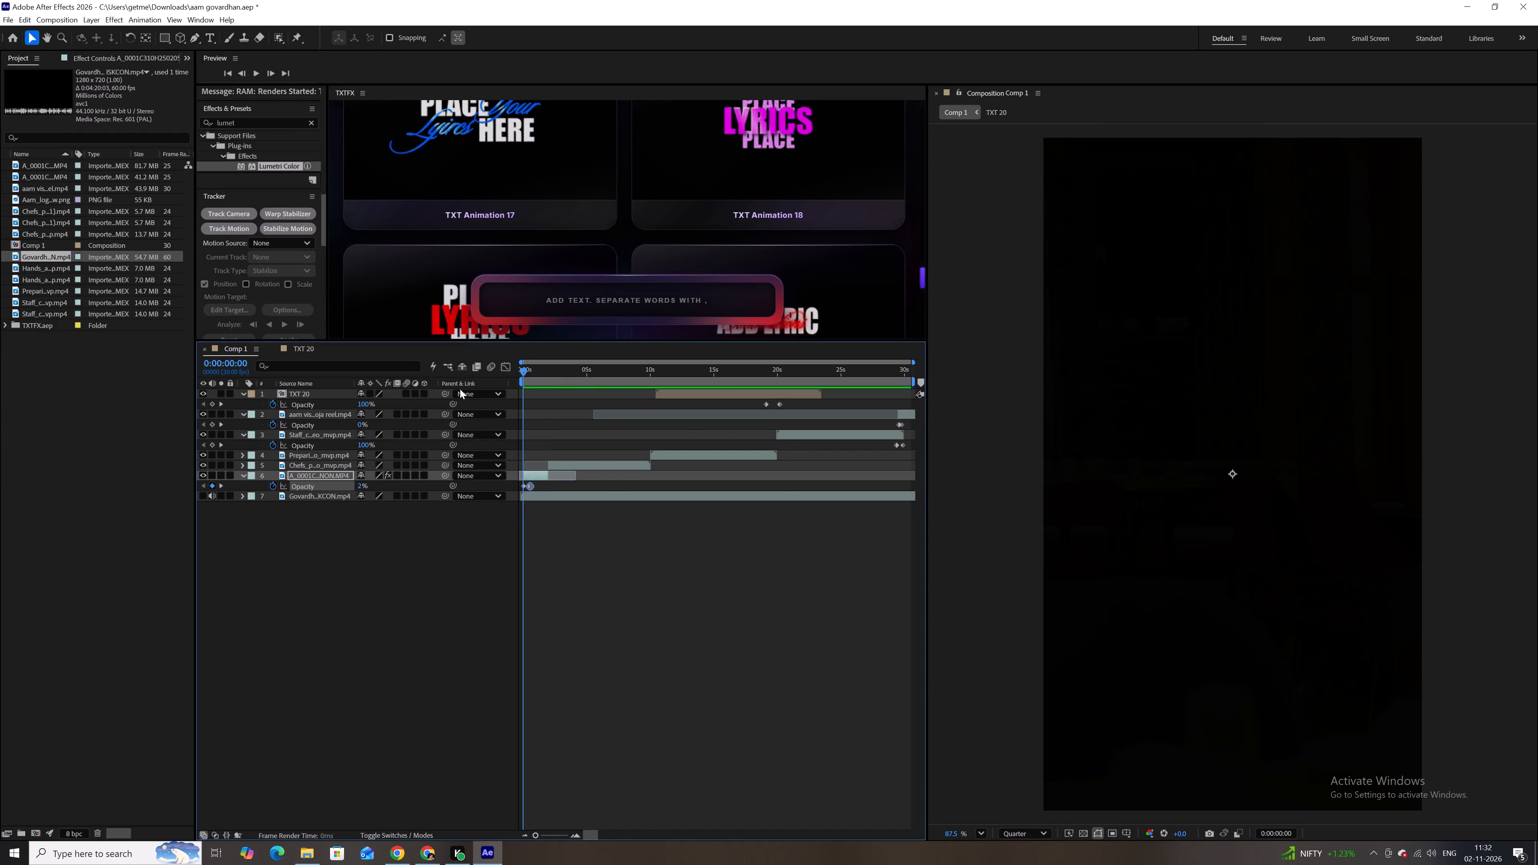
drag(460, 389, 459, 384)
Fine-tune the Govardhan Anthem layer's timing by nudging it earlier and later, previewing the opening after each shift.
drag(532, 499, 520, 500)
key(space)
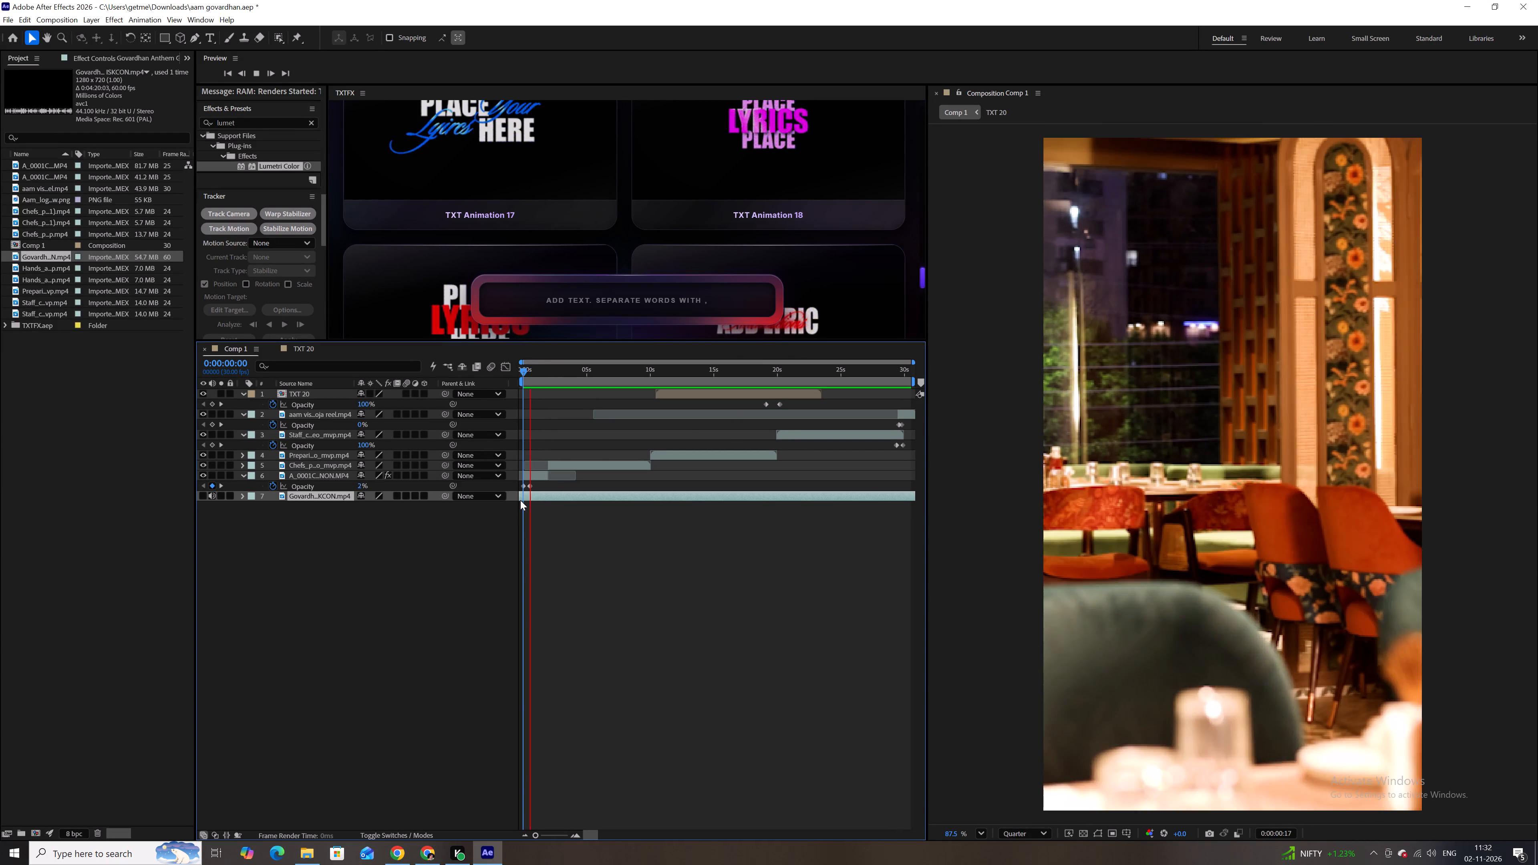
key(space)
drag(542, 493, 553, 492)
drag(535, 368, 469, 376)
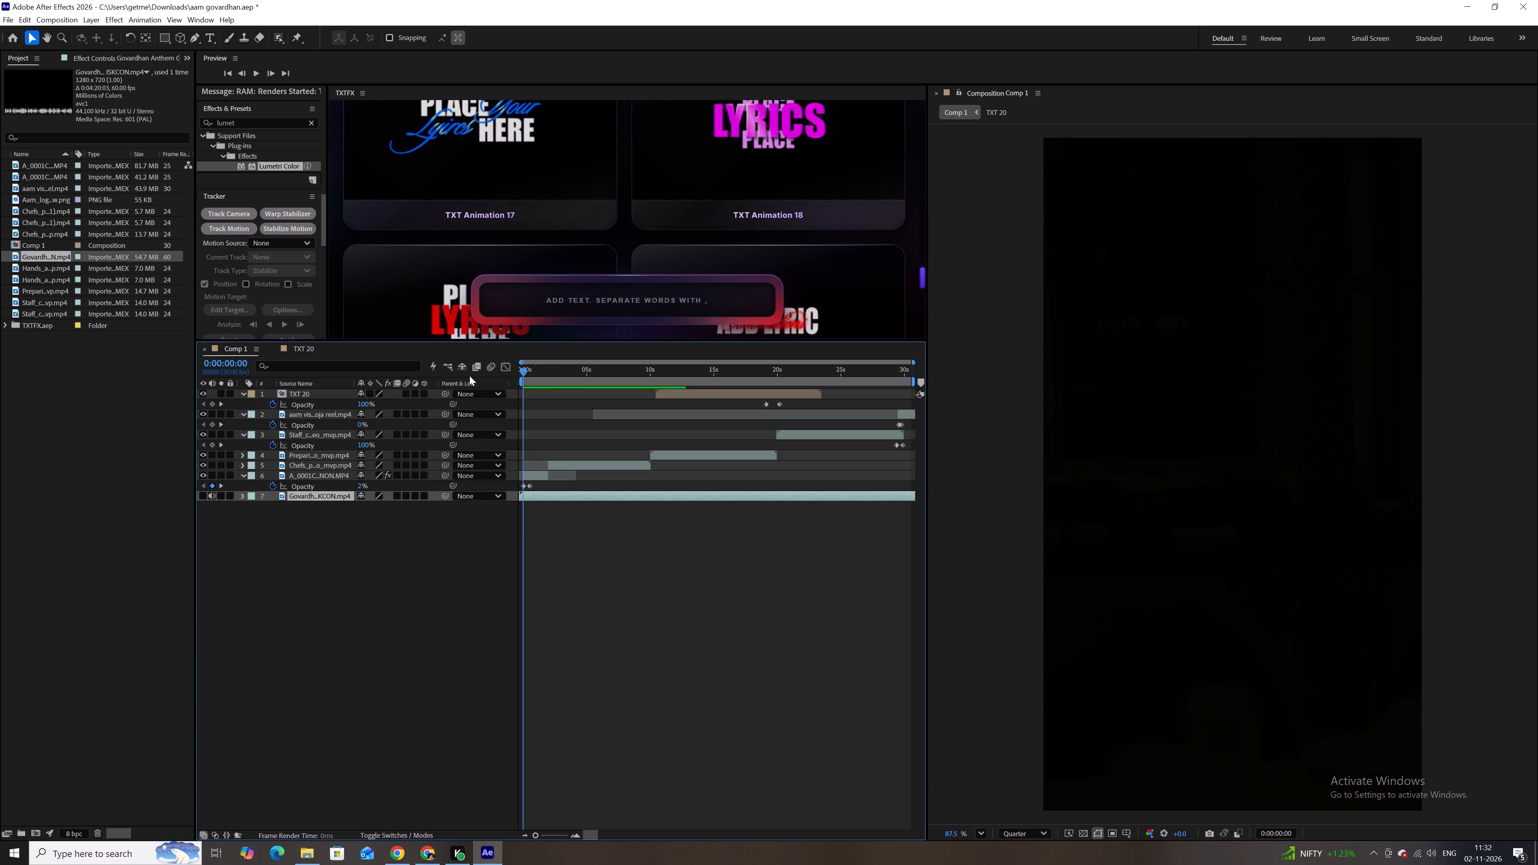
key(space)
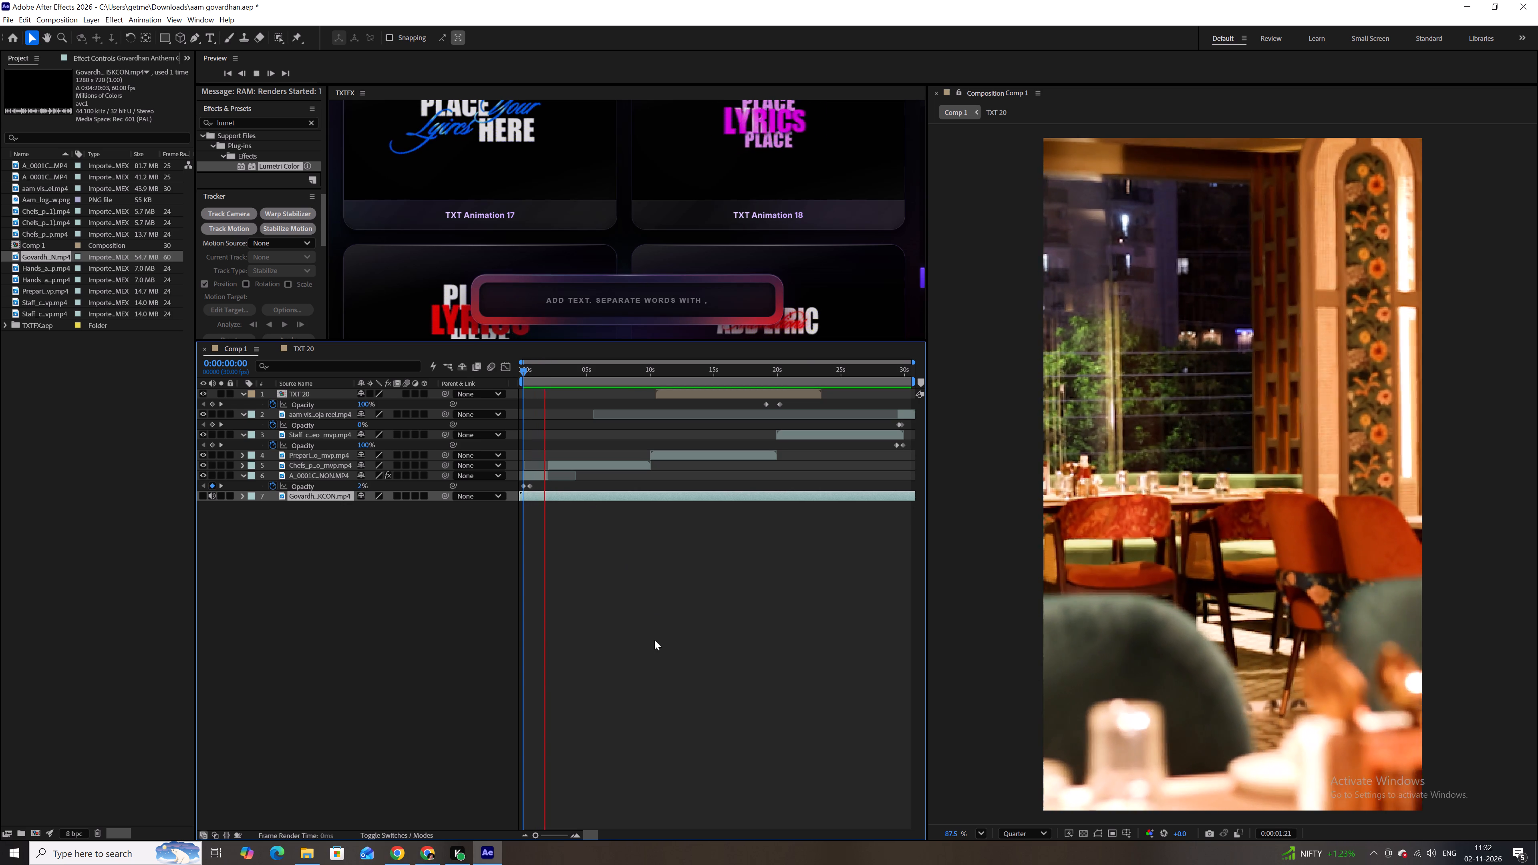
key(space)
drag(552, 495, 546, 495)
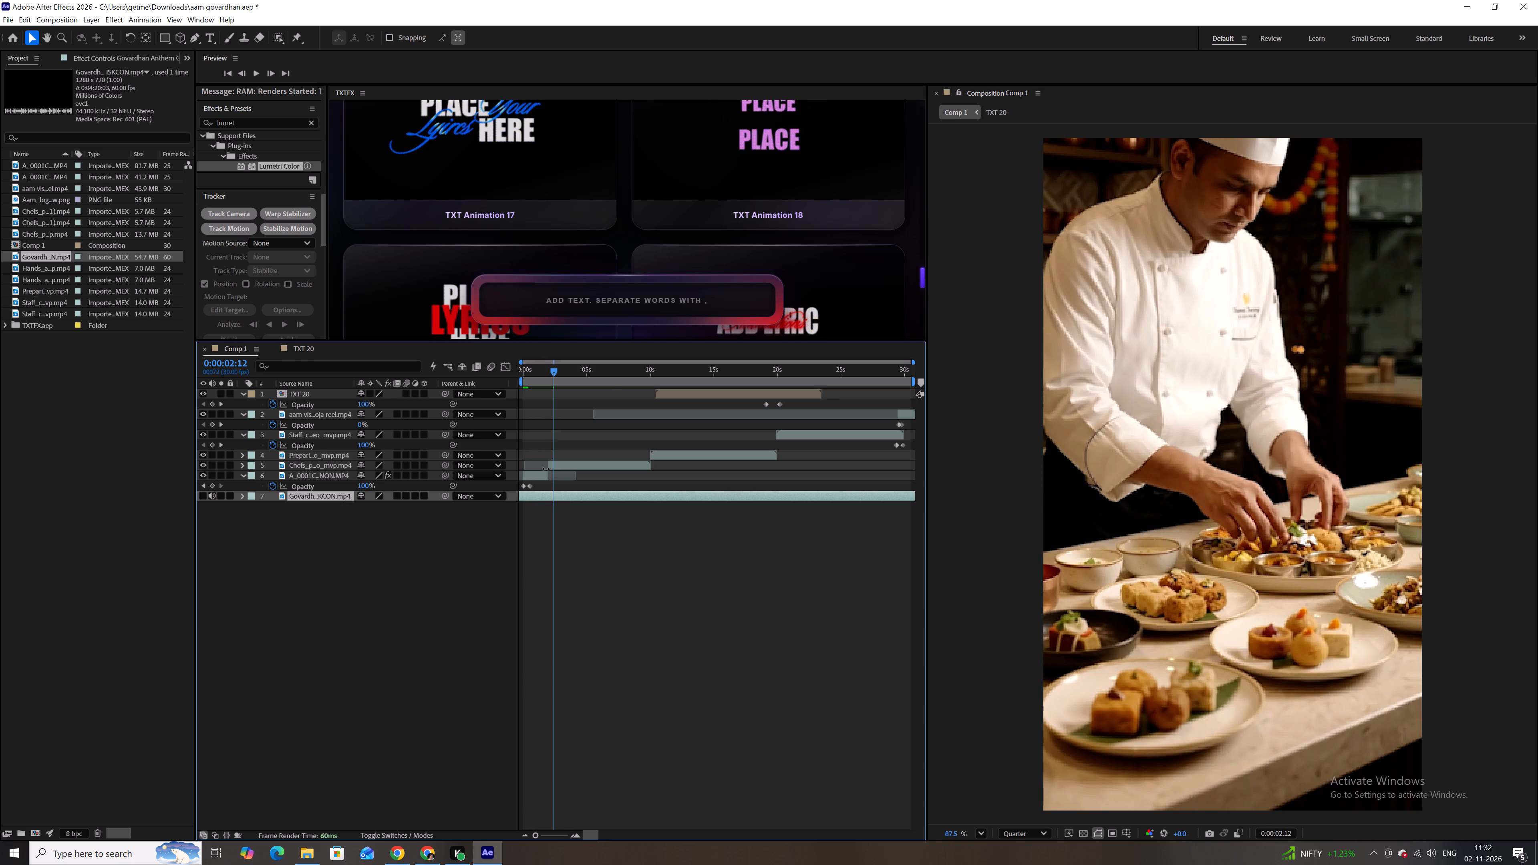
drag(543, 376, 484, 378)
key(space)
key(space)
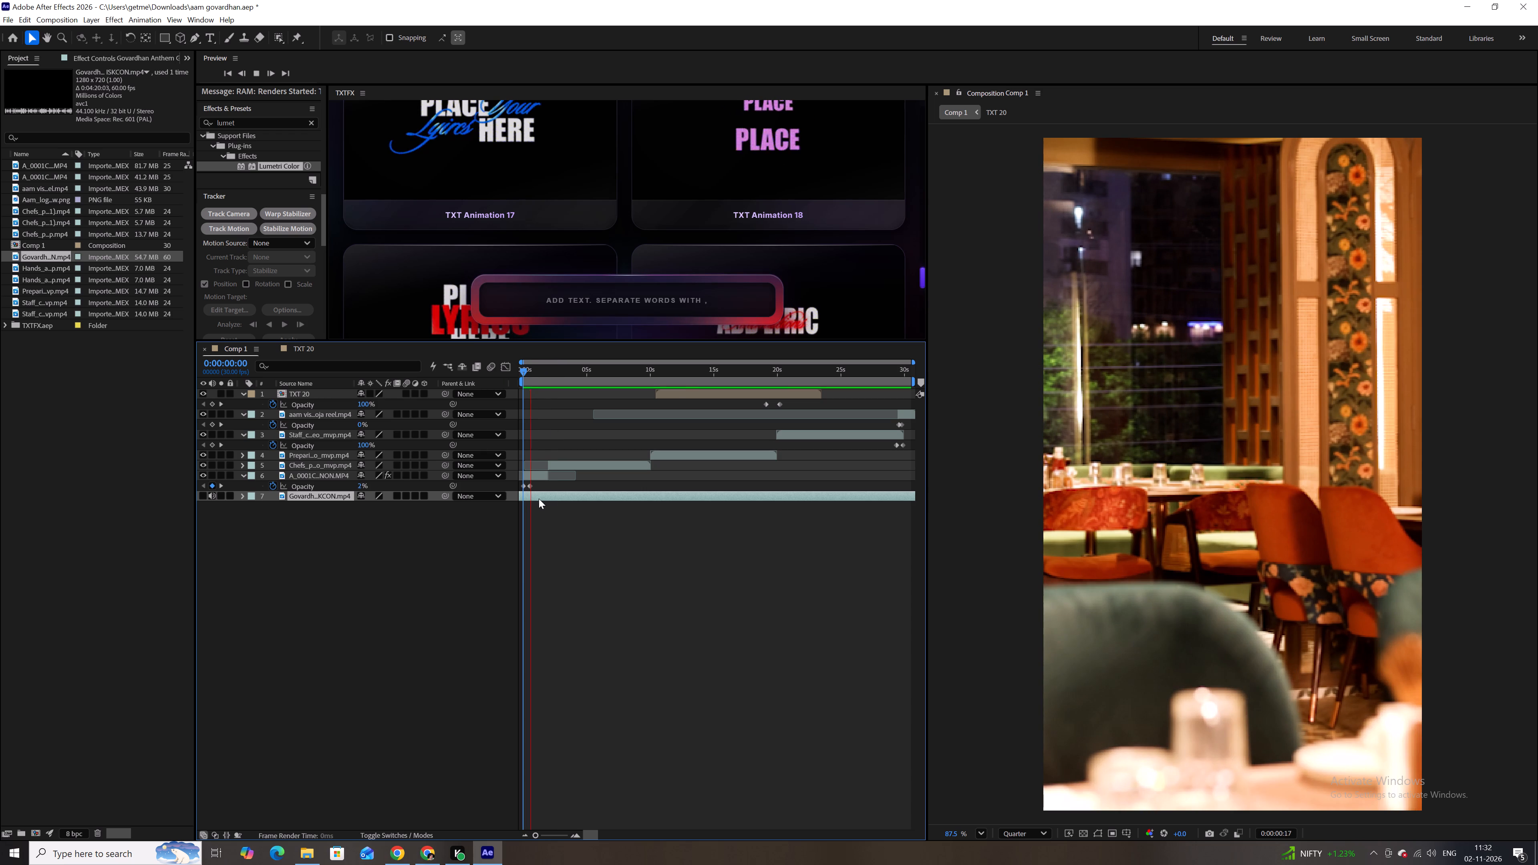
Set the Govardhan Anthem layer's Audio Levels to -20 dB with a keyframe at 0:00:00:00.
text(tt)
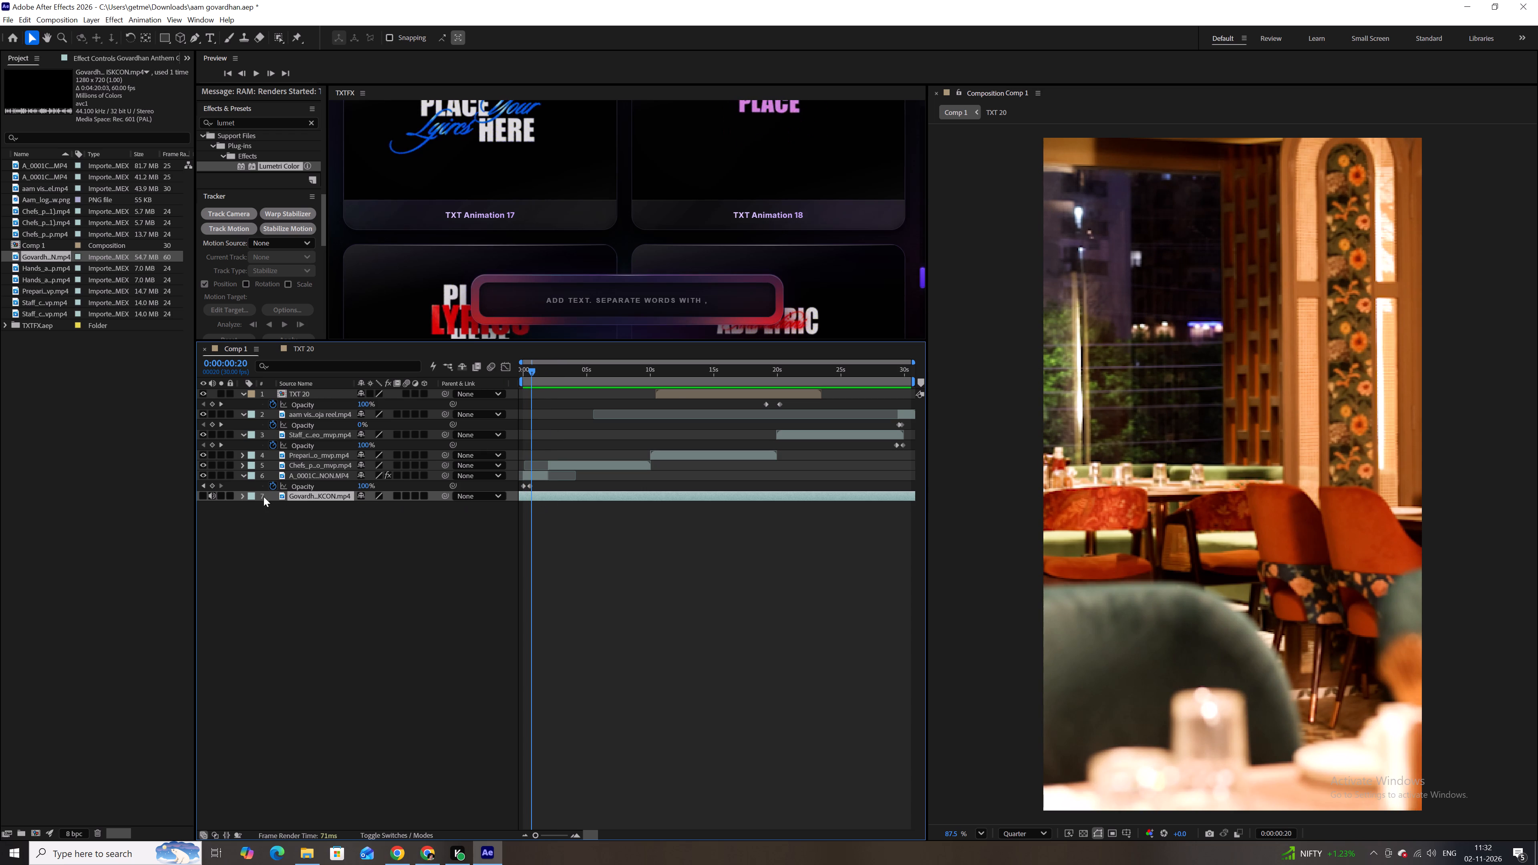
click(244, 493)
click(252, 517)
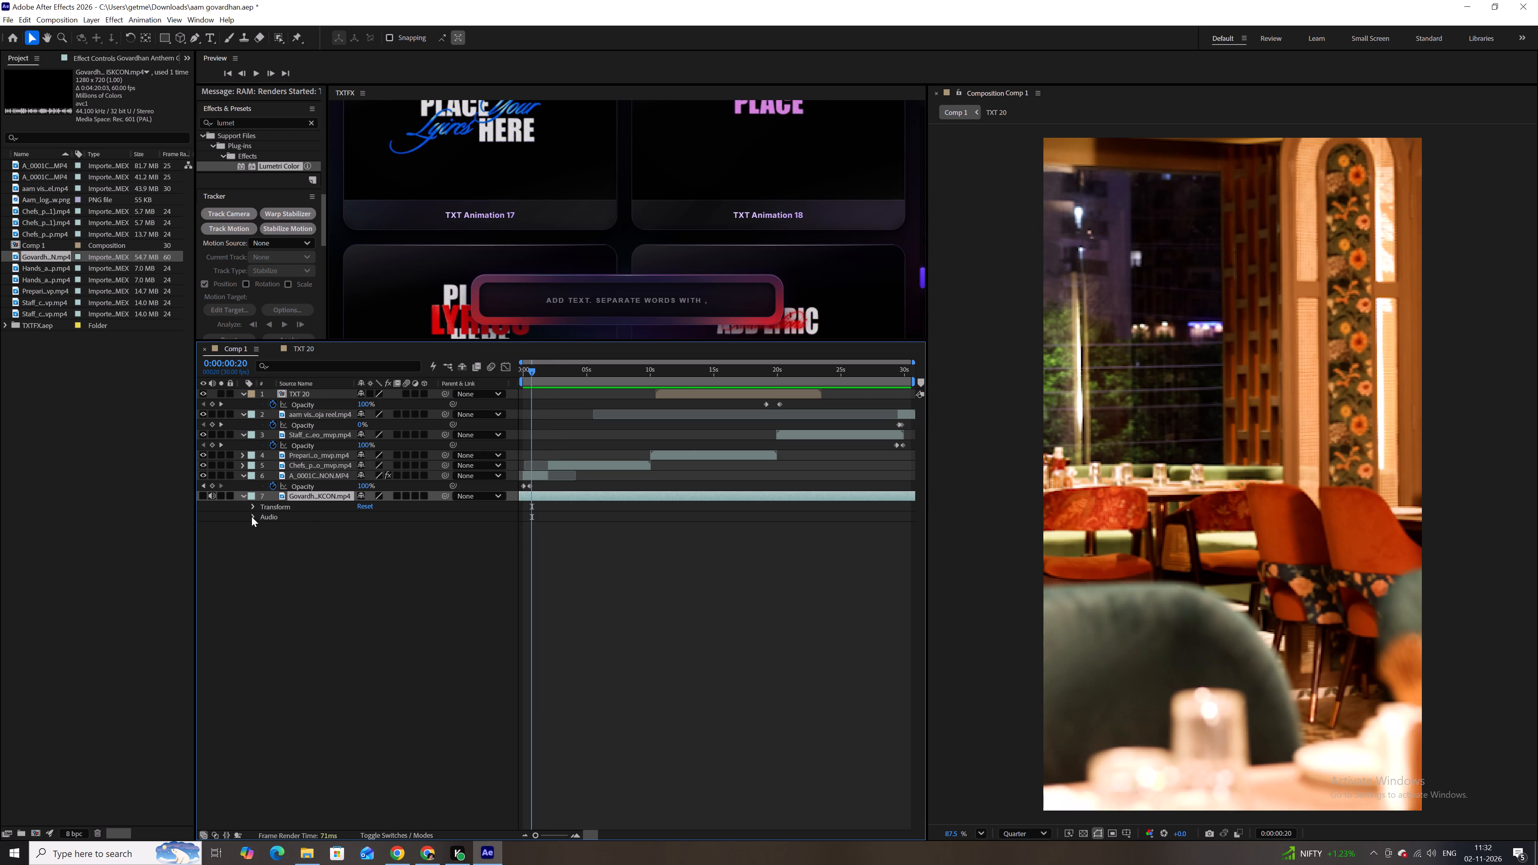
drag(525, 369, 448, 392)
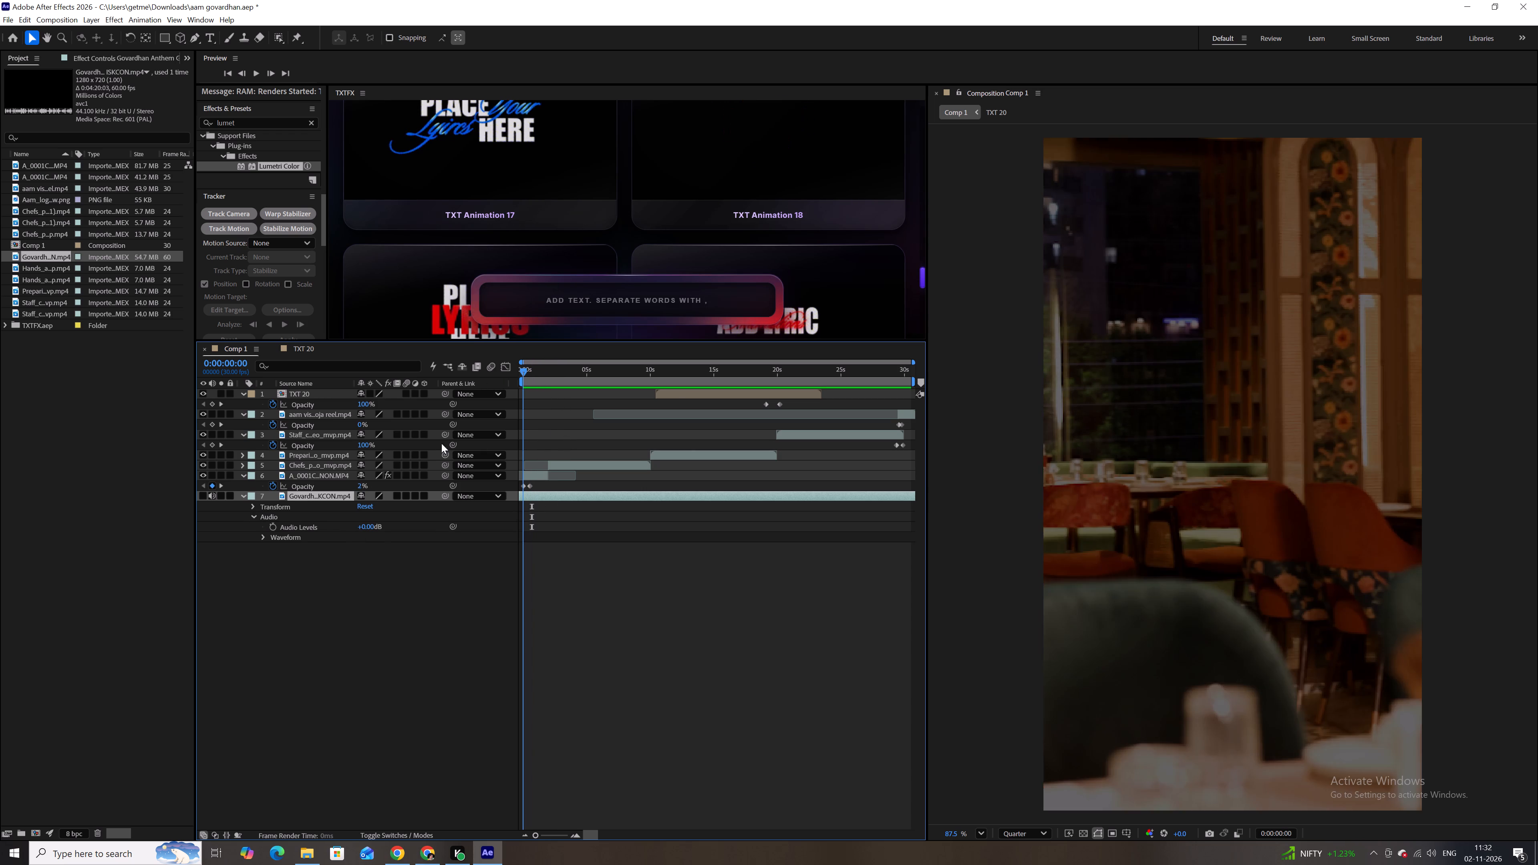
click(371, 525)
text(-20)
key(Return)
key(backslash)
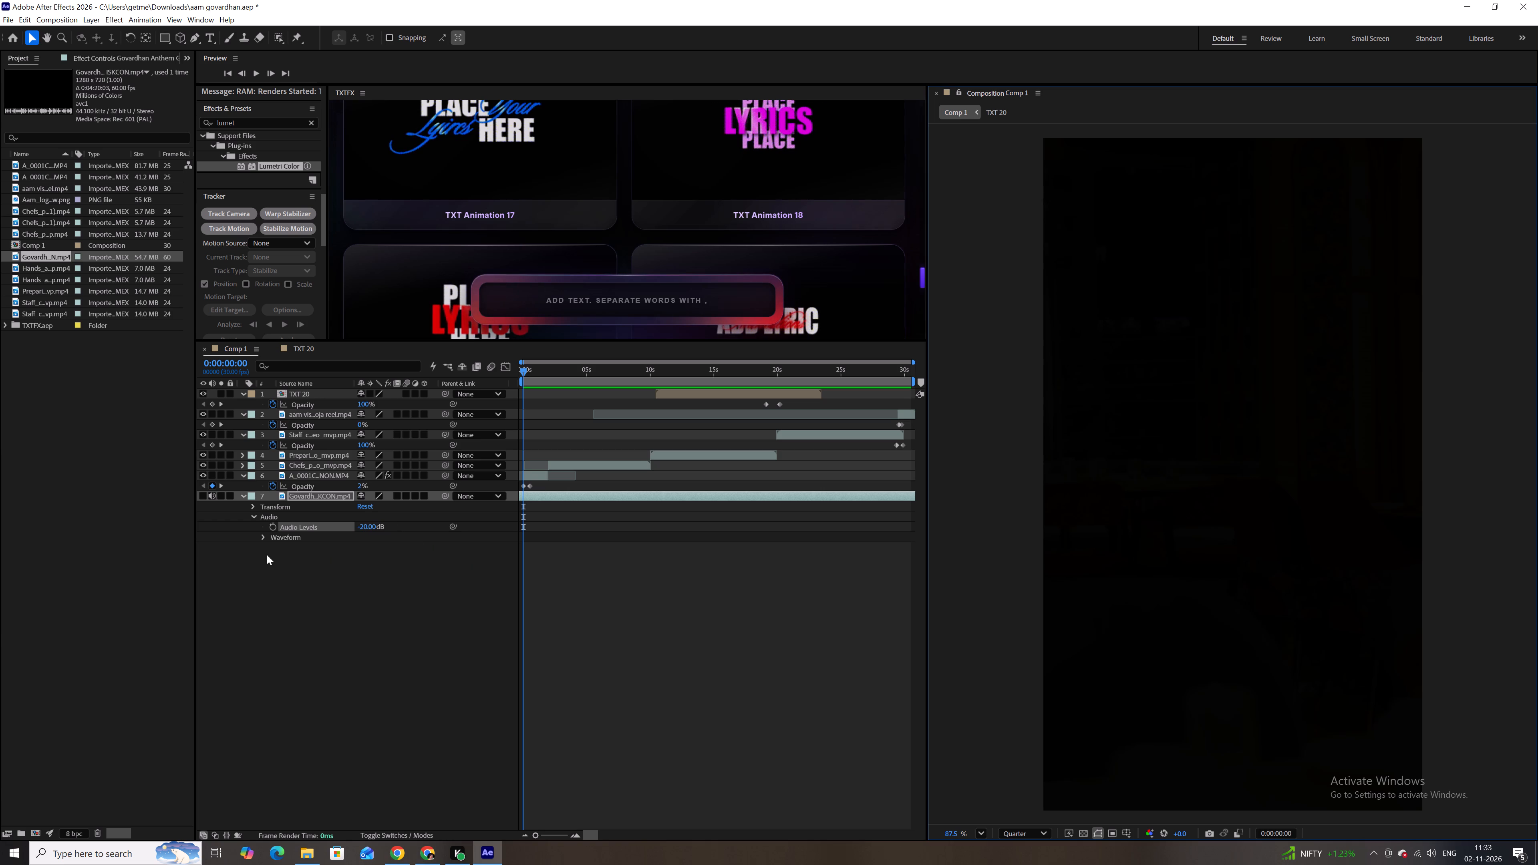
click(271, 525)
Add an Audio Levels keyframe of 0 dB at 0:00:00:25 on the Govardhan Anthem layer and preview the music fade-in.
key(space)
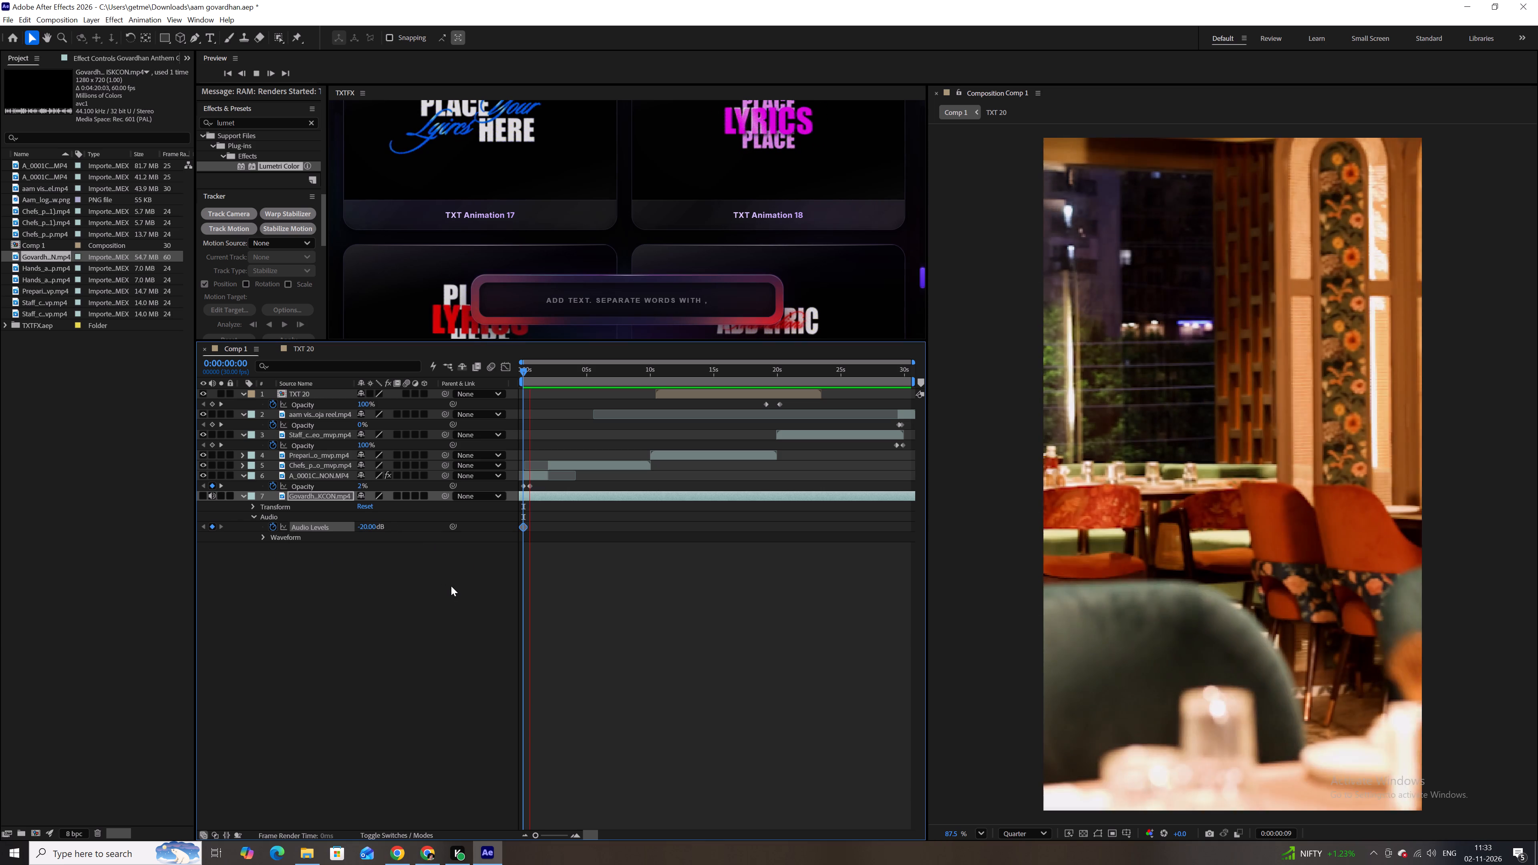
key(space)
drag(371, 528, 380, 529)
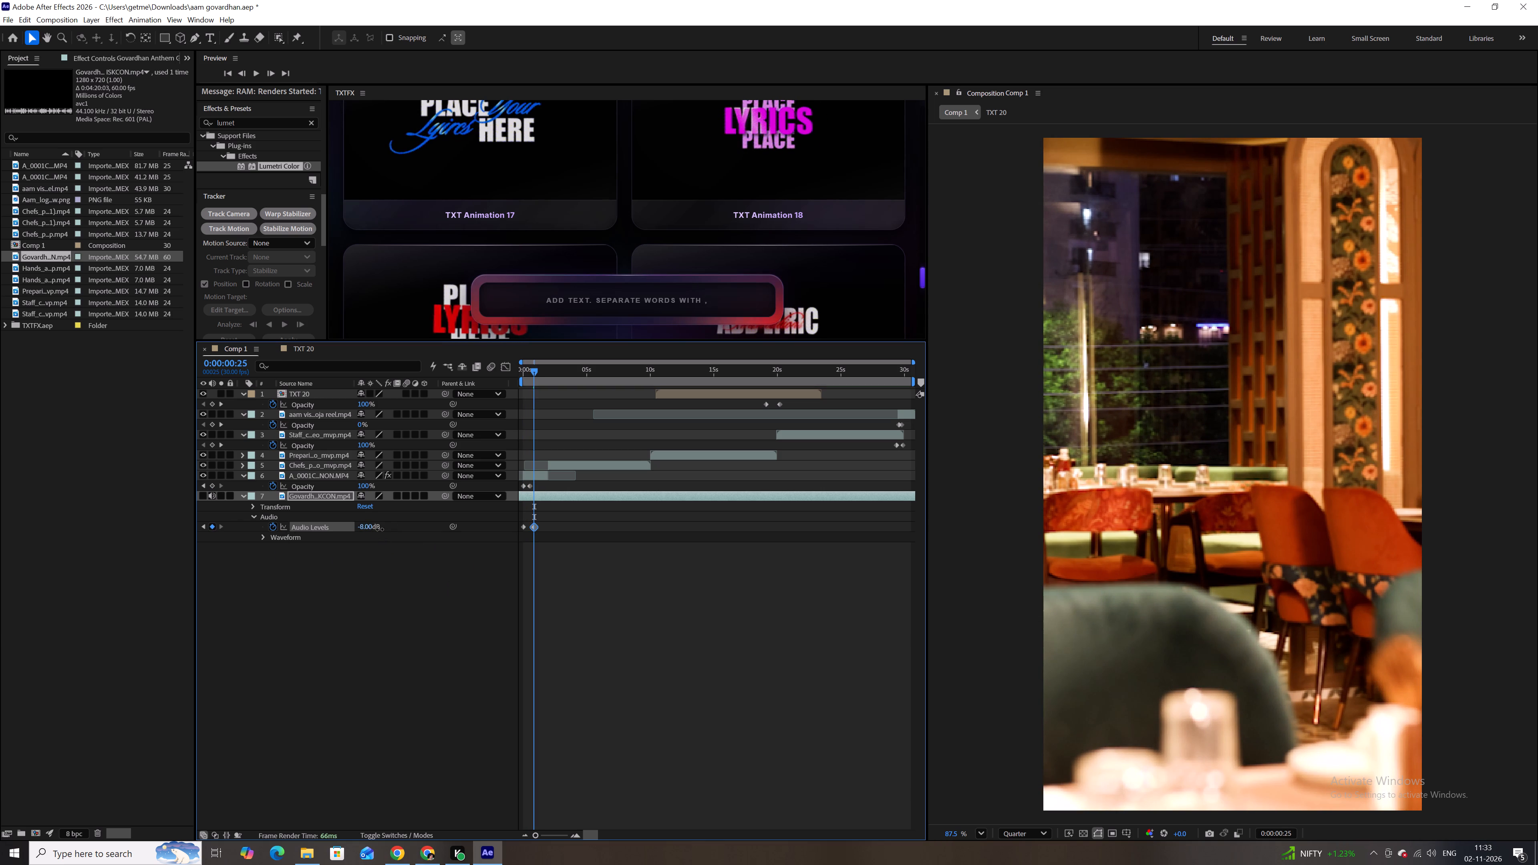
drag(380, 529, 386, 530)
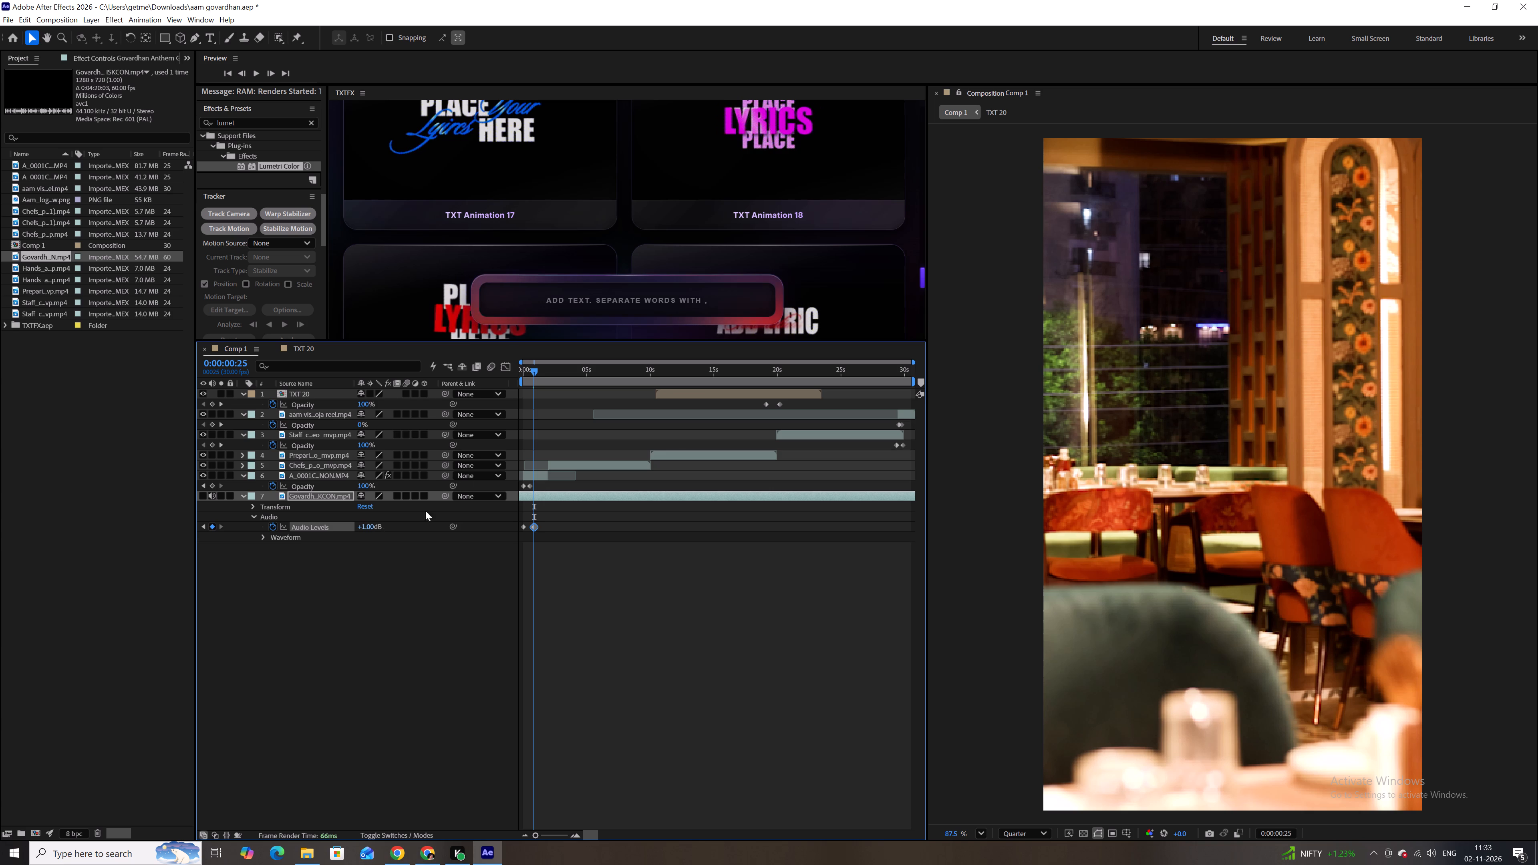
click(370, 524)
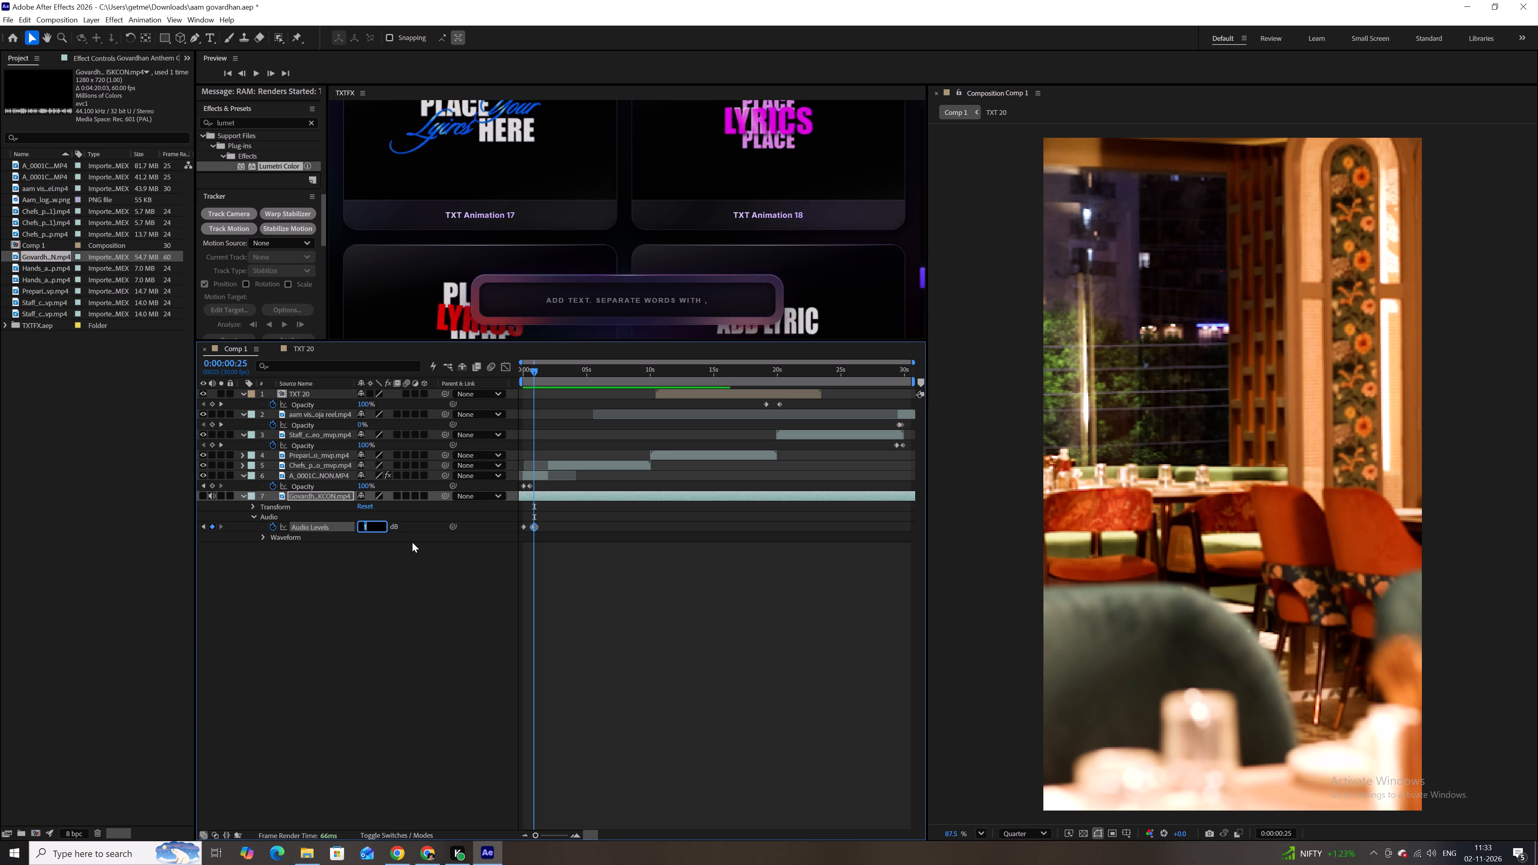
key(0)
key(Return)
drag(533, 372, 476, 382)
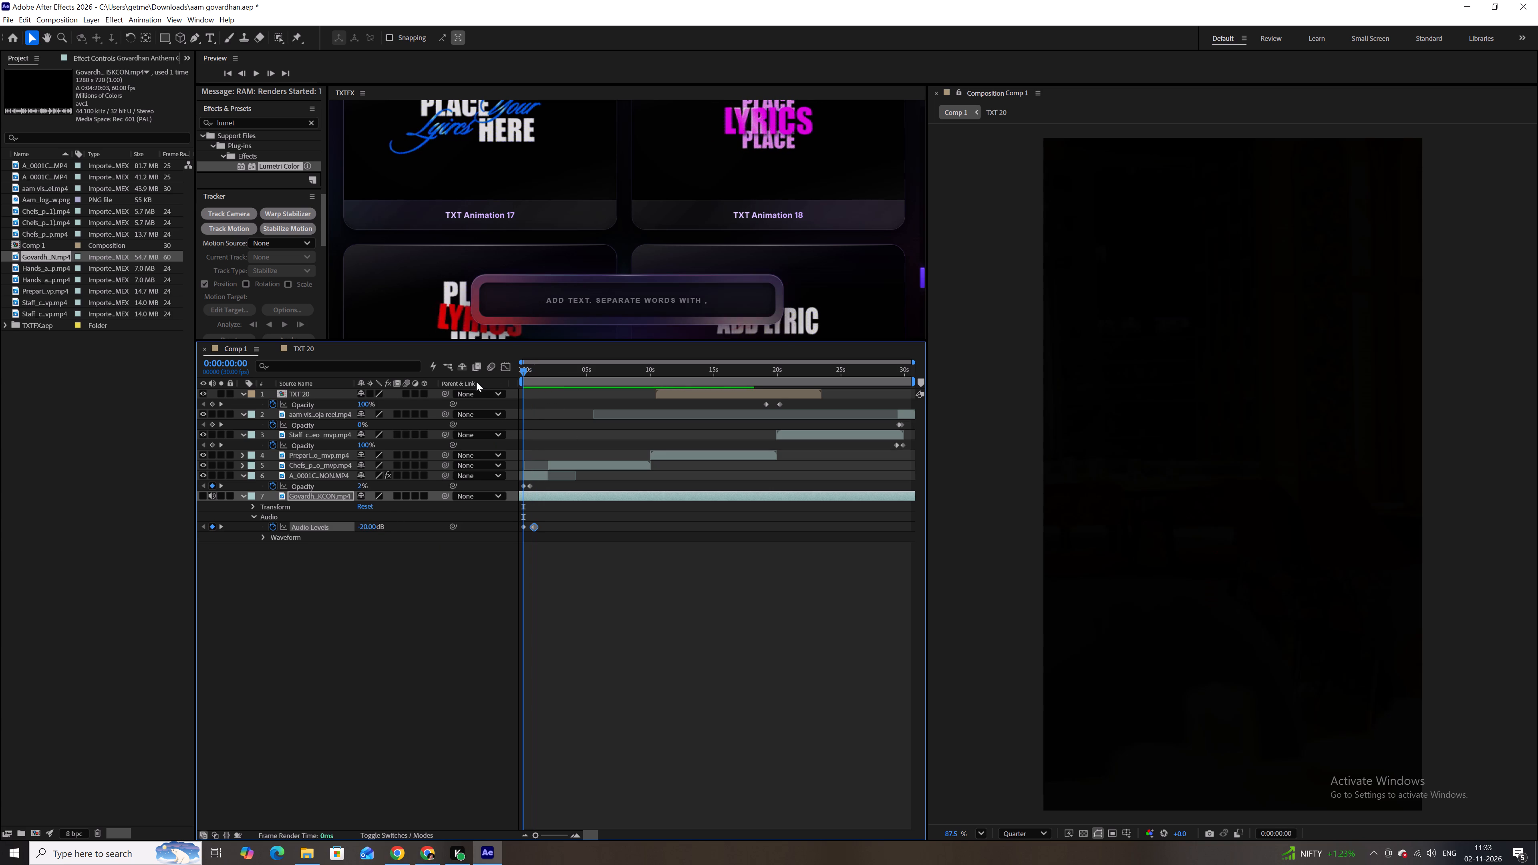
key(space)
key(space)
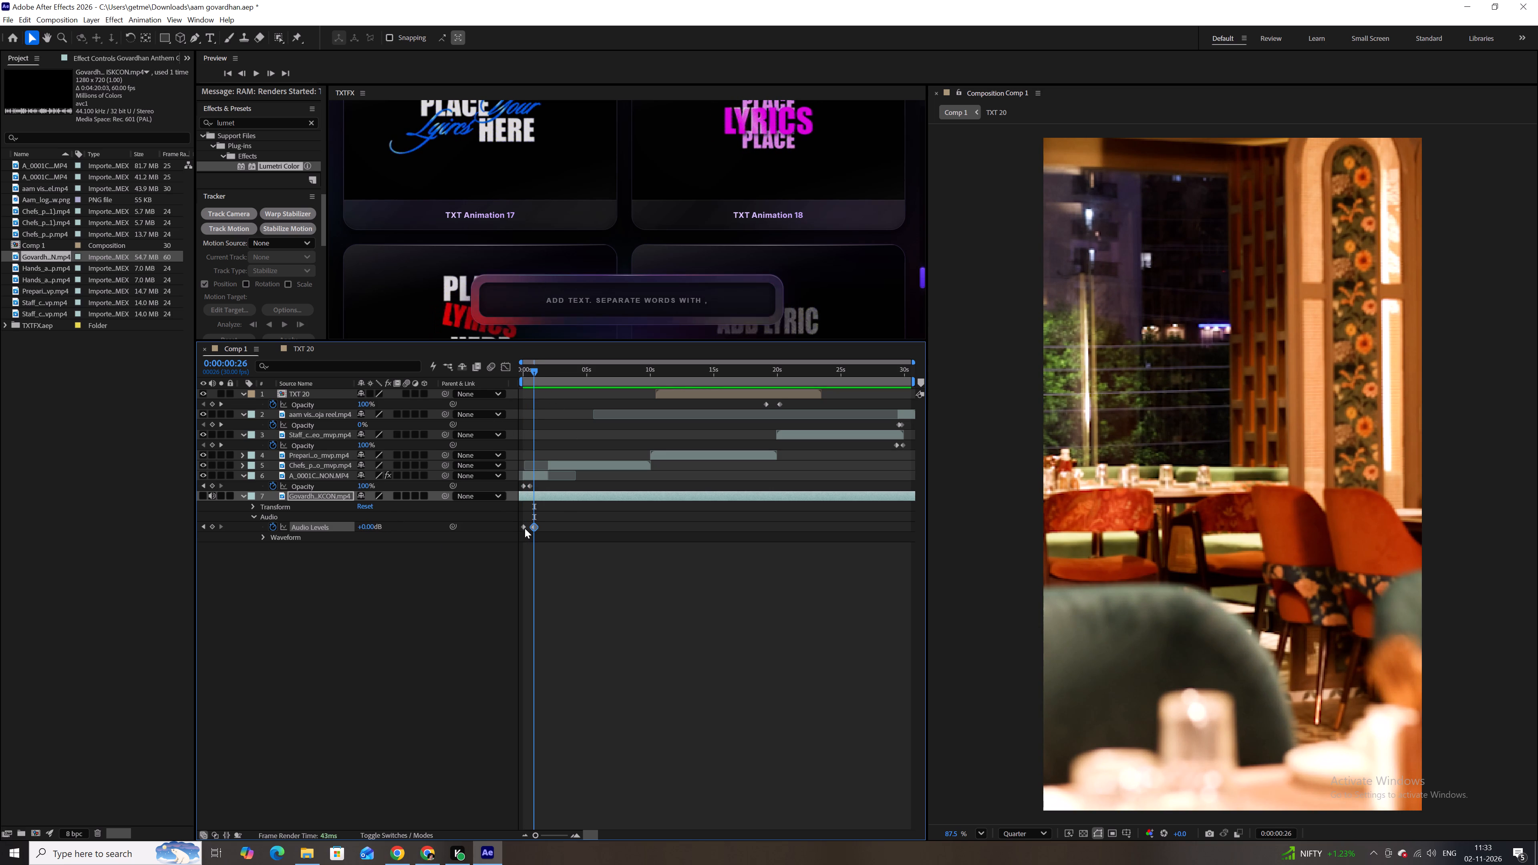
Nudge the first Audio Levels keyframe slightly earlier and lower the music level at 0:00:00:00 to about -26.7 dB.
click(525, 528)
drag(533, 371, 493, 378)
key(space)
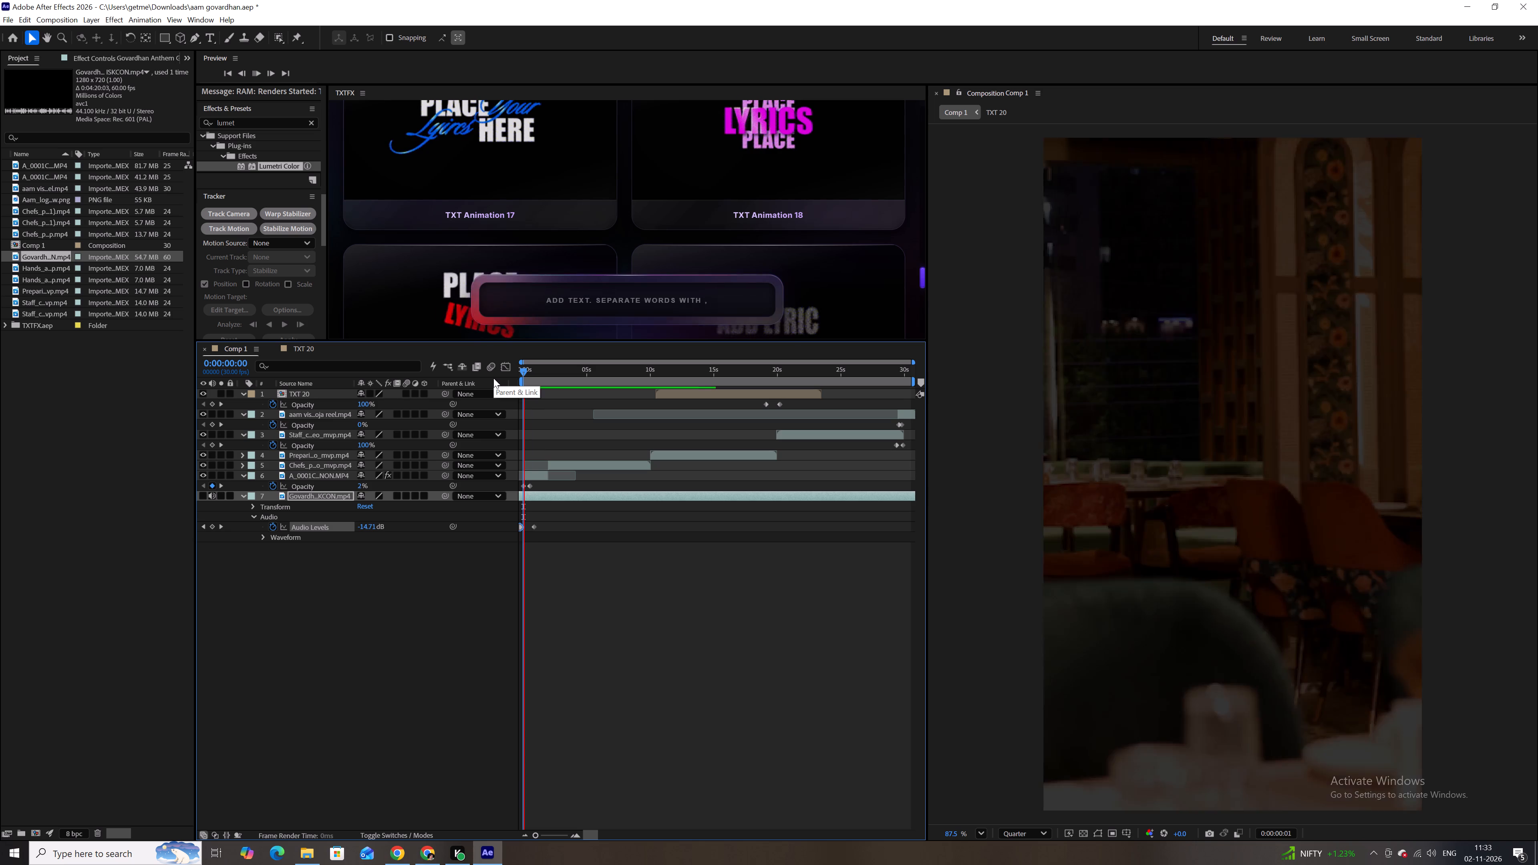
key(space)
drag(530, 372, 499, 377)
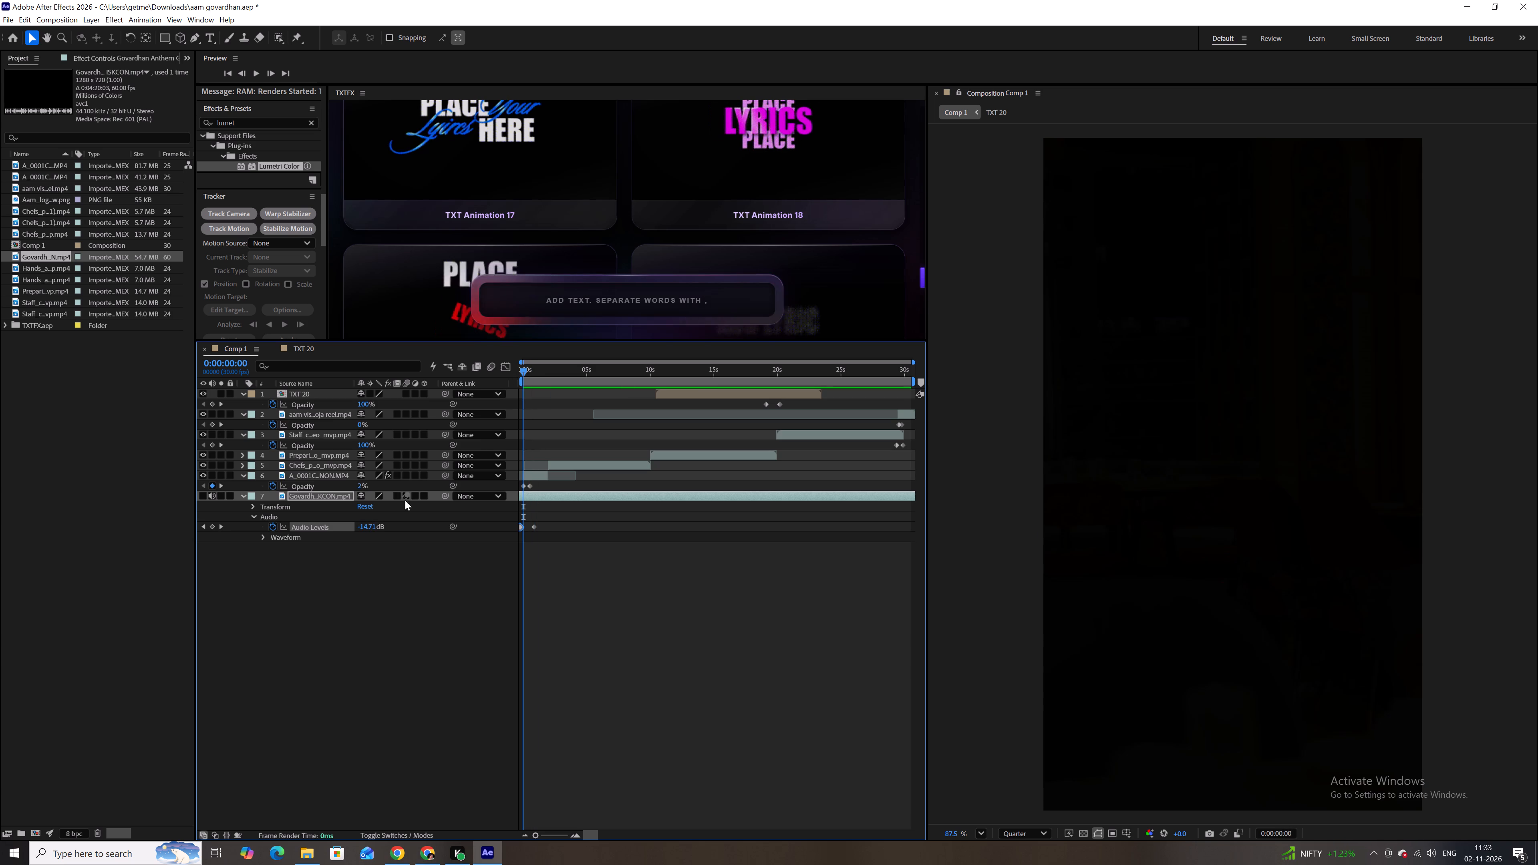
drag(367, 530, 360, 530)
Preview Comp 1 from the start through to the logo outro with its music.
key(space)
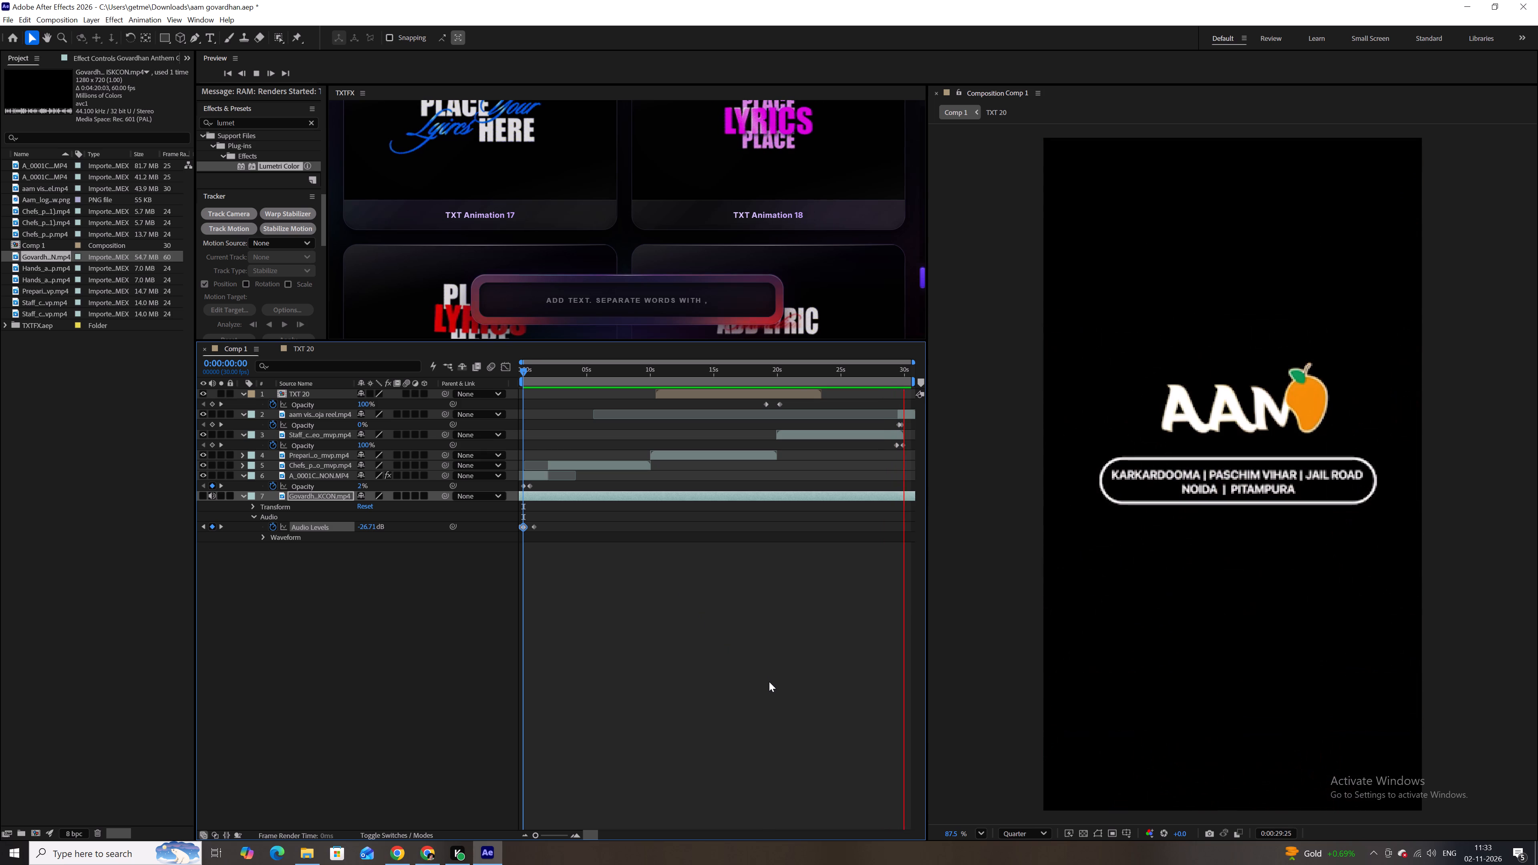
key(space)
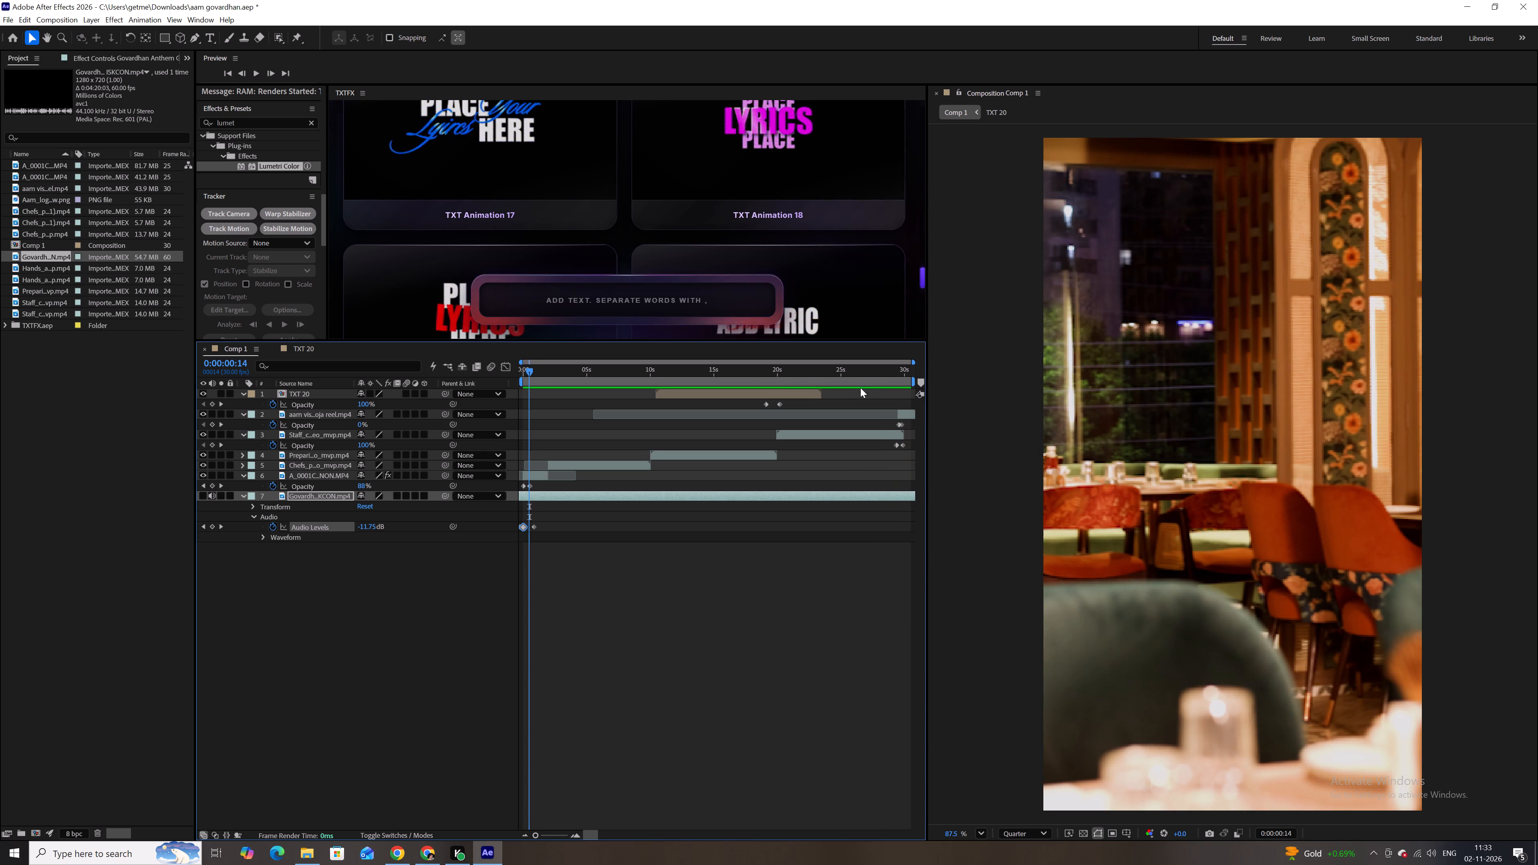
Apply Freeze On Last Frame to the aam logo outro layer at the end of Comp 1 and preview the outro.
drag(864, 375, 960, 363)
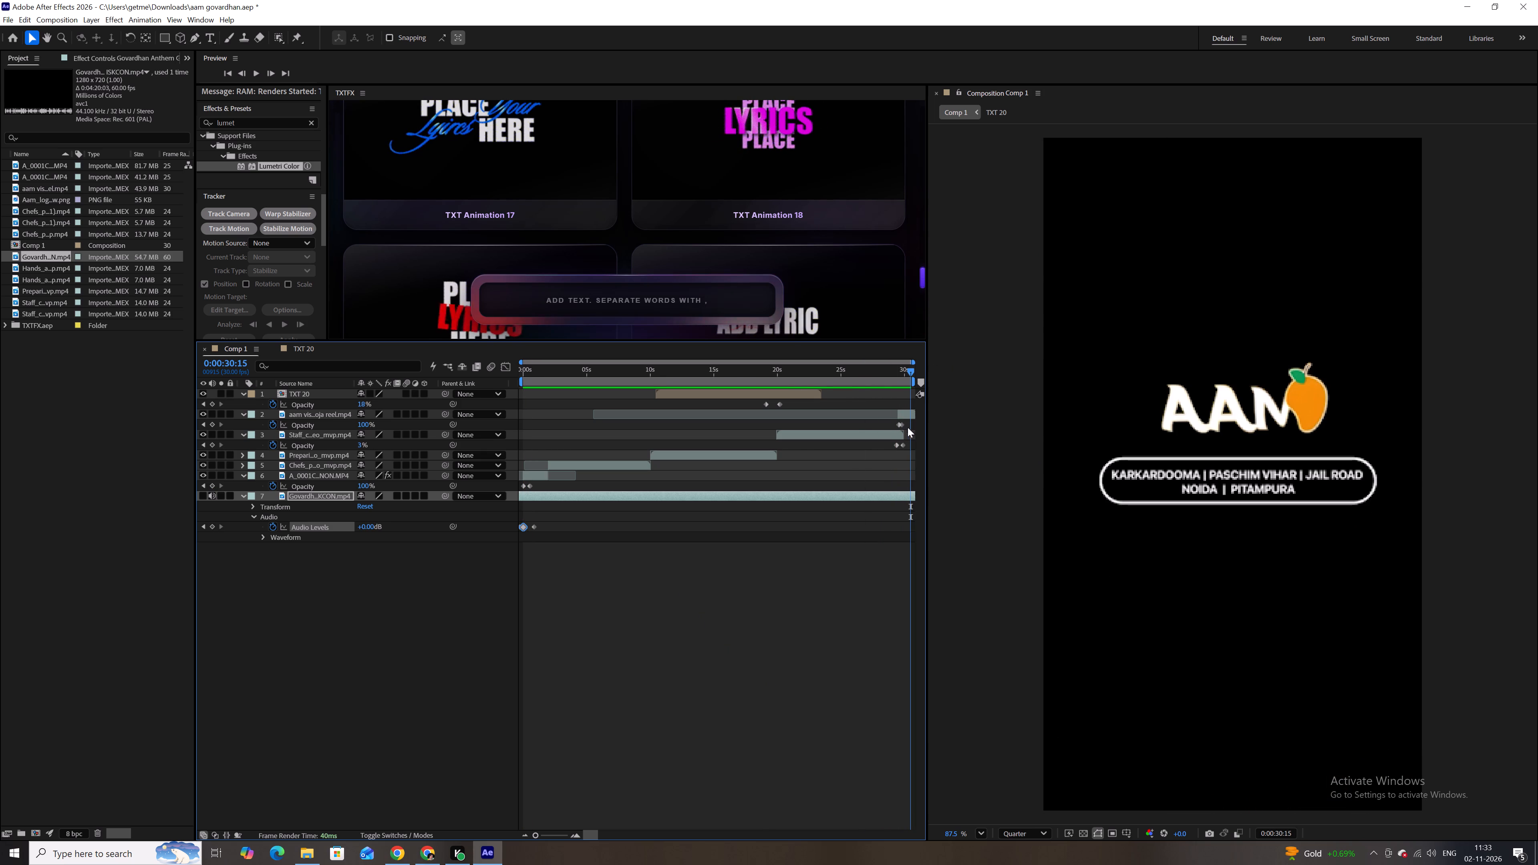
click(914, 418)
right_click(914, 417)
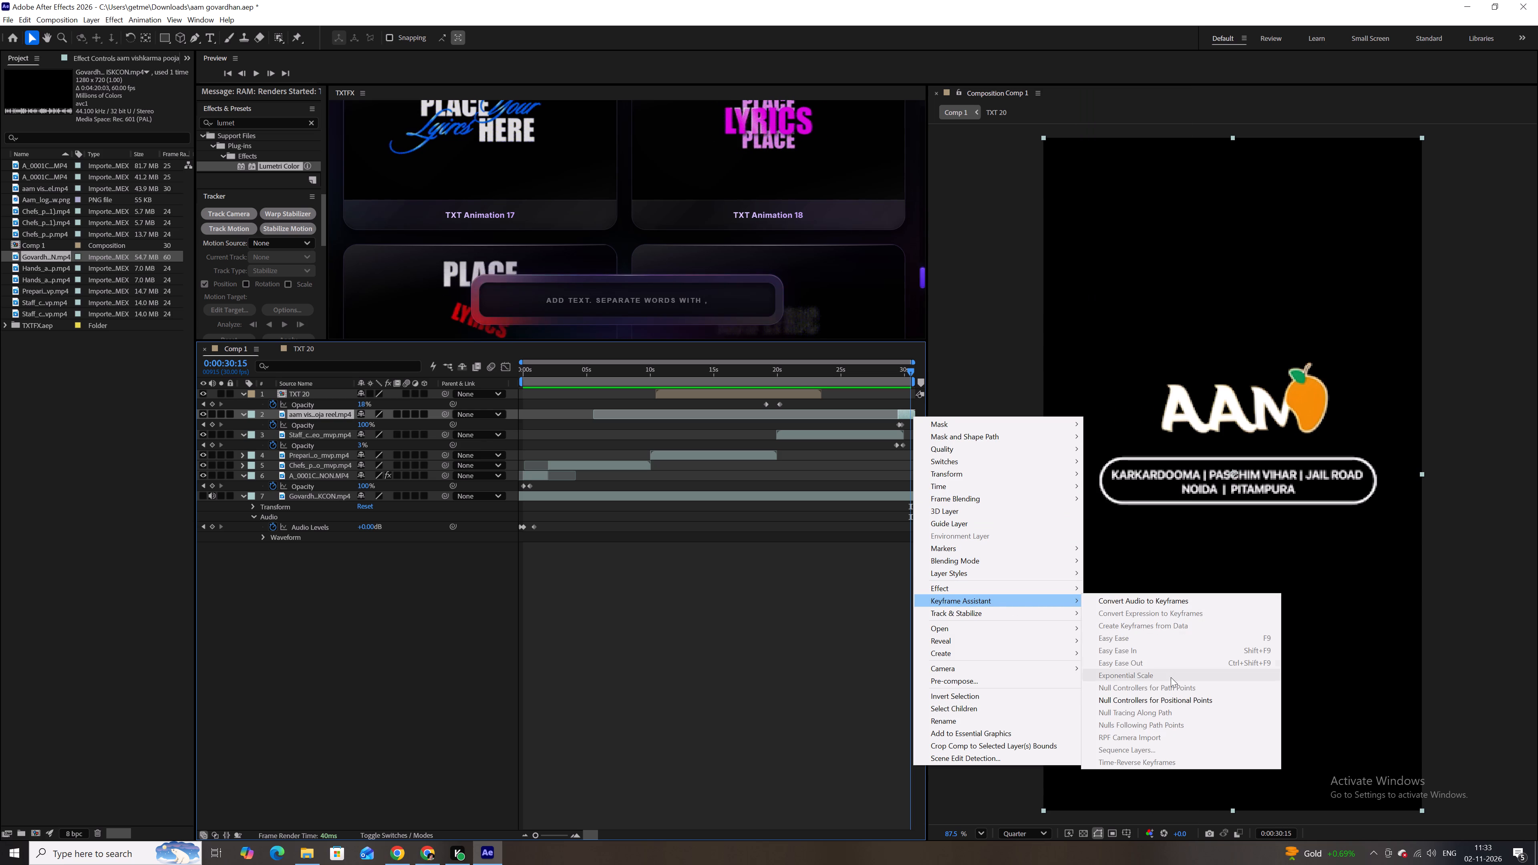
click(1039, 597)
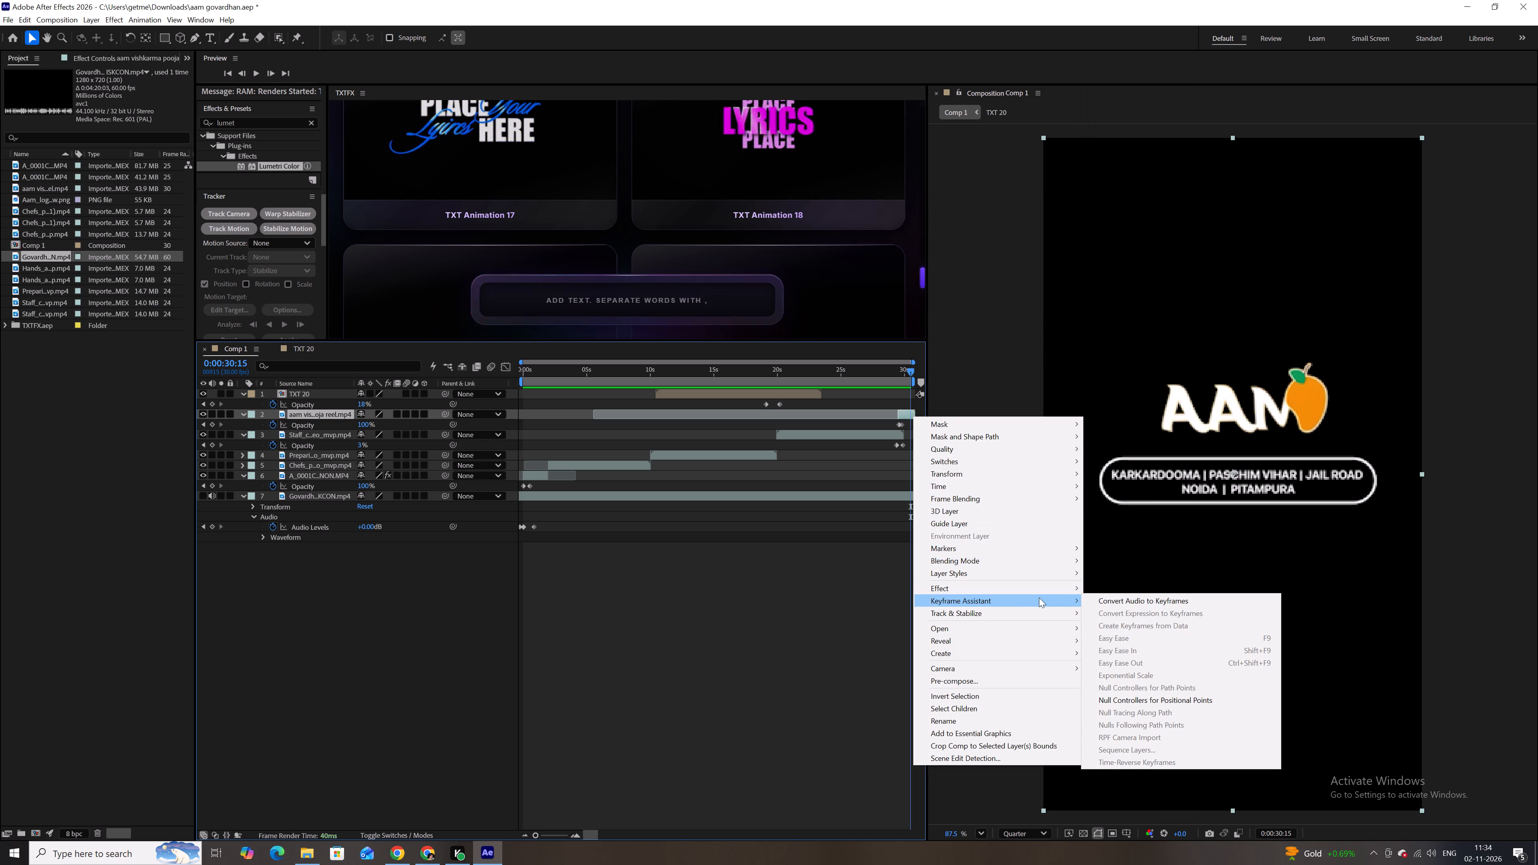
click(1007, 485)
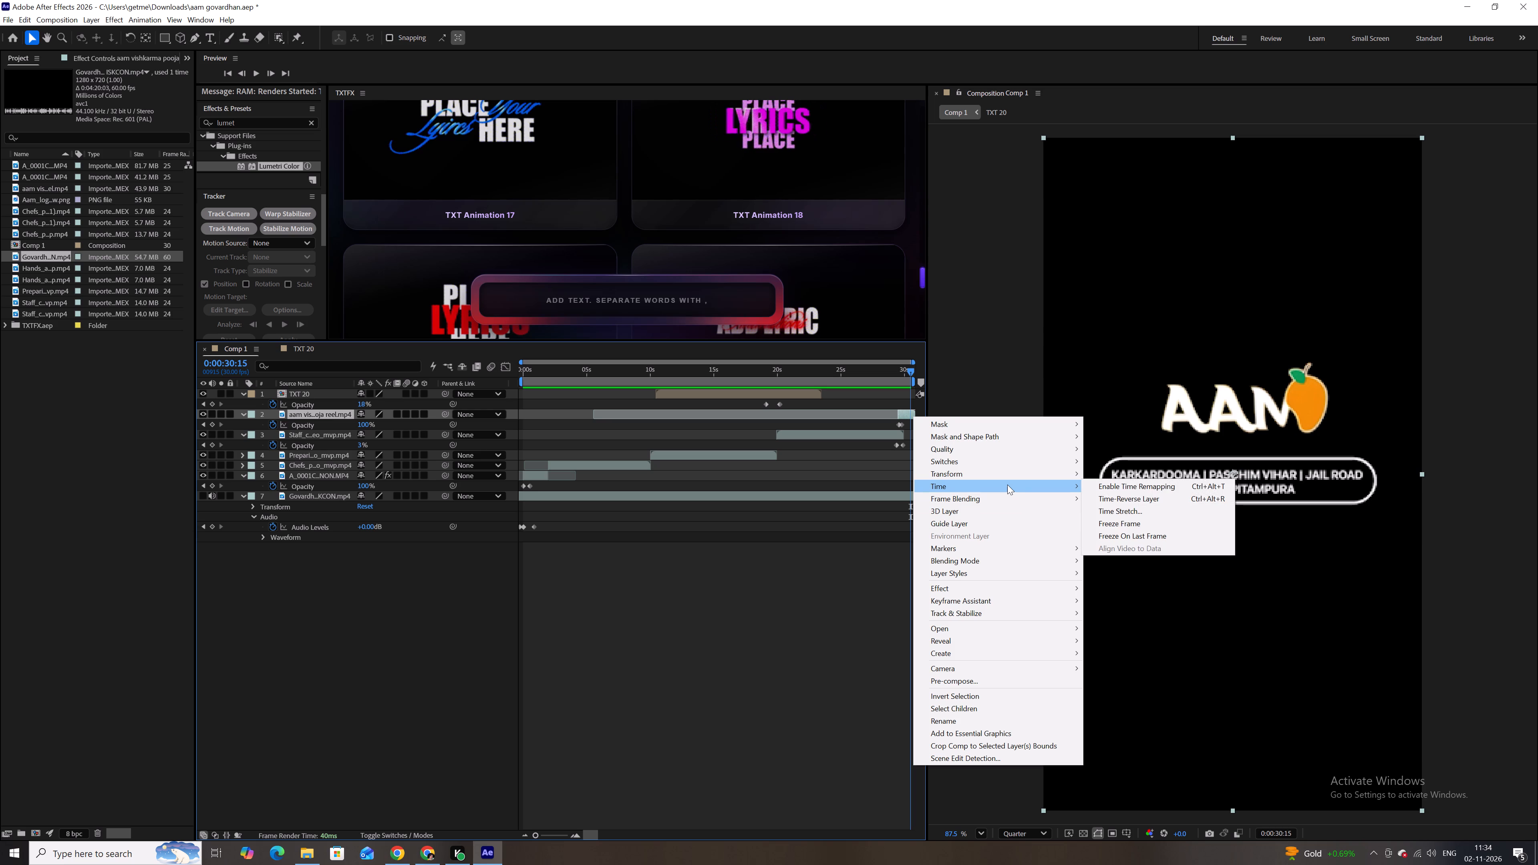
click(1136, 533)
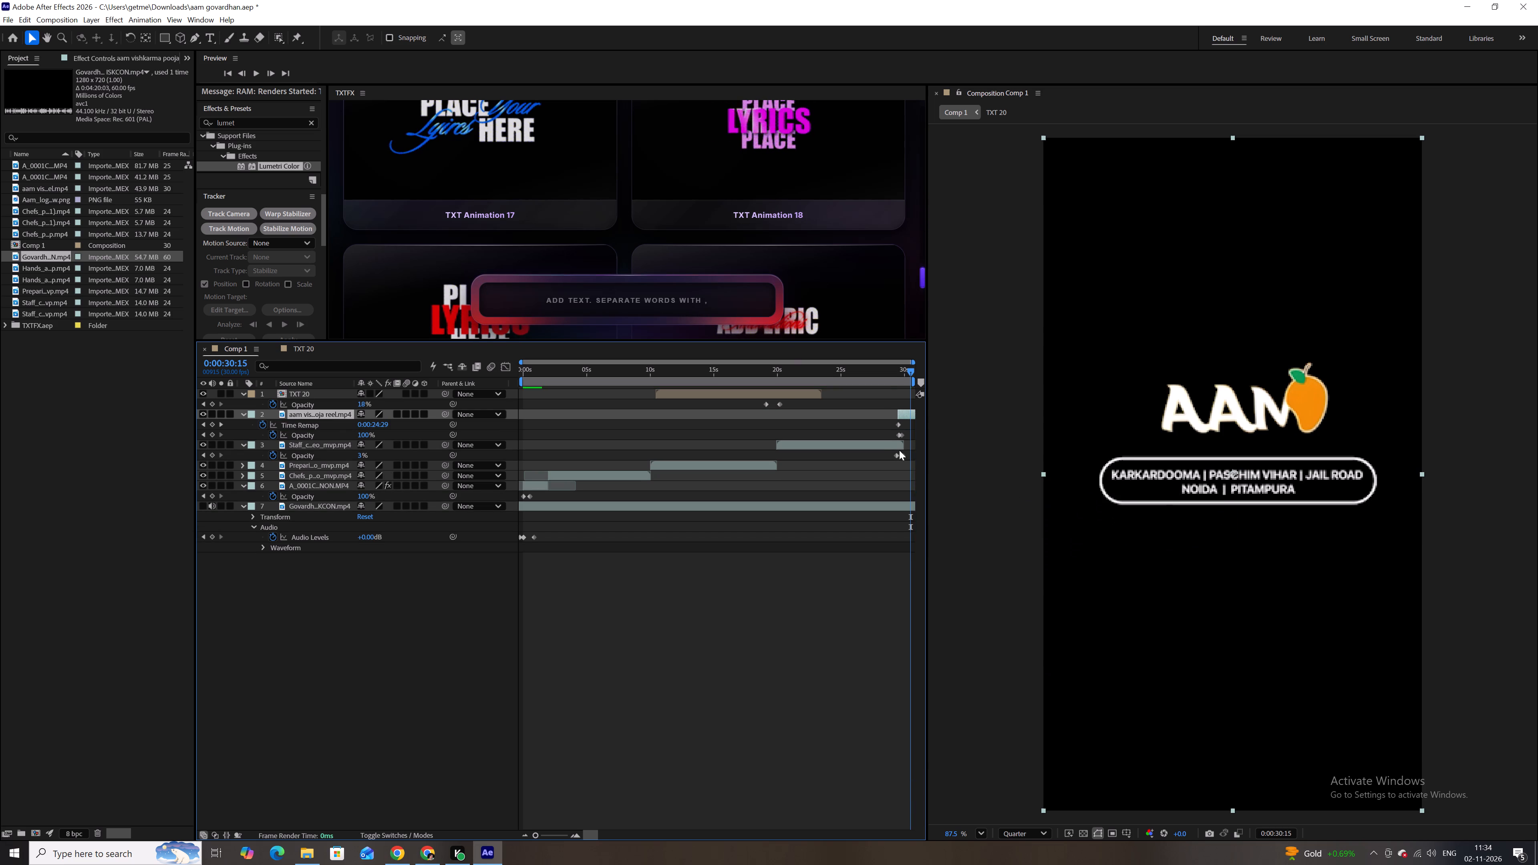
click(898, 370)
key(space)
key(space)
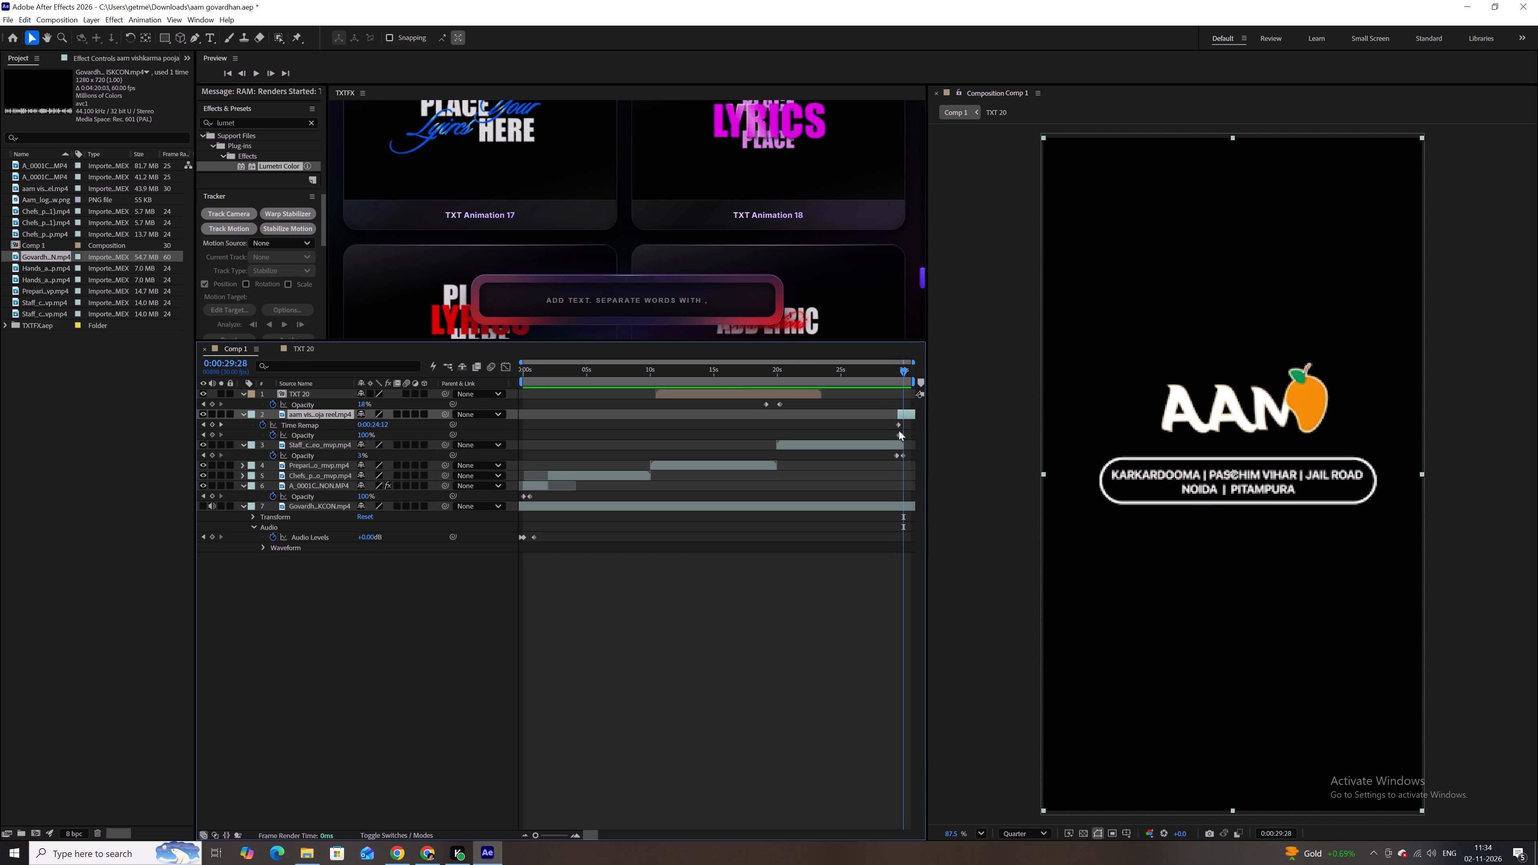
Set the duration of Comp 1 to 0:00:34:16 in its composition settings.
key(ctrl+k)
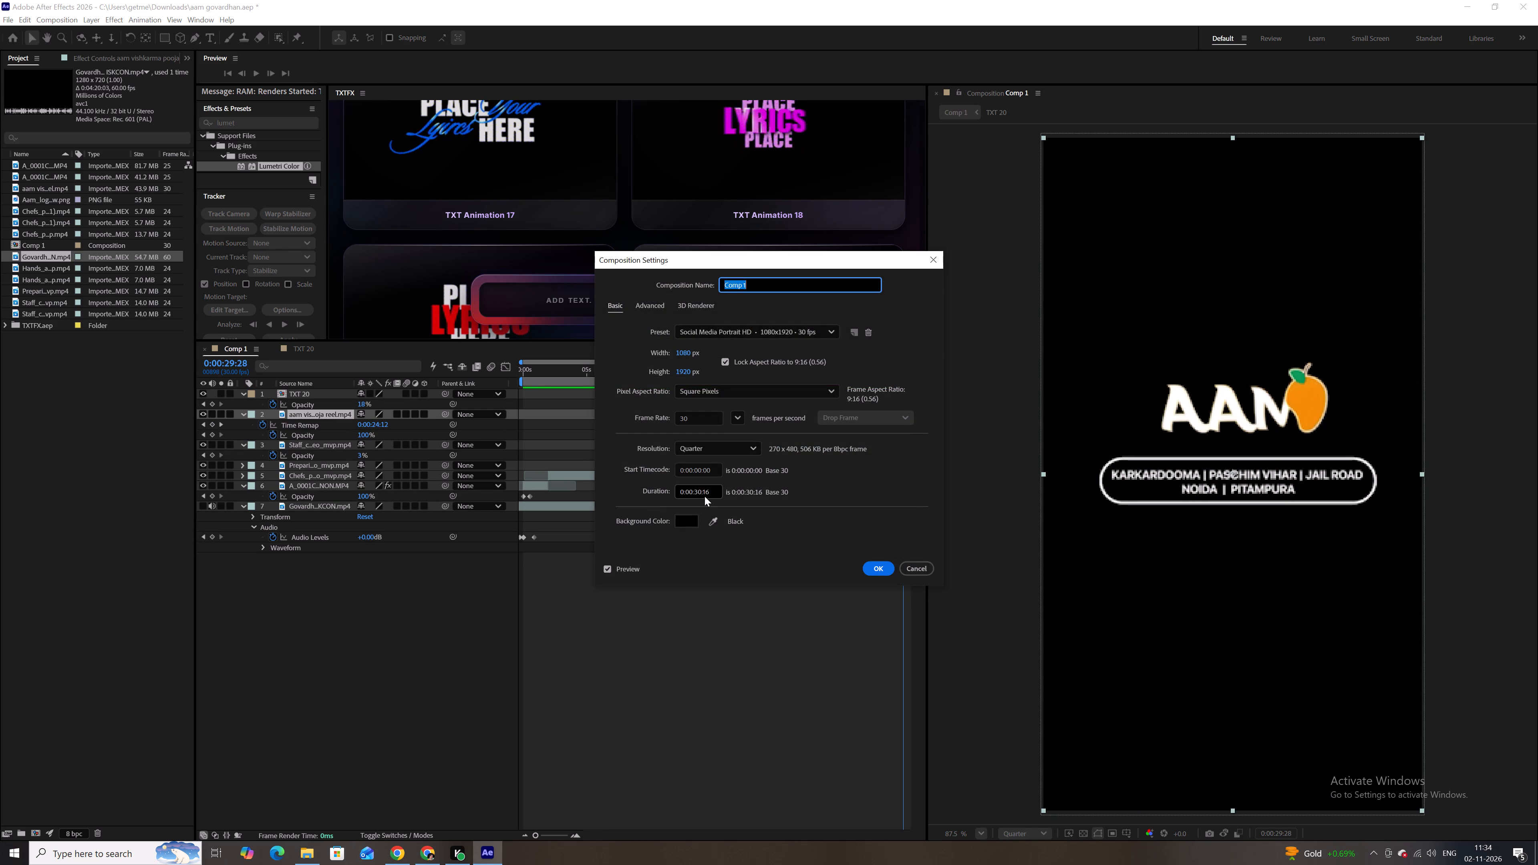
drag(701, 495, 709, 493)
key(Left)
key(Left)
key(Right)
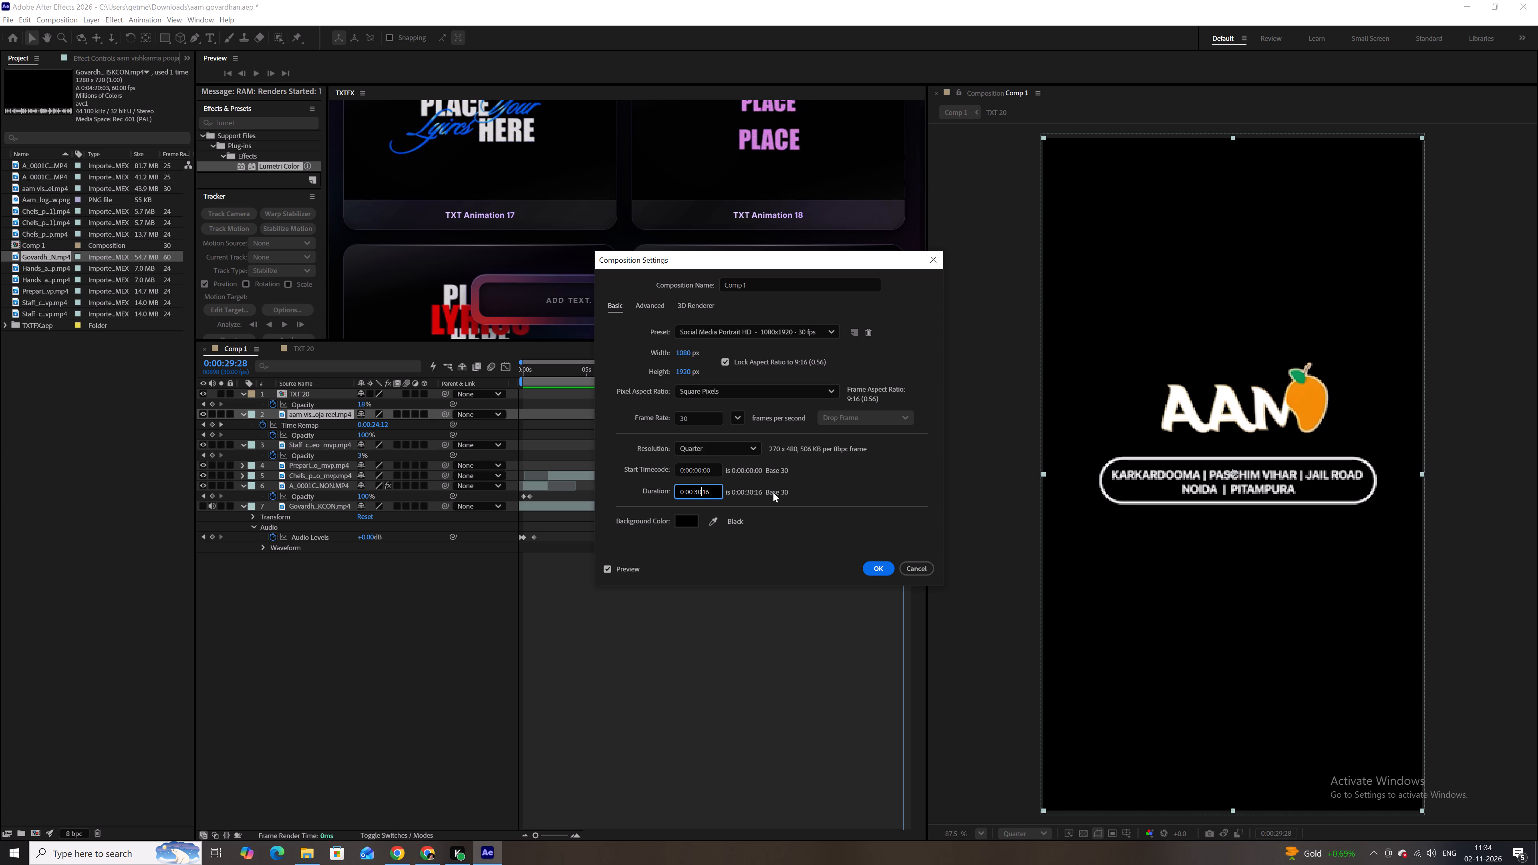
key(BackSpace)
key(4)
key(Return)
Extend the aam logo outro layer to the new end of Comp 1 and preview it from 0:00:28:08.
scroll(773, 492, down, 5)
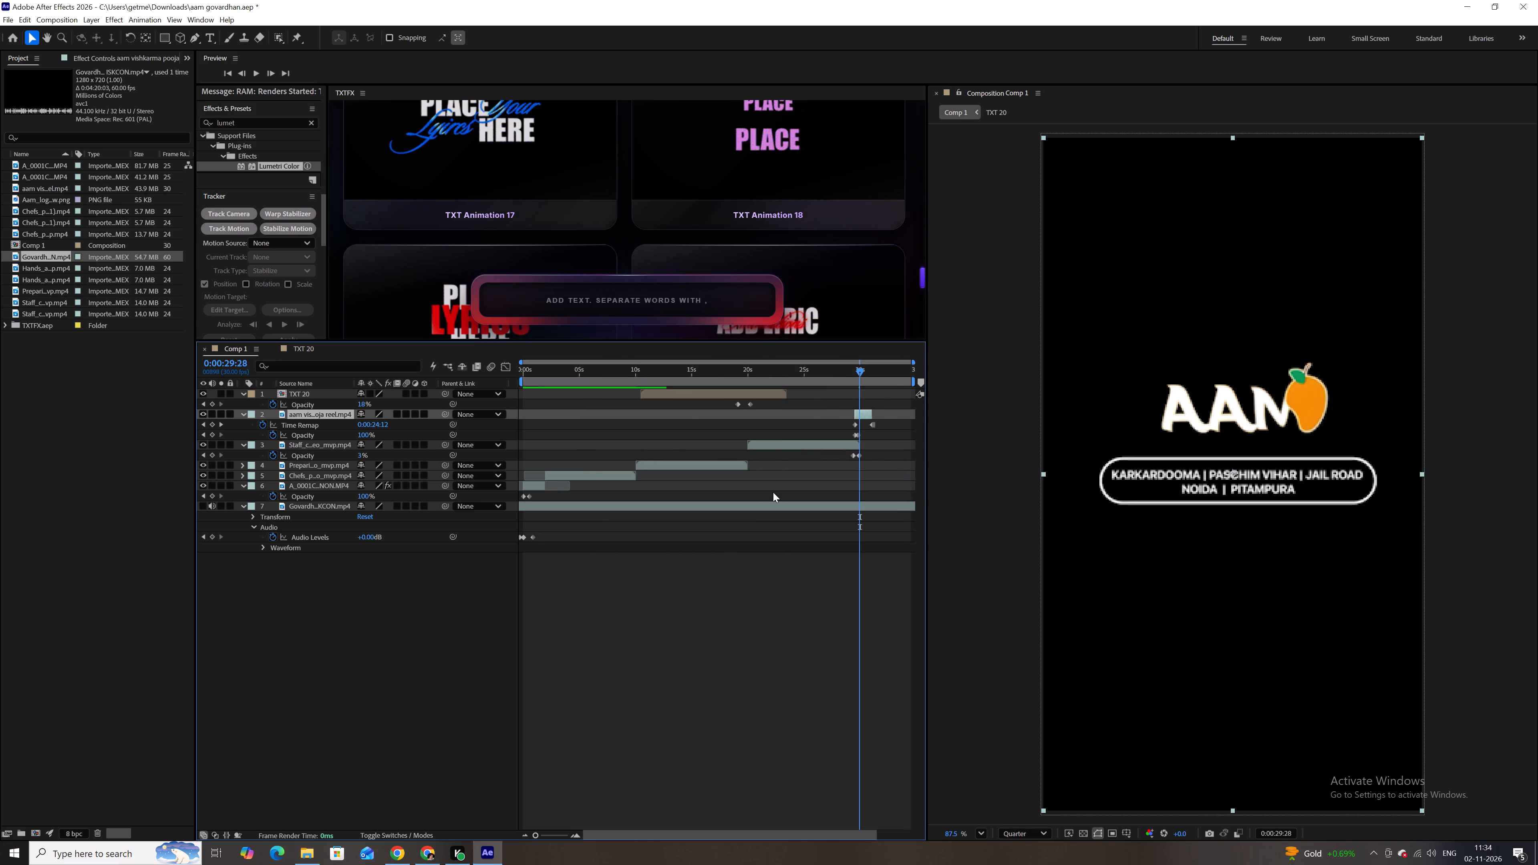
scroll(773, 492, down, 2)
drag(873, 412, 917, 404)
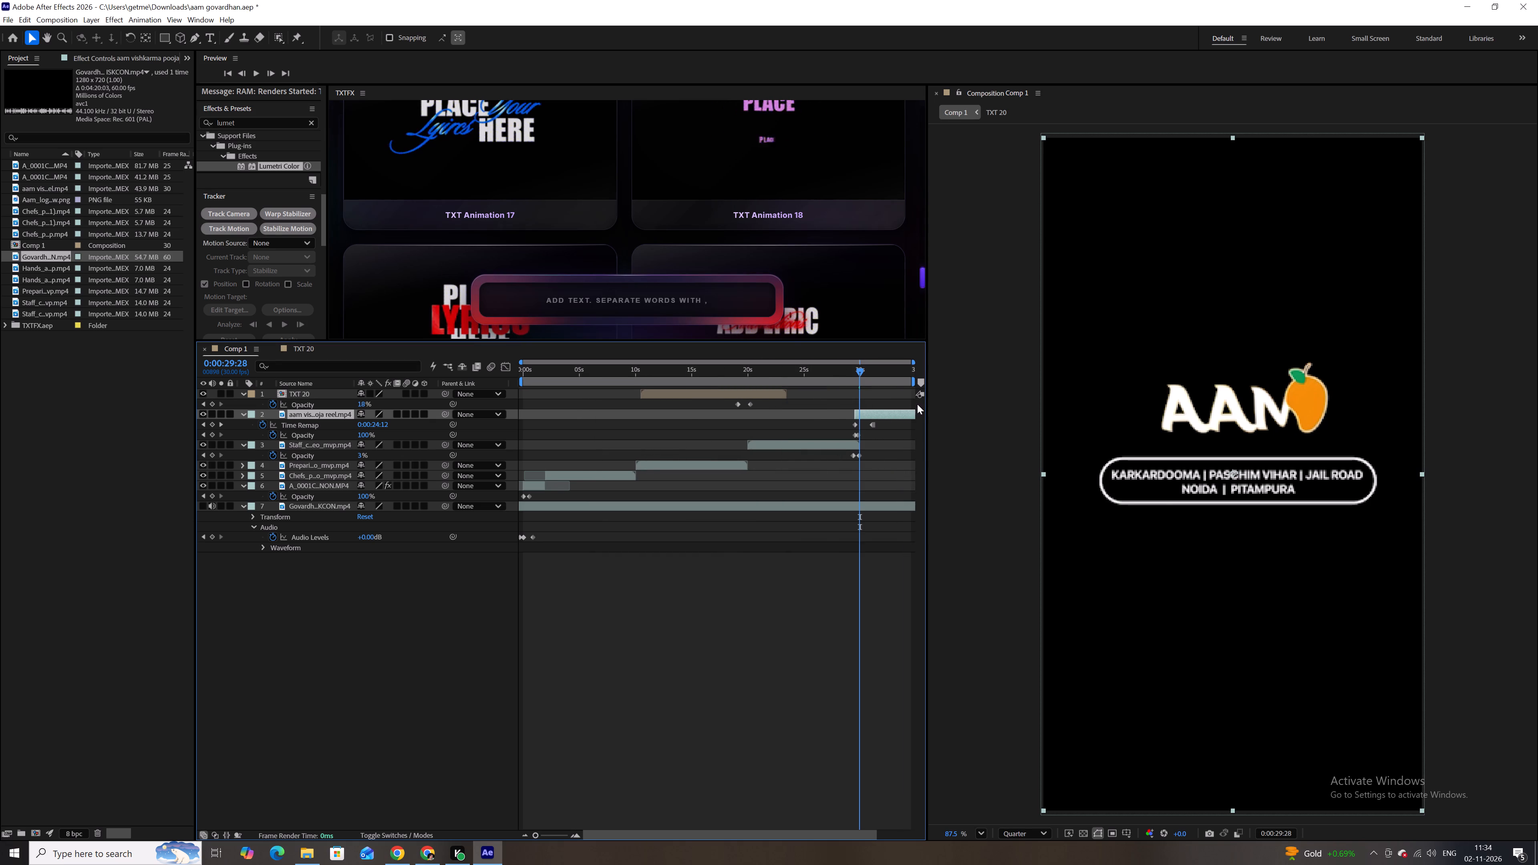
key(space)
key(space)
drag(860, 370, 841, 370)
key(space)
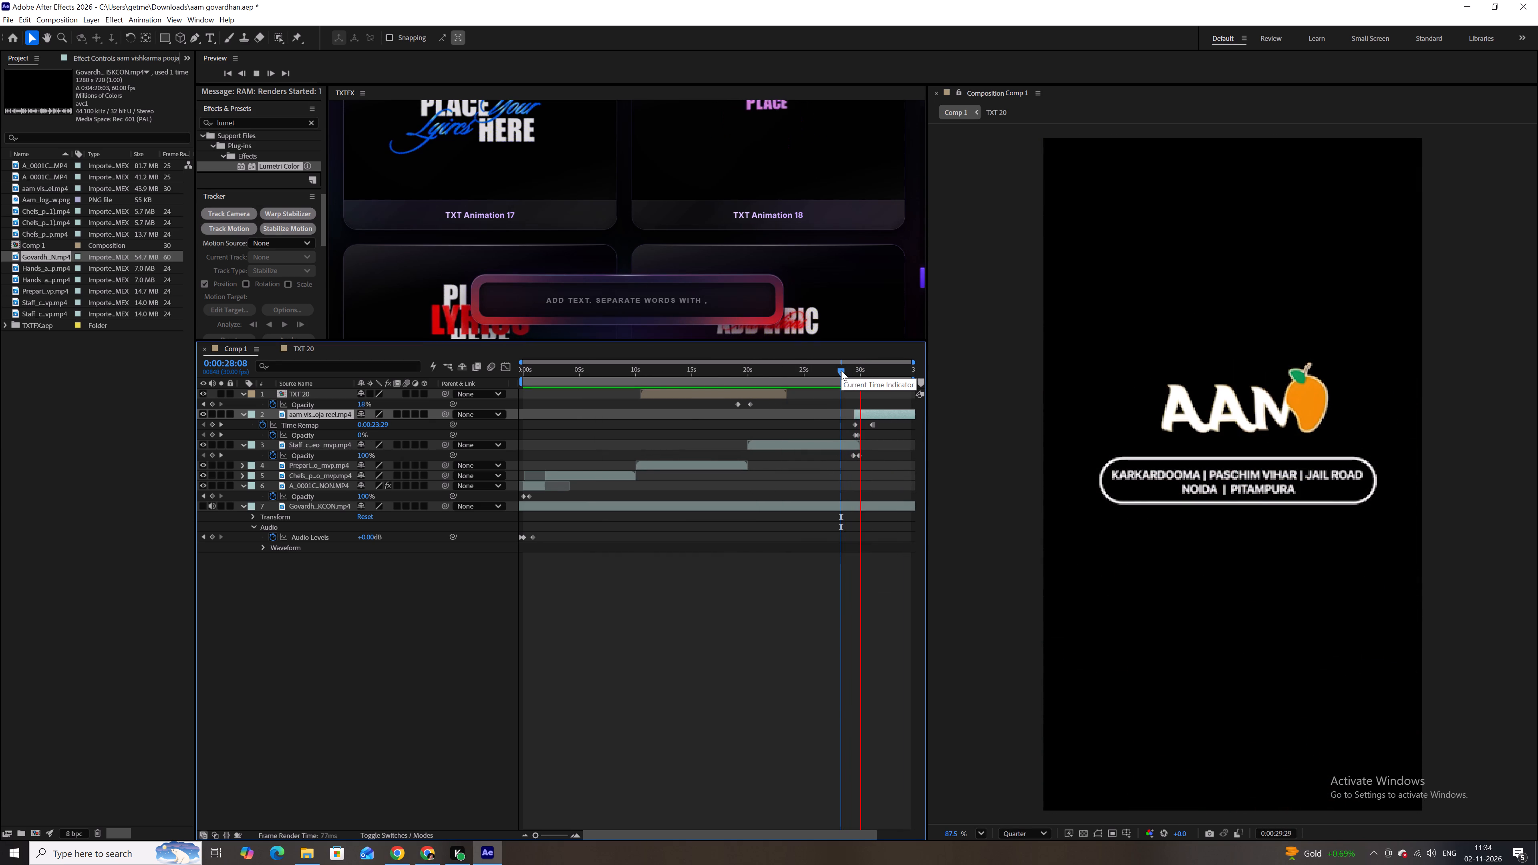
key(space)
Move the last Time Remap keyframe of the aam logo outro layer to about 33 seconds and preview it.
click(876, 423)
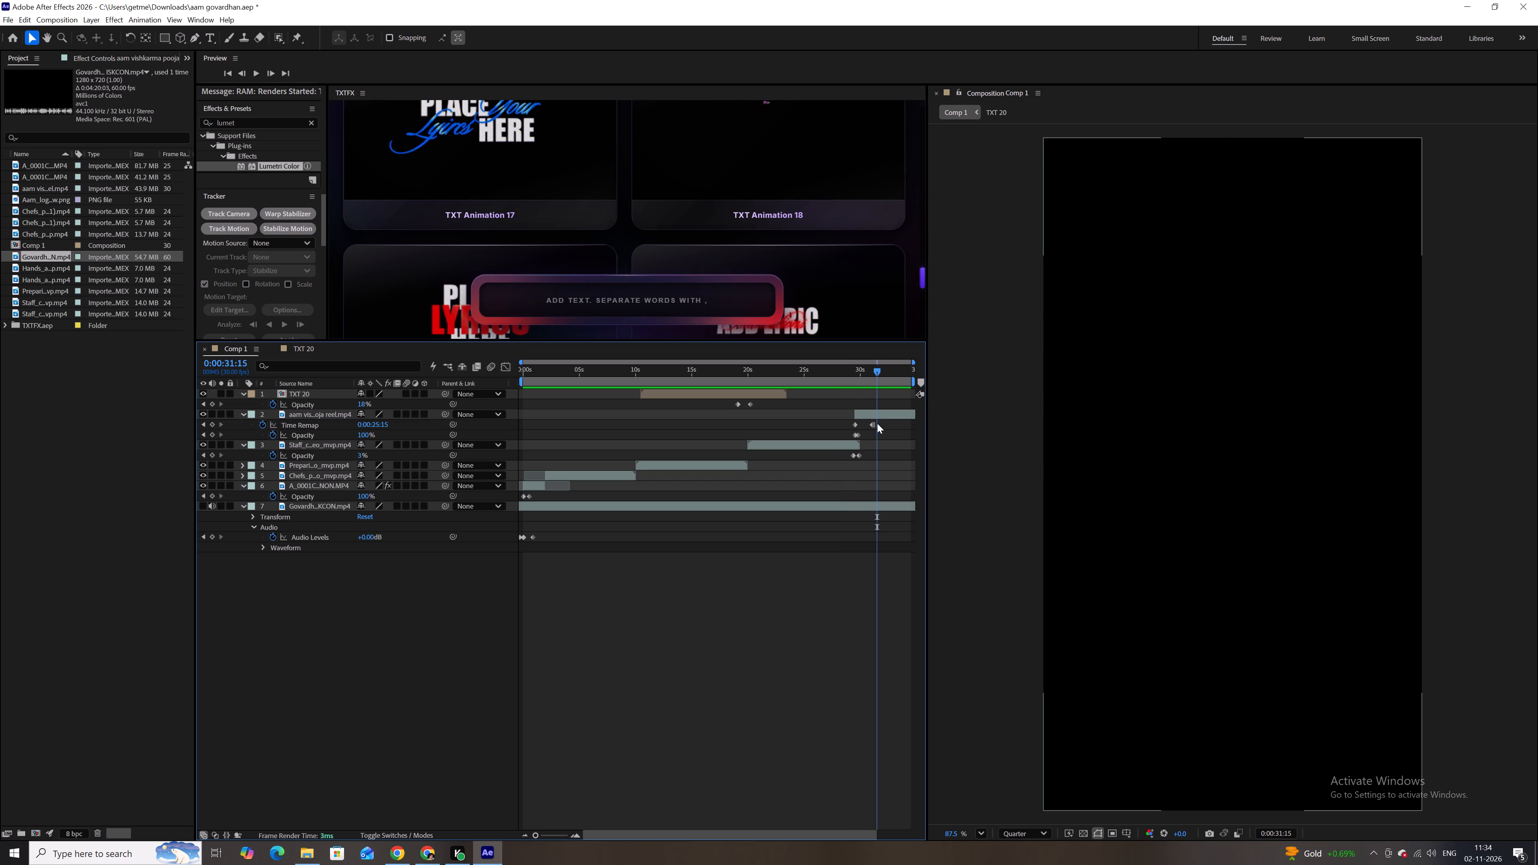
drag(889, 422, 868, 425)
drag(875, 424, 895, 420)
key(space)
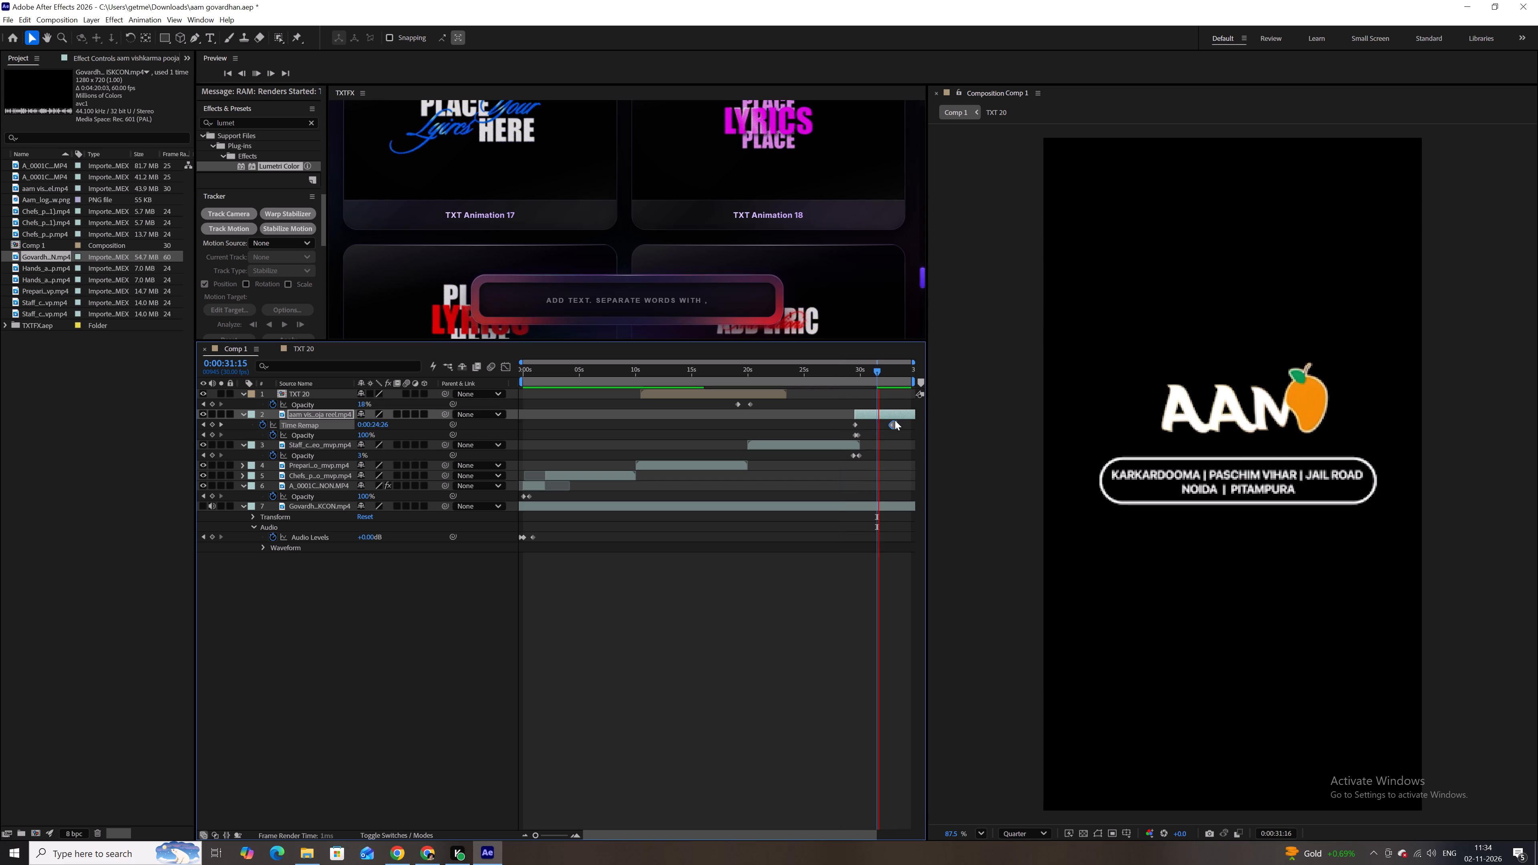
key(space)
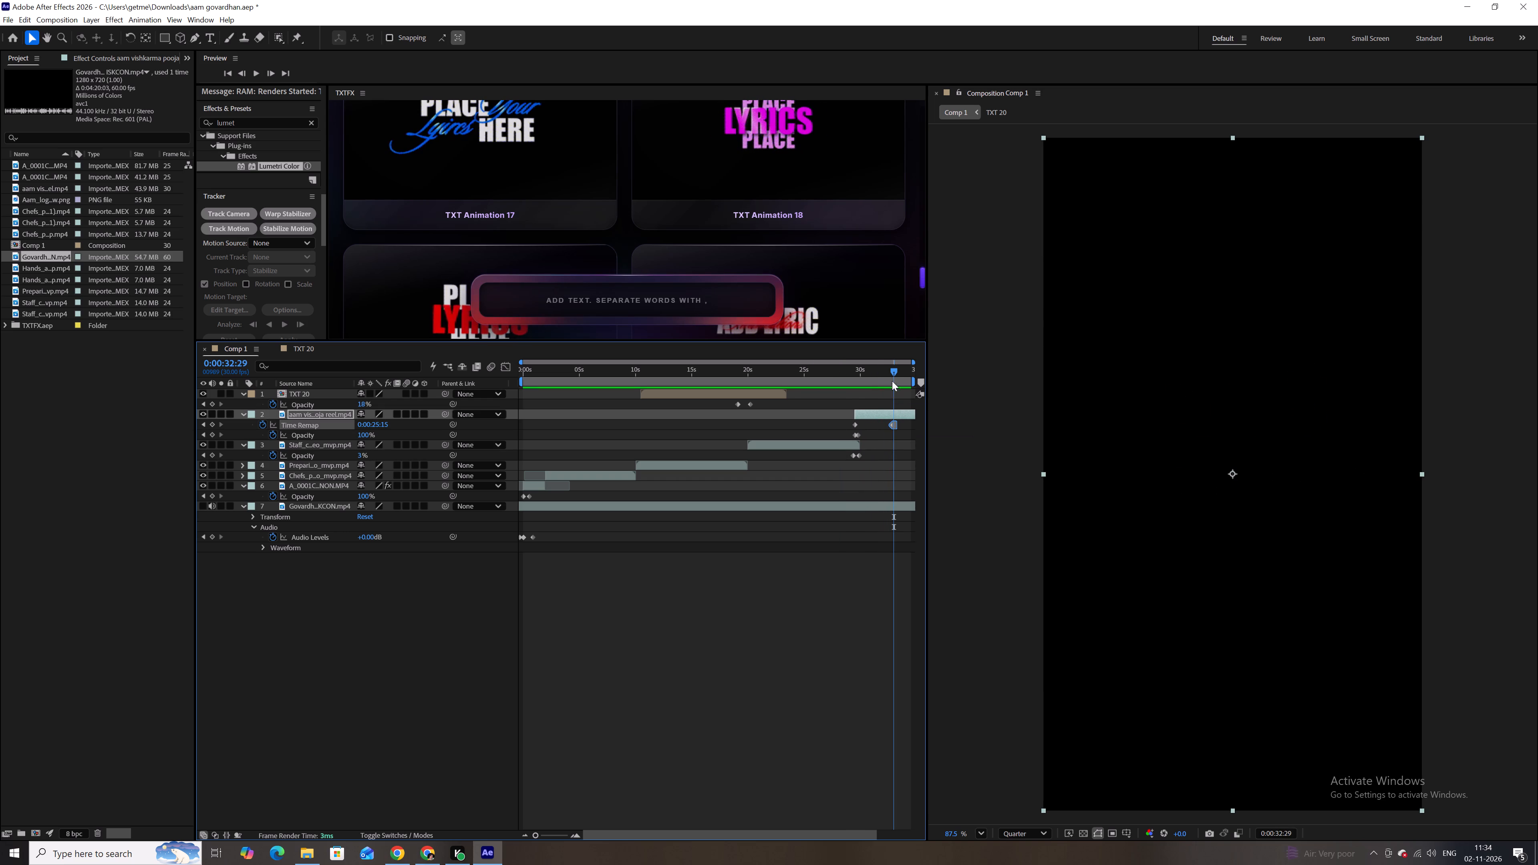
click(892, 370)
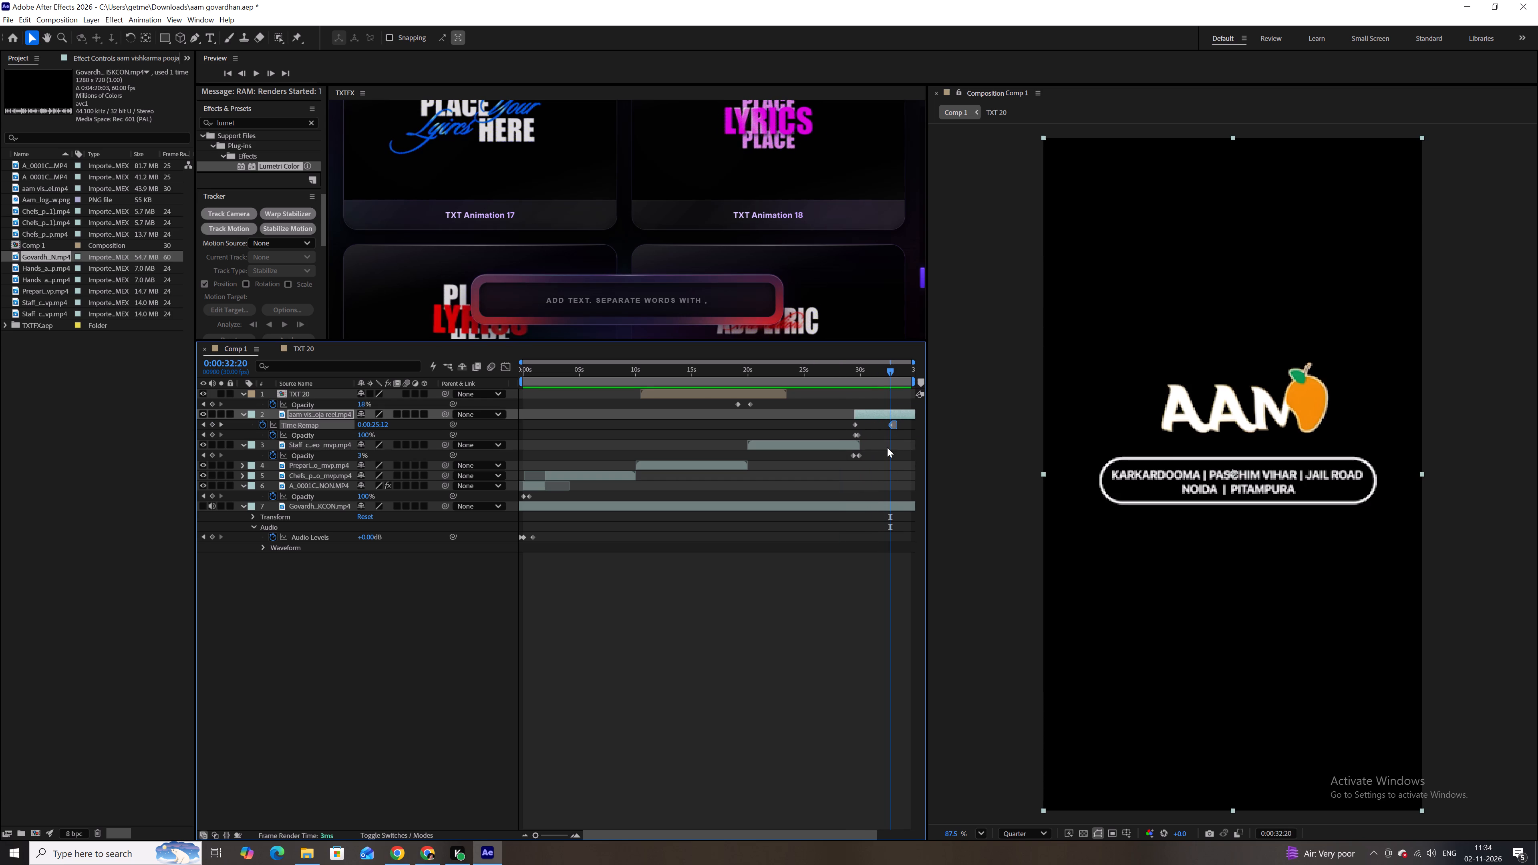
Start a fade-out on the Govardhan anthem layer with Audio Levels keyframes at 0:00:32:01 and, lowered to -27 dB, at 0:00:32:19.
alt+scroll(887, 447, up, 3)
alt+scroll(887, 447, down, 2)
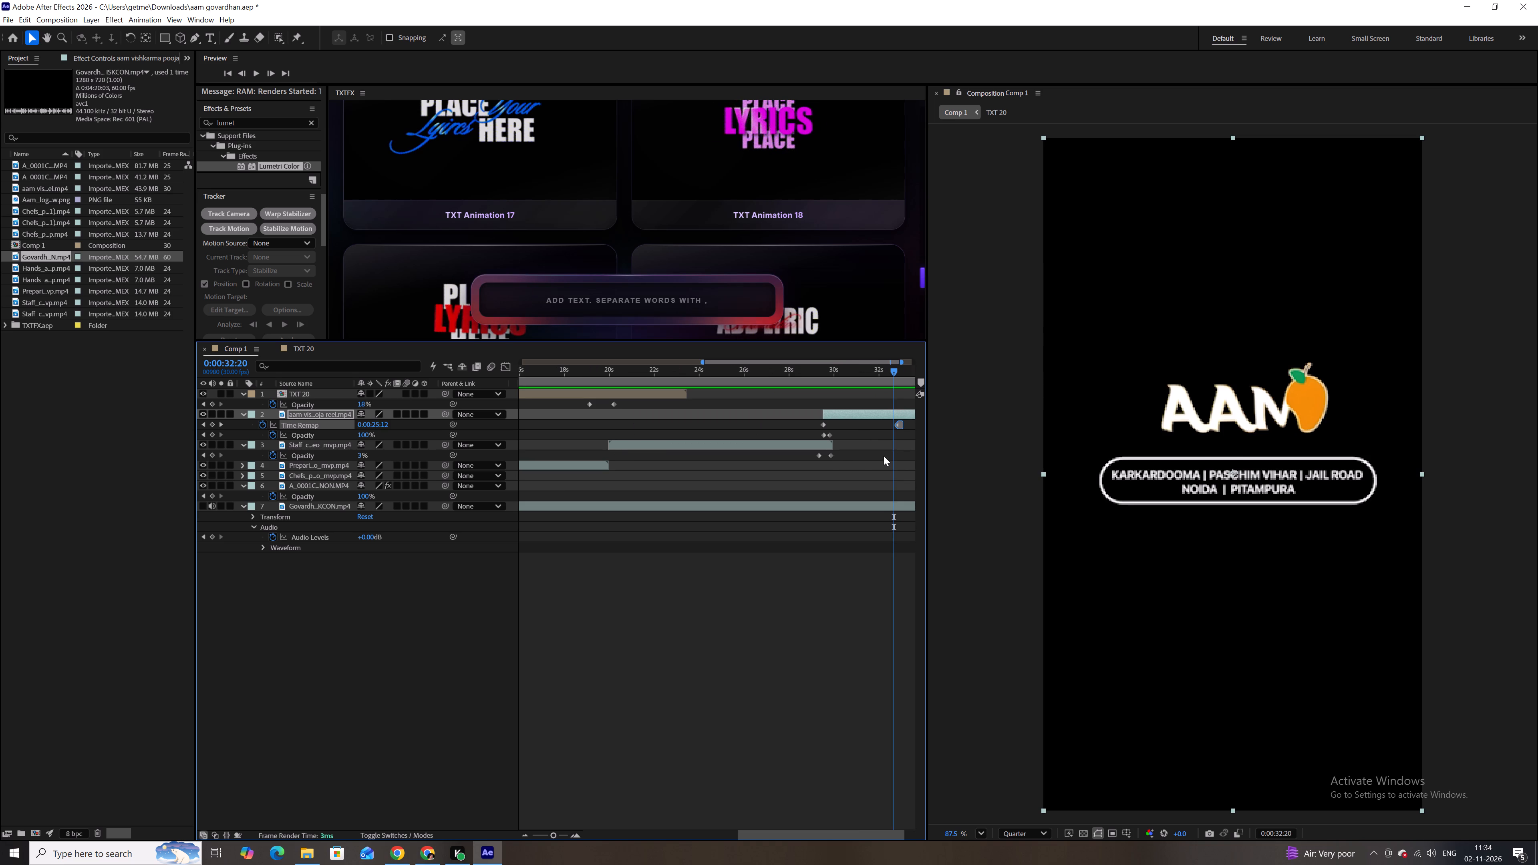
click(885, 503)
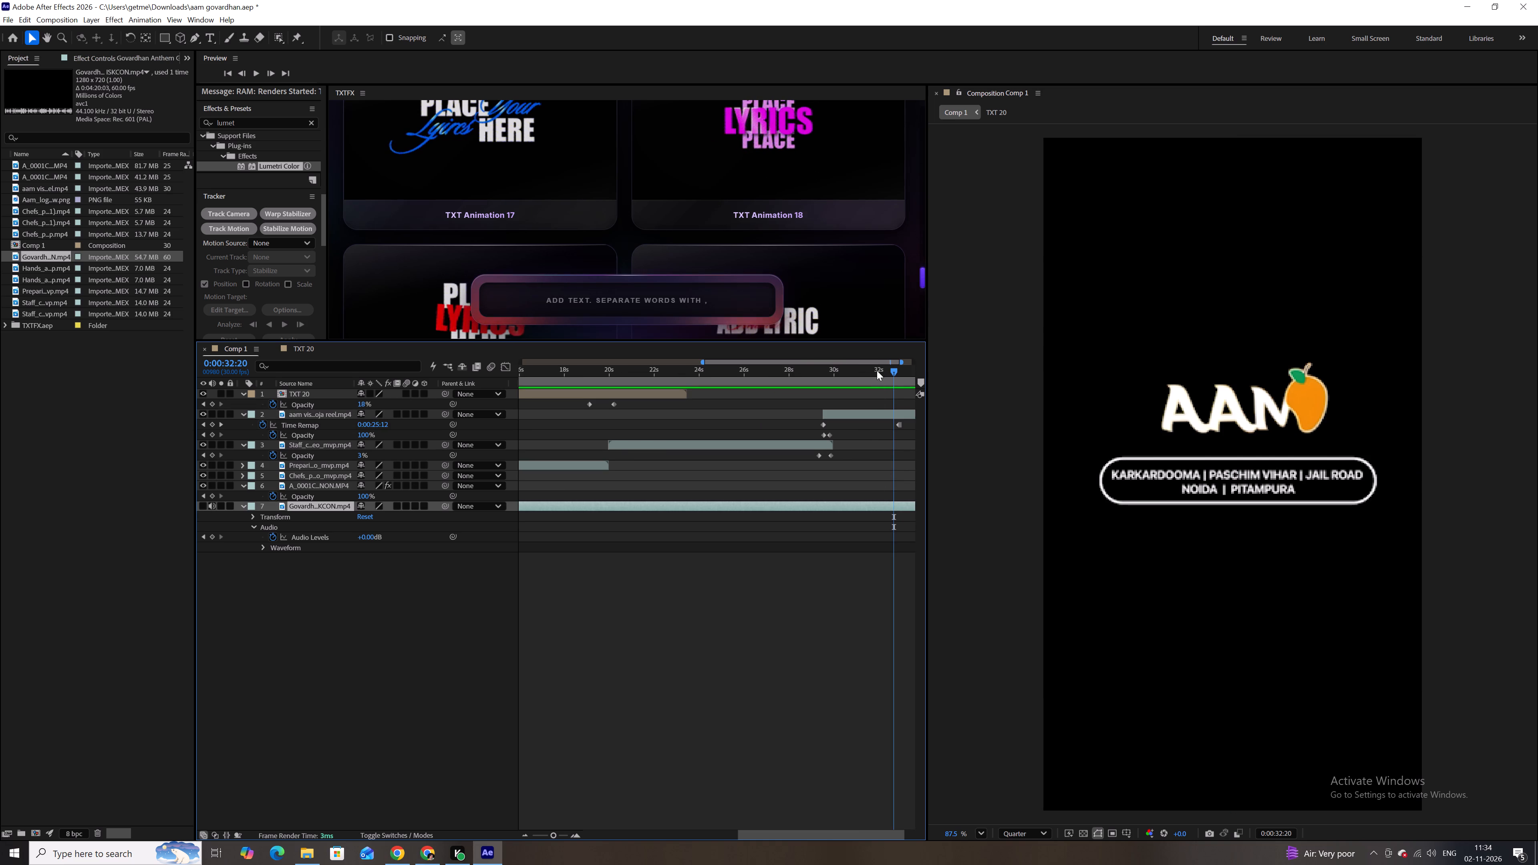
click(880, 369)
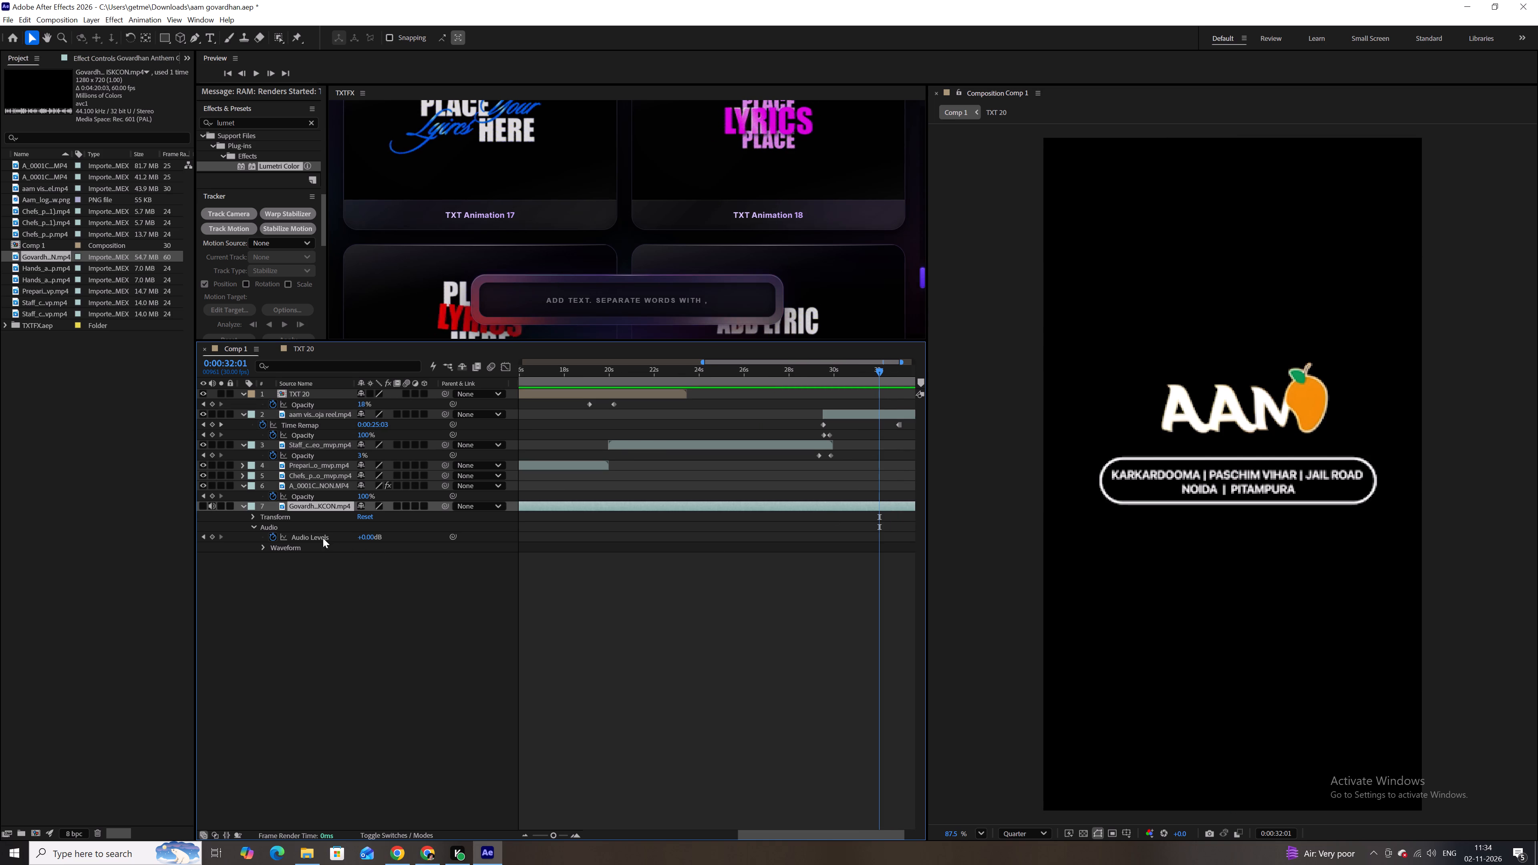
click(212, 537)
drag(876, 369, 894, 366)
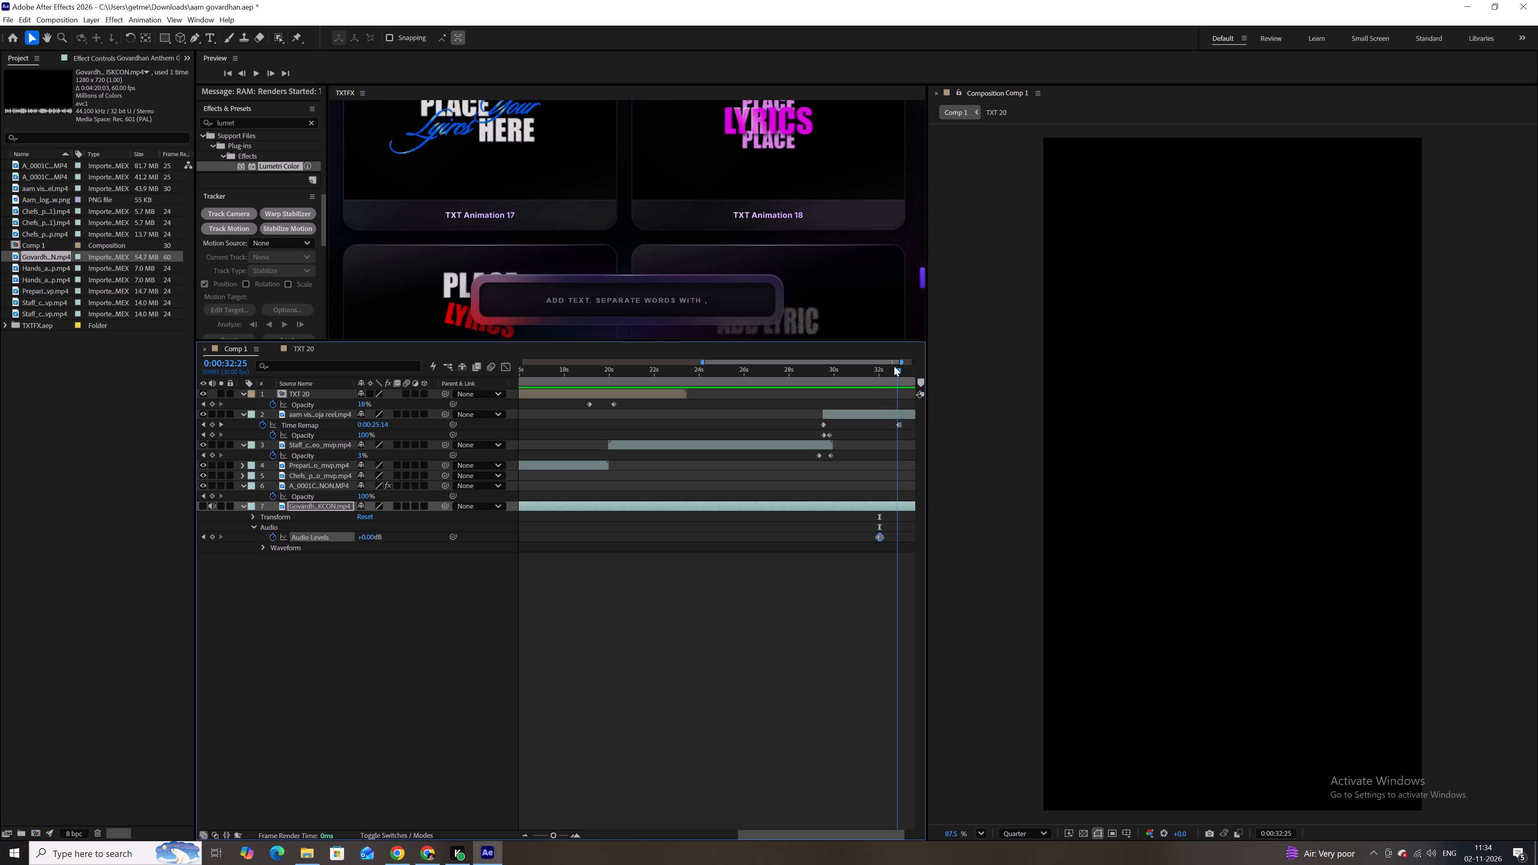
drag(894, 366, 890, 366)
drag(370, 538, 366, 538)
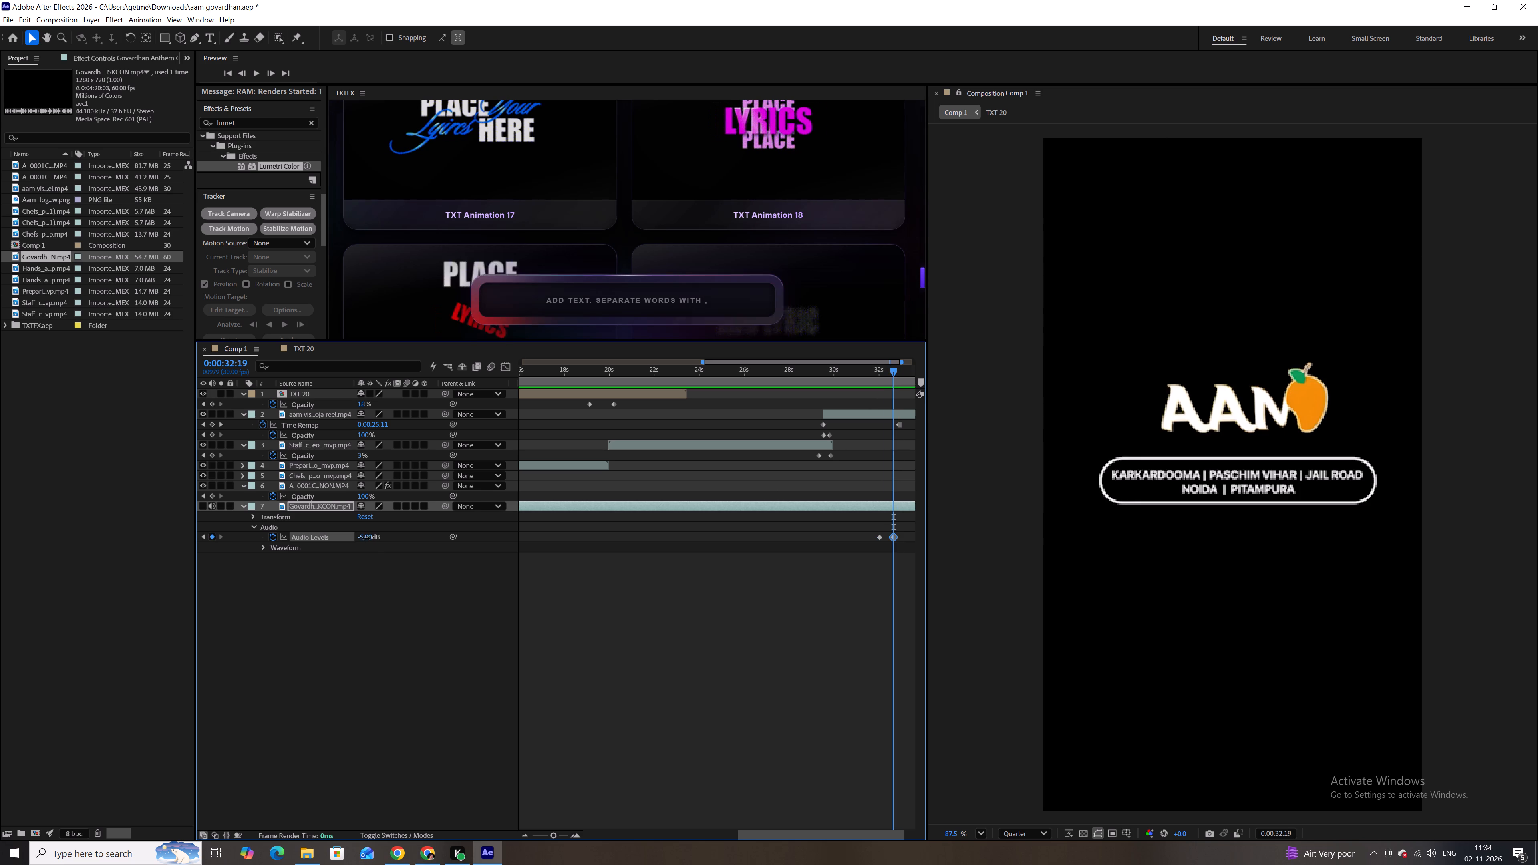
drag(366, 538, 356, 540)
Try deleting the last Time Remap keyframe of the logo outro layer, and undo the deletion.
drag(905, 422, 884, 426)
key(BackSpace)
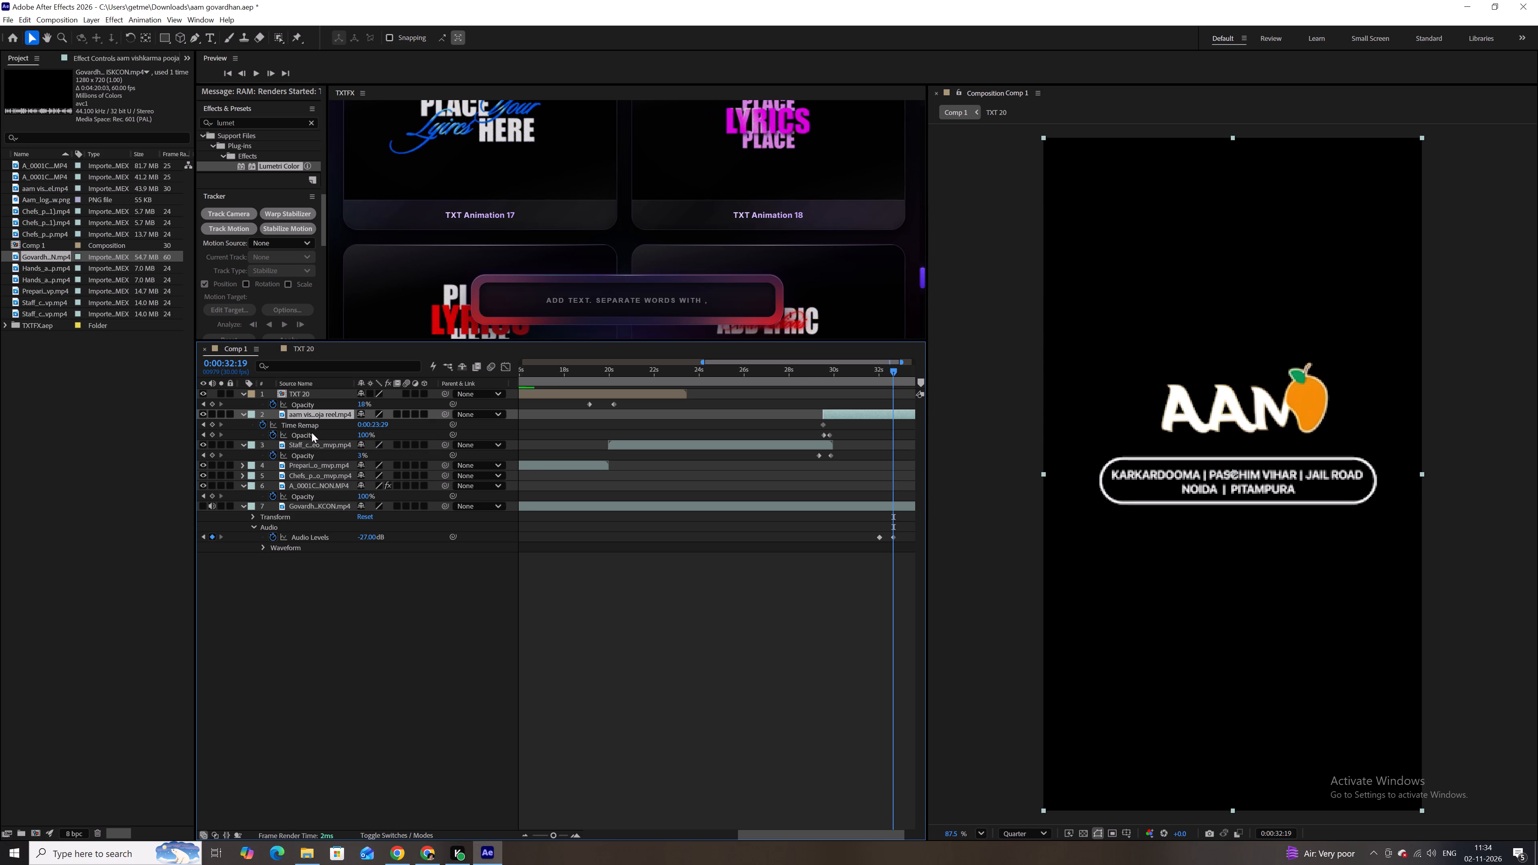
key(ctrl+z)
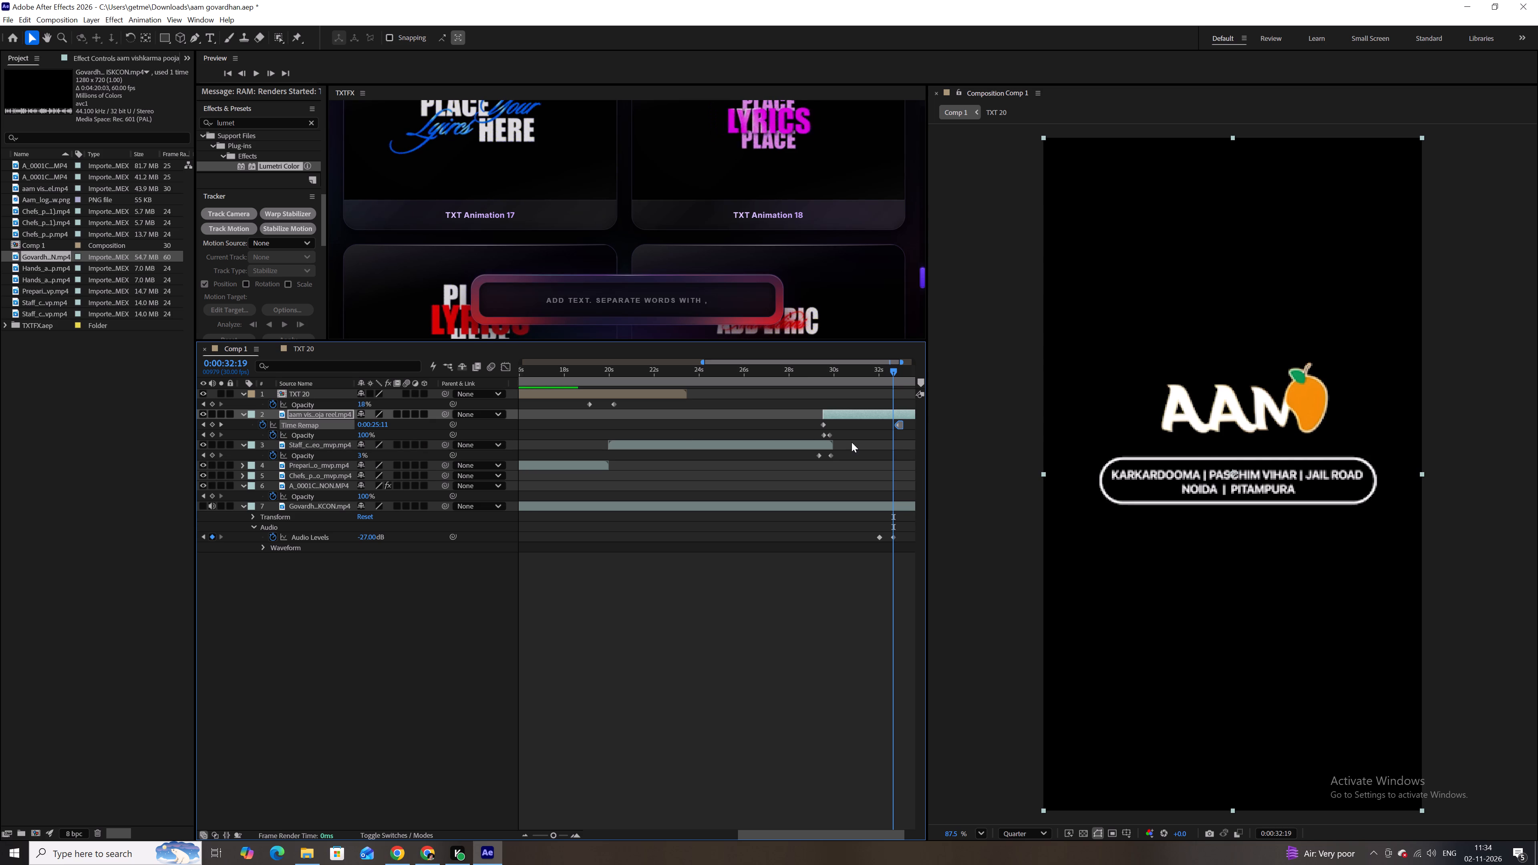
Preview the outro from 0:00:28:01 and move its last Time Remap keyframe to about 0:00:34:05.
drag(849, 436, 810, 439)
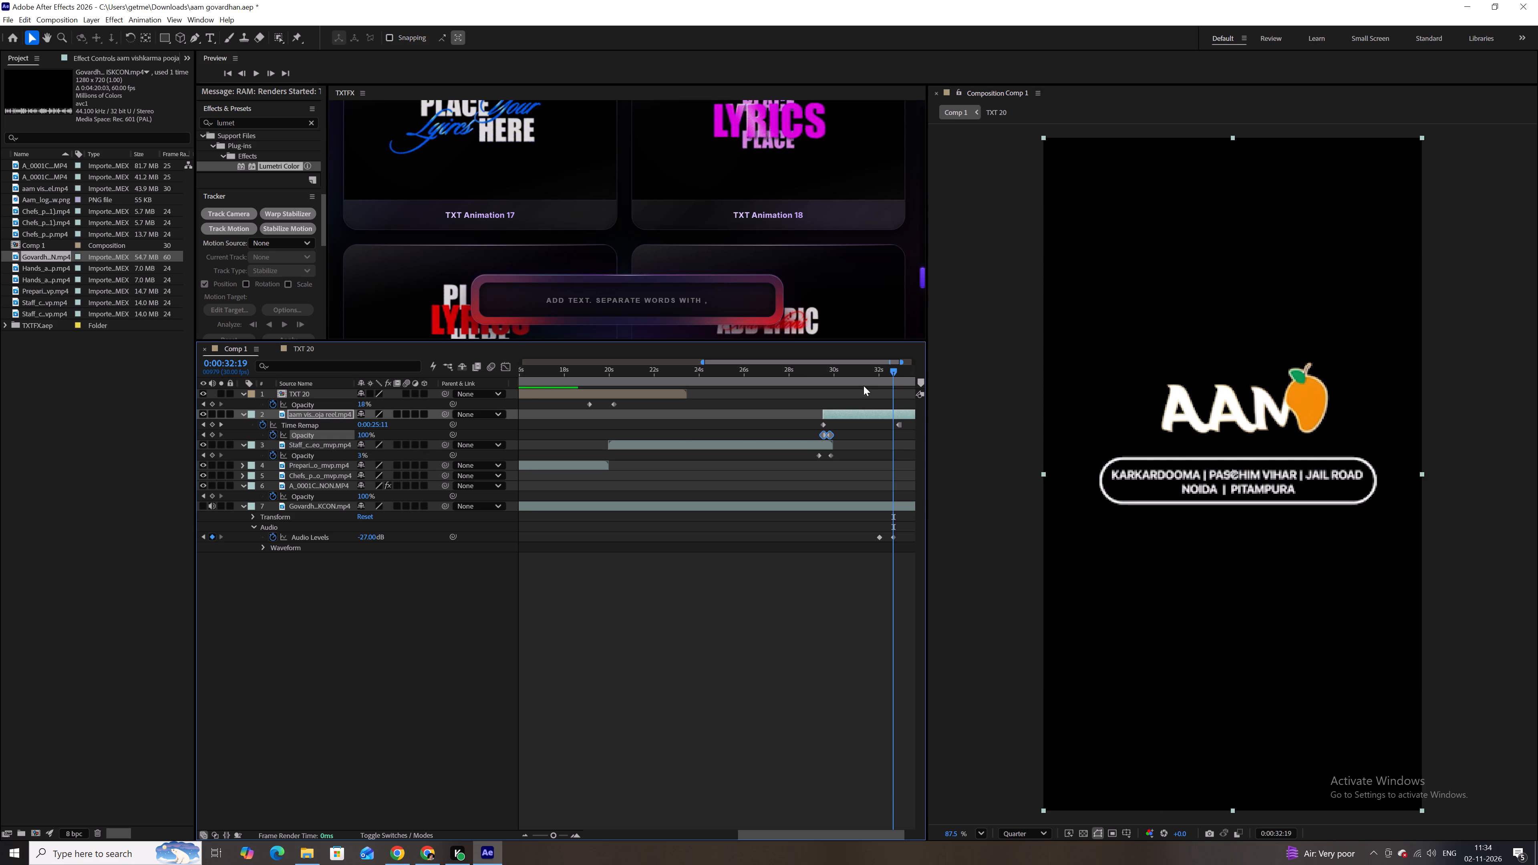
drag(874, 367, 781, 380)
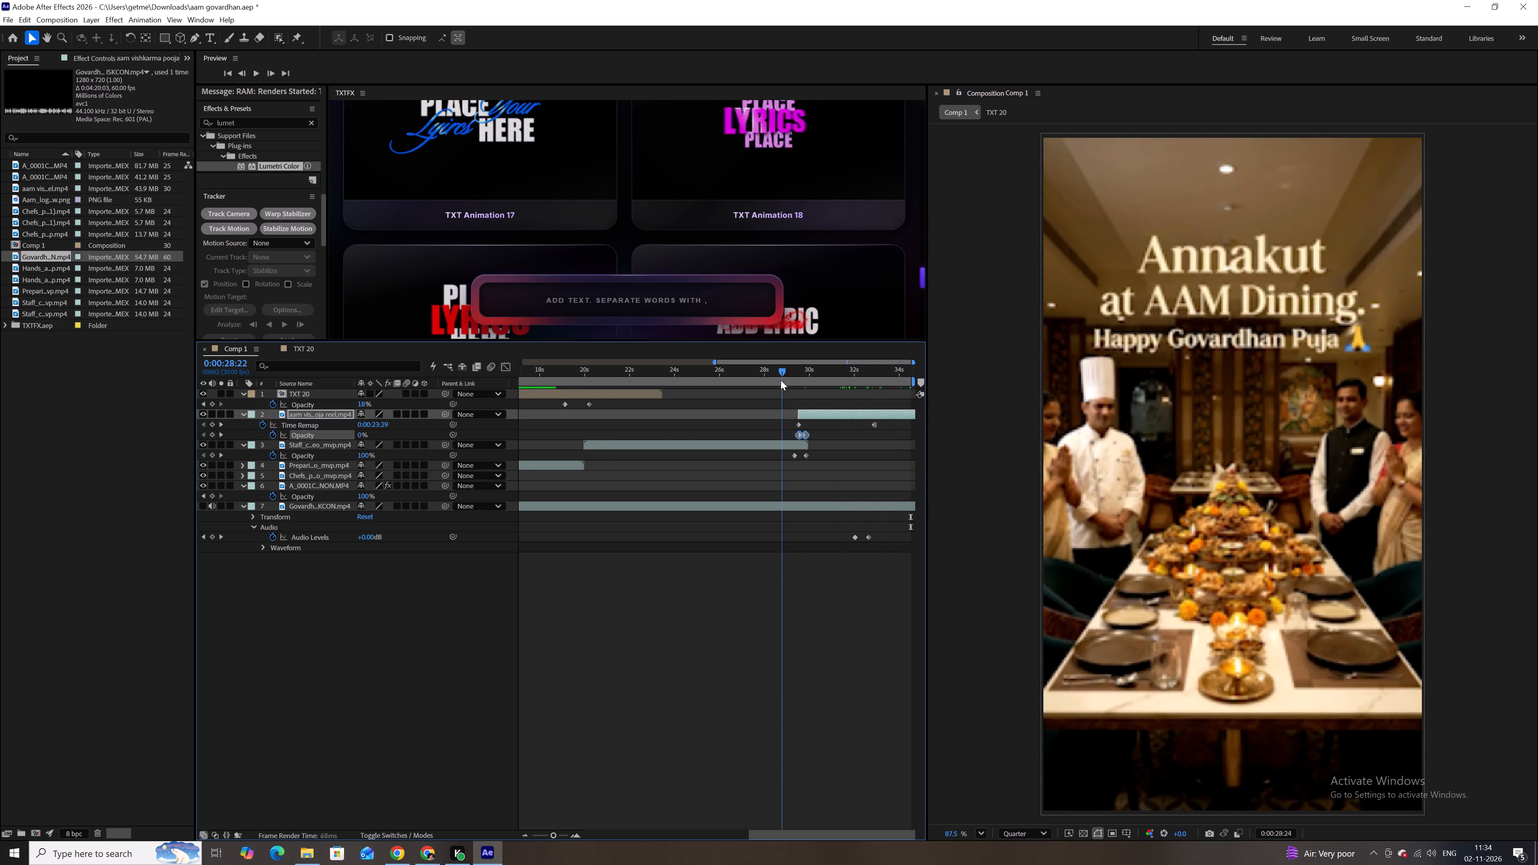
drag(781, 380, 765, 382)
key(space)
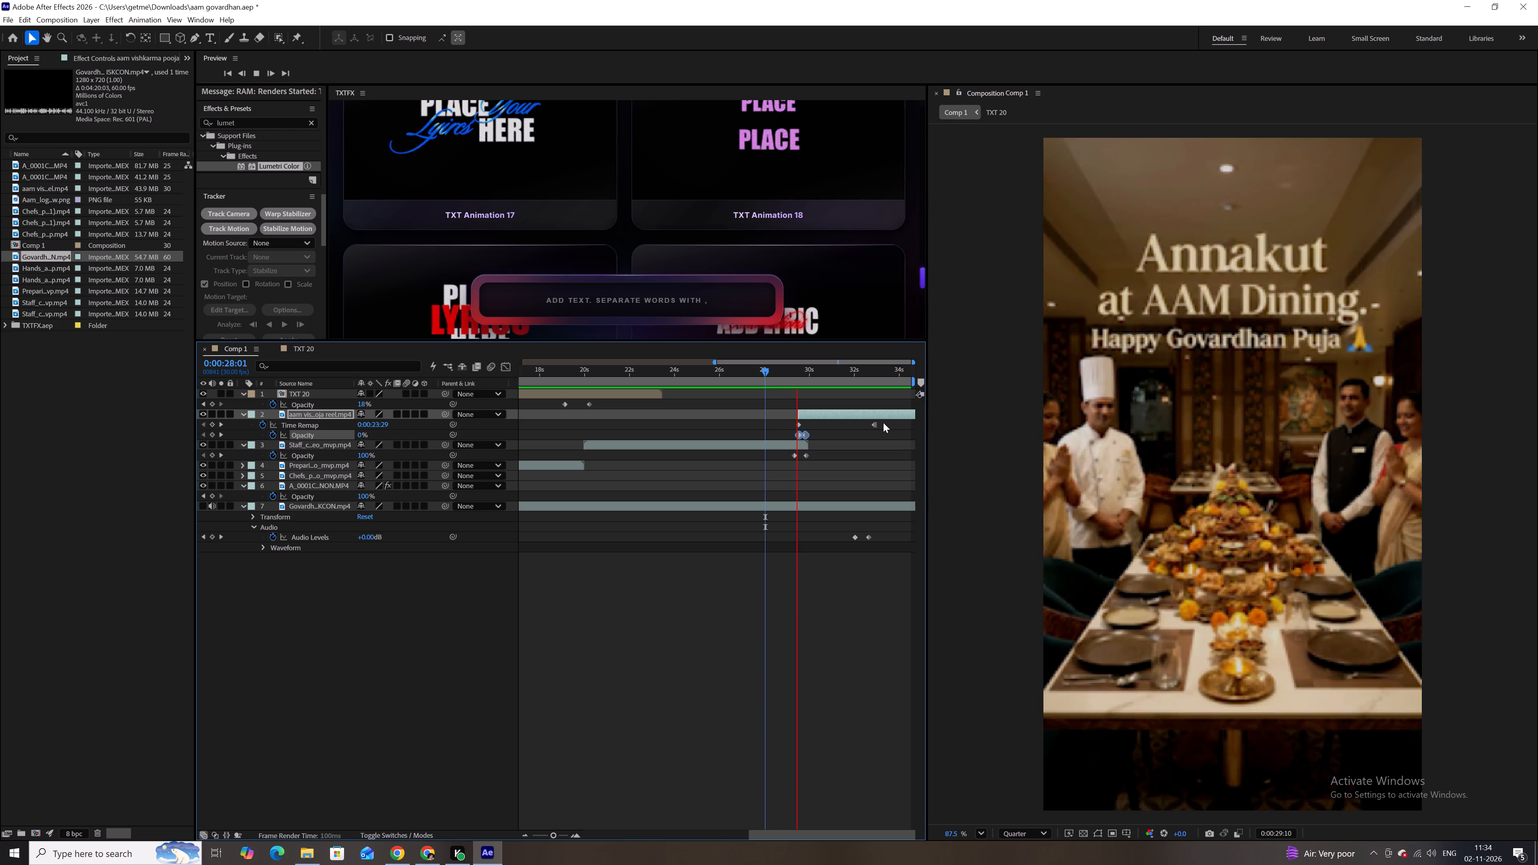
click(878, 423)
drag(894, 421, 860, 427)
drag(876, 426, 902, 421)
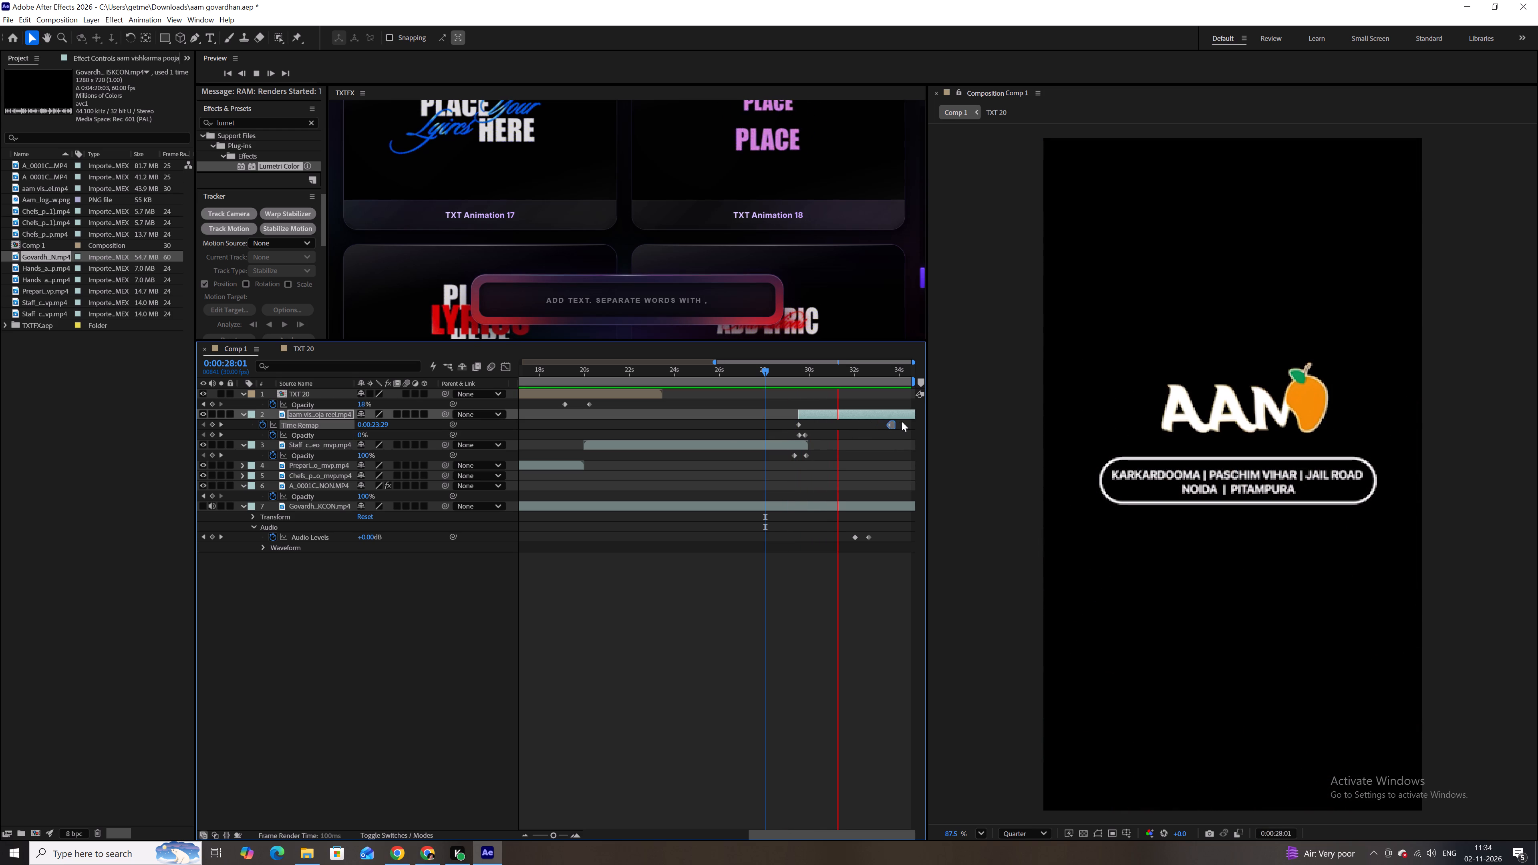
drag(902, 421, 904, 420)
key(space)
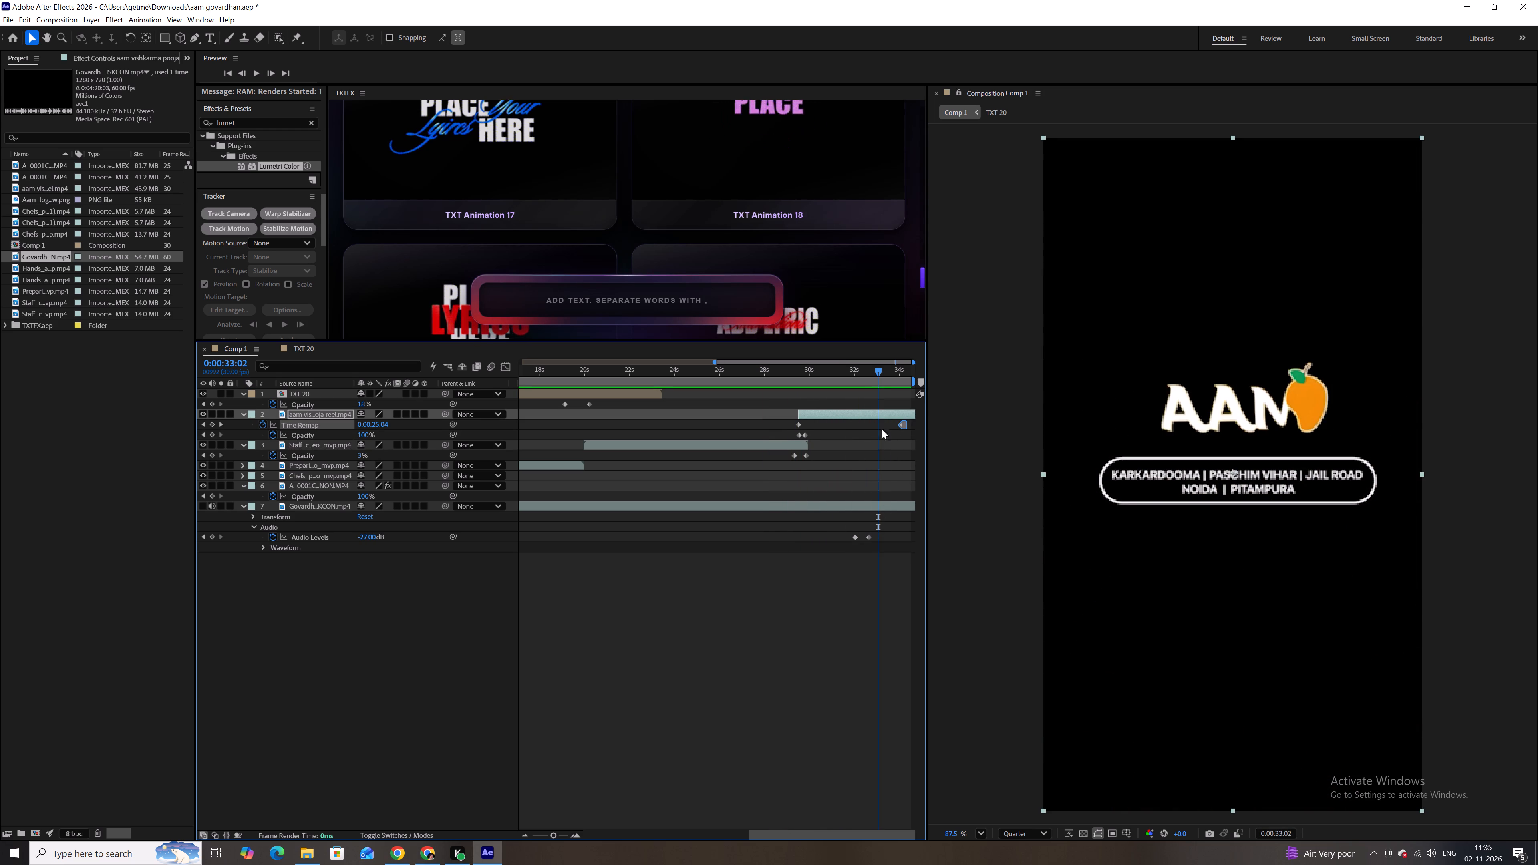
Set the anthem's Audio Levels keyframe at 0:00:32:19 to -15 dB.
drag(879, 370, 870, 366)
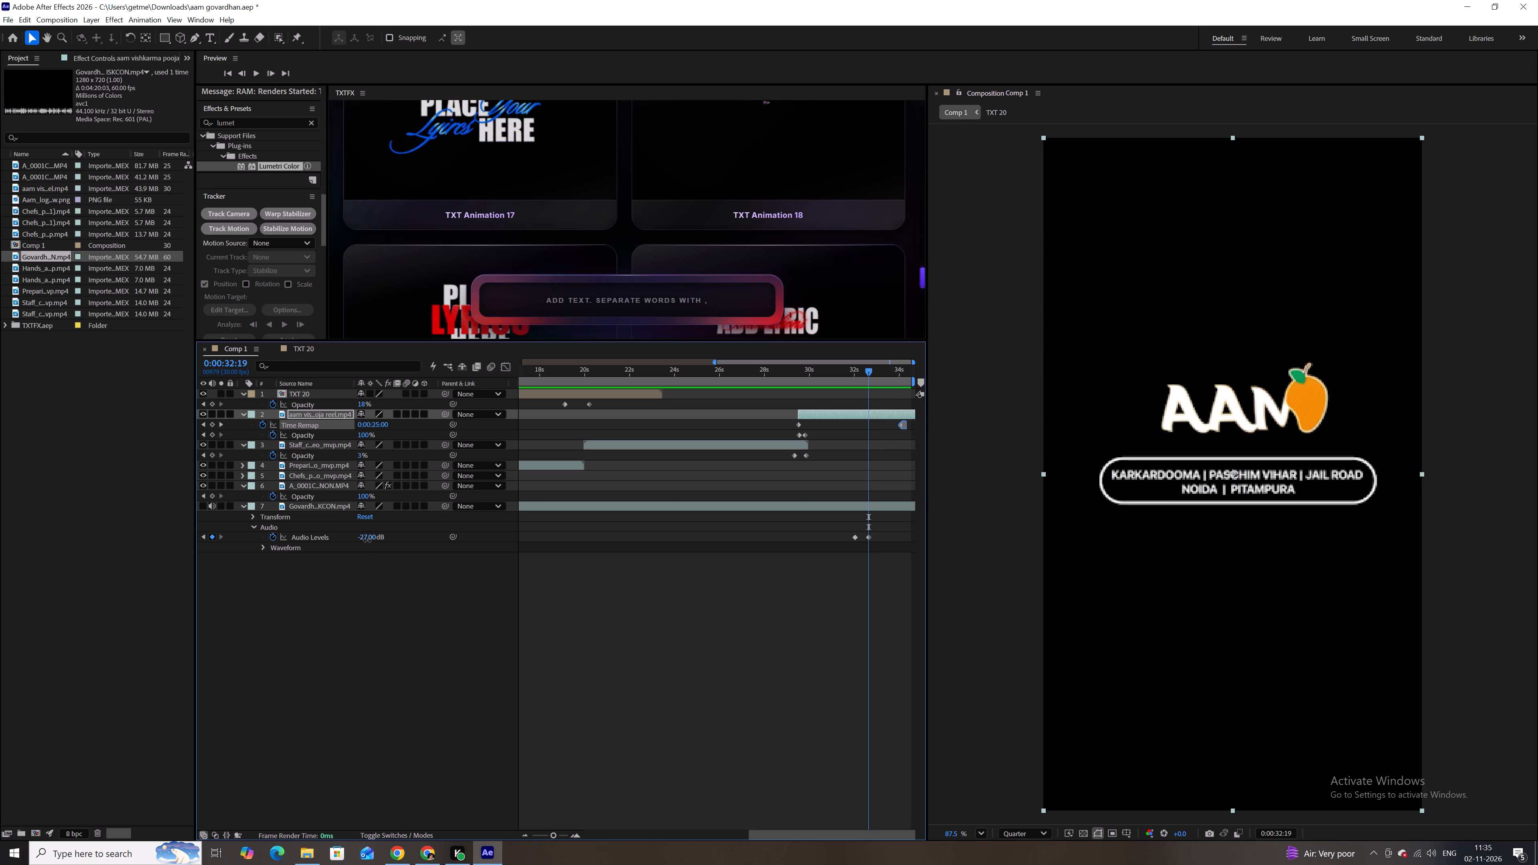
drag(367, 541, 374, 541)
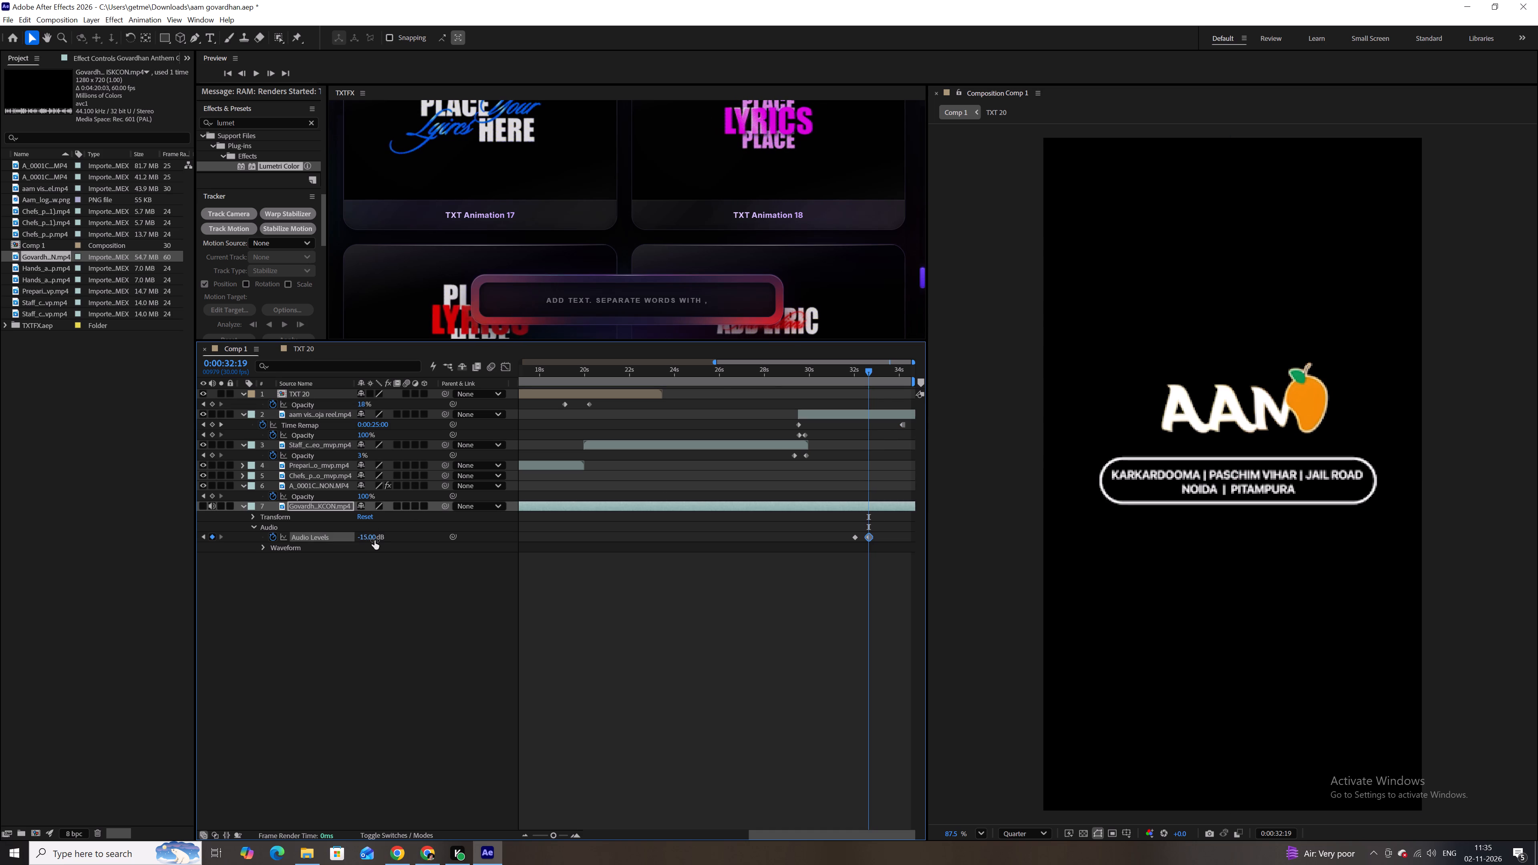
Set the duration of Comp 1 to 0:00:32:16 in its composition settings.
drag(867, 370, 871, 369)
key(ctrl+k)
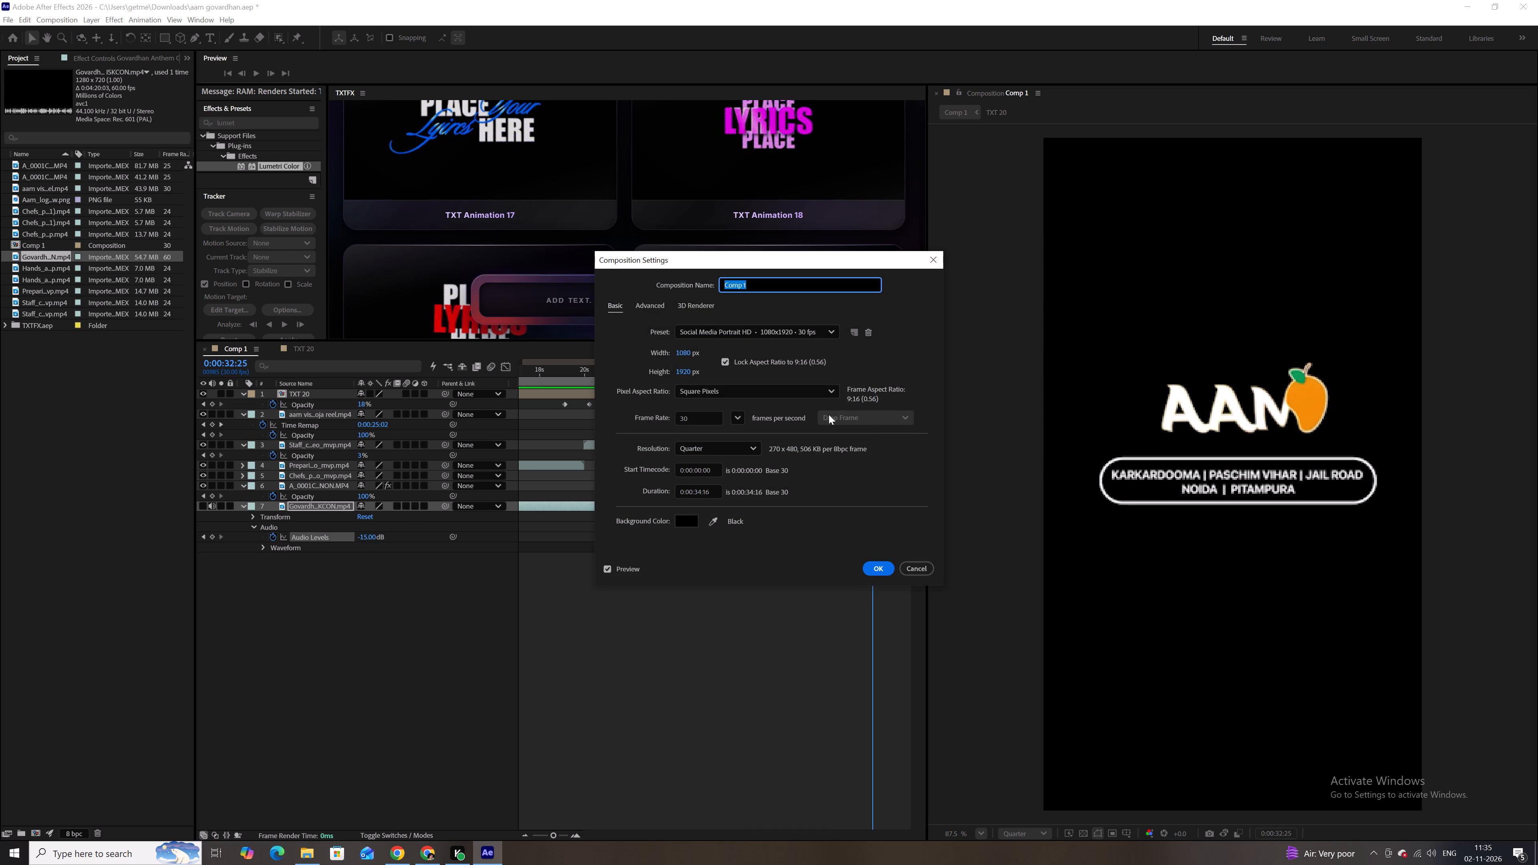
click(699, 494)
key(Right)
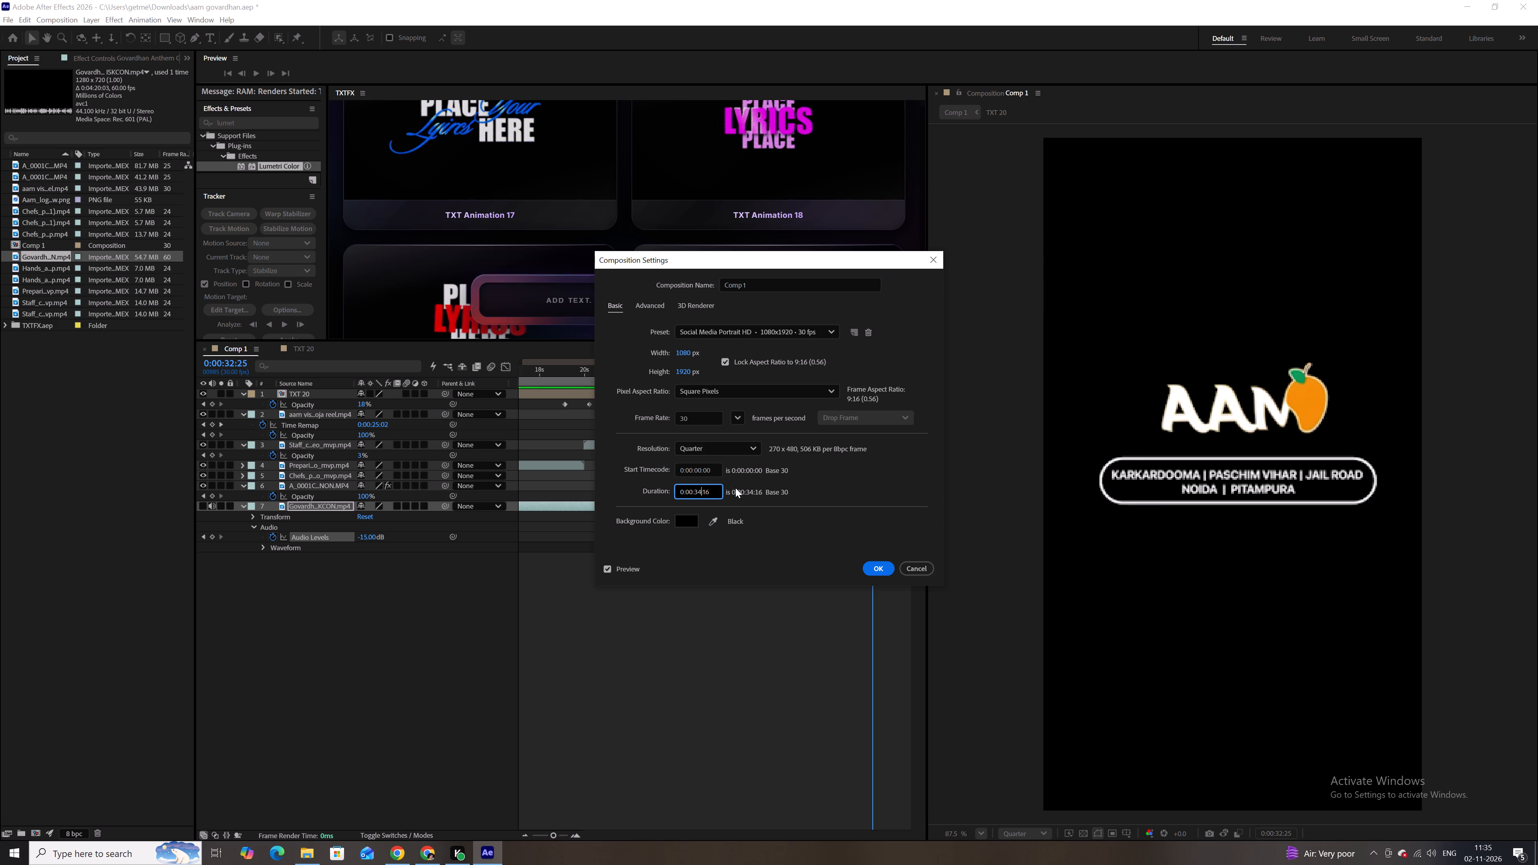
key(BackSpace)
key(2)
key(Return)
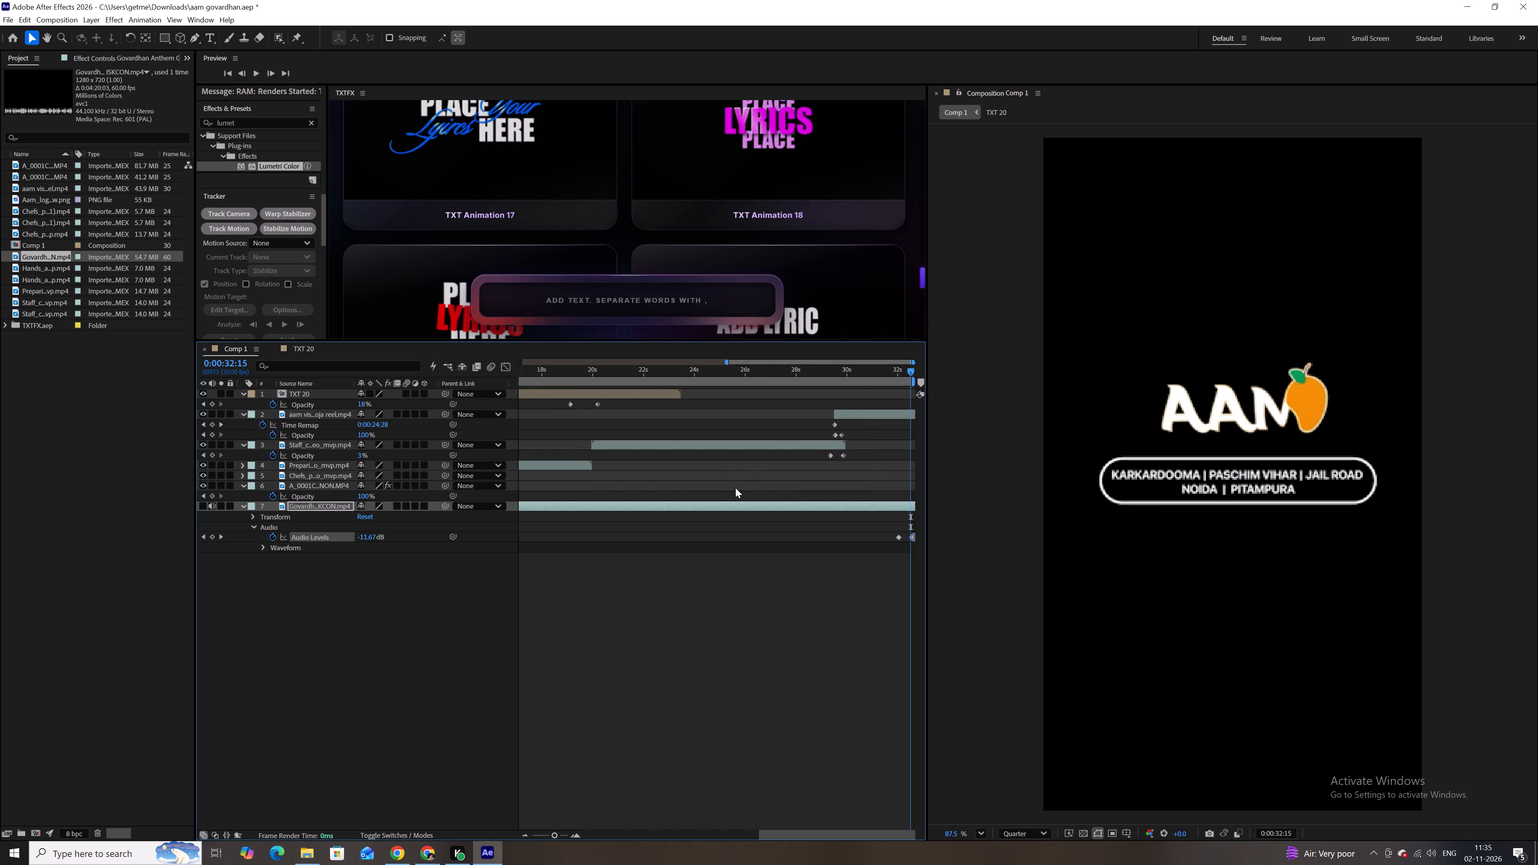
Preview Comp 1 from 0:00:28:14 to its end, and replay the opening from the start.
click(808, 370)
key(space)
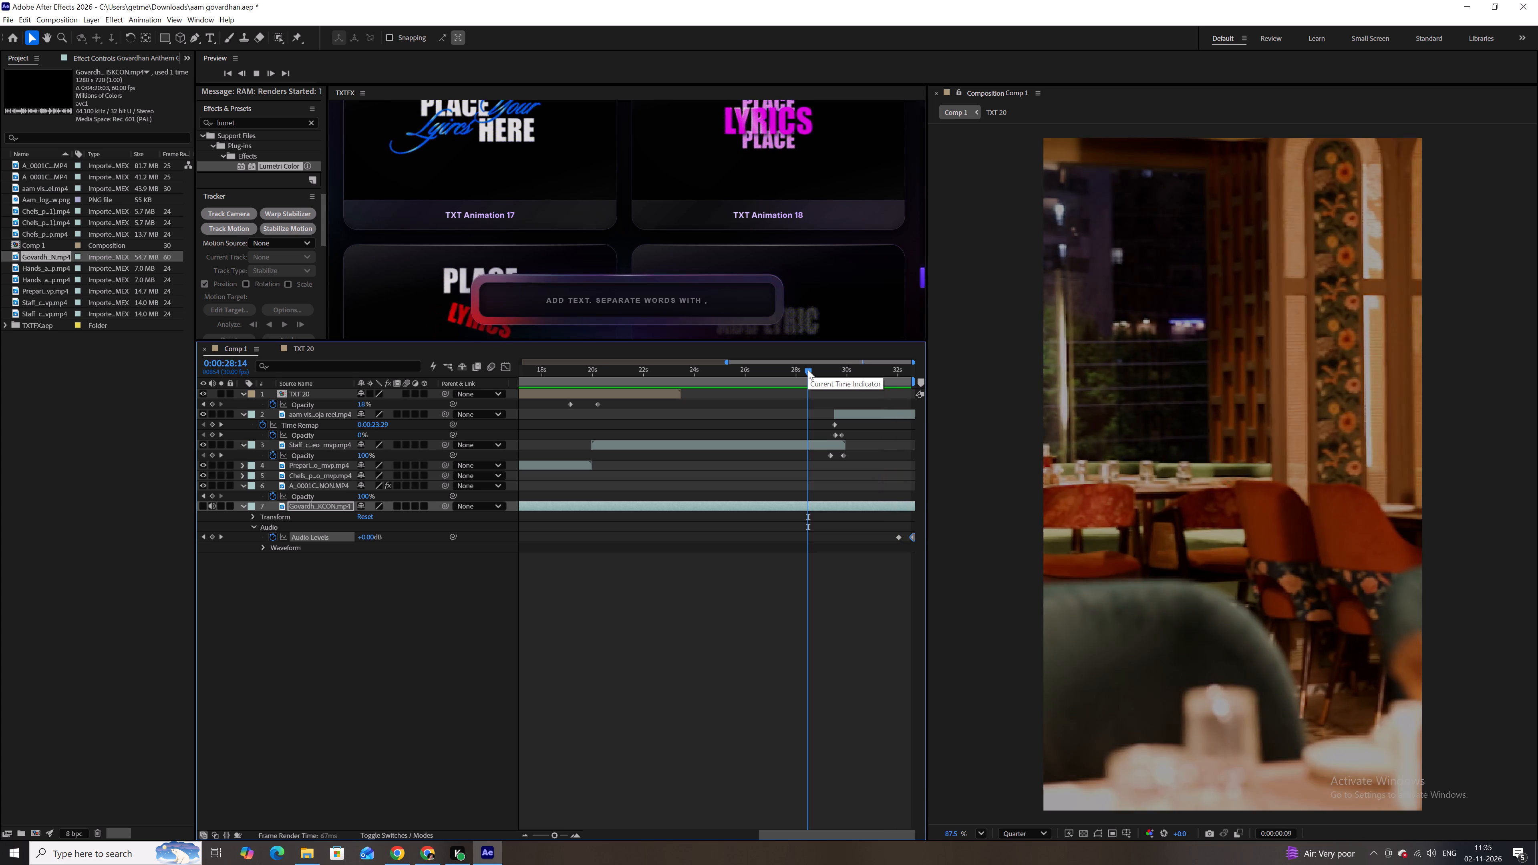
key(space)
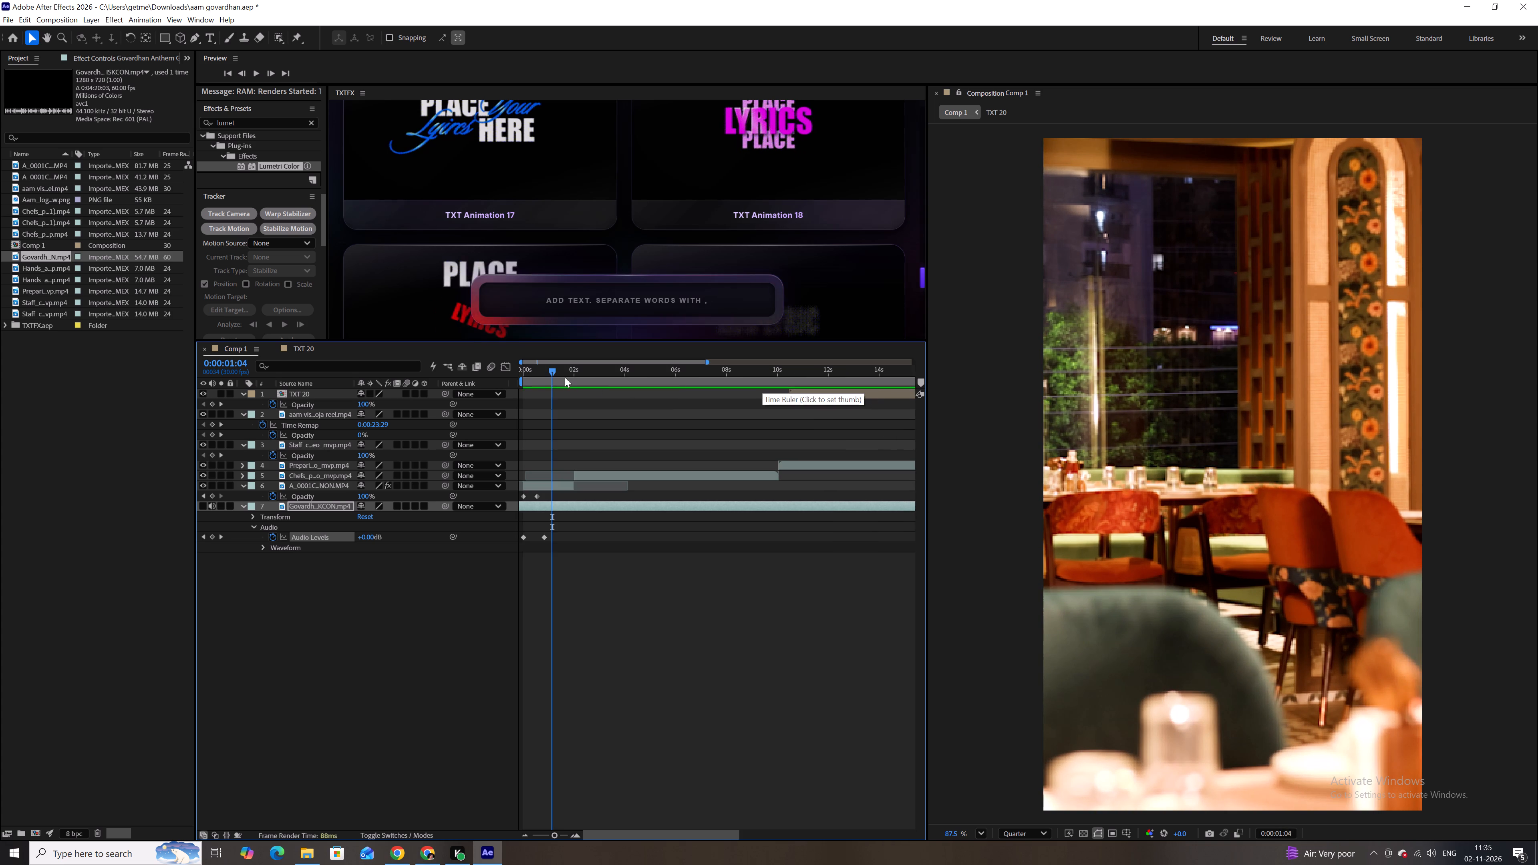
drag(562, 372, 496, 379)
key(space)
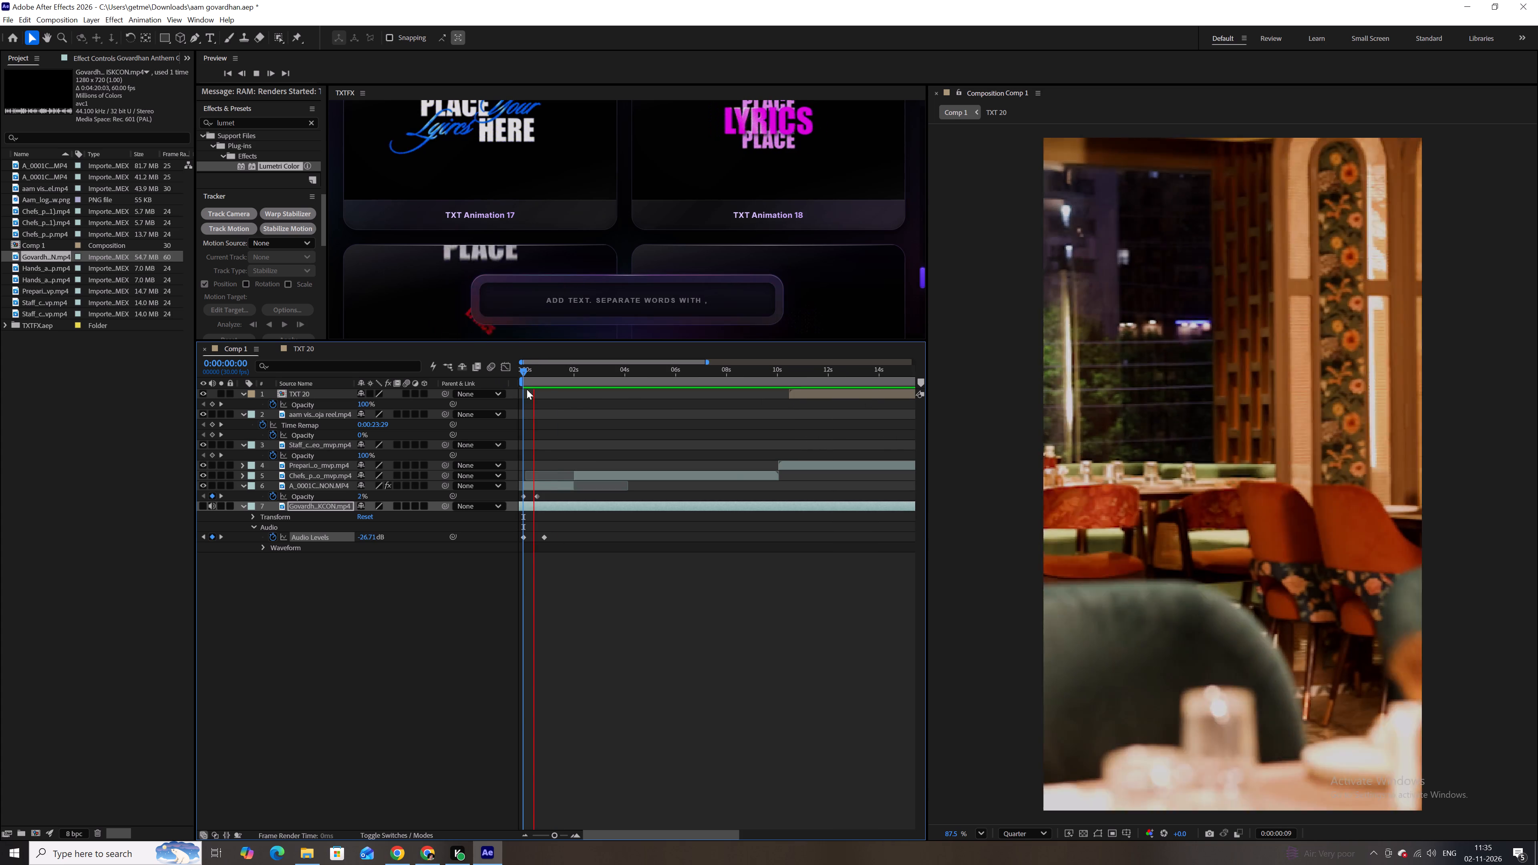
key(space)
Move the anthem fade-out's starting Audio Levels keyframe to about 0:00:31:10 and lower the level further at 0:00:32:15.
drag(796, 372, 996, 366)
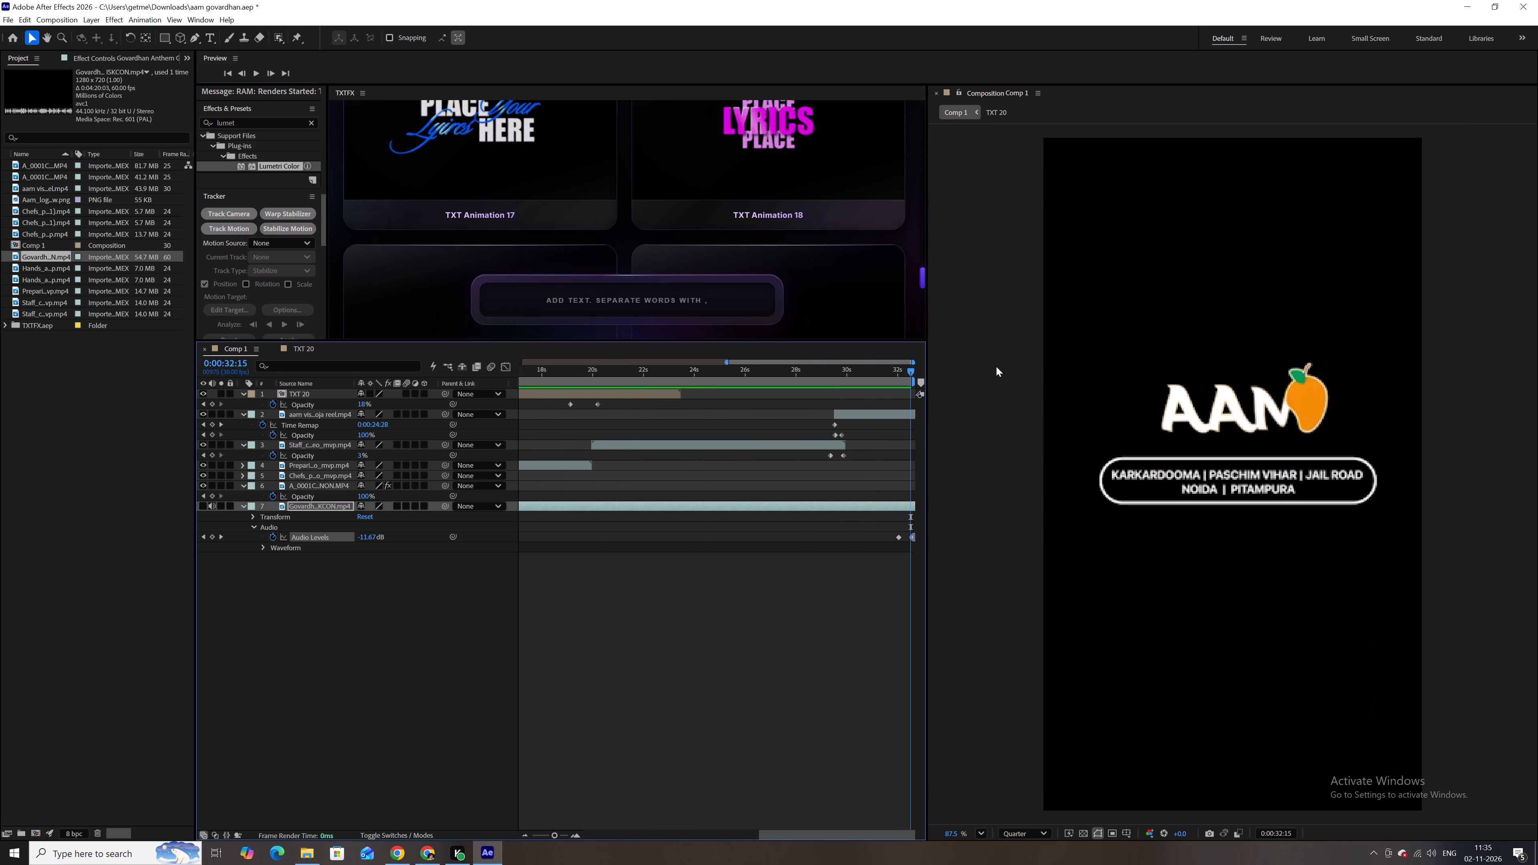
drag(996, 366, 984, 368)
drag(896, 537, 874, 540)
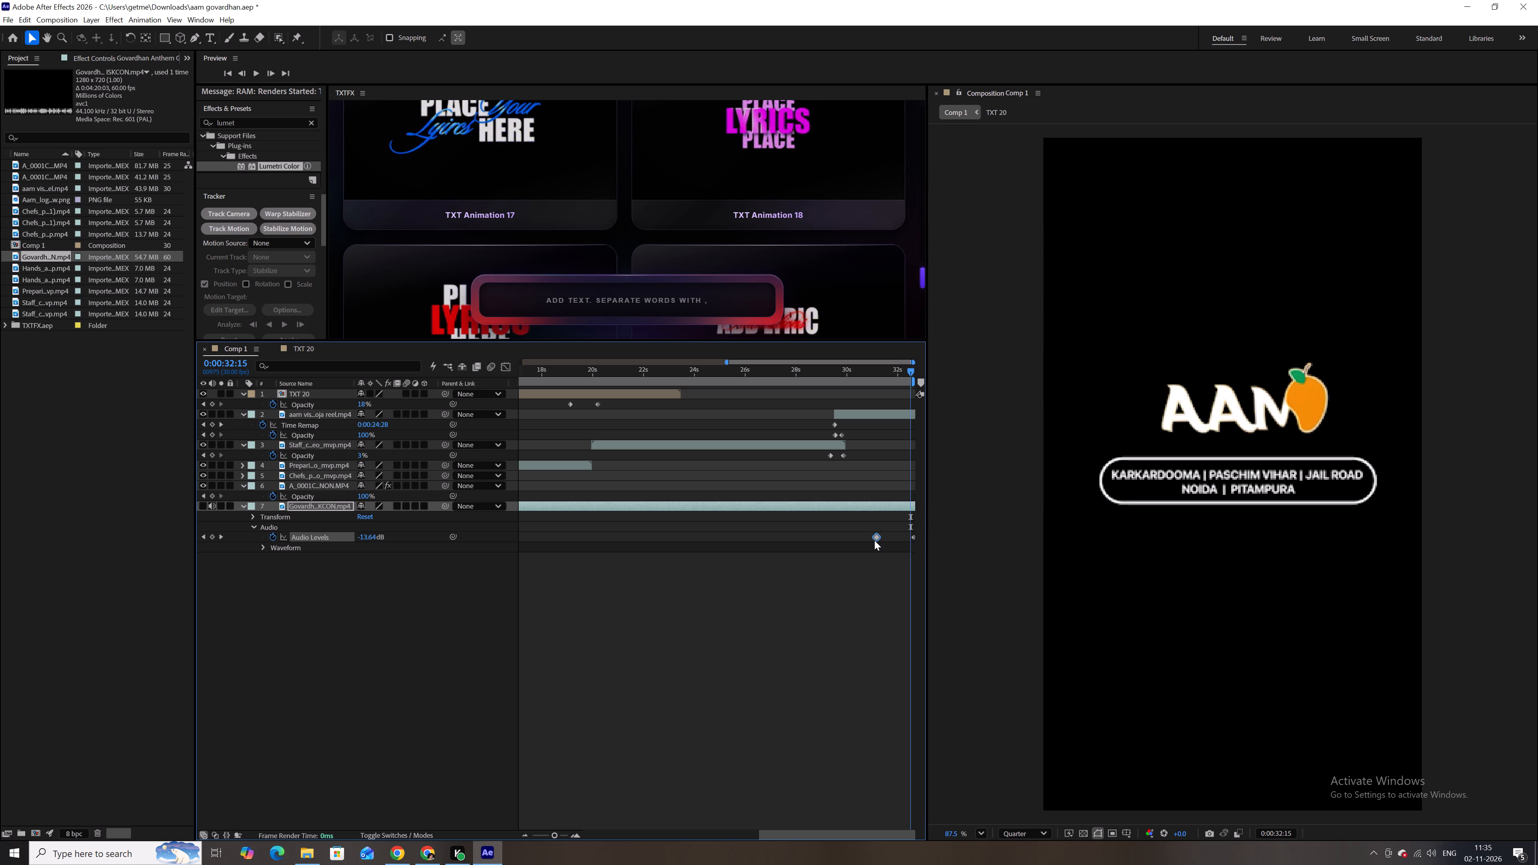
drag(874, 540, 879, 540)
drag(908, 369, 939, 370)
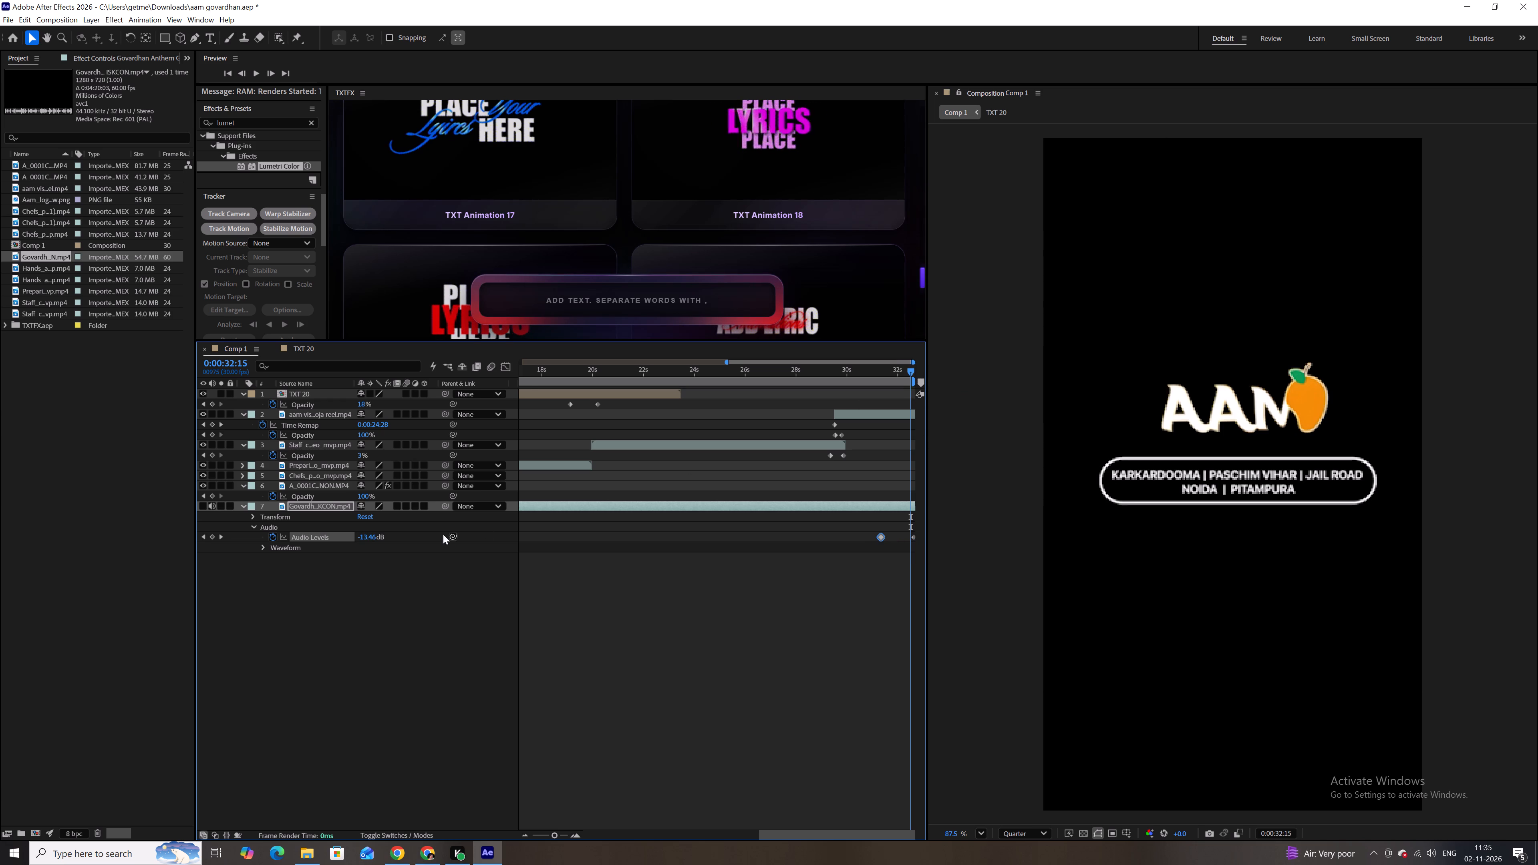
drag(366, 539, 360, 541)
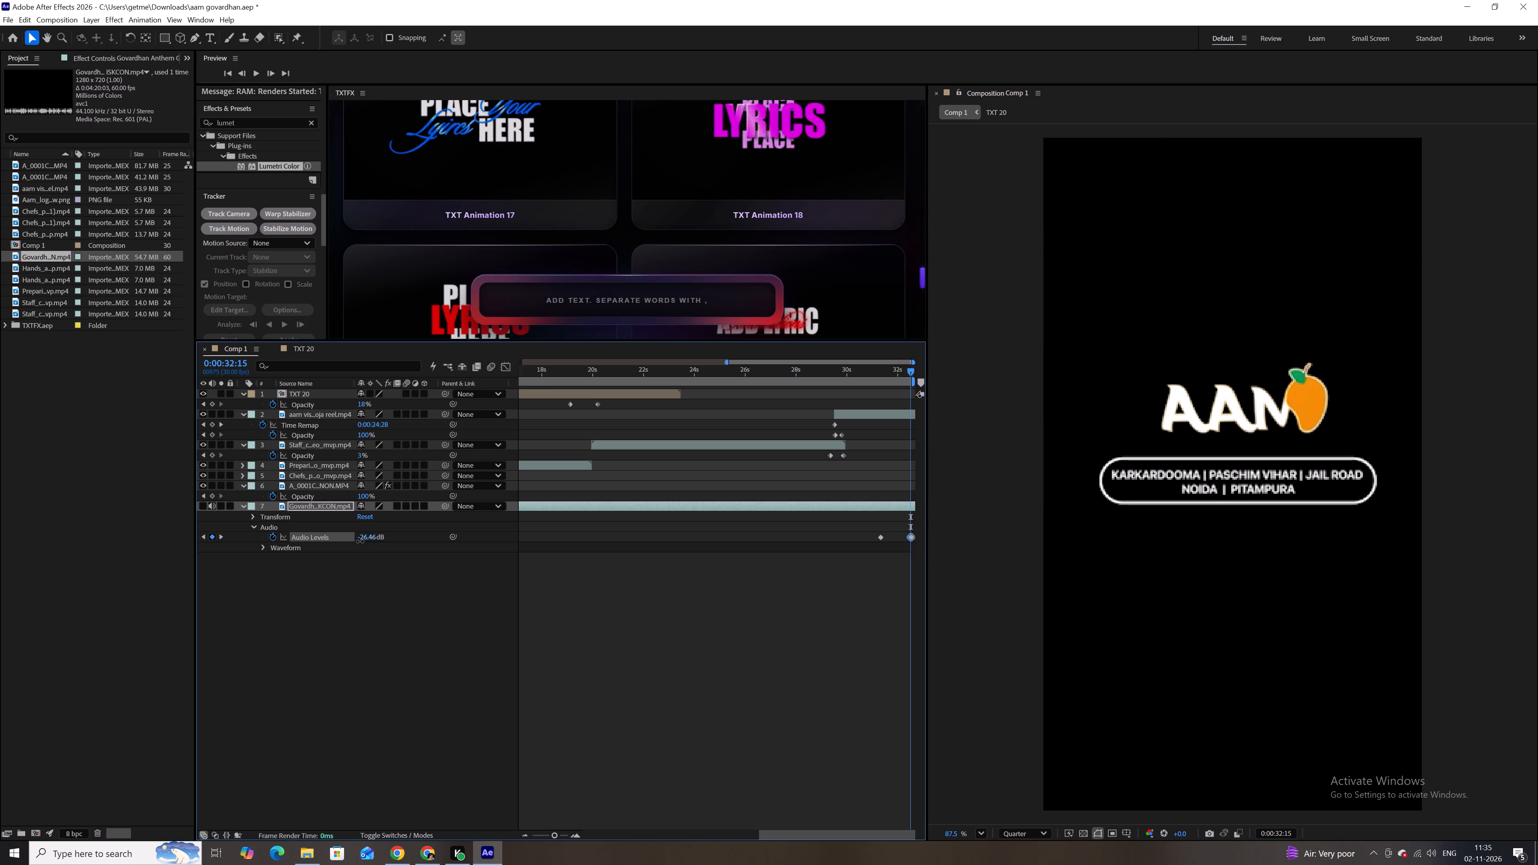
drag(360, 541, 358, 542)
Preview the anthem's fade-out from 0:00:31:06 and the opening clips of Comp 1.
click(877, 366)
key(space)
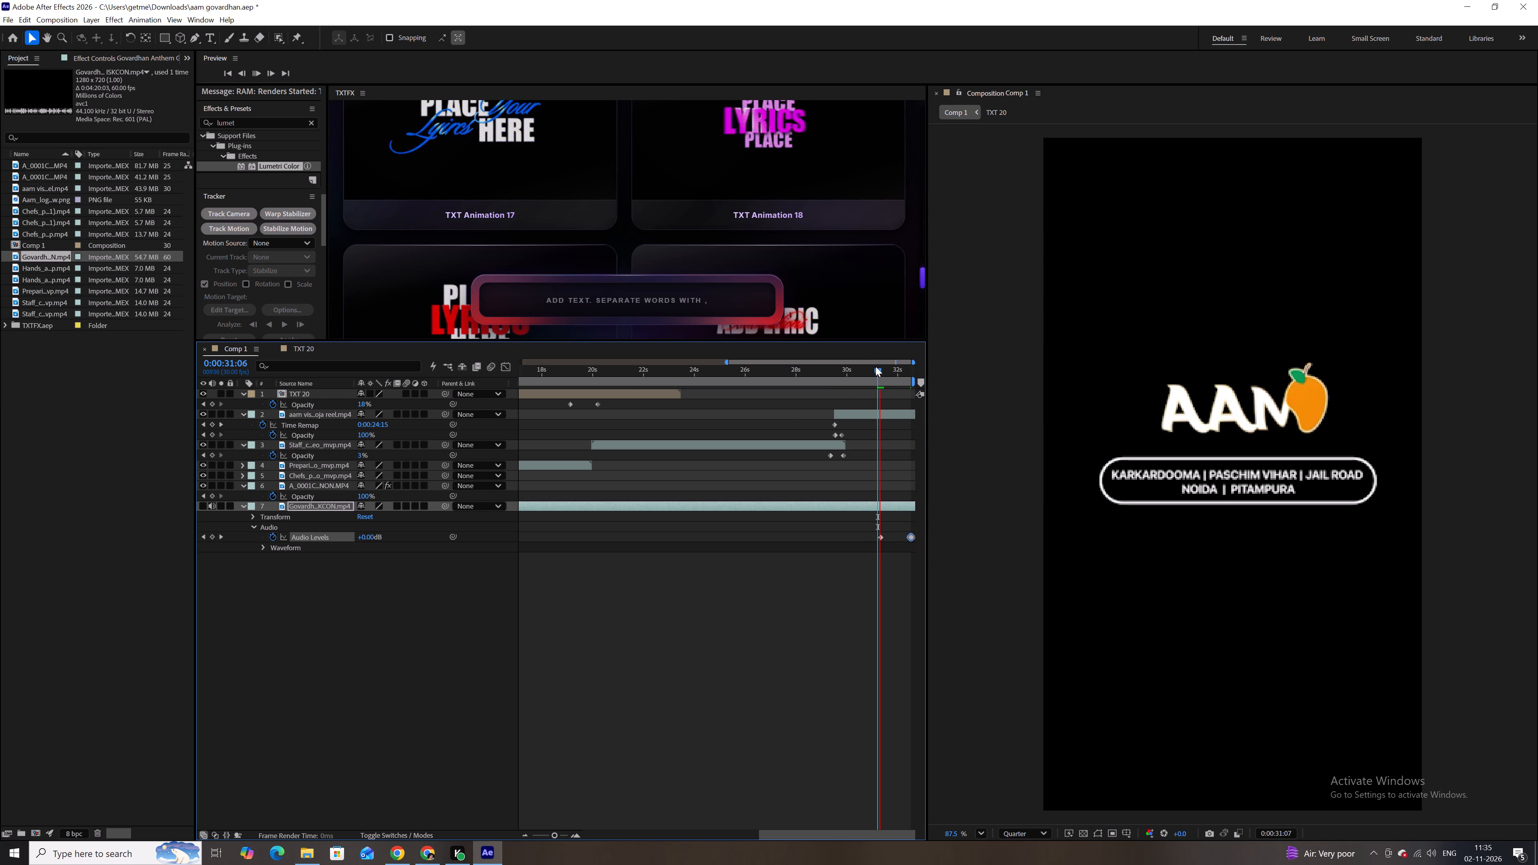
key(space)
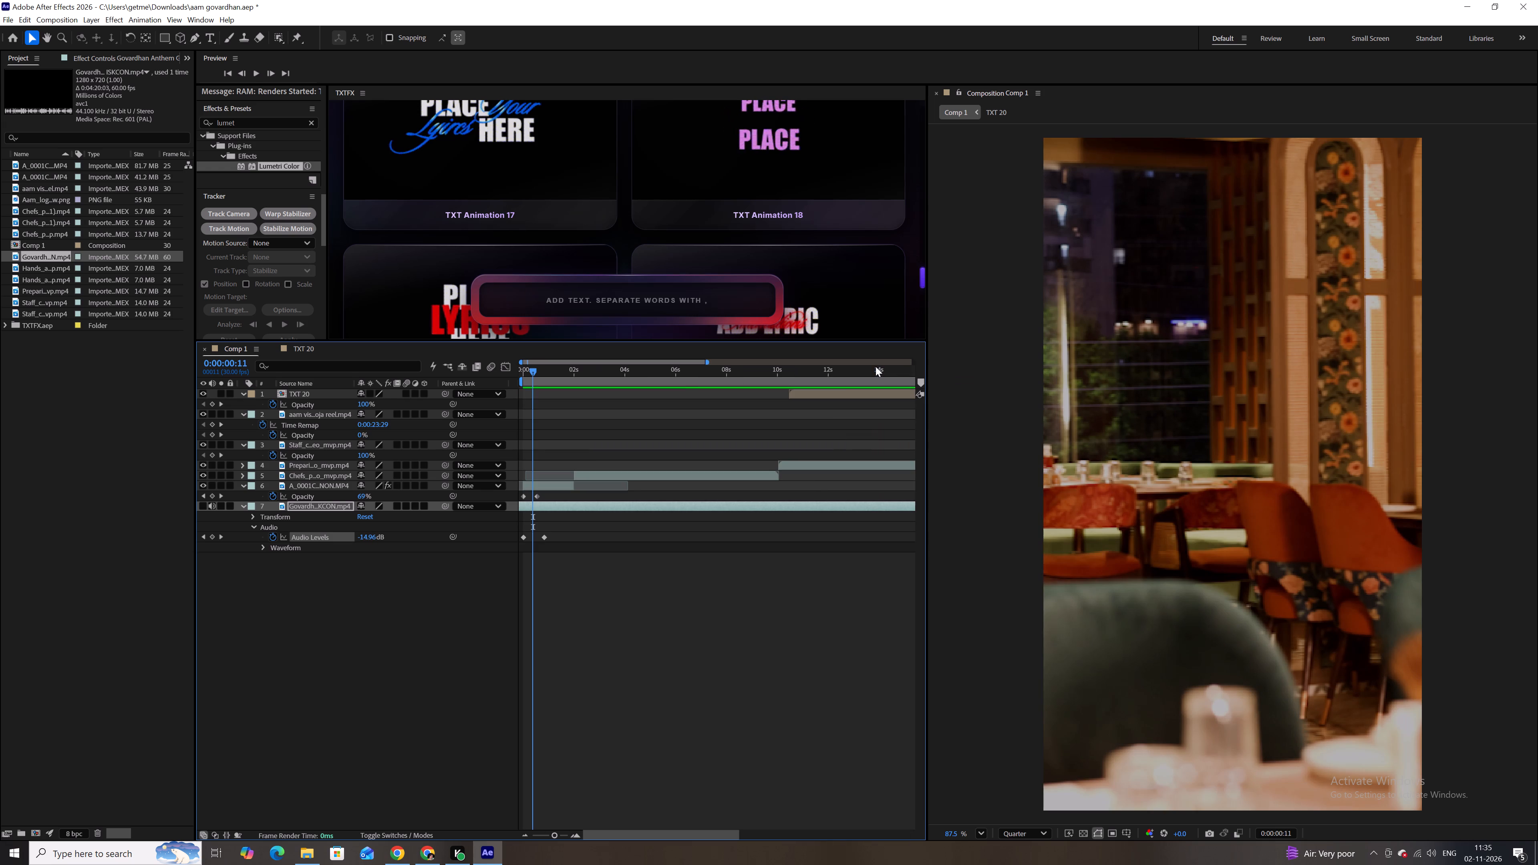
key(space)
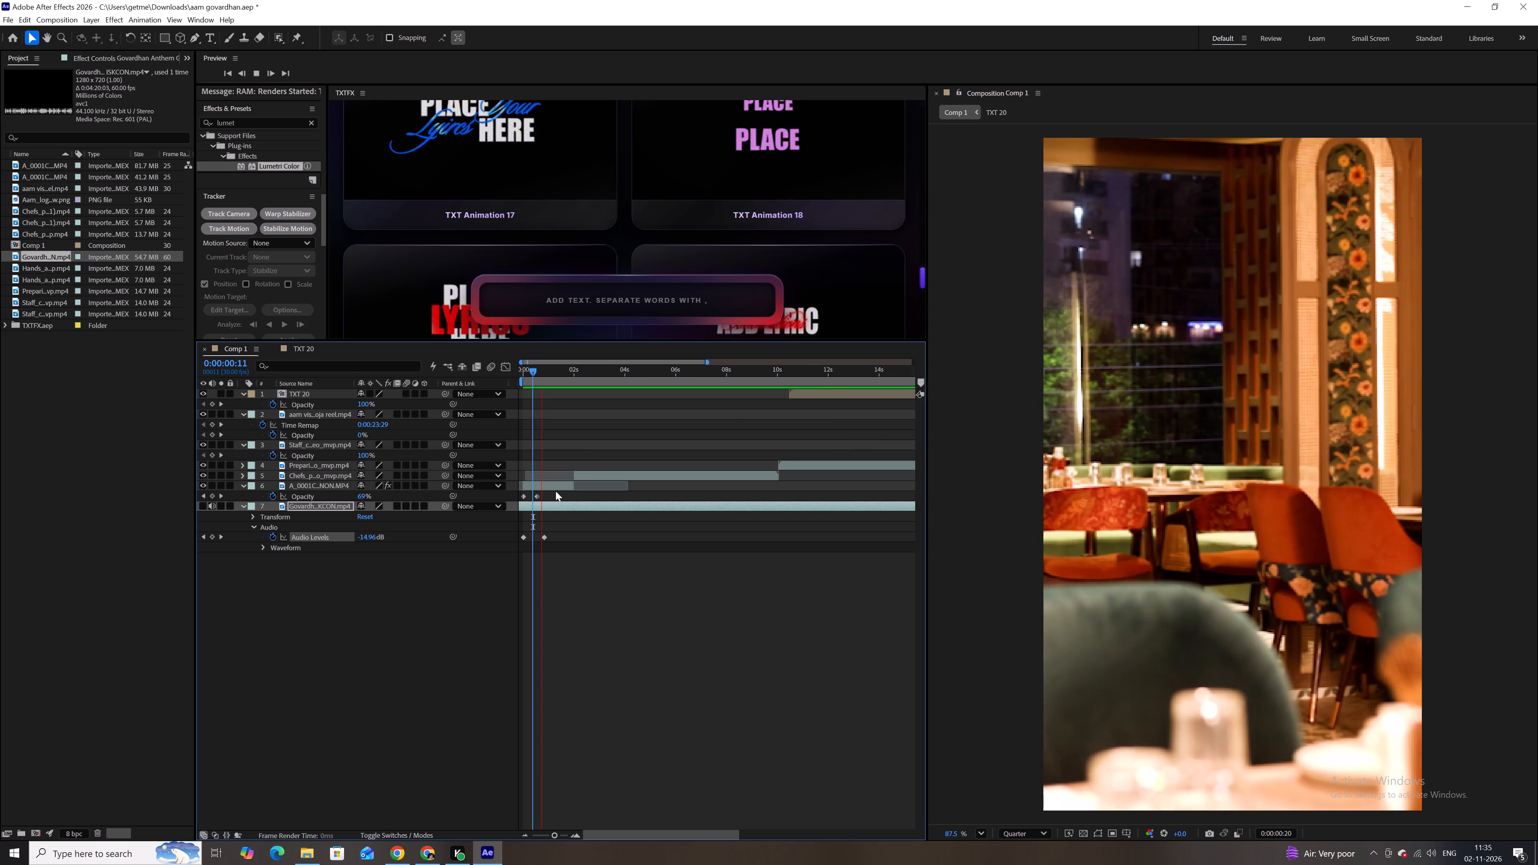
key(space)
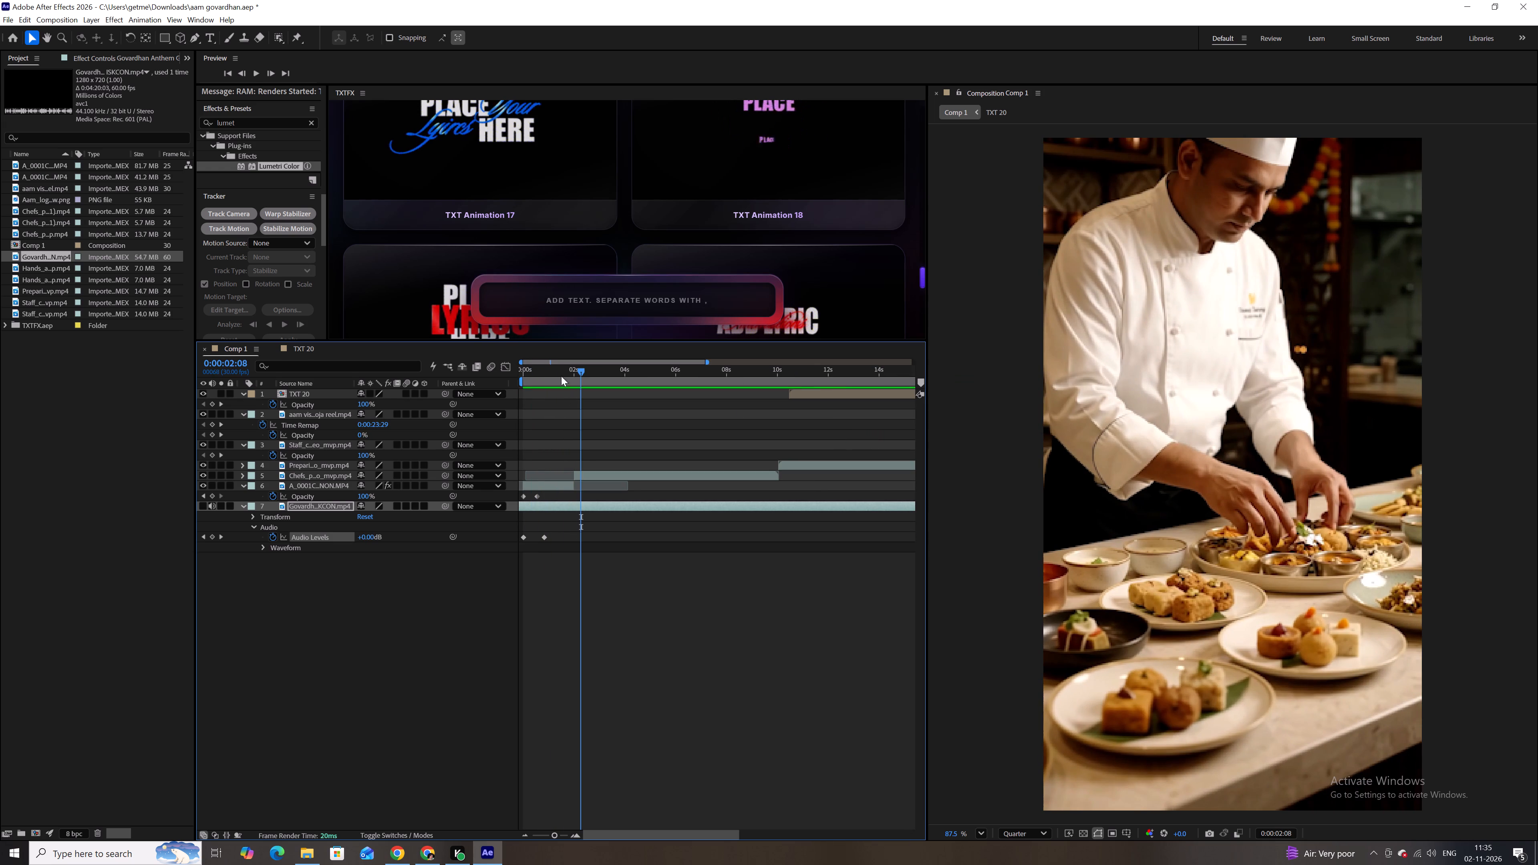
Add the Aam logo PNG as the top layer of Comp 1, with the current time at 0:00:00:00.
drag(560, 369, 460, 365)
click(59, 230)
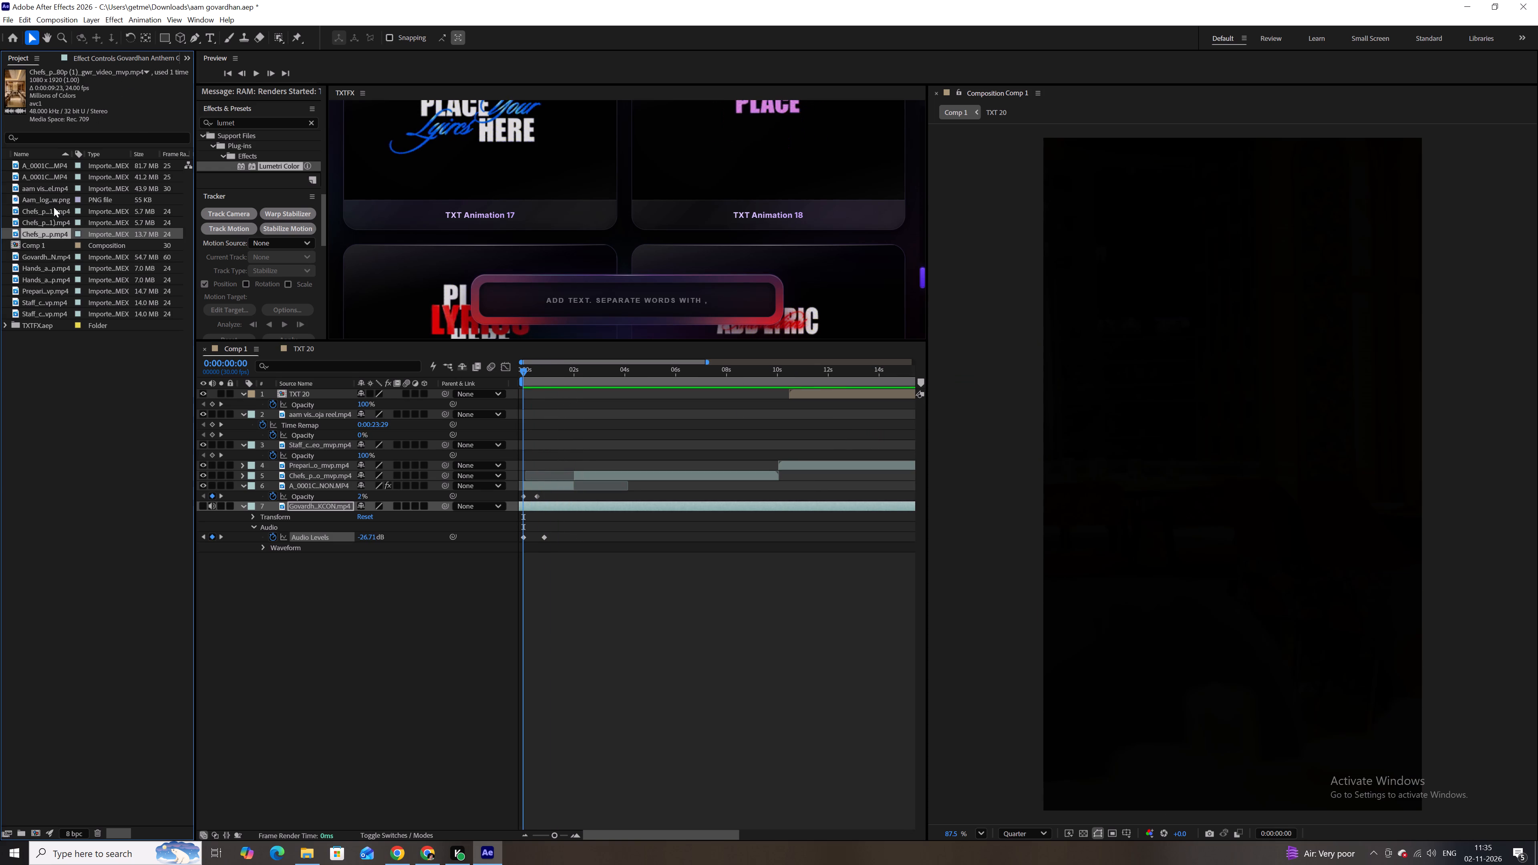
click(52, 194)
drag(57, 197, 315, 388)
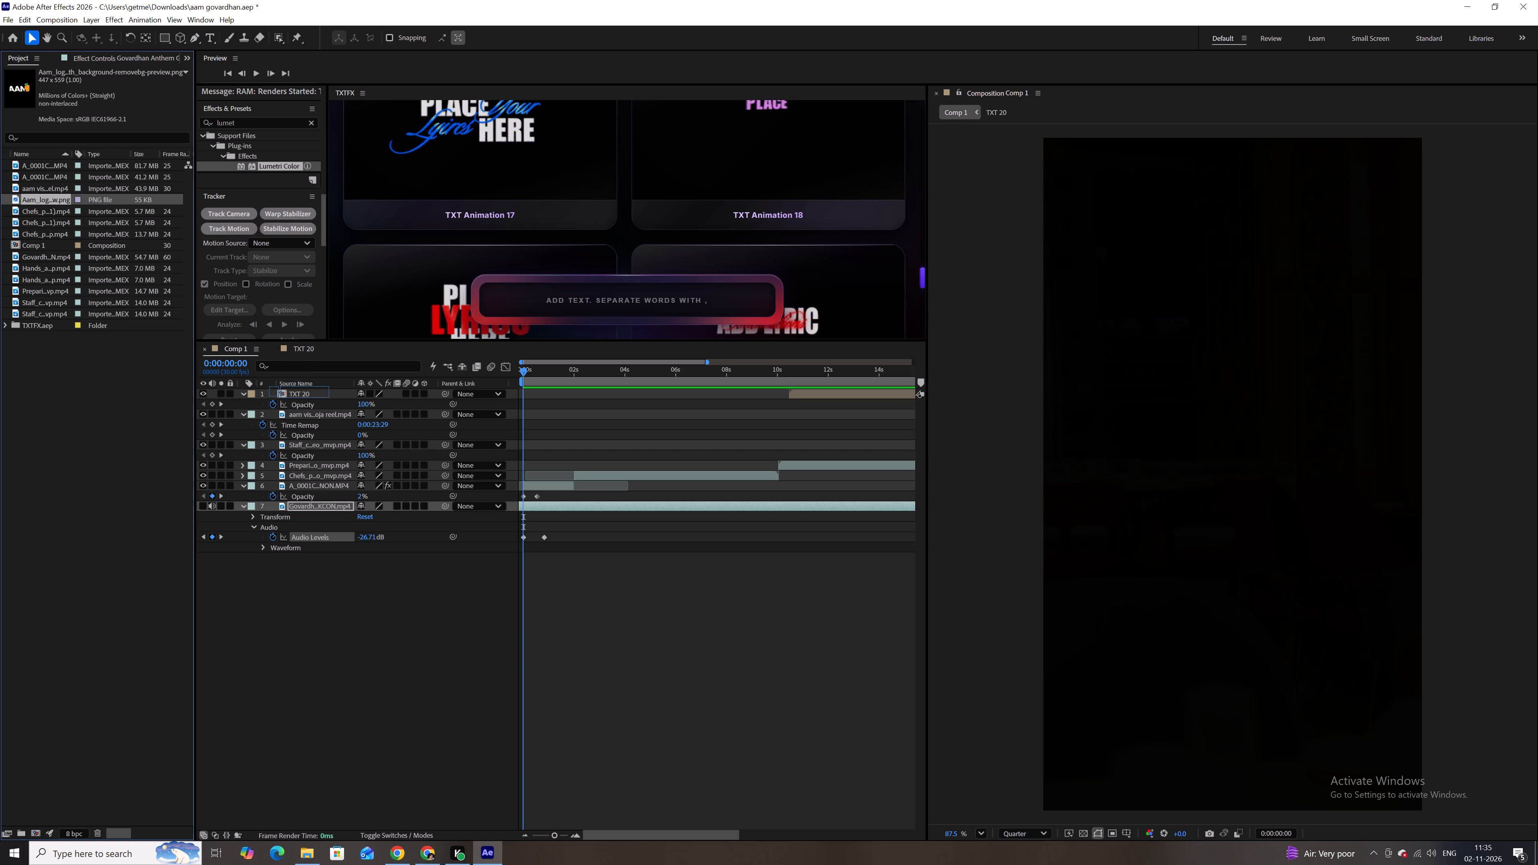
drag(315, 388, 318, 392)
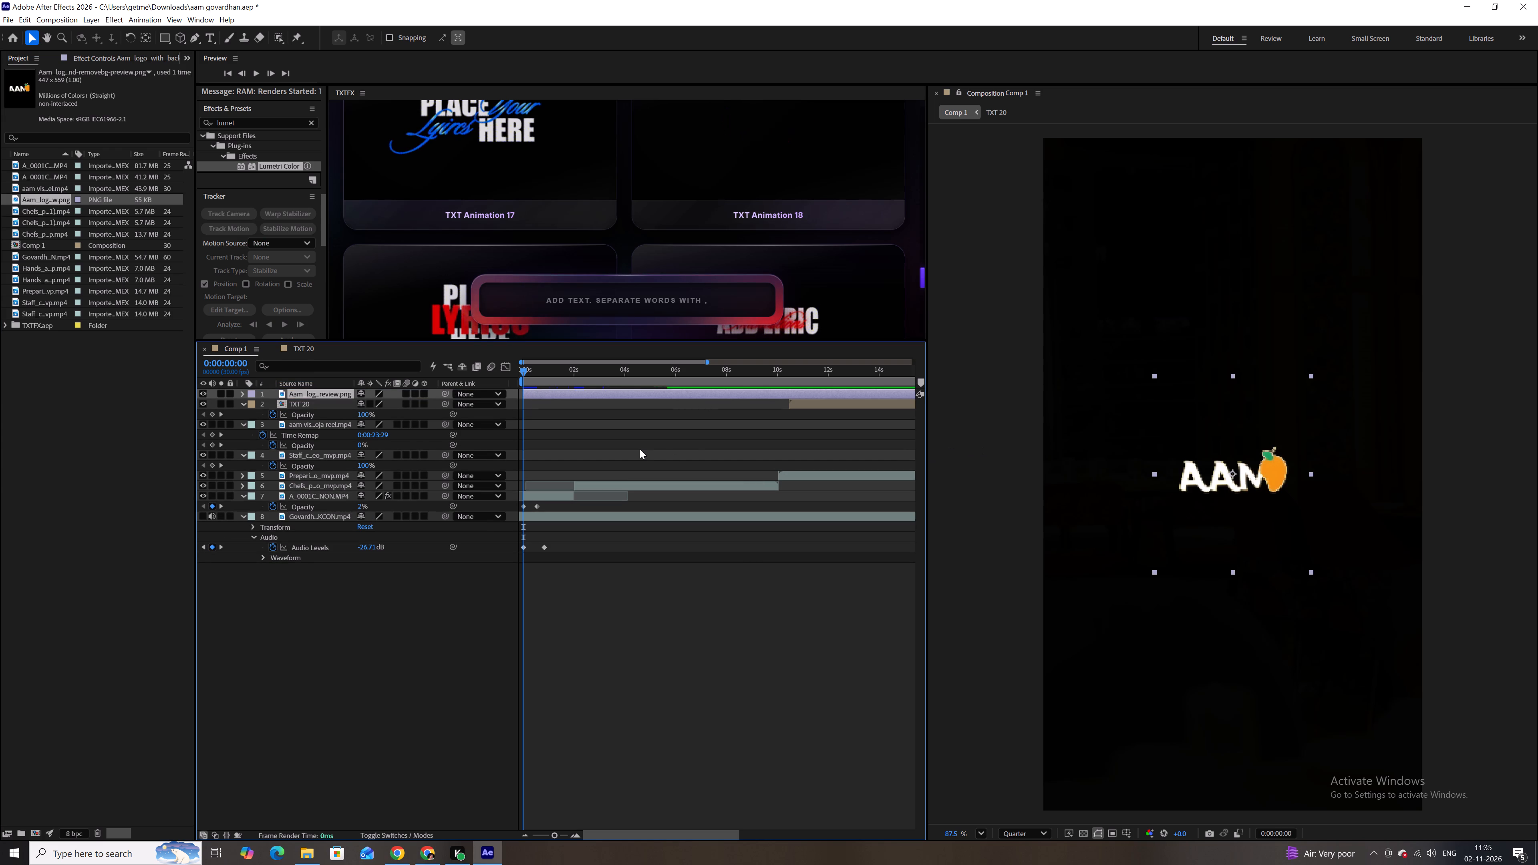
Scale the Aam logo layer to about 75% and position it at the top centre of the frame, about 540, 123.
key(p)
drag(381, 403, 347, 406)
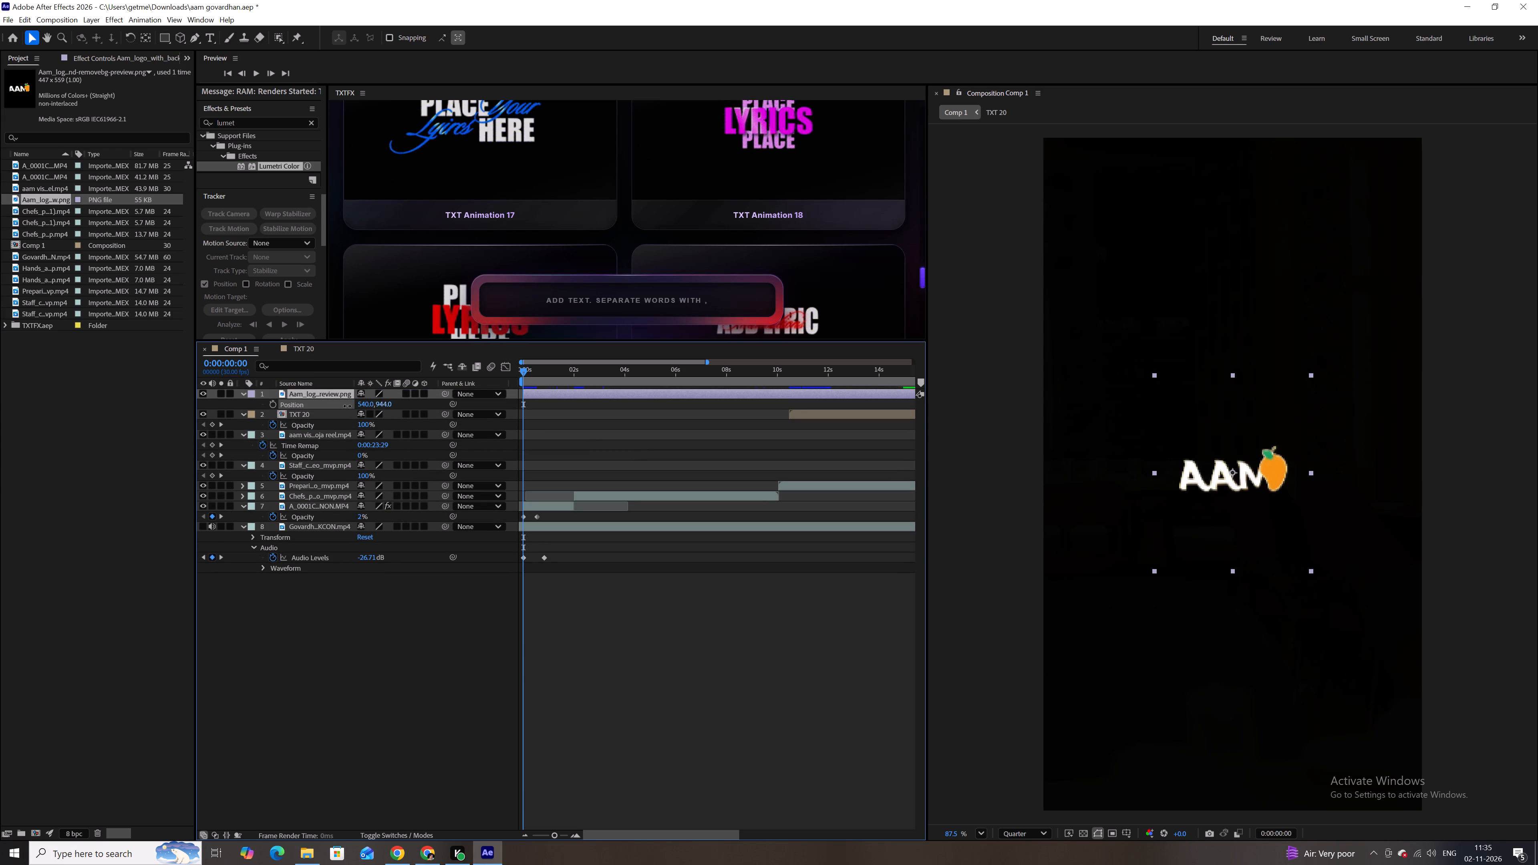
drag(347, 406, 17, 472)
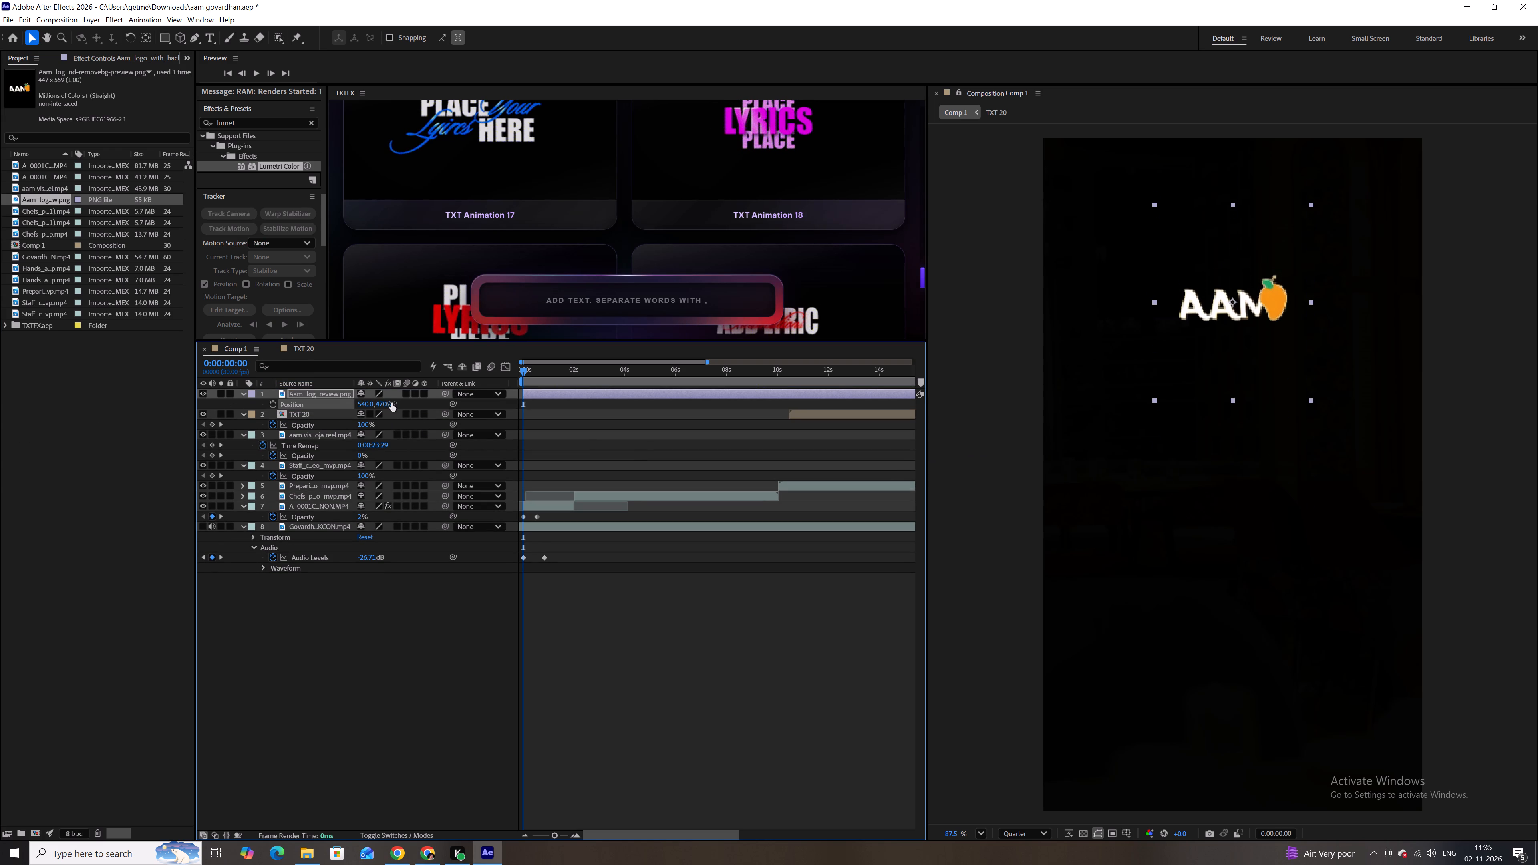
drag(389, 403, 211, 404)
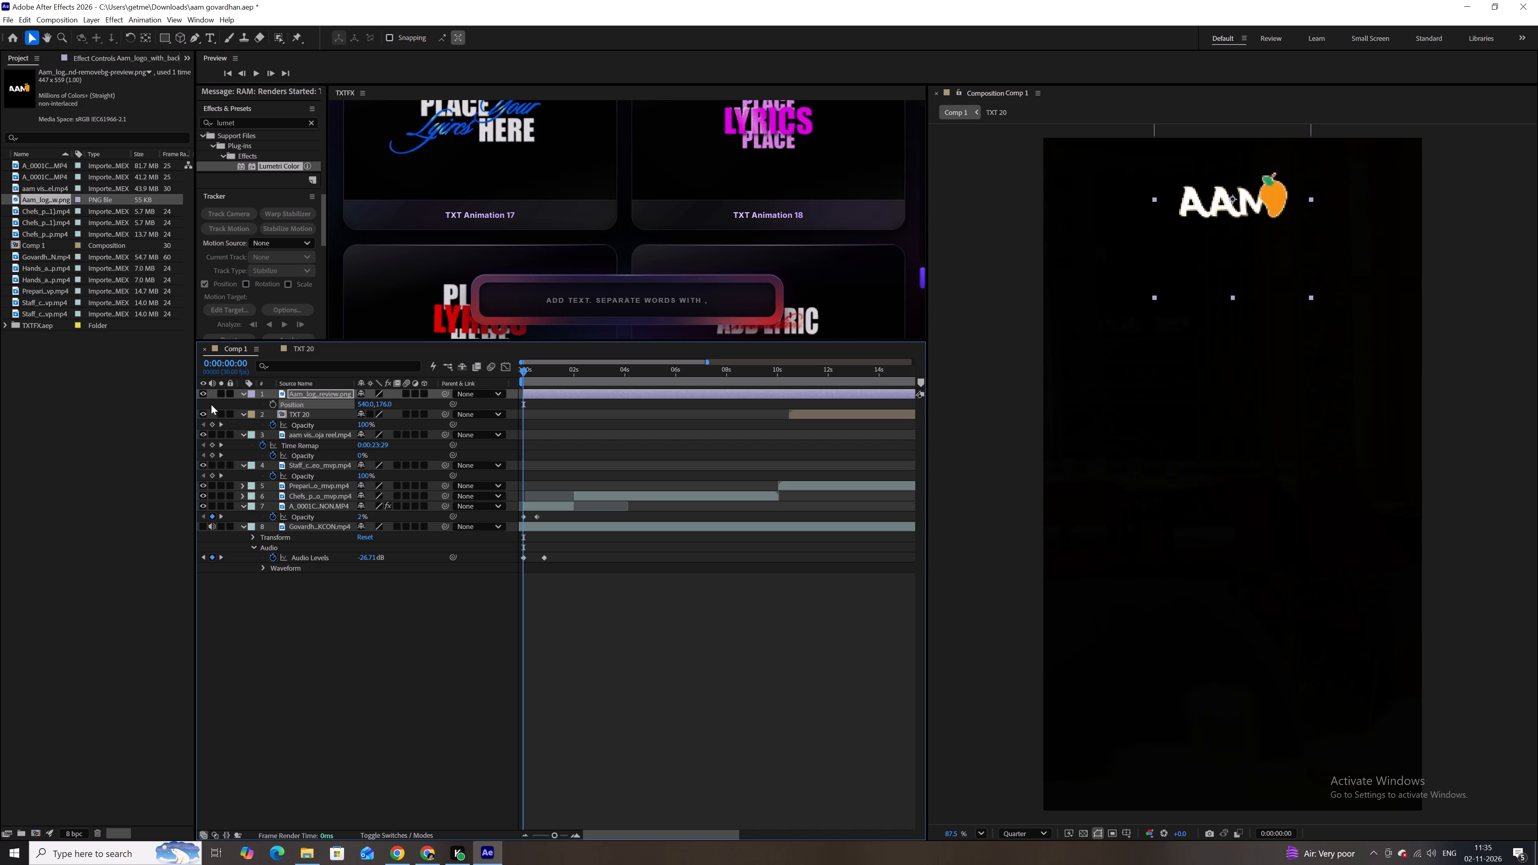
key(s)
drag(374, 406, 362, 408)
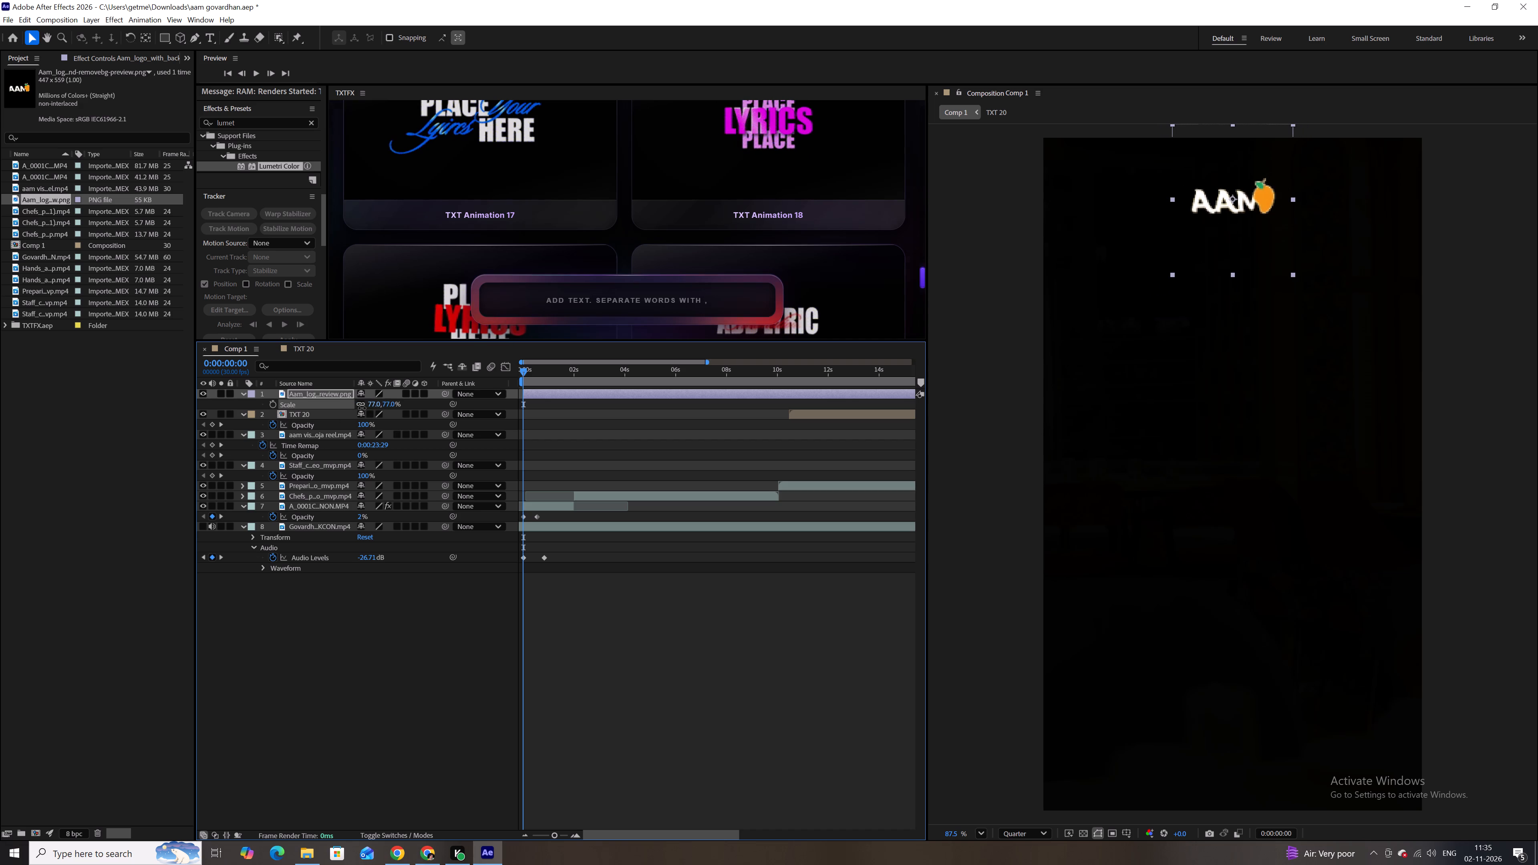
drag(362, 408, 361, 408)
key(d)
key(p)
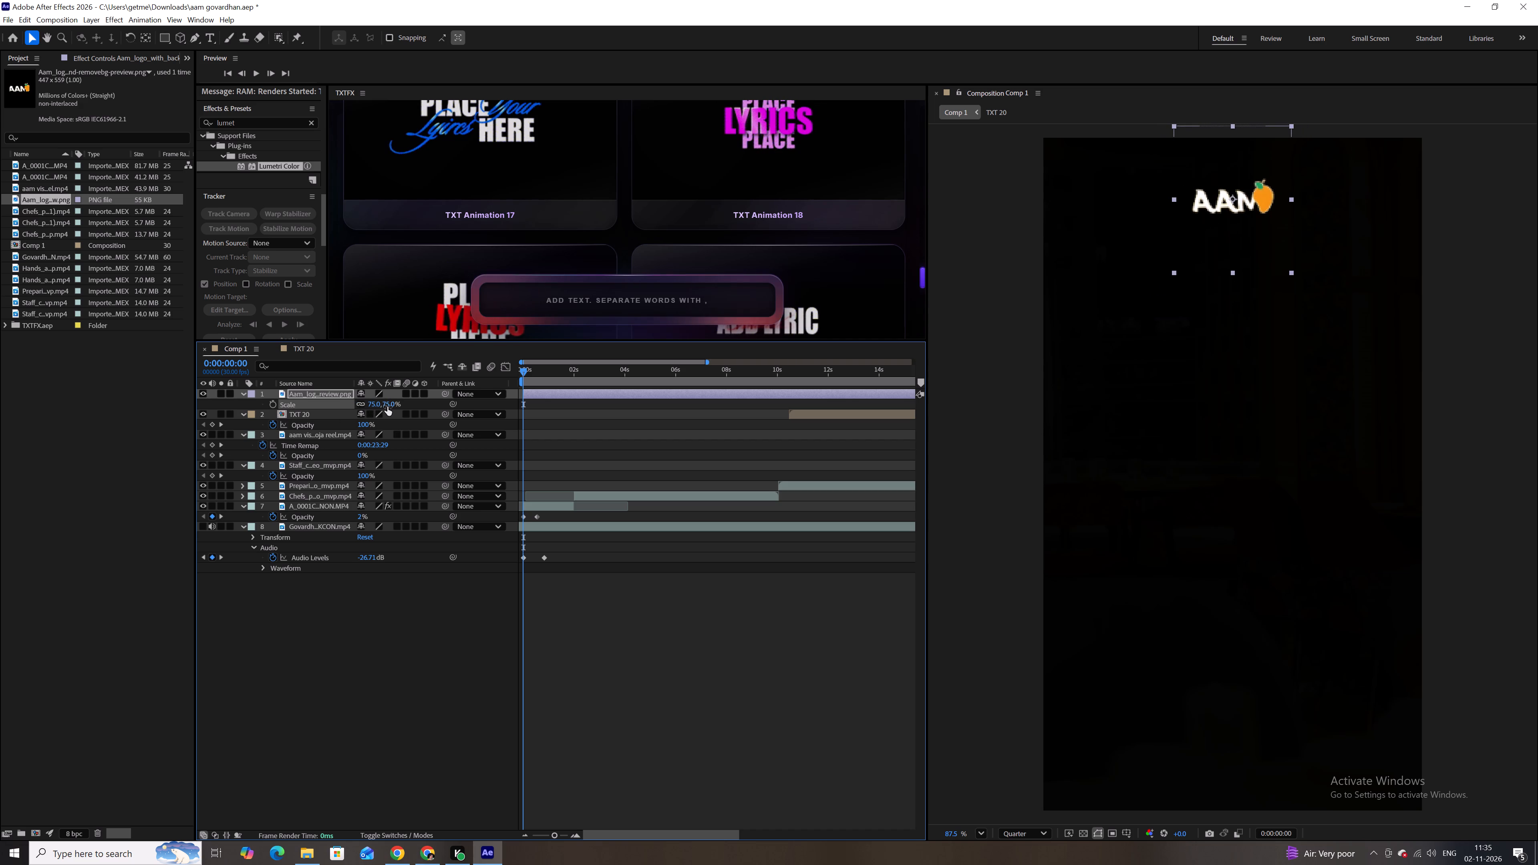
drag(387, 407, 359, 404)
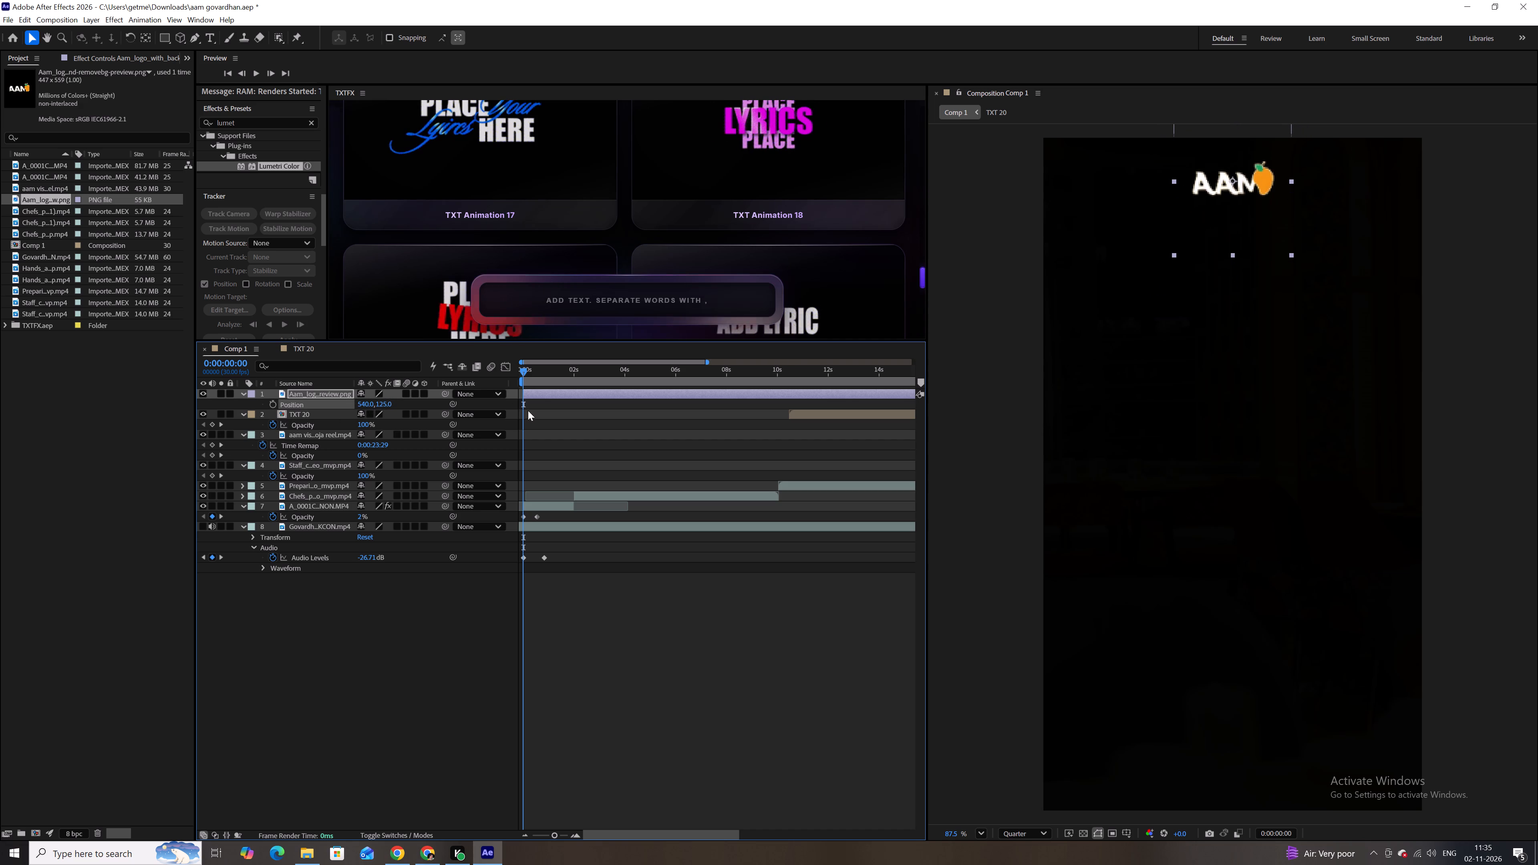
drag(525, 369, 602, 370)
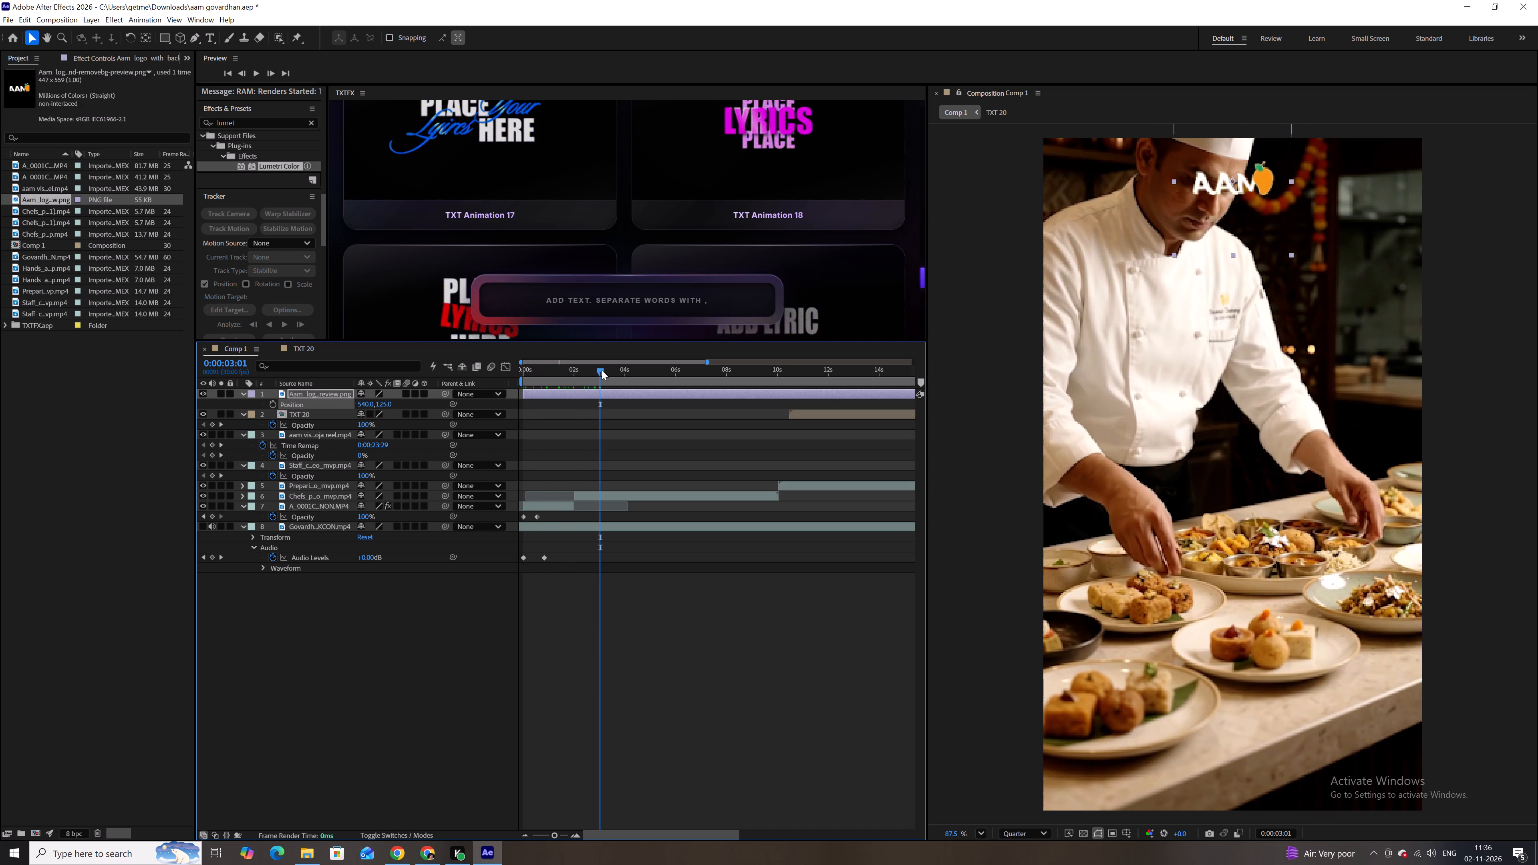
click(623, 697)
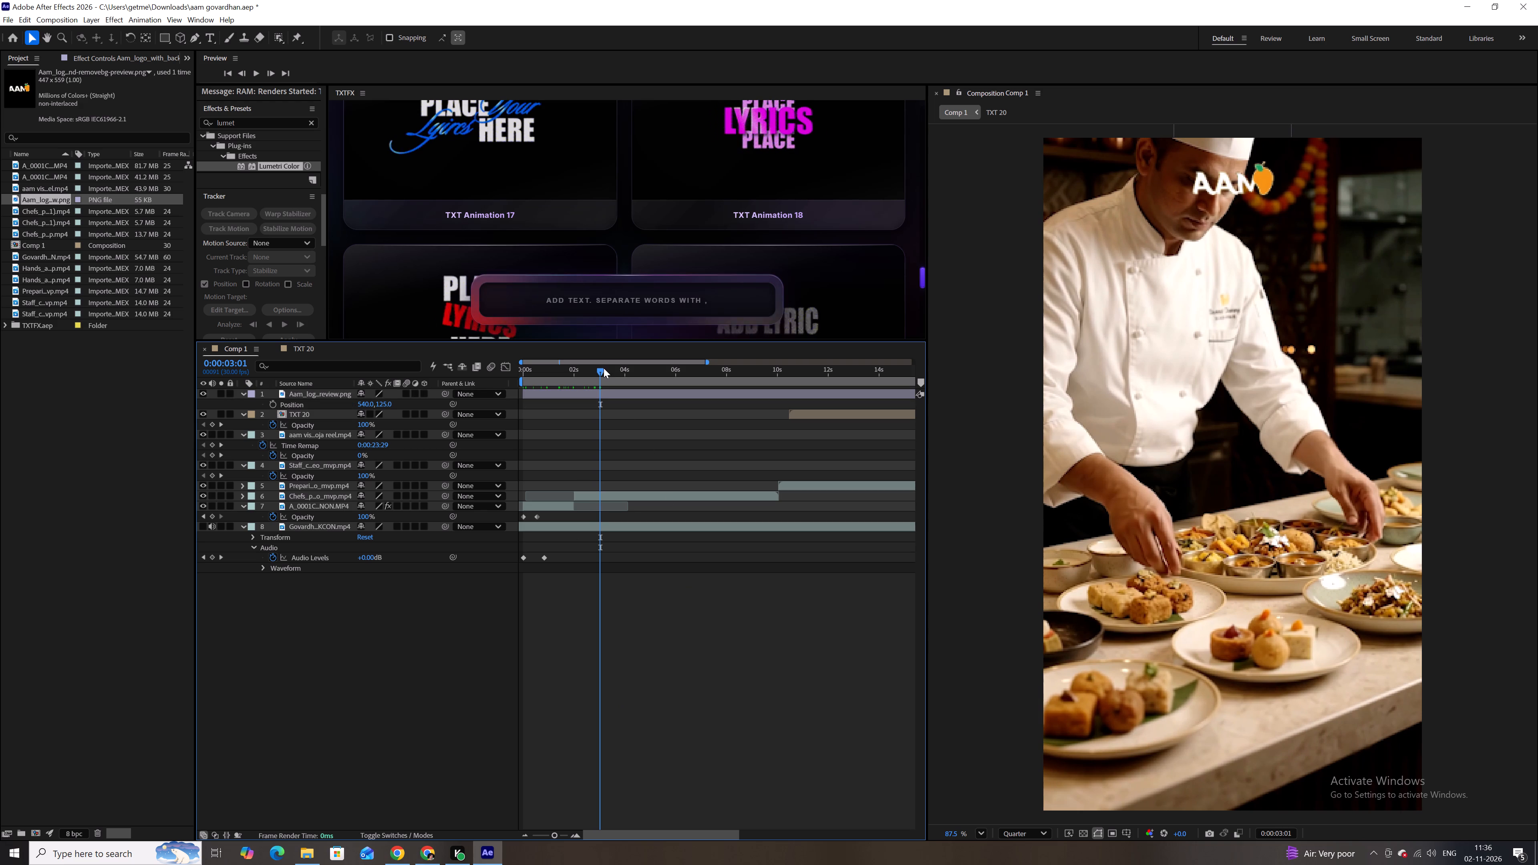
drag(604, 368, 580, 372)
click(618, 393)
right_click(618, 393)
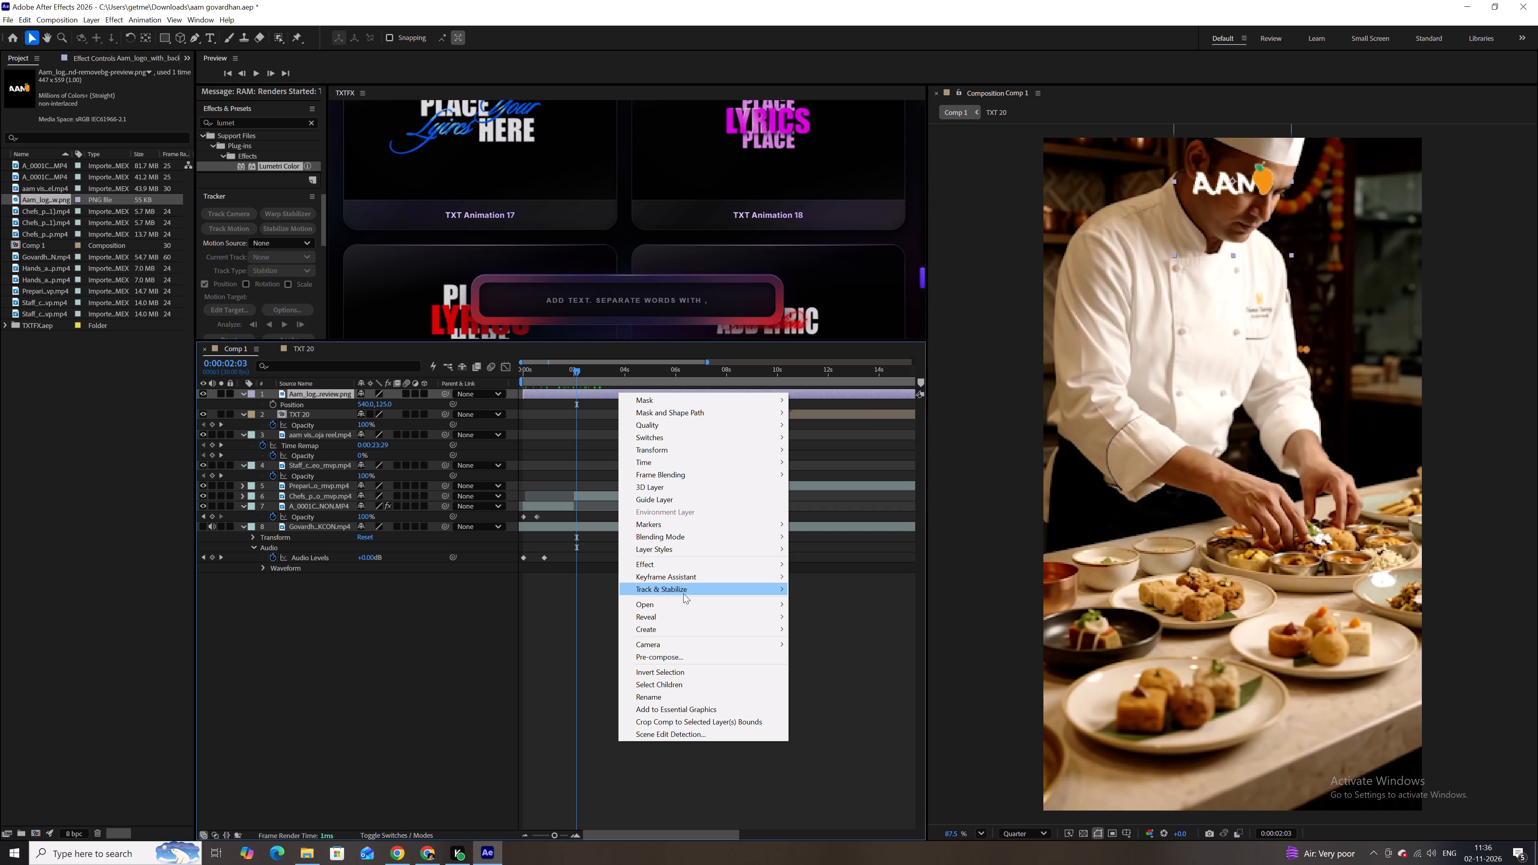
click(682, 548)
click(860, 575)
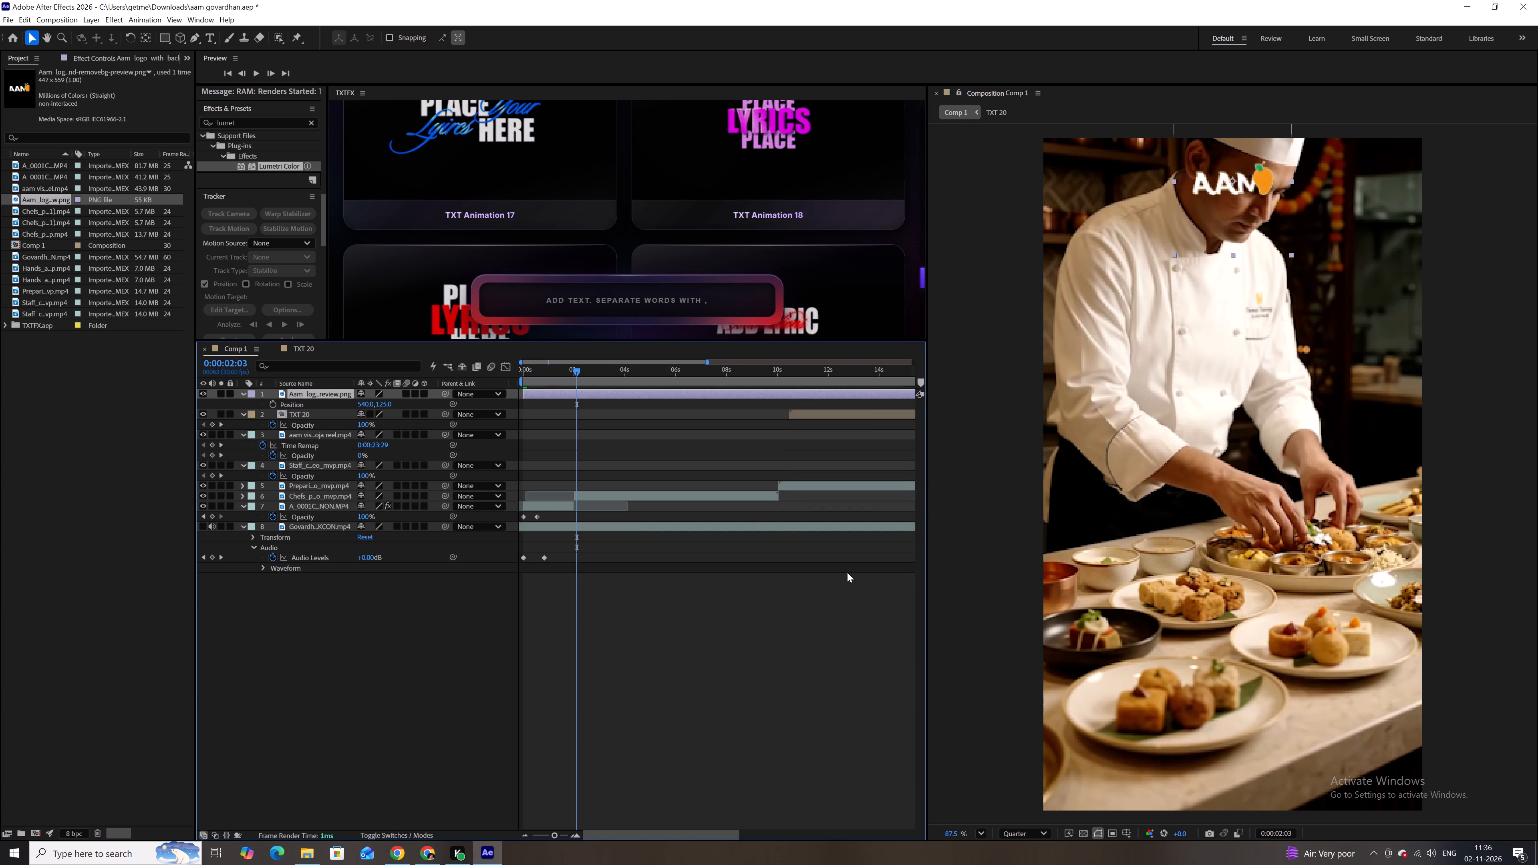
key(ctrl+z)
Add a Drop Shadow layer style to the Aam logo layer and check it over the clips up to about 0:00:09:02.
right_click(601, 394)
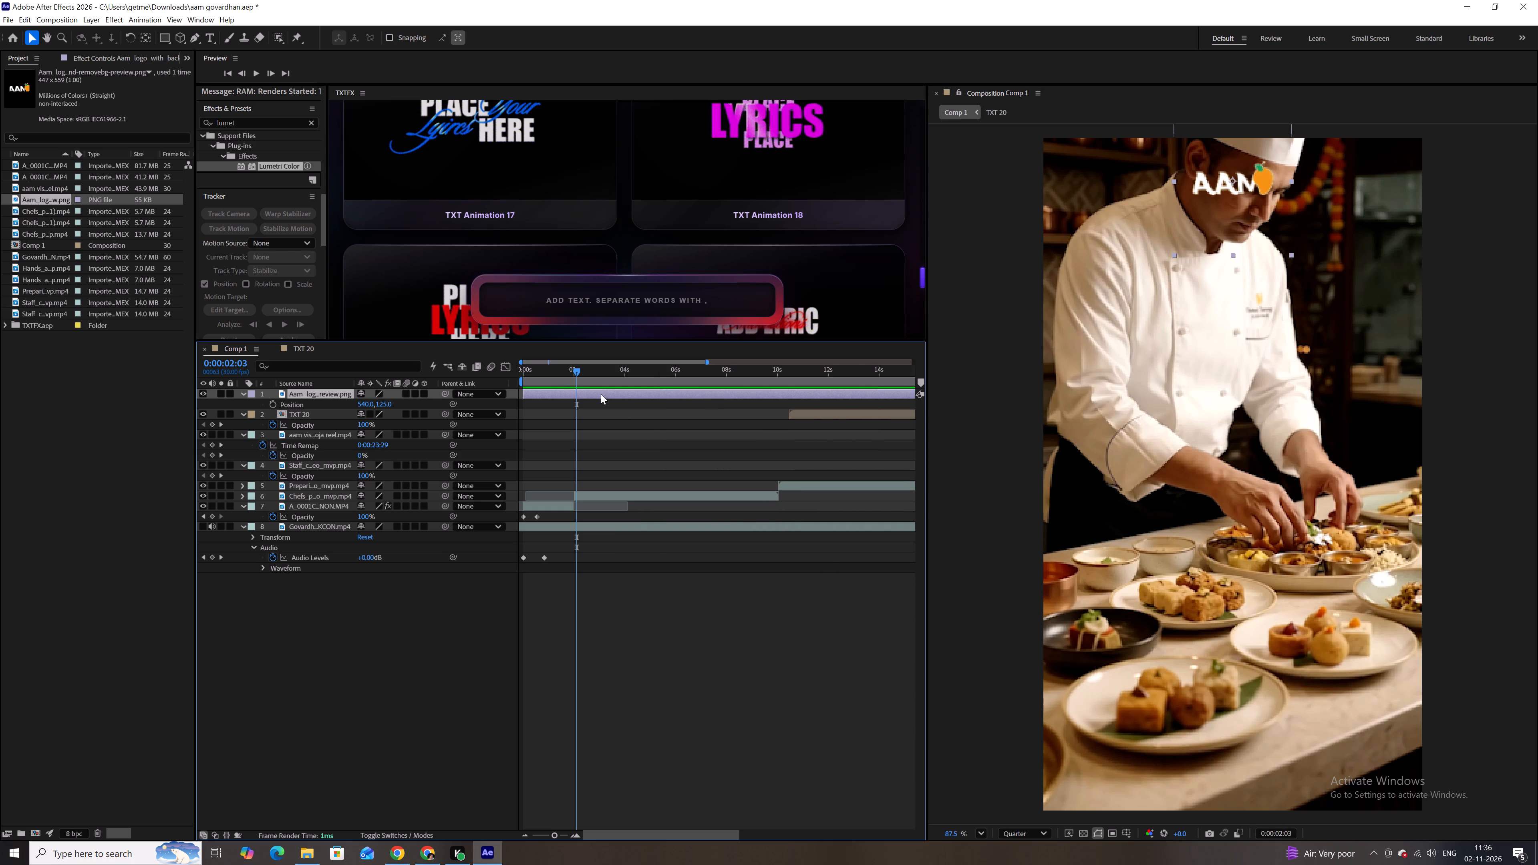
right_click(601, 394)
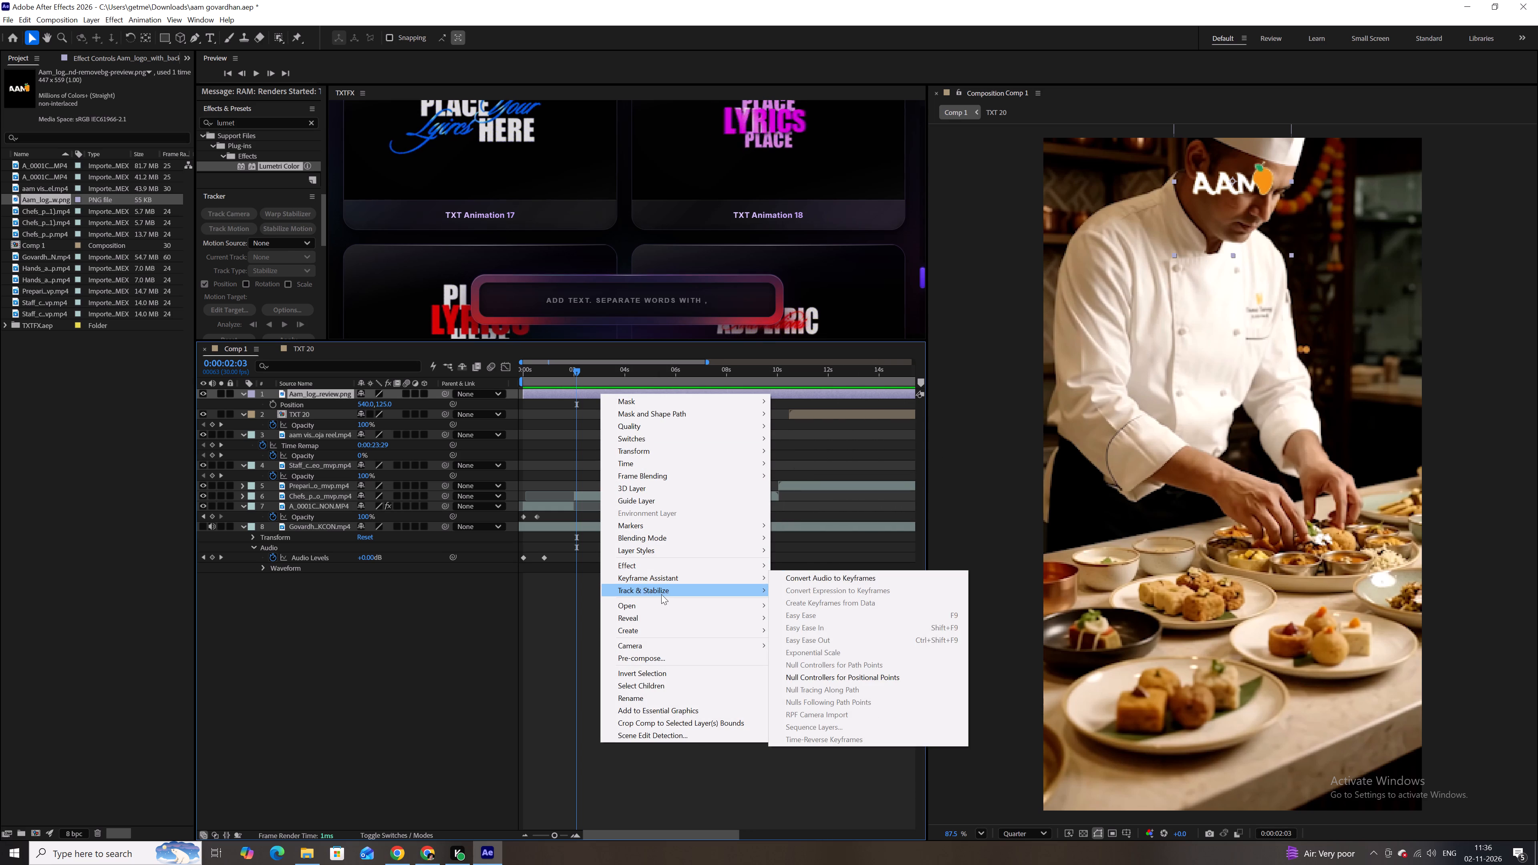
click(657, 551)
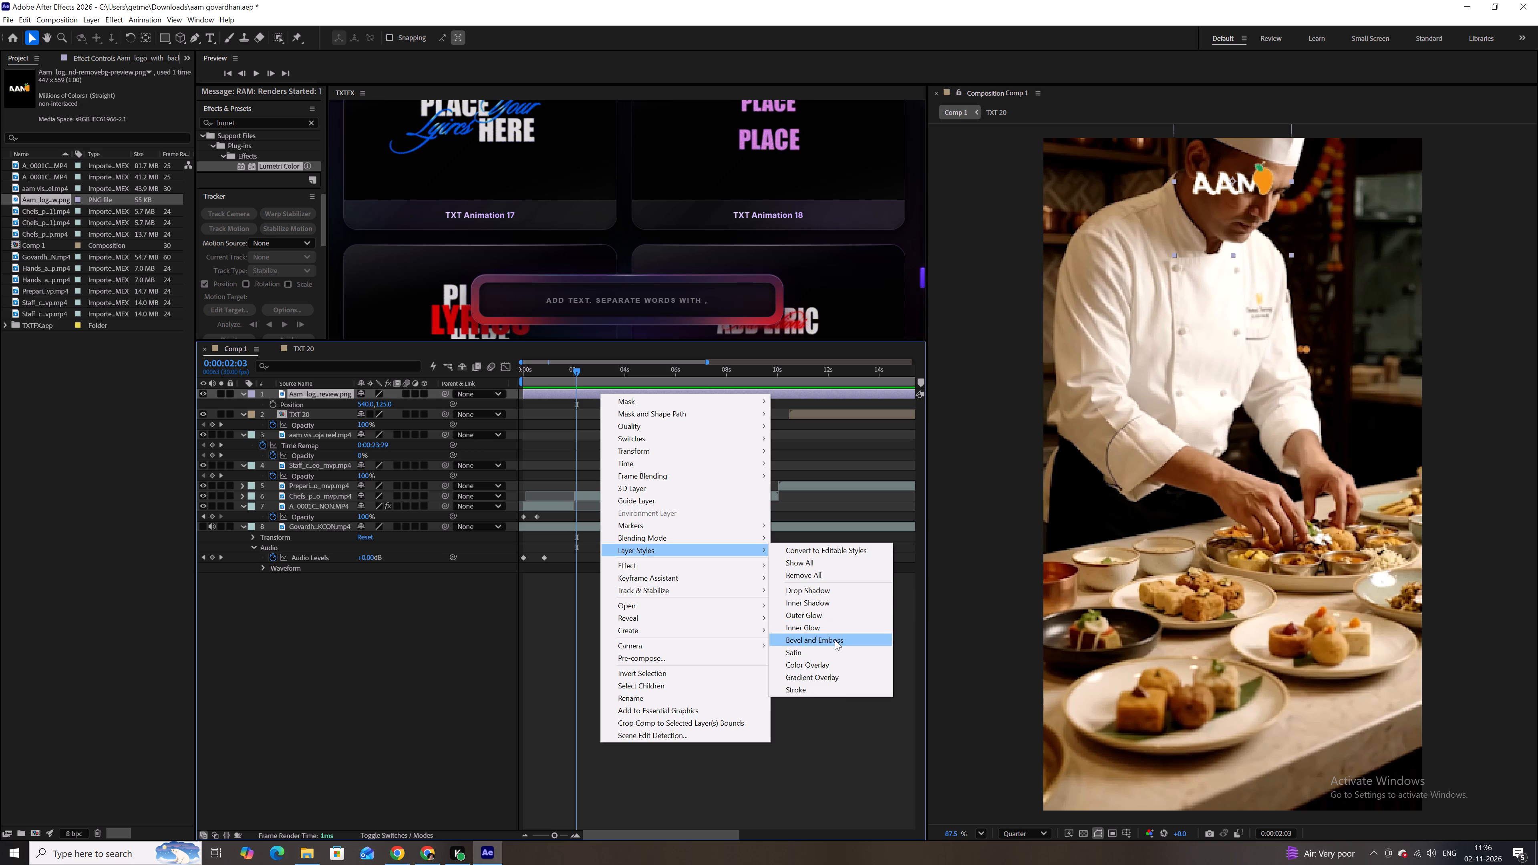
click(831, 594)
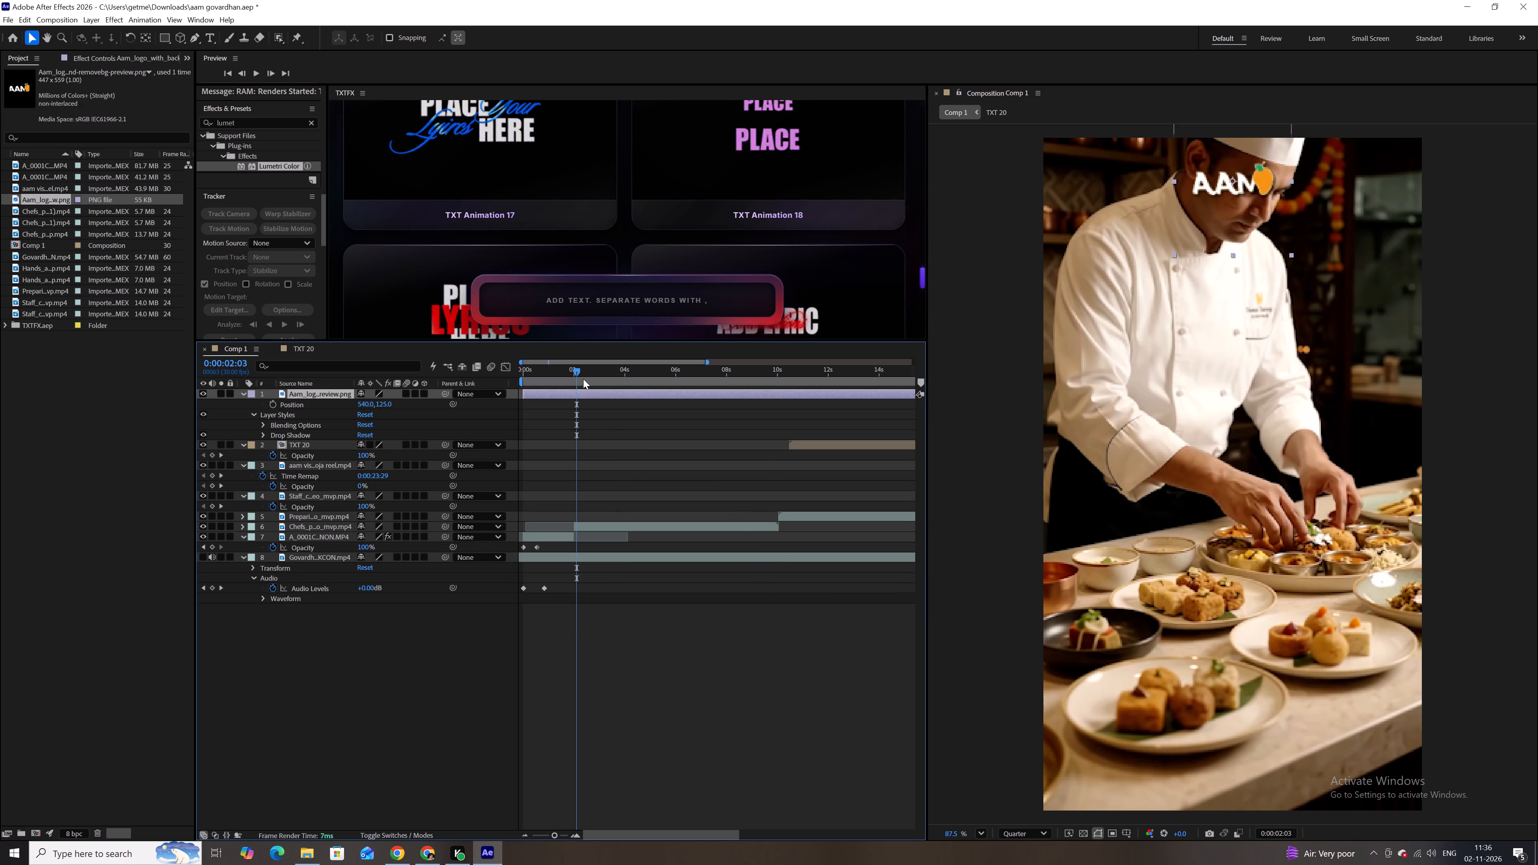
drag(575, 372, 610, 374)
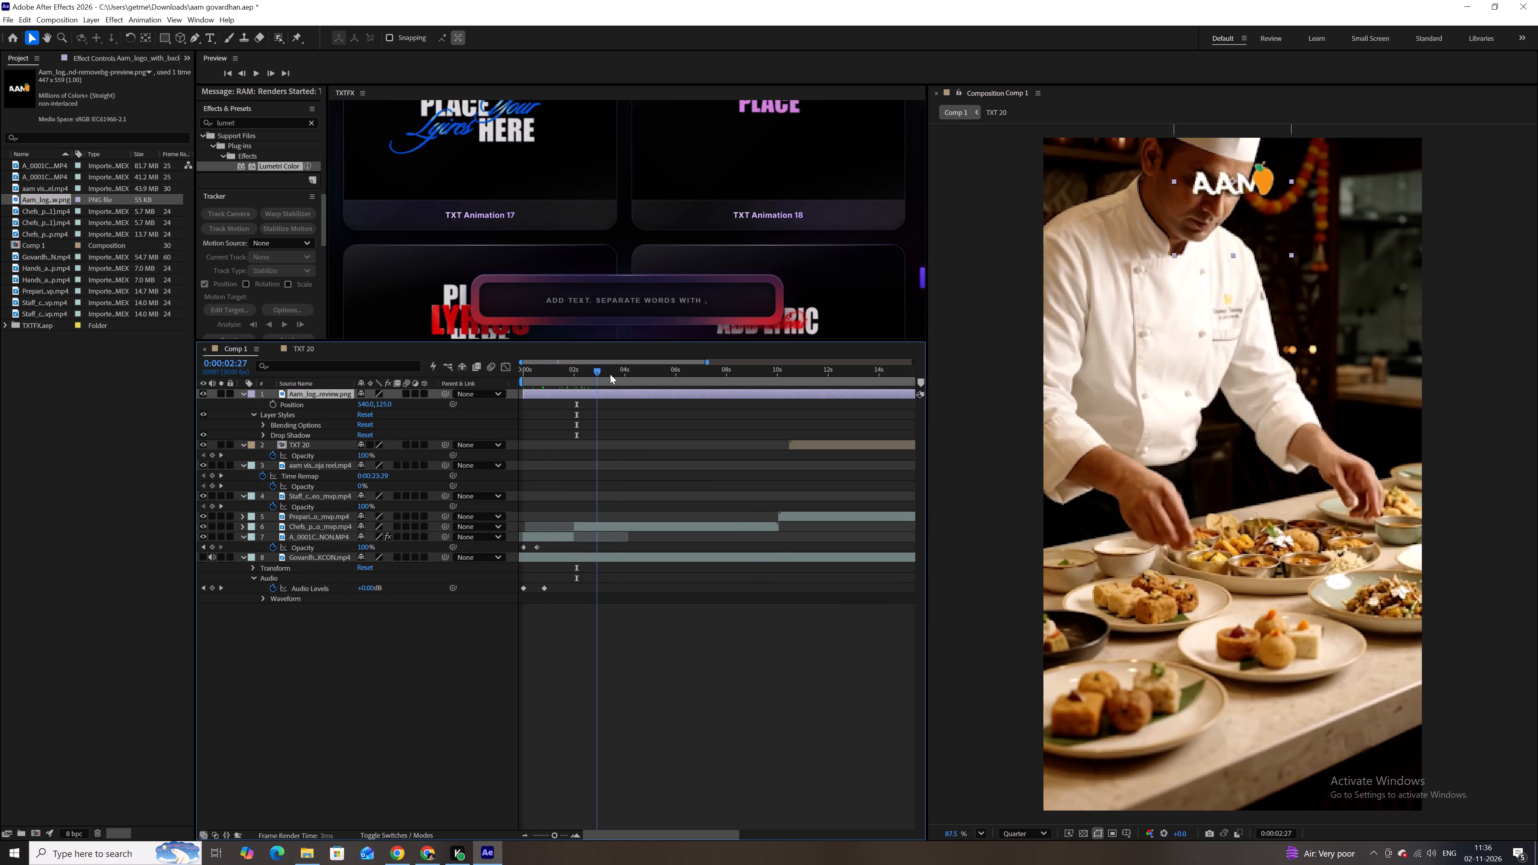
drag(610, 374, 663, 372)
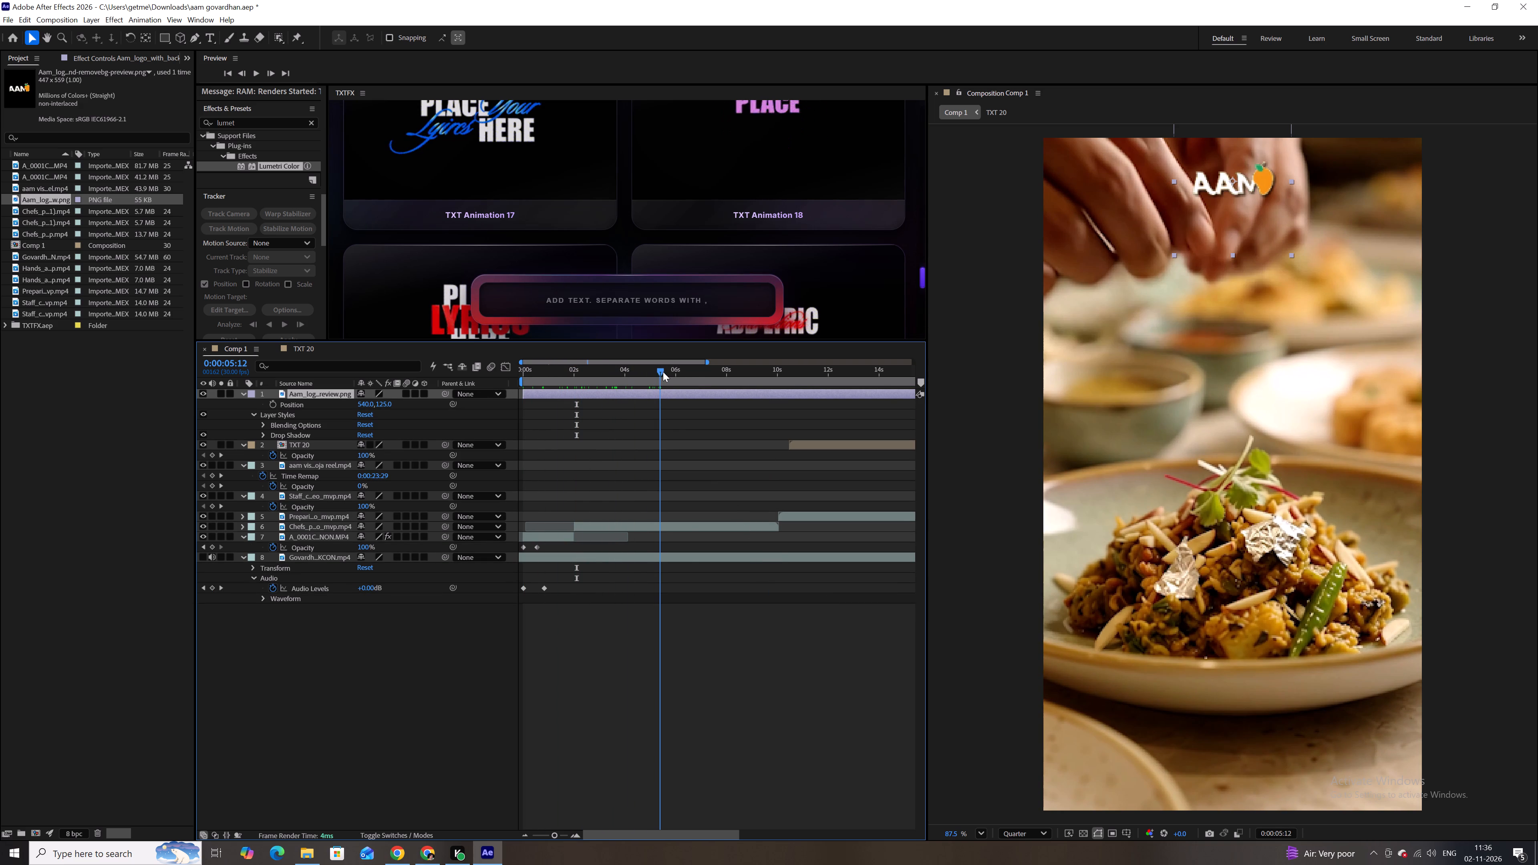
drag(663, 372, 731, 358)
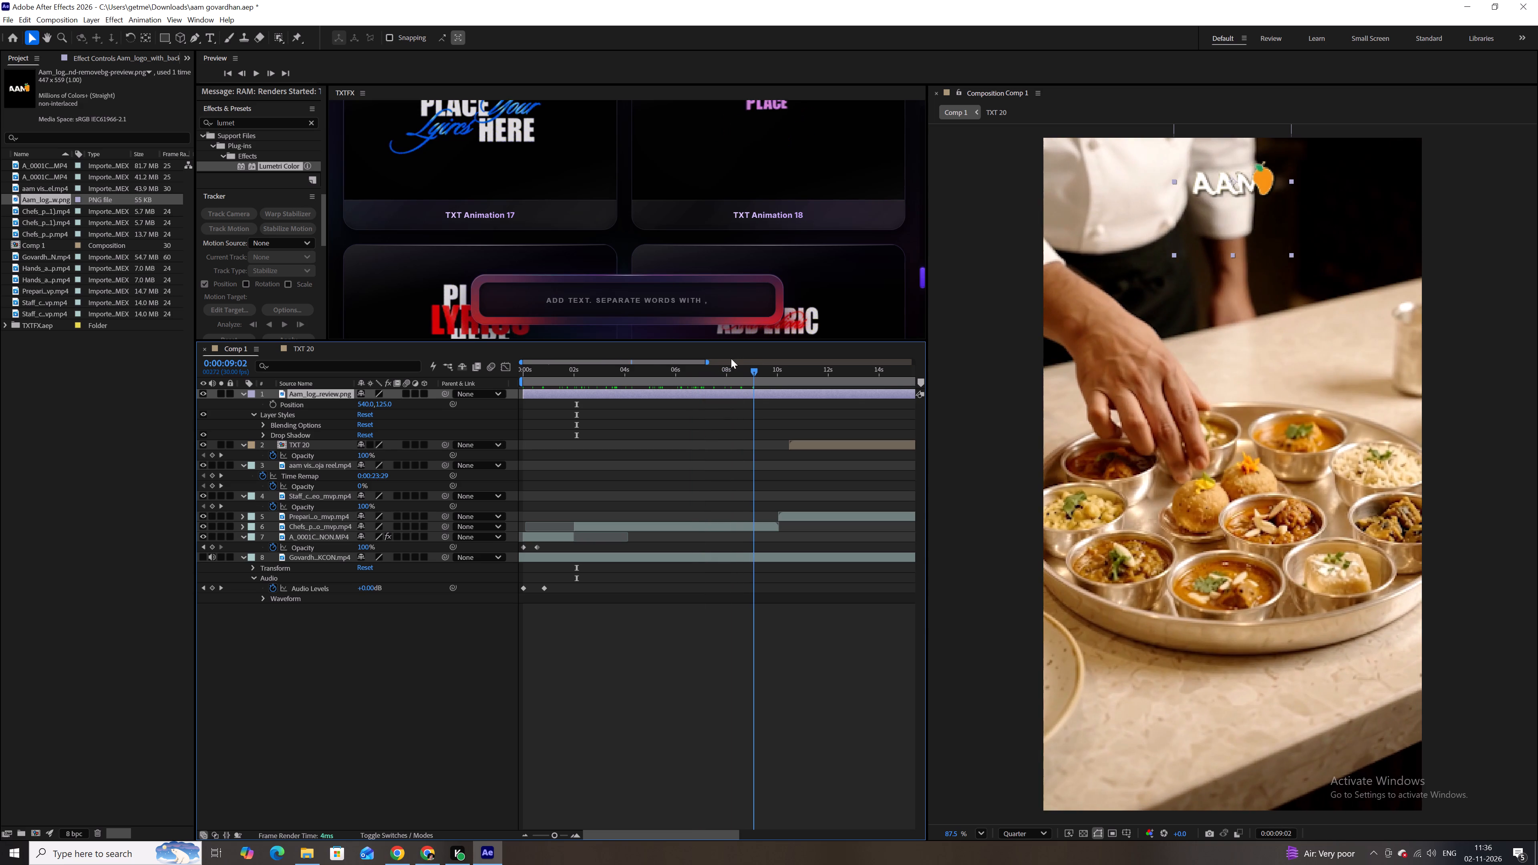
Copy the opening clip's two opacity fade-in keyframes onto the Aam logo layer at 0:00:00:00 and preview the fade.
drag(731, 358, 461, 348)
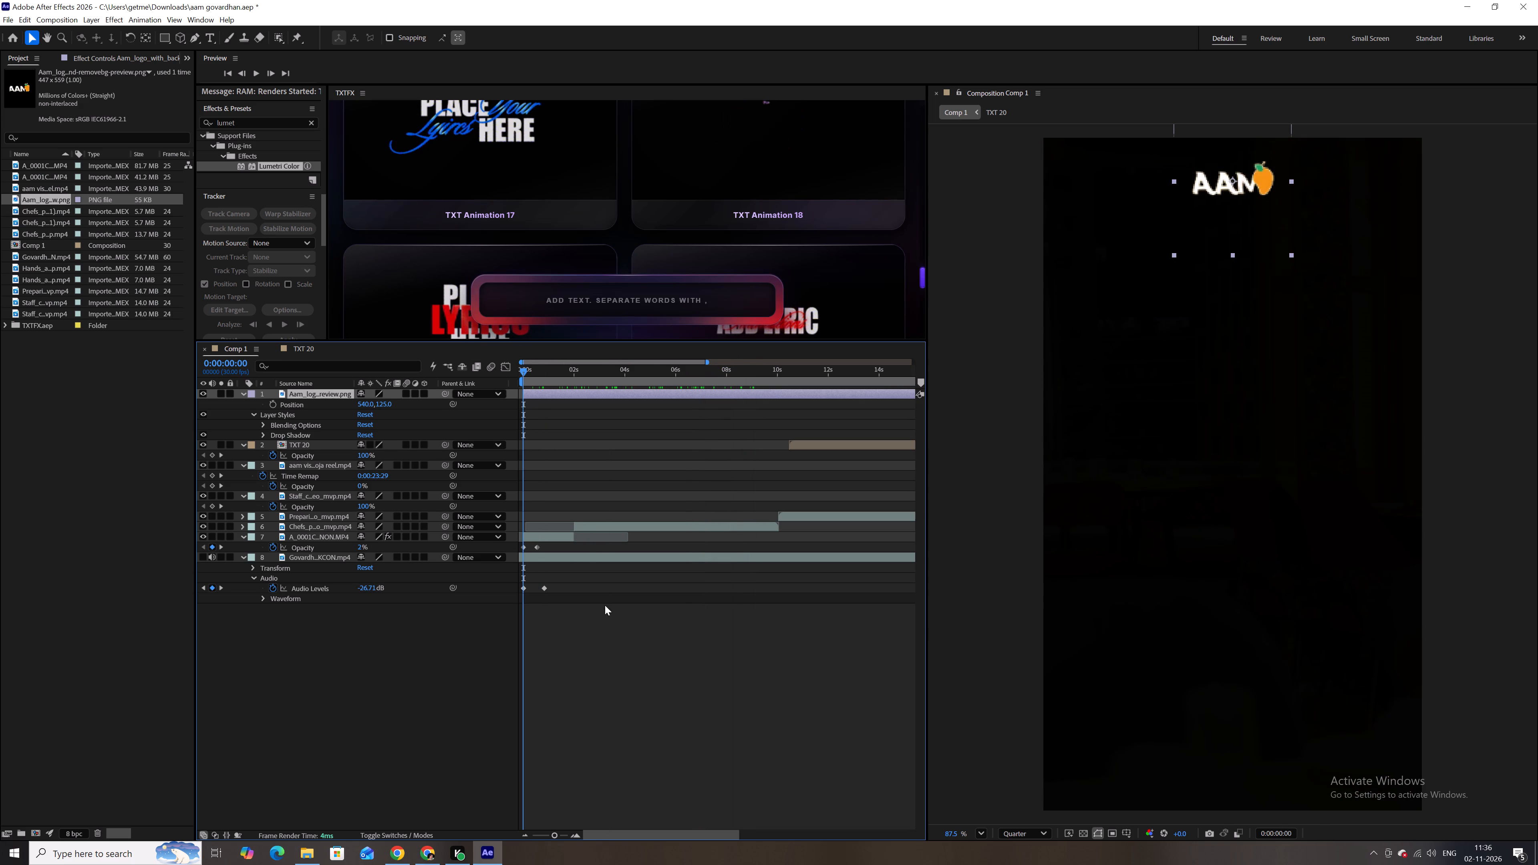
drag(605, 605, 506, 585)
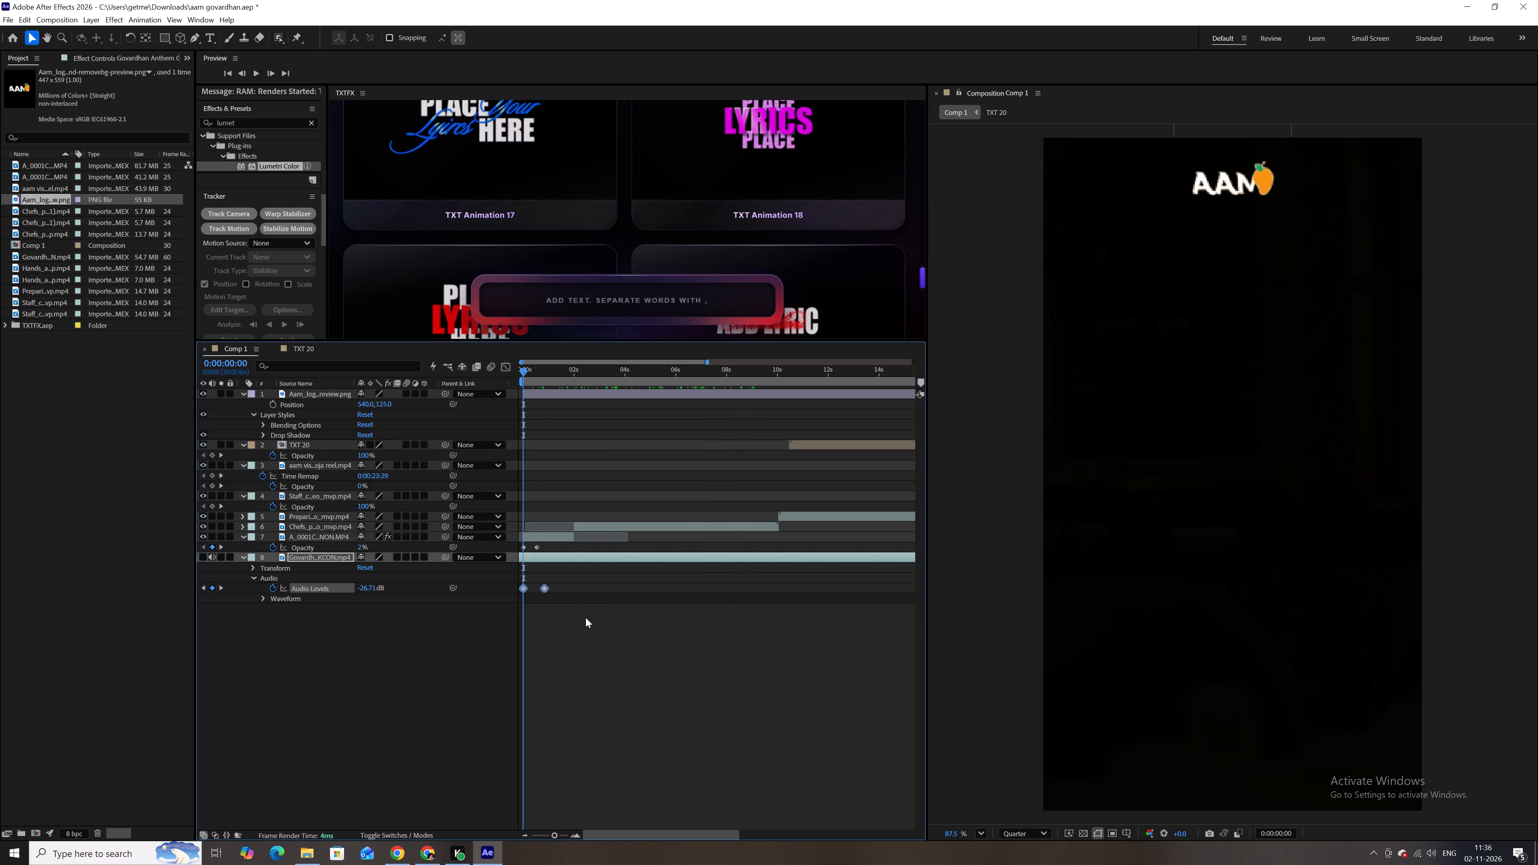
click(586, 618)
drag(552, 547, 502, 553)
key(ctrl+c)
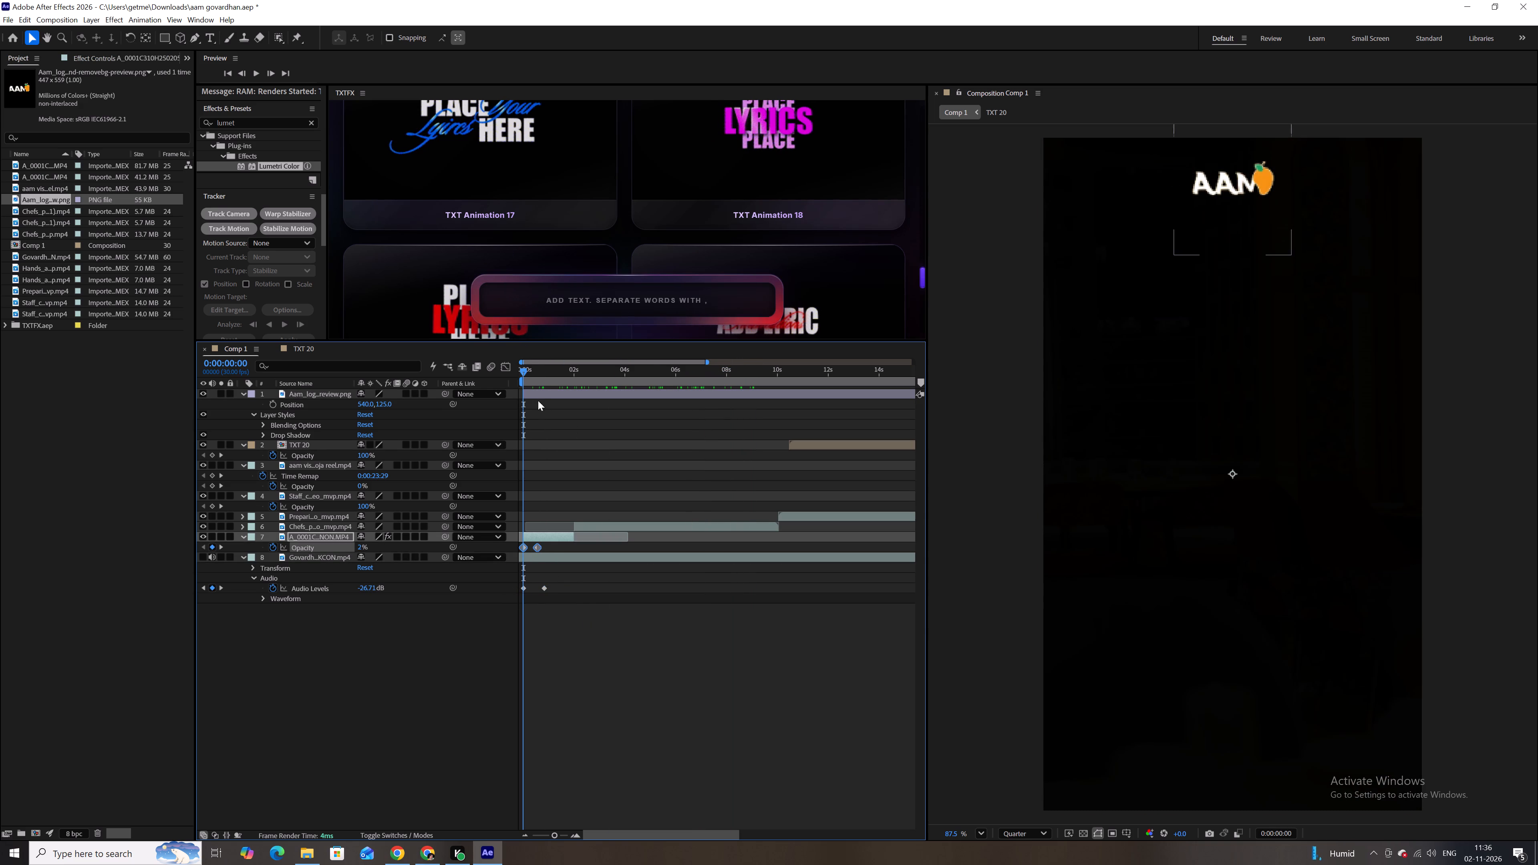
drag(538, 383, 542, 388)
drag(542, 375, 500, 367)
click(543, 398)
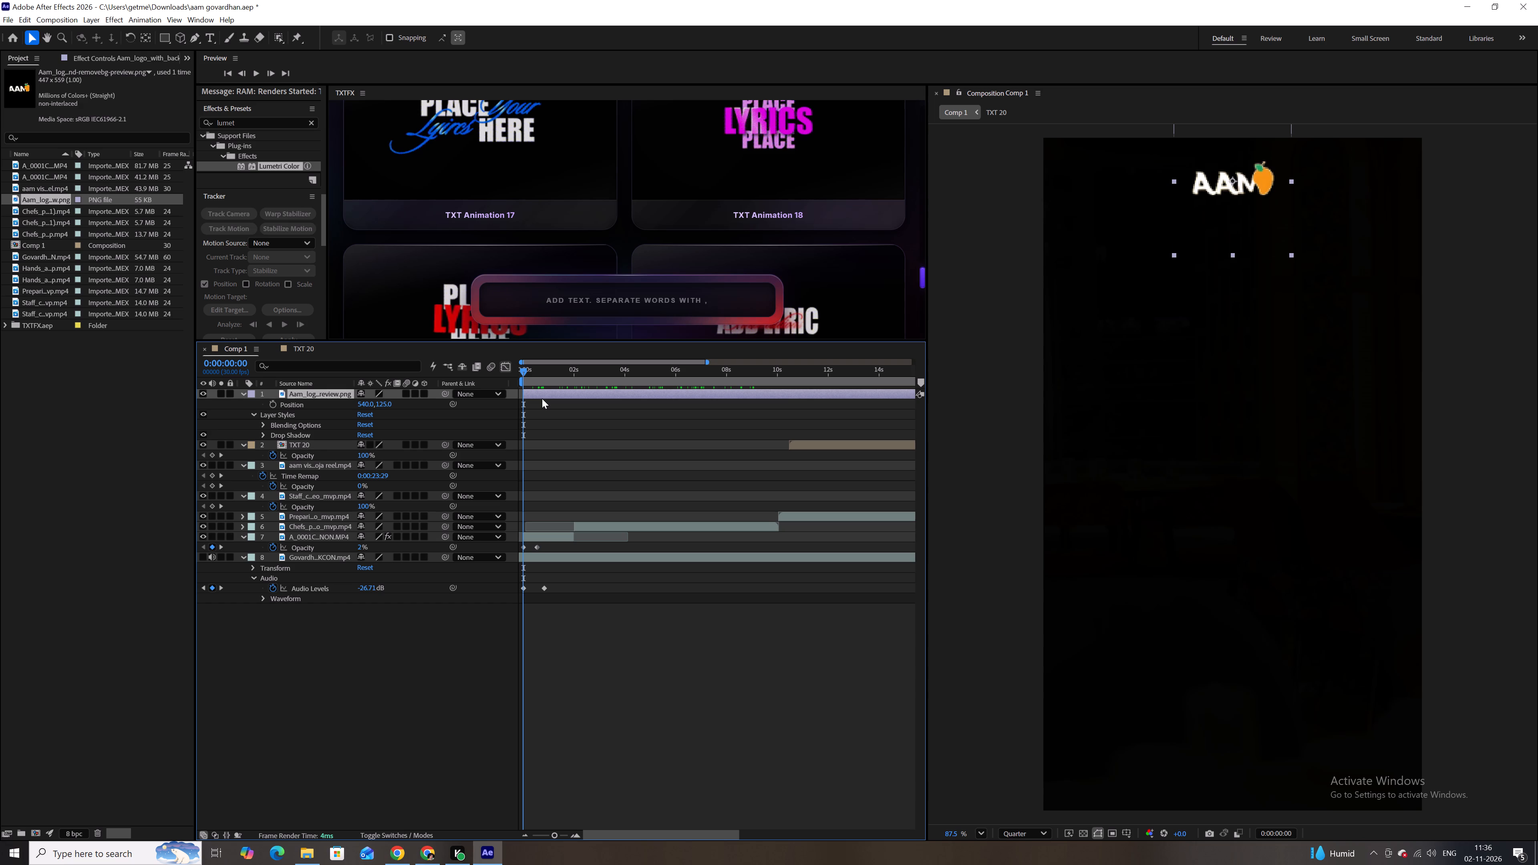
key(ctrl+v)
key(space)
key(space)
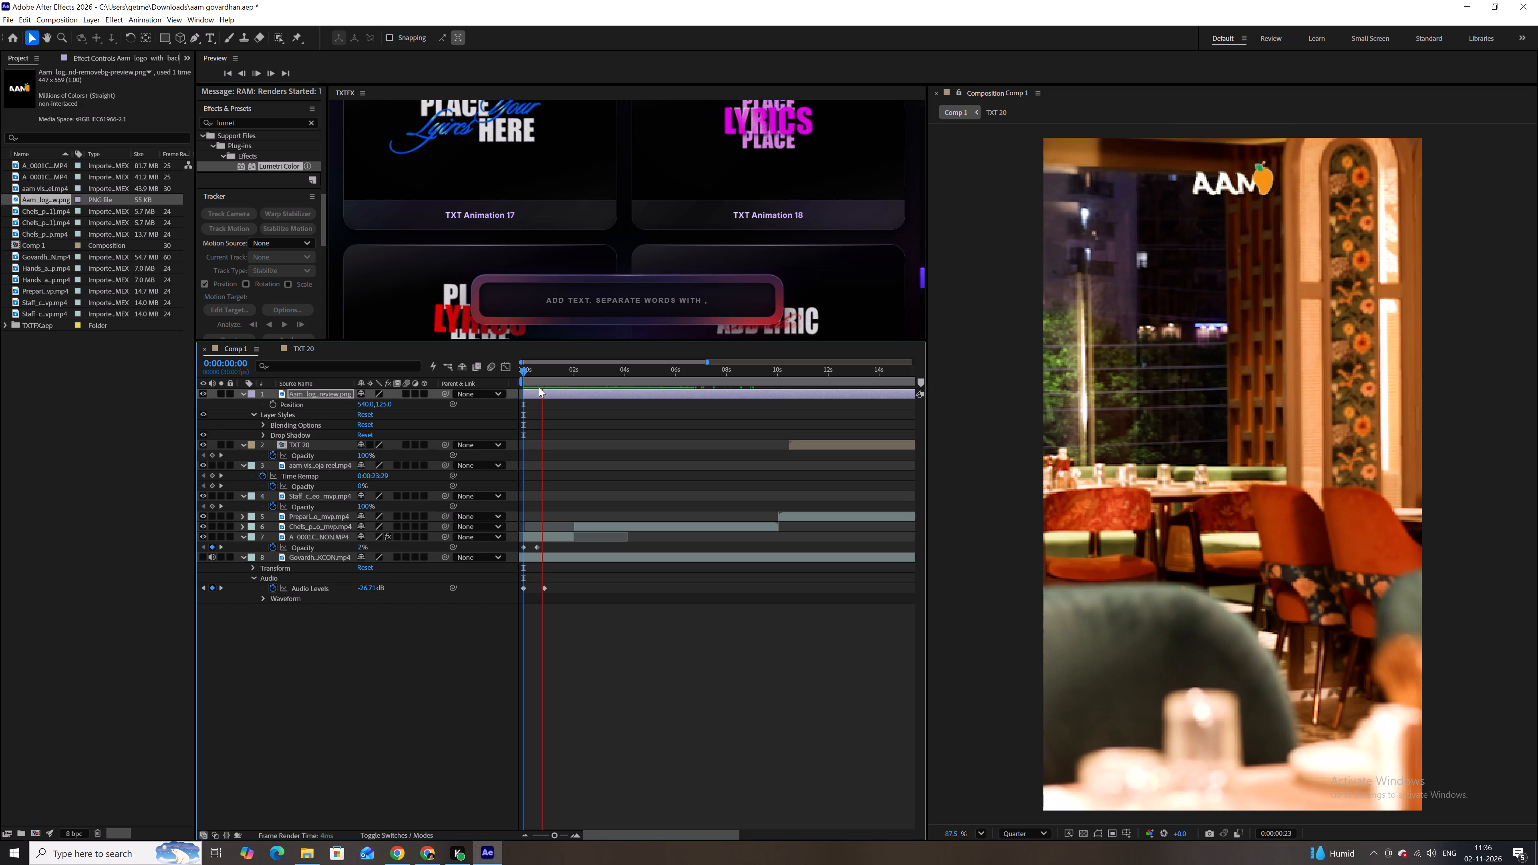
Search the effects for "light sw" and apply CC Light Sweep to the Aam logo layer.
drag(268, 125, 240, 130)
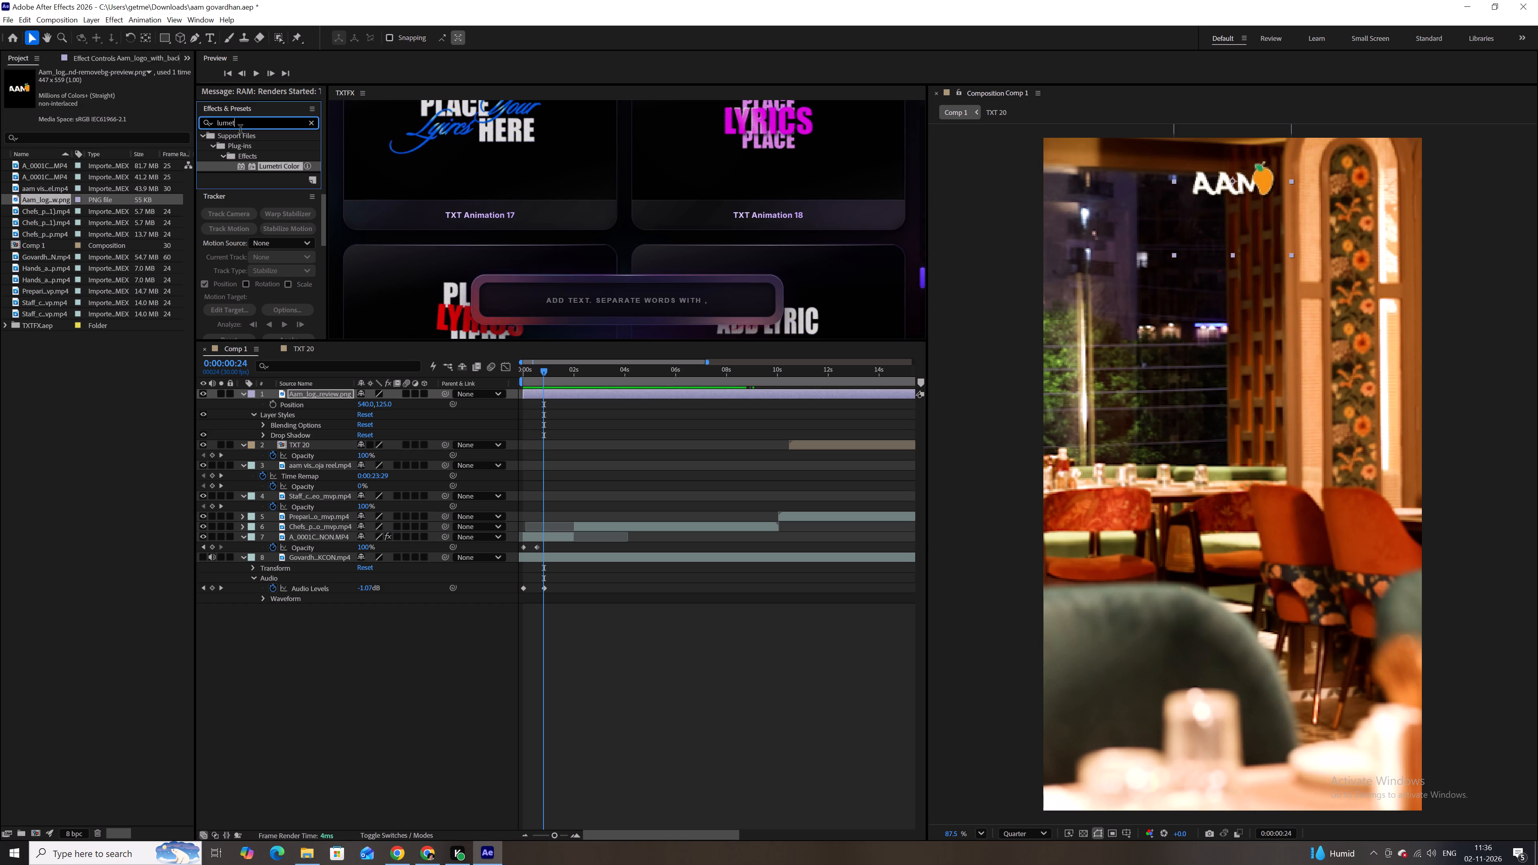
drag(240, 130, 194, 138)
key(BackSpace)
text(light)
key(space)
text(sw)
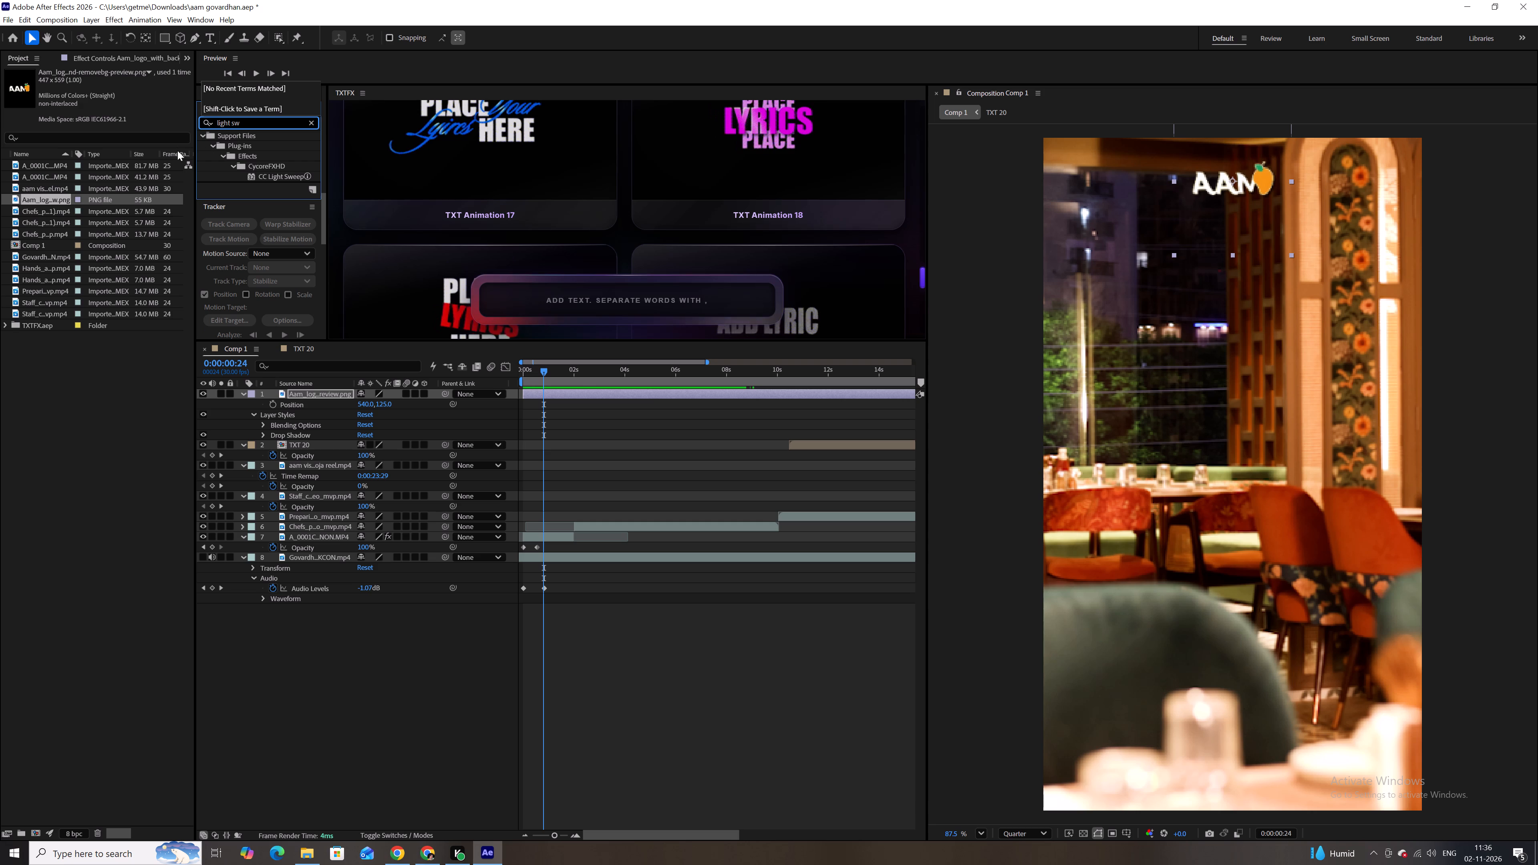
drag(287, 176, 533, 376)
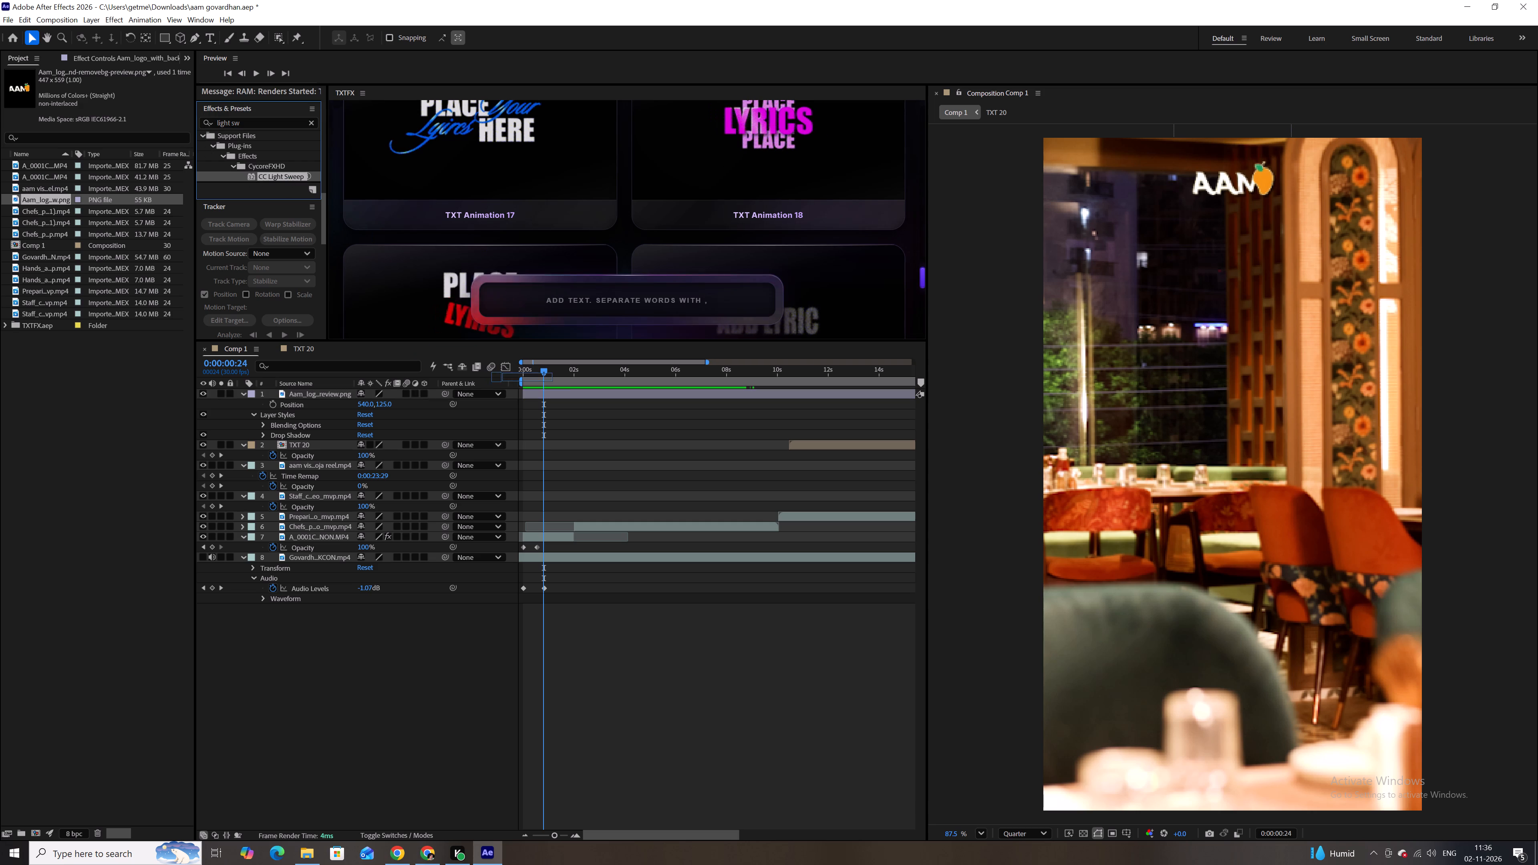
drag(533, 376, 551, 394)
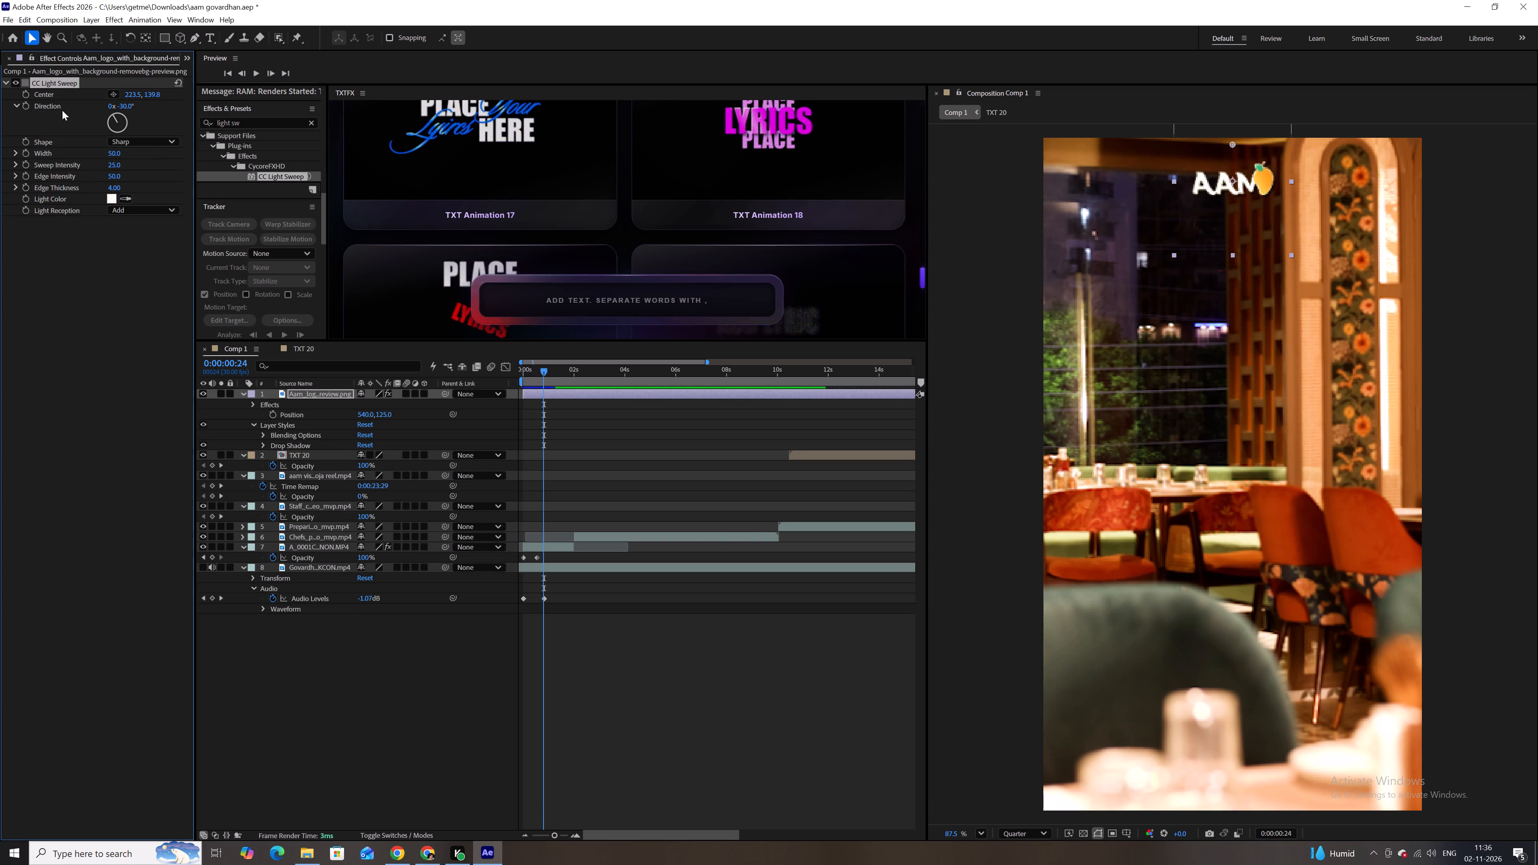
Keyframe the light sweep's Center at 0:00:00:24, placing it at the logo's lower-left edge, about 50, 332.
click(25, 95)
drag(546, 367, 548, 368)
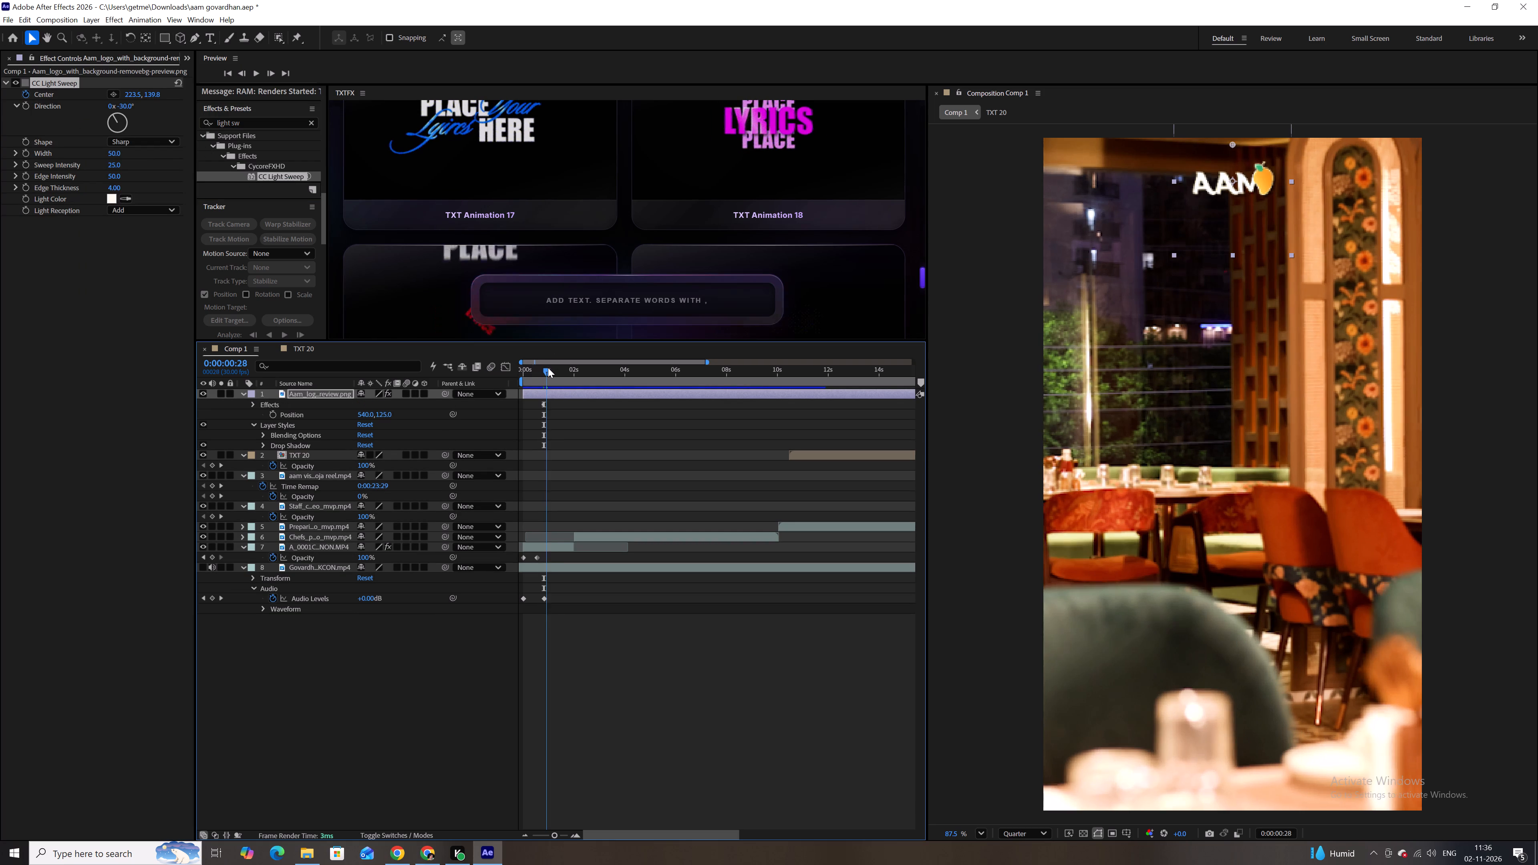
drag(548, 368, 554, 368)
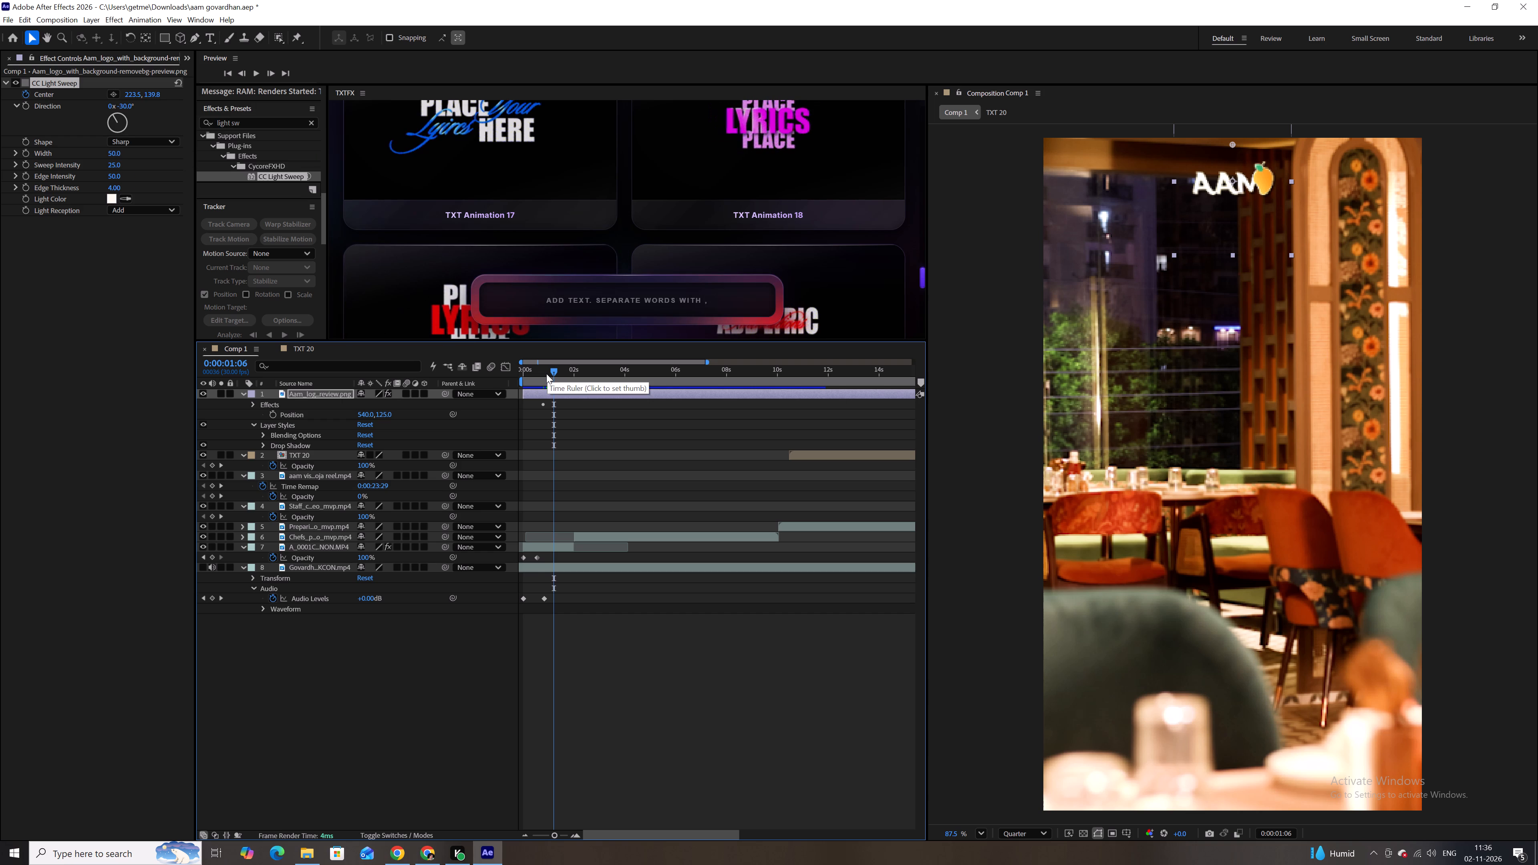
click(546, 374)
click(116, 93)
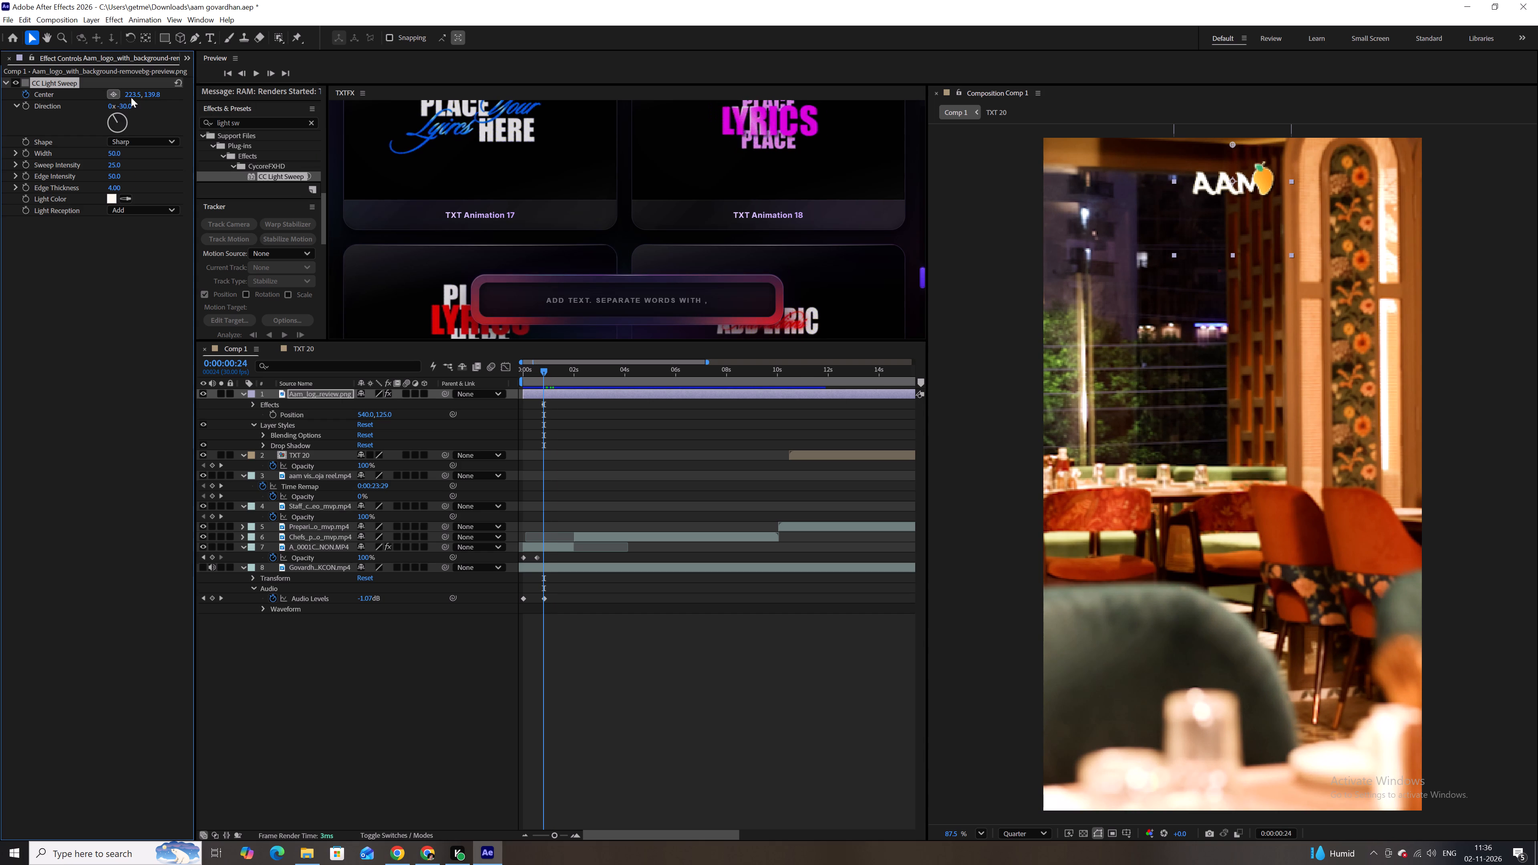
click(1187, 195)
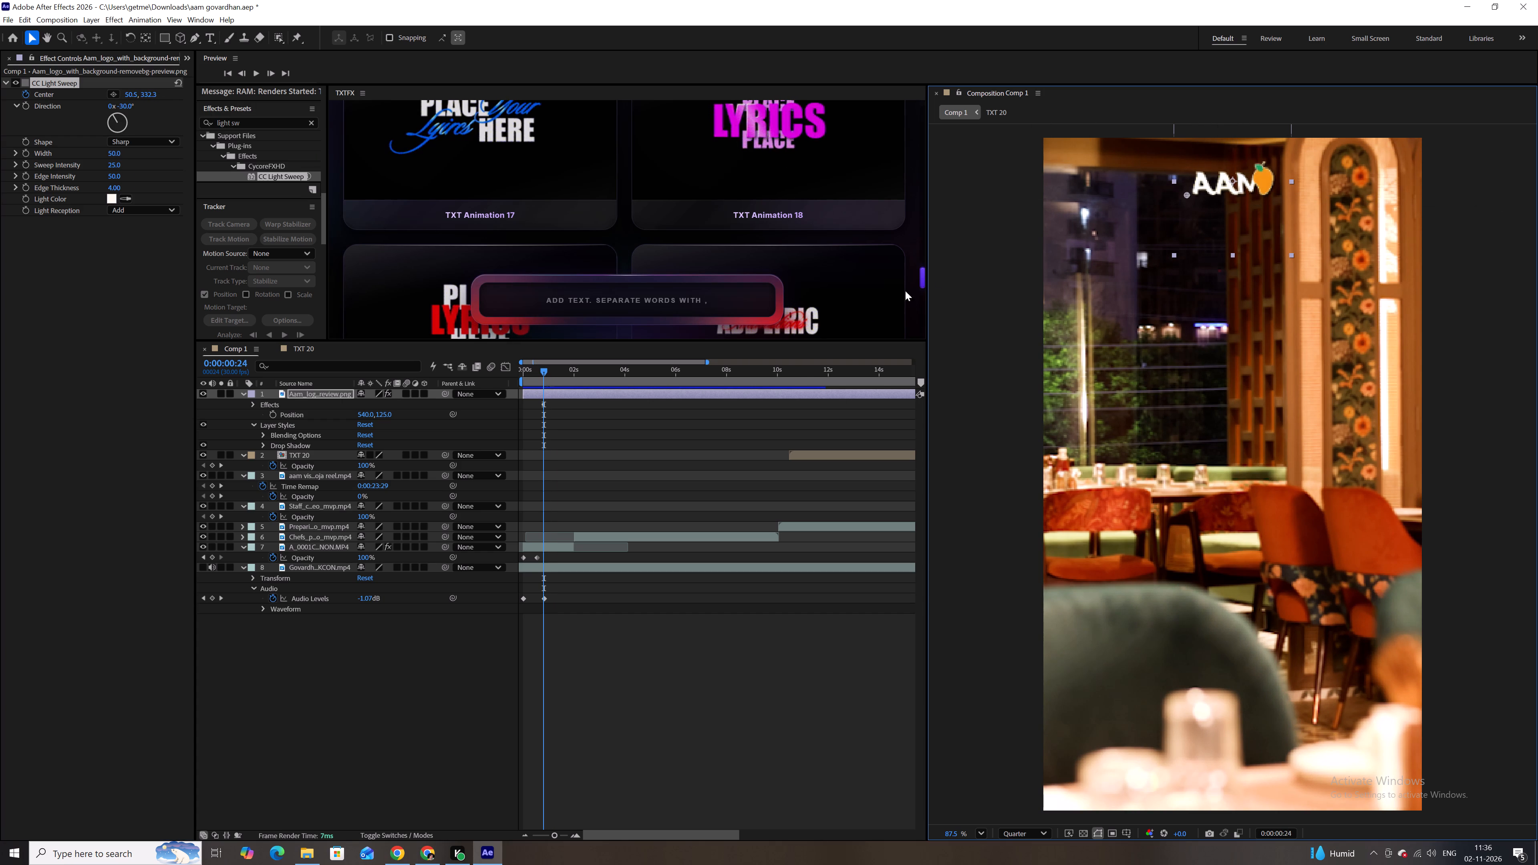
Add a second Center keyframe at 0:00:01:18 beyond the mango's upper-right edge, about 427, 219, and scrub back through the sweep.
drag(543, 370, 554, 368)
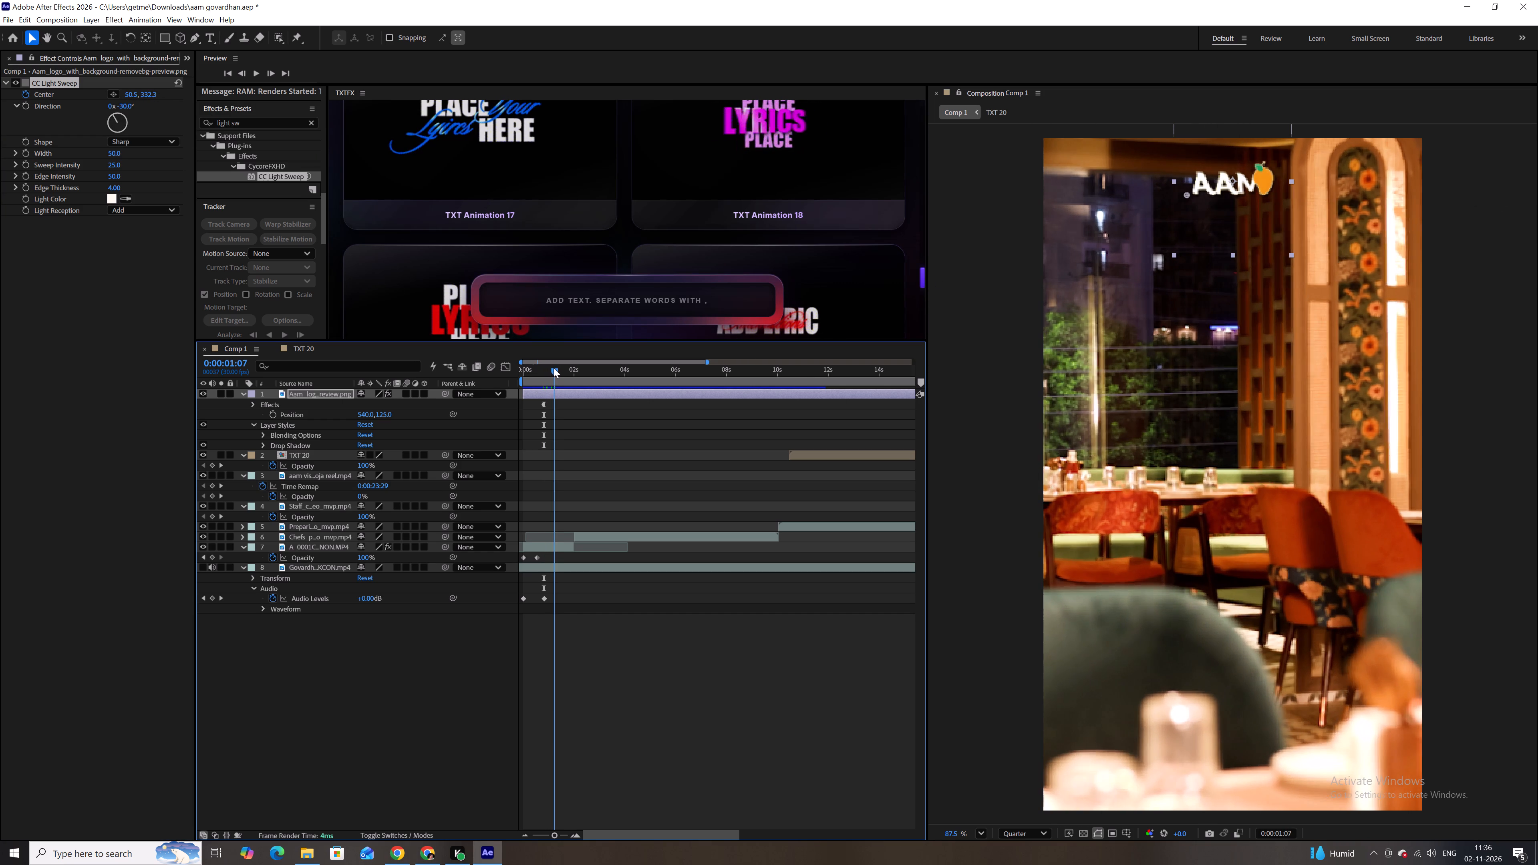
drag(554, 368, 564, 366)
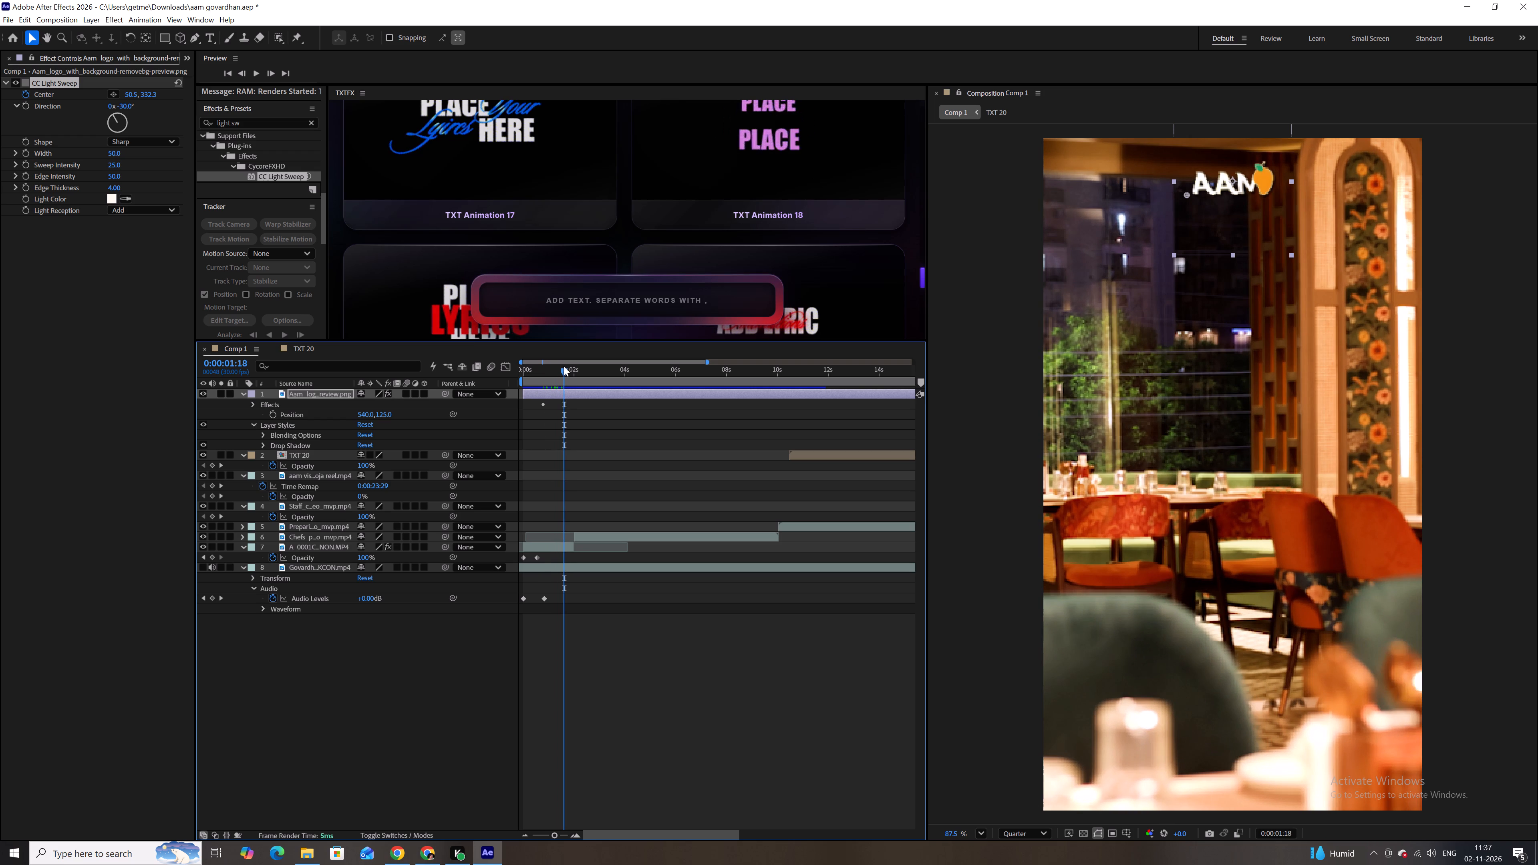
click(114, 94)
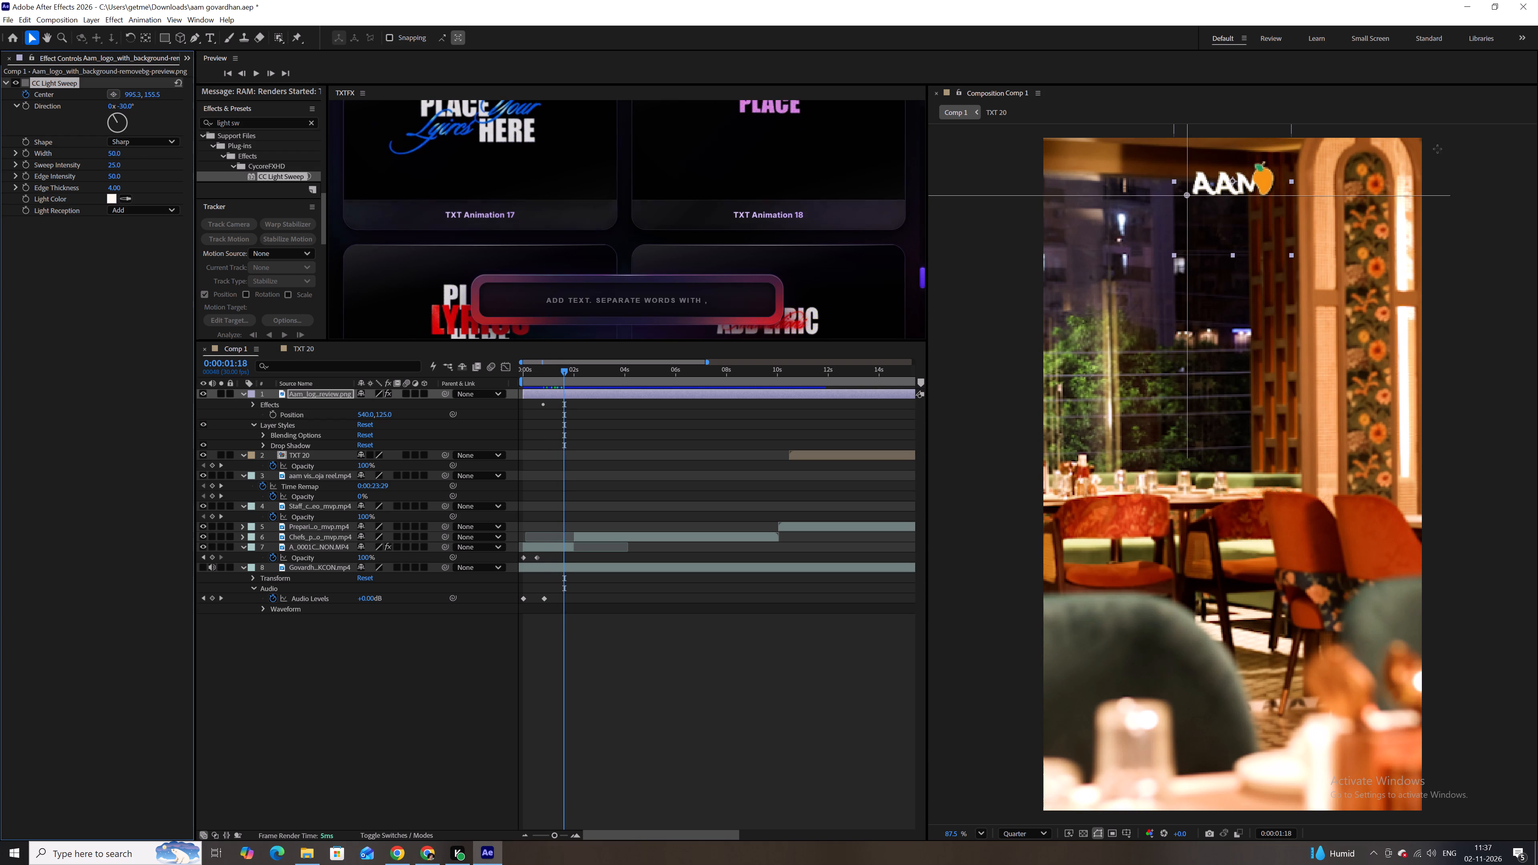
click(1286, 166)
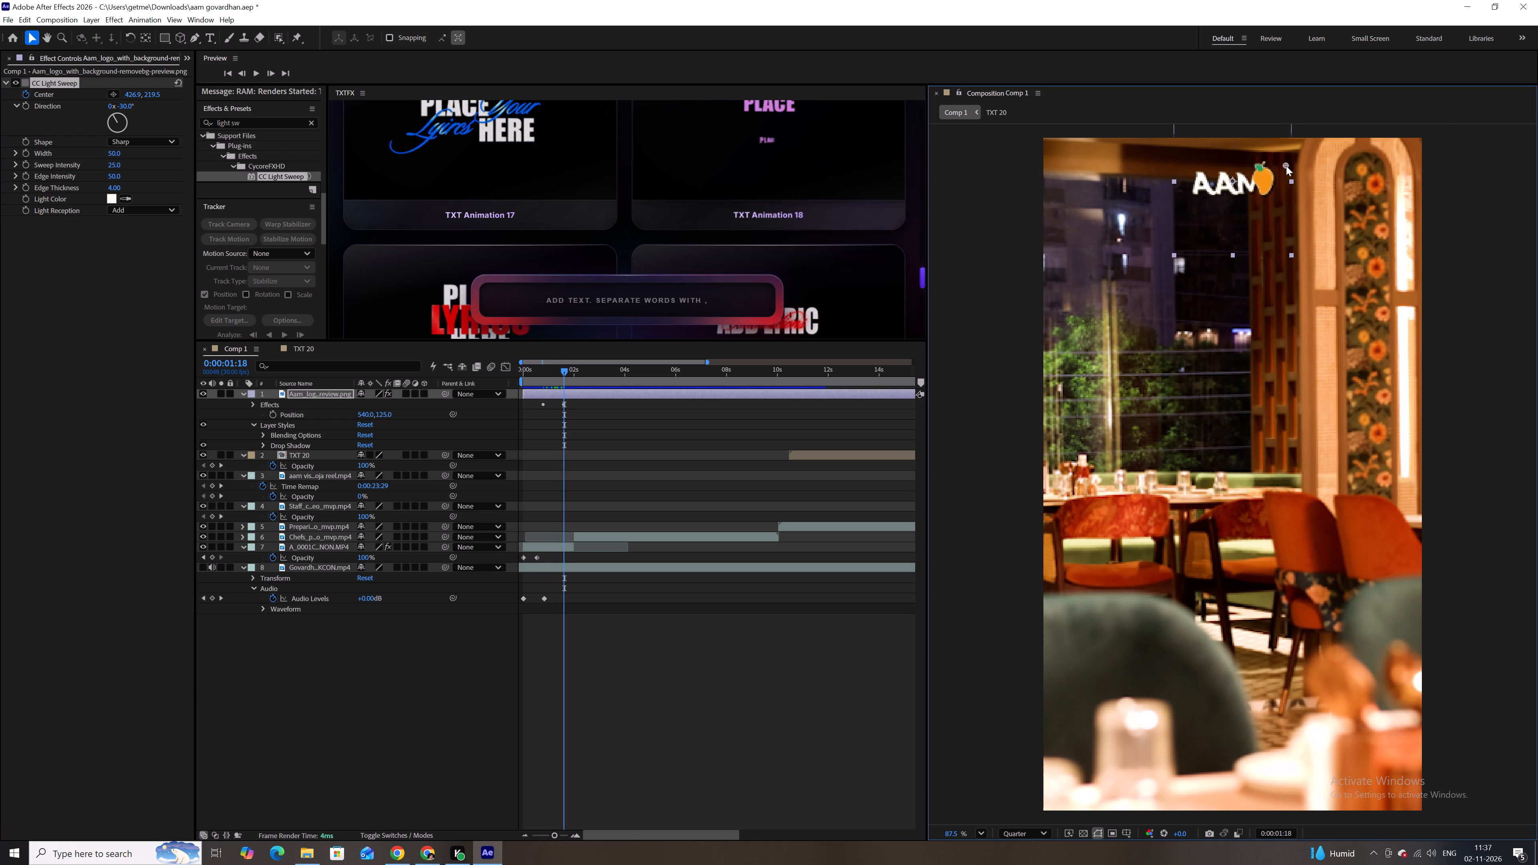
drag(564, 372, 548, 370)
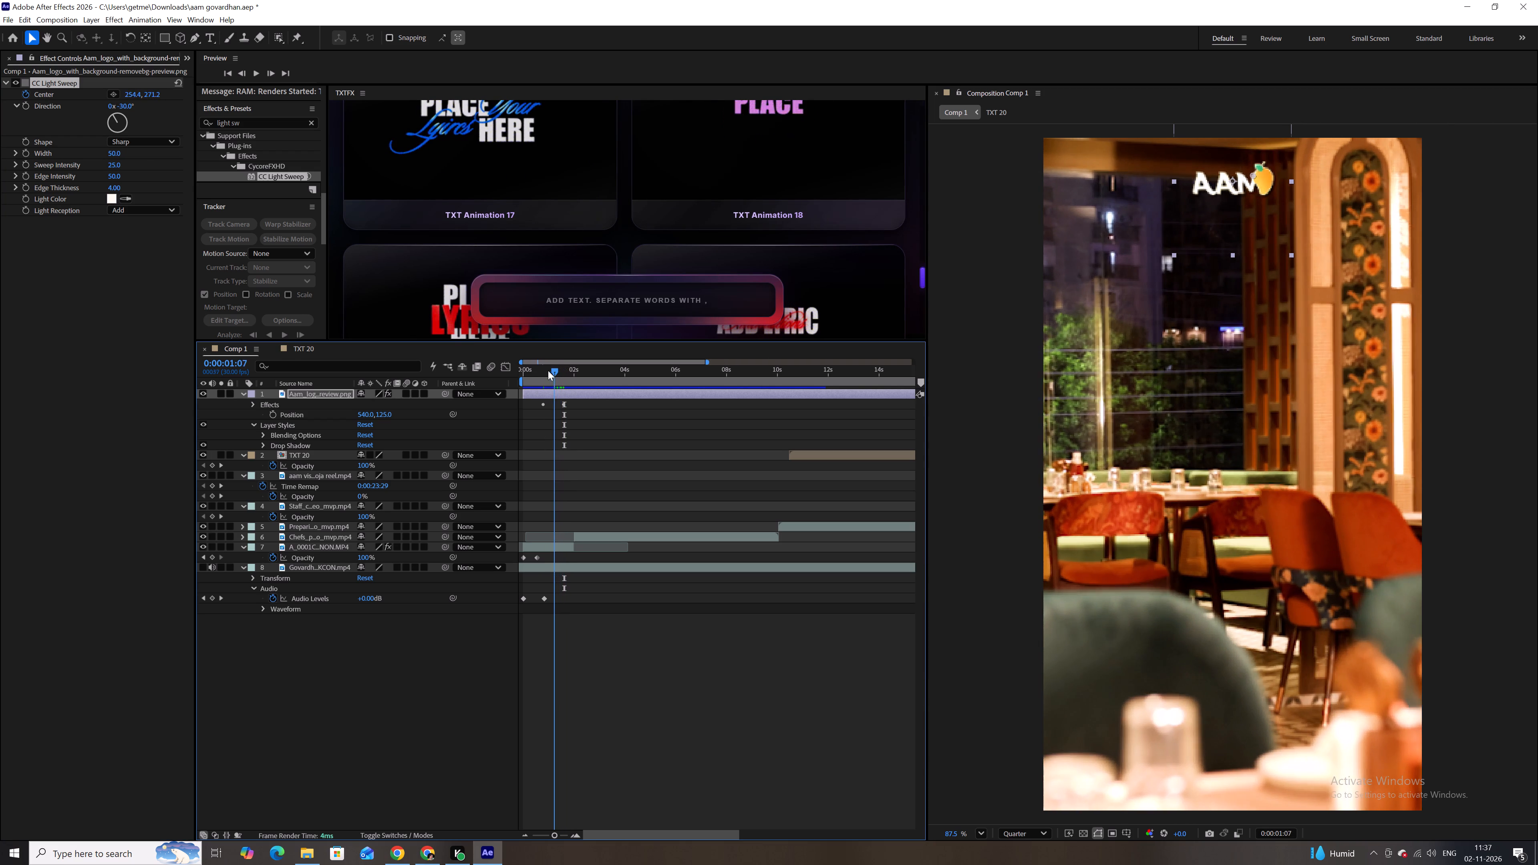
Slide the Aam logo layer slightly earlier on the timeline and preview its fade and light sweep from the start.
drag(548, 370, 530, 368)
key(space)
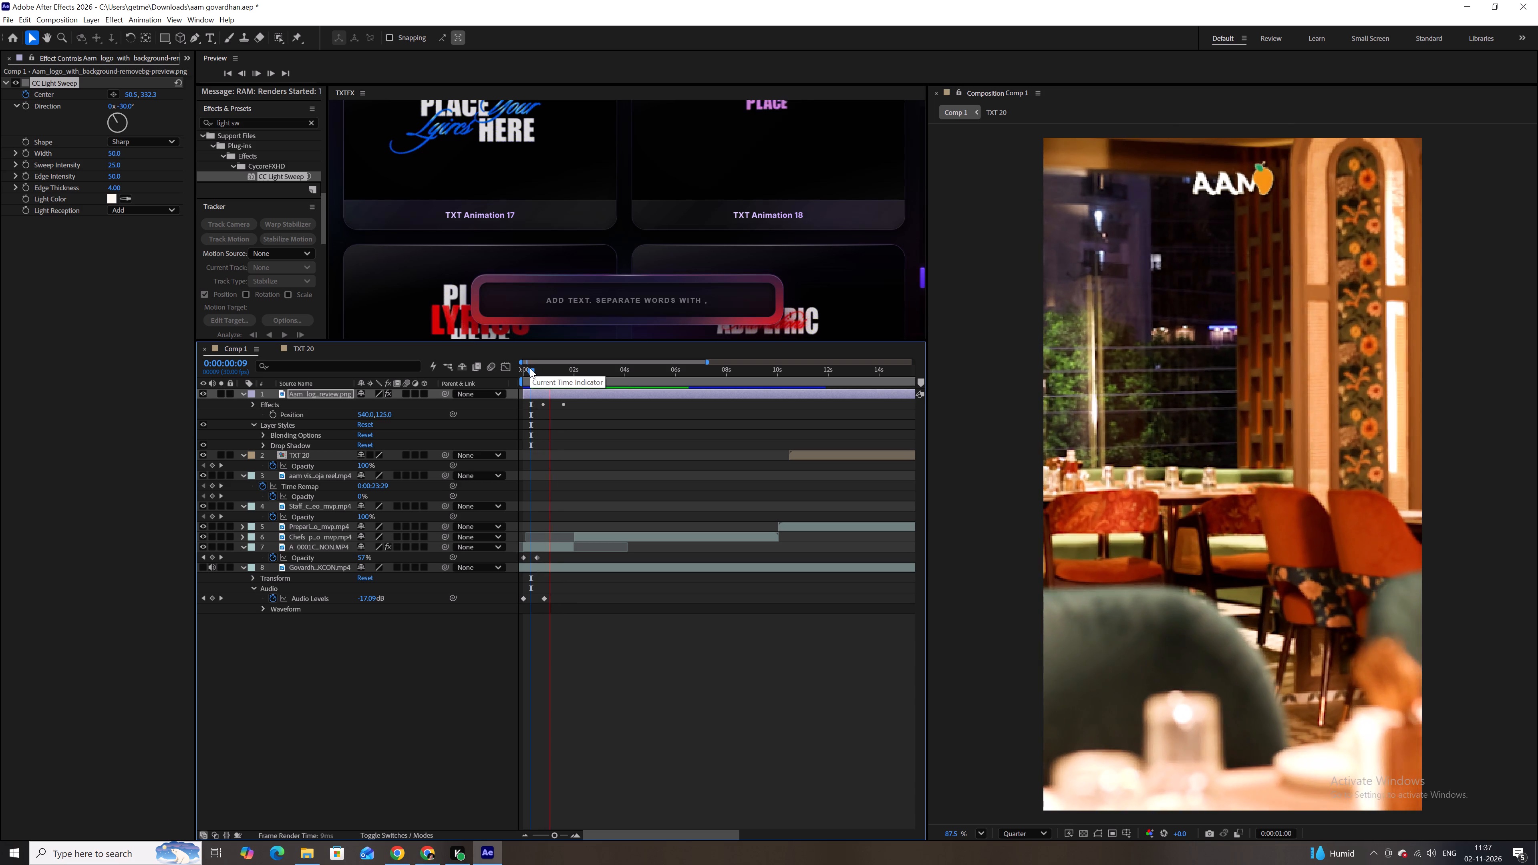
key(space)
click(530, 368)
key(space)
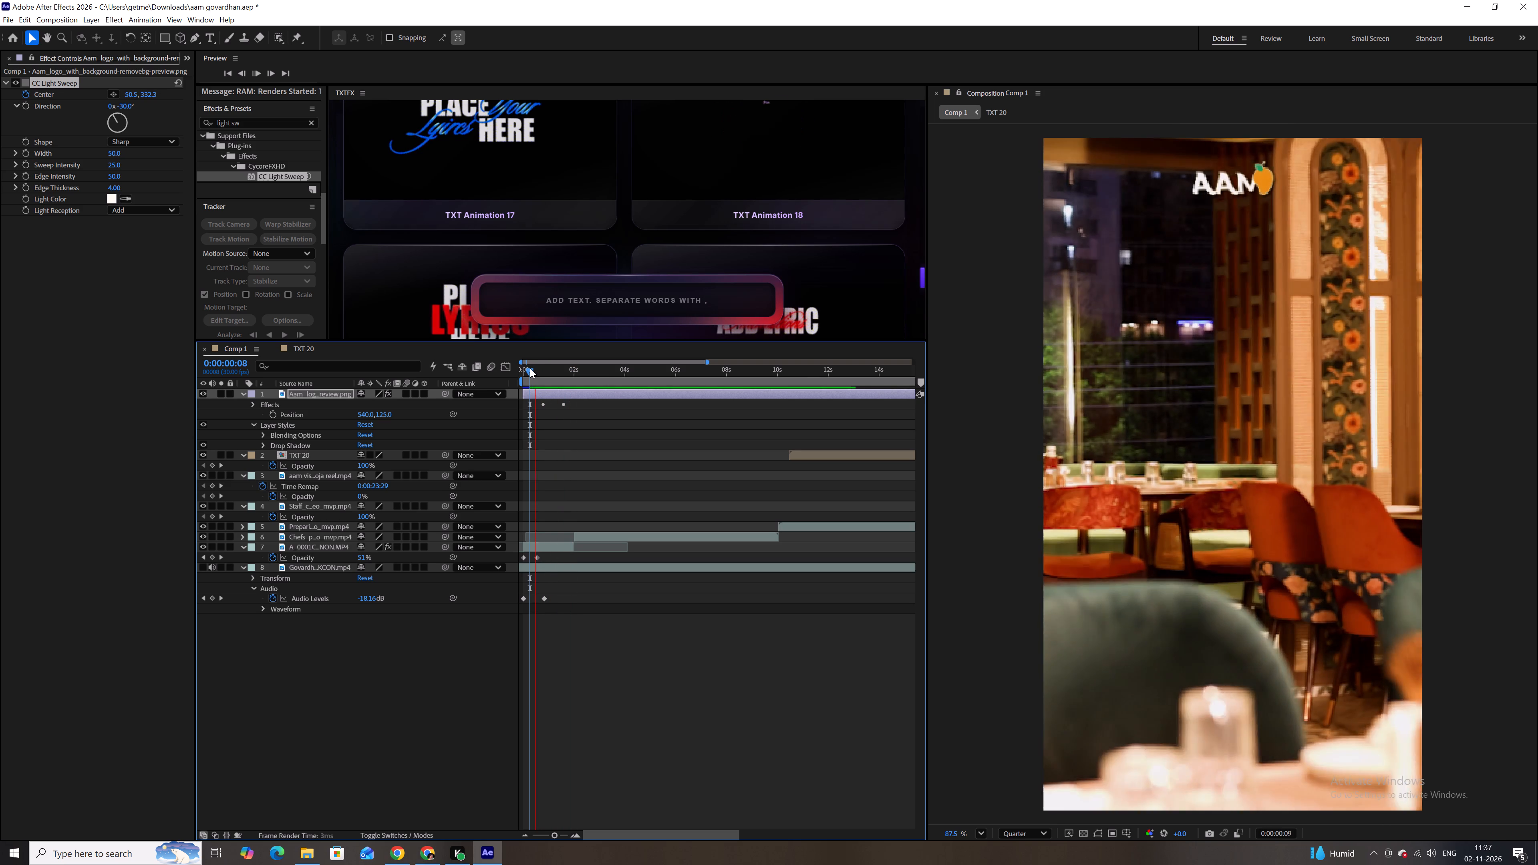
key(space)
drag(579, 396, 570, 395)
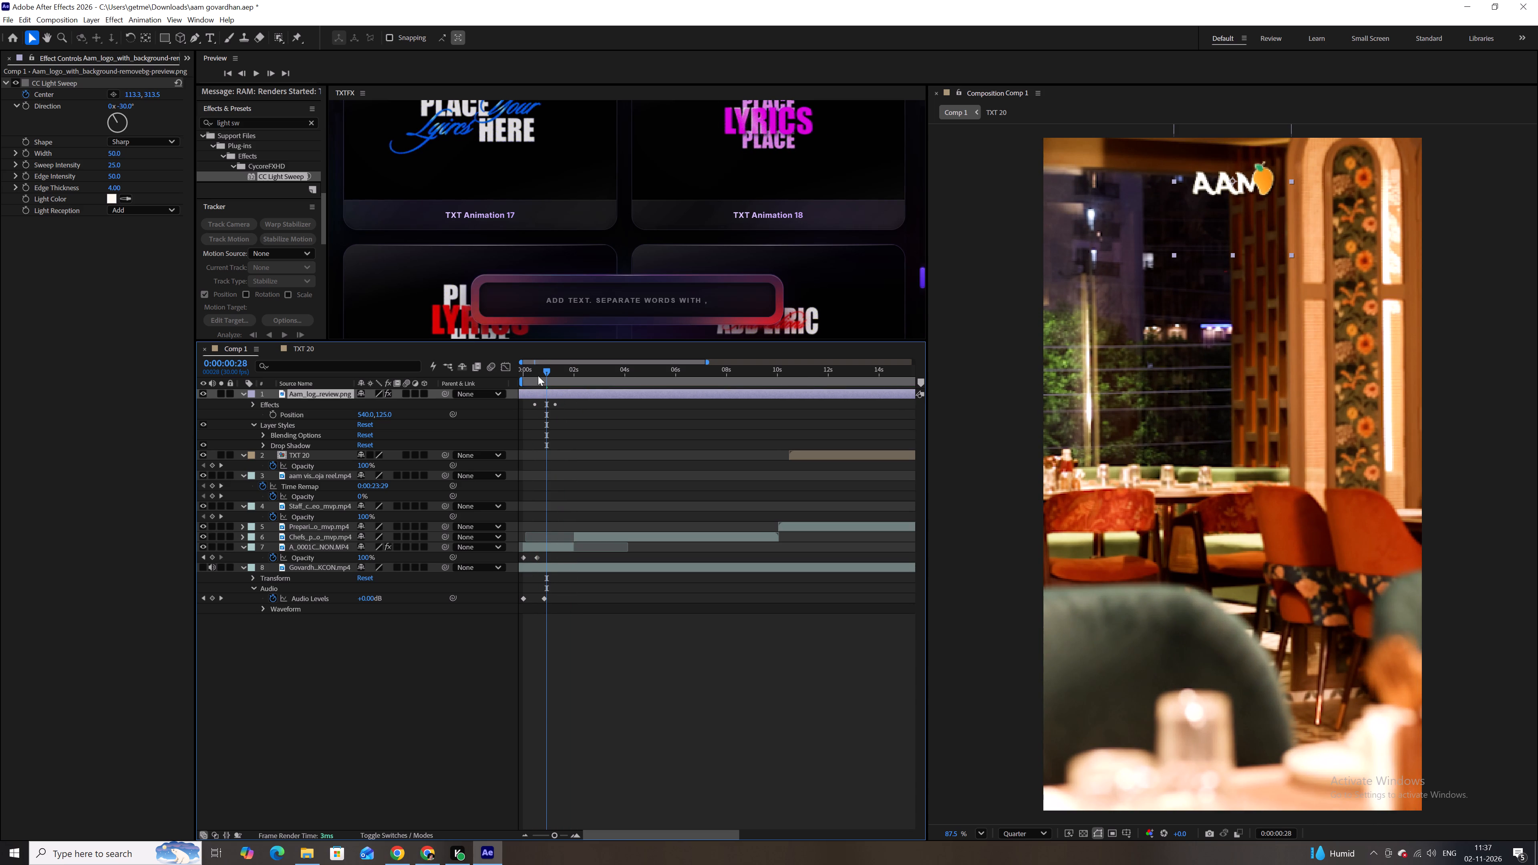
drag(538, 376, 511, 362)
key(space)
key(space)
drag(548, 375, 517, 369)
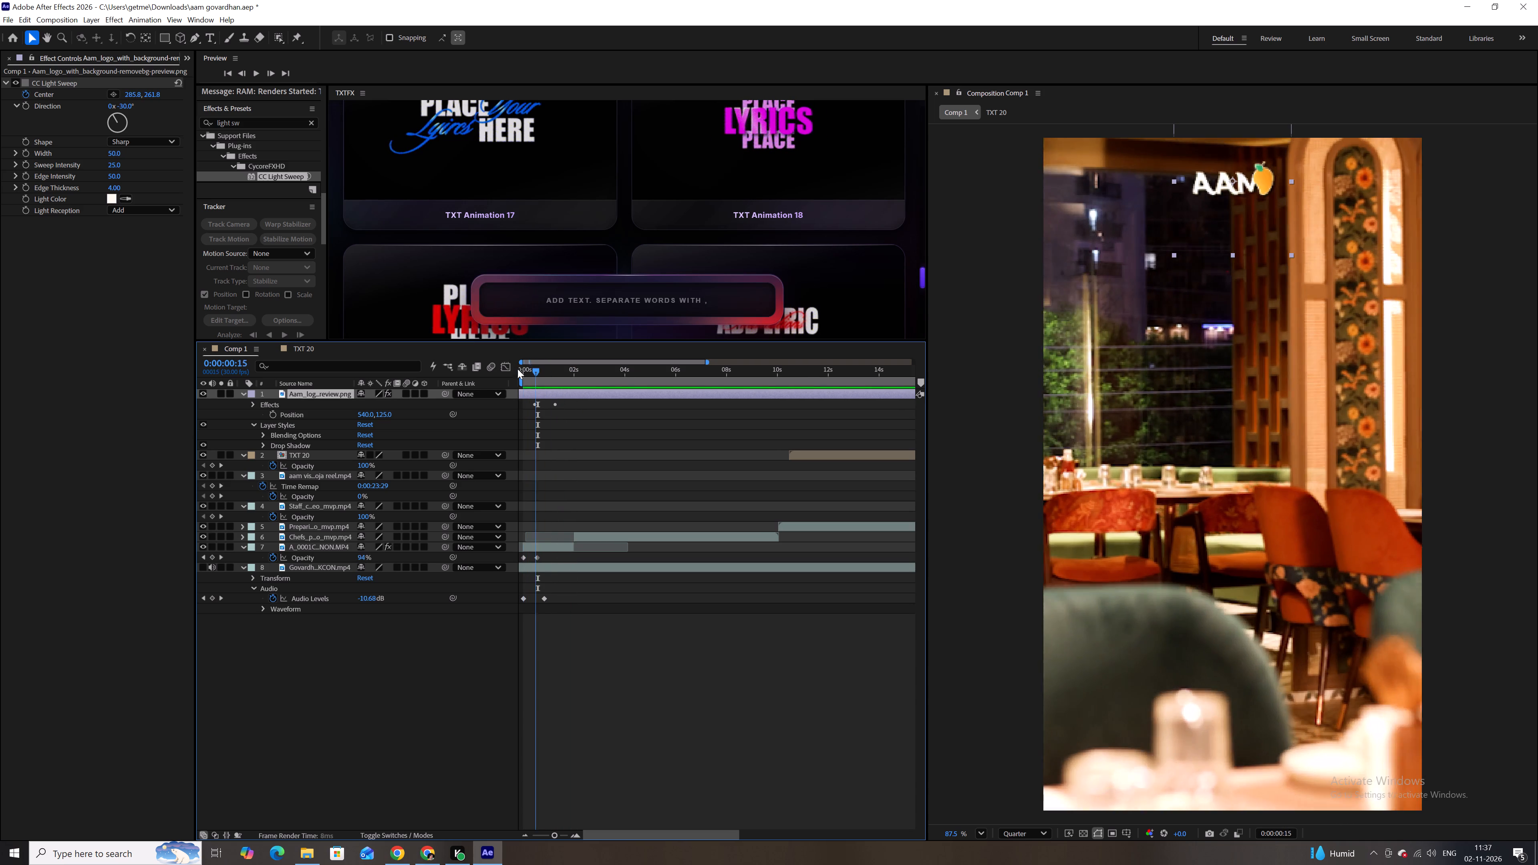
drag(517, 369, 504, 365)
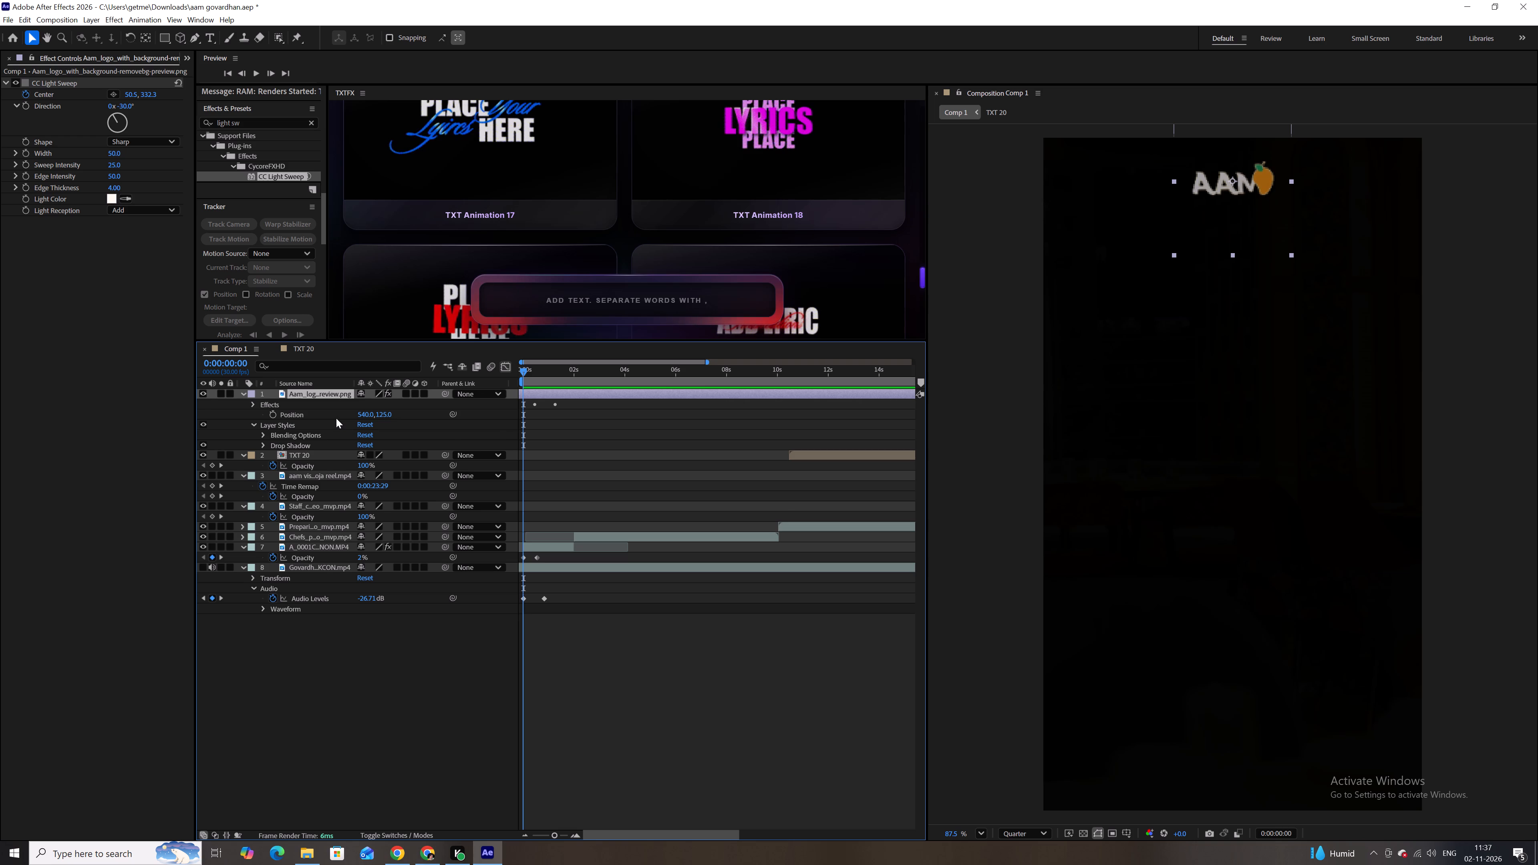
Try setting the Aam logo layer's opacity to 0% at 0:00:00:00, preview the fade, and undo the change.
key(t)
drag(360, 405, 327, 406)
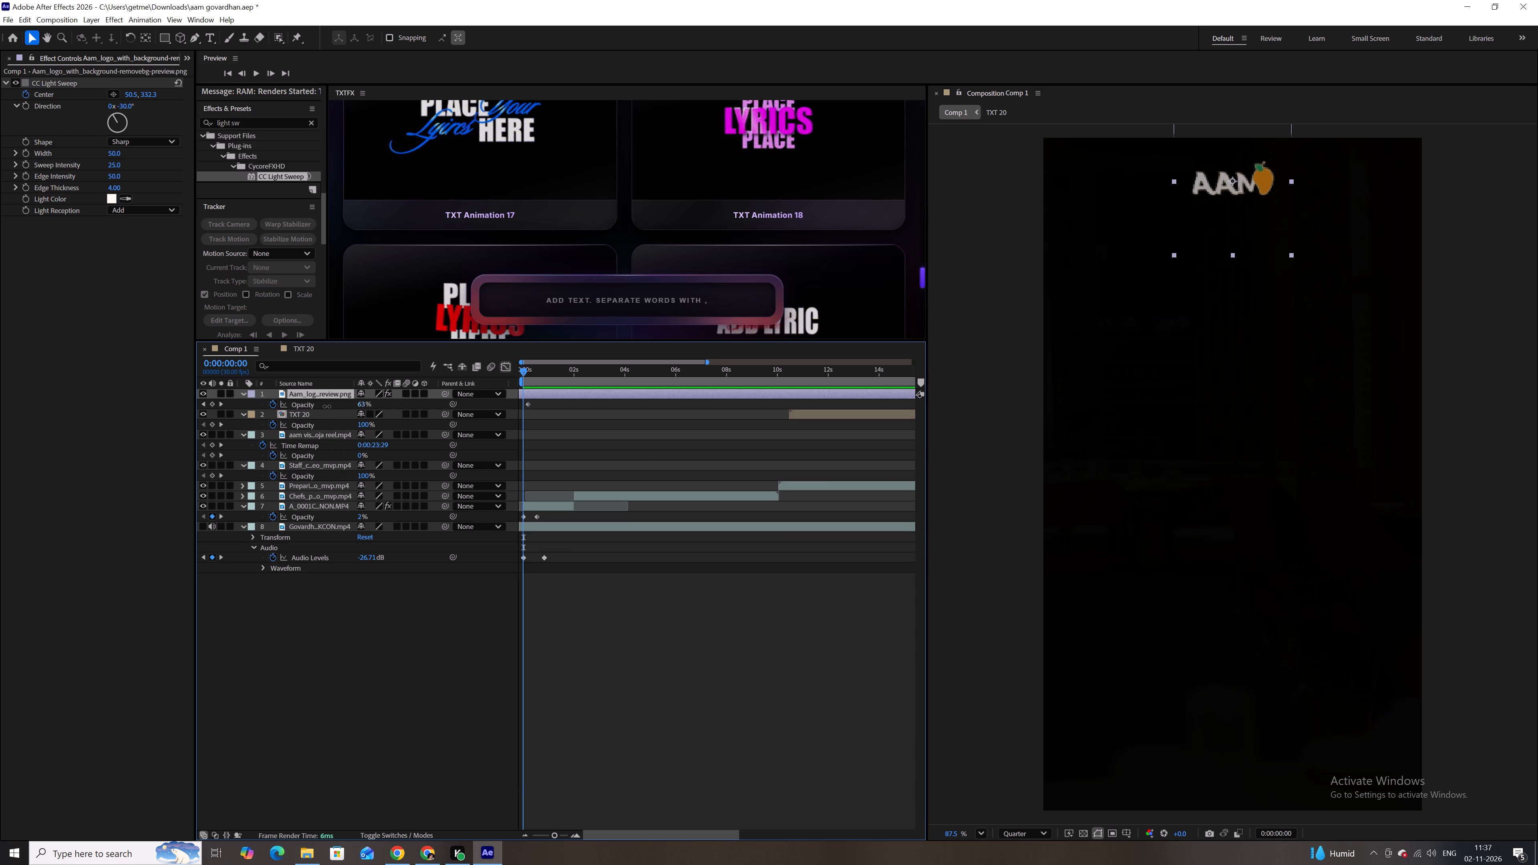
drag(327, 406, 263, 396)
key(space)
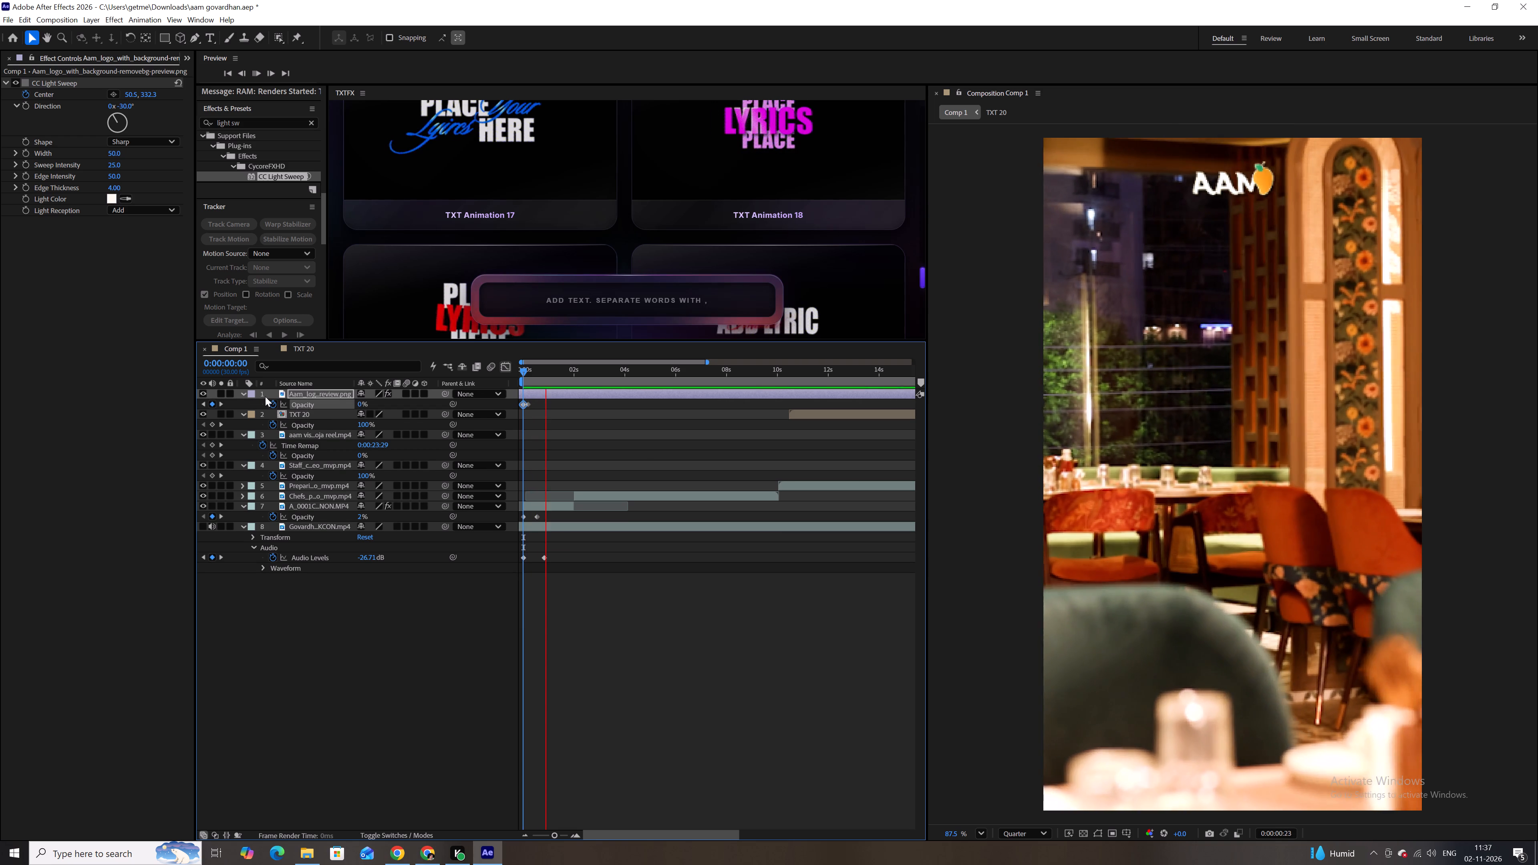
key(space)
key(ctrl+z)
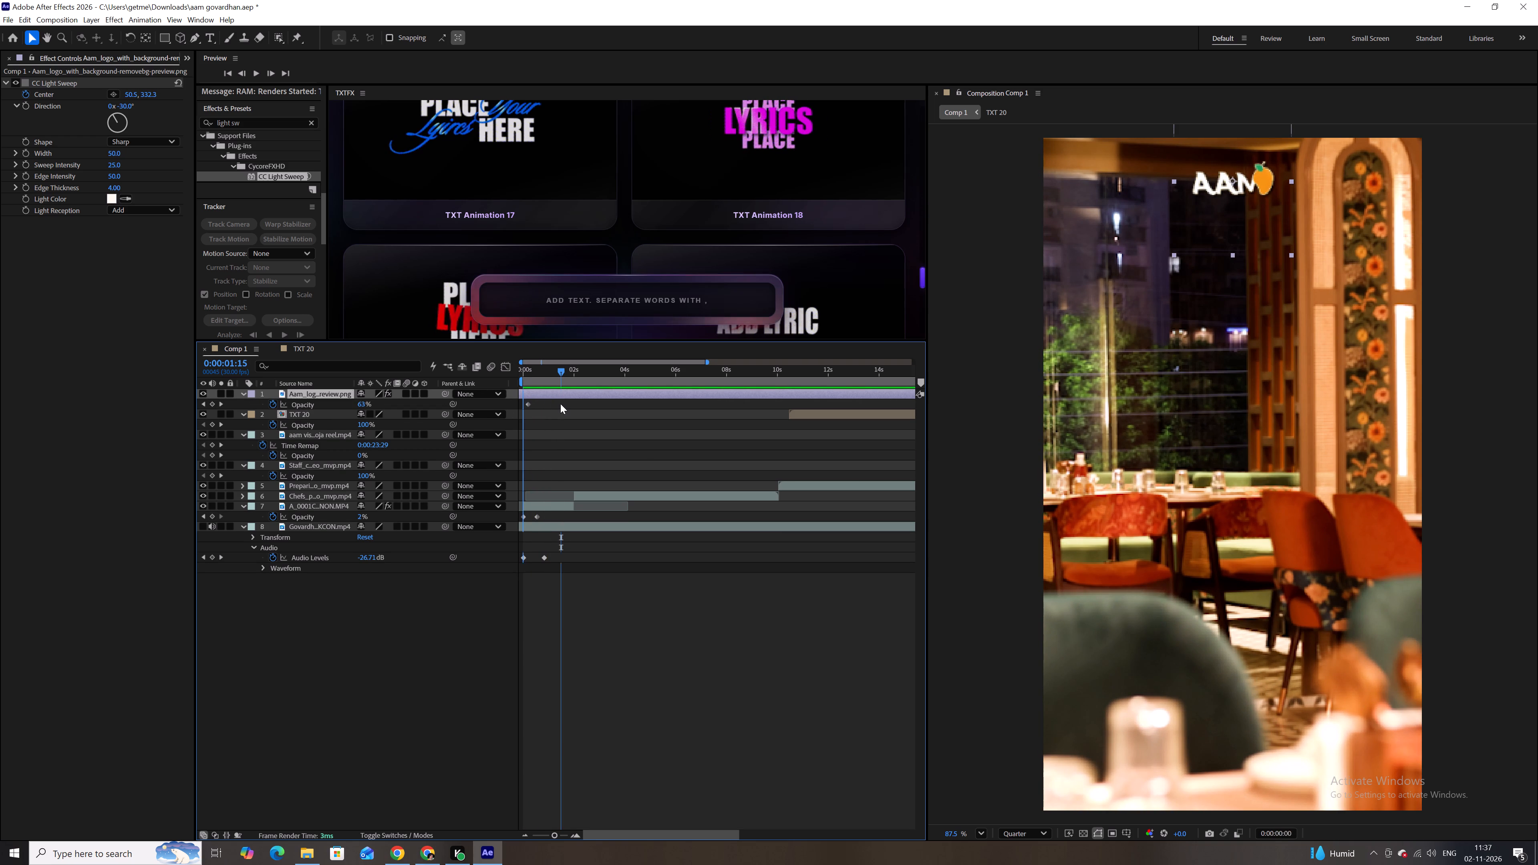
Slide the Aam logo layer slightly later so its fade-in begins just after the video's start, and preview the opening.
drag(538, 372, 477, 368)
drag(535, 394, 546, 394)
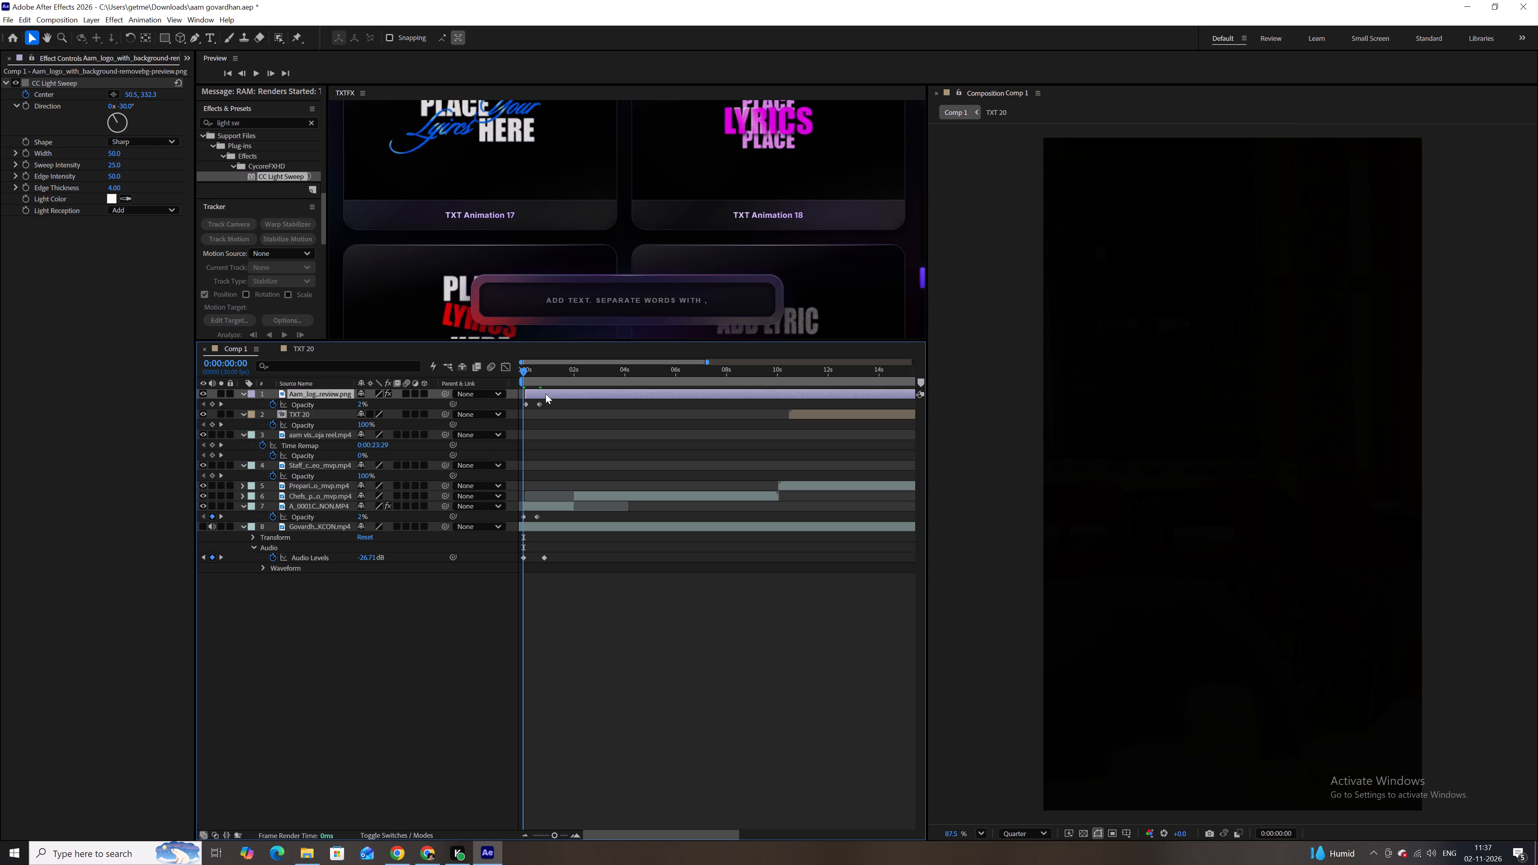
key(space)
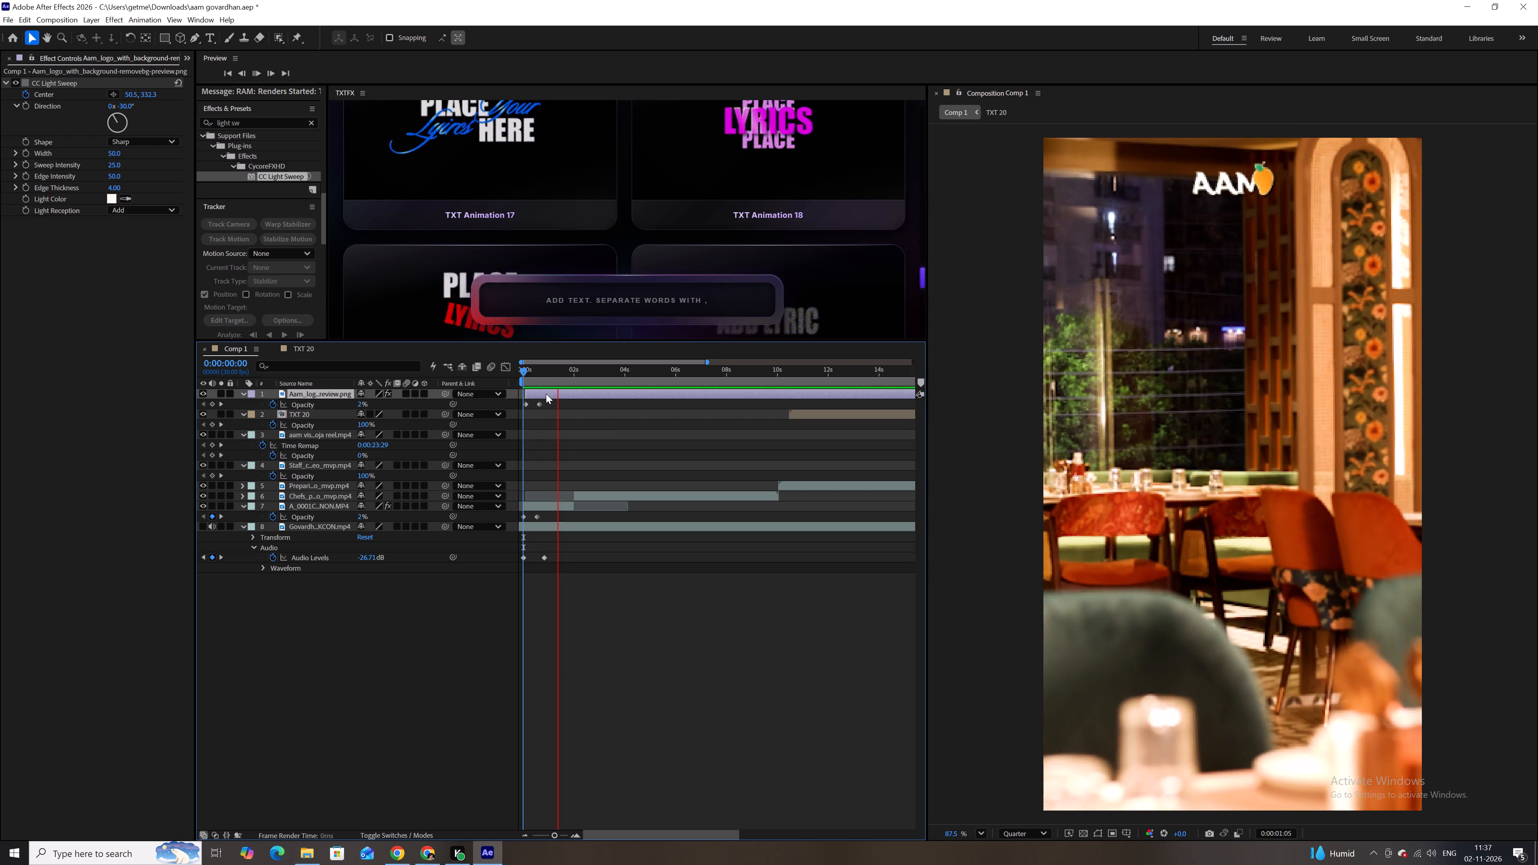
key(space)
key(space)
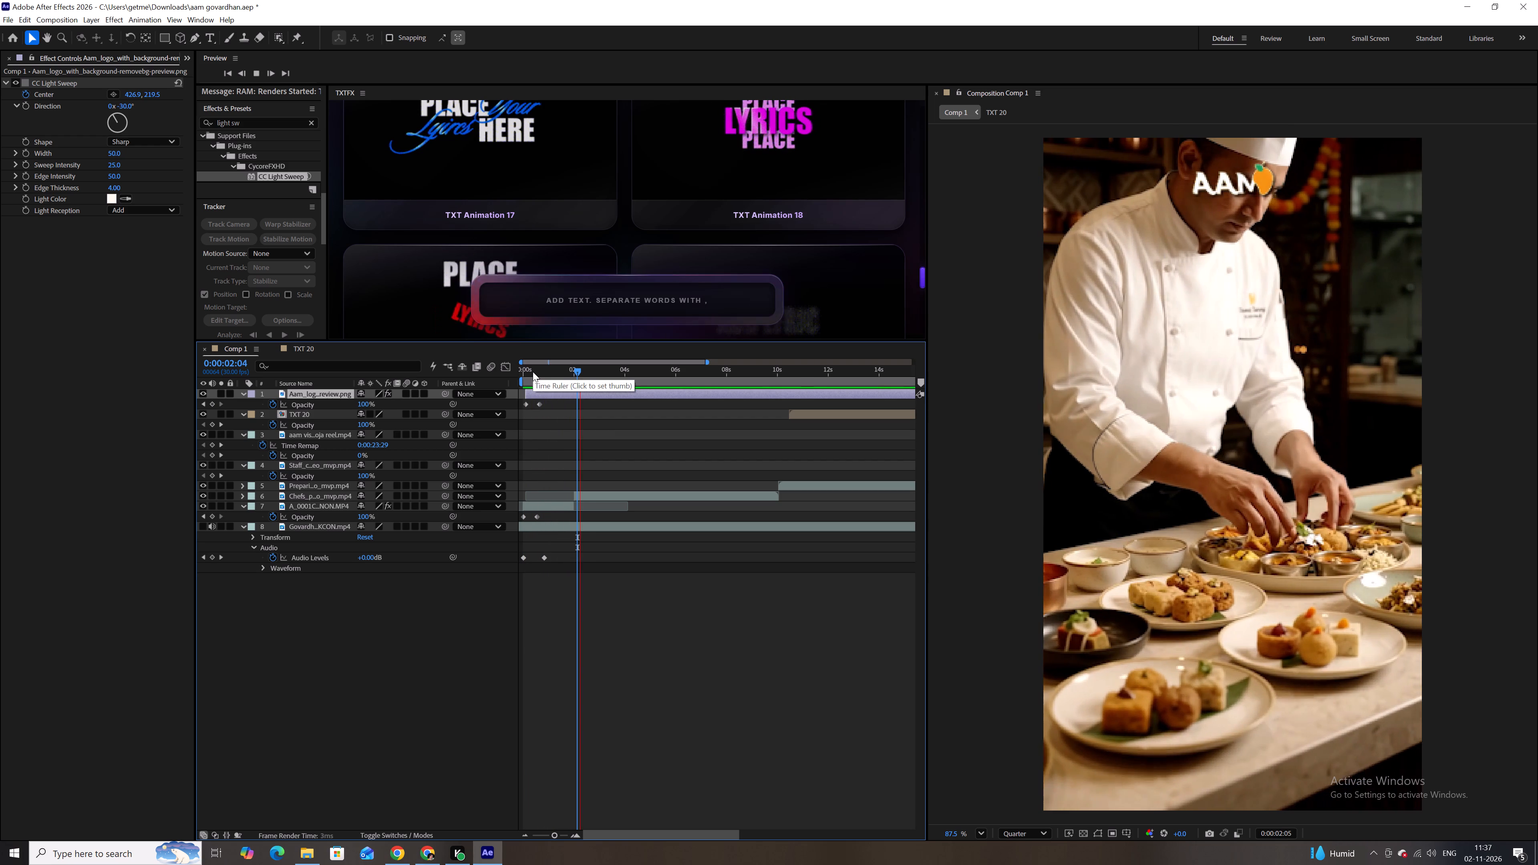
key(space)
Add a light sweep Center keyframe at 0:00:00:04, placed off the logo's left edge at about 26, 328, and preview the sweep.
drag(533, 372, 493, 363)
drag(525, 396, 512, 393)
click(527, 402)
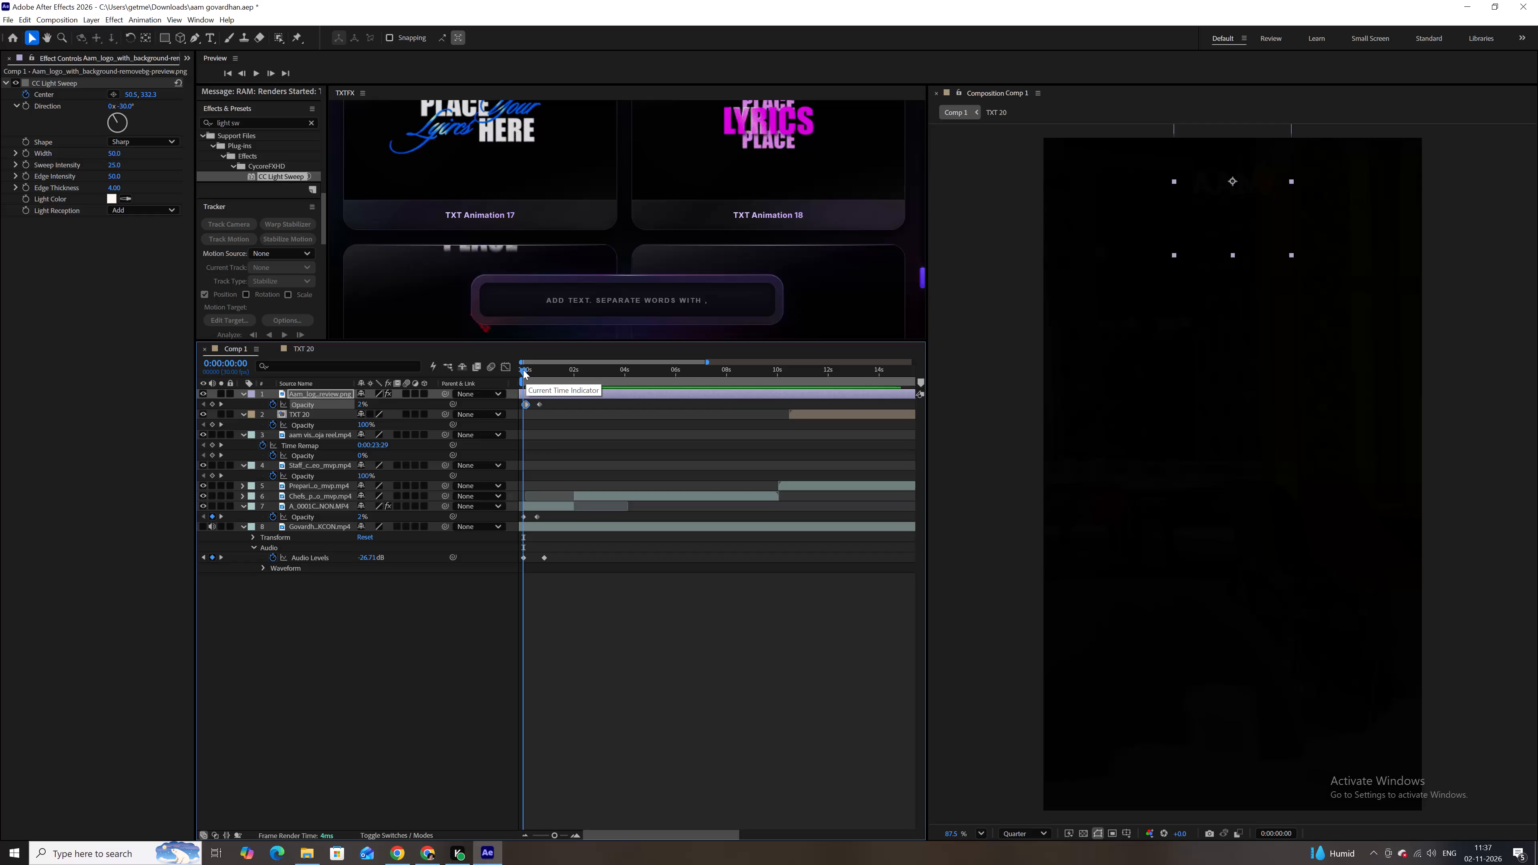
click(523, 369)
click(523, 370)
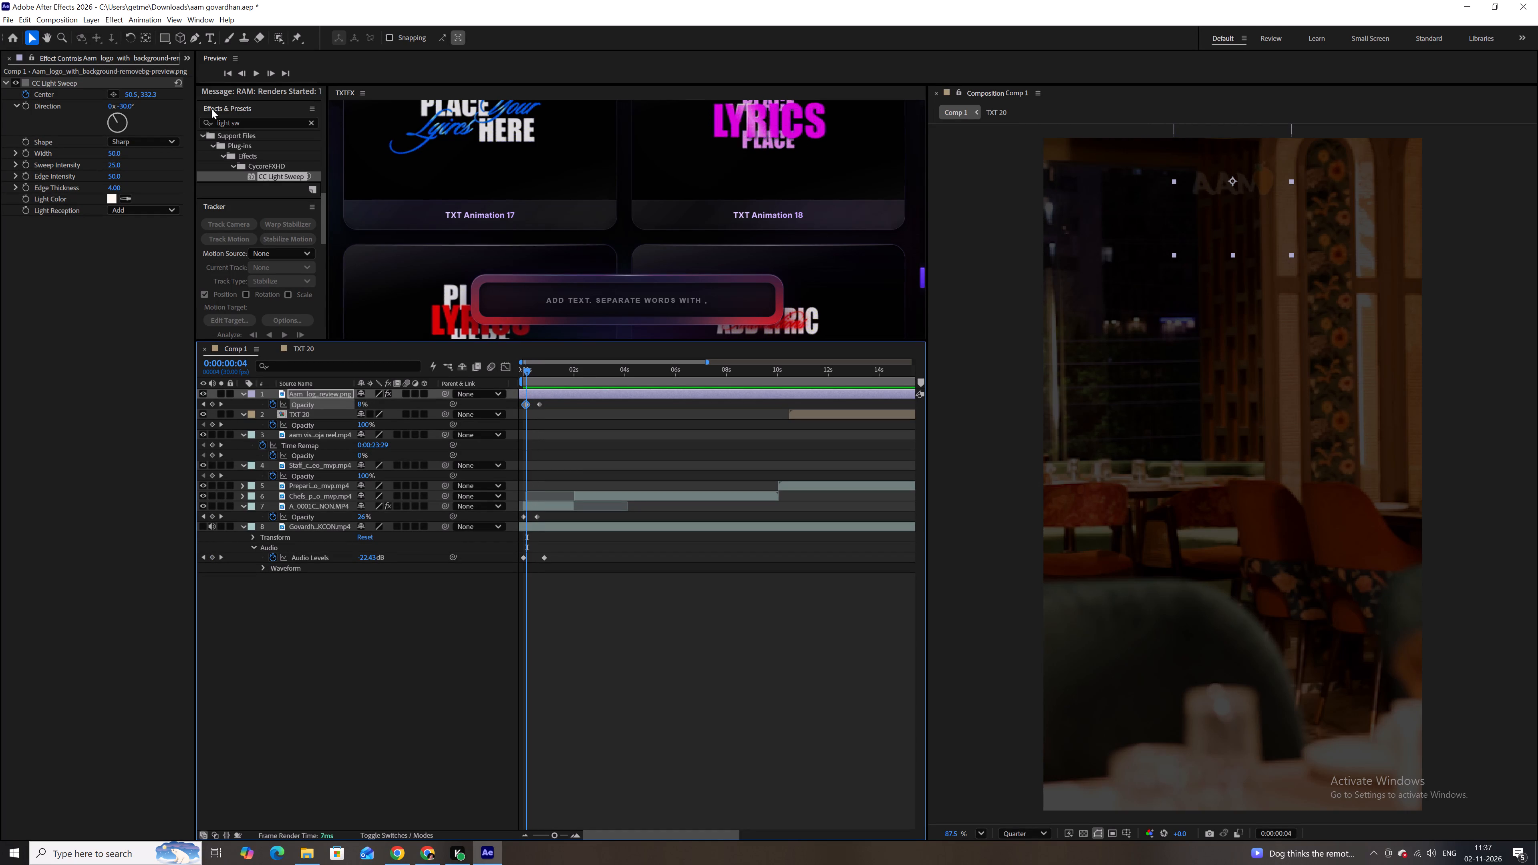
click(117, 95)
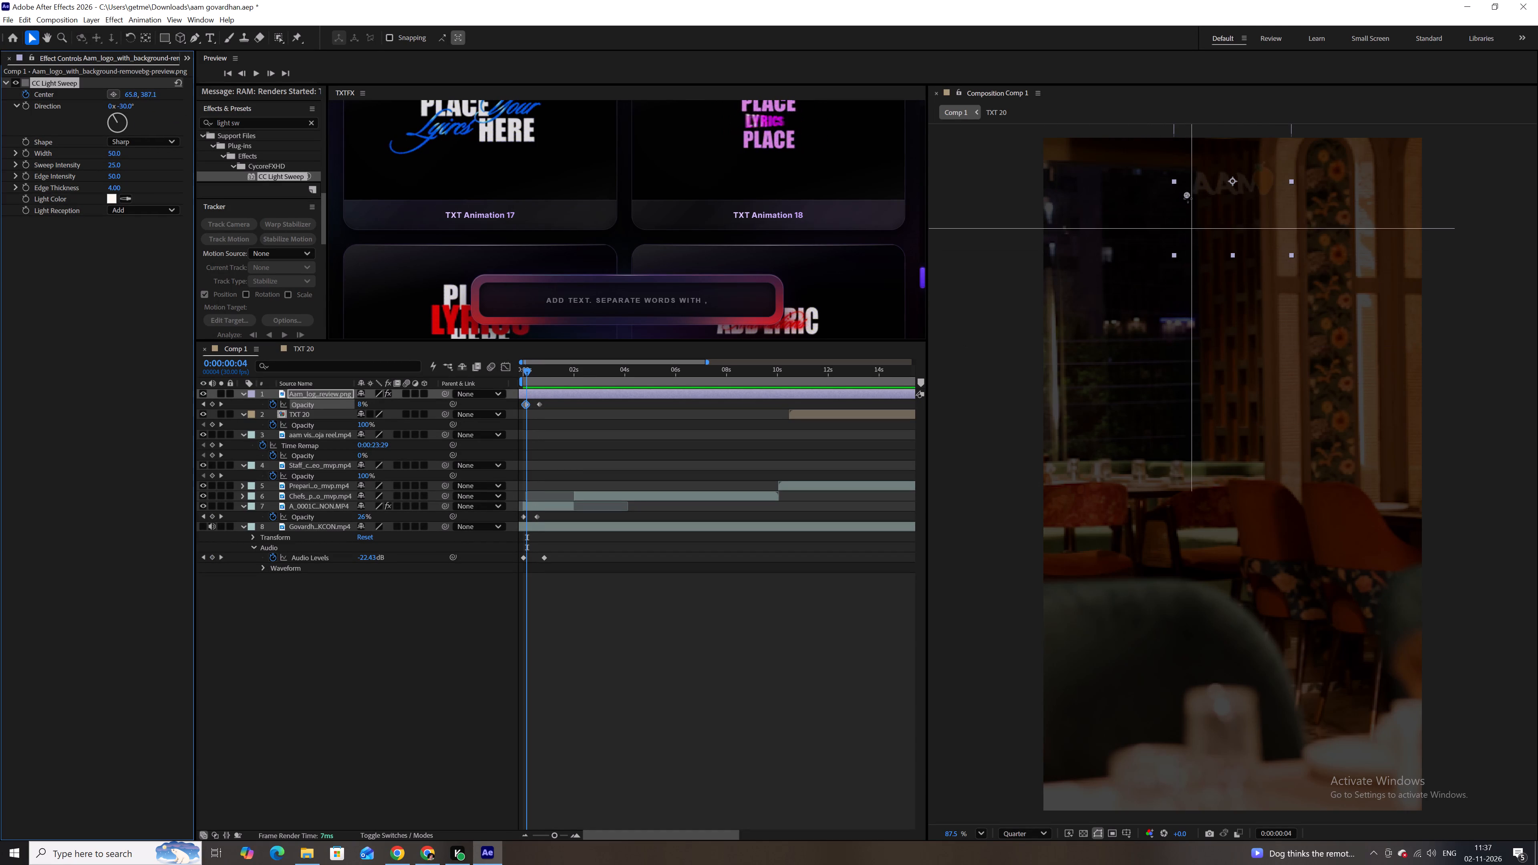
click(1181, 194)
key(space)
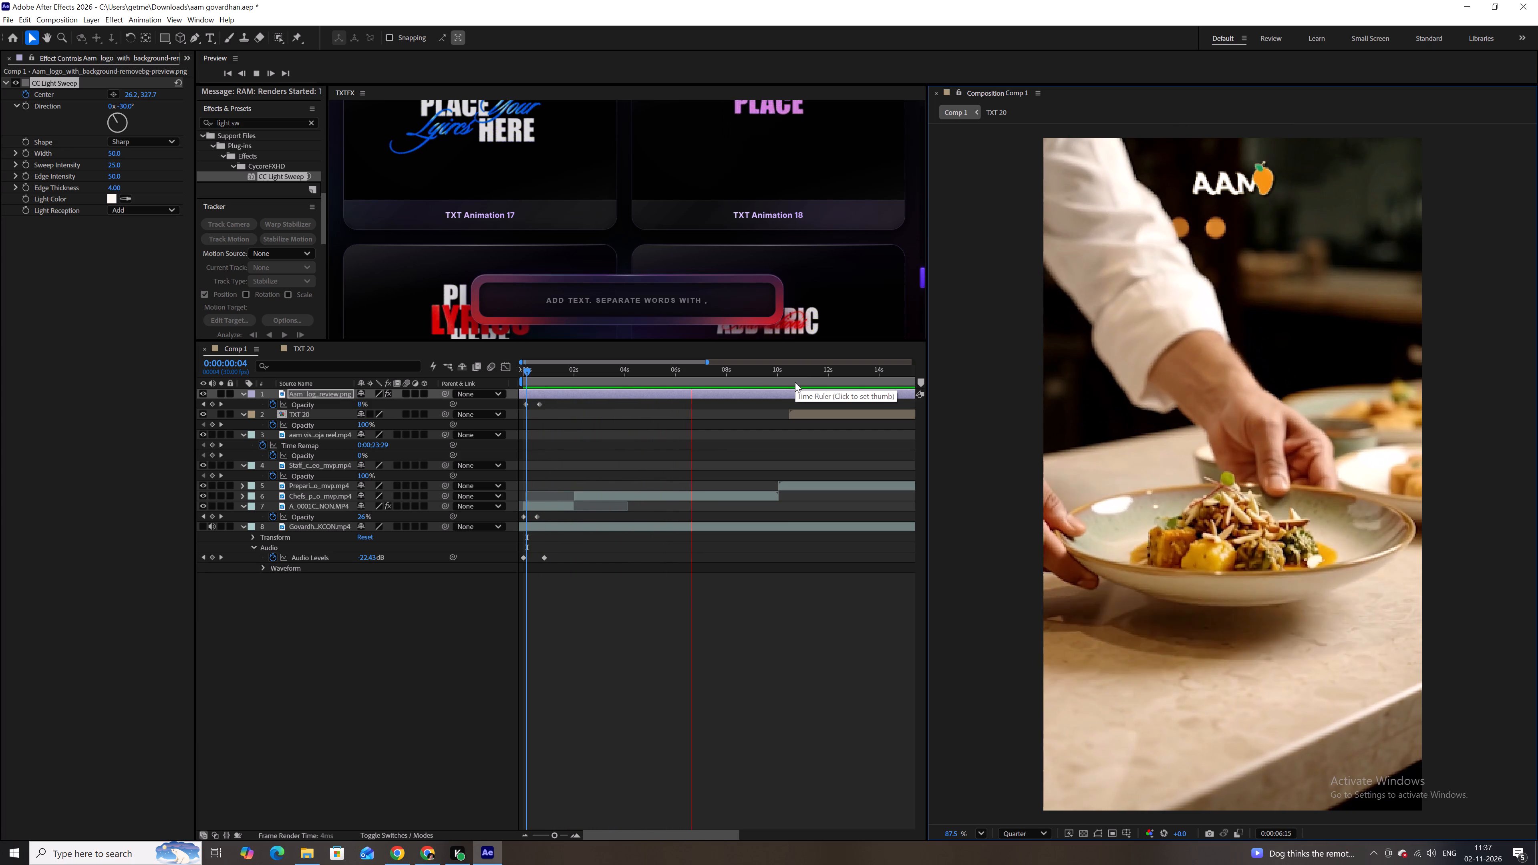
key(space)
Split the Aam logo layer at 0:00:29:15 and delete the part that overlaps the outro.
drag(795, 382, 927, 366)
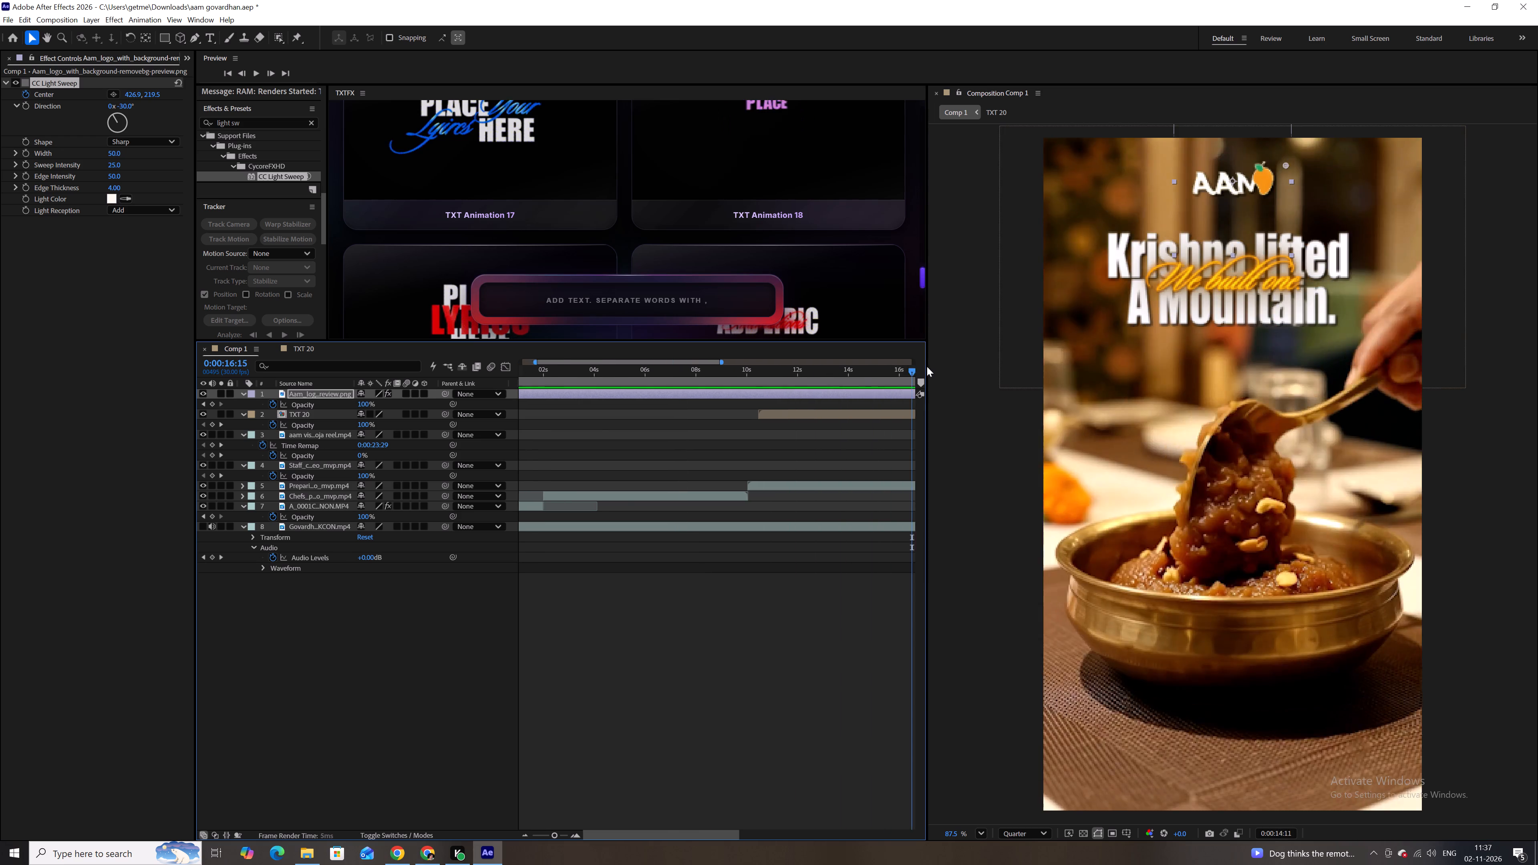
drag(927, 366, 905, 372)
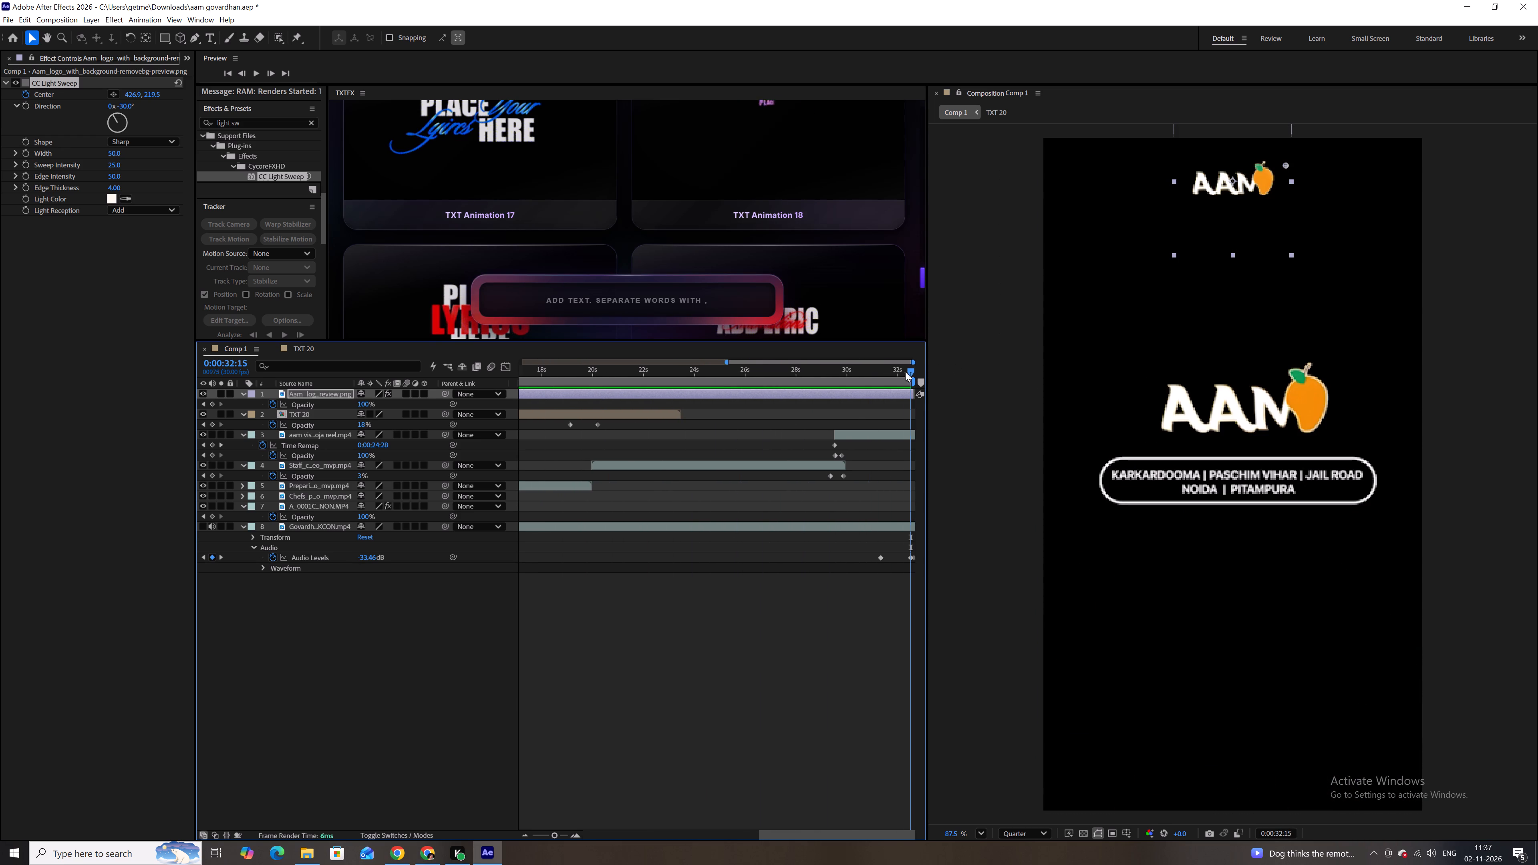
drag(905, 372, 833, 381)
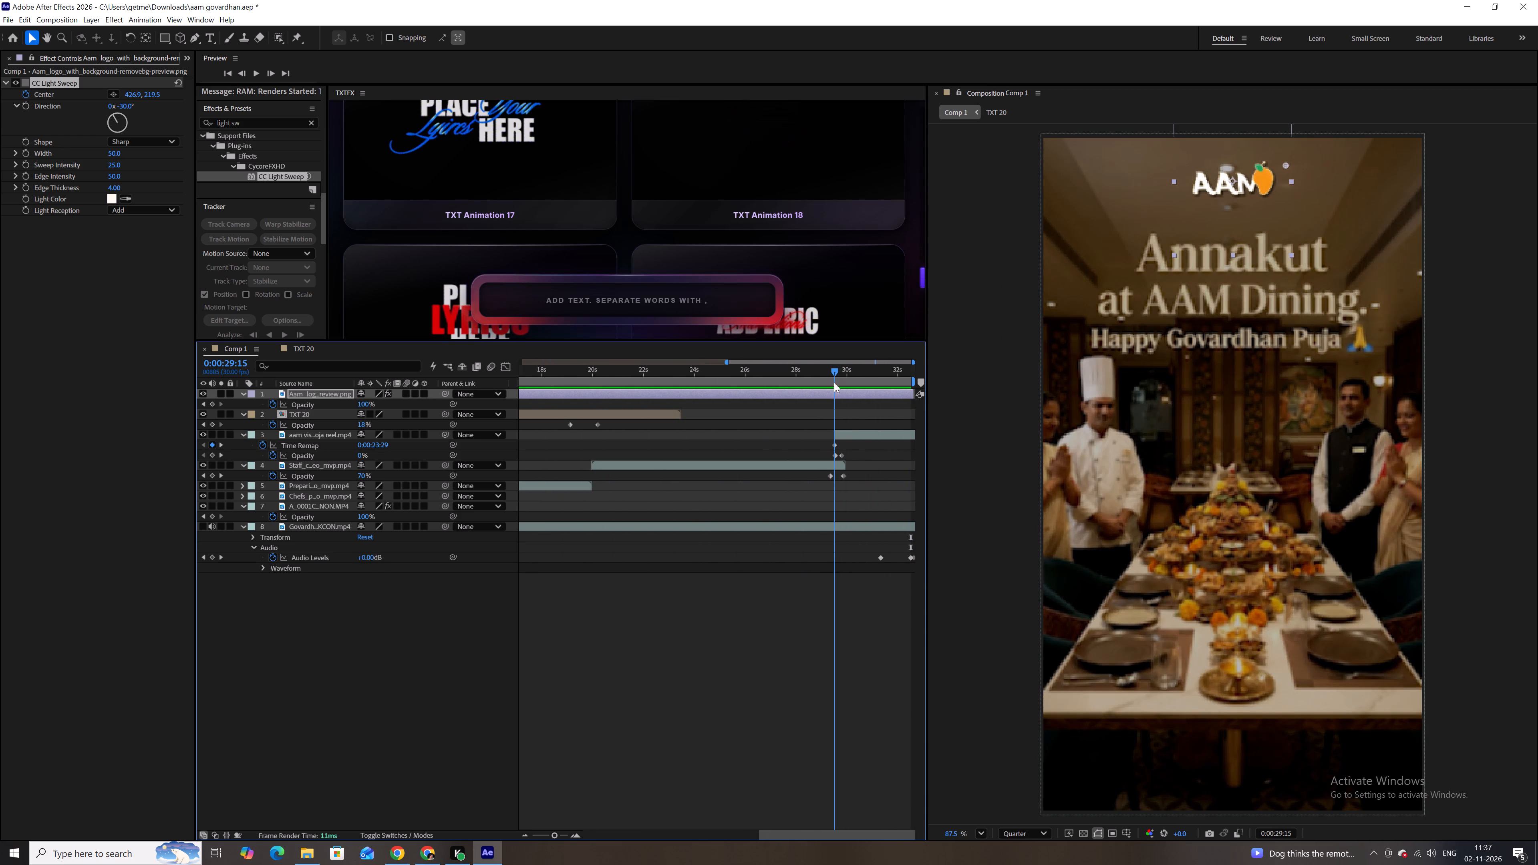
click(845, 397)
key(ctrl+shift+d)
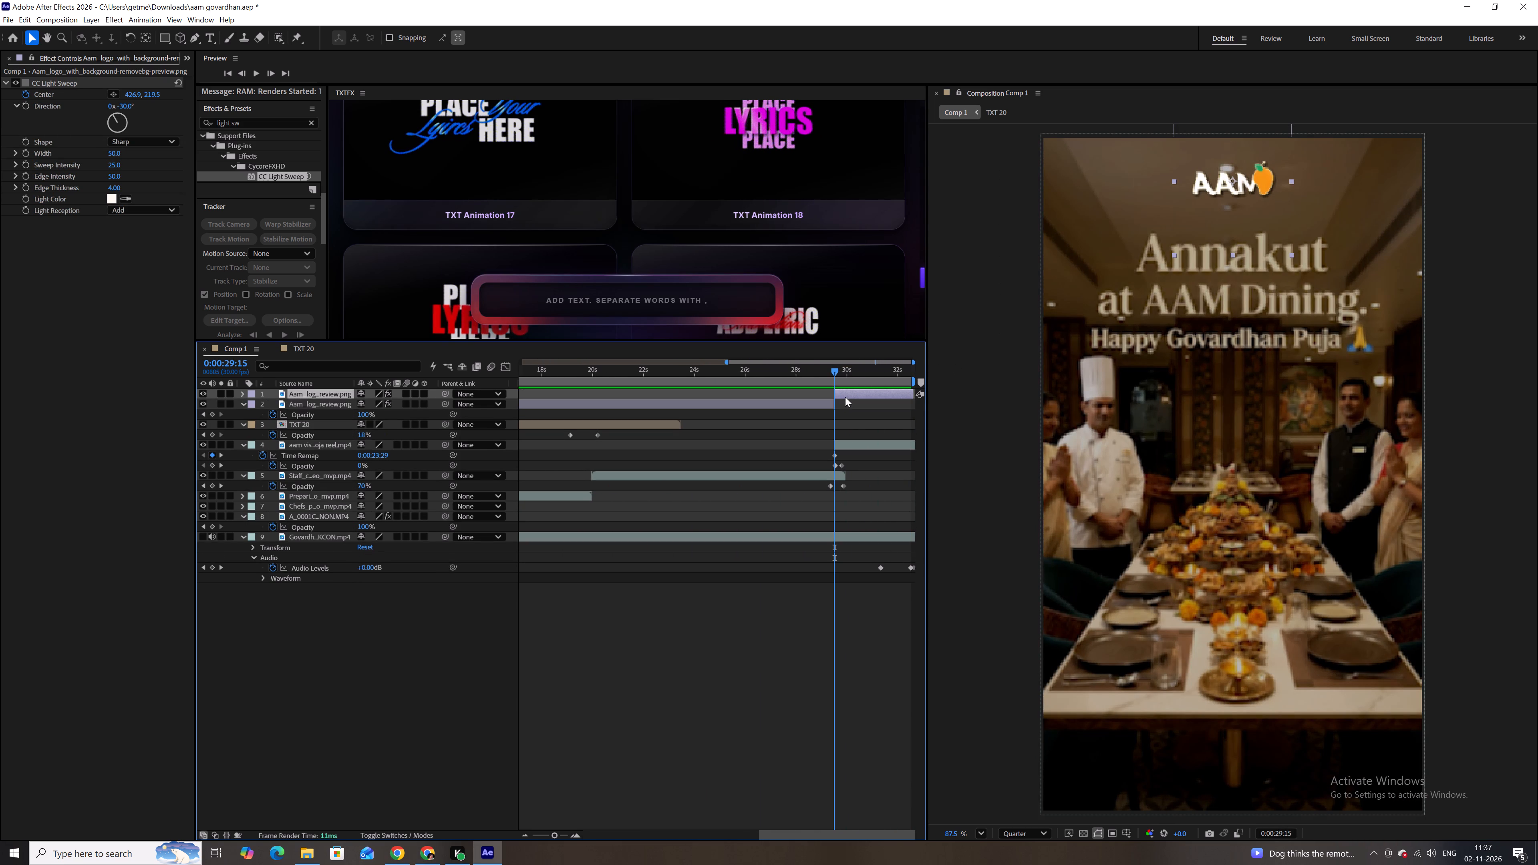
key(BackSpace)
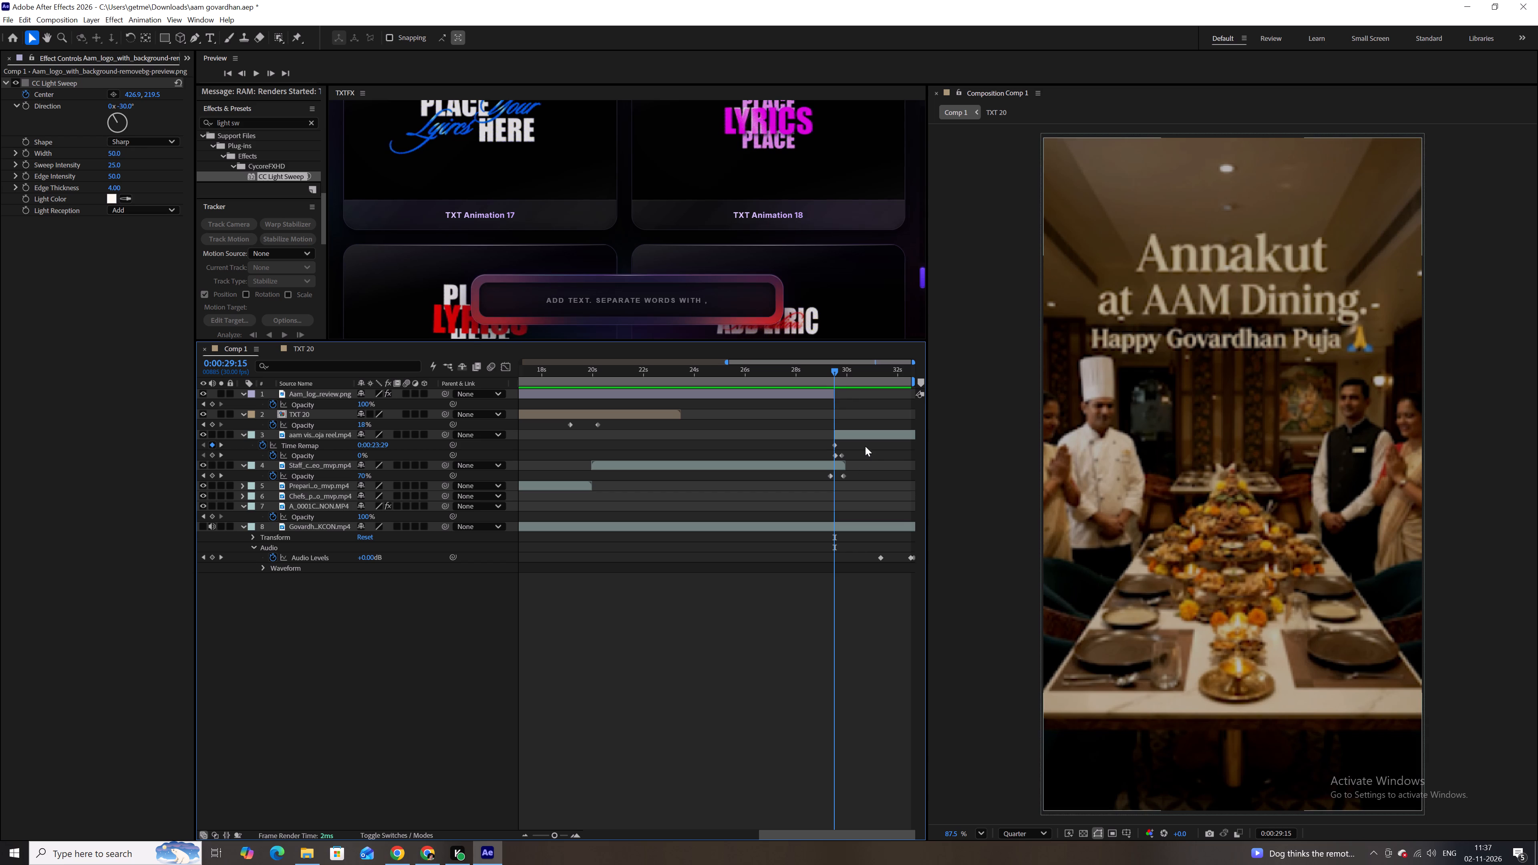
Copy the staff clip's two opacity fade-out keyframes onto the Aam logo layer at 0:00:29:12, extend the layer to the staff clip's end and preview.
drag(868, 473, 825, 481)
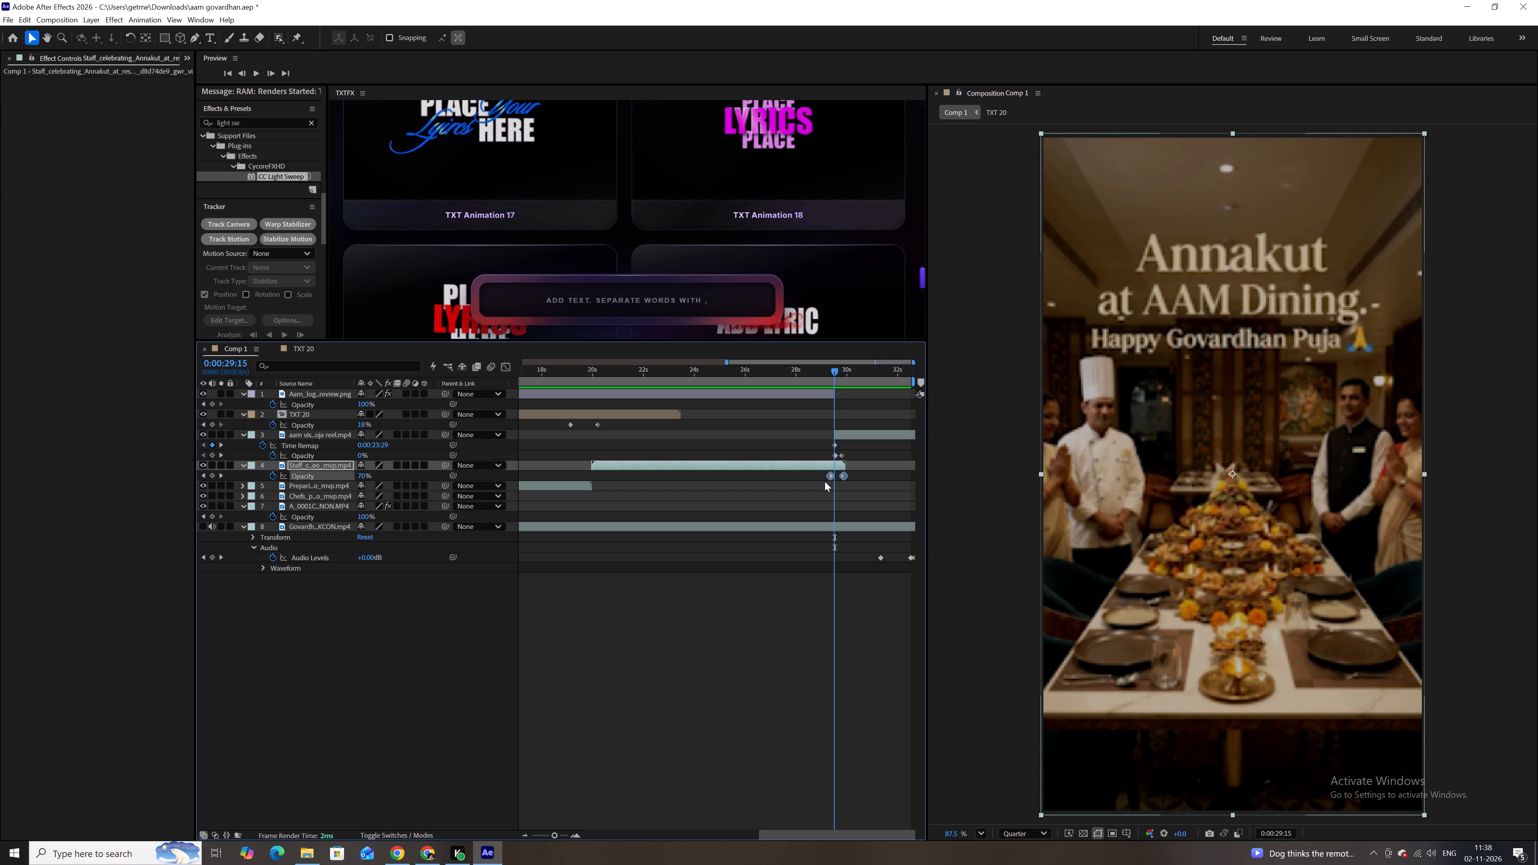
key(ctrl+c)
click(819, 394)
drag(833, 370, 829, 368)
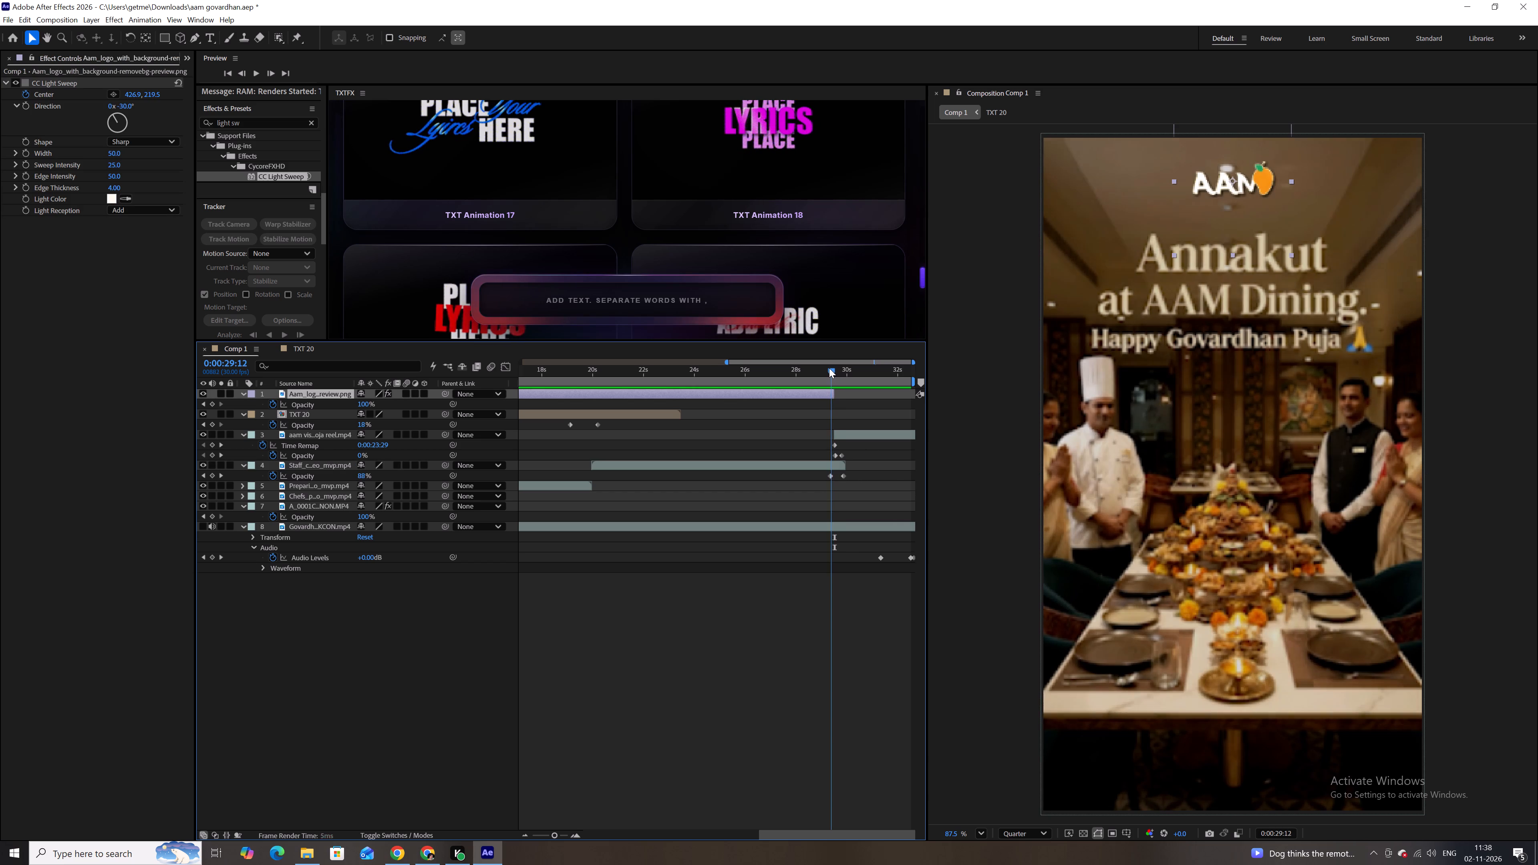
drag(829, 368, 829, 368)
key(ctrl+v)
drag(838, 396, 850, 393)
key(space)
key(space)
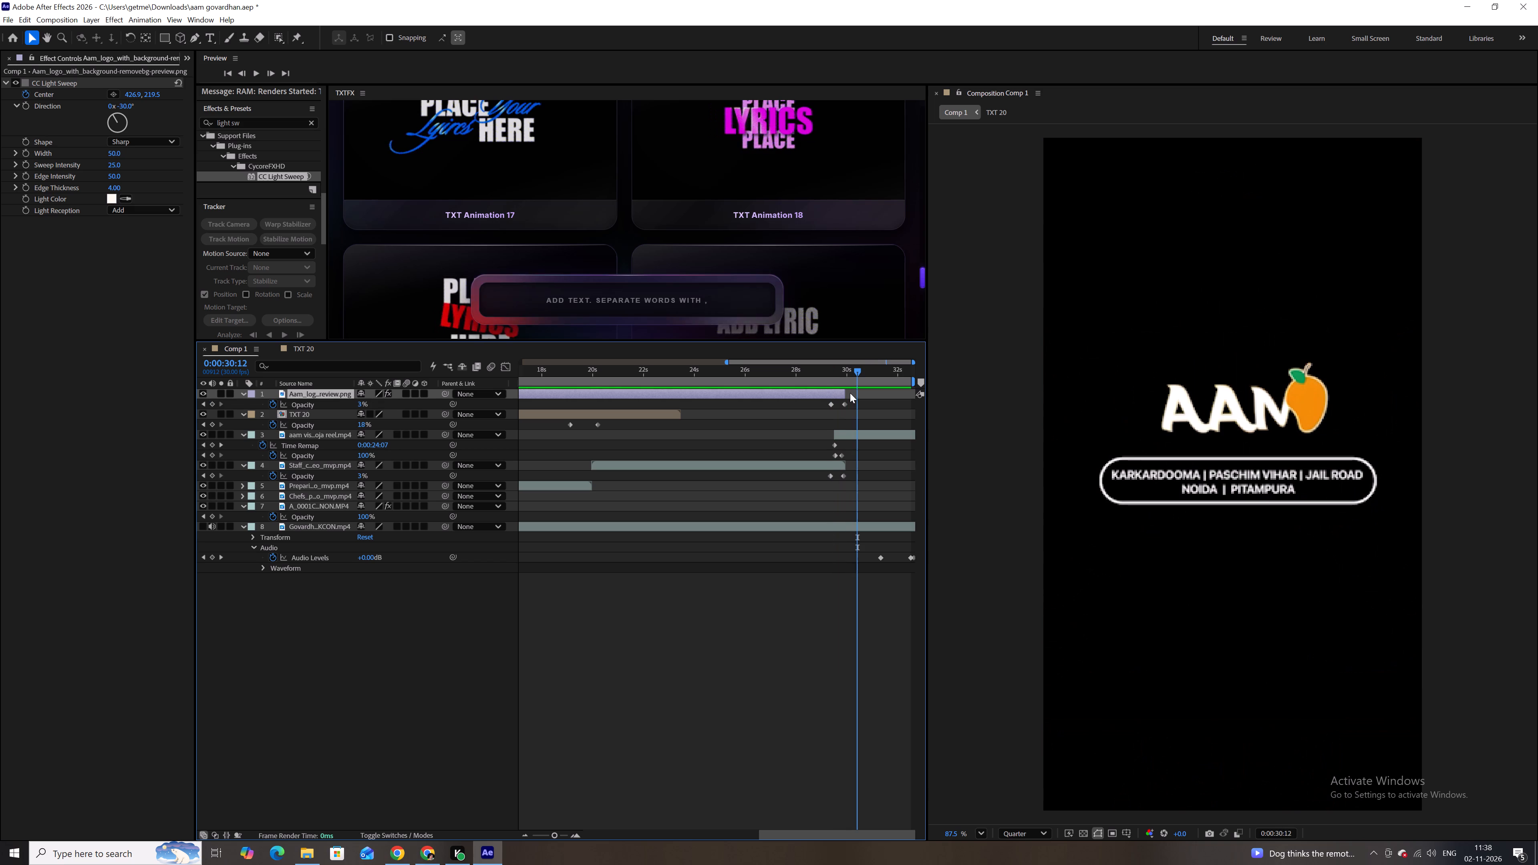
Shift the Aam logo layer's two fade-out keyframes earlier so the fade ends where the outro clip begins, and preview the transition.
click(840, 378)
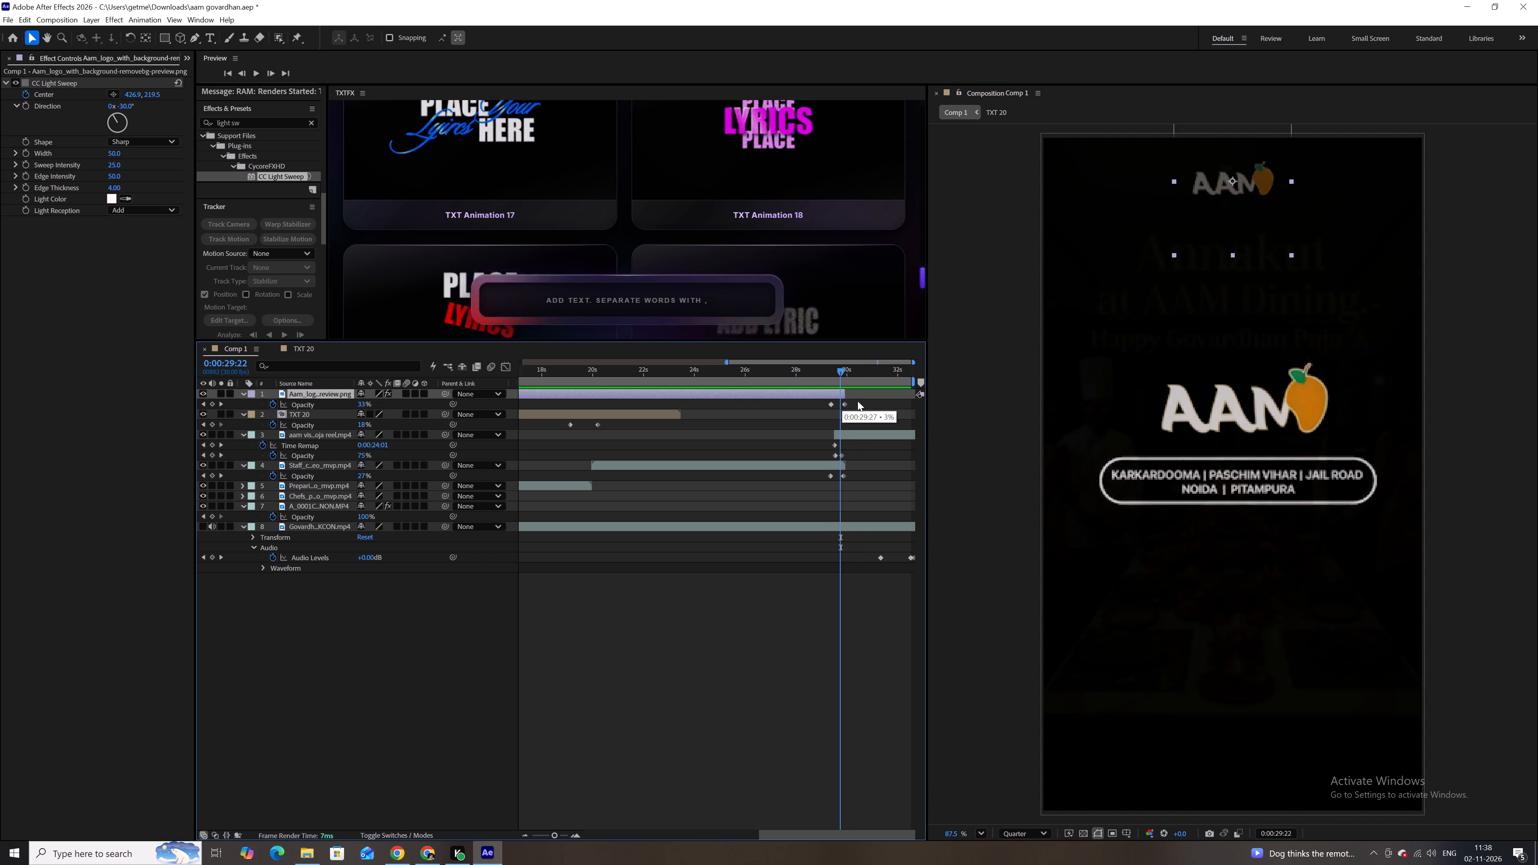
drag(858, 401, 821, 407)
drag(841, 402, 835, 403)
drag(857, 400, 816, 407)
drag(844, 404, 835, 405)
click(811, 374)
key(space)
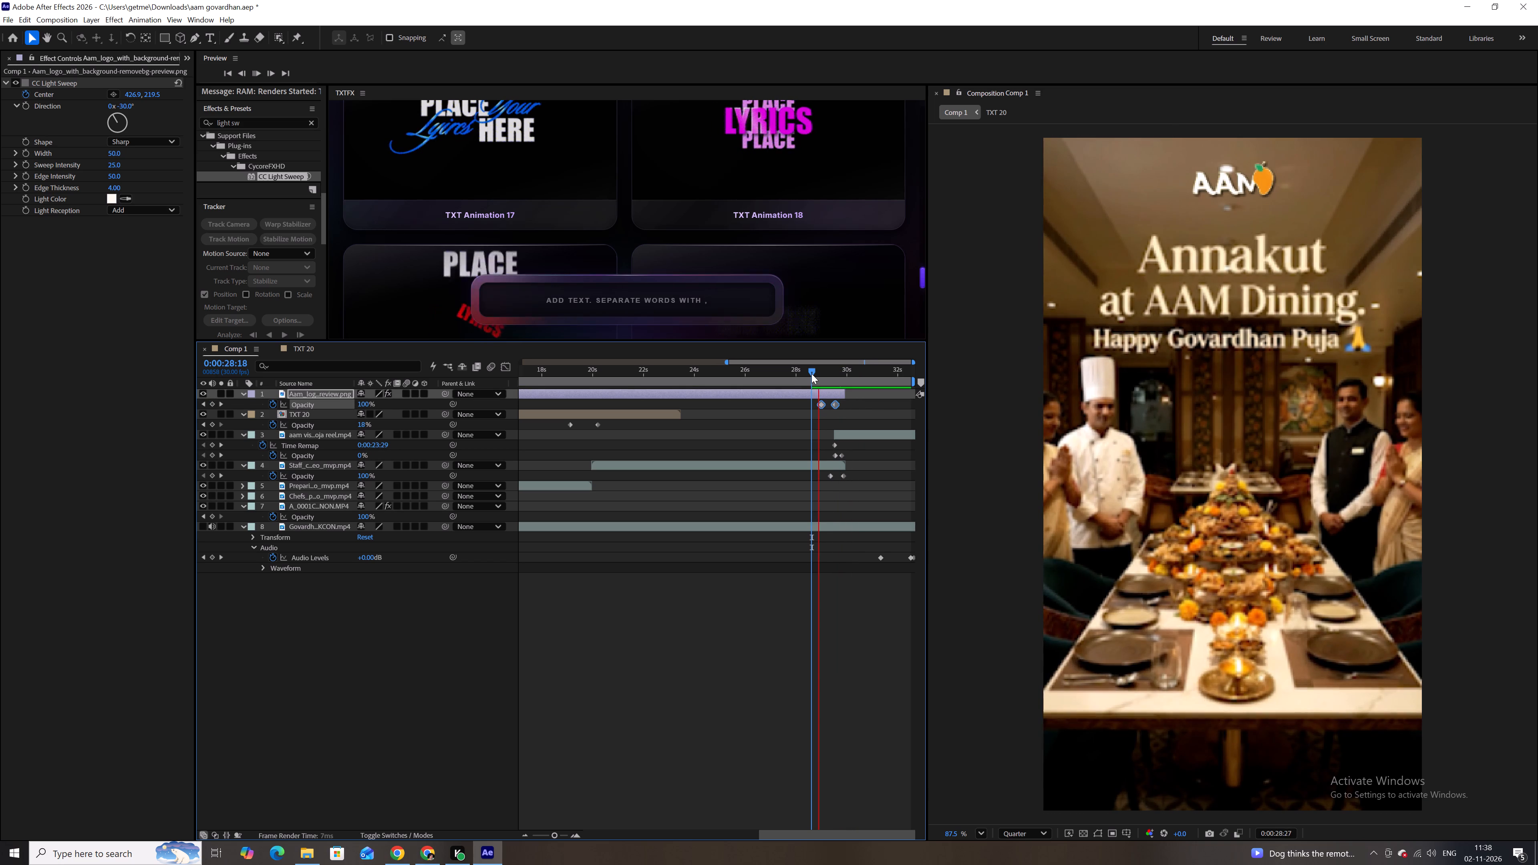
key(space)
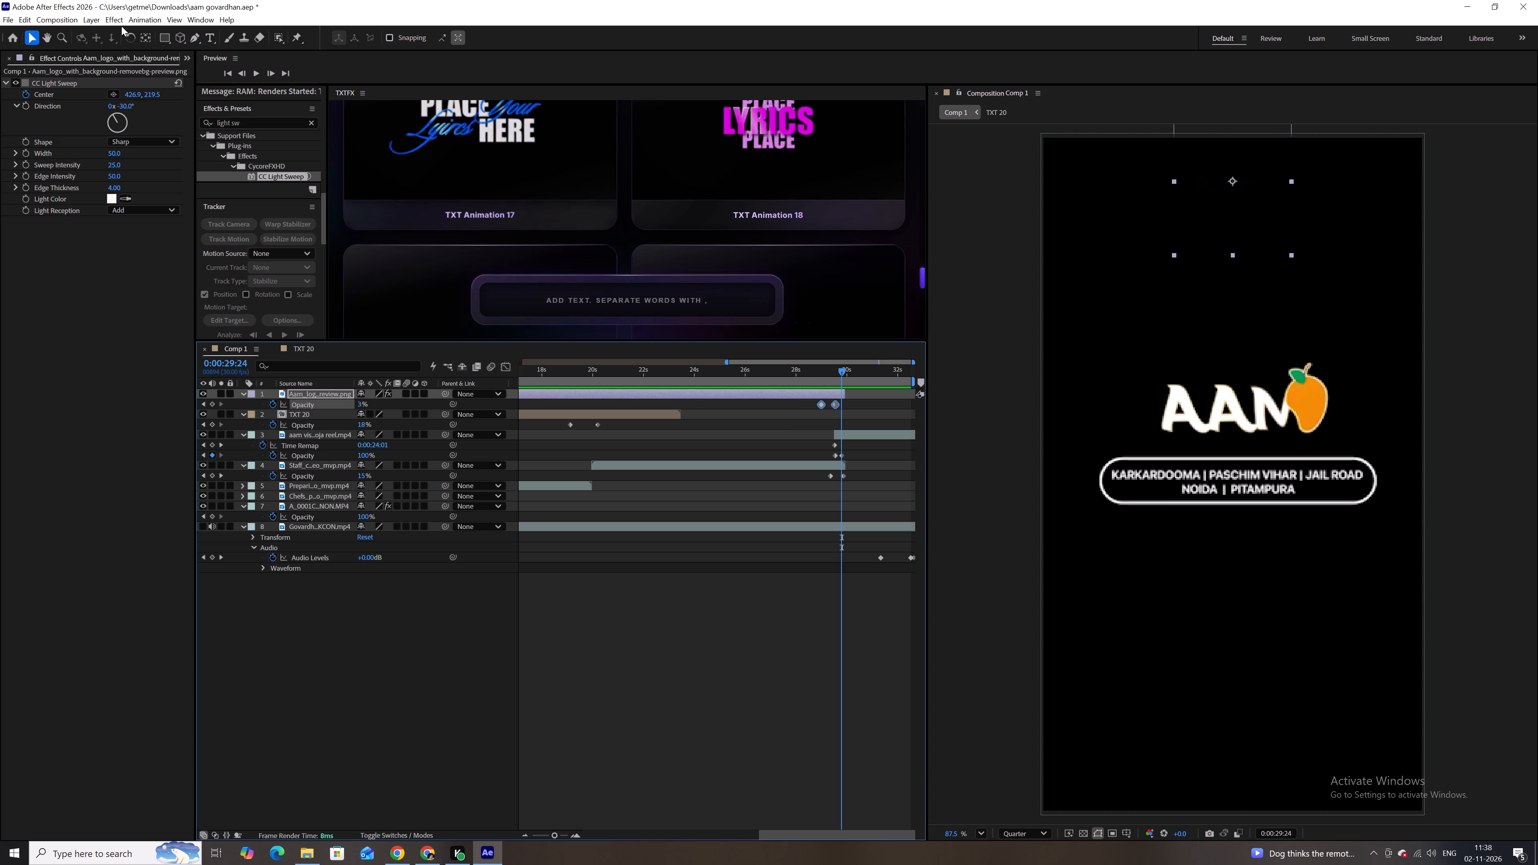
Add Comp 1 to the render queue and enlarge the queue area to show its output settings.
click(8, 20)
click(61, 194)
click(257, 210)
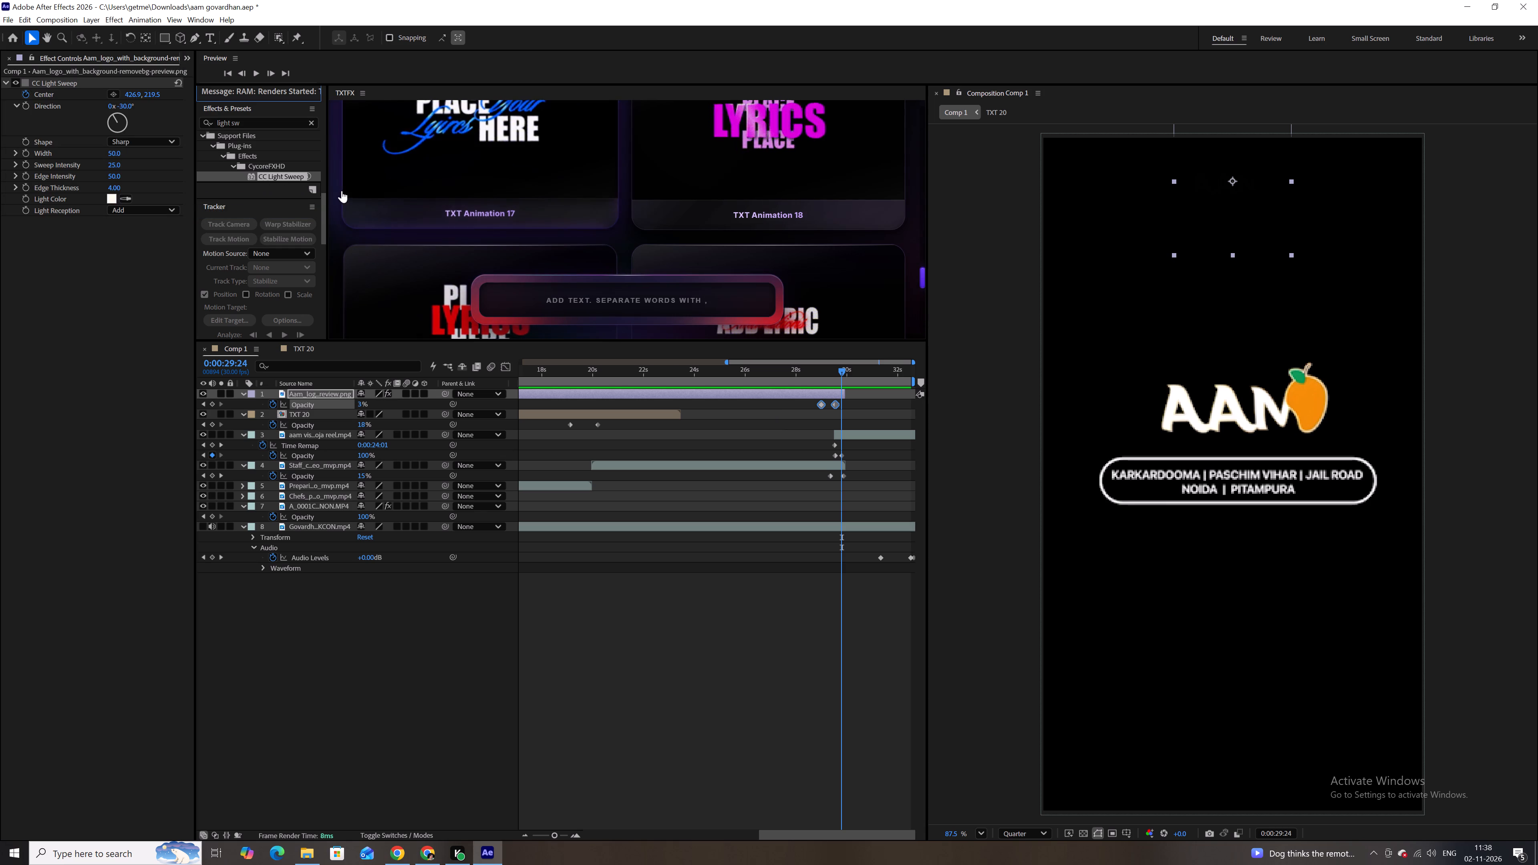
drag(326, 191, 663, 198)
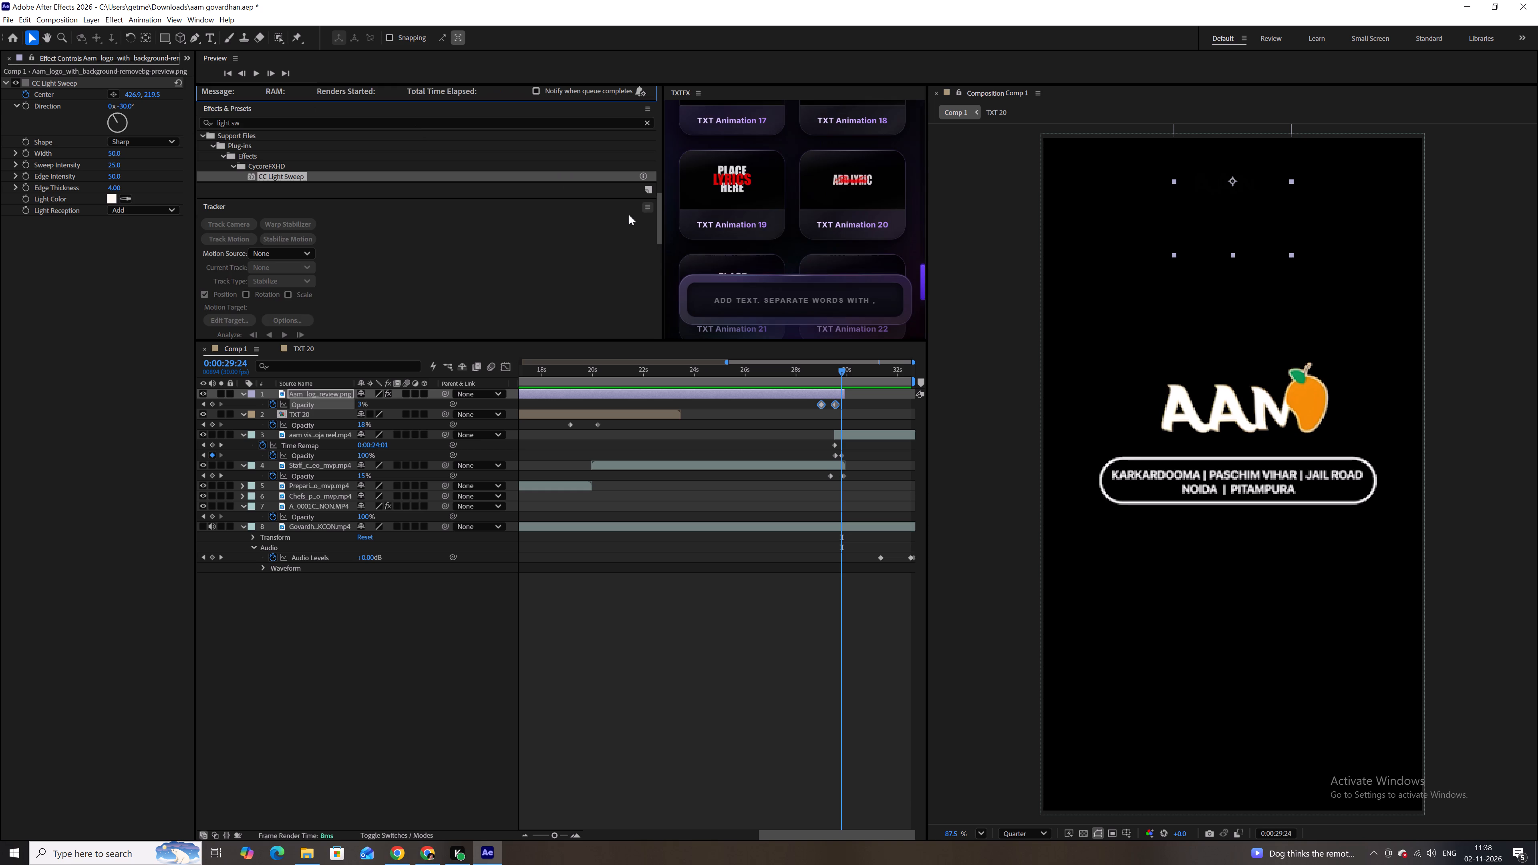
scroll(511, 256, up, 12)
Name Comp 1's H.264 output file "aam govardhan" in the Downloads folder and start the render.
click(485, 305)
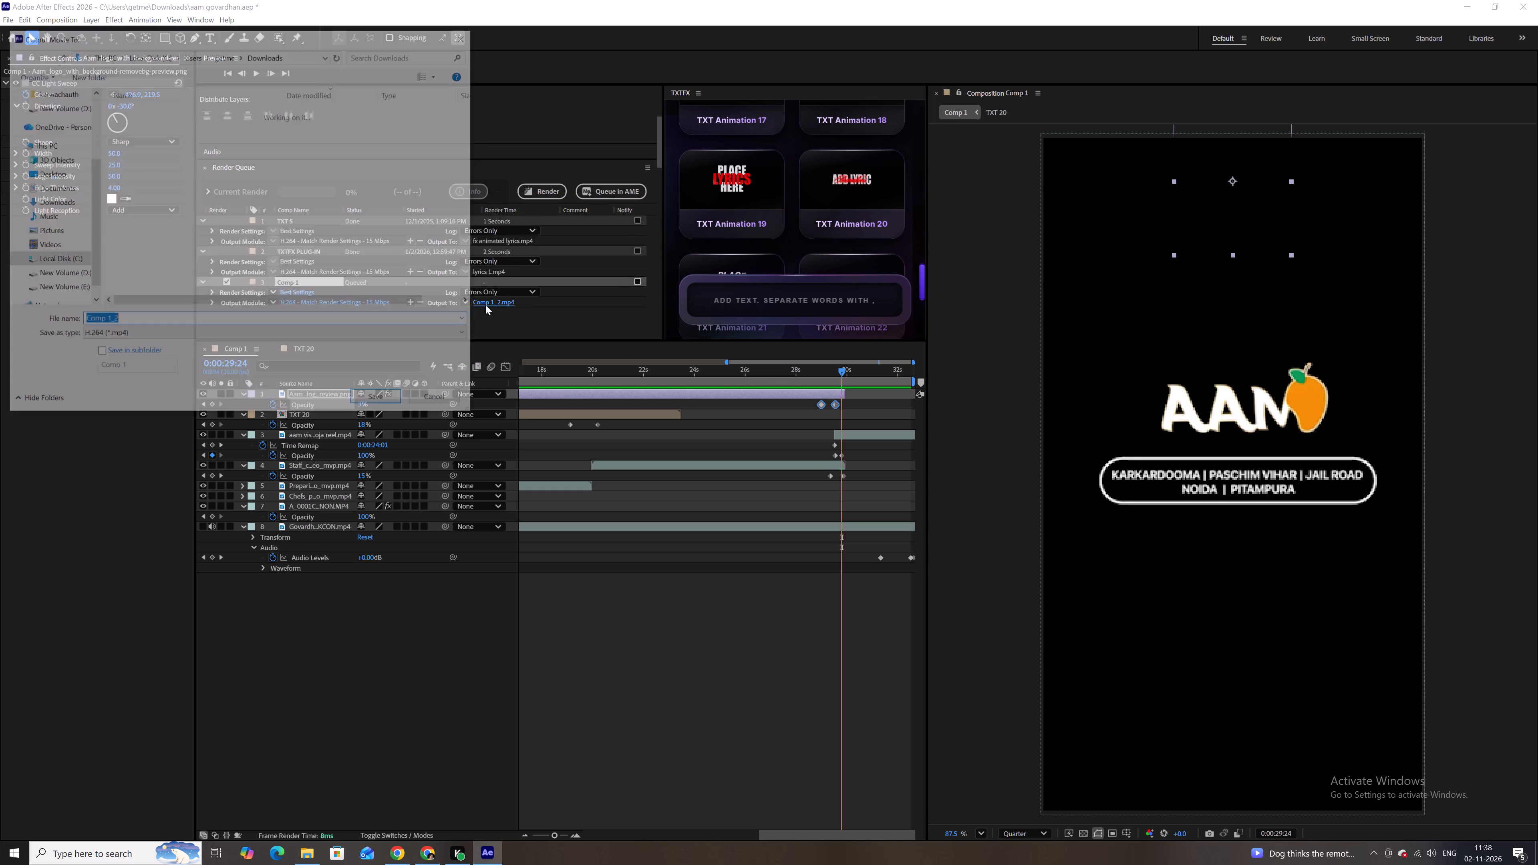
text(aam)
key(space)
text(govardhan)
key(space)
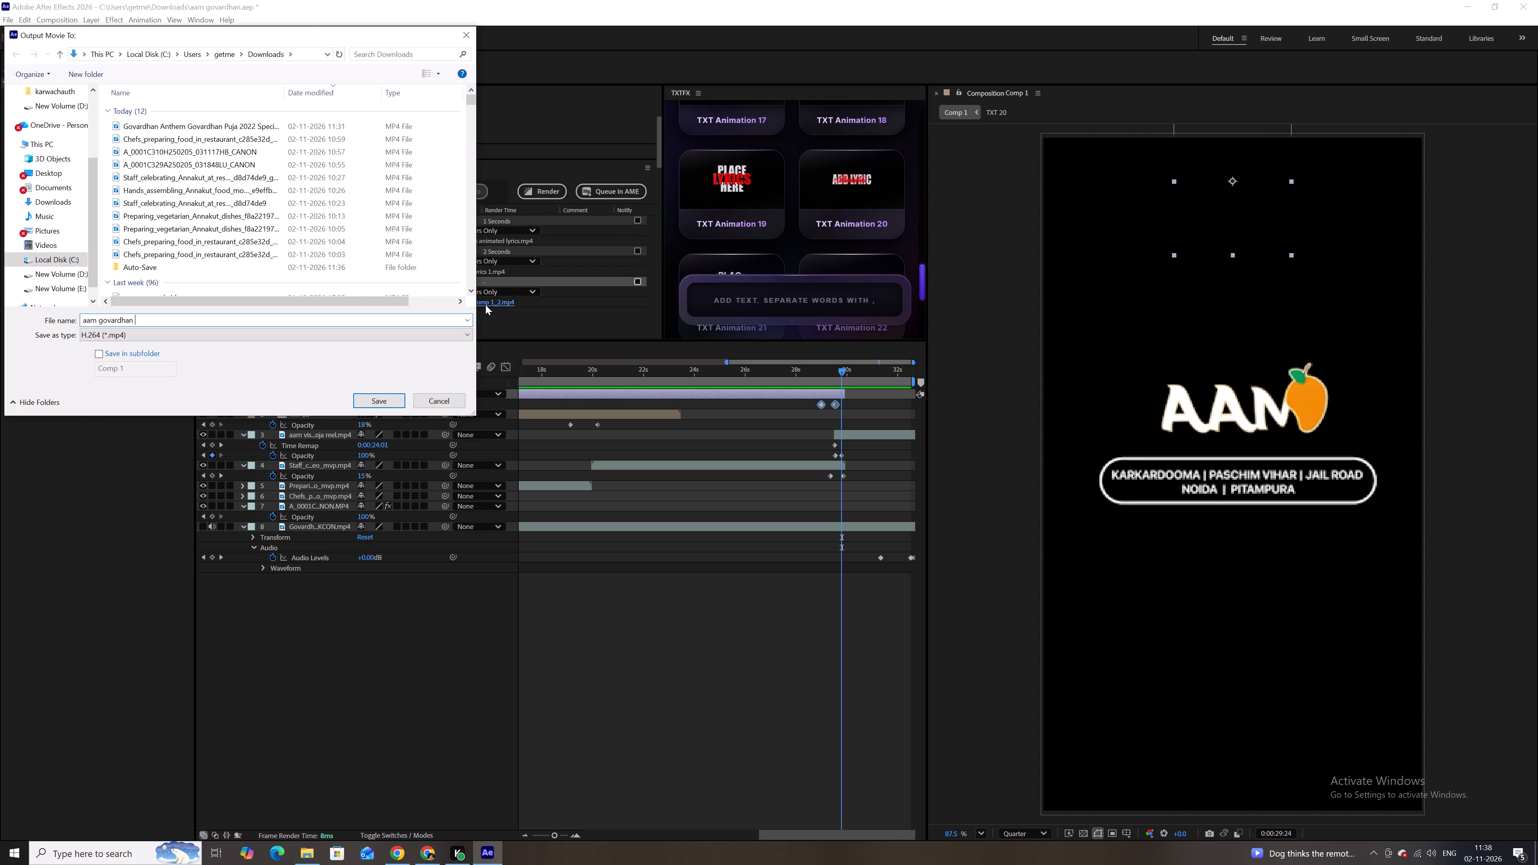
key(Return)
click(550, 190)
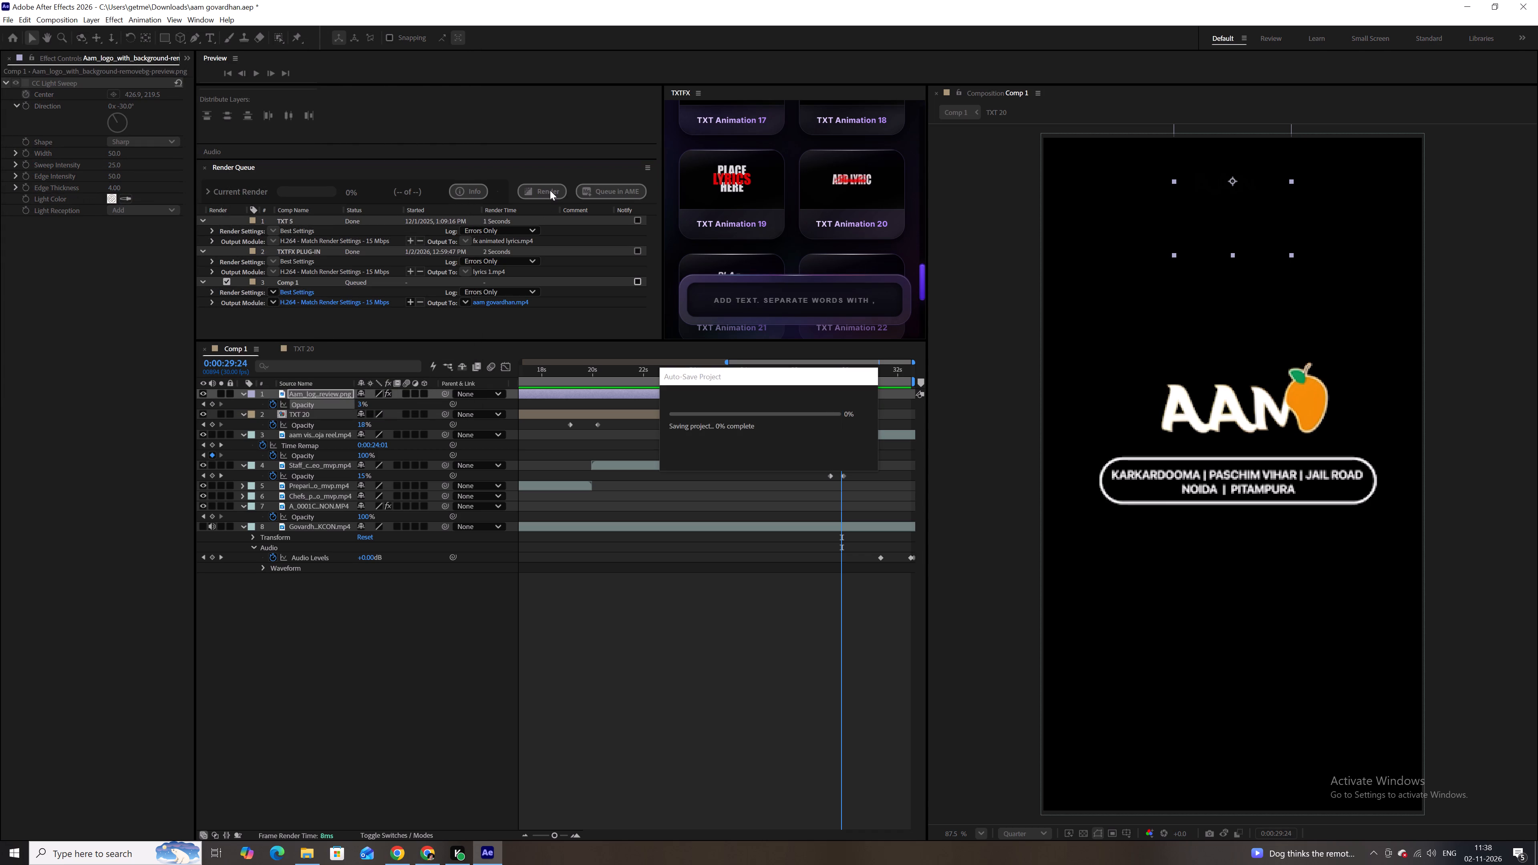